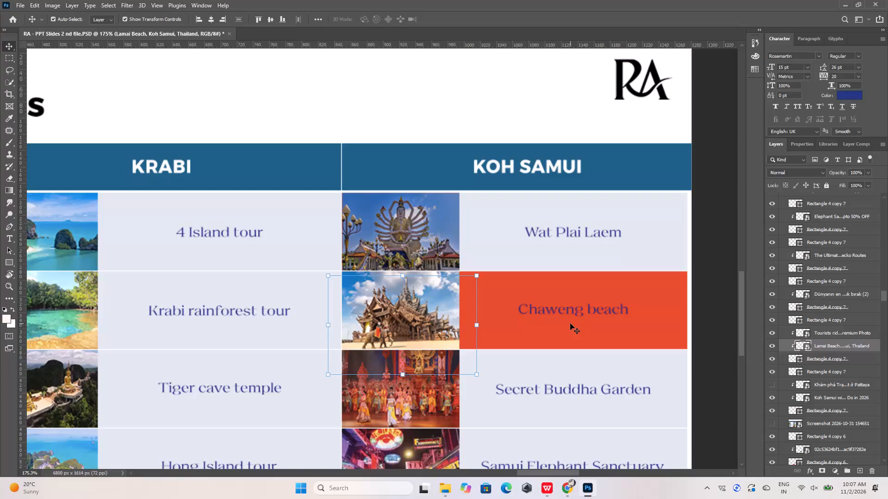
Hide the temple photo in the Chaweng beach row and scale the Lamai Beach image beneath it to about 20% to fit the picture cell.
left_click(772, 333)
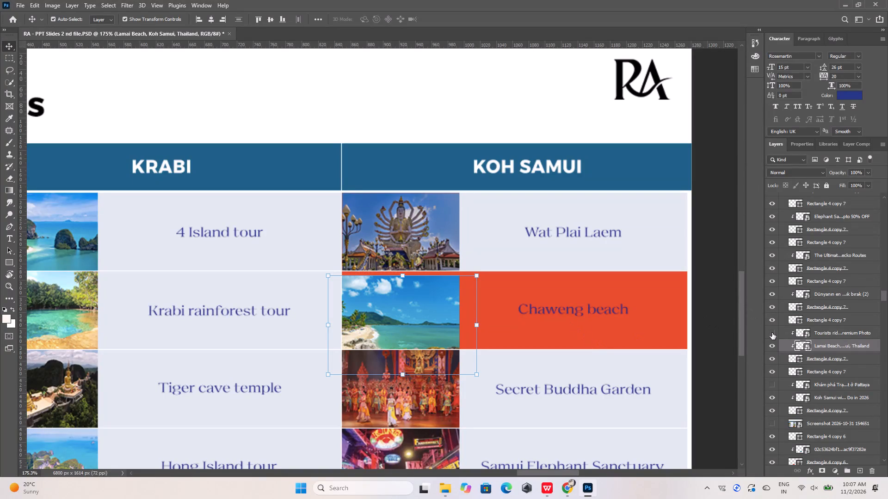
left_click_drag(479, 375, 467, 365)
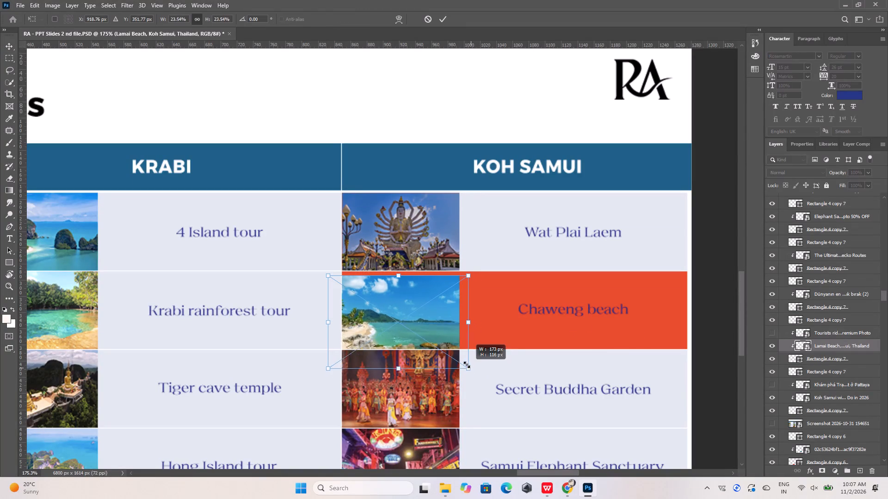
left_click_drag(467, 365, 463, 362)
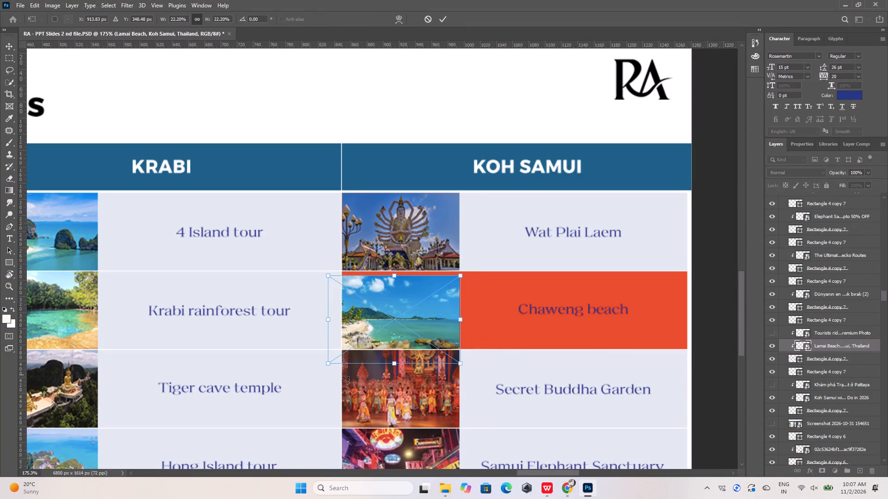
left_click_drag(329, 366, 338, 352)
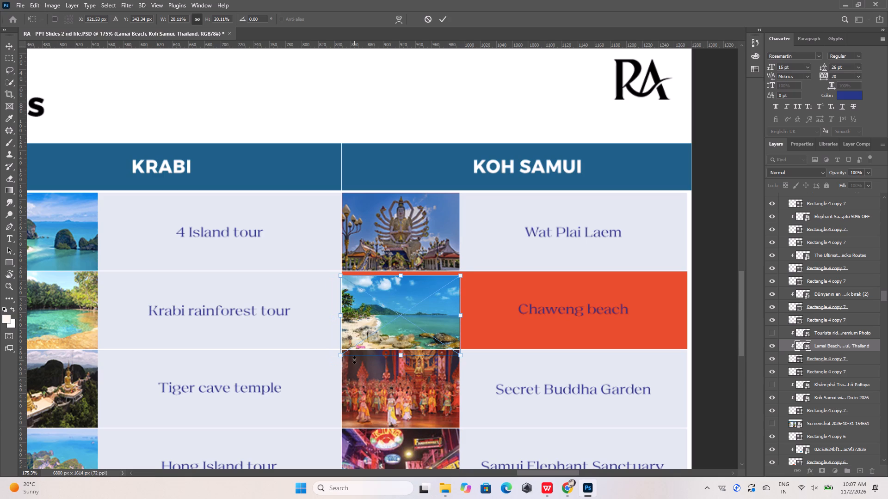
Move the Lamai Beach image up to about Y 336 px so it covers the Chaweng beach picture cell, and apply the transform.
key("shift+Up")
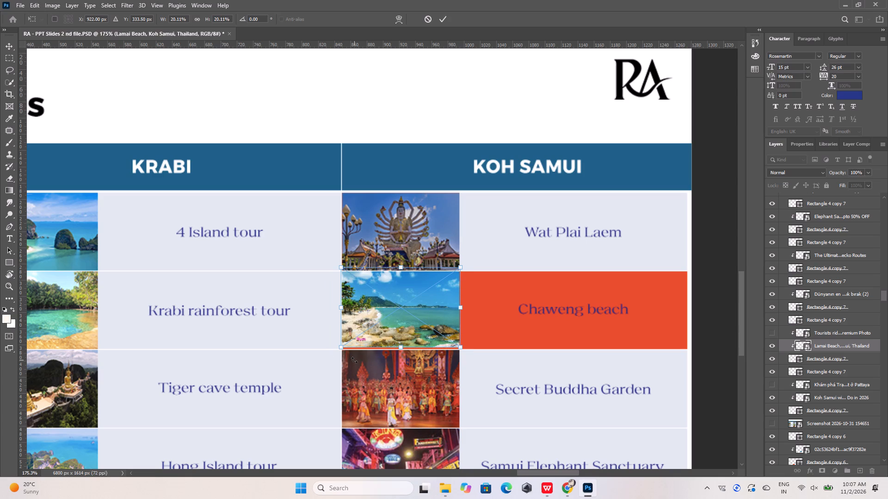
key("Down")
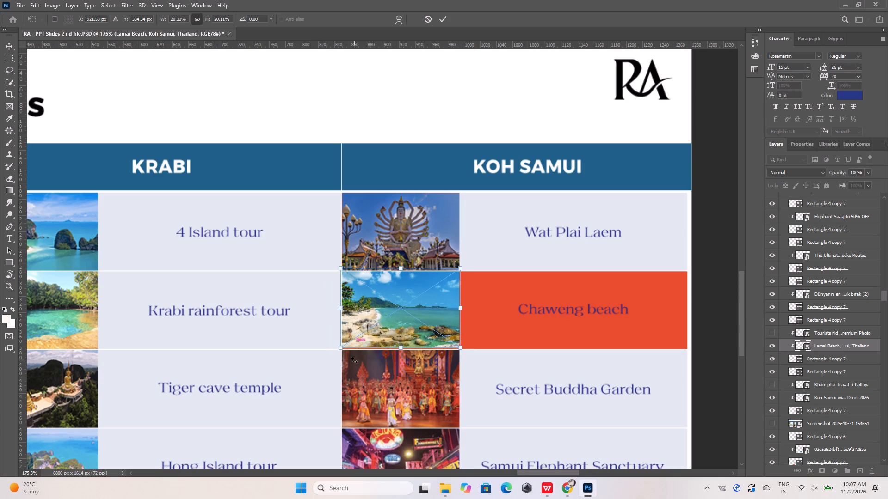
key("Down")
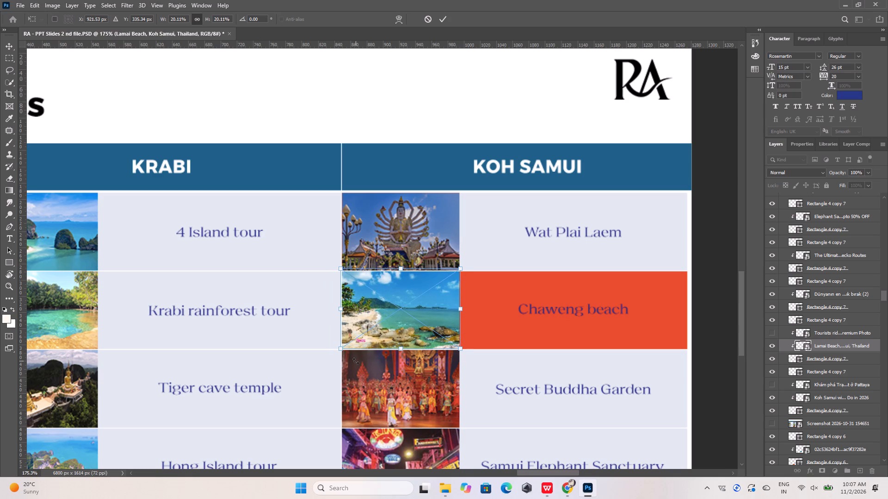
key("Down")
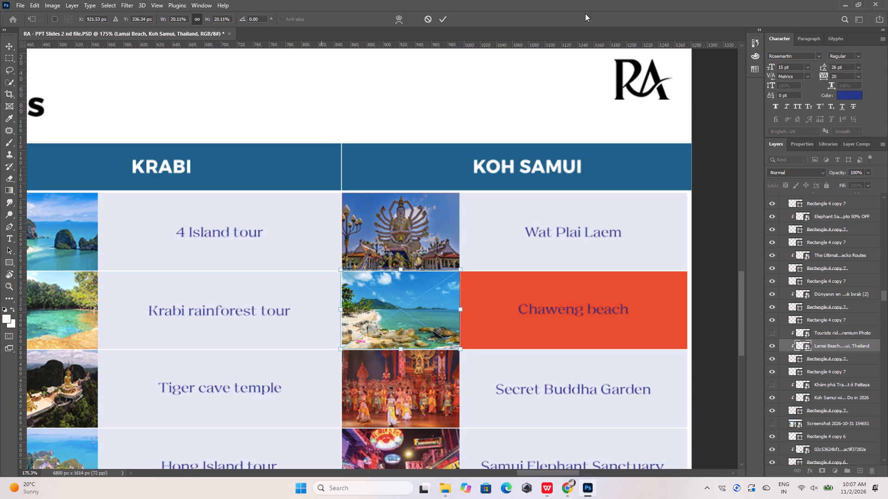
left_click(444, 20)
Open the shape fill colour choices for the orange rectangle behind the Chaweng beach label.
left_click(643, 292)
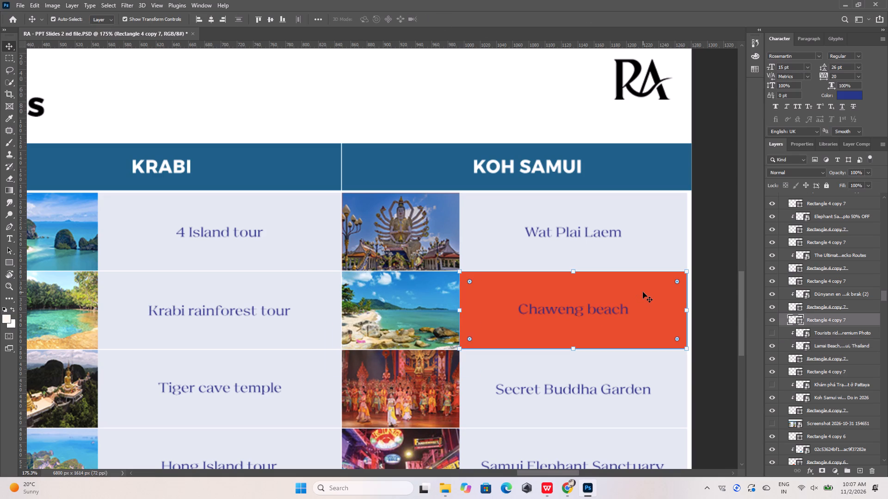
left_click(11, 263)
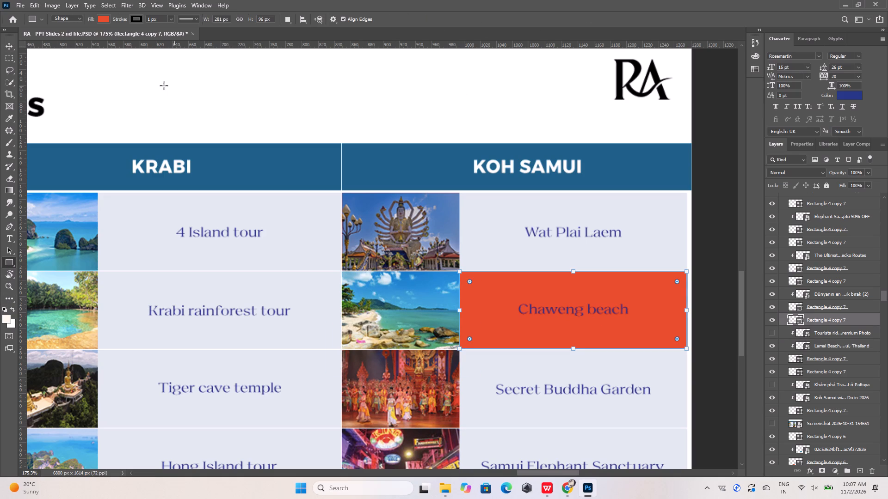
left_click(101, 19)
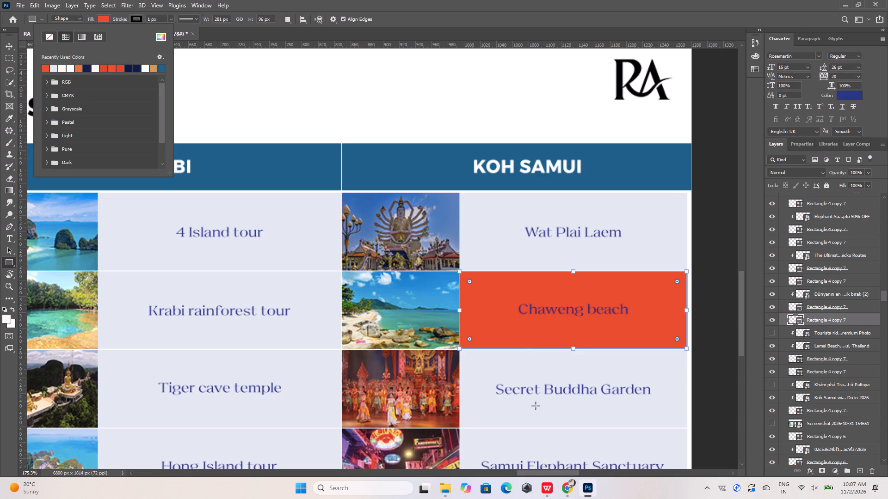
Switch to Chrome and go to Gmail in a new browser tab.
left_click(565, 489)
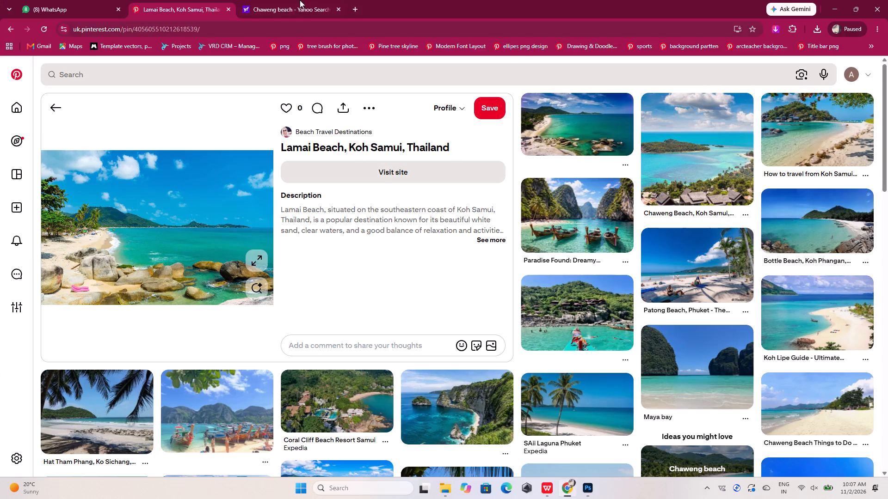
left_click(357, 12)
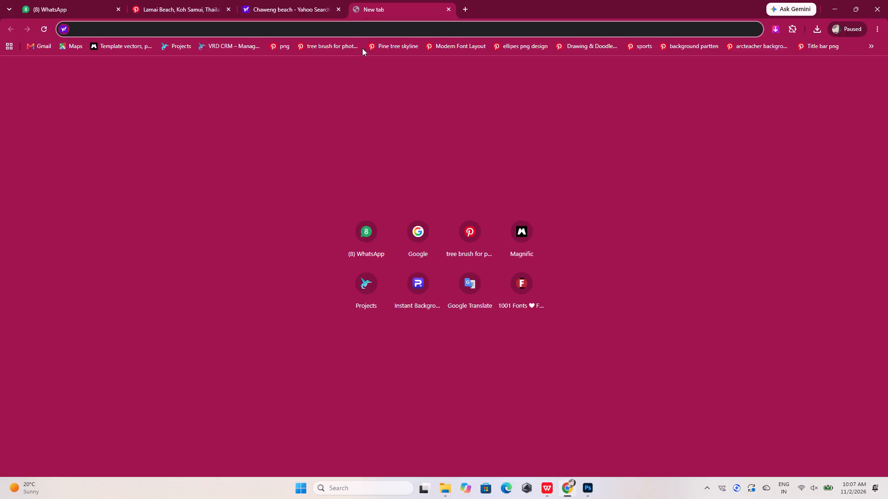
left_click(367, 31)
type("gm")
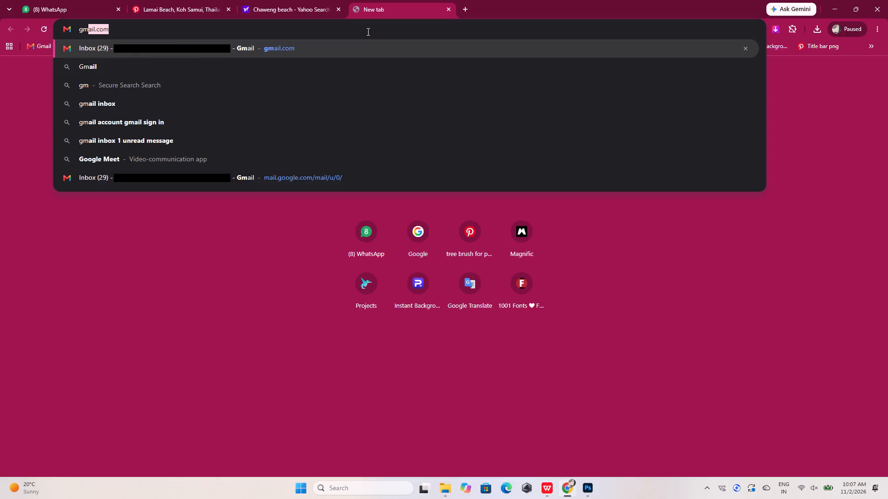
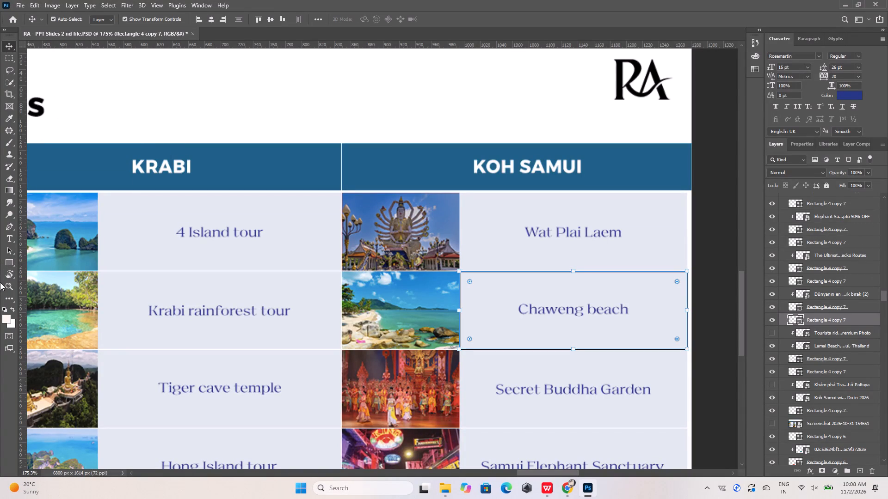
Remove the stroke from the rectangle behind the Chaweng beach label in the Koh Samui column, then deselect it.
left_click(7, 262)
left_click(138, 15)
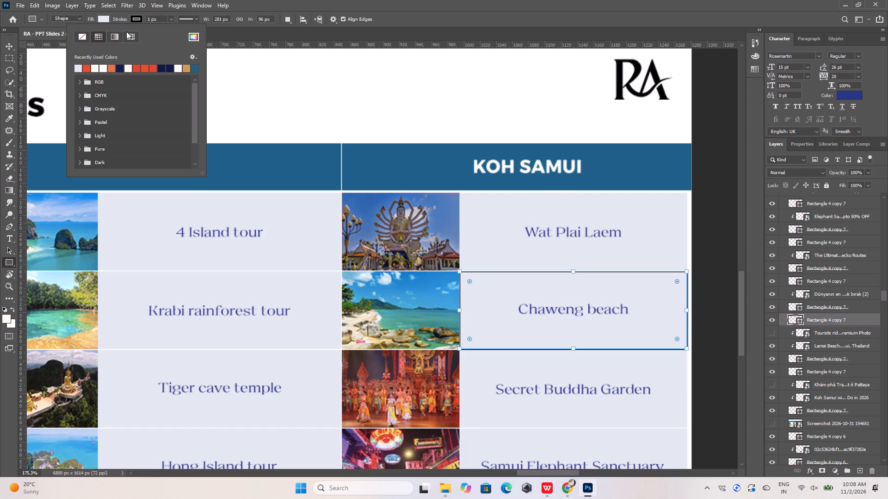
left_click(83, 37)
left_click(6, 49)
left_click(204, 92)
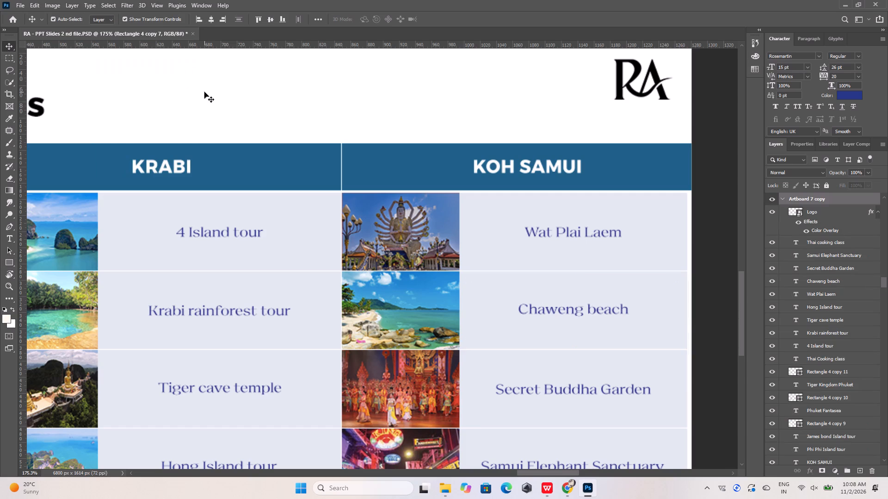
scroll(464, 292, "down", 13)
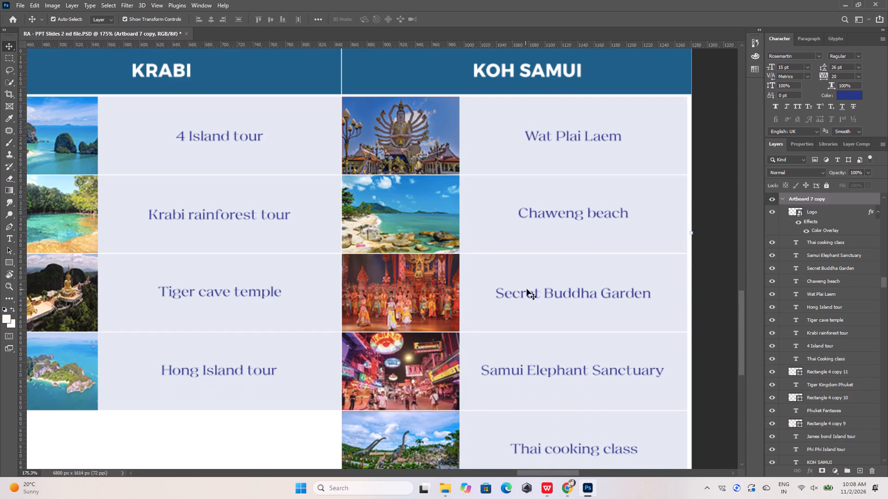
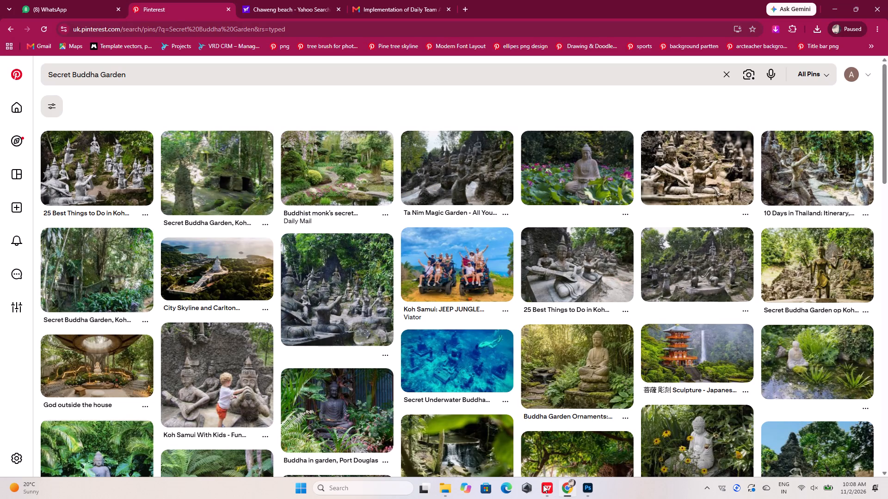
Open the Secret Buddha Garden statues pin titled 25 Best Things to Do in Koh Samui and download its image.
left_click(62, 163)
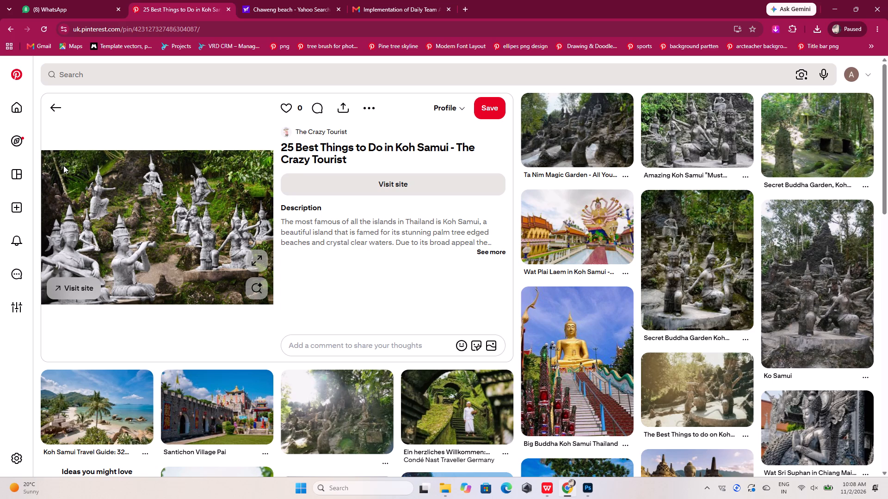
left_click(376, 111)
left_click(363, 136)
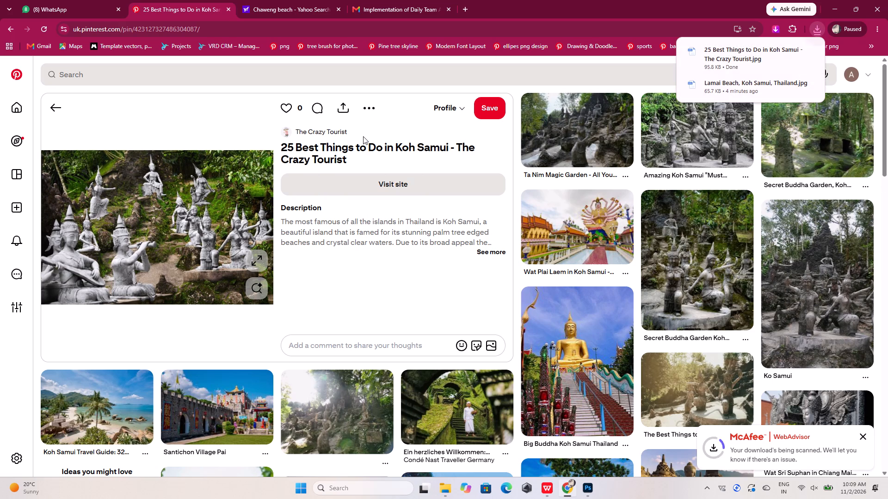
Place the downloaded statues image from the Downloads folder into the Photoshop slide document, closing the open label edit first.
left_click(792, 52)
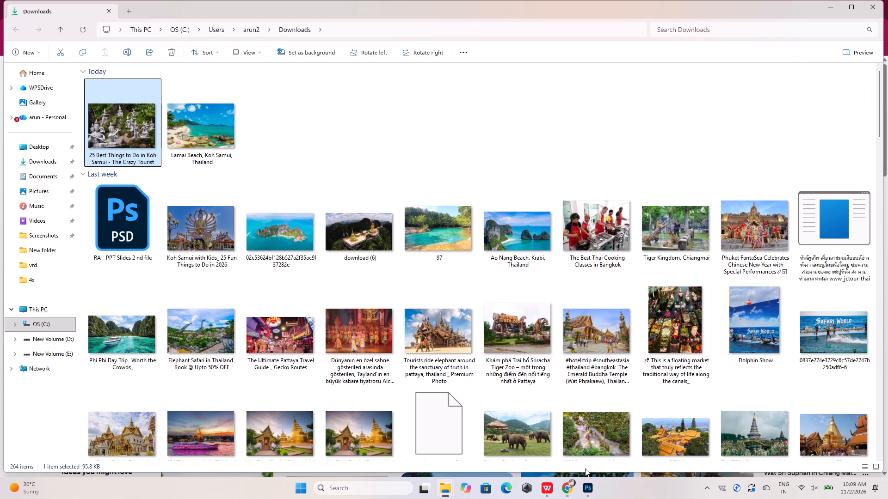
left_click(586, 489)
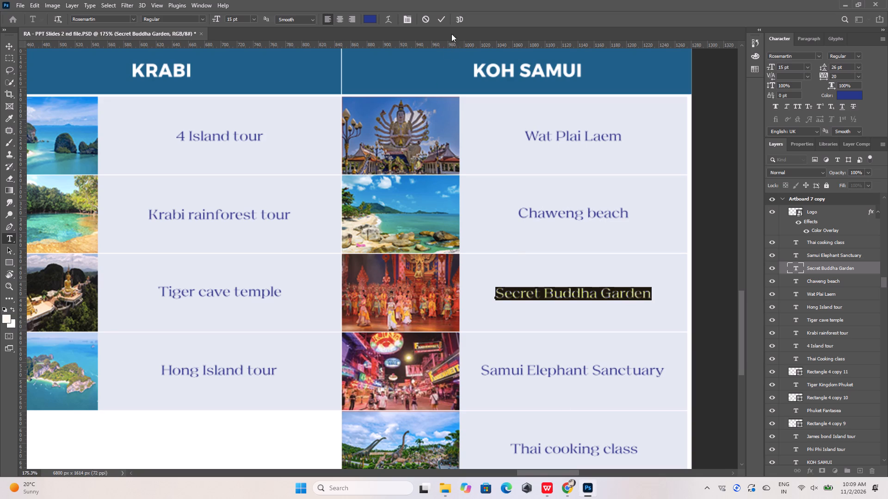
left_click(443, 18)
left_click(447, 487)
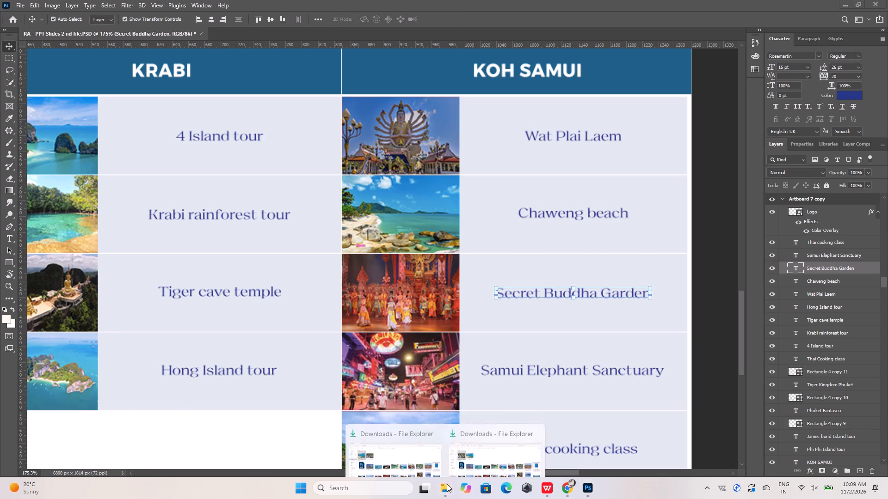
left_click(481, 453)
left_click_drag(129, 130, 493, 386)
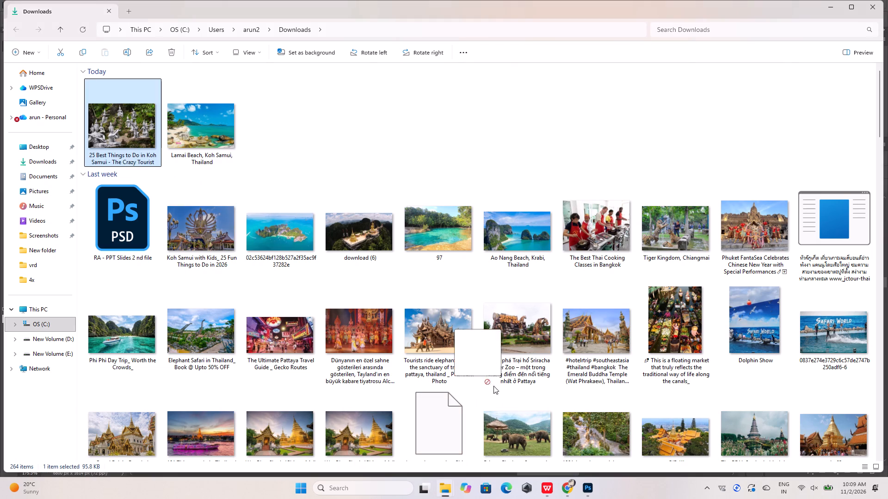
left_click_drag(493, 386, 428, 394)
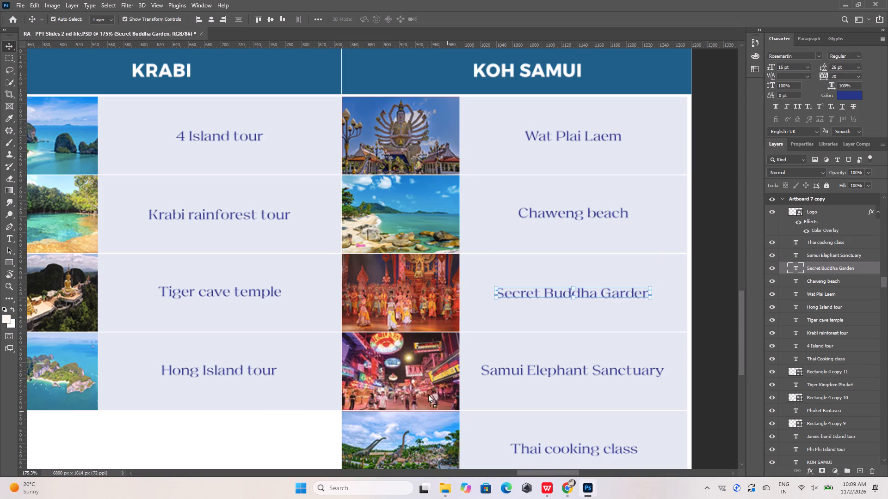
left_click_drag(428, 394, 395, 352)
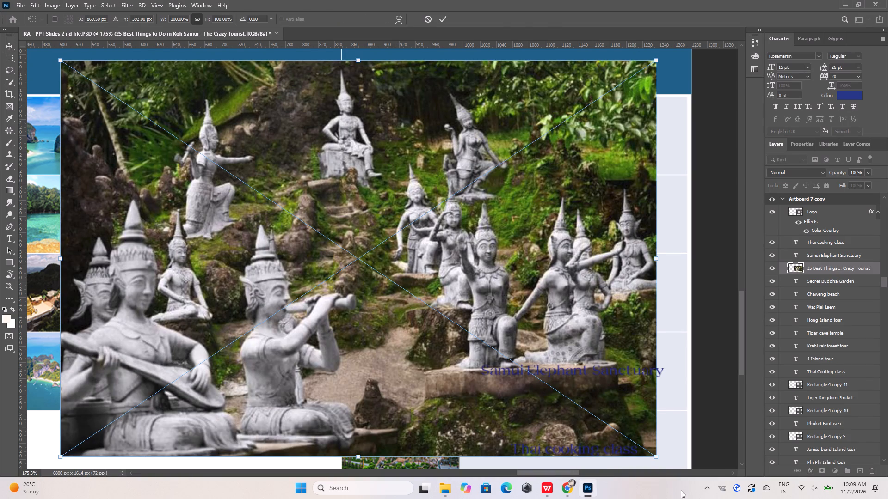
Scale the placed statues photo to about 19.89% and position it over the Koh Samui column's fourth picture.
left_click_drag(655, 458, 185, 156)
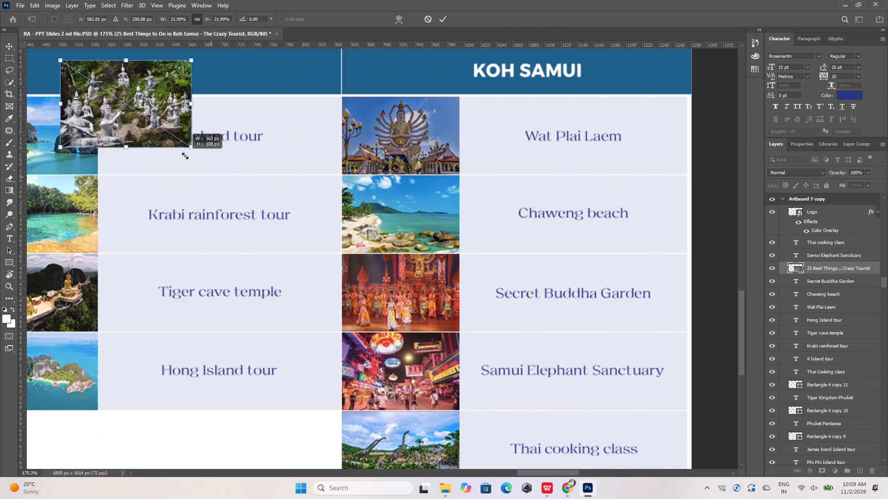
left_click_drag(185, 156, 174, 145)
left_click_drag(140, 94, 440, 369)
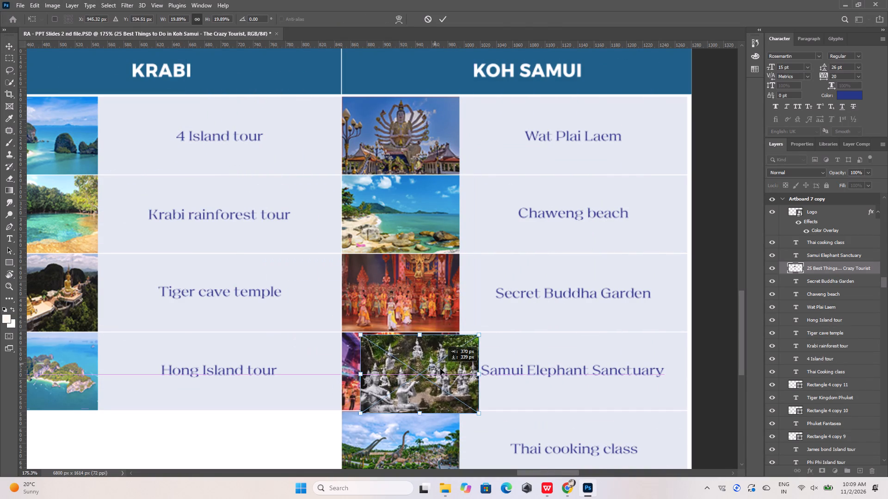
left_click_drag(440, 369, 420, 373)
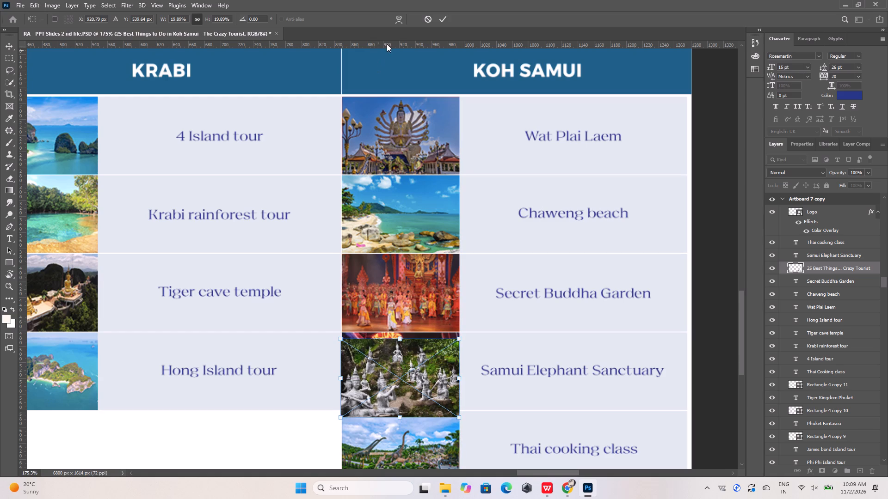
left_click(443, 19)
Move the statues photo's layer into the Secret Buddha Garden frame's clipping group, directly beneath the existing stage-show photo.
left_click(504, 252)
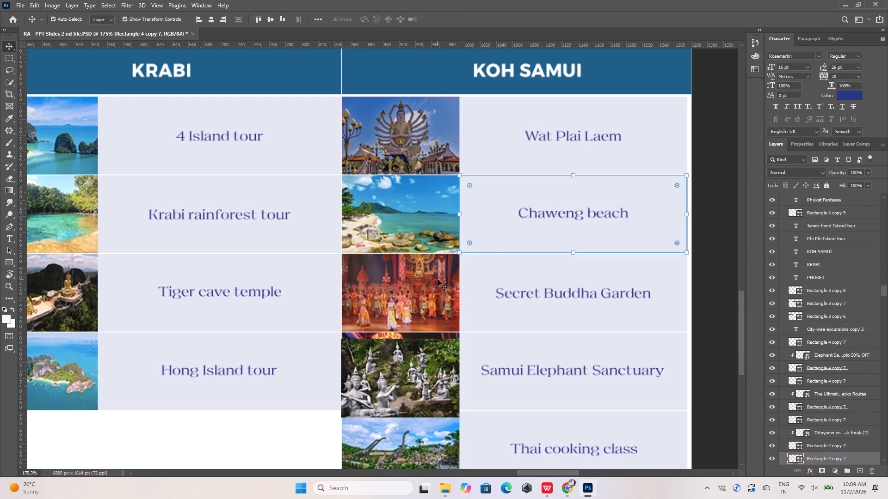
left_click(438, 280)
left_click(420, 360)
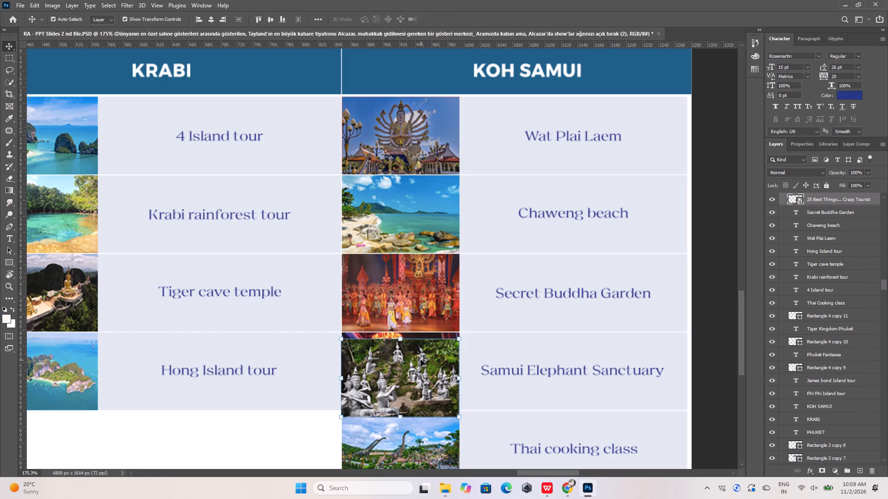
left_click_drag(869, 197, 871, 306)
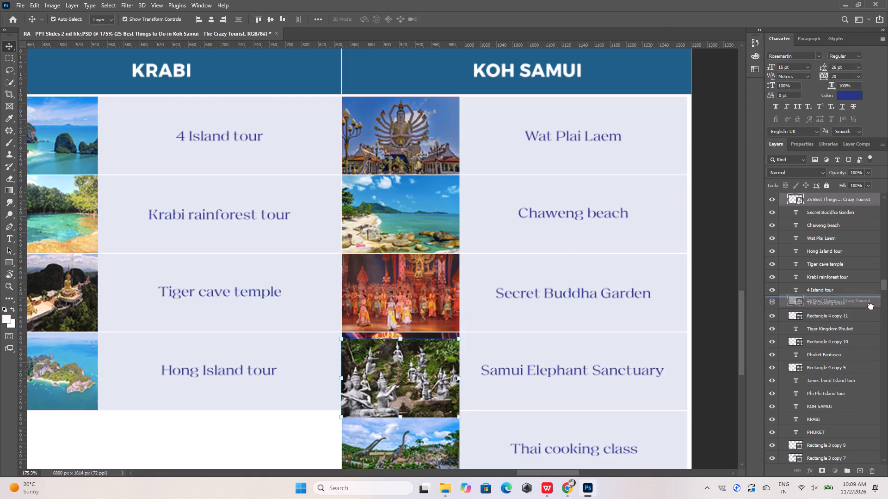
left_click_drag(871, 306, 873, 420)
scroll(870, 414, "down", 19)
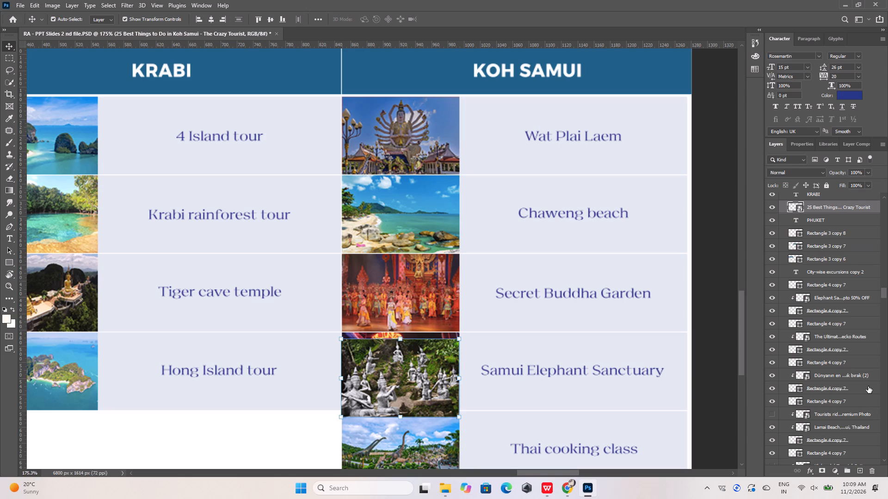
scroll(865, 390, "up", 3)
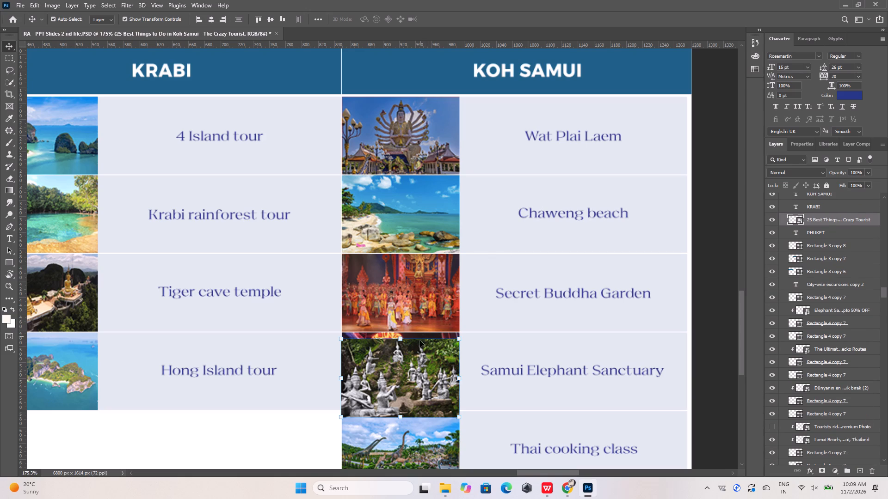
left_click(422, 314)
left_click(419, 377)
left_click(425, 311)
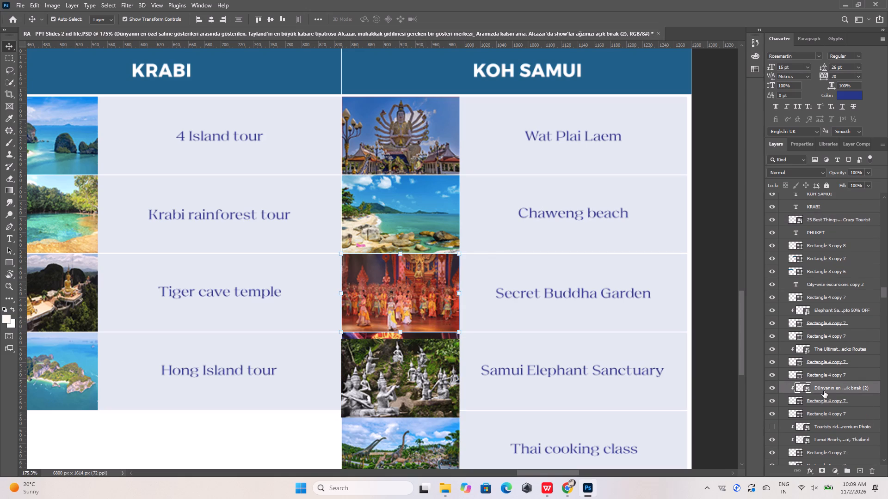
left_click_drag(836, 219, 837, 390)
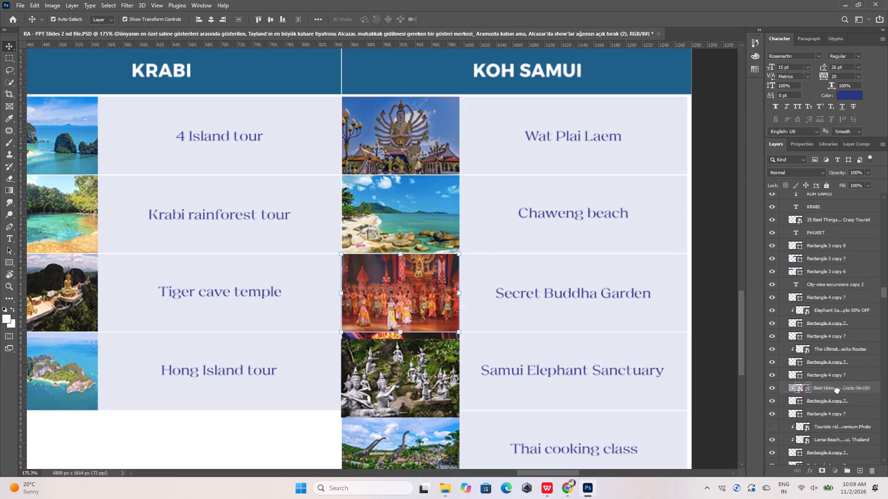
left_click_drag(837, 390, 838, 395)
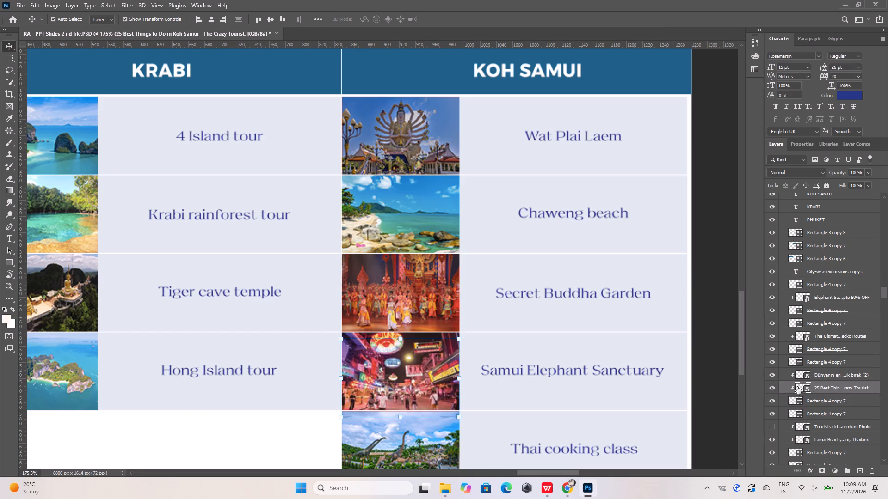
Hide the stage-show photo and nudge the statues photo upward until it covers the Secret Buddha Garden picture frame.
left_click(775, 375)
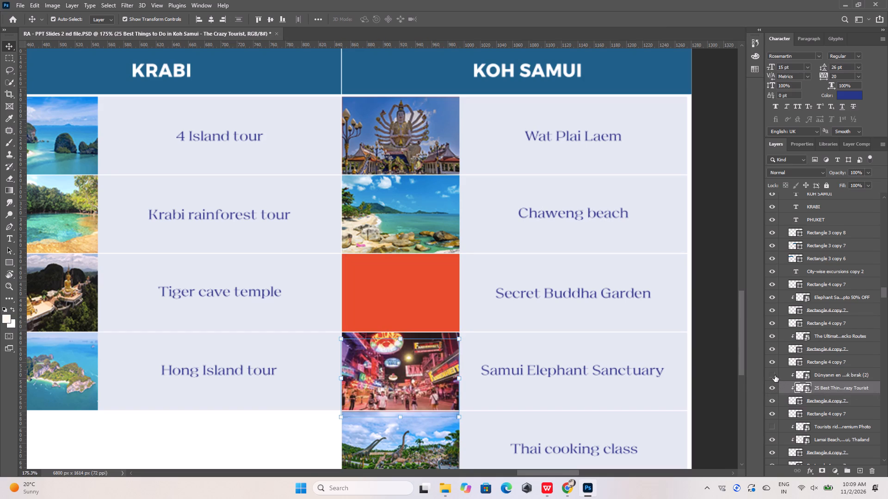
left_click(775, 375)
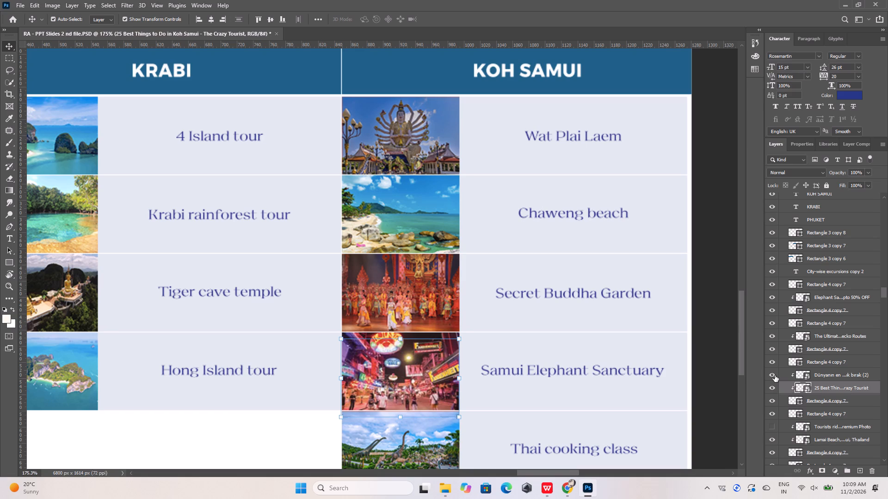
key("shift+Up")
key("shift+Up")
key("shift+Up")
key("shift+Up")
key("shift+Up")
key("shift+Up")
key("shift+Up")
key("shift+Up")
key("shift+Up")
key("shift+Up")
key("shift+Up")
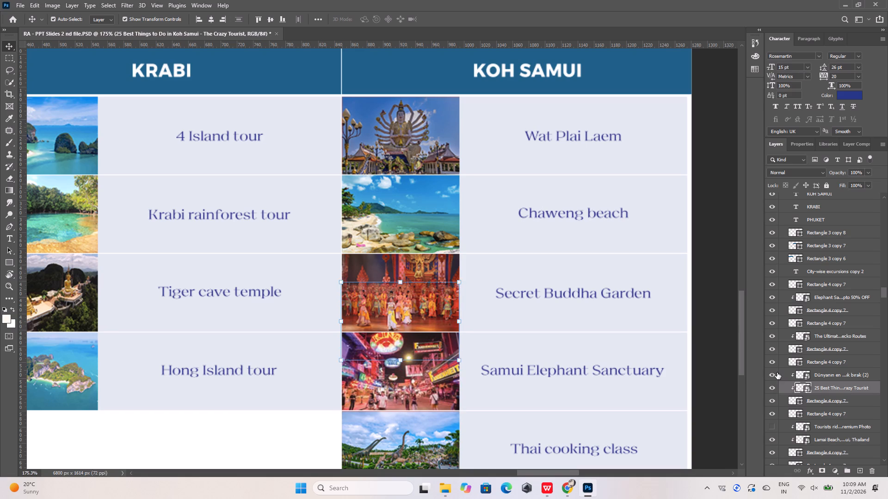
key("shift+Up")
key("shift+Up")
key("shift+Up")
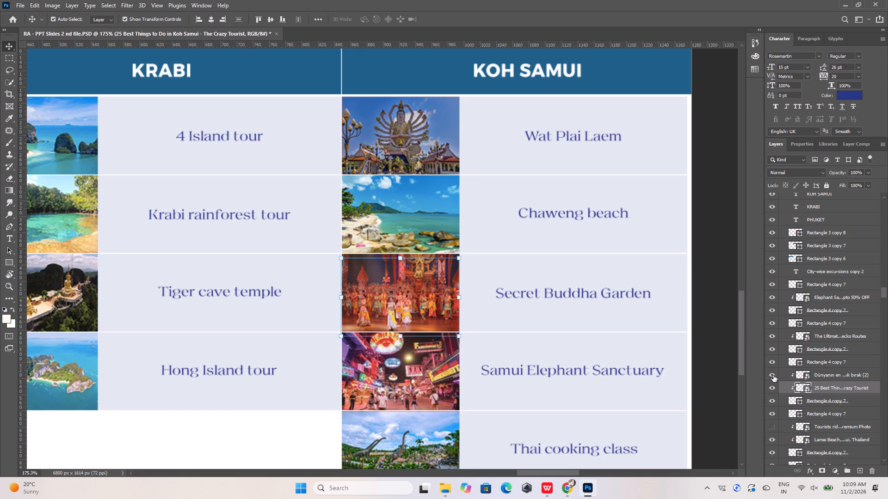
left_click(773, 376)
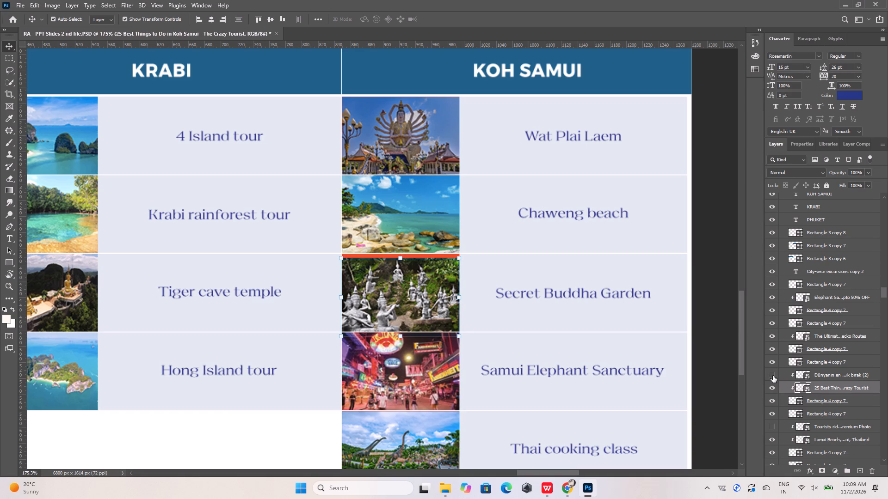
key("shift+Up")
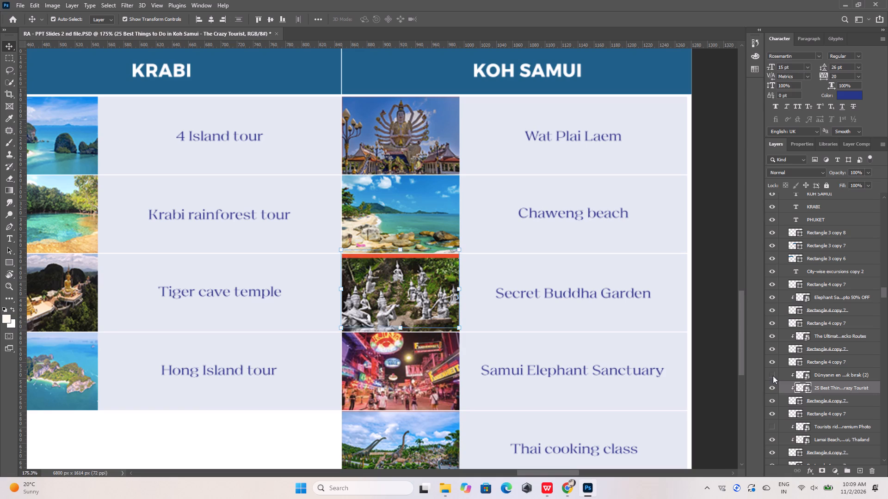
key("Down")
key("Down")
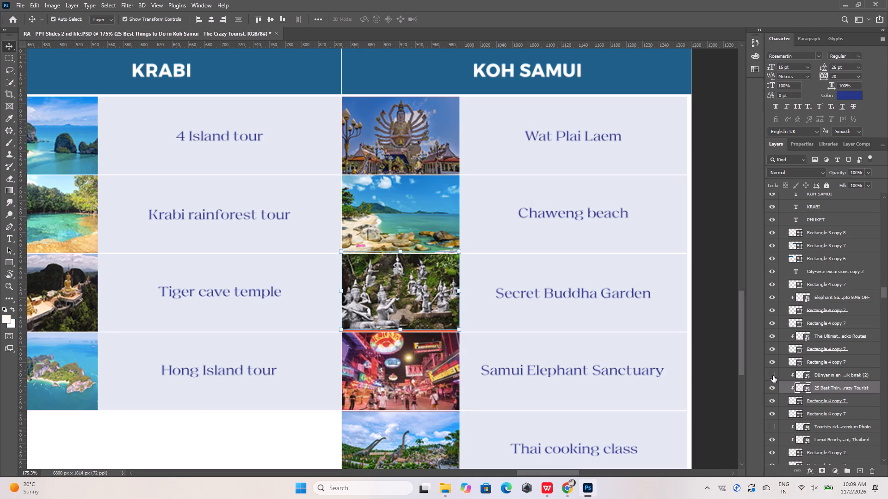
key("Down")
key("Down")
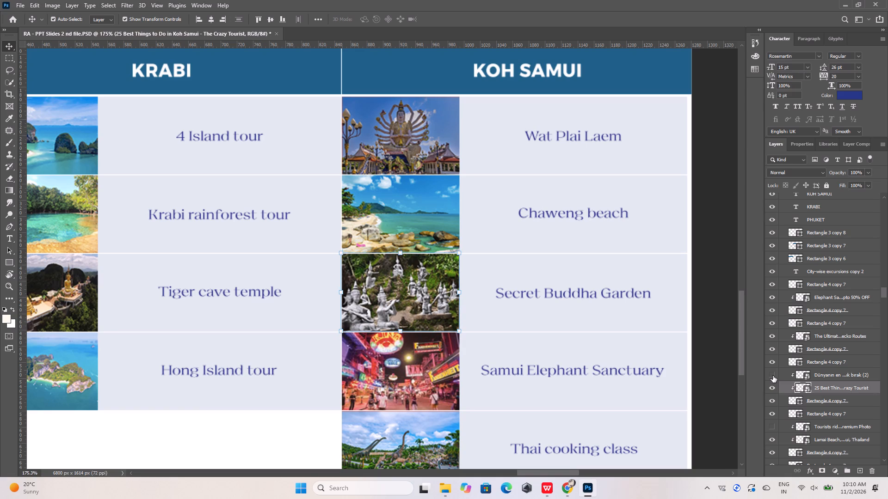
Enlarge the statues photo to about 20.29% so it fully fills the Secret Buddha Garden picture frame.
left_click(458, 332)
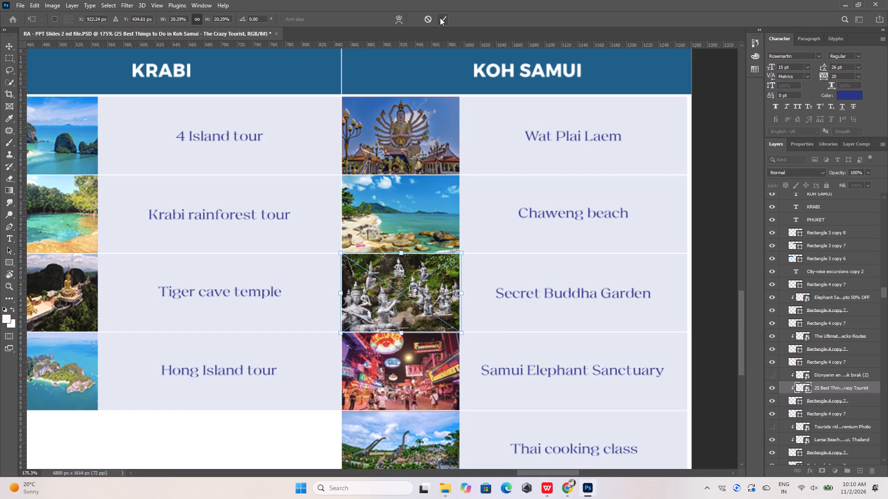
left_click(440, 17)
left_click(482, 170)
left_click(453, 299)
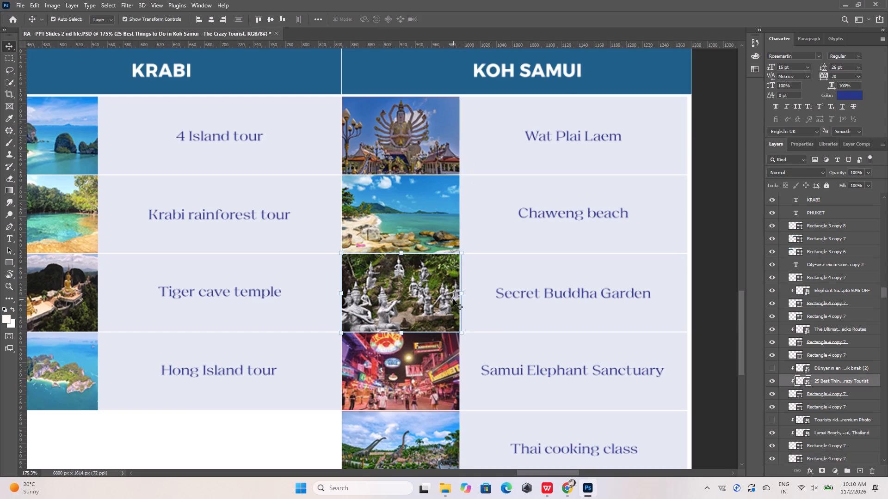
Copy the Samui Elephant Sanctuary label text from the slide and search Pinterest for it.
scroll(453, 299, "down", 8)
left_click(515, 313)
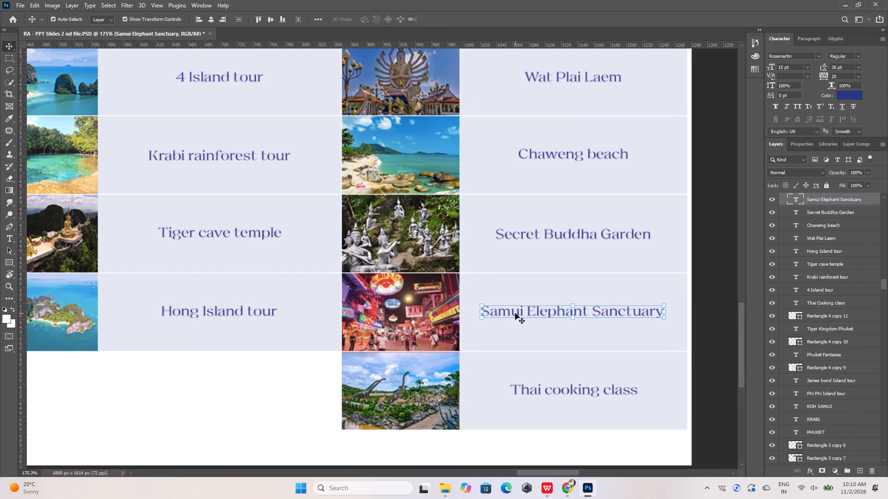
double_click(515, 313)
key("ctrl+c")
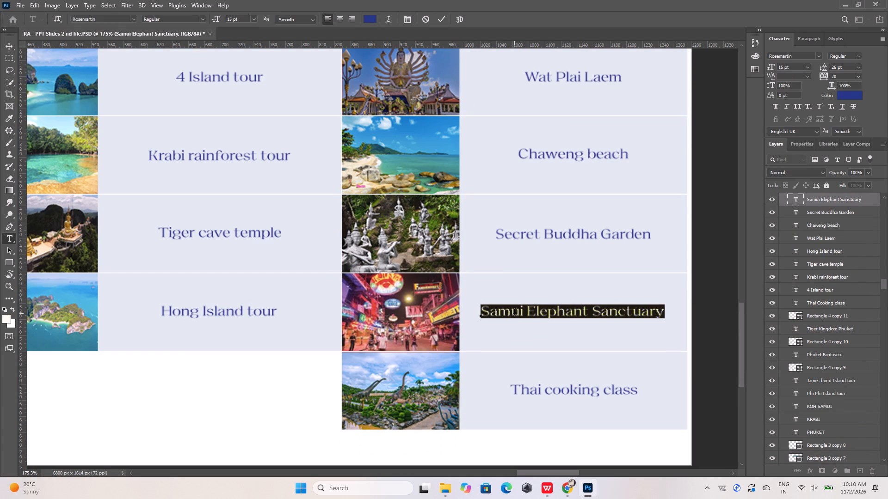
left_click(440, 16)
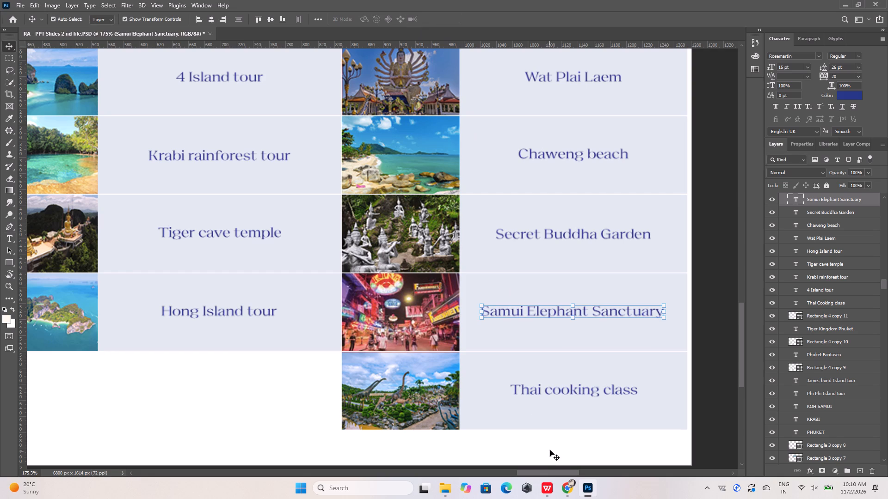
left_click(571, 488)
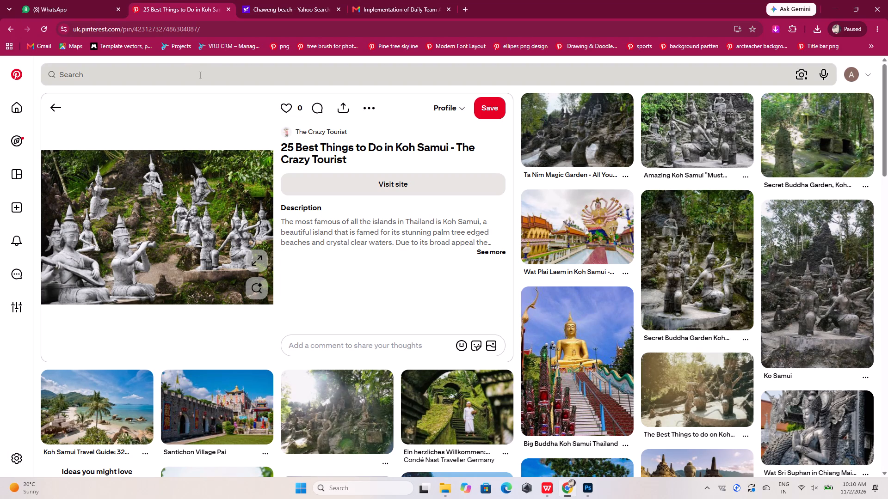
left_click(199, 75)
key("ctrl+v")
key("Return")
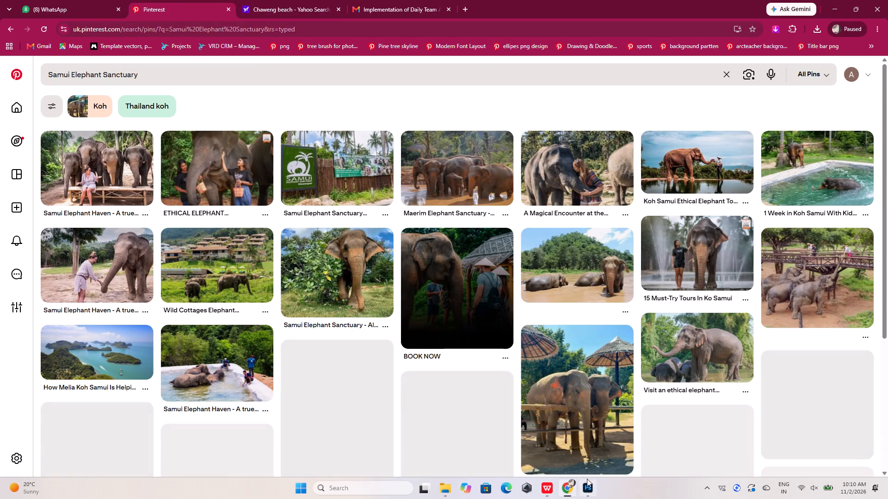
Check the Samui Elephant Sanctuary photo on the City-wise excursions reference slide in WPS Office, then return to the Pinterest results.
left_click(550, 489)
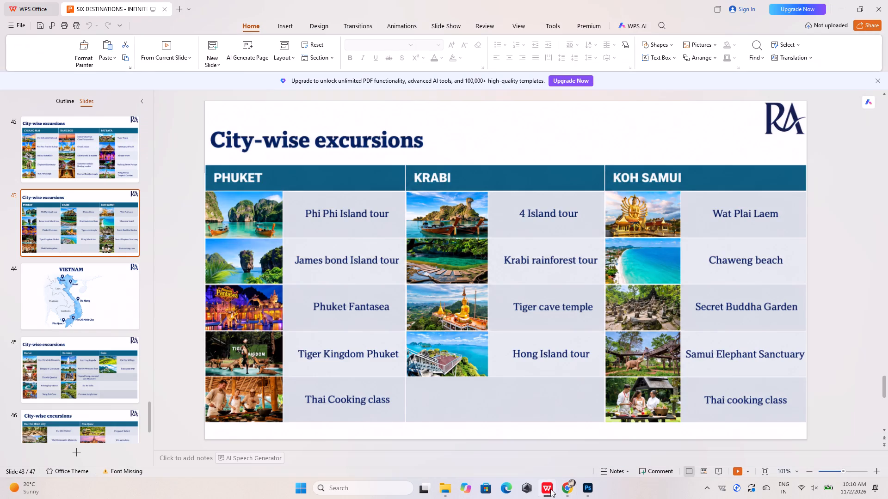
left_click(550, 489)
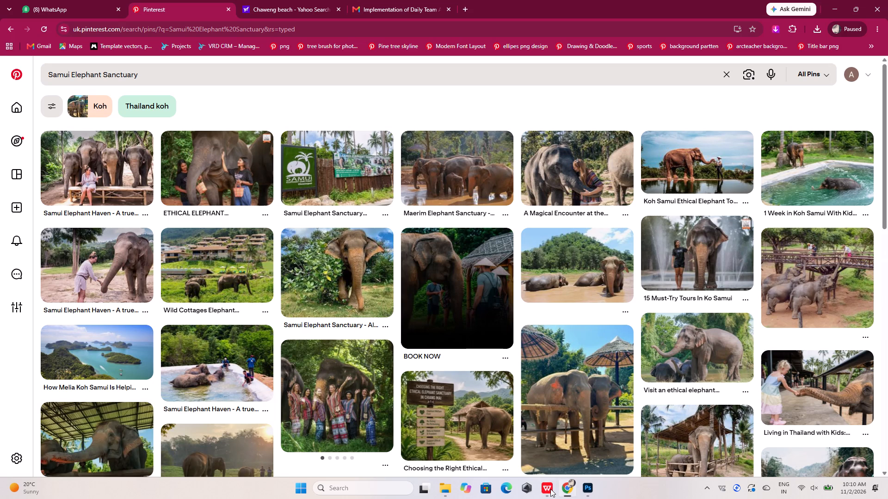
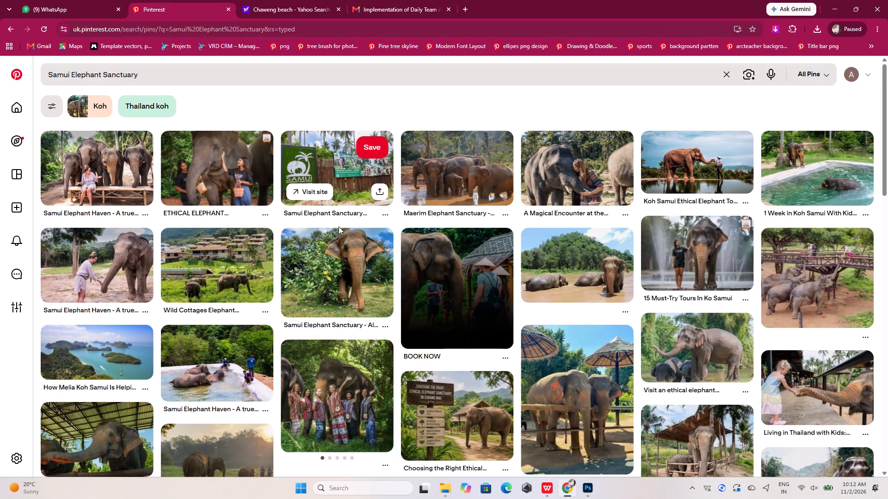
Browse the Samui Elephant Sanctuary results on Pinterest and compare them with the slide in Photoshop to choose a photo.
scroll(339, 226, "down", 2)
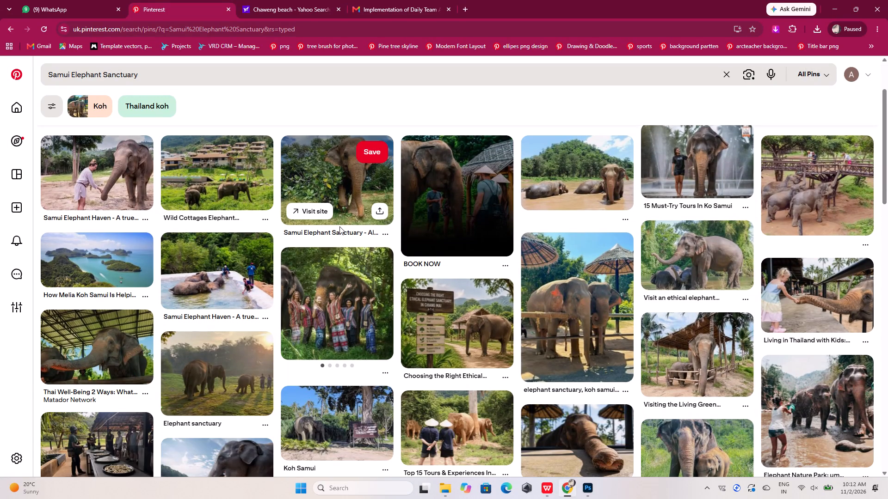
scroll(339, 226, "down", 1)
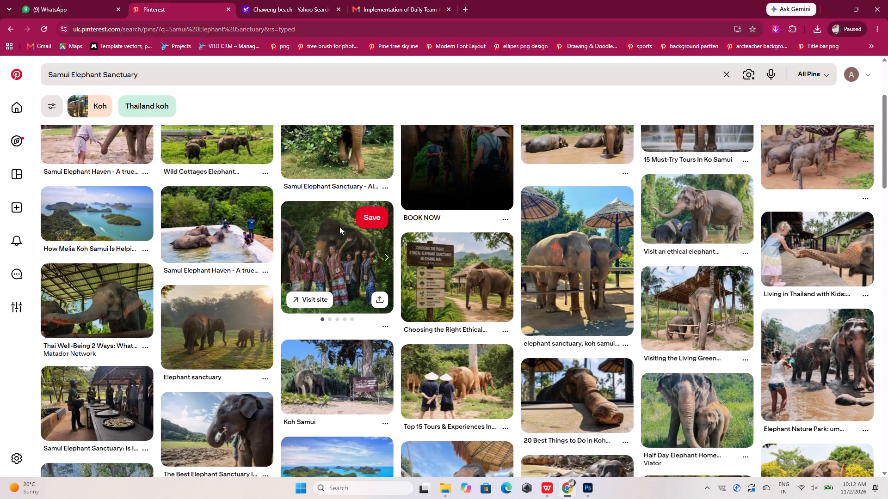
scroll(339, 226, "up", 5)
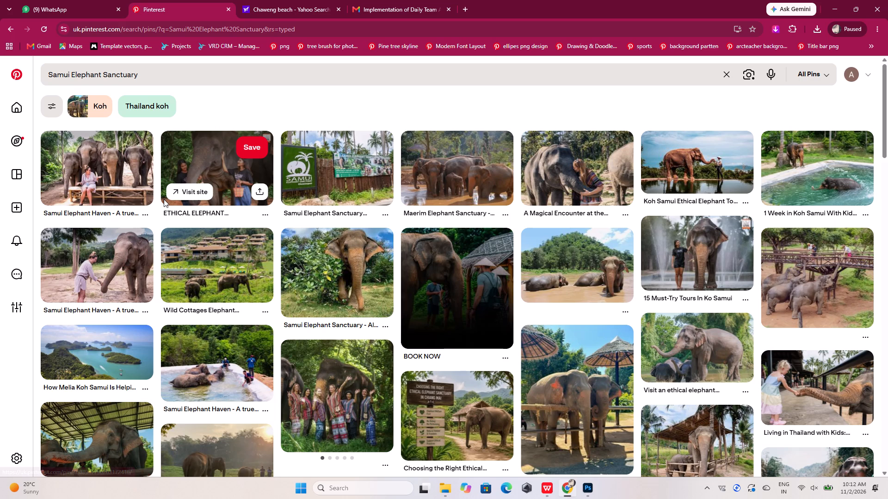
scroll(164, 199, "down", 4)
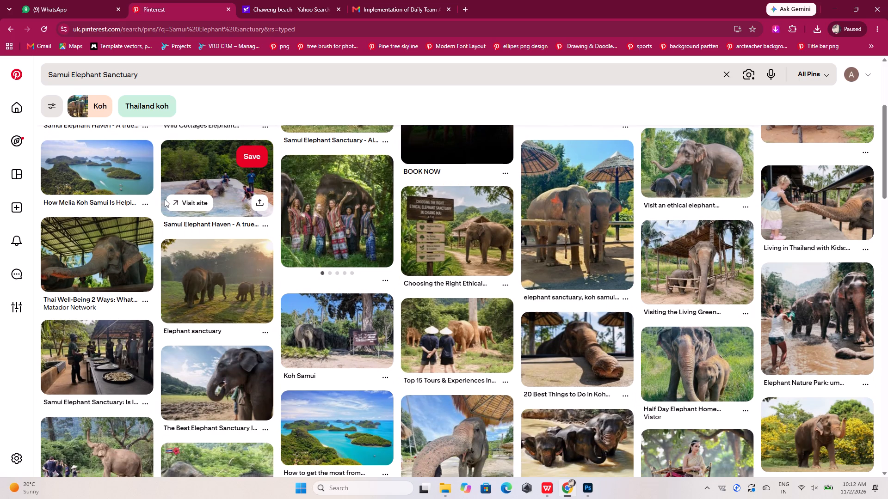
left_click(592, 488)
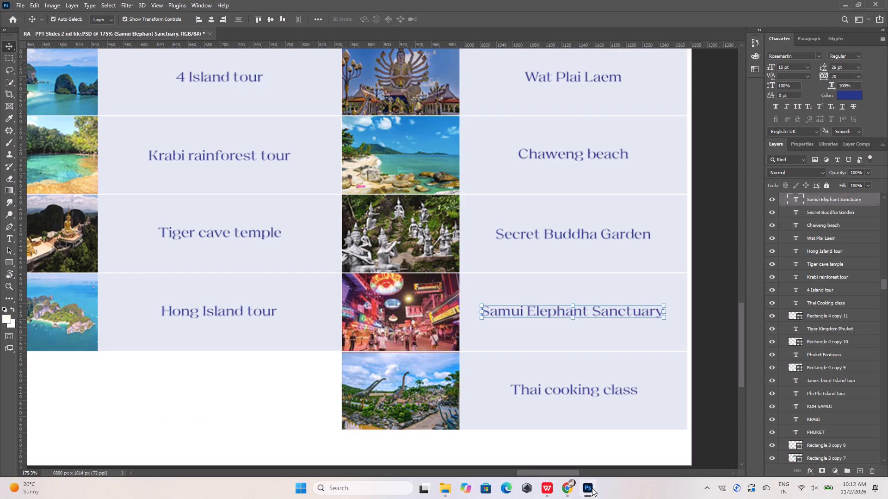
left_click(592, 488)
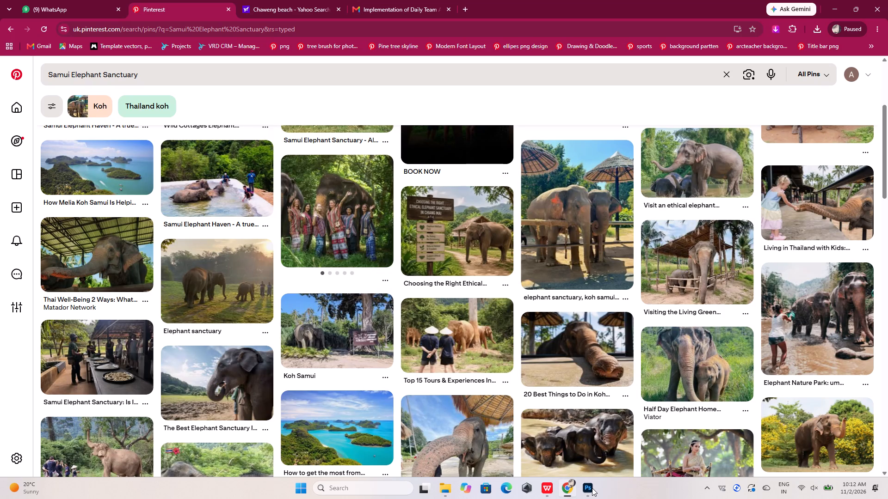
left_click(592, 488)
left_click(592, 488)
Open the Samui Elephant Haven pin showing elephants bathing in a pool and download its image.
left_click(229, 186)
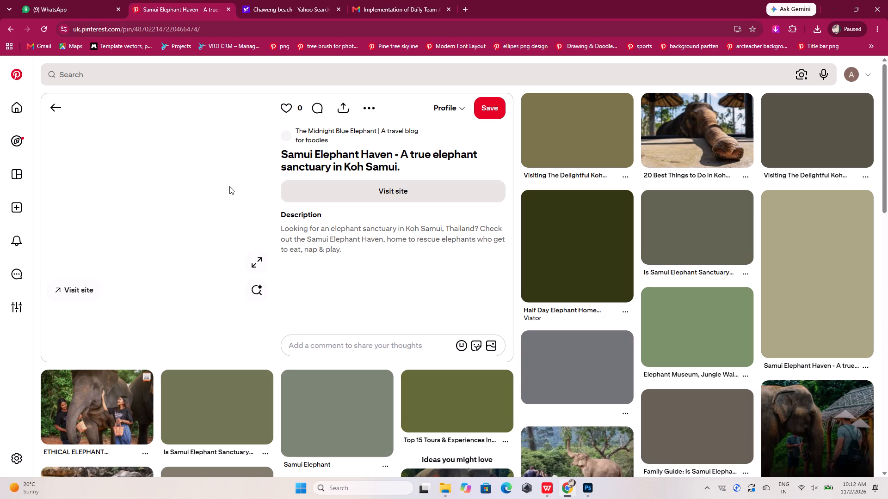
scroll(229, 186, "down", 4)
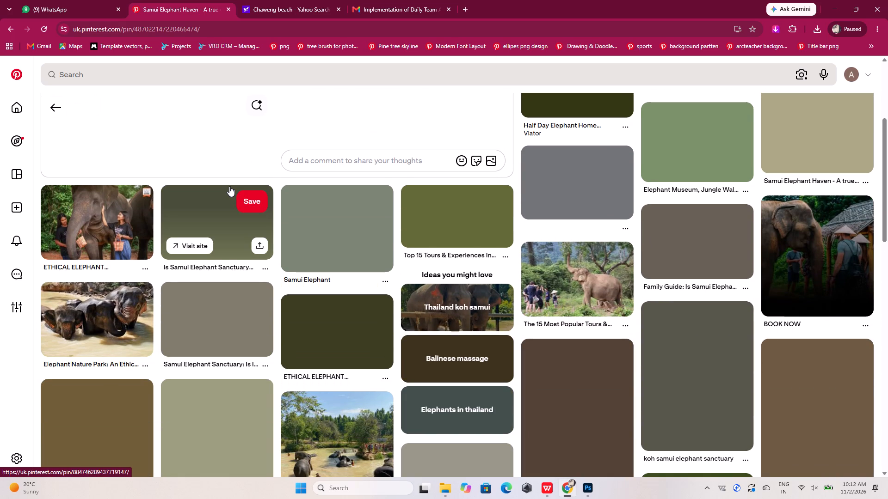
scroll(229, 186, "up", 4)
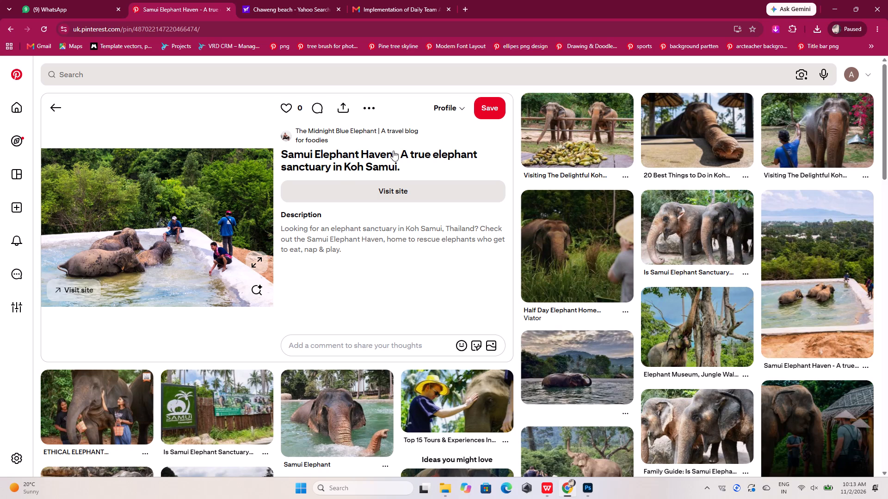
left_click(372, 112)
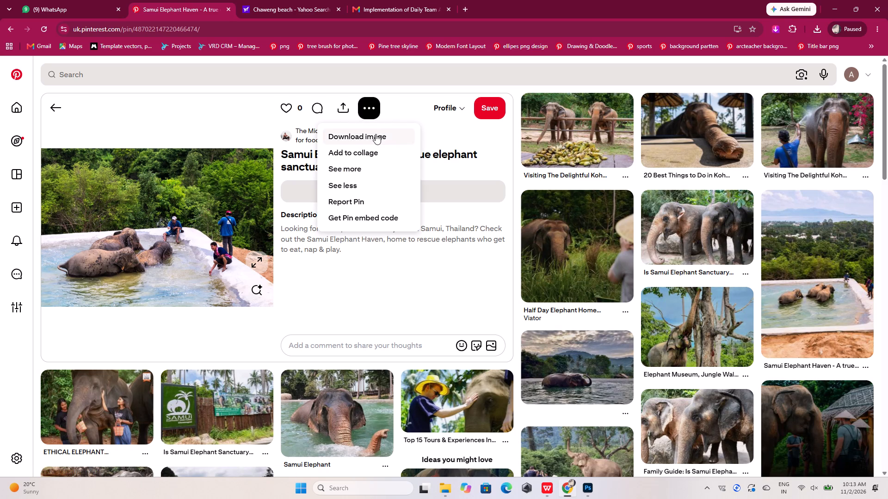
left_click(376, 134)
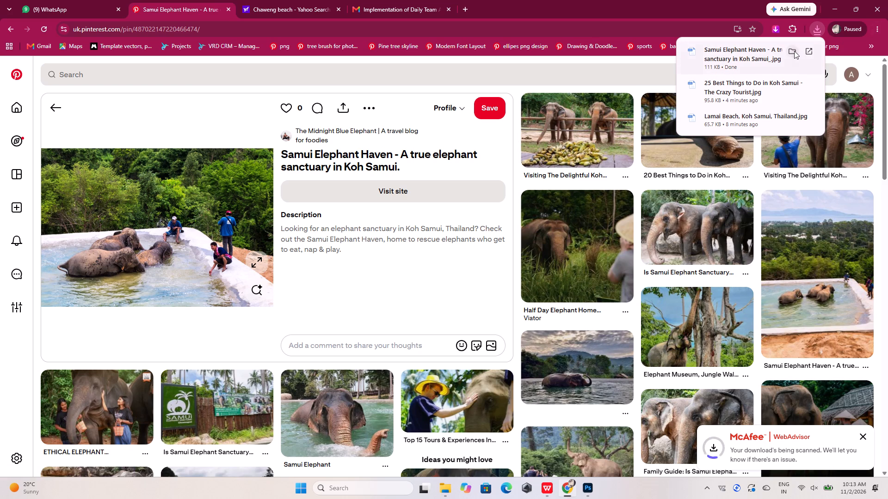
Place the downloaded elephant photo into the Photoshop slide, scaled to about 29%, beside the Samui Elephant Sanctuary picture frame.
left_click(794, 51)
left_click_drag(297, 116, 566, 475)
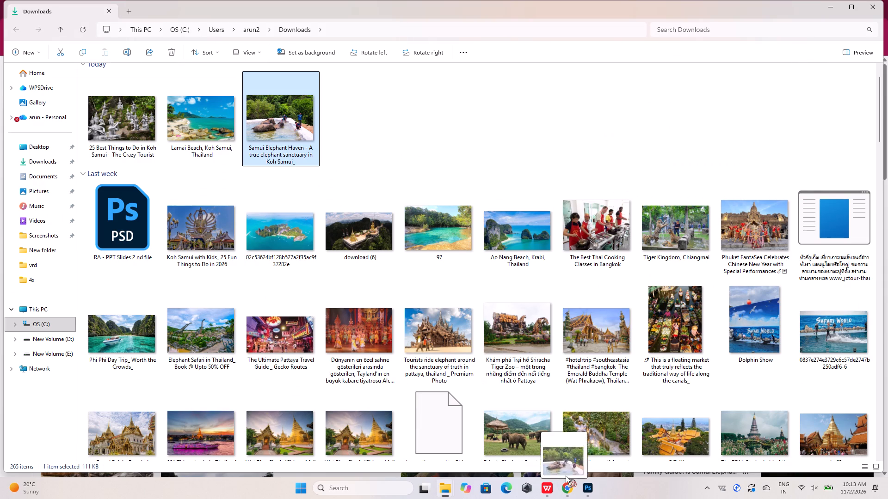
left_click_drag(566, 475, 392, 301)
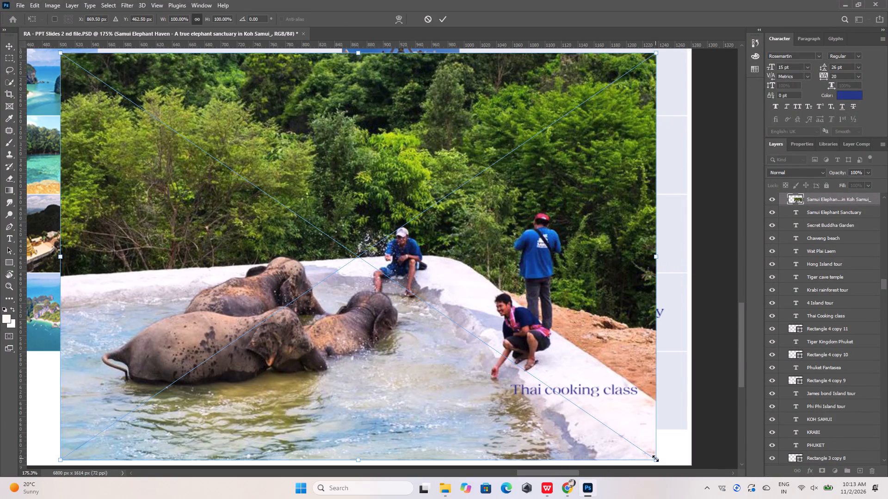
left_click_drag(655, 458, 260, 123)
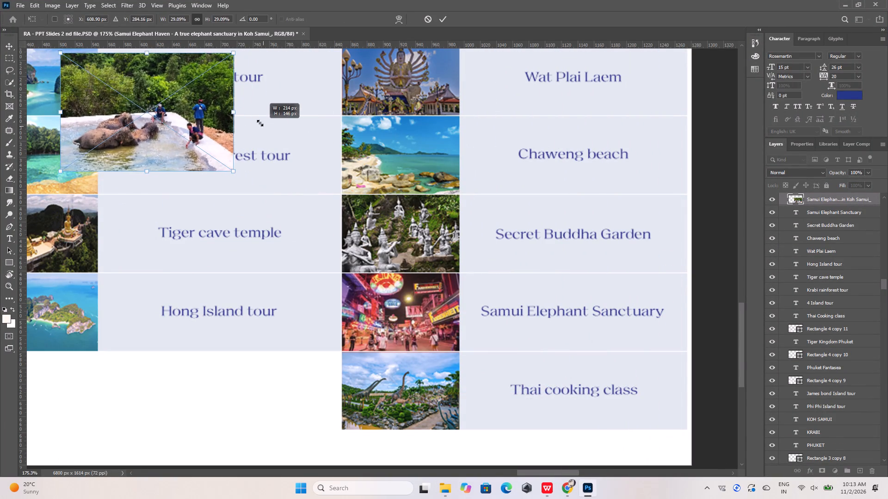
left_click_drag(260, 123, 259, 122)
left_click(441, 20)
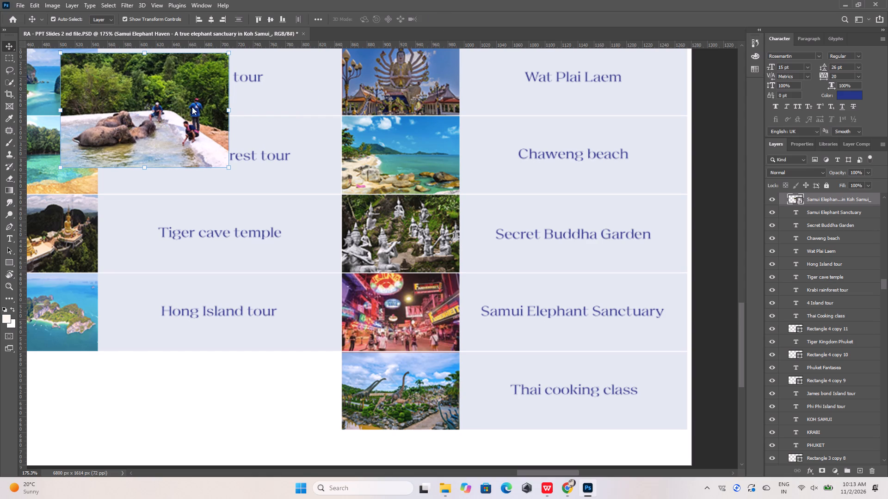
left_click_drag(192, 107, 303, 322)
Move the elephant photo's layer directly below the Pattaya street photo's layer so it is clipped to the Samui Elephant Sanctuary frame.
left_click(389, 308)
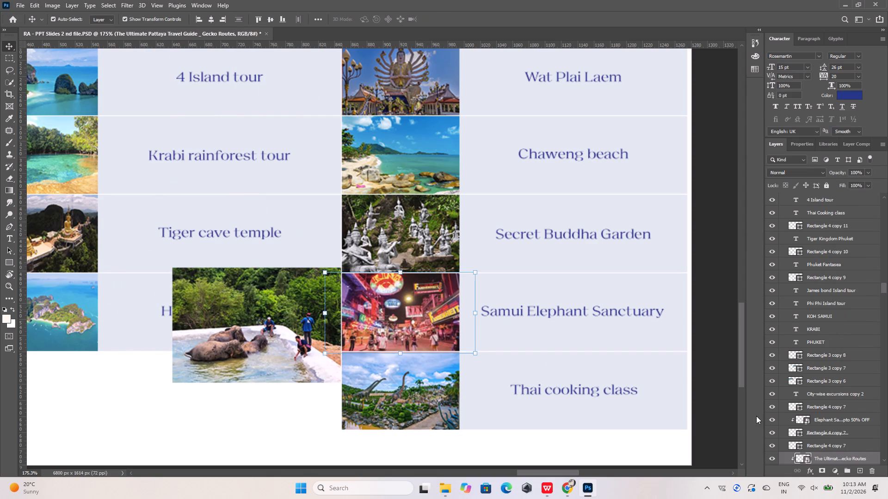
left_click(272, 327)
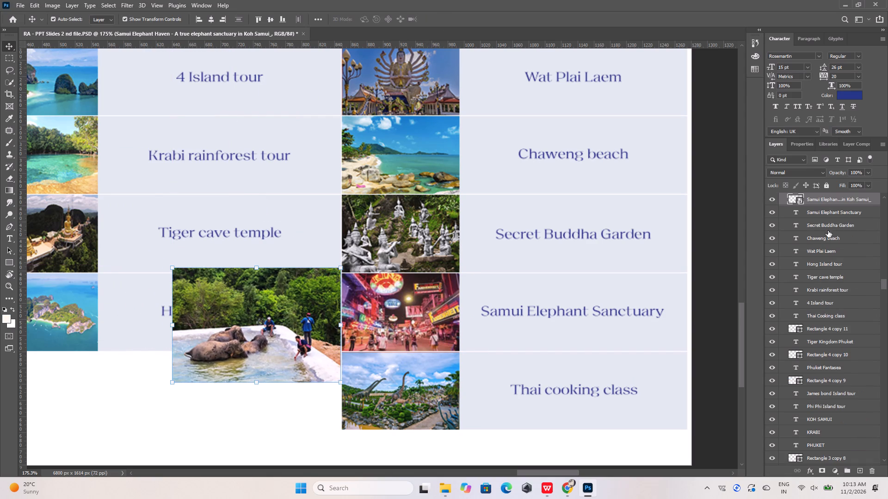
left_click_drag(843, 197, 840, 437)
scroll(840, 430, "down", 11)
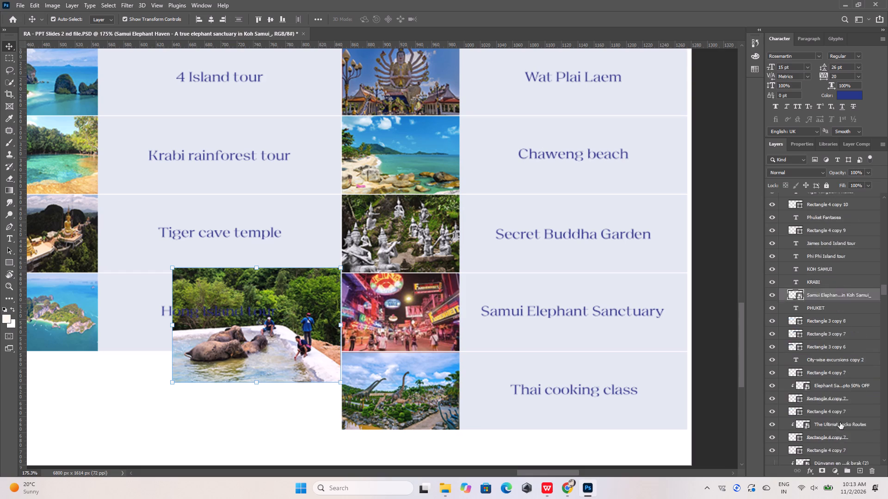
scroll(840, 422, "down", 8)
left_click_drag(827, 196, 827, 252)
left_click(425, 320)
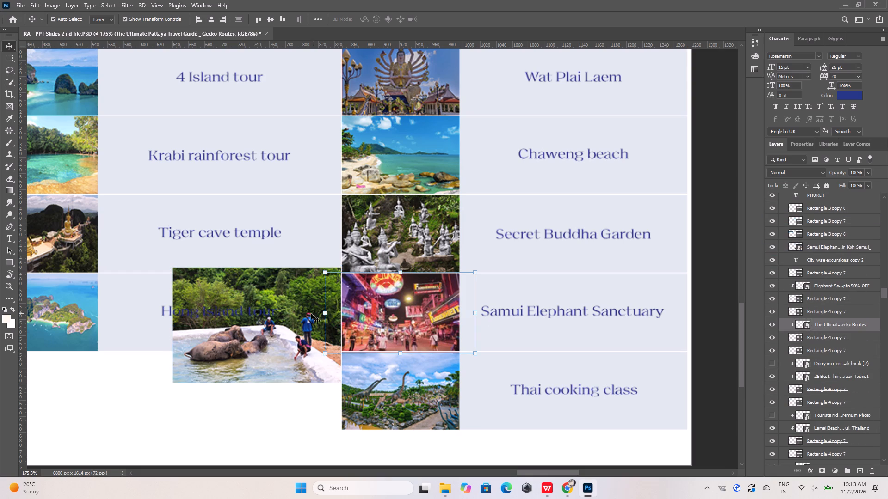
left_click(308, 313)
left_click(394, 303)
left_click_drag(828, 247, 831, 331)
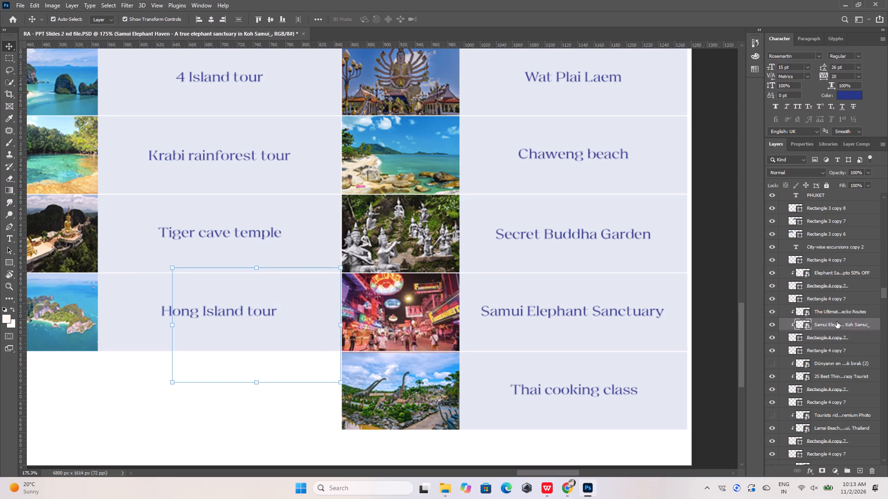
Nudge the elephant photo across onto the Samui Elephant Sanctuary picture frame and hide the Pattaya street photo.
key("shift+Right")
key("shift+Right")
key("shift+Right")
key("shift+Right")
key("shift+Right")
key("shift+Right")
key("shift+Right")
key("shift+Right")
key("shift+Right")
key("shift+Right")
key("shift+Right")
key("shift+Right")
key("shift+Right")
key("shift+Right")
key("shift+Right")
key("shift+Right")
key("shift+Right")
key("shift+Right")
key("shift+Right")
key("shift+Right")
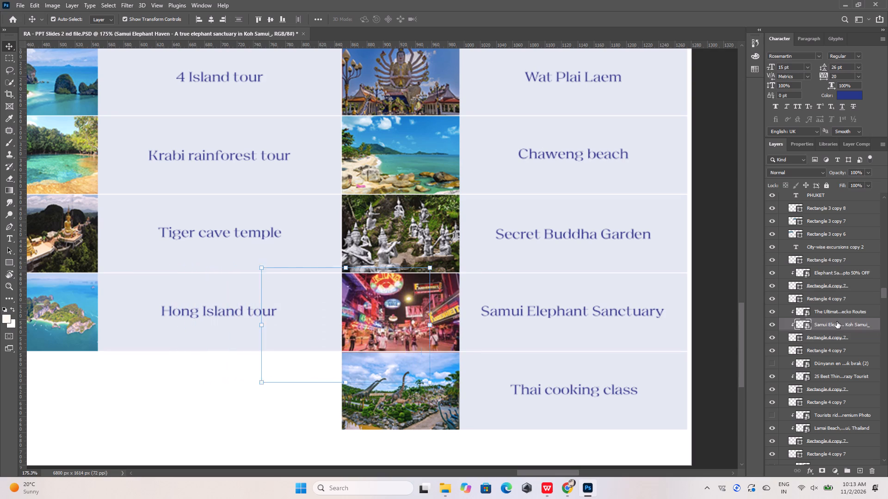
key("shift+Right")
key("shift+Right")
key("shift+Right")
key("shift+Right")
key("shift+Right")
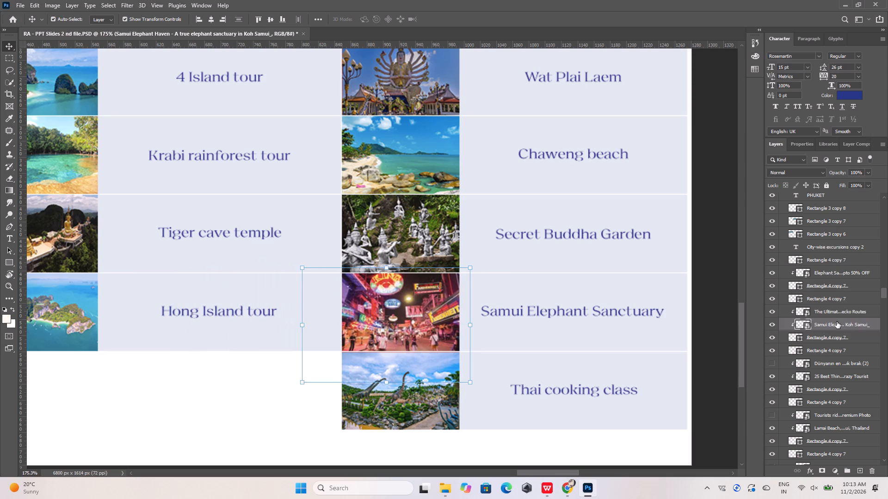
left_click(771, 313)
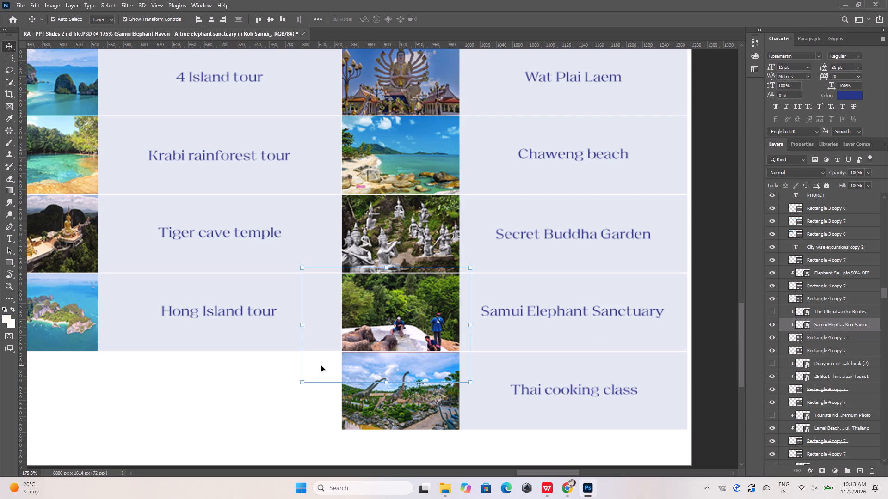
Scale the elephant photo down to 19.92% and nudge it vertically until it fills the Samui Elephant Sanctuary picture frame.
left_click_drag(304, 385, 336, 352)
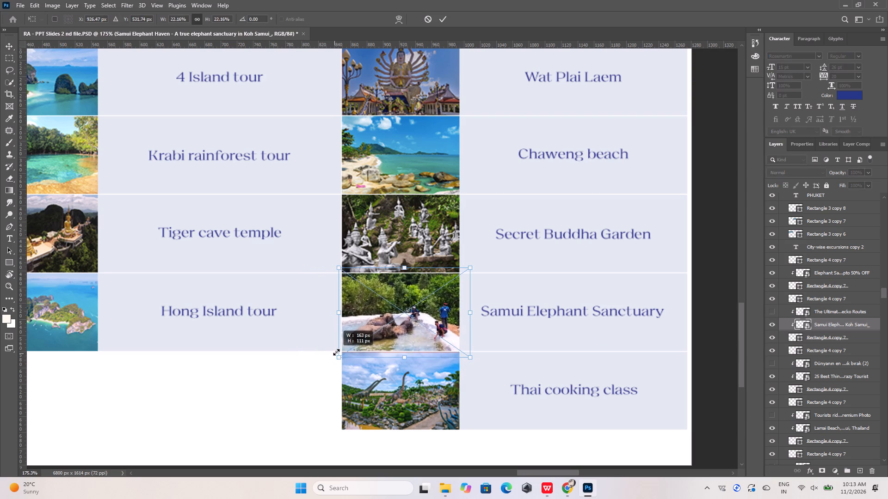
left_click_drag(336, 352, 338, 350)
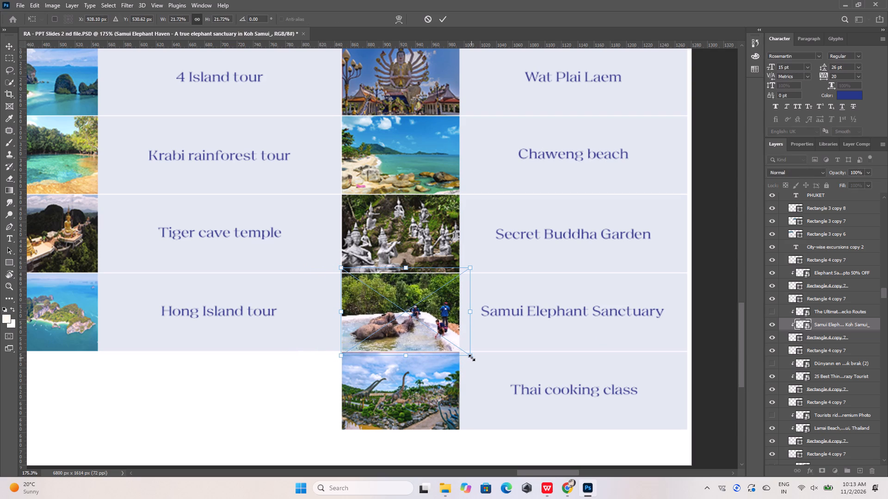
left_click_drag(472, 358, 463, 353)
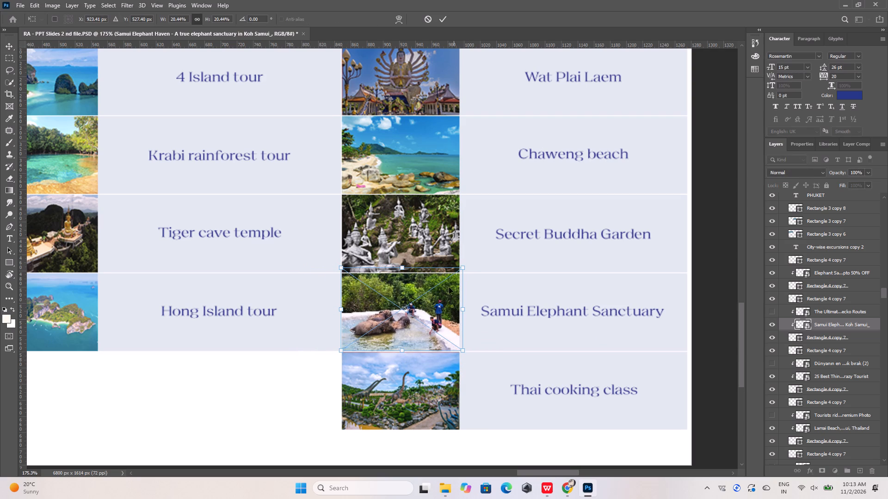
left_click(462, 268)
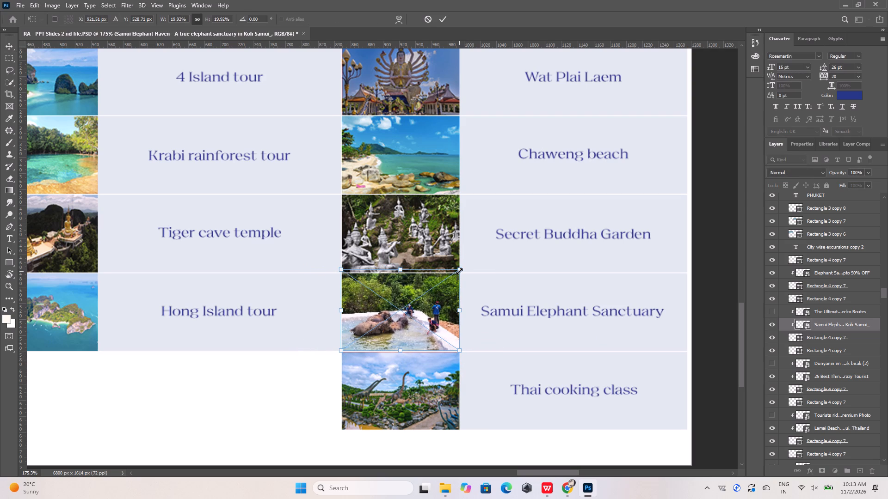
key("shift+Down")
key("Up")
key("Up")
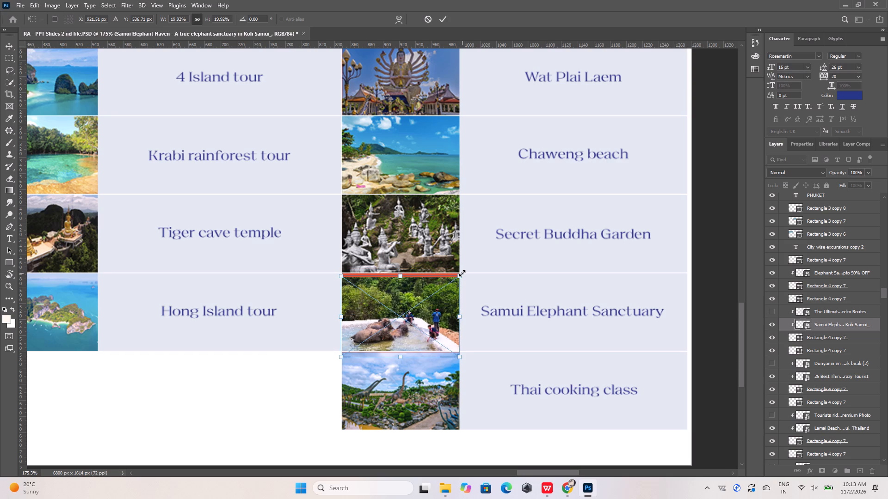
key("Up")
key("Up")
key("Up")
key("Up")
key("Up")
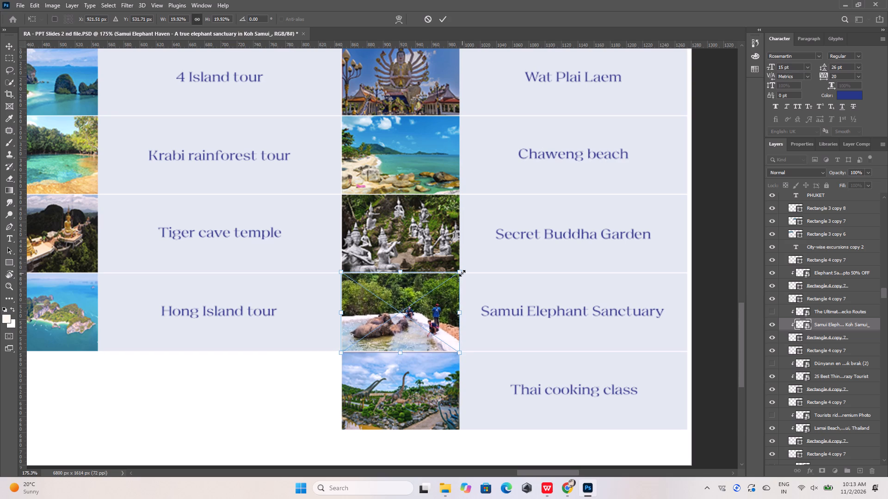
left_click(443, 21)
left_click(483, 149)
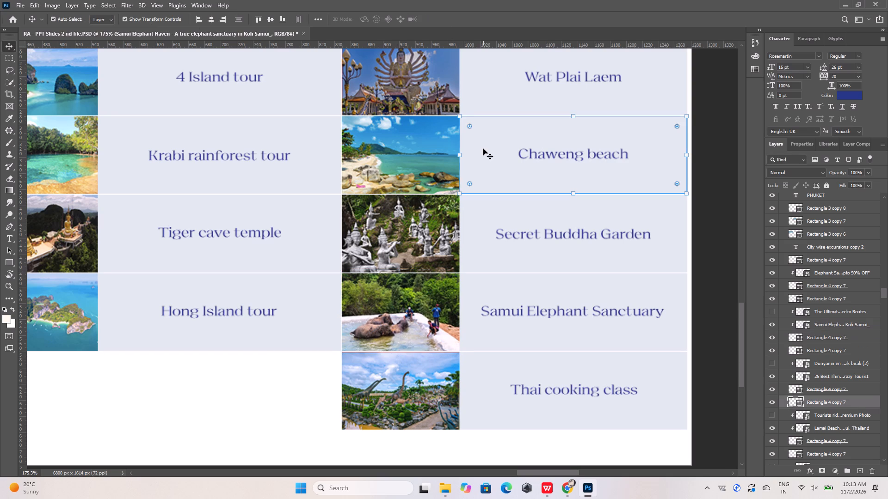
Copy the Thai cooking class label text from the slide and search Pinterest in Chrome for it.
double_click(515, 388)
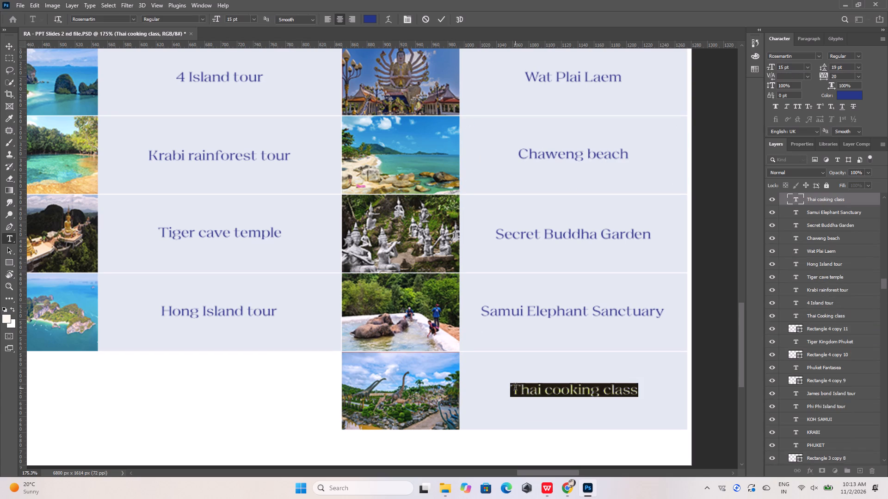
key("ctrl+c")
left_click(438, 14)
left_click(564, 491)
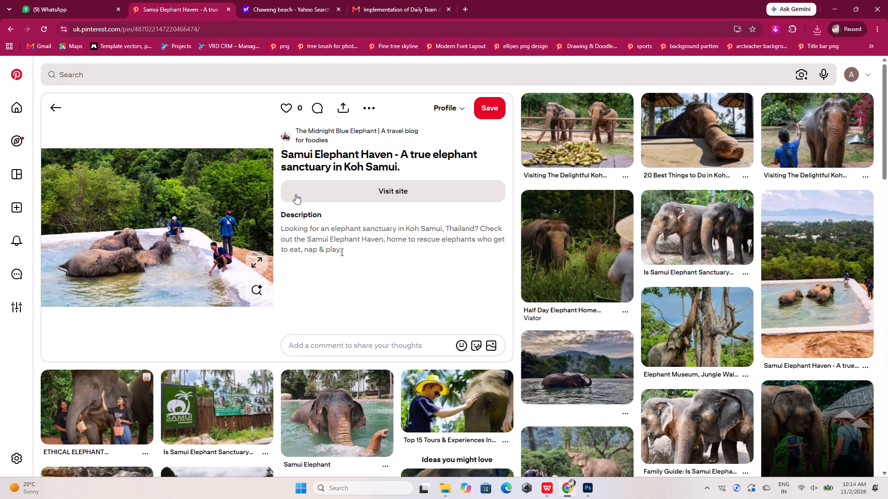
left_click(233, 75)
key("ctrl+c")
key("ctrl+v")
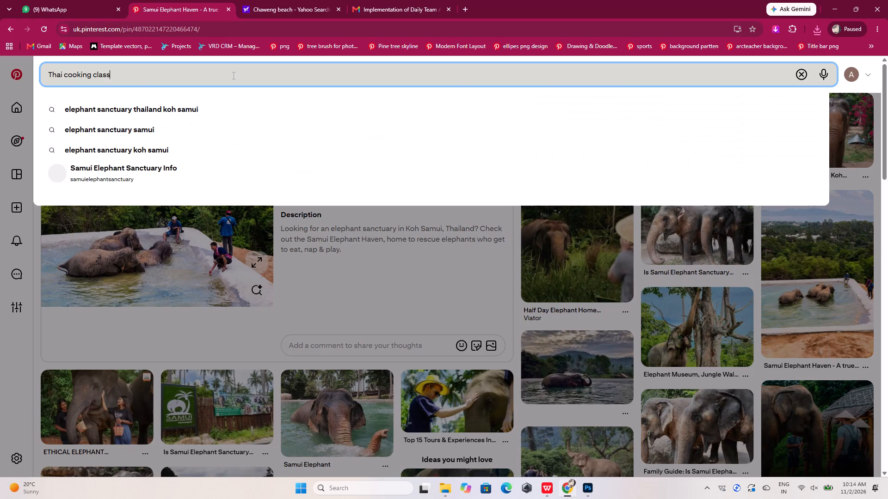
key("Return")
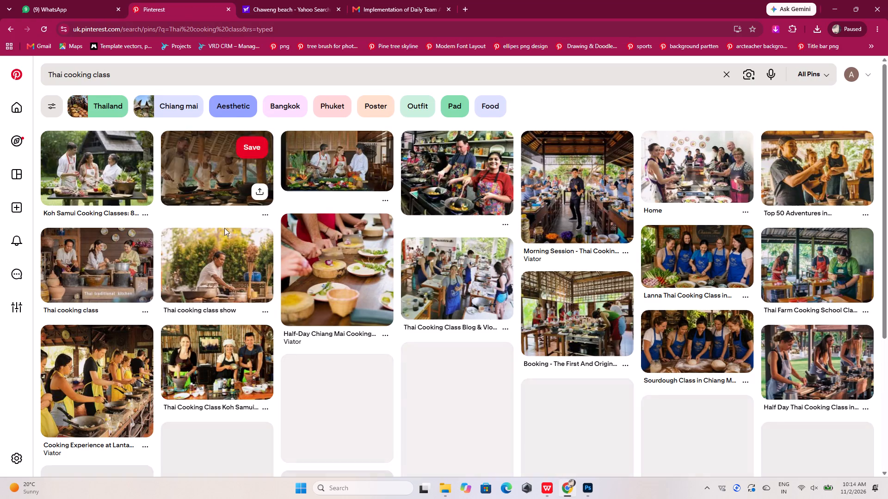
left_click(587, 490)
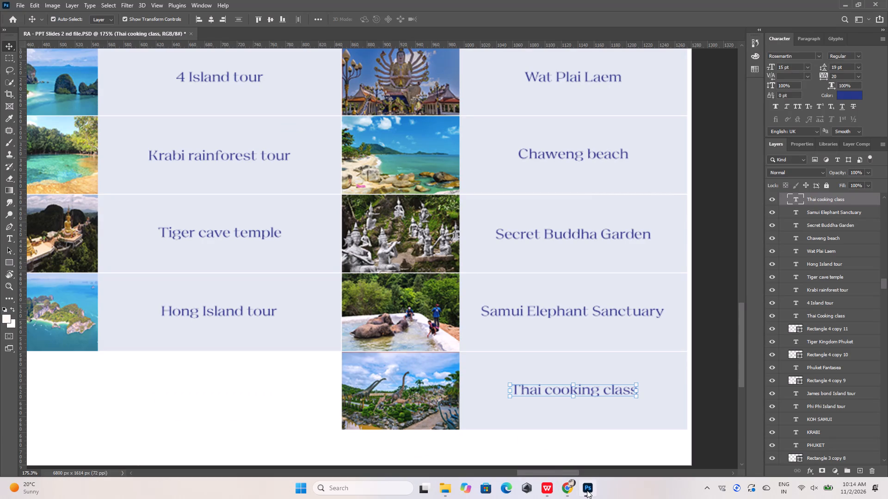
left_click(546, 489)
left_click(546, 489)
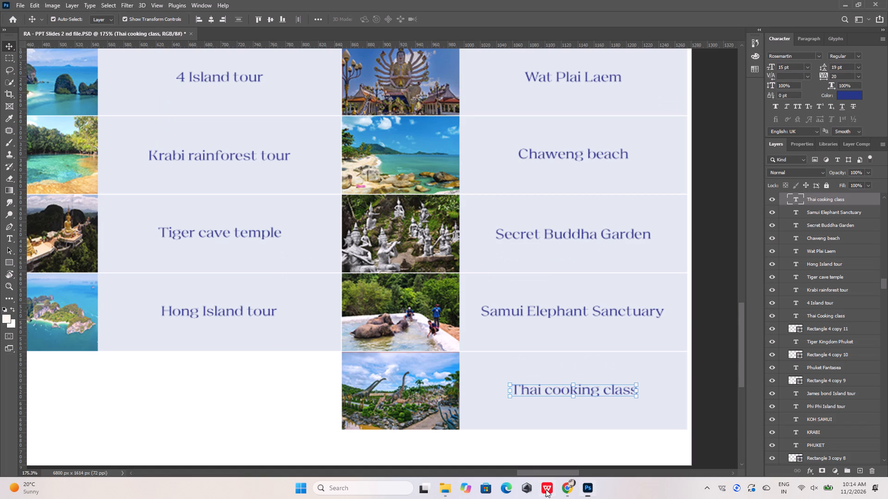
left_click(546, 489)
Download the Ritz-Carlton, Koh Samui cooking class photo of two cooks in a kitchen from Pinterest in Chrome.
left_click(572, 491)
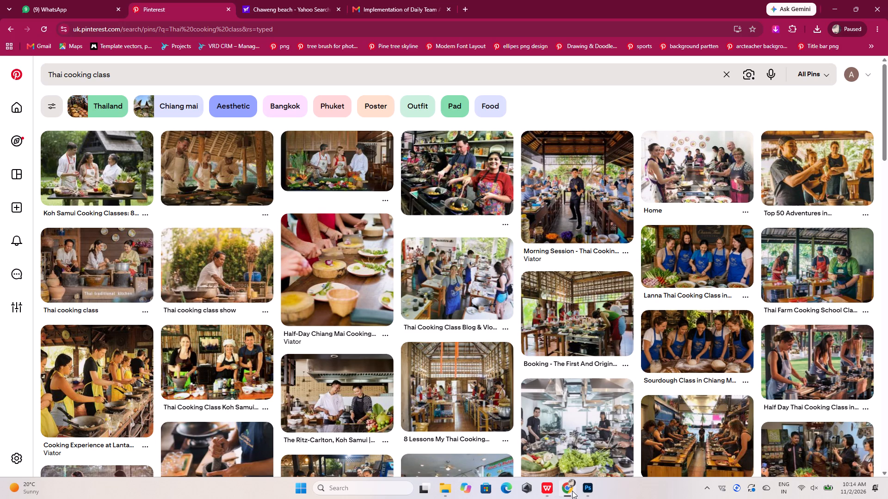
left_click(324, 397)
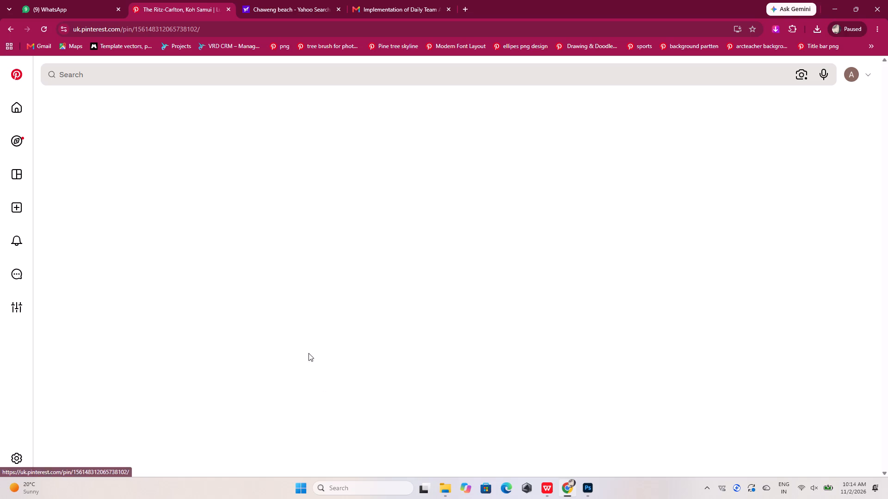
left_click(370, 106)
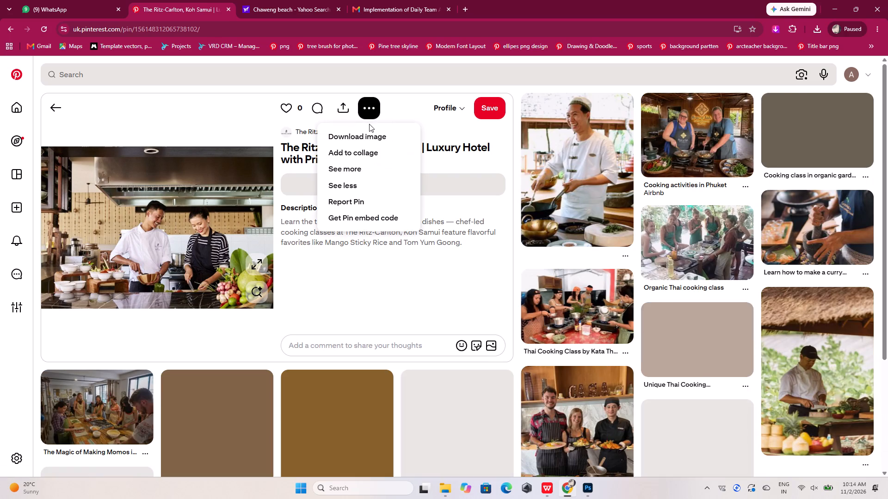
left_click(369, 137)
Place the downloaded Ritz-Carlton cooking photo into the Photoshop slide, scaled to about 28%, partly over the Thai cooking class picture frame.
left_click(585, 484)
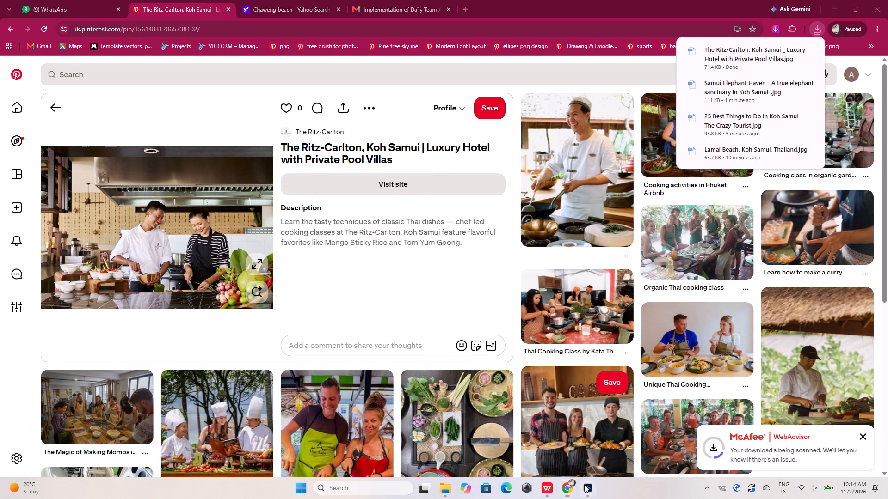
left_click(441, 487)
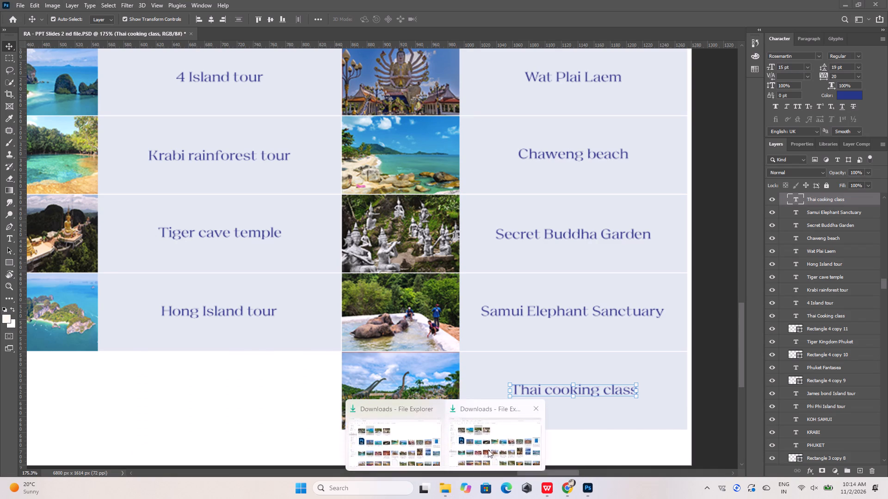
left_click(495, 445)
left_click(586, 487)
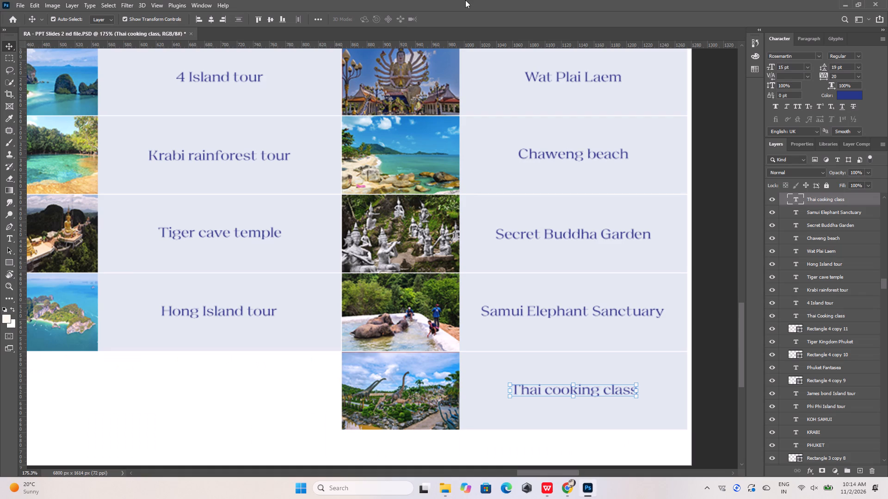
left_click(445, 486)
left_click(480, 456)
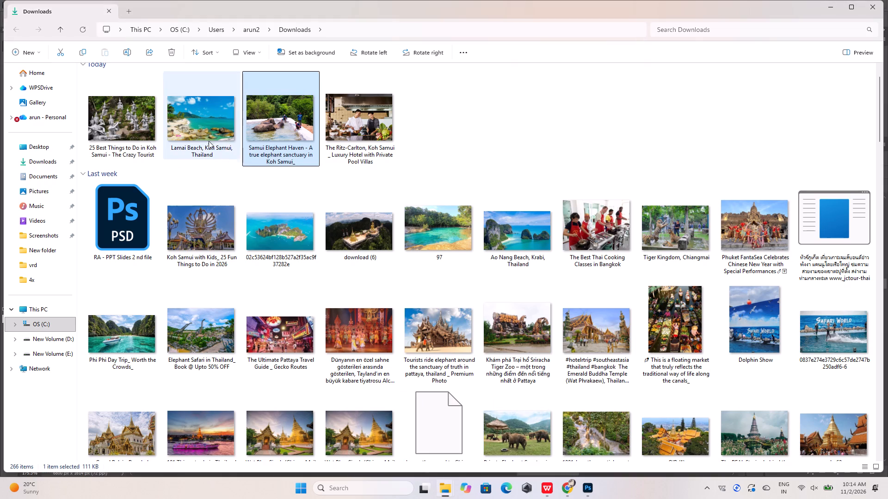
left_click(339, 117)
left_click_drag(347, 117, 413, 304)
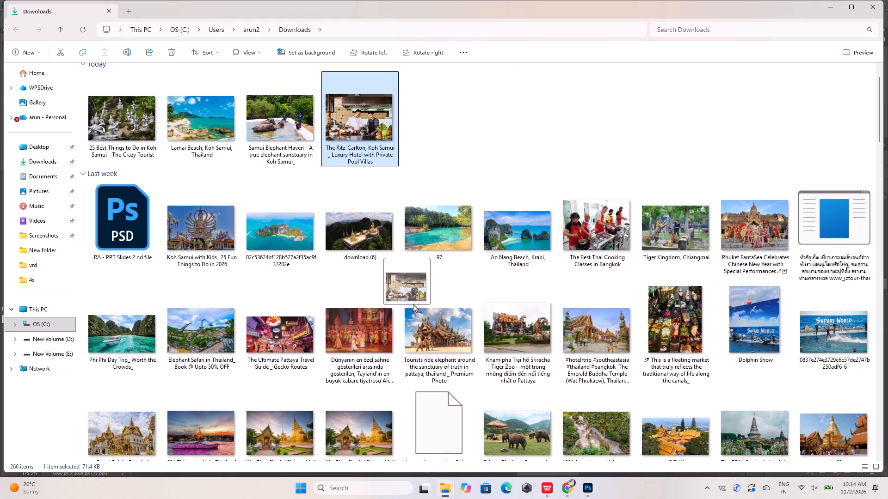
left_click_drag(413, 304, 590, 489)
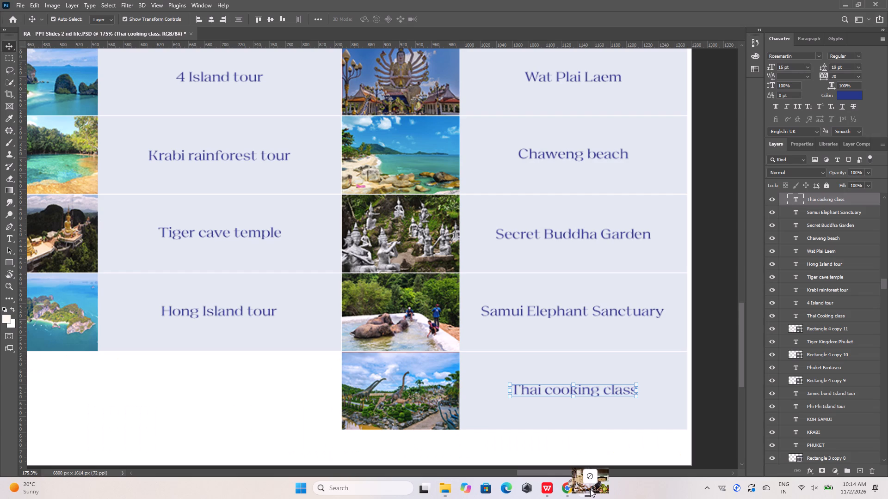
left_click_drag(590, 489, 379, 316)
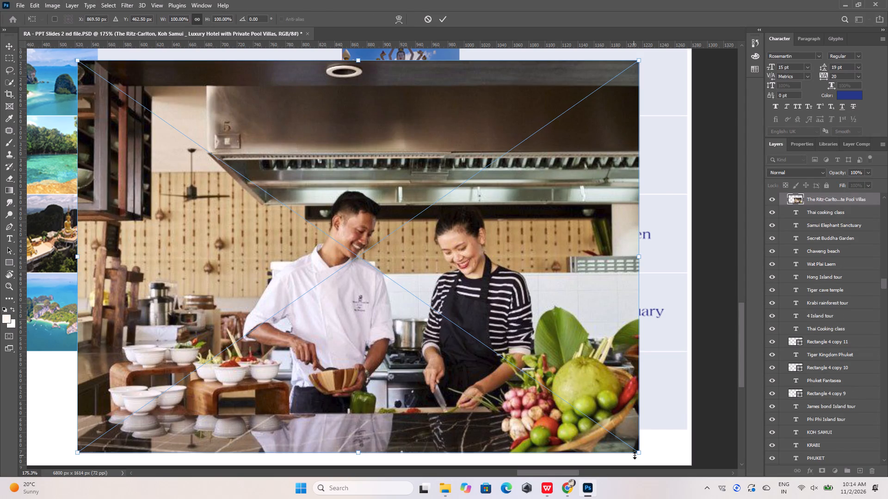
left_click_drag(640, 454, 248, 158)
left_click_drag(183, 102, 372, 368)
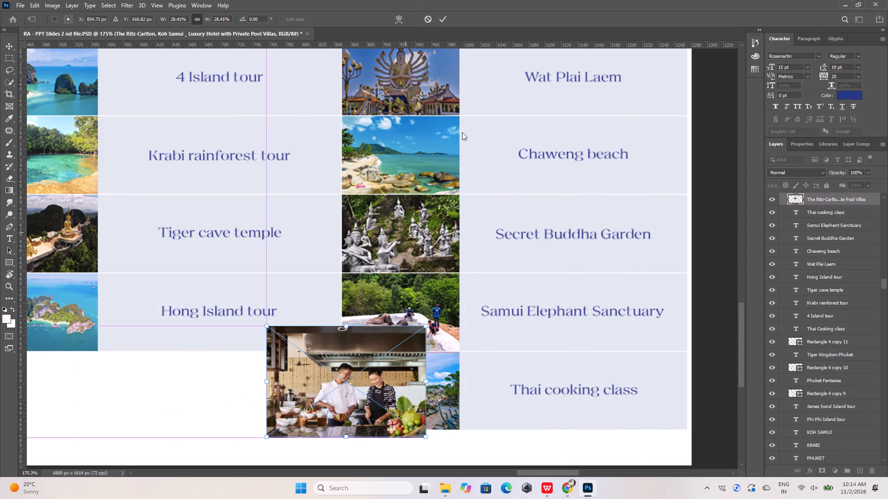
left_click(443, 17)
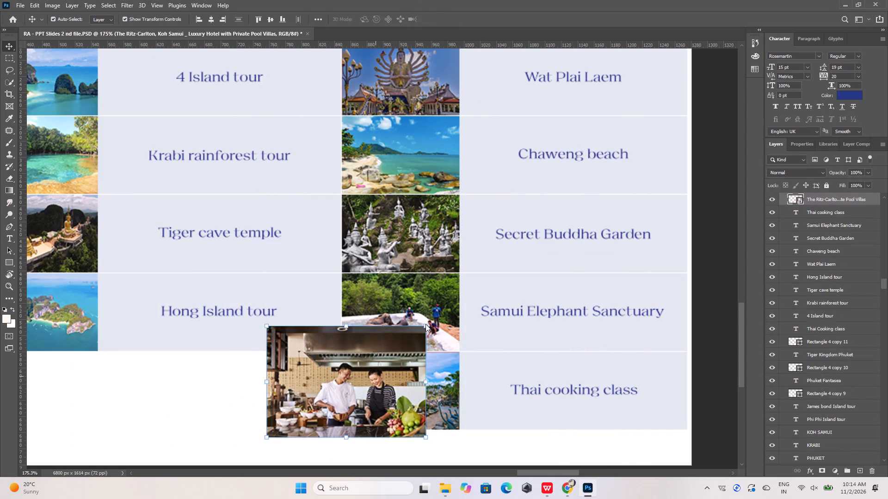
Scale the cooking photo down to about 21.65%, close to the height of the Thai cooking class row.
left_click(425, 324)
left_click_drag(425, 324, 391, 356)
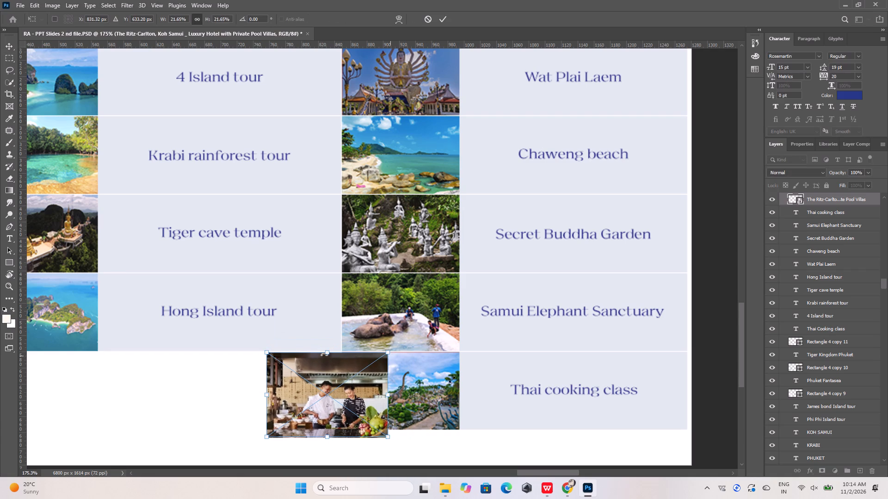
left_click(435, 394)
left_click(440, 17)
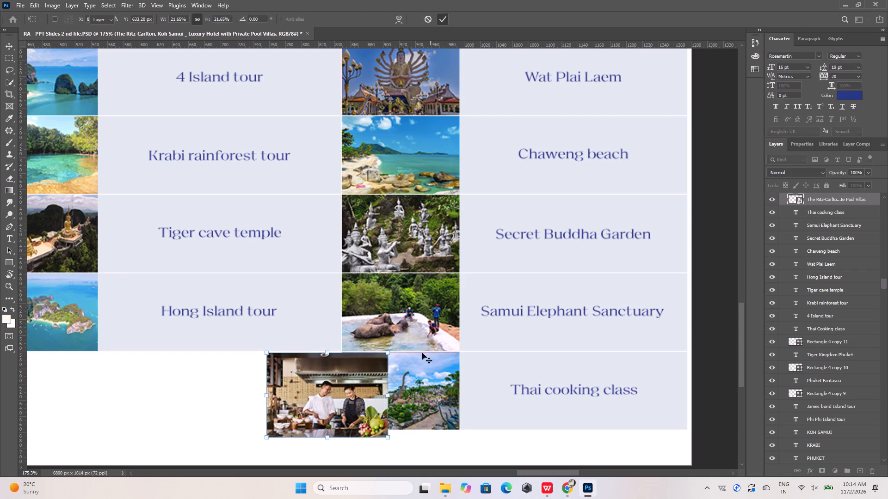
Move the cooking photo's layer directly below the dinosaur park photo's layer so it is clipped to the Thai cooking class frame.
left_click(420, 371)
left_click(358, 390)
left_click(405, 387)
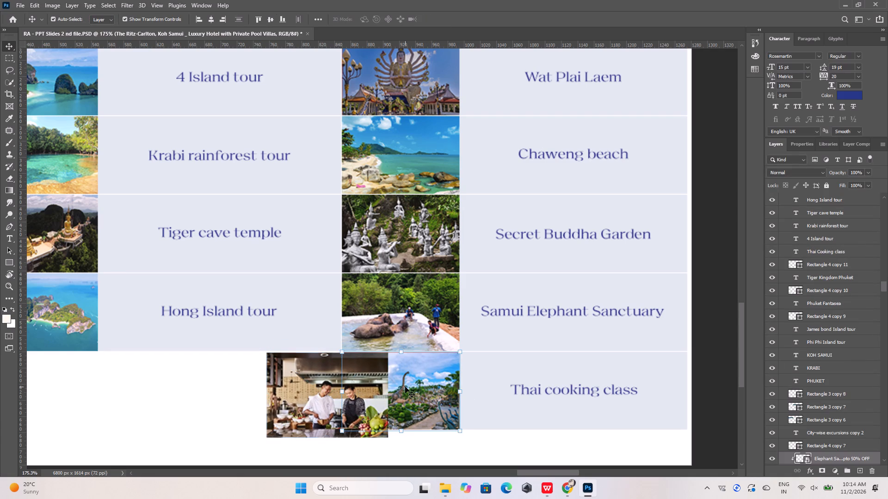
left_click(367, 392)
left_click_drag(828, 196, 828, 442)
scroll(828, 441, "down", 16)
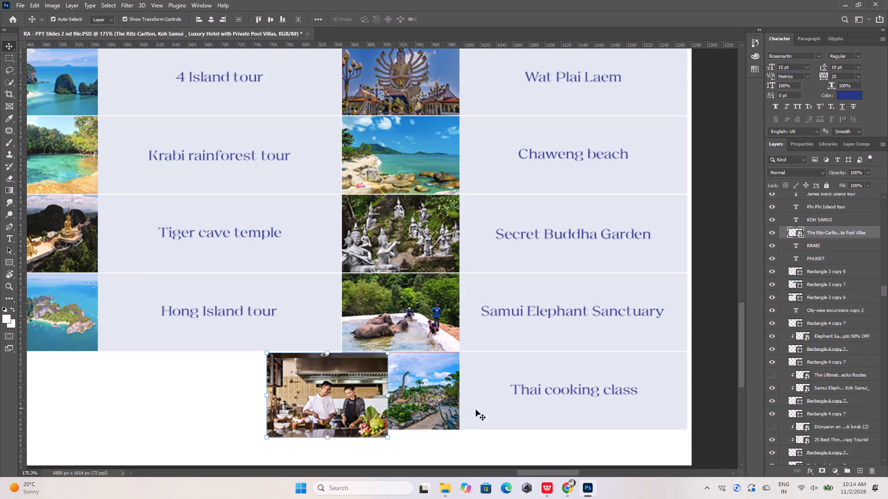
left_click(441, 406)
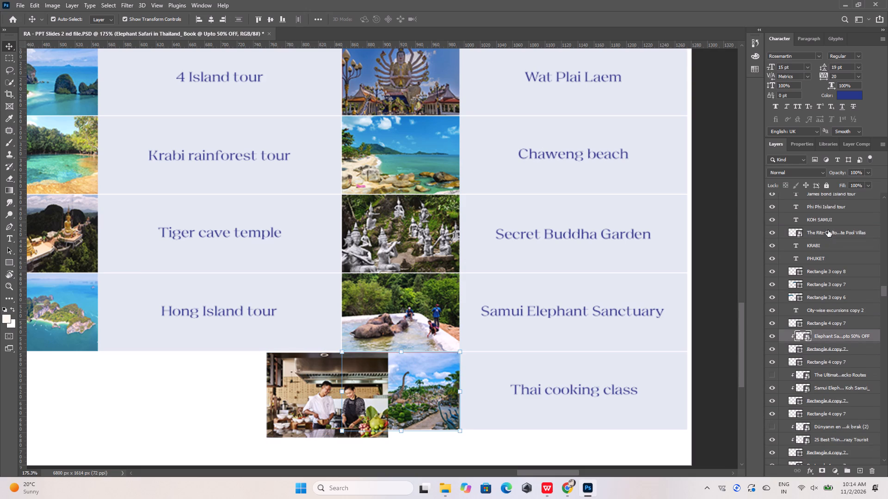
left_click_drag(828, 230, 828, 344)
Hide the dinosaur park photo and nudge the cooking photo across onto the Thai cooking class picture frame.
left_click(773, 325)
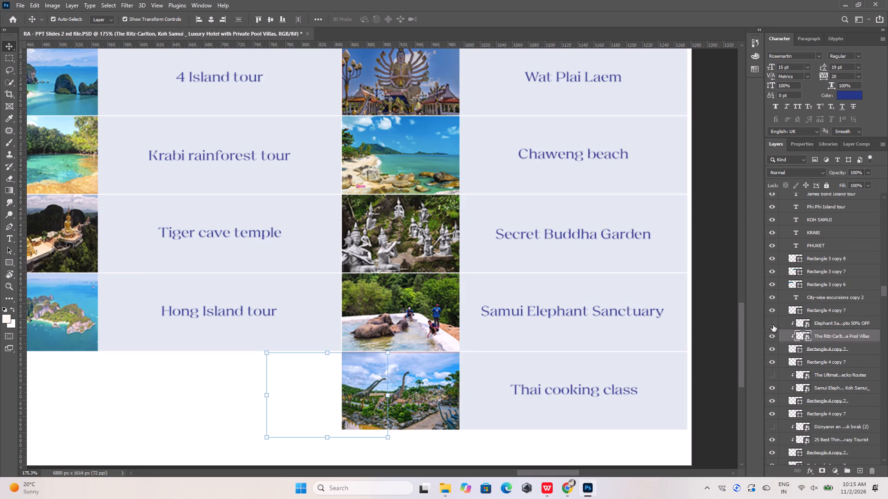
key("shift+Right")
key("shift+Right")
key("shift+Right")
key("shift+Right")
key("shift+Right")
key("shift+Right")
key("shift+Right")
key("shift+Right")
key("shift+Right")
key("shift+Right")
key("shift+Right")
key("shift+Right")
key("shift+Right")
key("shift+Right")
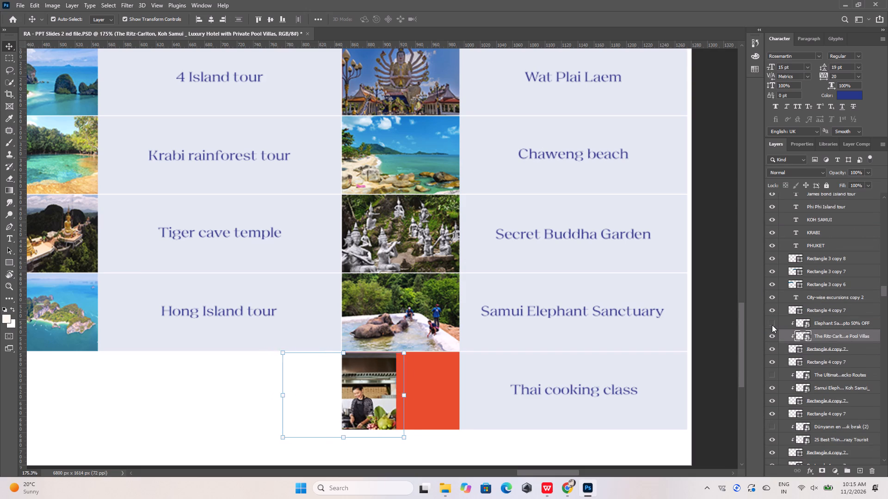
key("shift+Right")
key("shift+Right")
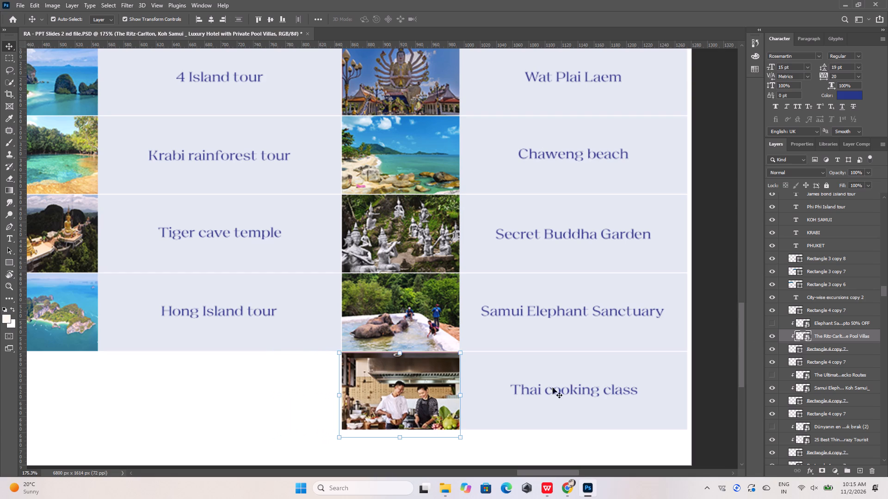
Scale the cooking photo to 21.20% and nudge it up 5 px to fill the Thai cooking class frame, then deselect everything.
left_click(338, 441)
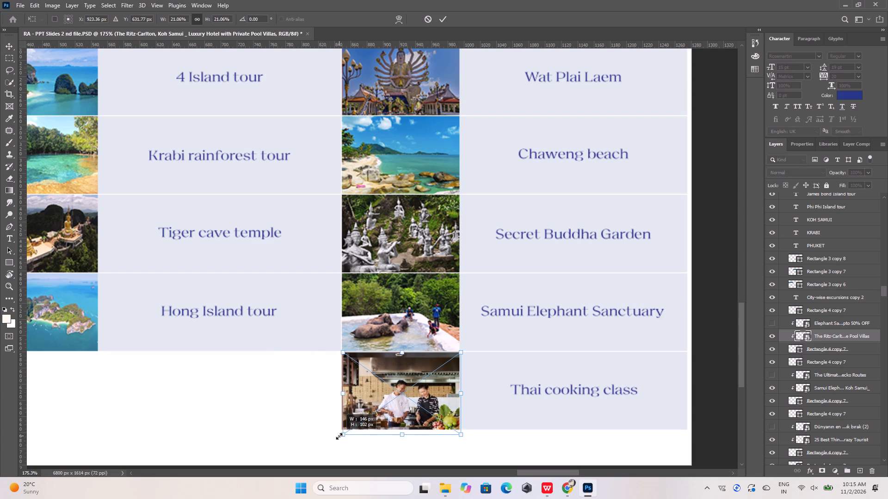
left_click(461, 436)
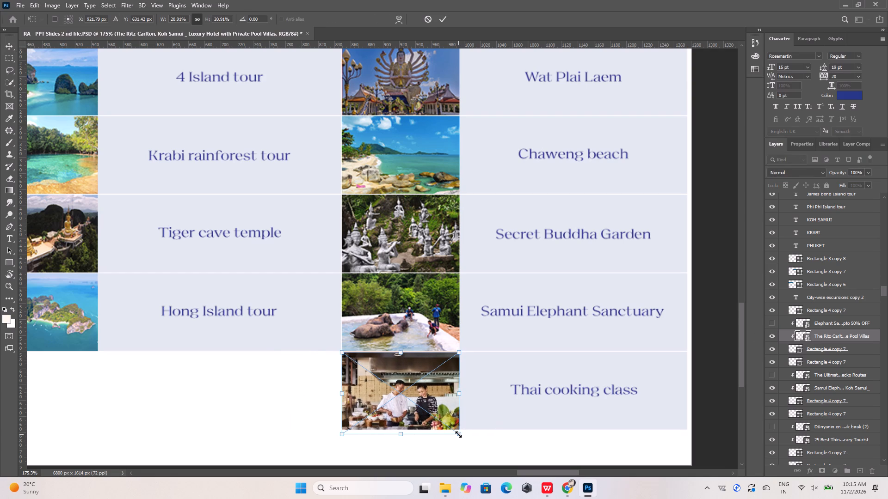
left_click(458, 434)
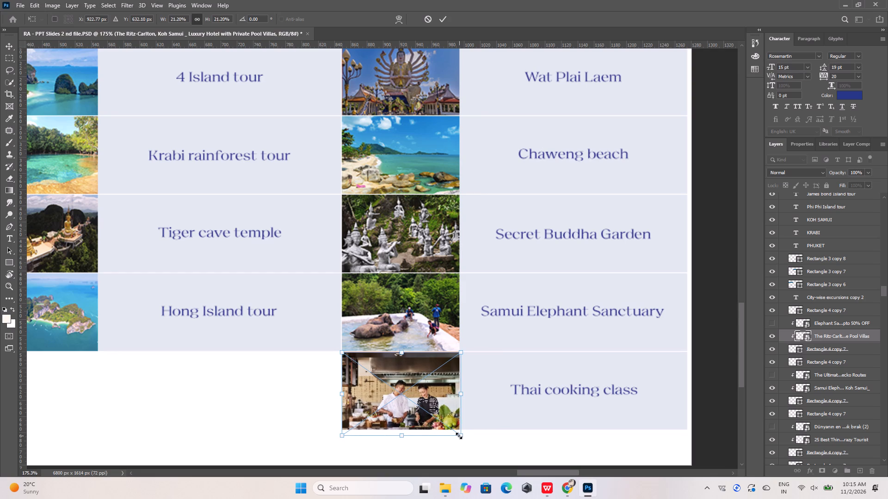
key("Up")
key("Up")
key("Up")
key("Up")
key("Up")
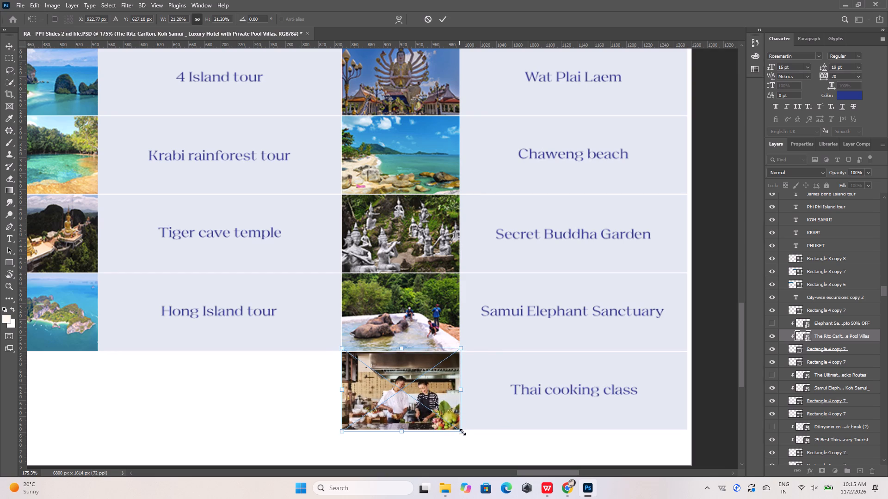
left_click(438, 19)
left_click(486, 168)
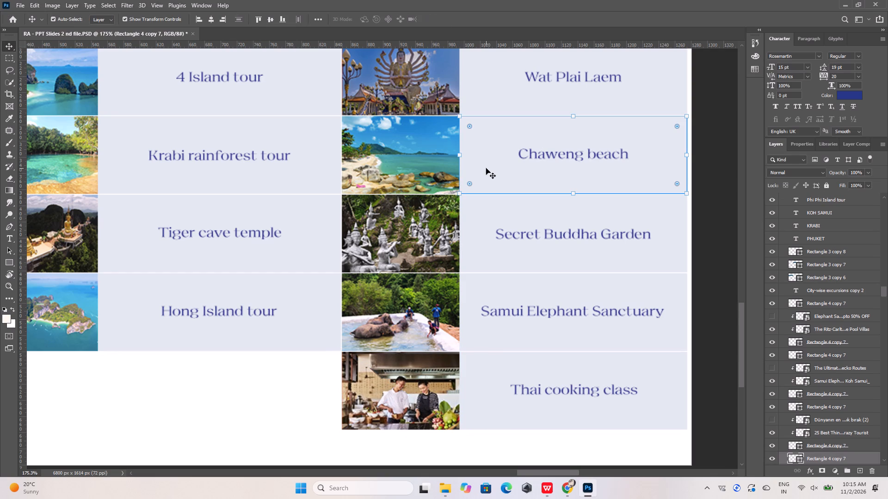
left_click(709, 309)
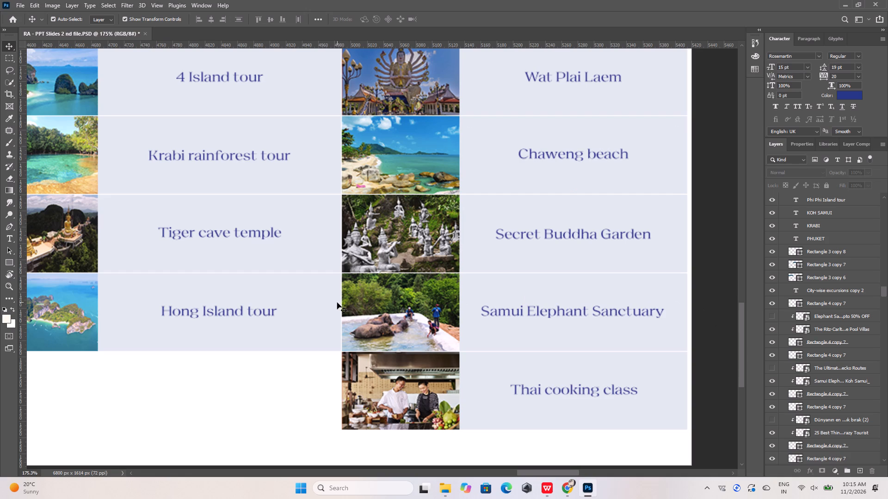
Add a new blank 1280 by 720 px artboard beside the finished Koh Samui artboard, Artboard 7 copy.
scroll(243, 307, "down", 12, "alt")
scroll(414, 278, "down", 3, "alt")
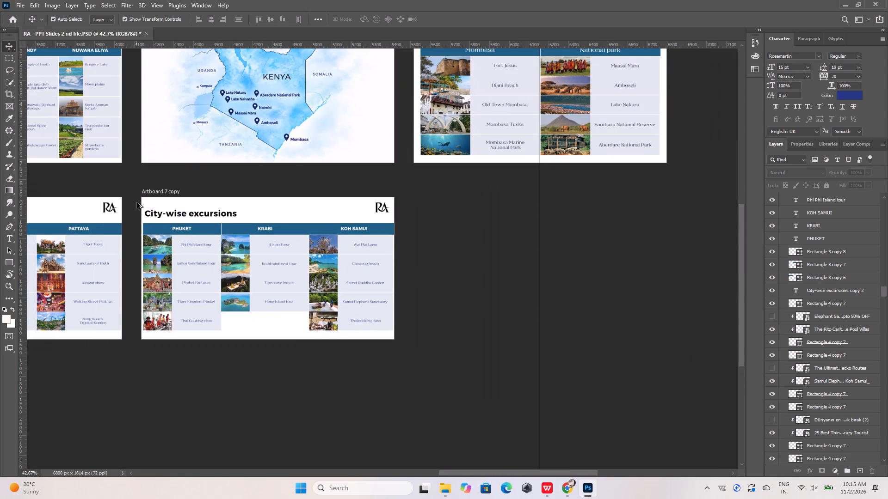
left_click(151, 192)
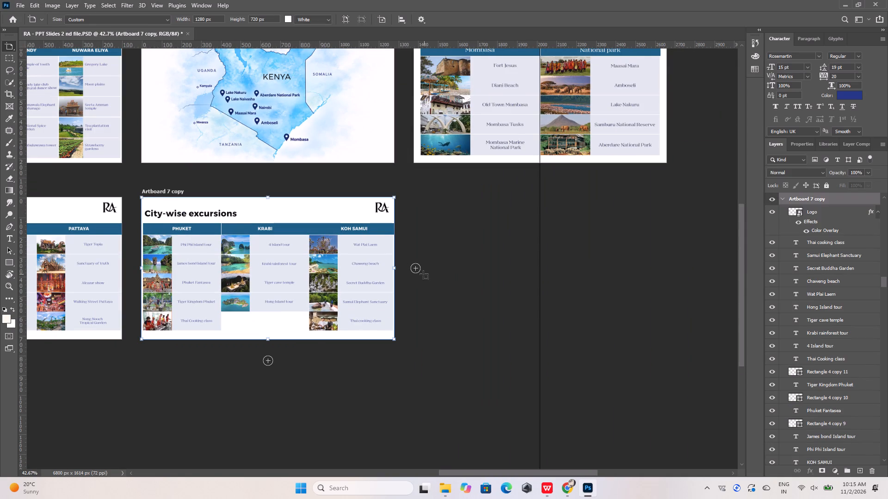
left_click(417, 270)
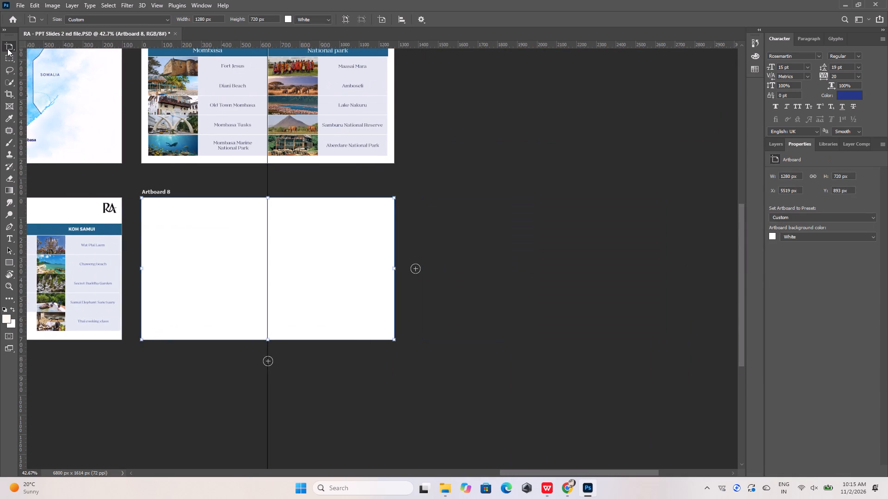
Copy the RA logo from Artboard 7 copy, paste it in place on the new blank artboard, and deselect it.
key("v")
left_click(104, 210)
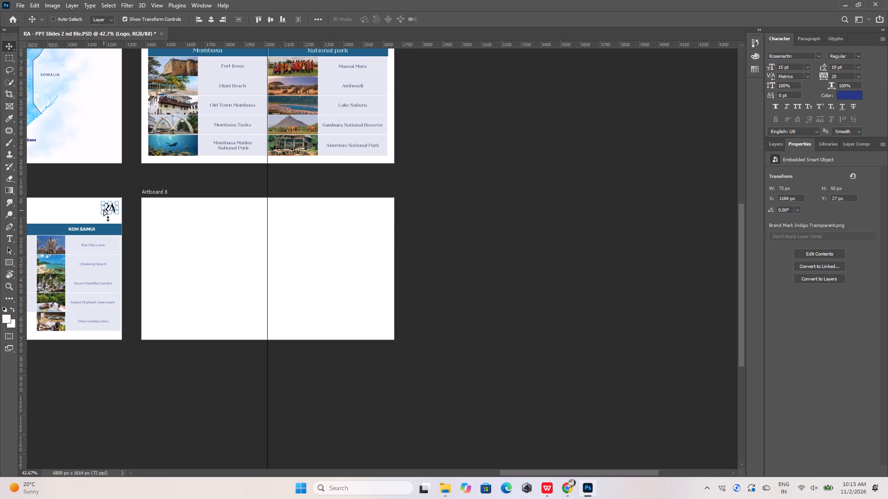
key("ctrl+c")
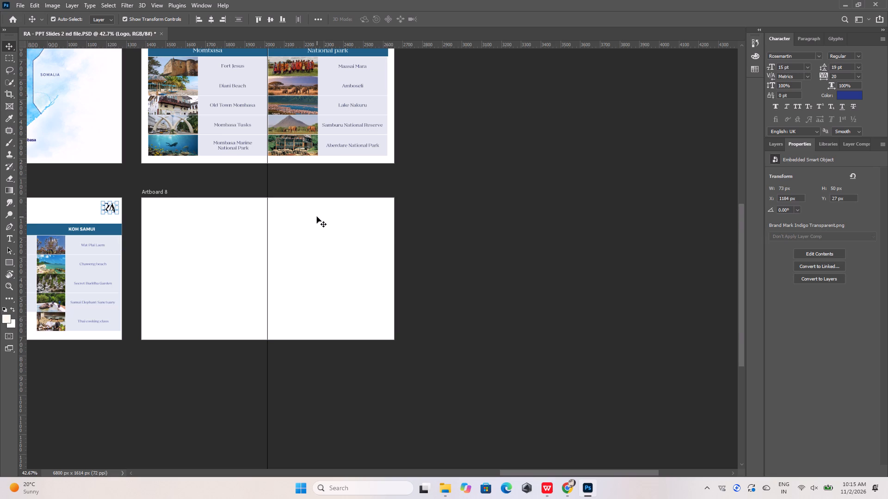
left_click(317, 217)
key("ctrl+shift+v")
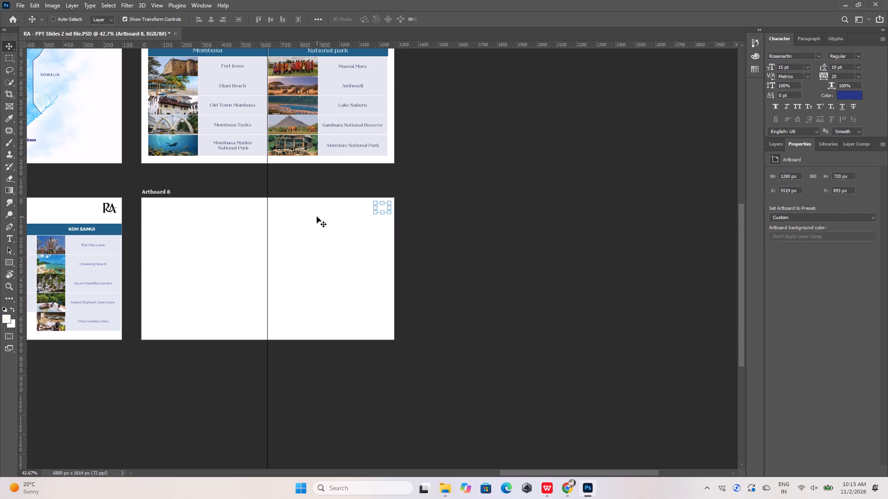
left_click(434, 229)
scroll(436, 229, "down", 5, "alt")
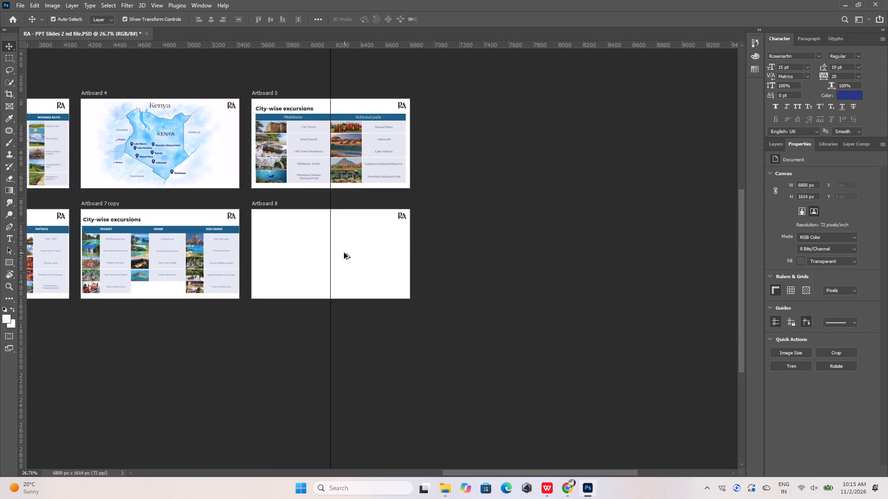
scroll(344, 251, "down", 4, "alt")
Switch to the WPS Office presentation and capture a screenshot of the whole Vietnam map on slide 44.
left_click(549, 489)
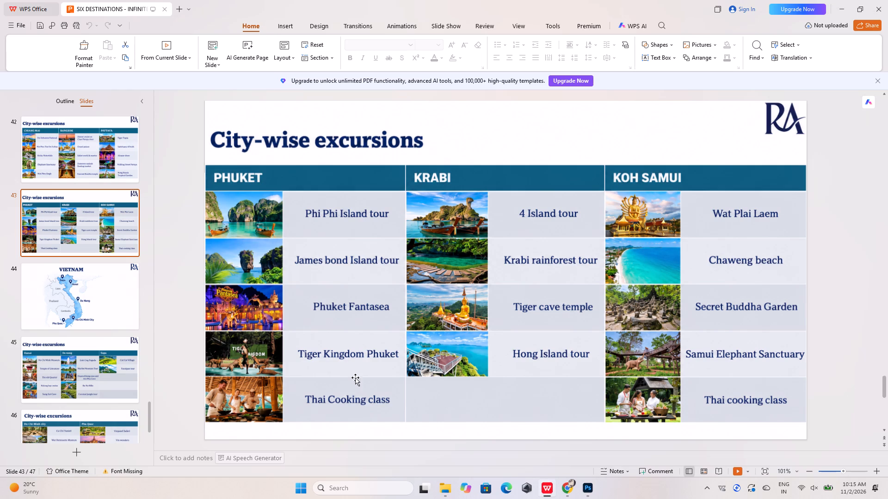
left_click(98, 299)
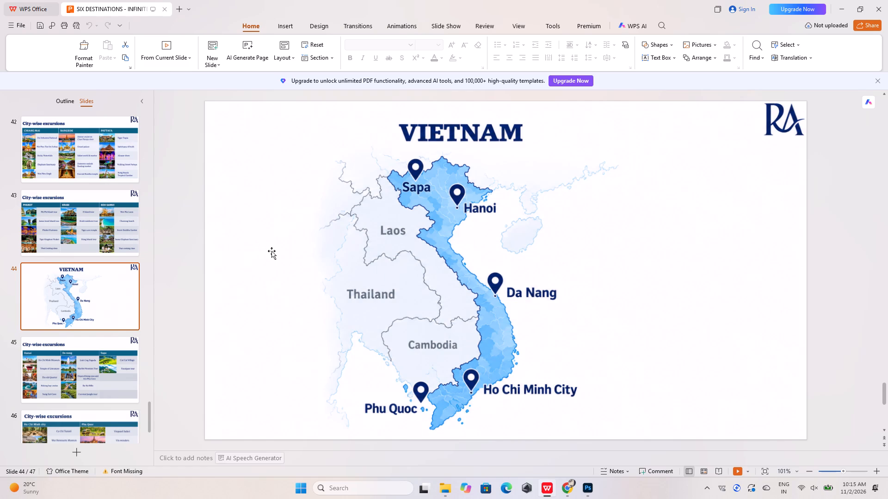
key("Print")
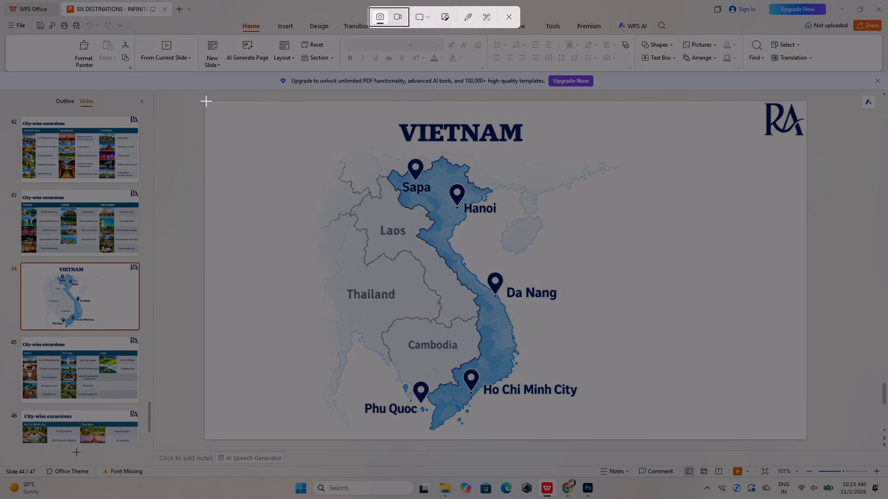
left_click_drag(205, 101, 784, 450)
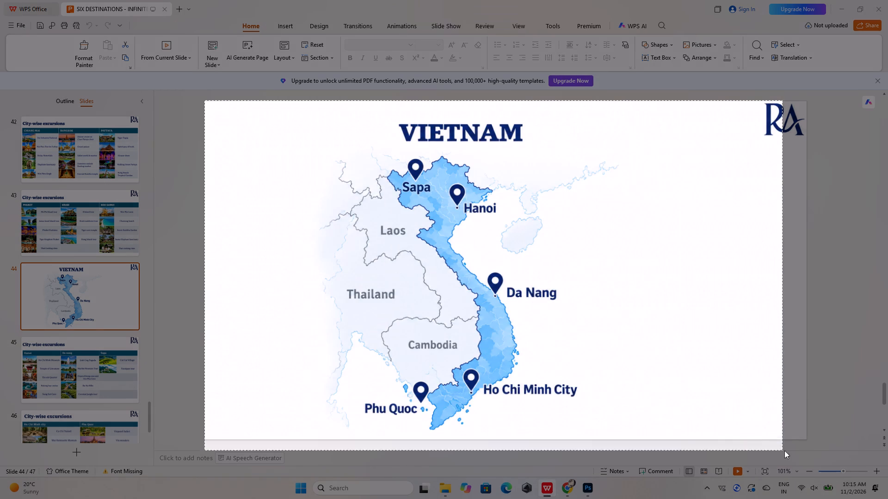
left_click_drag(784, 450, 806, 439)
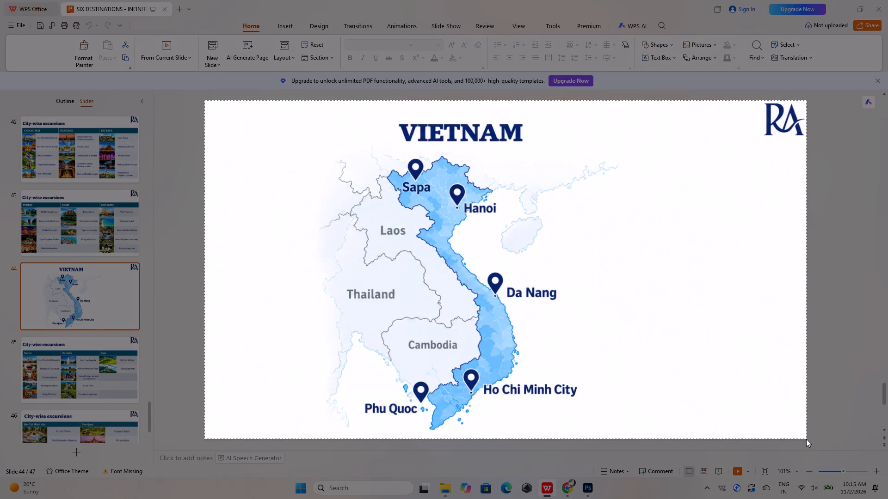
left_click_drag(806, 439, 807, 439)
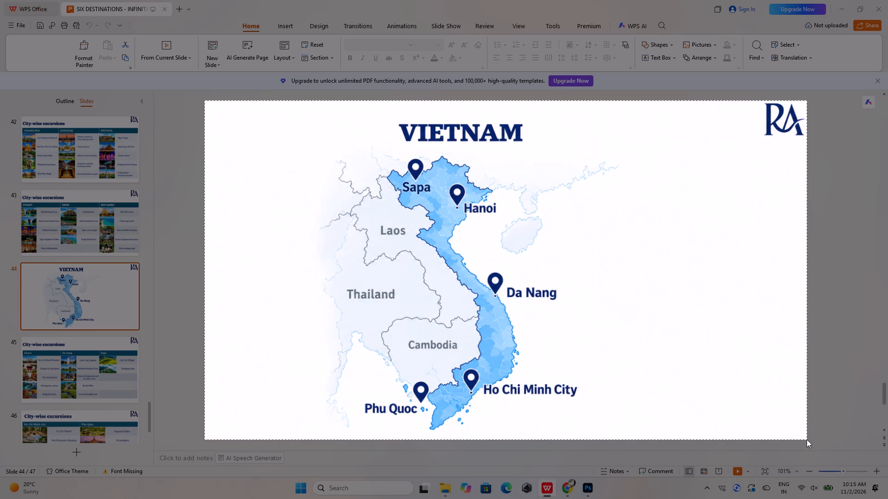
left_click_drag(807, 439, 807, 438)
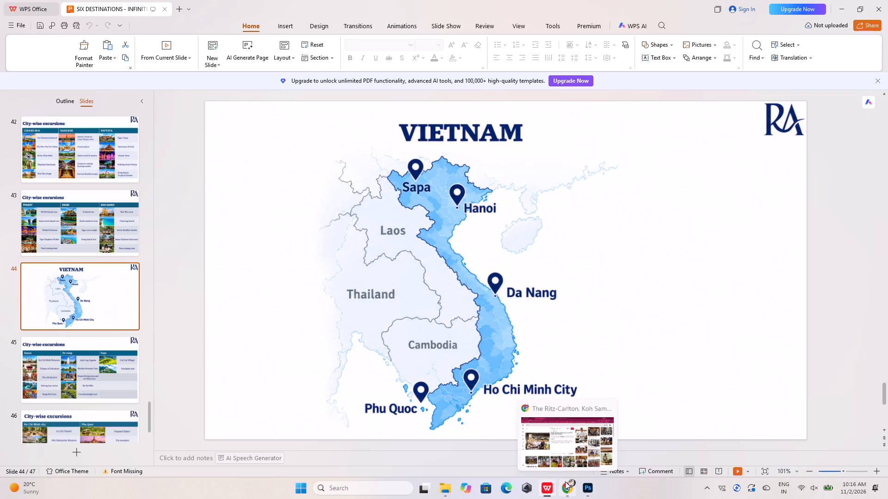
left_click(565, 481)
left_click(833, 8)
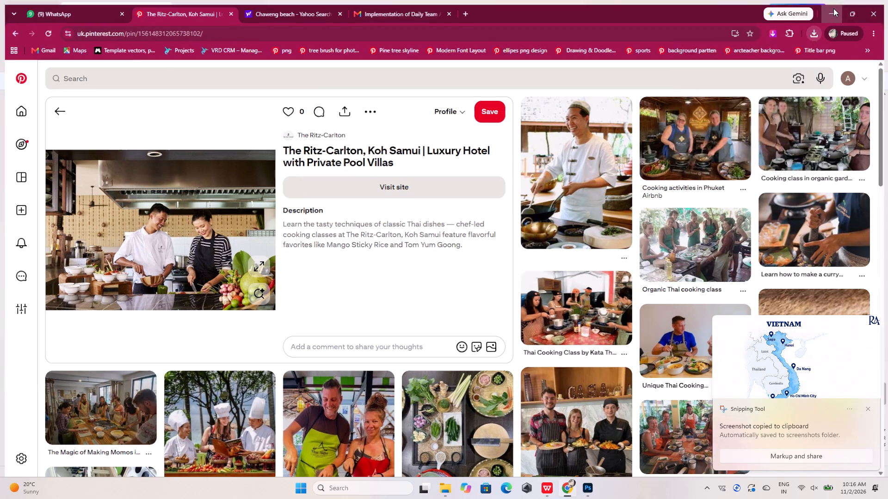
left_click(845, 7)
left_click(845, 7)
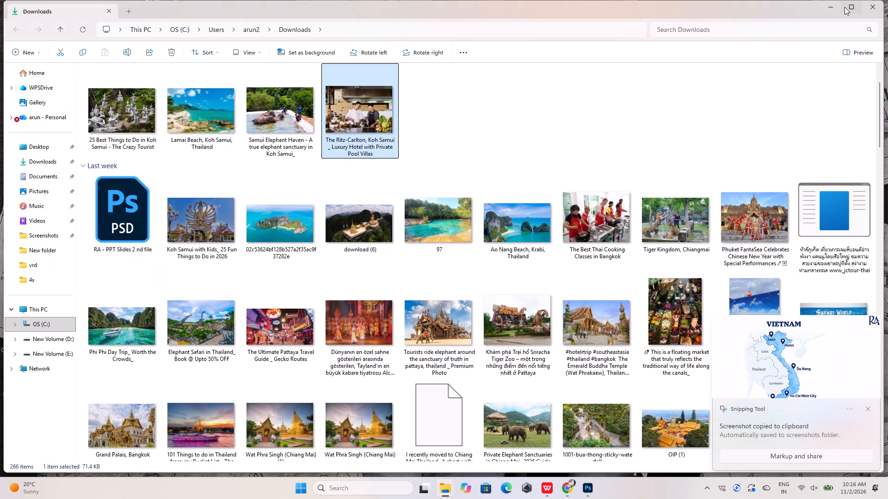
left_click(830, 8)
left_click(871, 11)
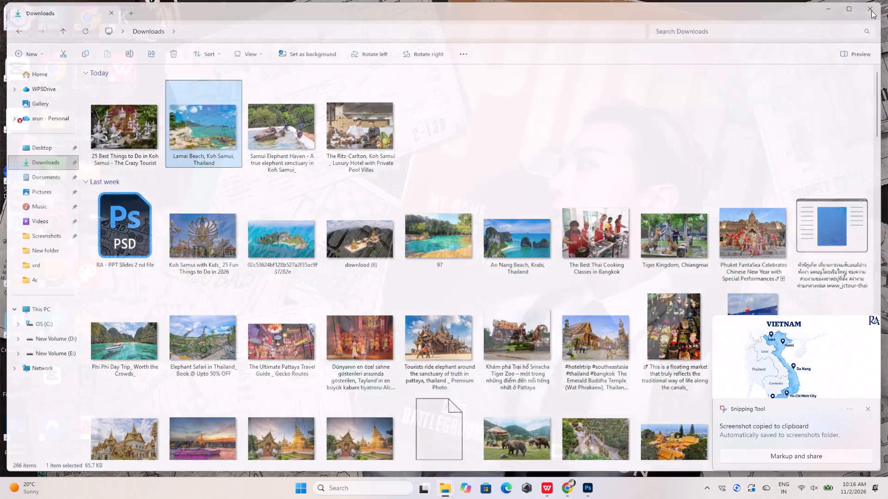
left_click(480, 98)
double_click(56, 73)
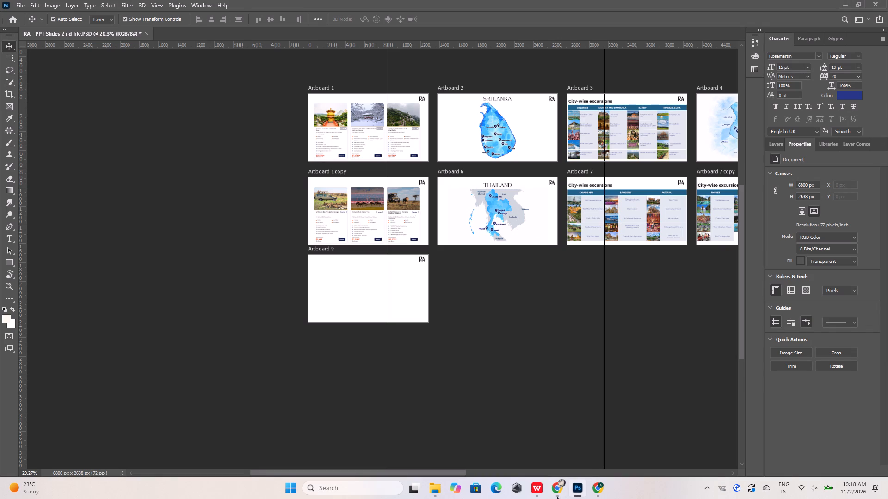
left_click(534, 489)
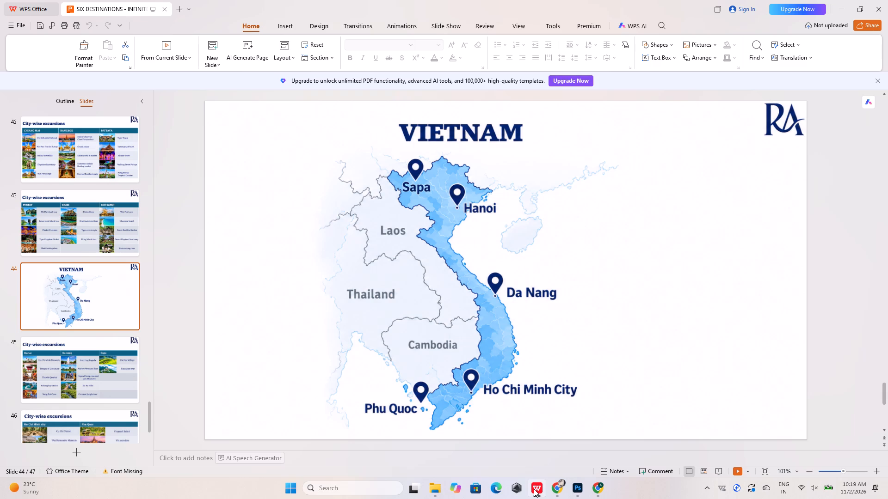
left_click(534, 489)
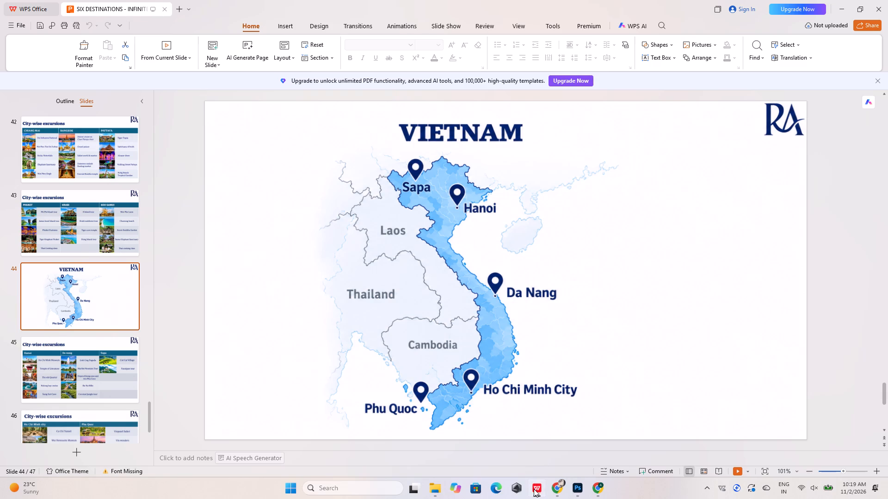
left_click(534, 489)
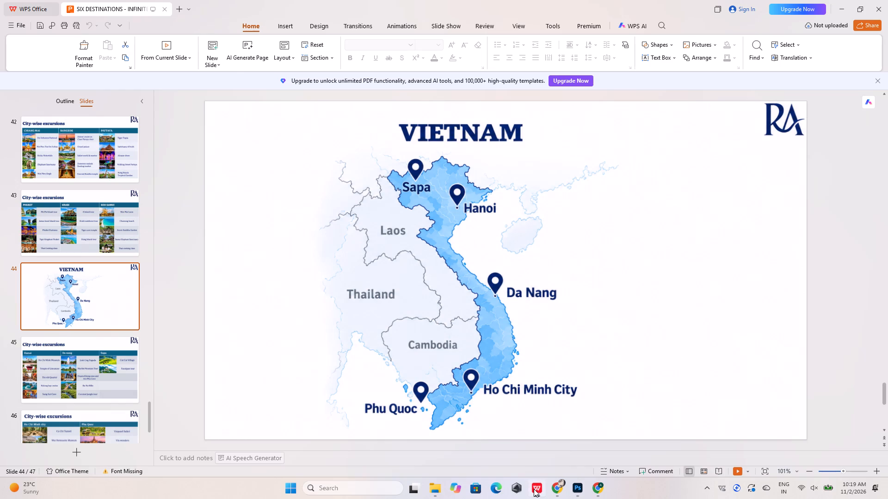
Switch to Photoshop and delete Artboard 9, the artboard below Artboard 1 copy that holds only the RA logo.
left_click(534, 489)
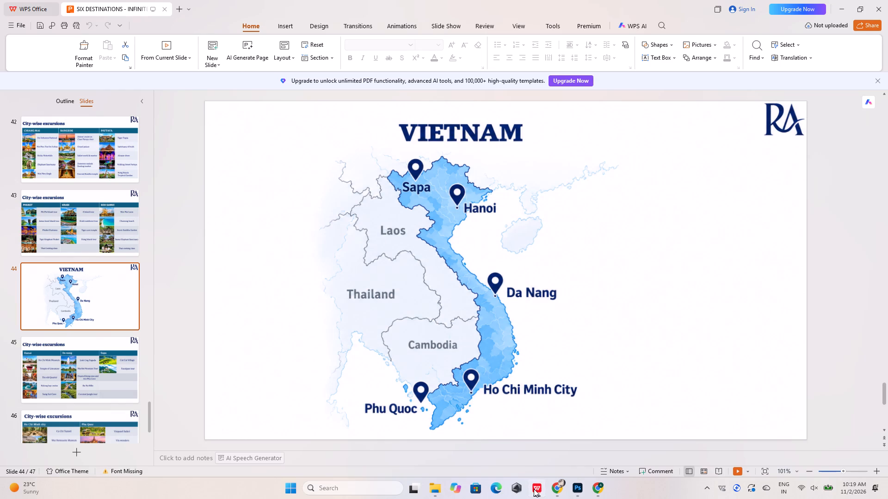
left_click(534, 489)
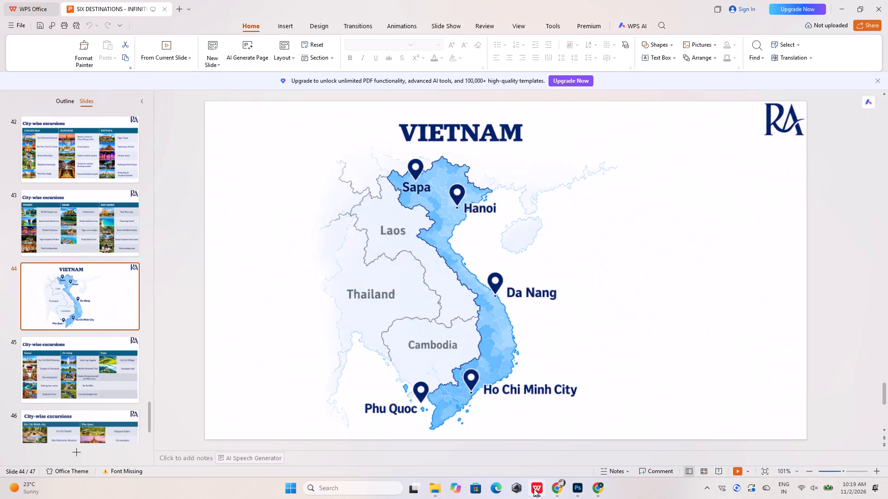
left_click(534, 489)
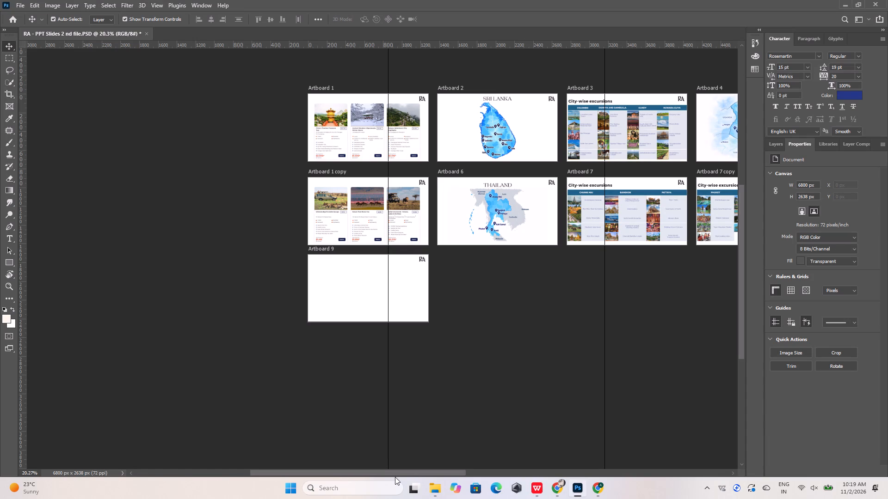
left_click_drag(399, 475, 472, 475)
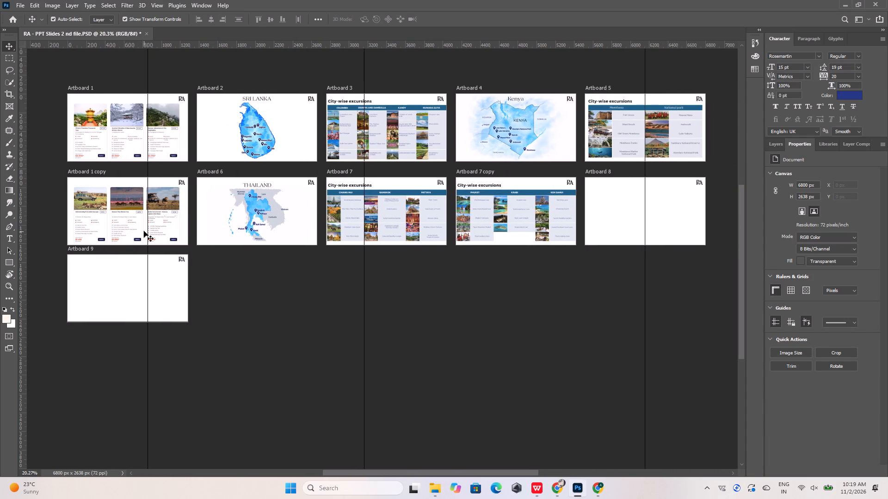
left_click(79, 250)
key("Delete")
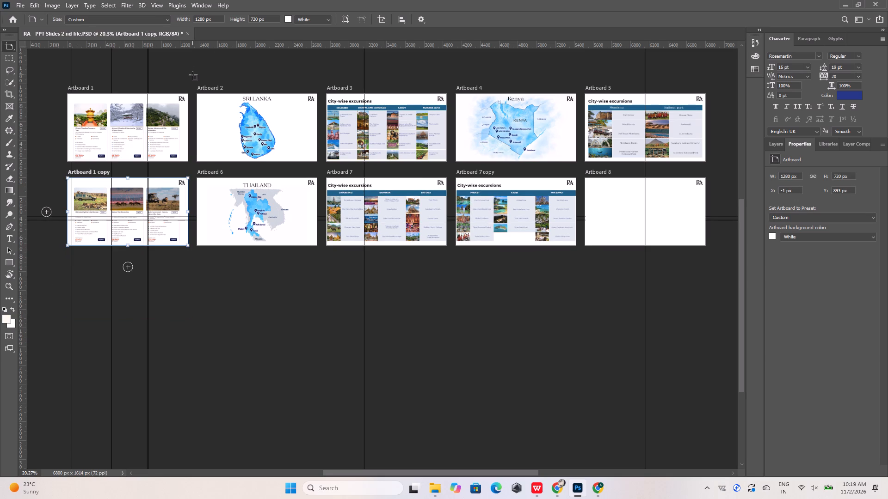
Duplicate Artboard 7 copy with its City-wise excursions table and place the duplicate directly below Artboard 1 copy.
key("v")
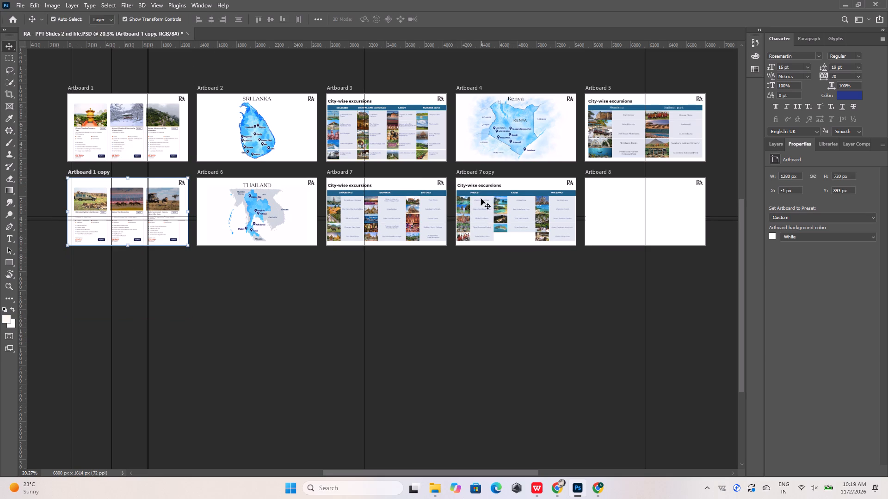
scroll(503, 198, "down", 4, "alt")
scroll(438, 206, "up", 4, "alt")
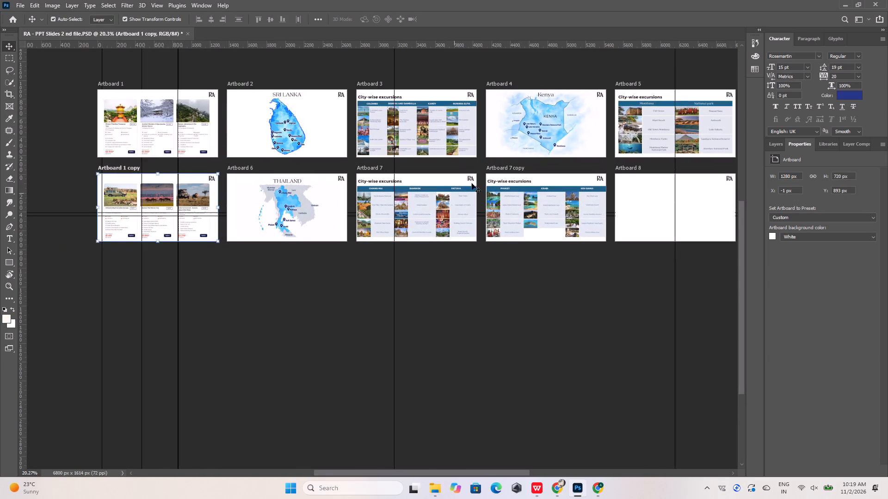
left_click_drag(503, 169, 406, 278, "alt")
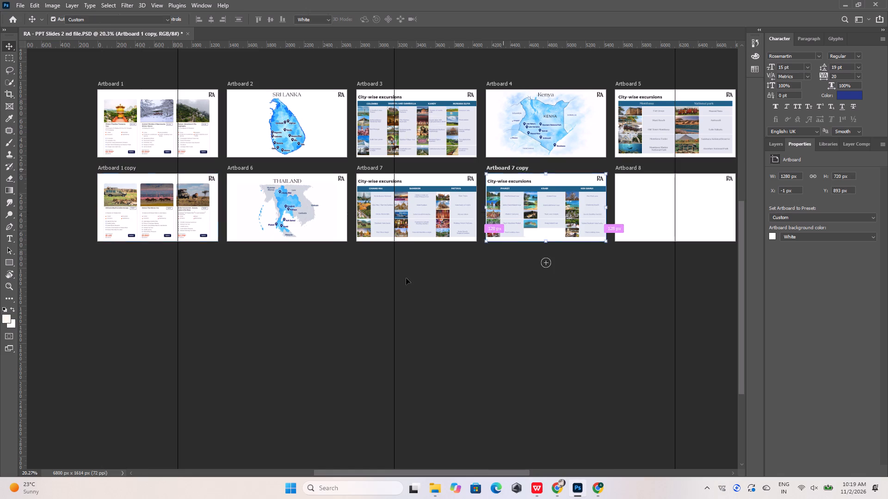
left_click_drag(406, 278, 120, 256, "alt")
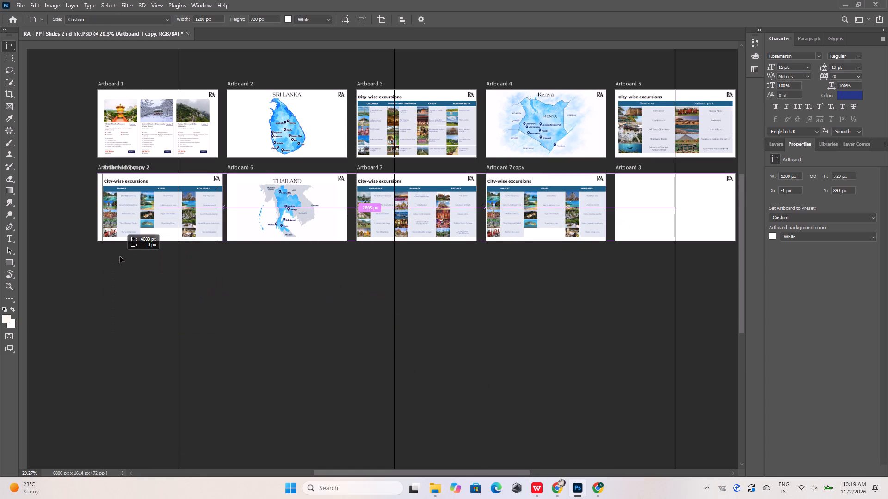
left_click_drag(120, 256, 115, 258, "alt")
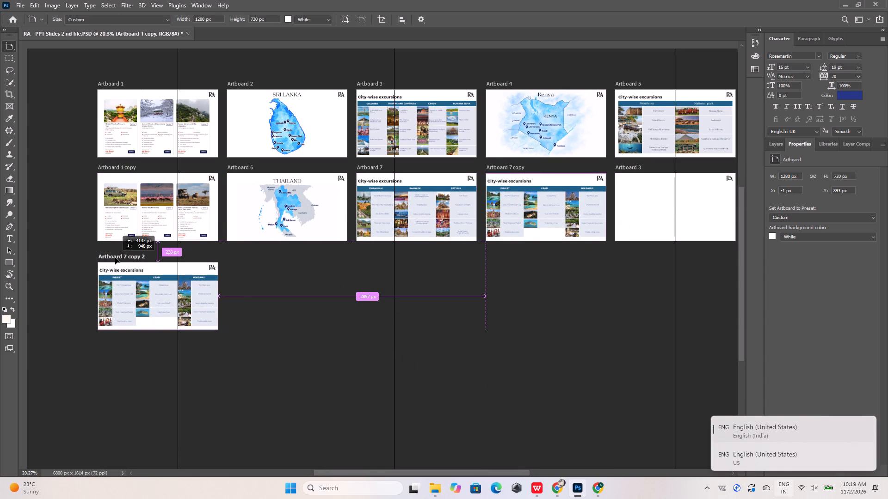
left_click_drag(115, 258, 116, 254, "alt")
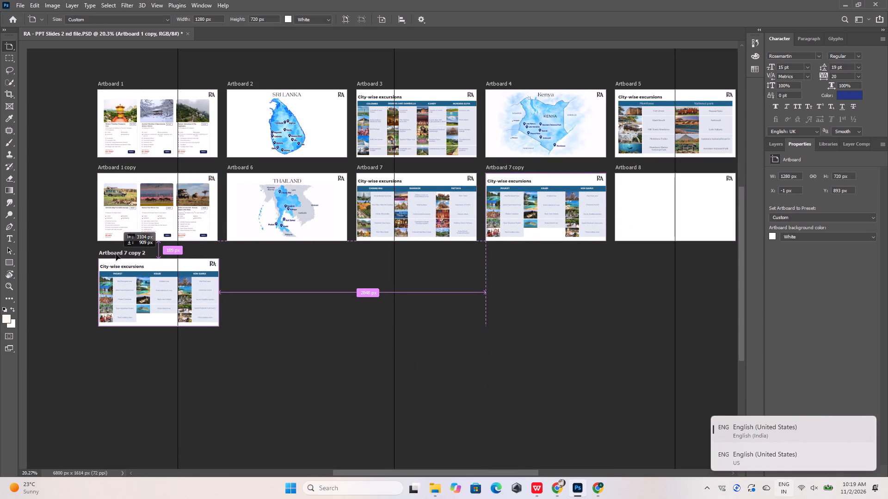
left_click_drag(116, 254, 115, 254, "alt")
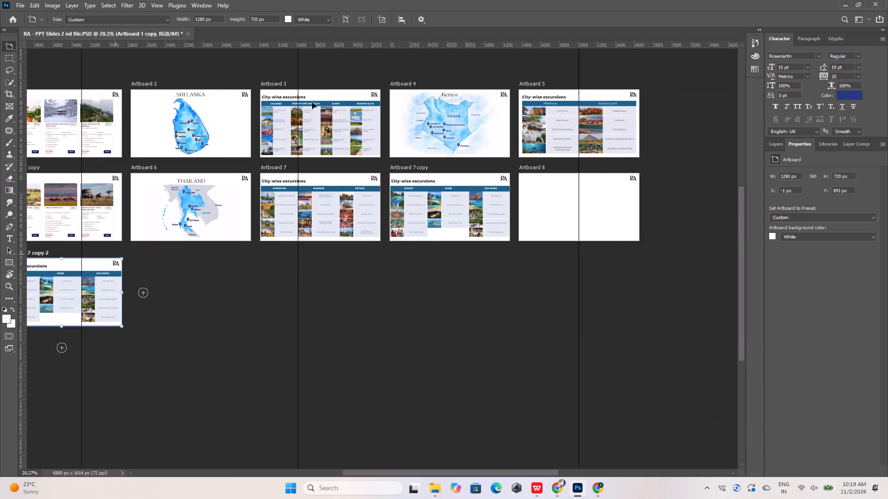
Check slide 45's Hanoi, Da Nang and Sapa excursions in WPS Office against the duplicated artboard and return to Photoshop.
scroll(437, 298, "down", 9, "alt")
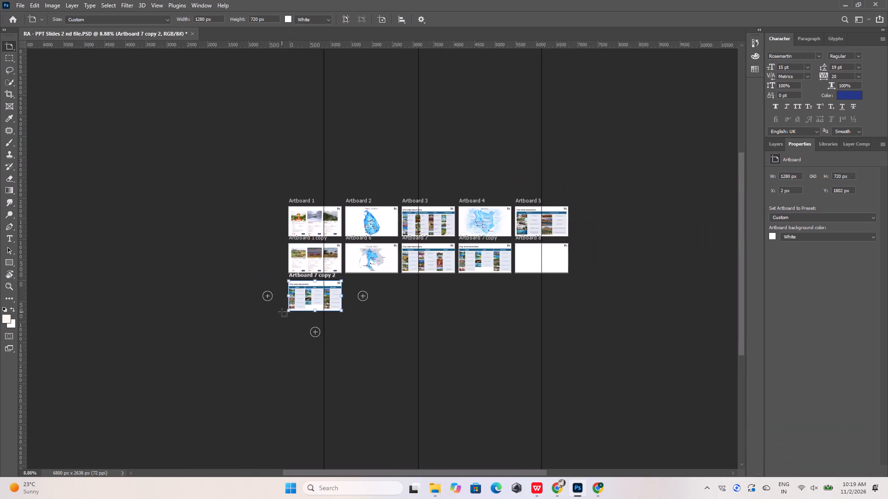
scroll(282, 308, "up", 20, "alt")
scroll(282, 308, "up", 5, "alt")
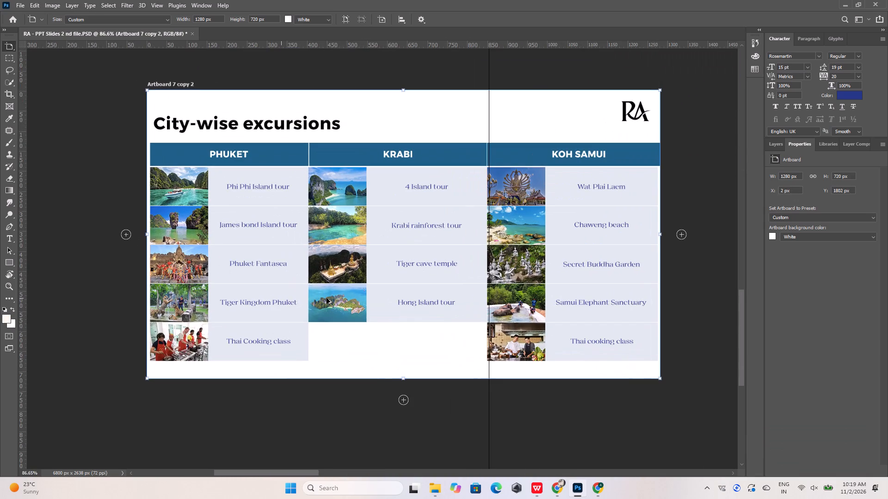
left_click(539, 487)
left_click(96, 347)
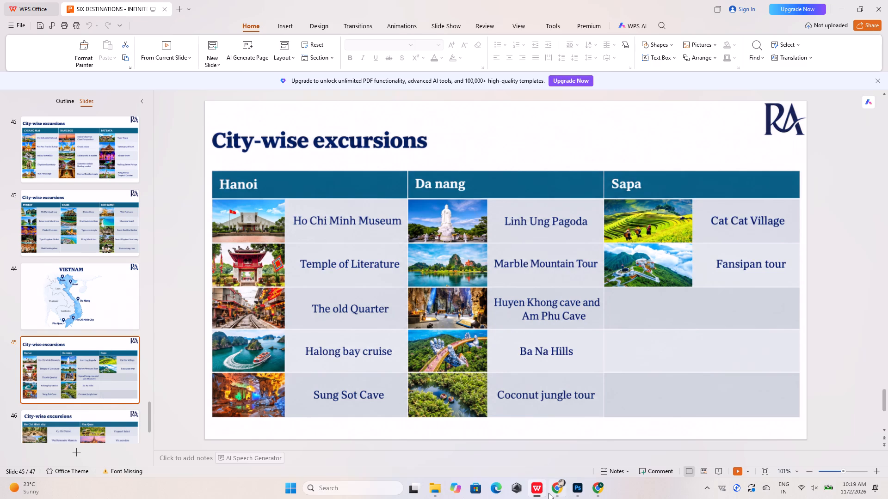
left_click(576, 488)
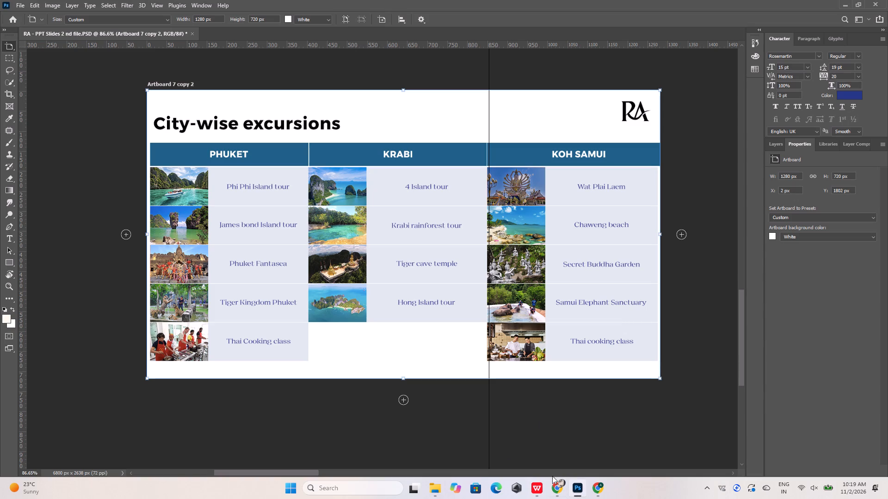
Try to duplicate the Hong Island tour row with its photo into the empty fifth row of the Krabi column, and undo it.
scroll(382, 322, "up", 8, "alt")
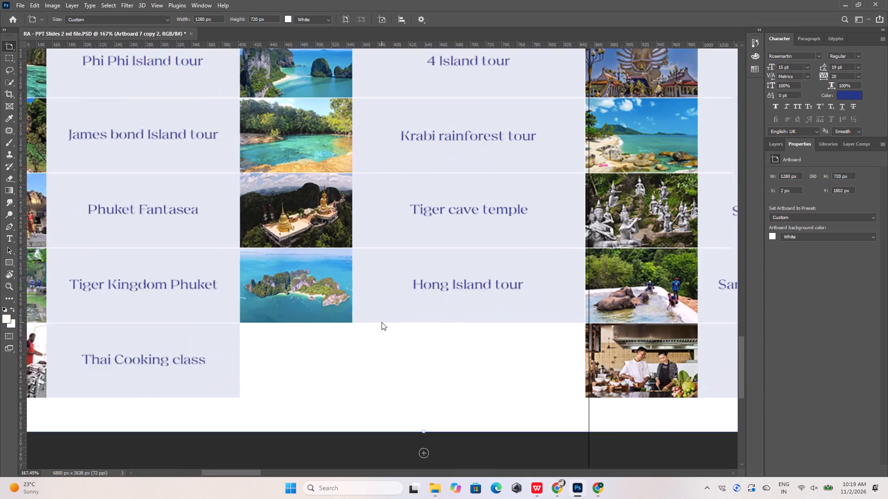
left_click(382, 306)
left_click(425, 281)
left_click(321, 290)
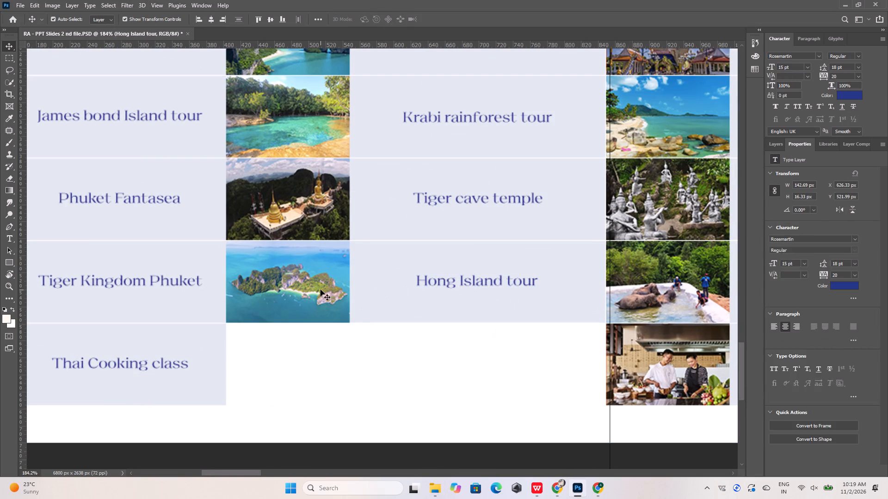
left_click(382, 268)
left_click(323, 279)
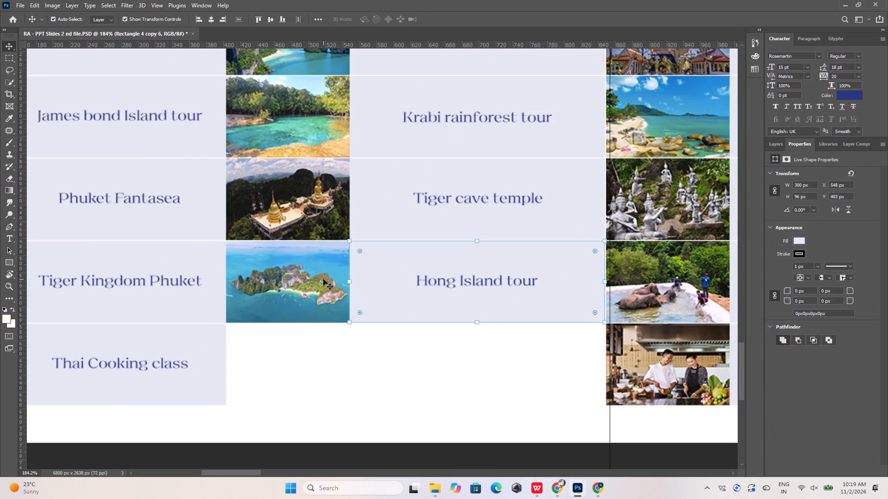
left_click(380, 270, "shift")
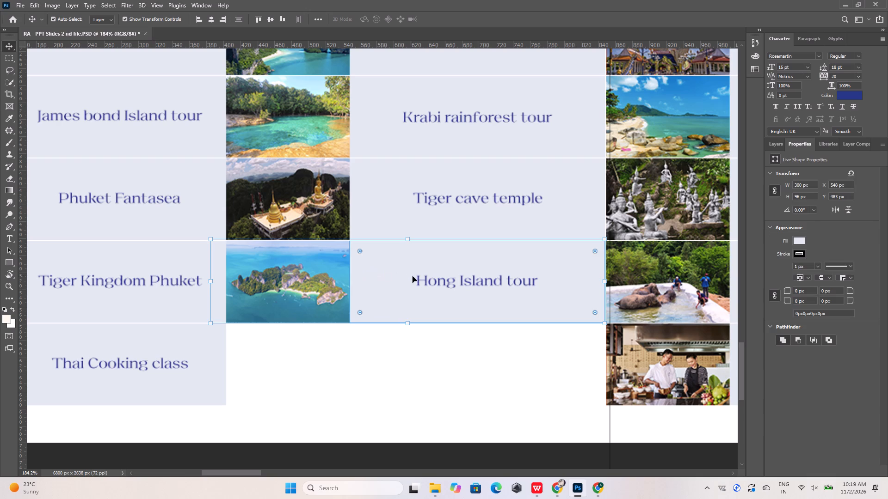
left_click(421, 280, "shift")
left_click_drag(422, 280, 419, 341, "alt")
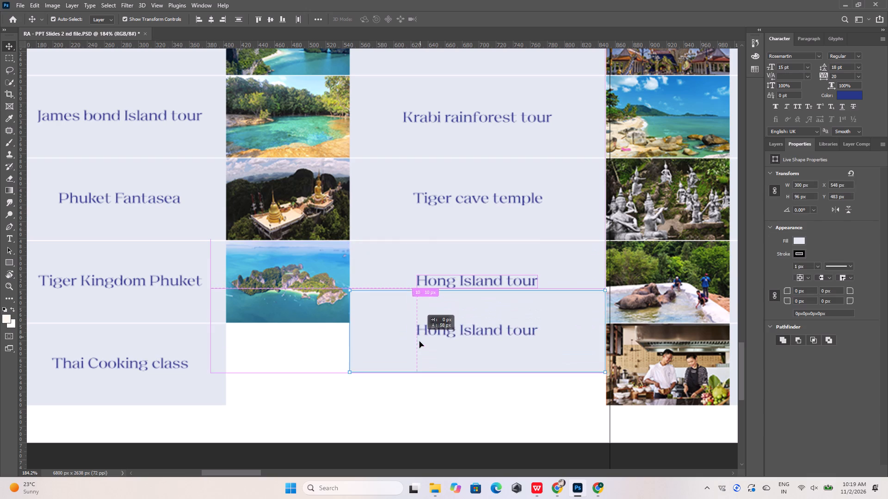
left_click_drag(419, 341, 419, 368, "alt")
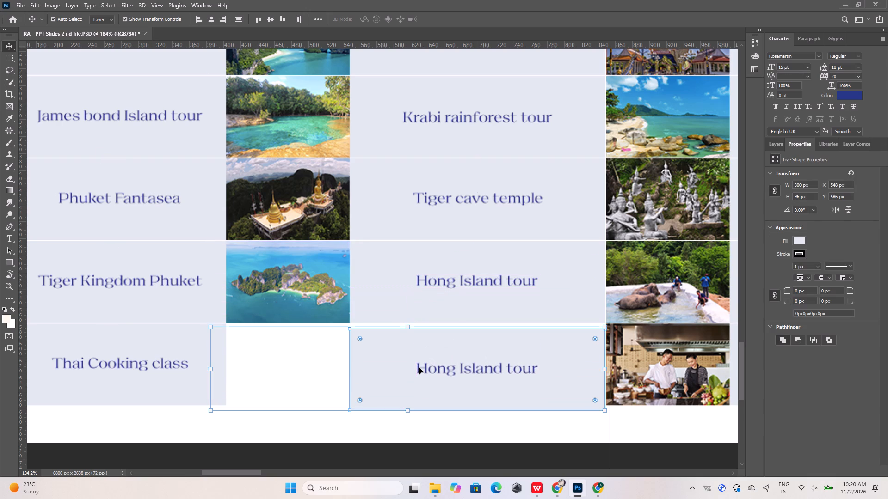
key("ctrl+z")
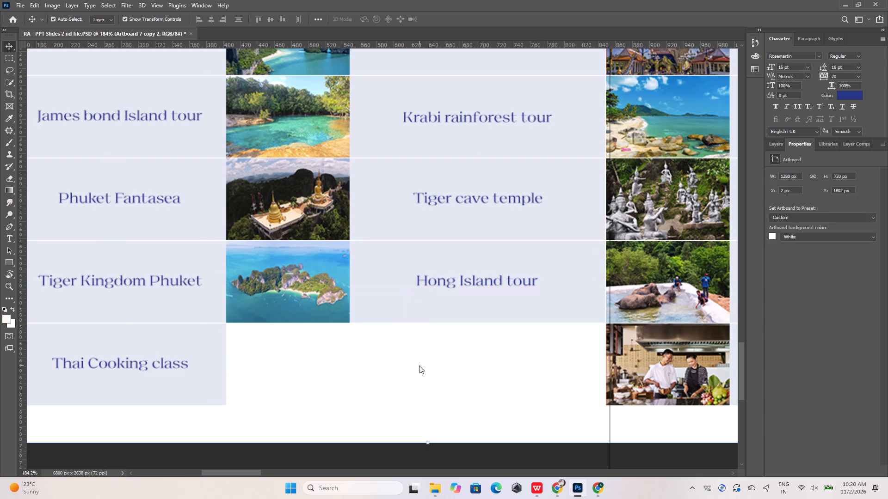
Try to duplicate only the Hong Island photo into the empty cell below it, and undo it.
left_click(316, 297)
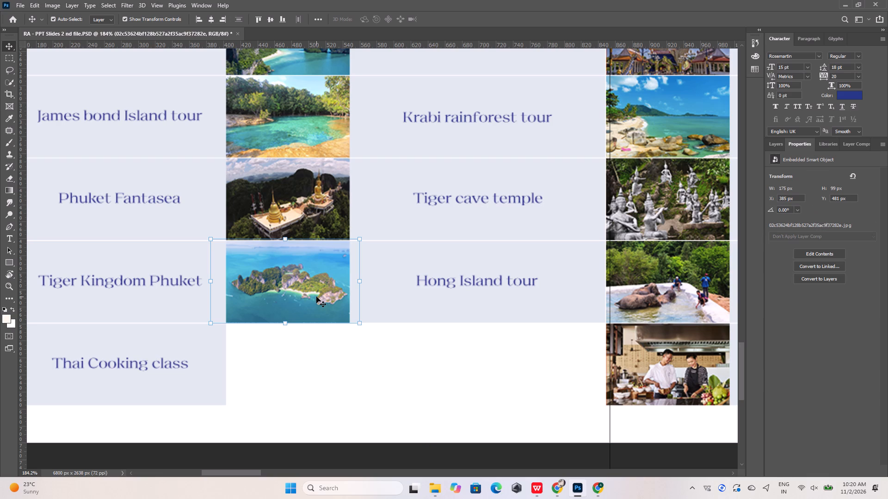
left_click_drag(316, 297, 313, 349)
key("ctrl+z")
Duplicate in place the rectangle layer that the Hong Island photo is clipped to.
left_click(773, 141)
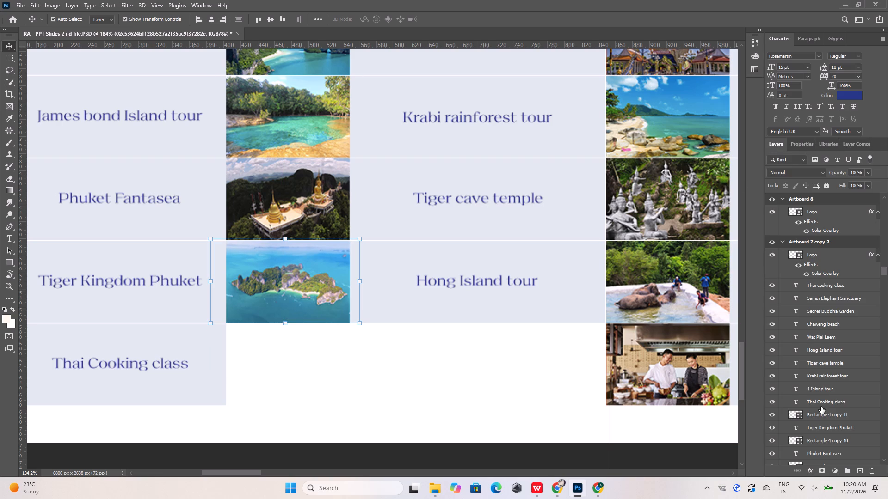
scroll(820, 406, "down", 20)
scroll(820, 406, "down", 20)
scroll(820, 406, "down", 3)
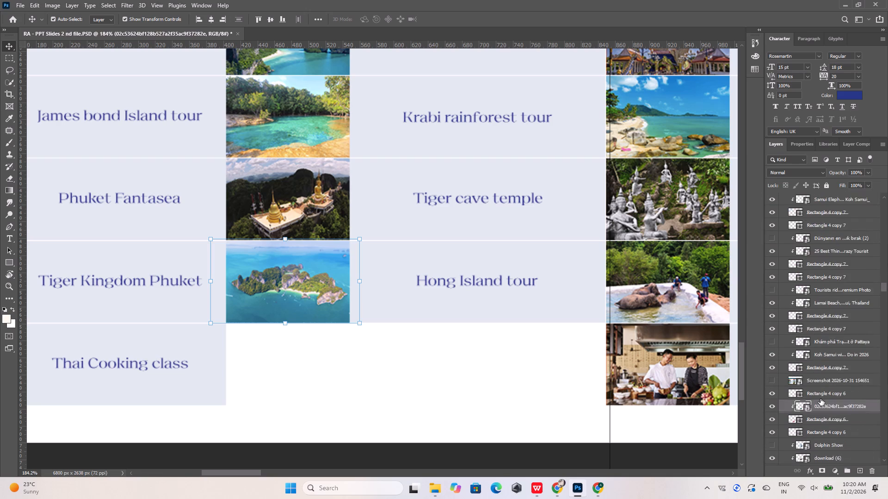
scroll(820, 399, "down", 2)
left_click(831, 333)
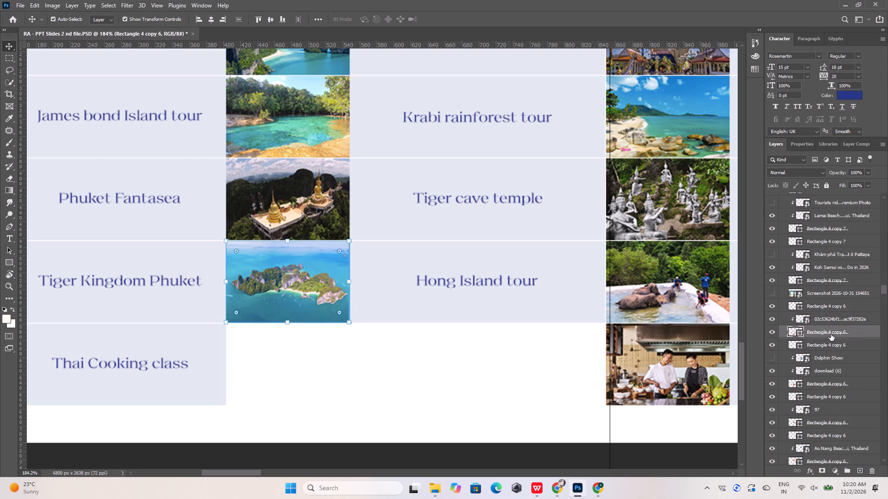
key("ctrl+j")
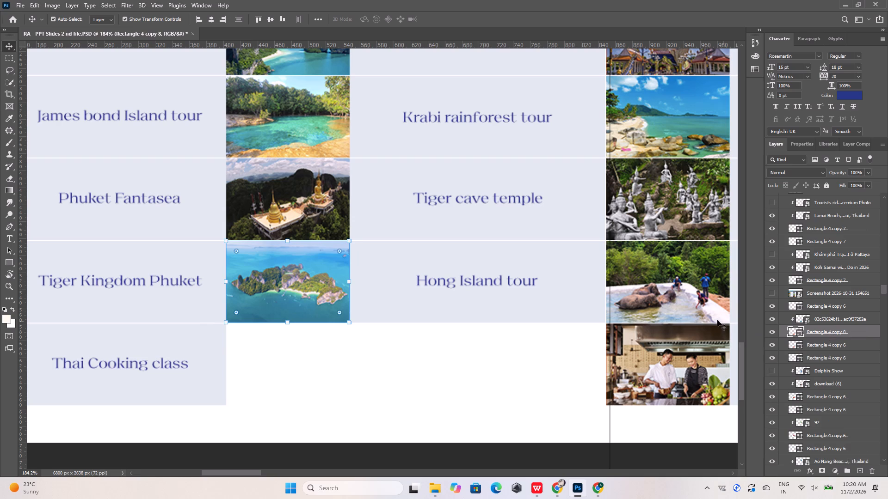
Copy the duplicated photo rectangle, the Hong Island tour text and its background cell into the empty fifth row of the Krabi column.
scroll(492, 297, "up", 6, "alt")
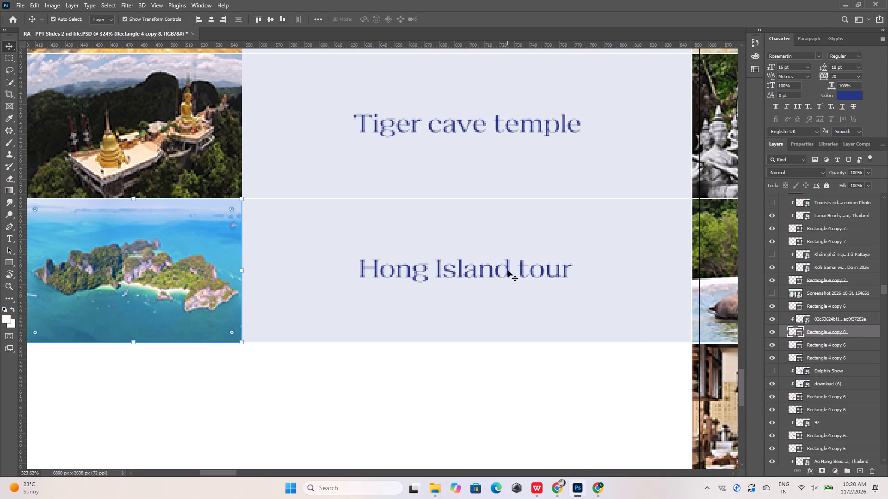
left_click(507, 271, "shift")
left_click(620, 311, "shift")
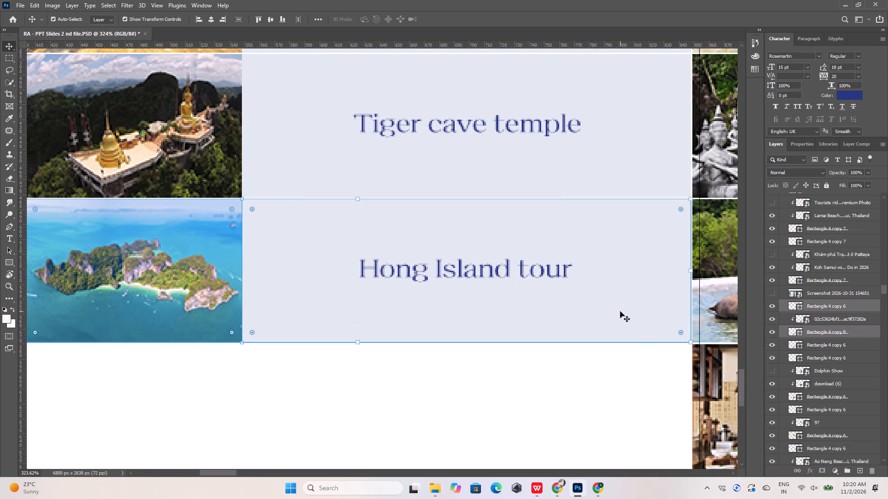
scroll(604, 307, "down", 6, "alt")
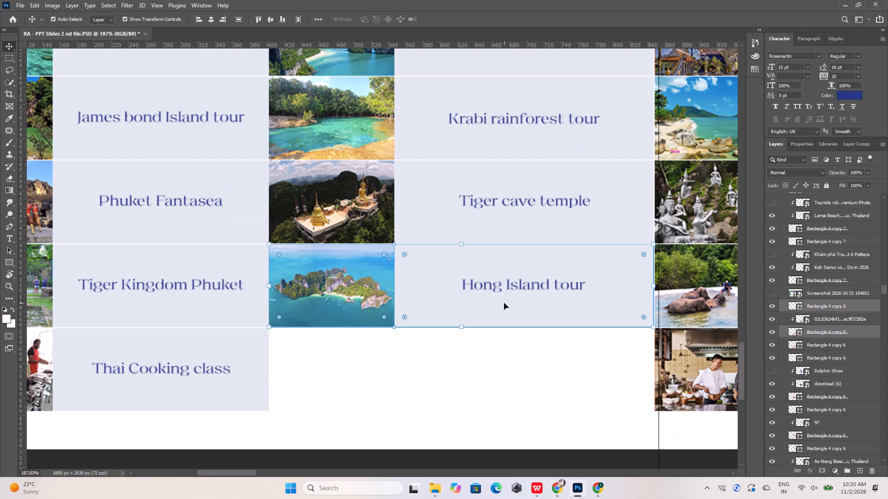
left_click_drag(504, 303, 502, 390, "alt")
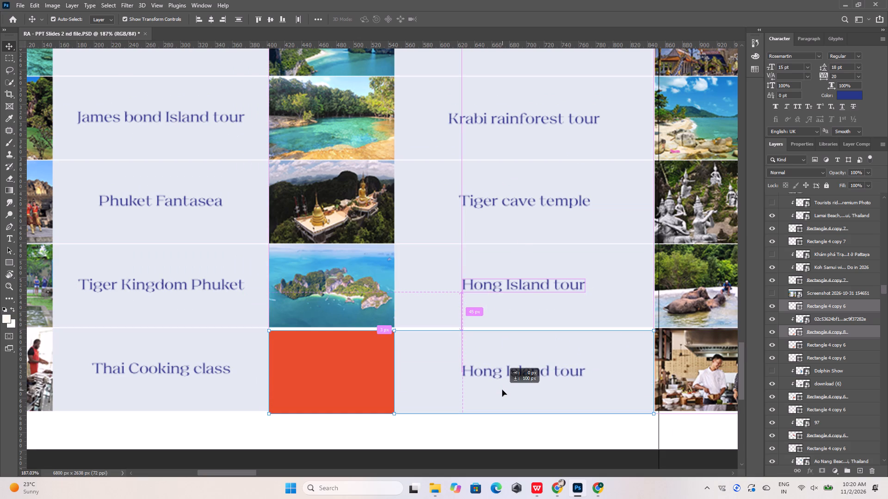
left_click_drag(502, 390, 502, 388, "alt")
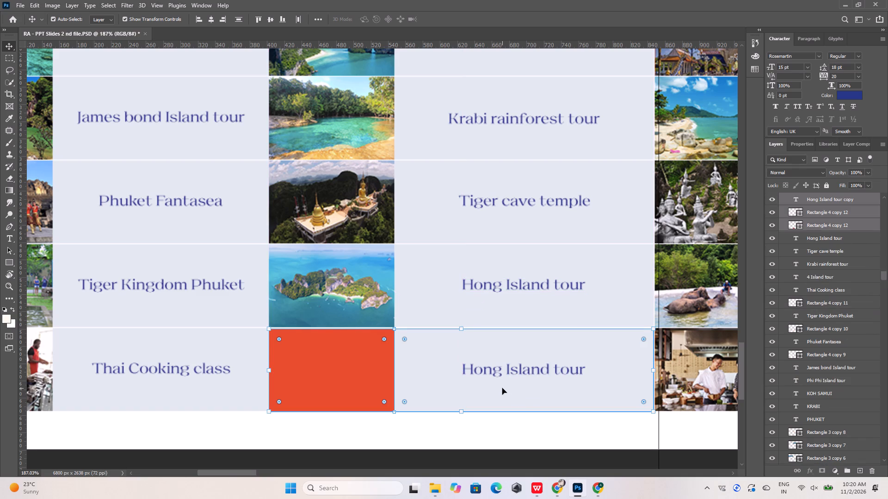
Delete the extra rectangle layer directly beneath the Hong Island photo in the fourth Krabi row.
left_click(380, 283)
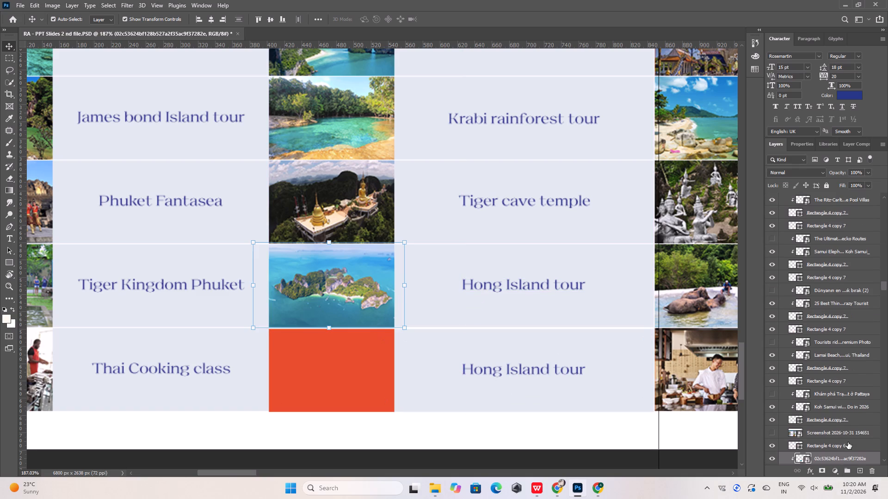
scroll(848, 442, "down", 2)
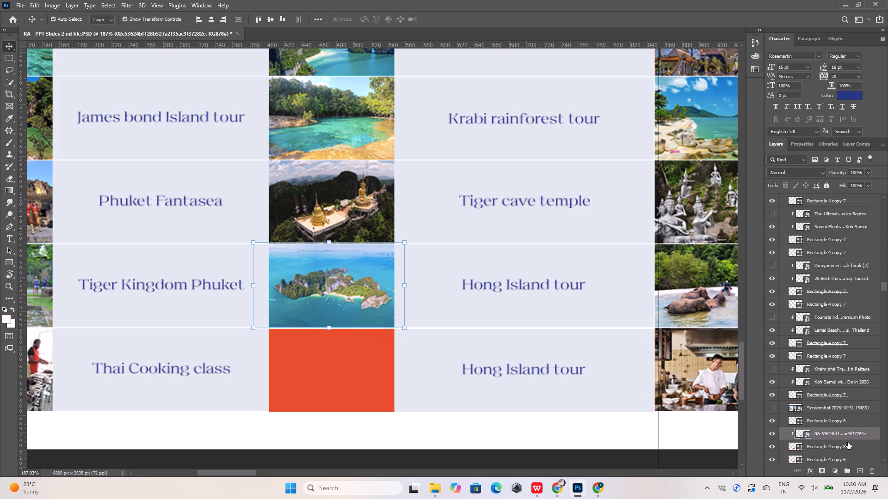
scroll(848, 442, "down", 3)
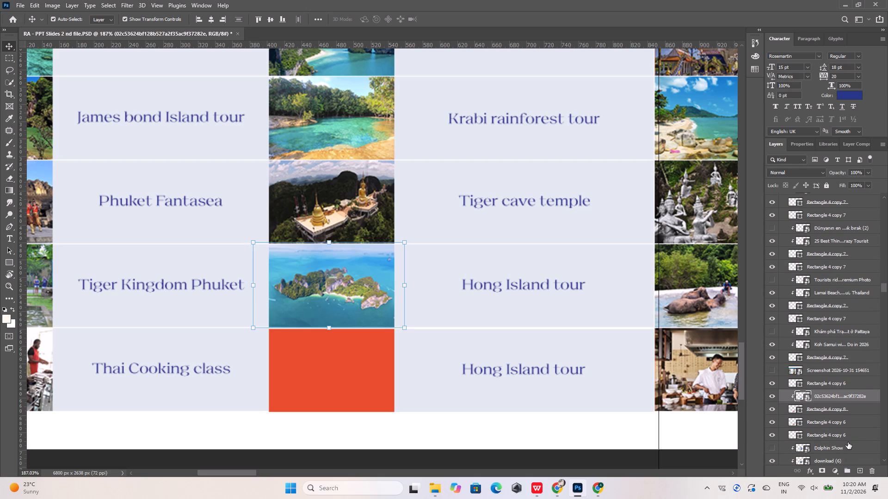
left_click(840, 411)
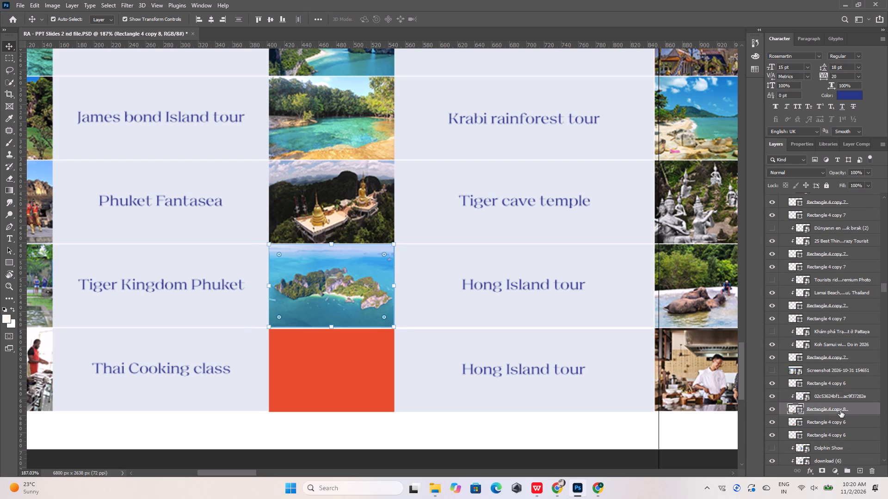
key("Delete")
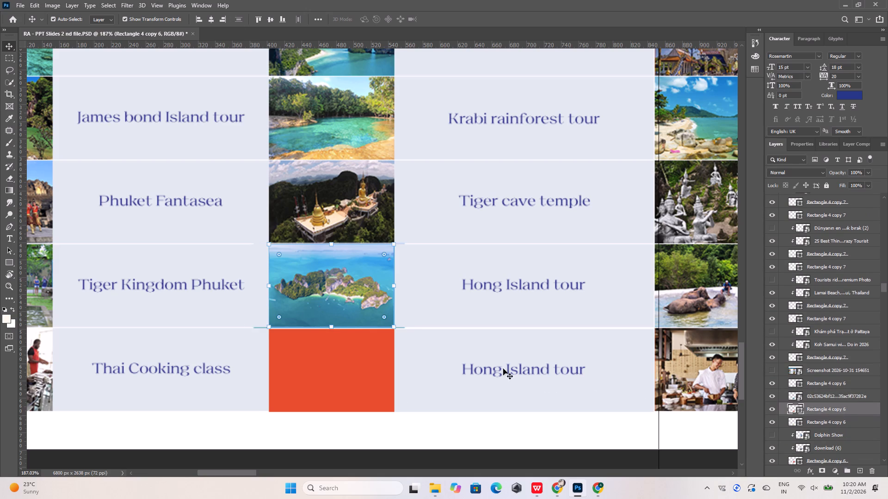
Apply a clipping mask to the Hong Island photo so it is clipped to the remaining rectangle beneath it.
scroll(402, 348, "up", 9, "alt")
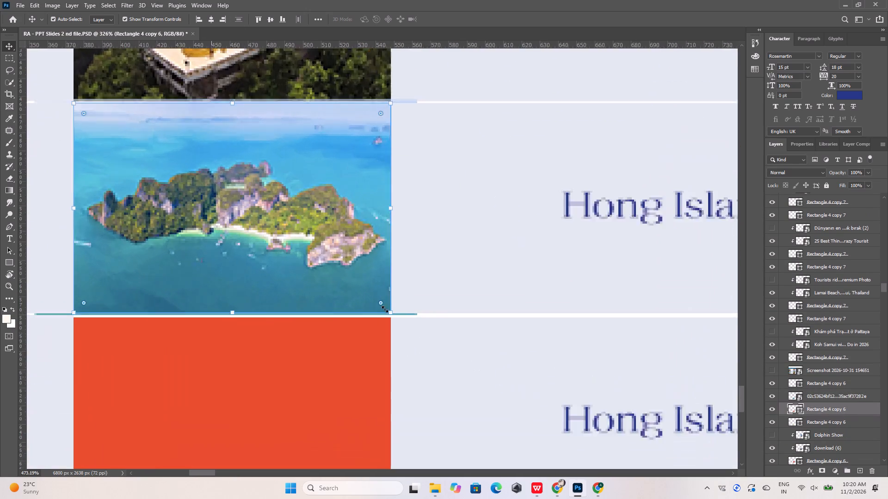
scroll(385, 309, "up", 5, "alt")
left_click(382, 299)
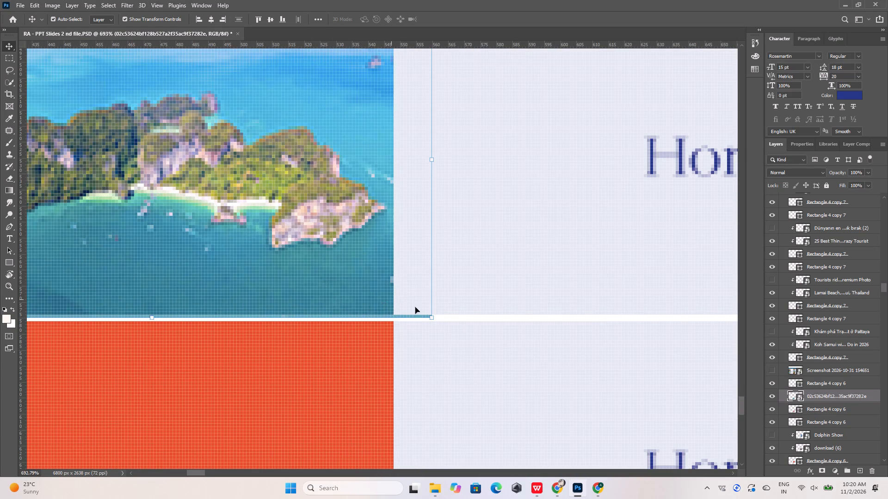
left_click(773, 410)
left_click(773, 410)
left_click(811, 413)
left_click(820, 400)
right_click(820, 397)
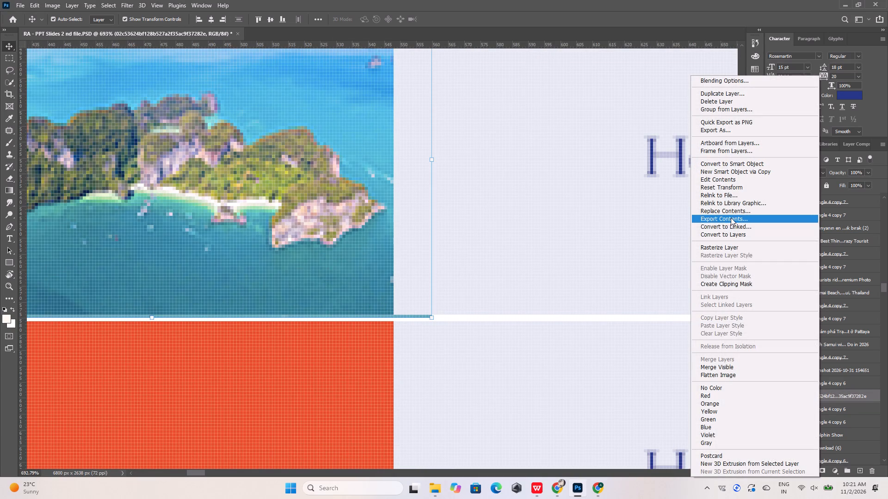
left_click(717, 286)
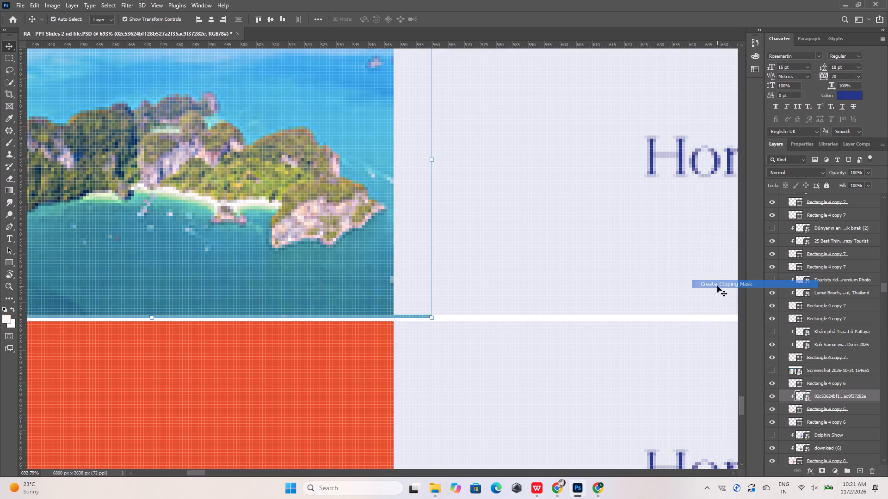
left_click(551, 303)
Nudge the orange photo rectangle and its background cell in the fifth Krabi row slightly up towards the row above.
scroll(551, 301, "down", 9, "alt")
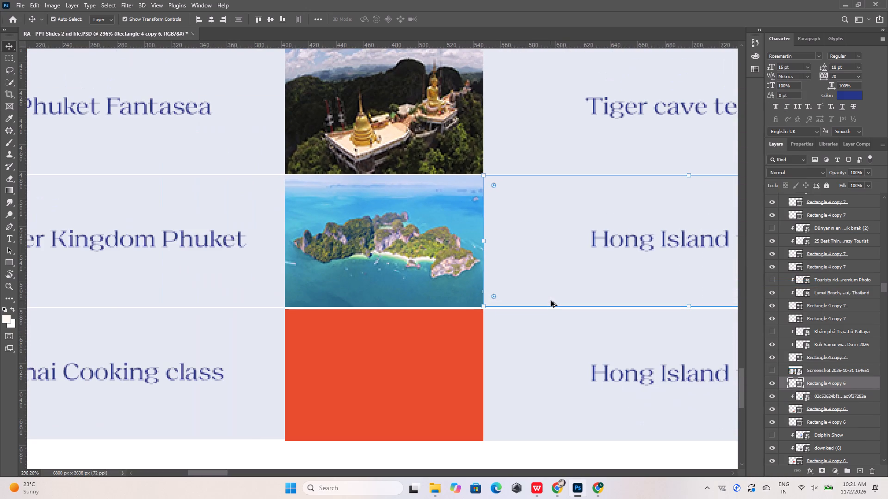
scroll(331, 323, "up", 5, "alt")
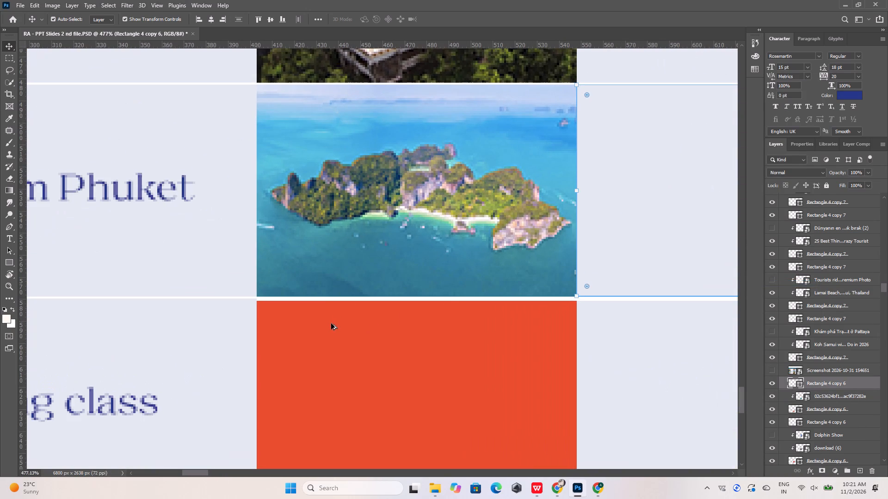
left_click(331, 323)
left_click(613, 334, "shift")
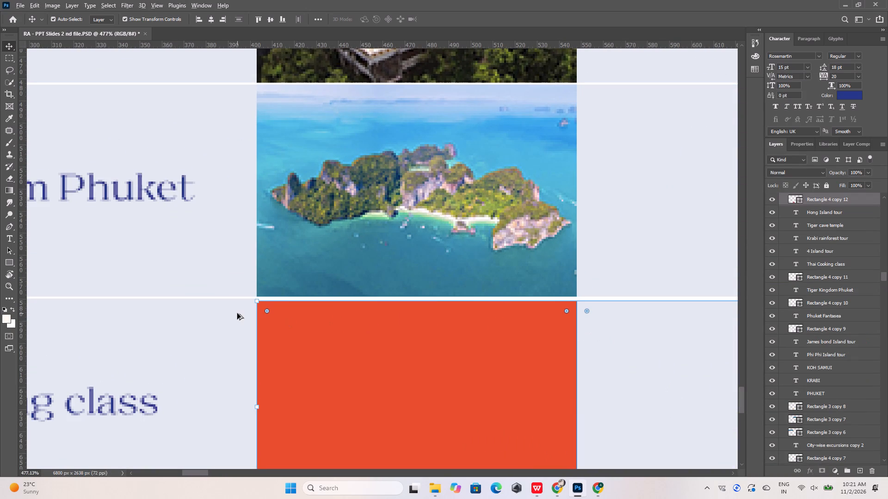
scroll(238, 310, "up", 14, "alt")
key("Up")
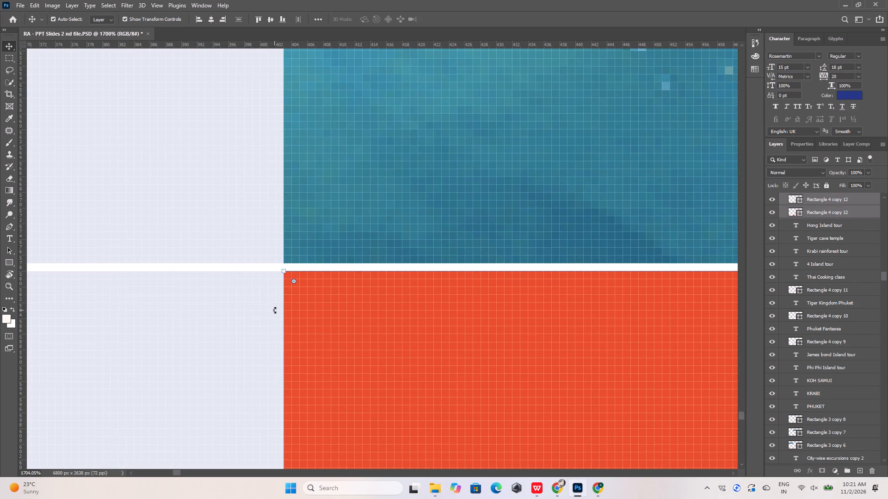
left_click(382, 223)
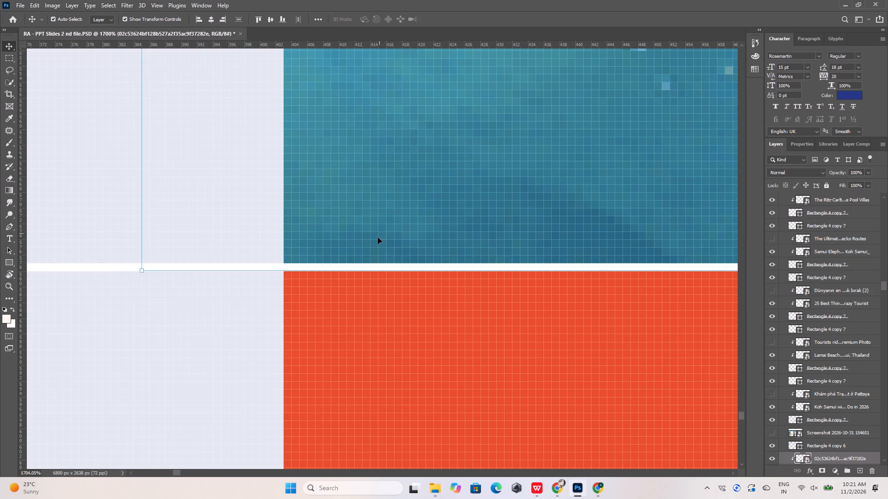
scroll(341, 304, "down", 20, "alt")
scroll(341, 304, "down", 8, "alt")
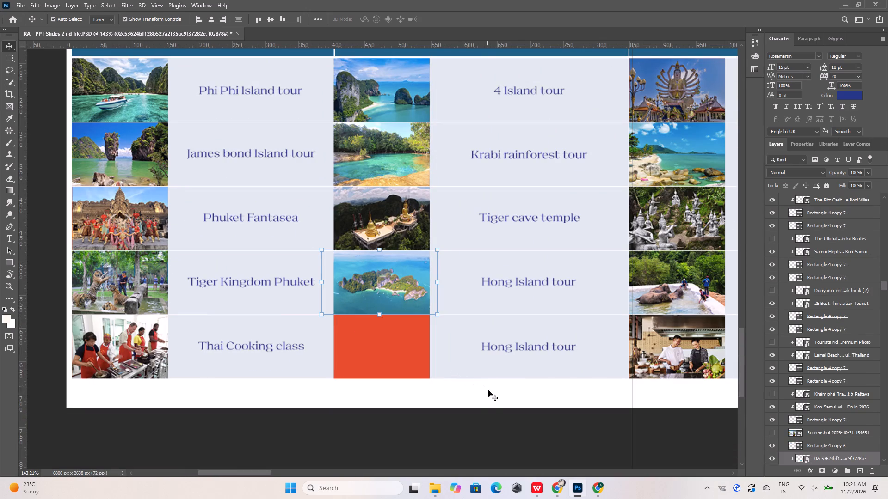
left_click(492, 407)
scroll(376, 343, "down", 6, "alt")
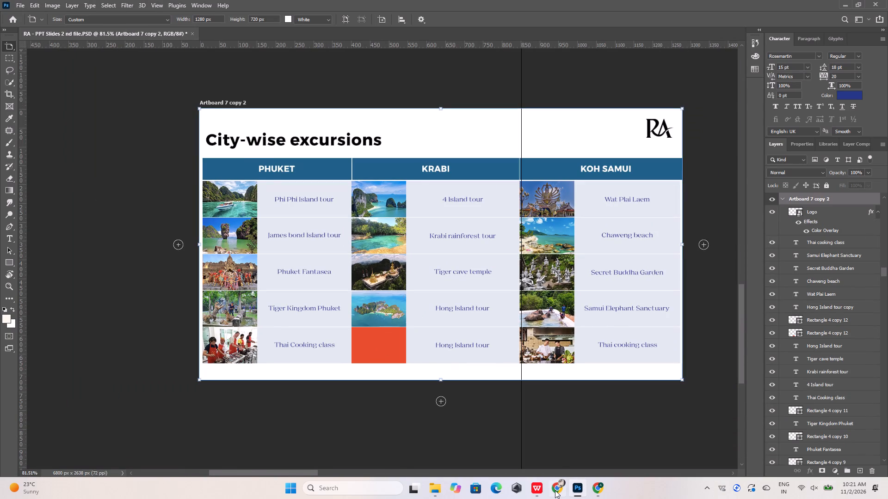
Check slide 45 in WPS Office, and in Photoshop delete the Secret Buddha Garden photo, label and photo rectangle from the Koh Samui column.
left_click(536, 488)
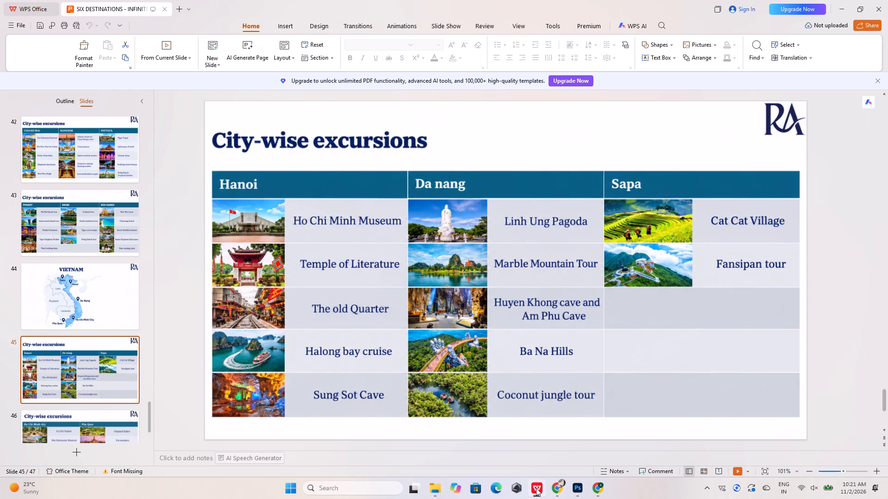
left_click(536, 488)
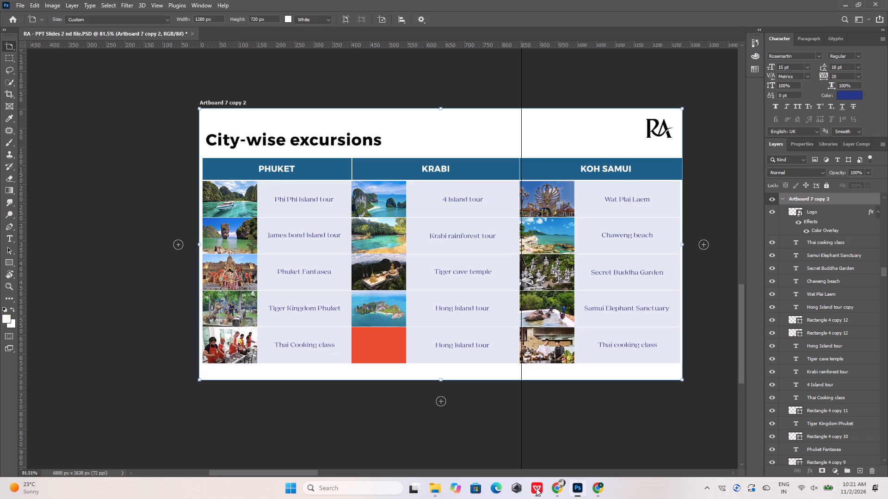
left_click(552, 274)
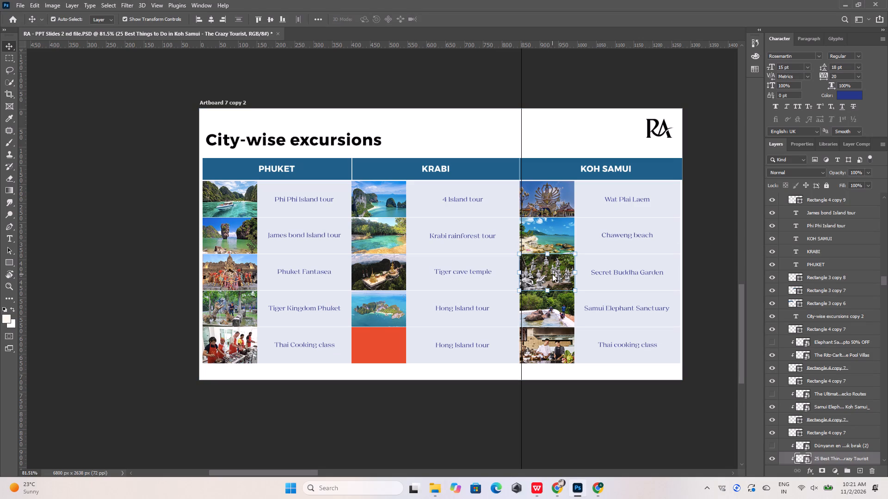
key("Delete")
left_click(606, 273)
key("Delete")
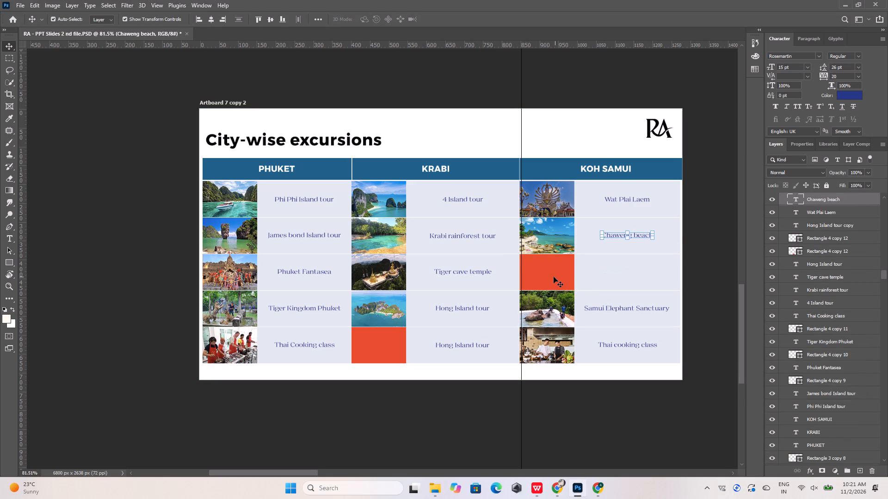
left_click(552, 276)
key("Delete")
Delete the Samui Elephant Sanctuary photo and its orange rectangle from the fourth Koh Samui row.
left_click(546, 307)
key("Delete")
key("Delete")
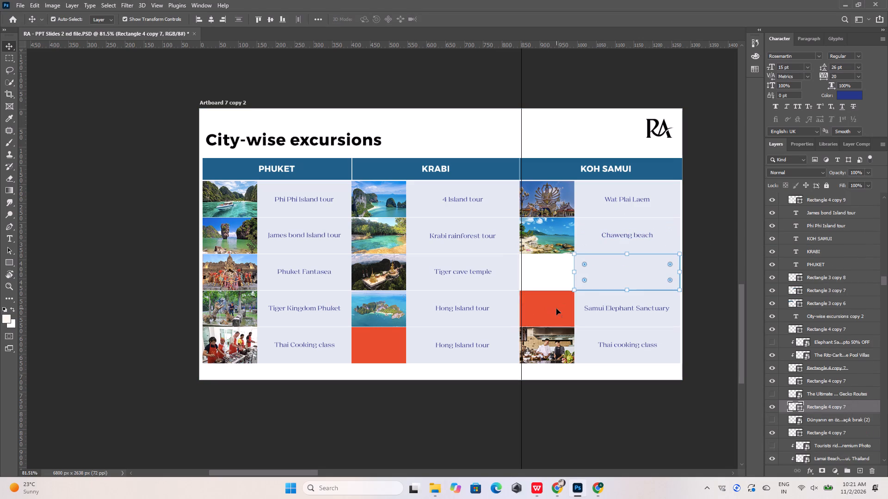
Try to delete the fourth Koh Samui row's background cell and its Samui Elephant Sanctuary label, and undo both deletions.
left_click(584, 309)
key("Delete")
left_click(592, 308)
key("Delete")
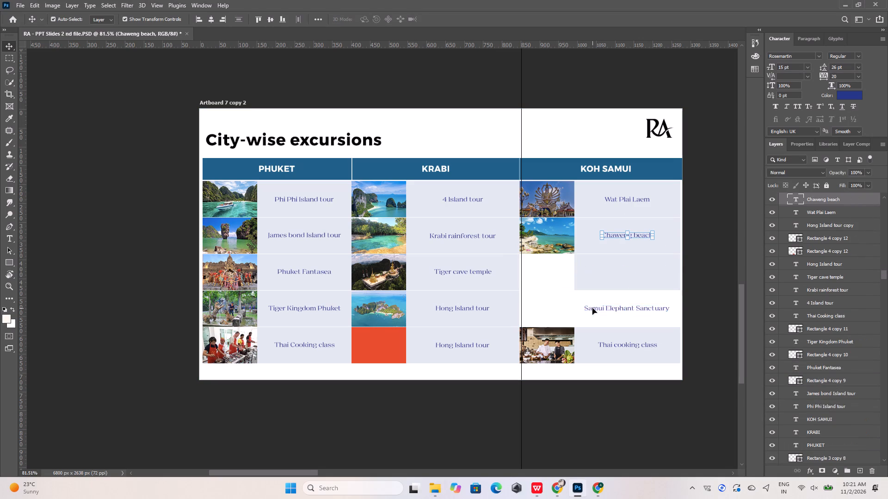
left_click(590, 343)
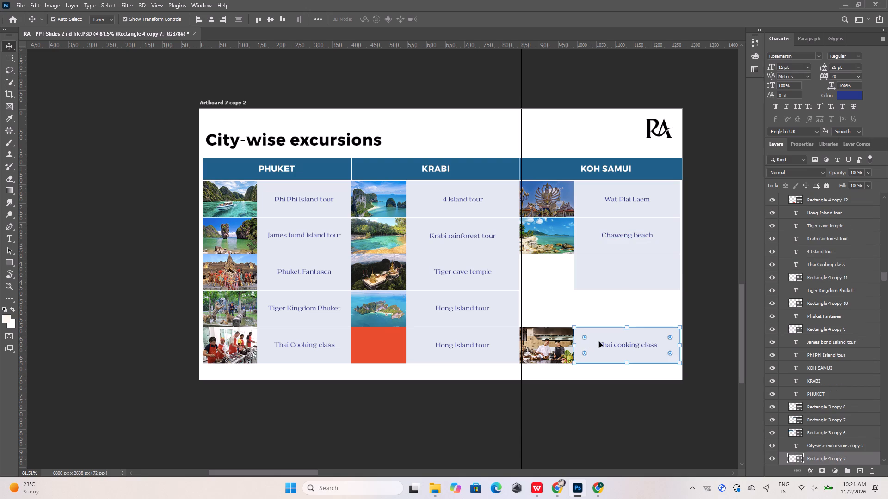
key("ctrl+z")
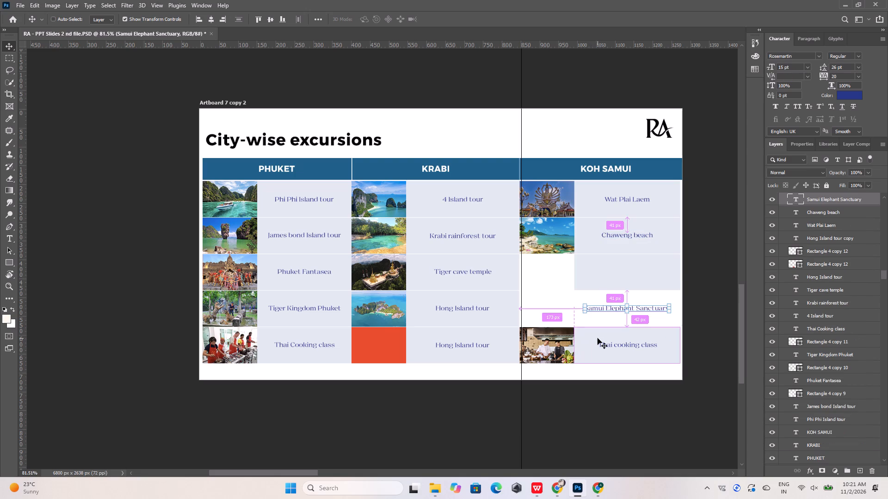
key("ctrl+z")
Delete the Samui Elephant Sanctuary label and the Koh Samui column's Thai cooking class label, photo and photo rectangle, keeping the background cells.
left_click(598, 307)
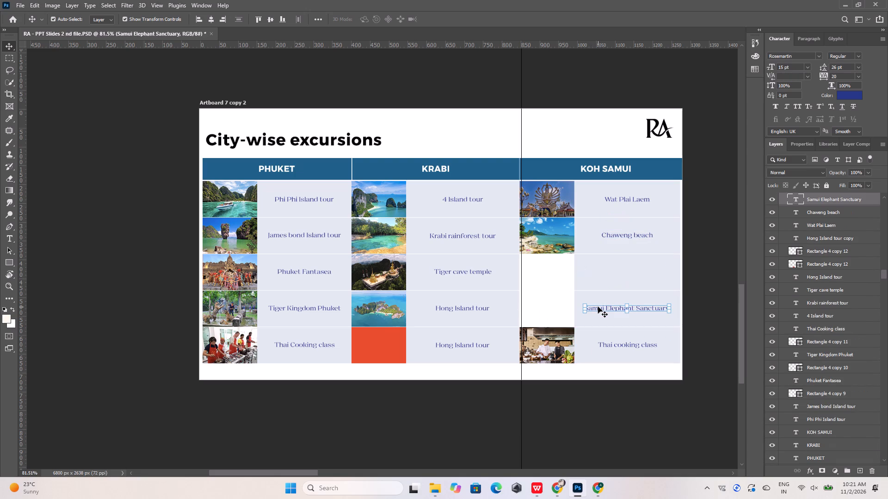
key("Delete")
left_click(603, 344)
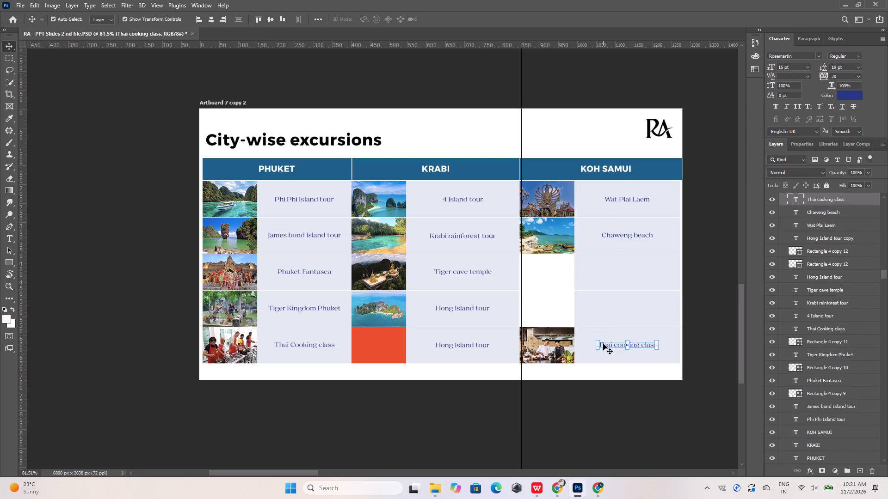
key("Delete")
left_click(561, 341)
key("Delete")
left_click(561, 341)
key("Delete")
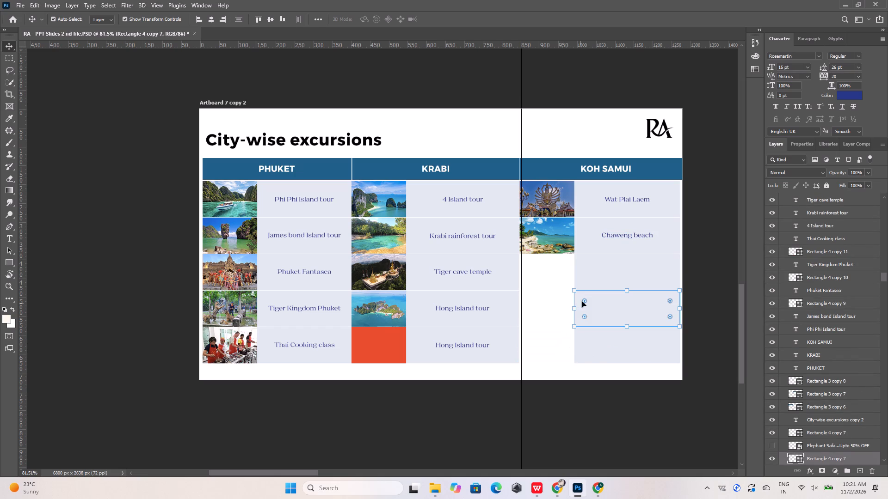
Move the vertical guide to the Koh Samui photos' left edge and widen the column's three empty background cells to meet it.
left_click(592, 274)
left_click(592, 305, "shift")
left_click(591, 341, "shift")
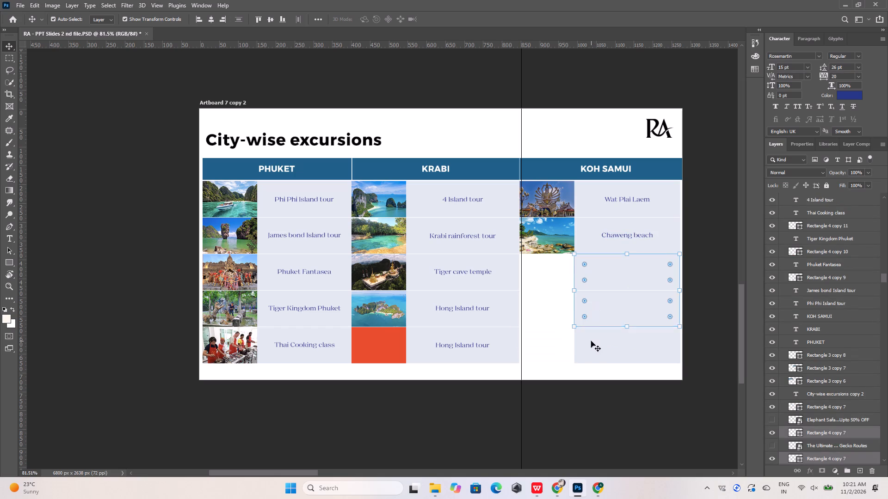
scroll(544, 301, "up", 6)
scroll(554, 347, "up", 6, "alt")
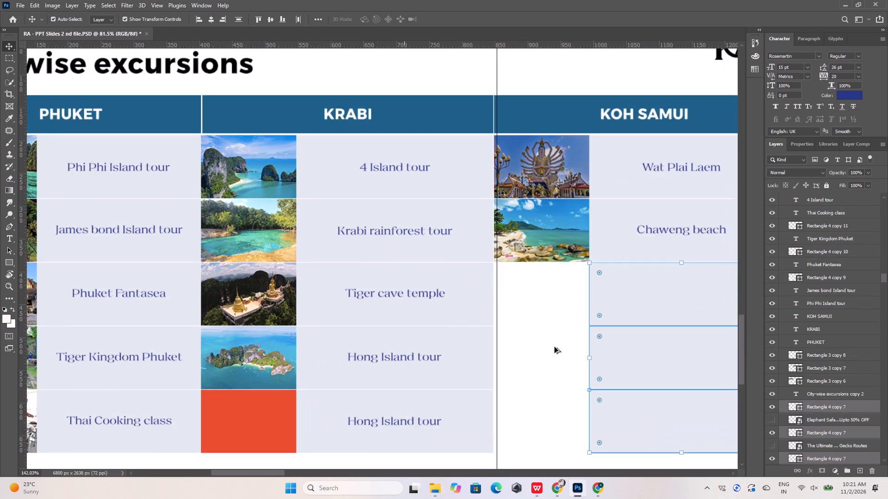
scroll(555, 347, "up", 4, "alt")
scroll(464, 244, "up", 15, "alt")
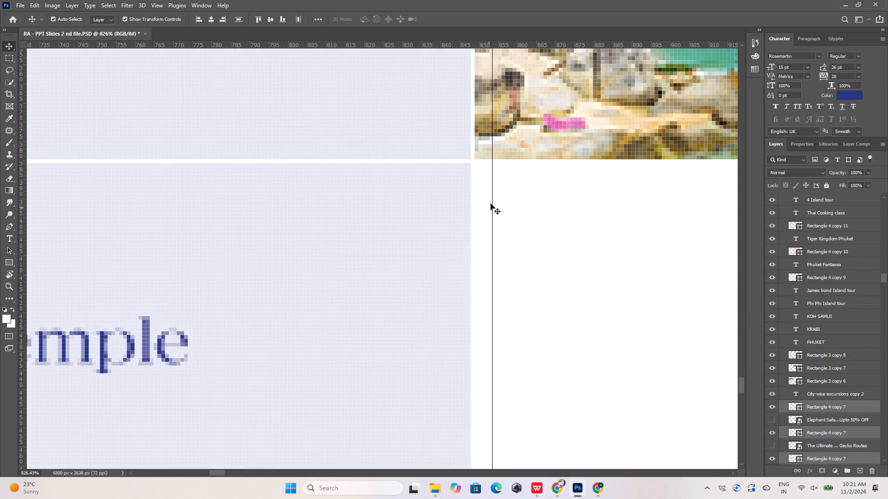
left_click_drag(493, 197, 476, 200)
scroll(476, 157, "up", 15, "alt")
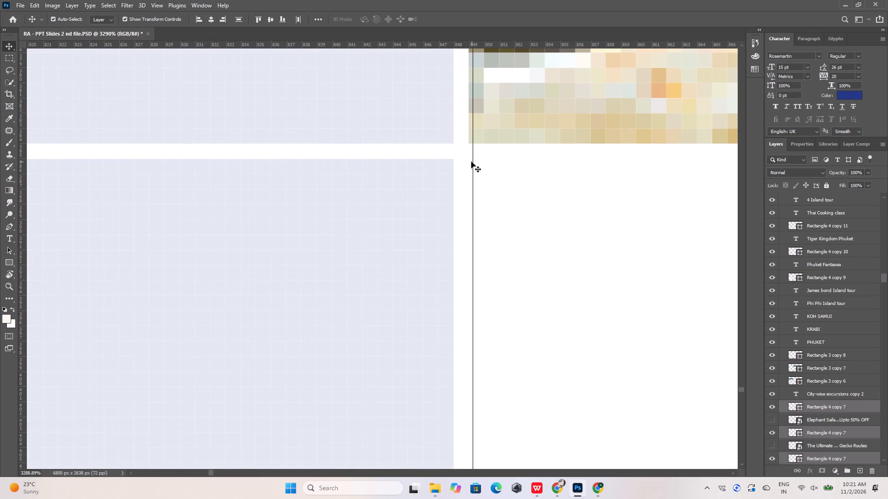
left_click(474, 161)
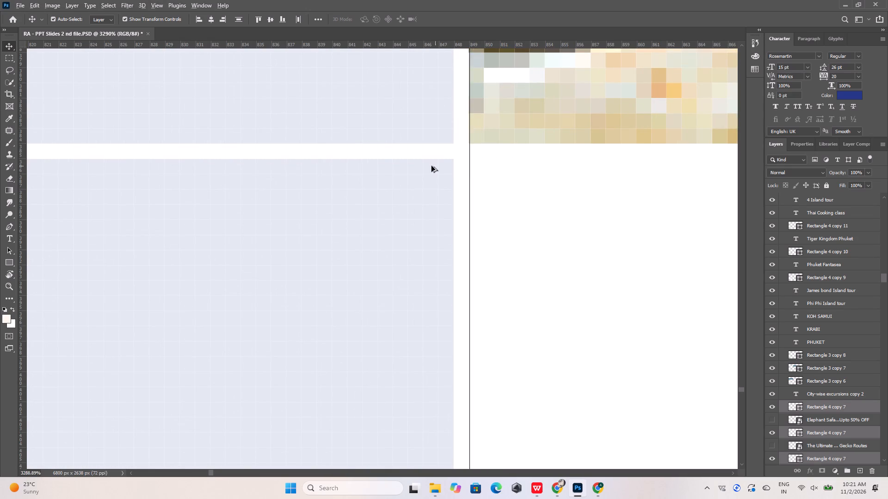
scroll(431, 166, "down", 20, "alt")
scroll(431, 166, "down", 10, "alt")
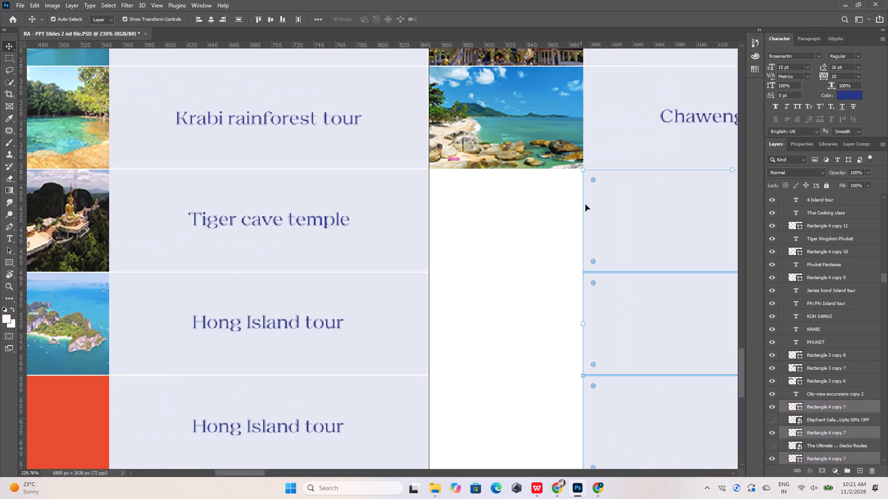
scroll(538, 343, "up", 6, "alt")
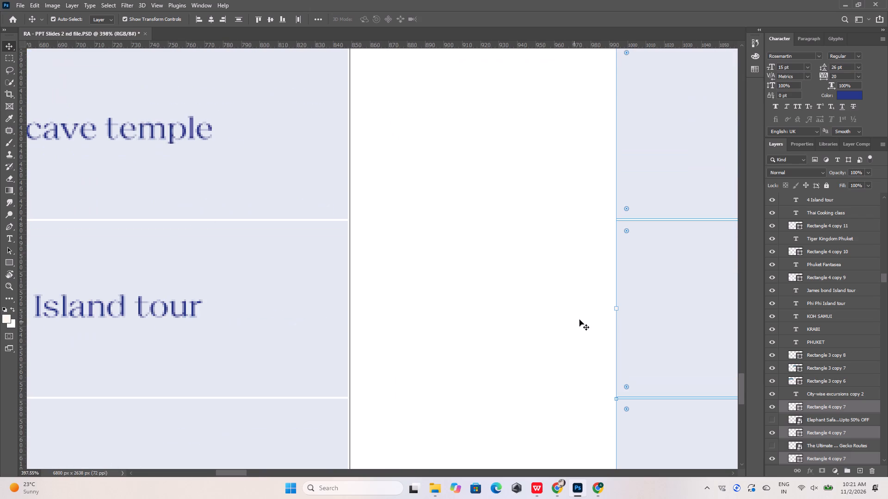
left_click_drag(615, 308, 375, 322, "shift")
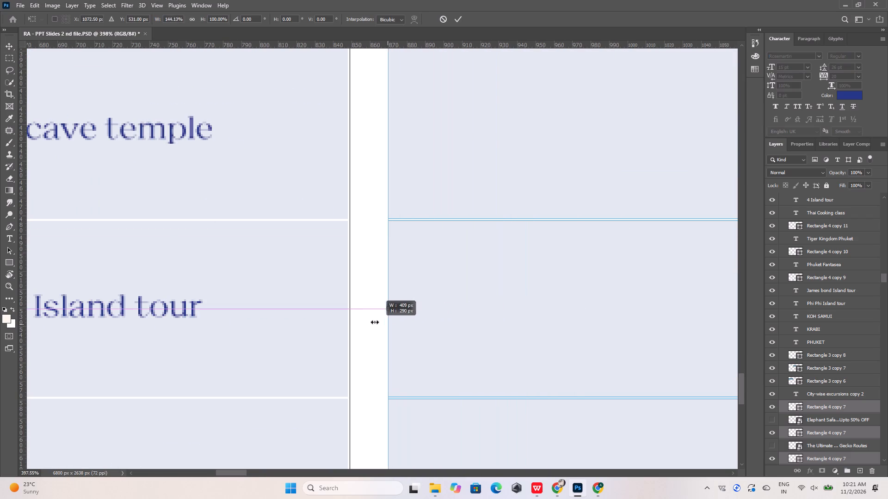
left_click_drag(375, 322, 348, 312, "shift")
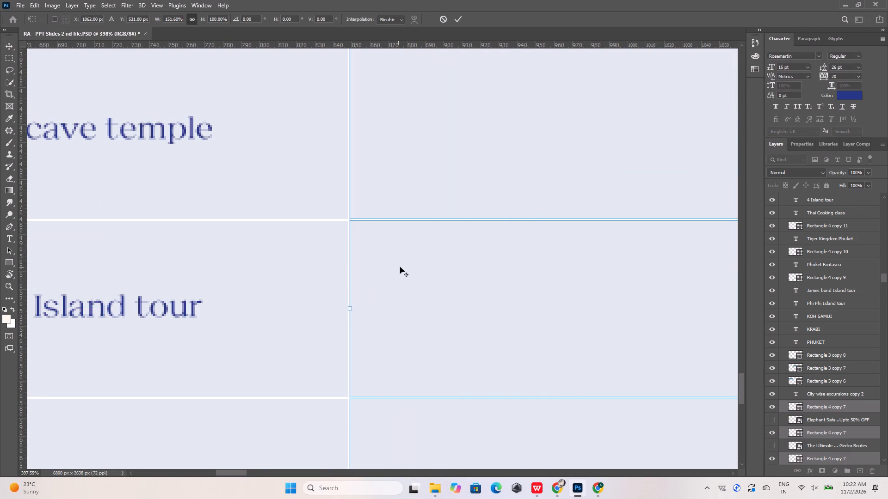
scroll(400, 267, "down", 11, "alt")
left_click(458, 20)
left_click(713, 138)
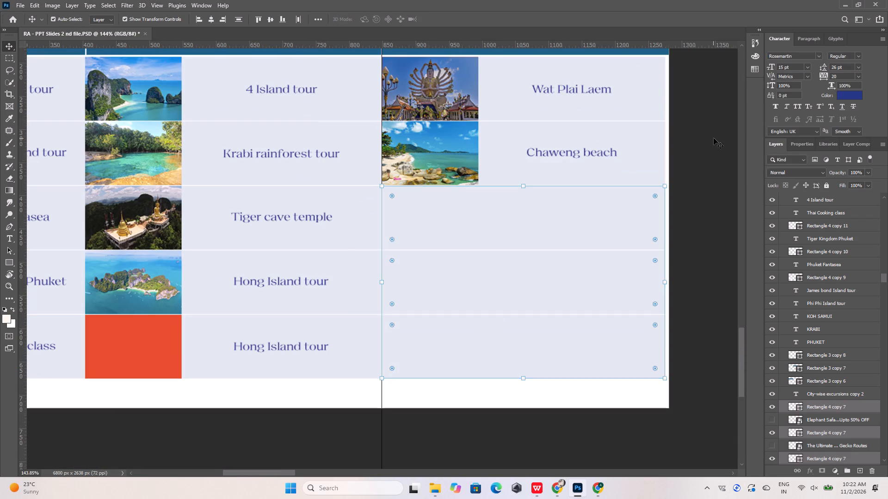
scroll(667, 255, "down", 9, "alt")
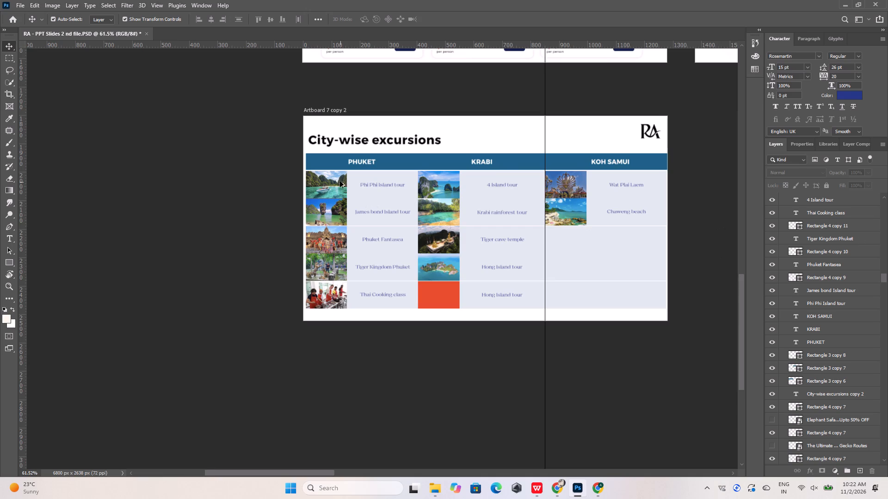
scroll(340, 181, "up", 11, "alt")
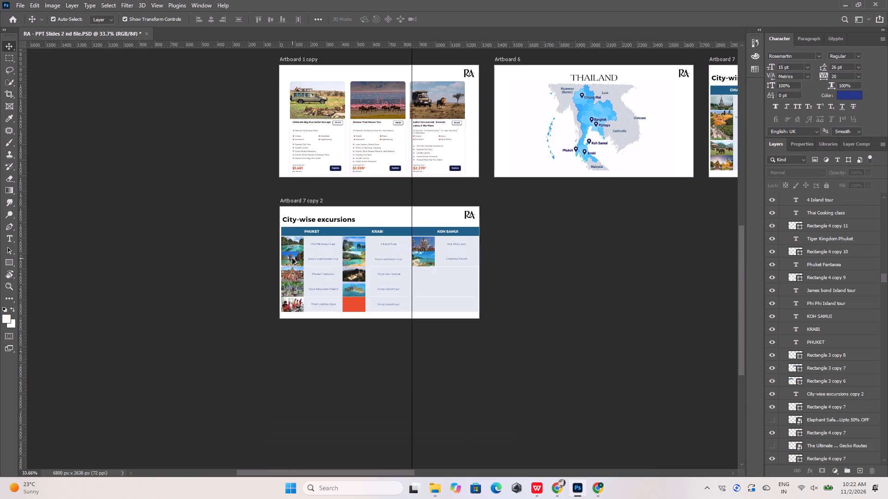
scroll(292, 258, "down", 17, "alt")
scroll(499, 232, "up", 12, "alt")
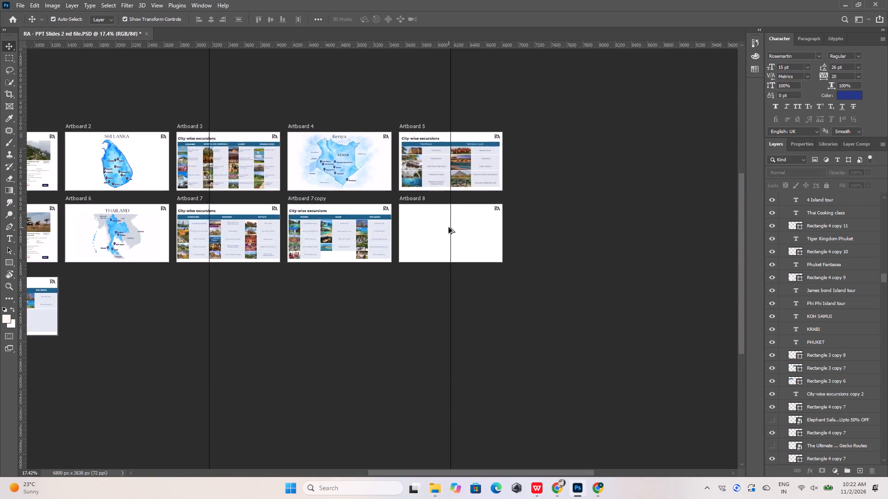
scroll(449, 227, "up", 13, "alt")
left_click(435, 485)
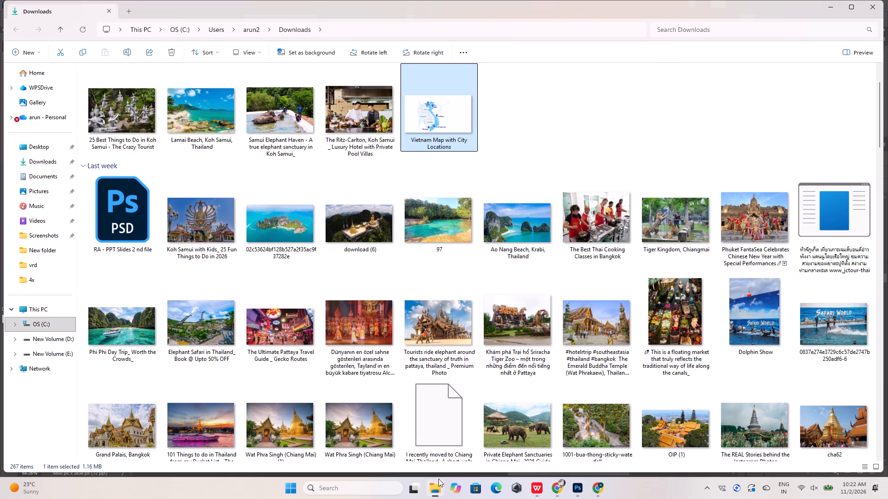
left_click_drag(429, 115, 578, 485)
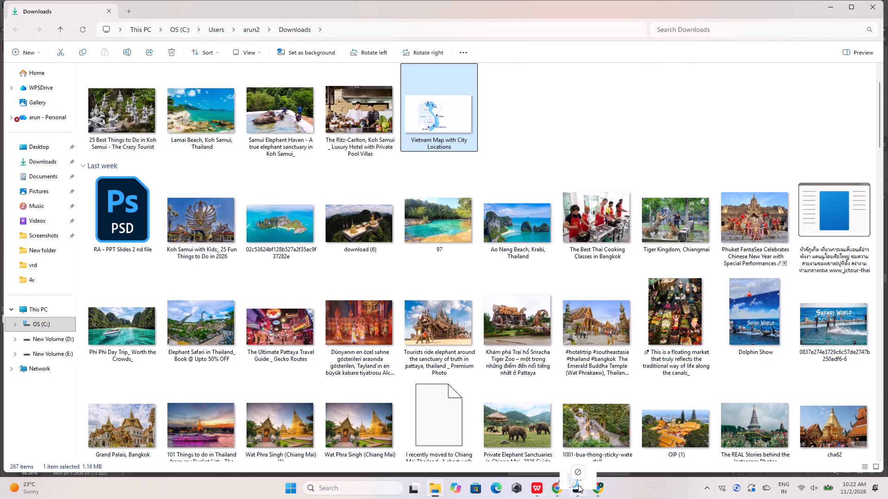
left_click_drag(578, 485, 479, 230)
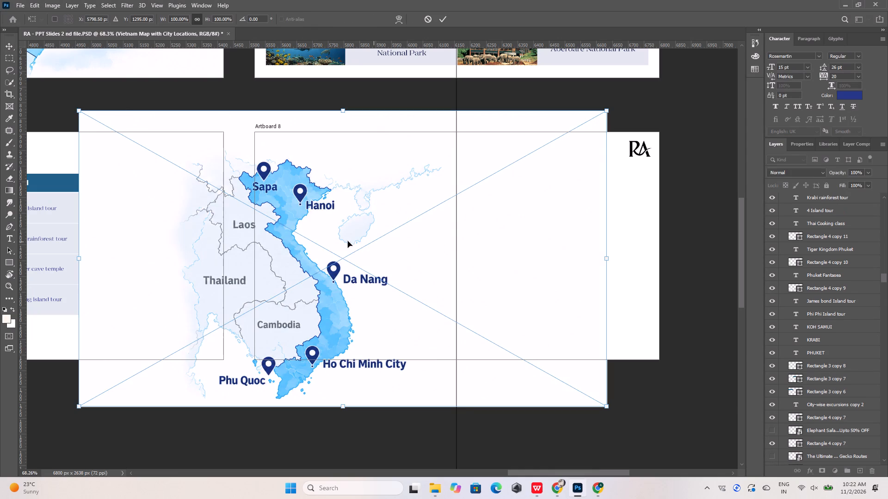
left_click_drag(346, 242, 524, 234)
right_click(524, 234)
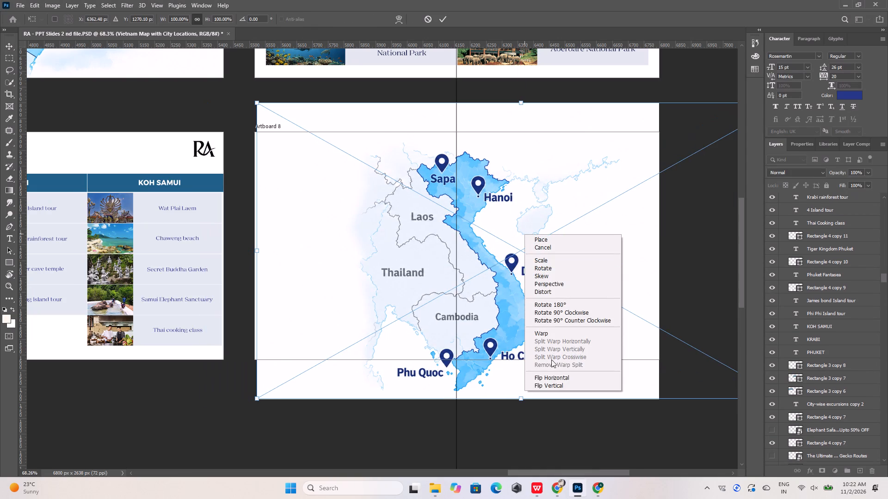
left_click(435, 233)
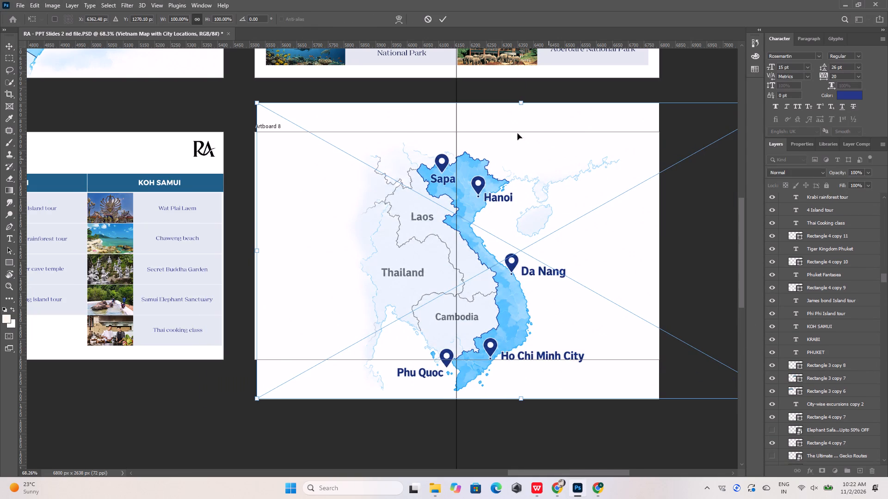
left_click(443, 18)
Scale the Vietnam map down to about 67% and position it in the middle of Artboard 8.
scroll(378, 198, "down", 5, "alt")
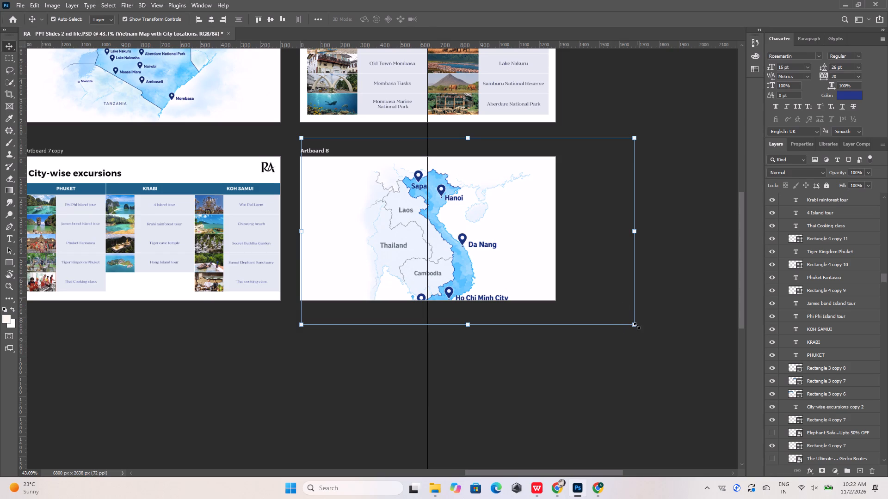
left_click_drag(637, 326, 534, 254)
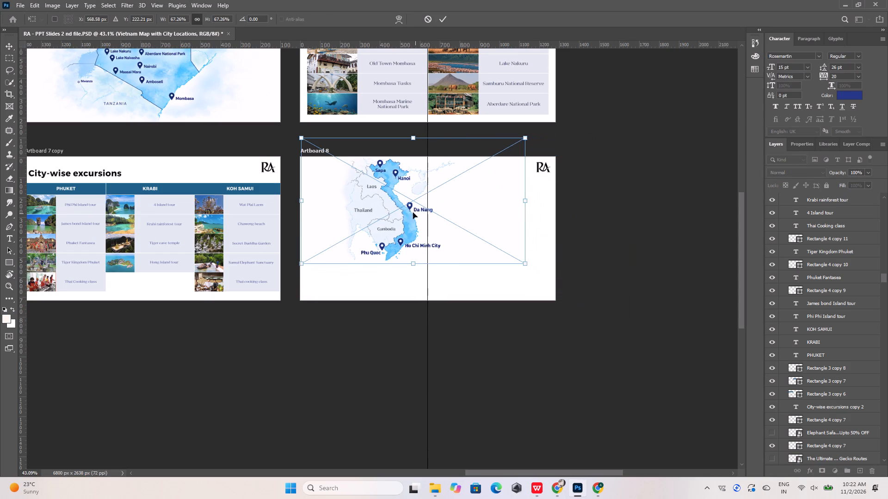
left_click_drag(407, 209, 420, 238)
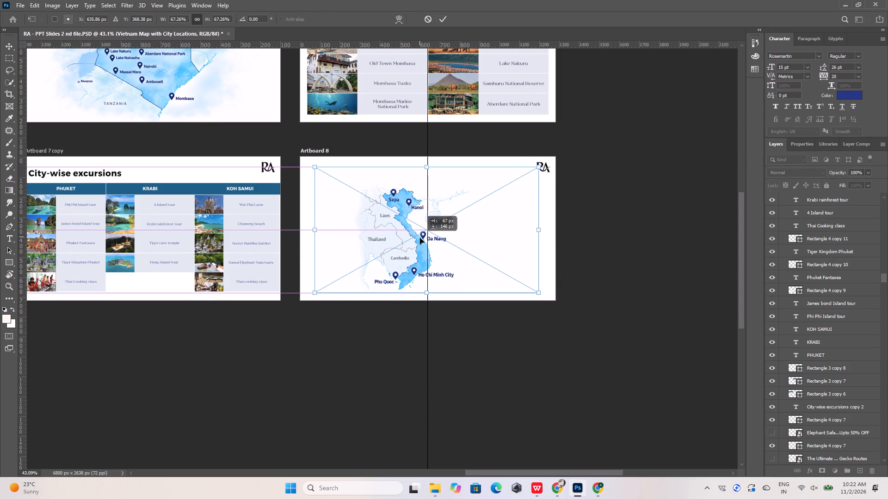
left_click_drag(420, 238, 422, 238)
left_click(444, 19)
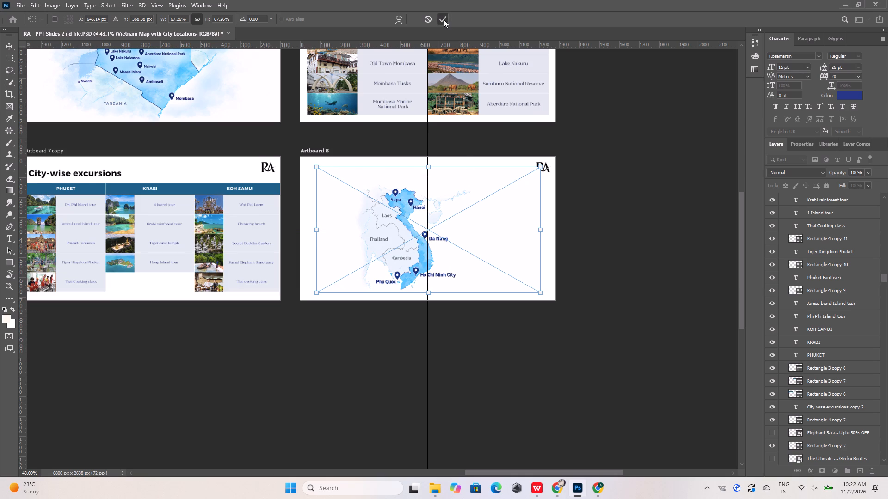
left_click(519, 220)
Move the Vietnam map layer below the Logo layer within Artboard 8.
scroll(797, 339, "down", 7)
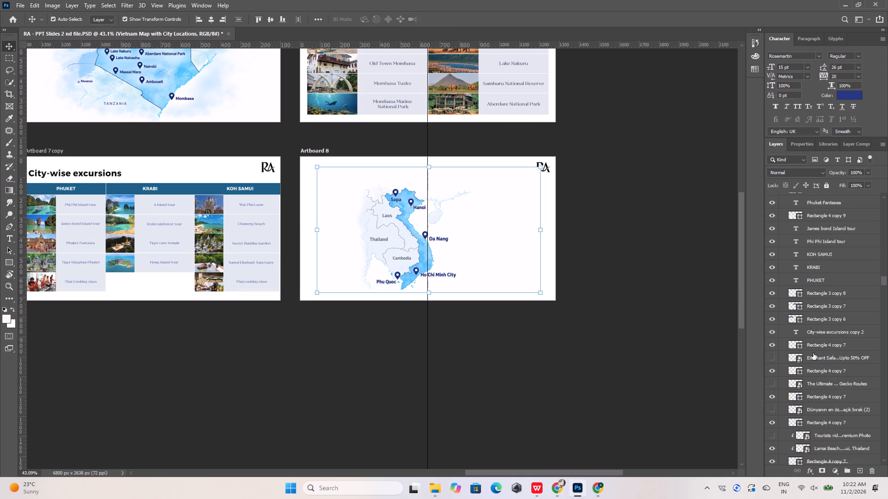
scroll(814, 354, "up", 20)
scroll(814, 354, "up", 11)
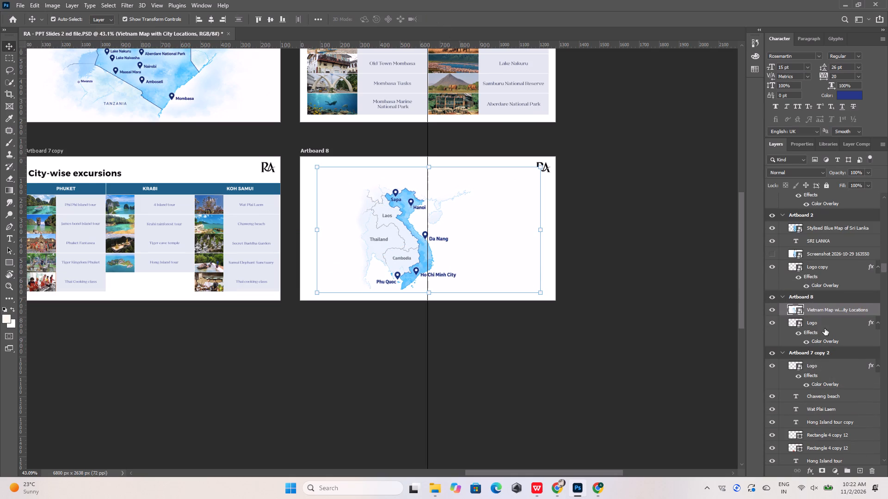
left_click_drag(826, 322, 826, 353)
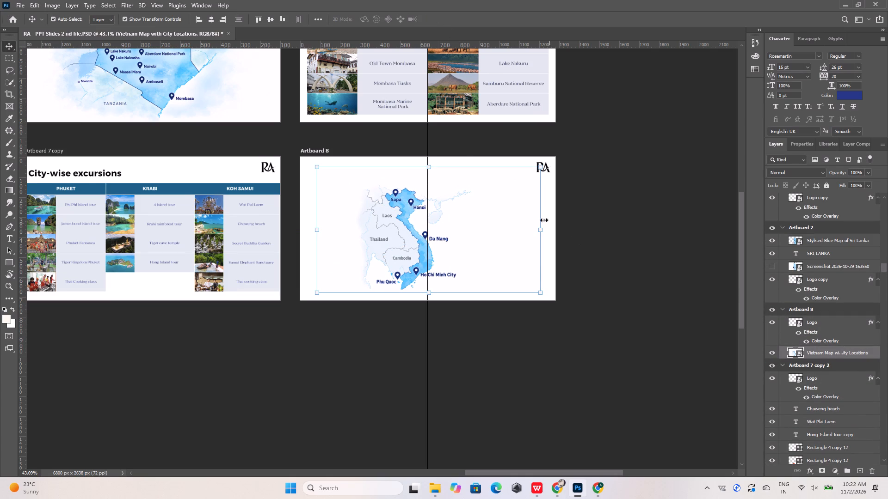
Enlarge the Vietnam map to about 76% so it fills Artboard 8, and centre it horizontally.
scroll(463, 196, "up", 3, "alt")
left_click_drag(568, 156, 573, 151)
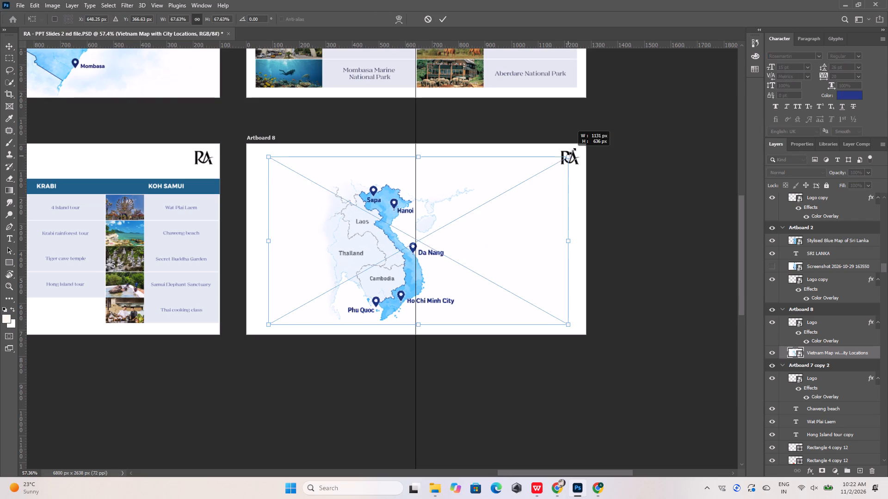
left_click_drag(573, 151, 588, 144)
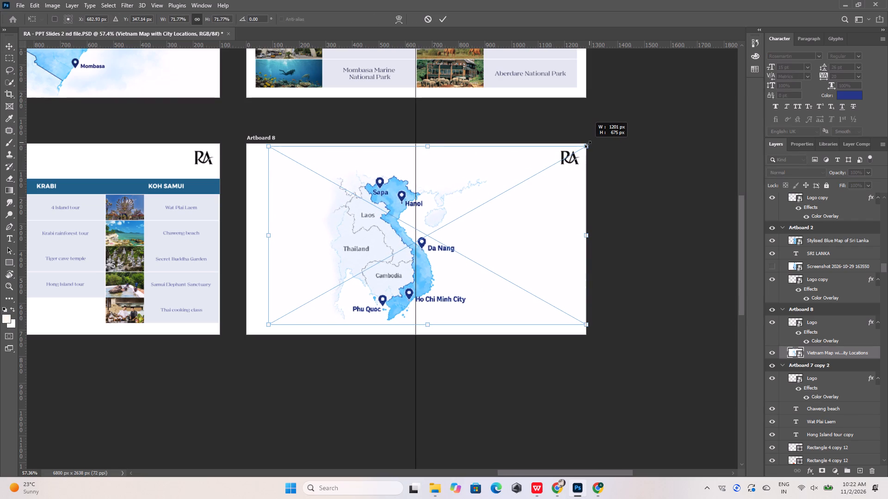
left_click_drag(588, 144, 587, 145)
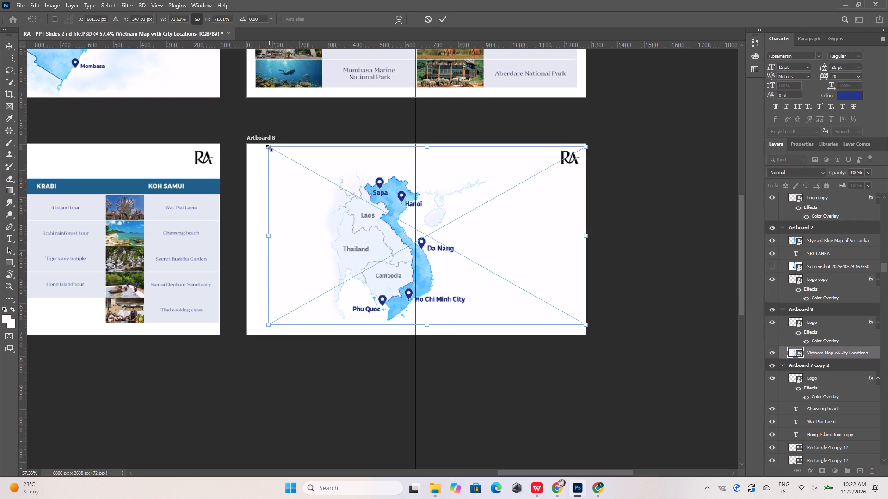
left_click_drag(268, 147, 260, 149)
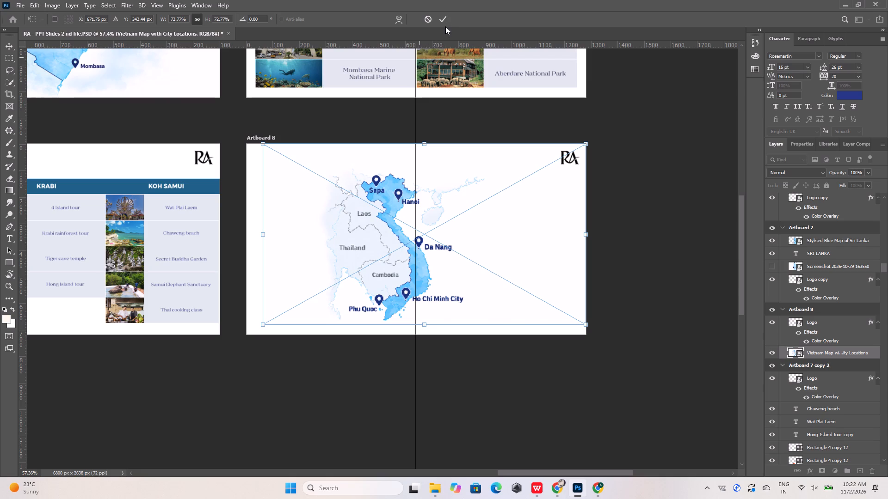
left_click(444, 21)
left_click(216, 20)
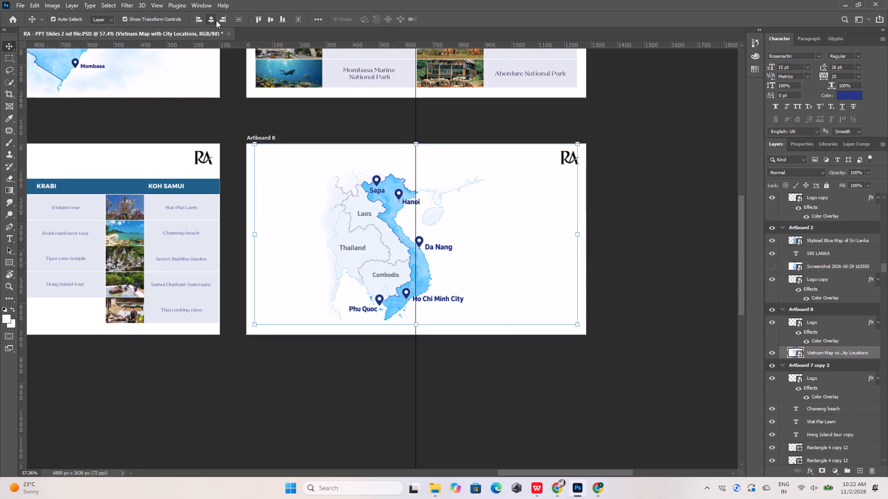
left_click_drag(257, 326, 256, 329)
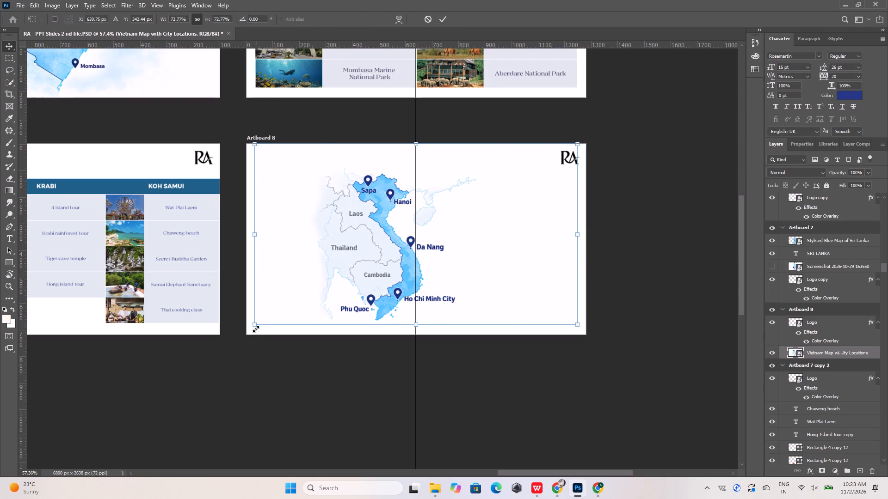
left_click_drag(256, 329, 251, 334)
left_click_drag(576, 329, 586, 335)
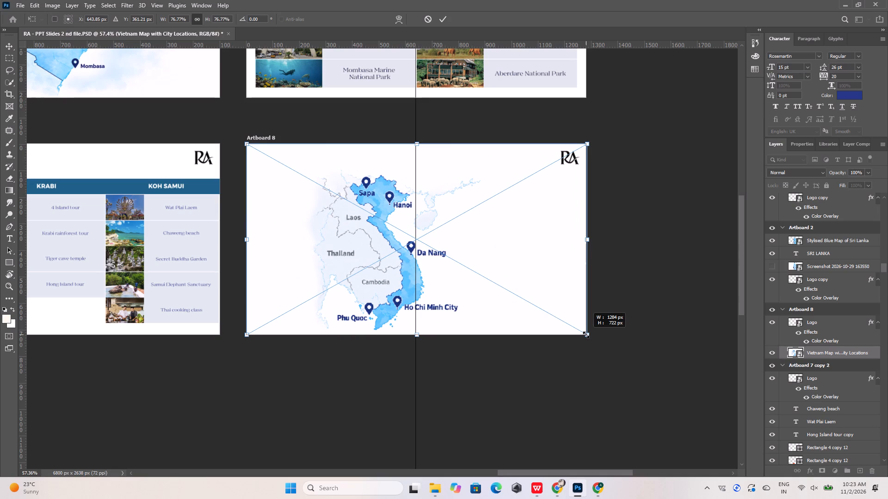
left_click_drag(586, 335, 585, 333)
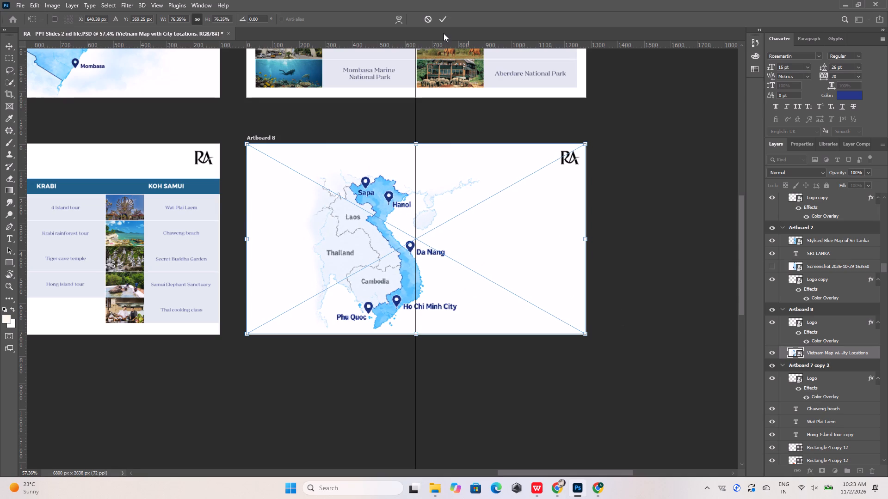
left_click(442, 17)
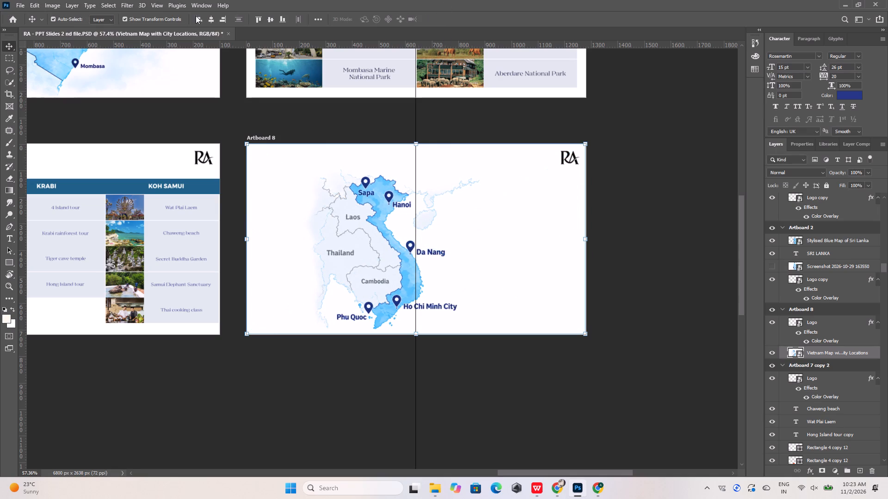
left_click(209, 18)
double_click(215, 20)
Scale the Vietnam map to about 68% and shift it so the country itself sits in the middle of Artboard 8.
left_click(632, 180)
left_click_drag(380, 214, 396, 213)
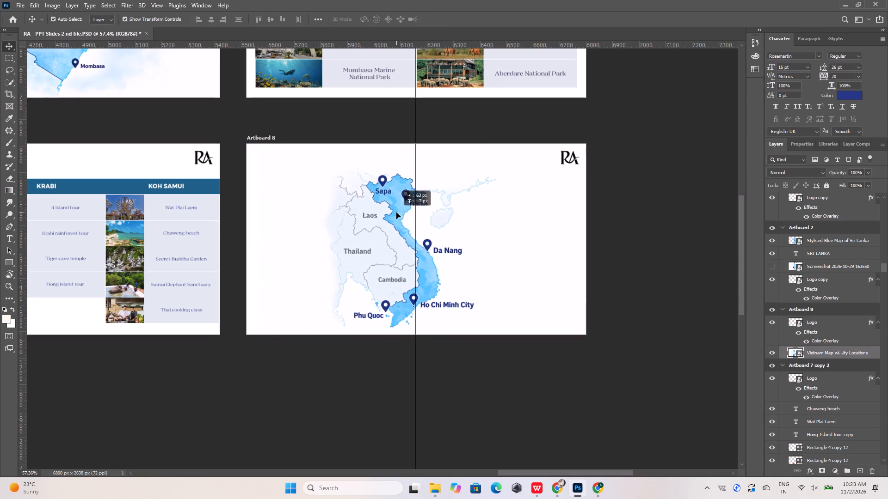
left_click_drag(396, 213, 418, 210)
left_click_drag(628, 331, 596, 306)
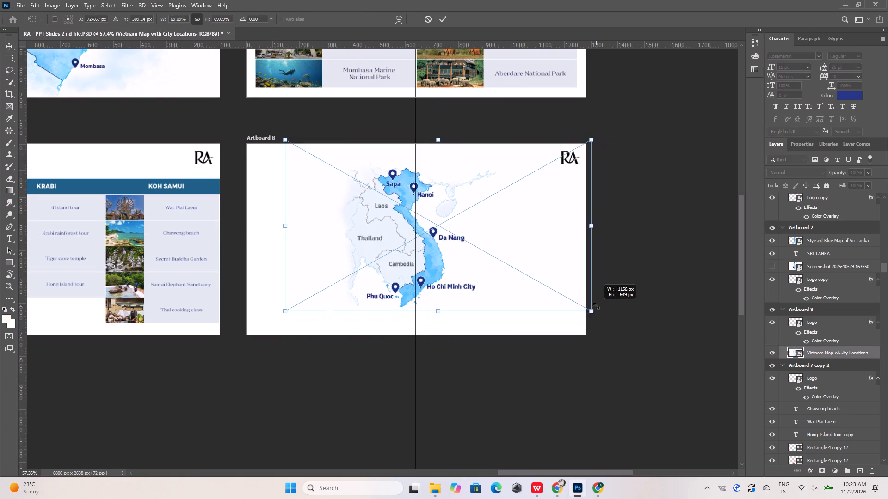
left_click_drag(596, 306, 594, 304)
left_click_drag(432, 250, 434, 260)
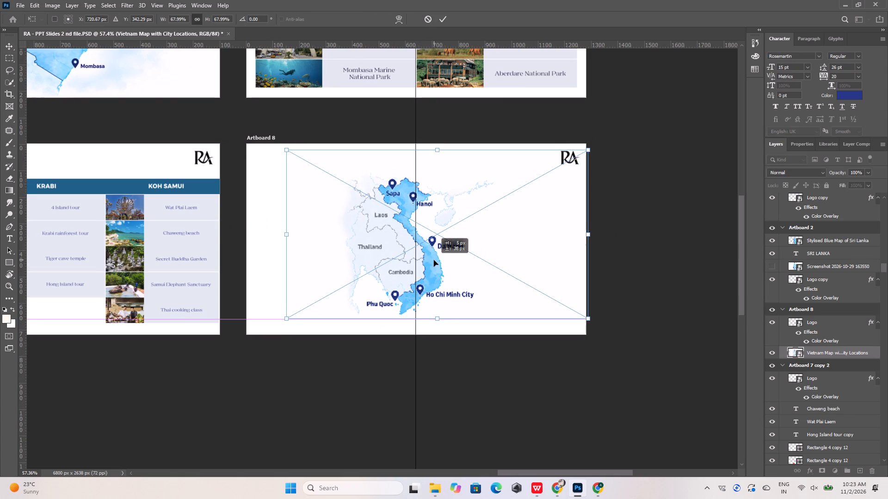
left_click_drag(434, 260, 438, 260)
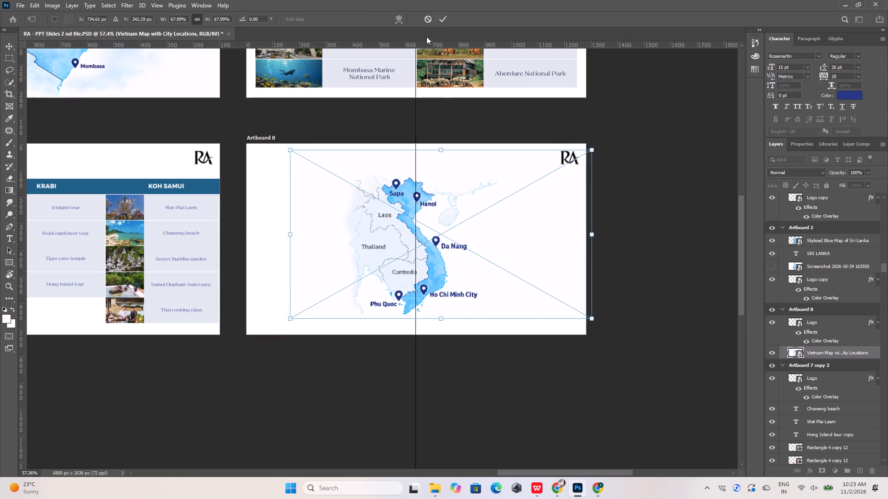
left_click(443, 21)
left_click(630, 106)
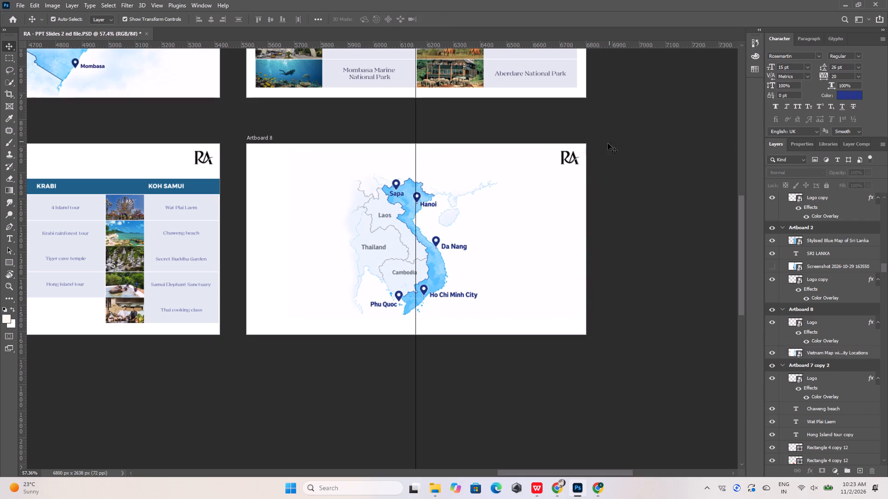
scroll(556, 282, "down", 6, "alt")
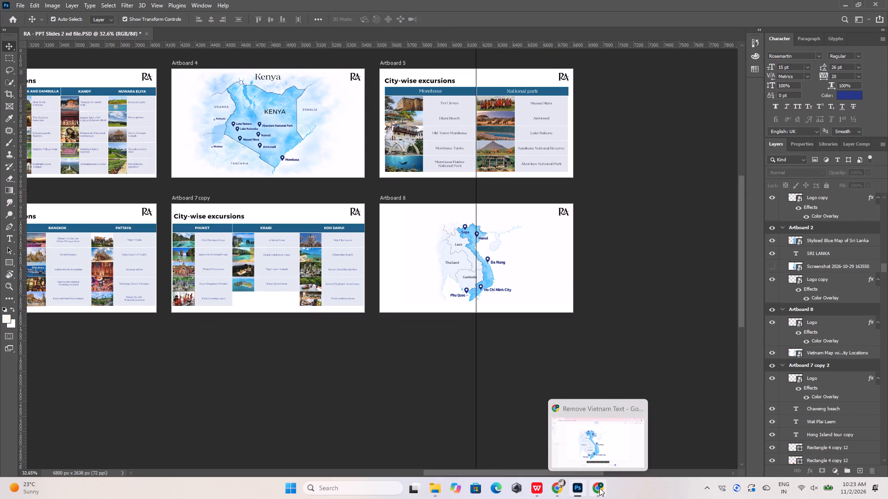
left_click(539, 487)
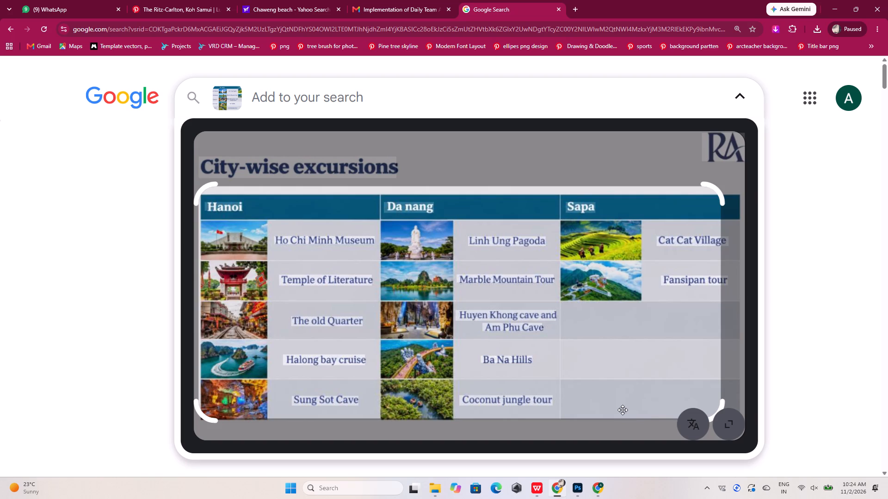
Copy the Ho Chi Minh Museum text from the Lens image and paste it over Phi Phi Island tour on Photoshop's Artboard 7 copy 2.
left_click(281, 239)
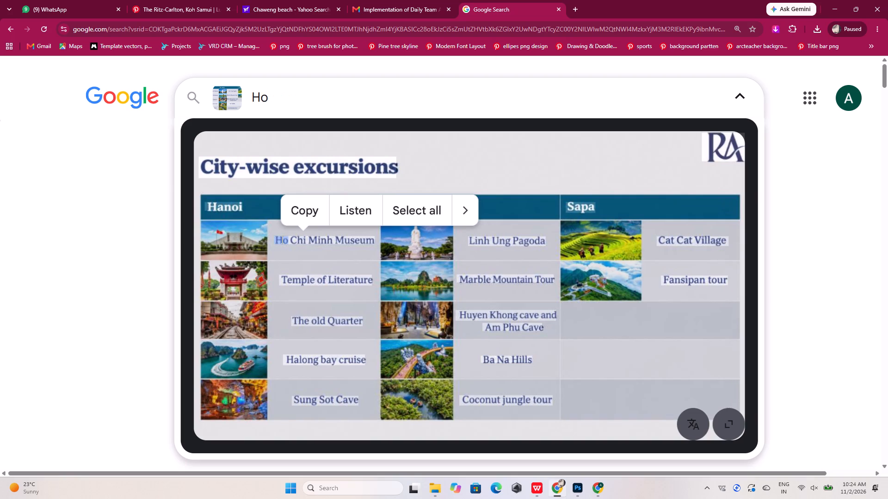
left_click_drag(281, 239, 371, 246)
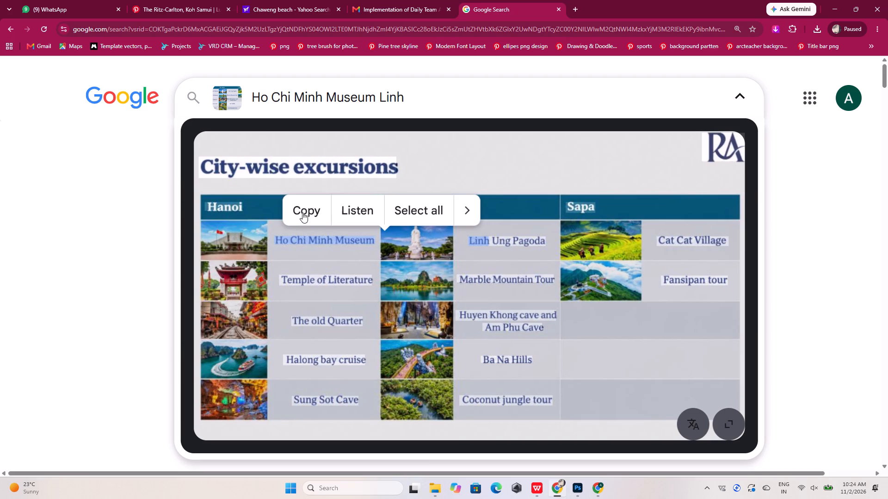
left_click(302, 213)
left_click(601, 489)
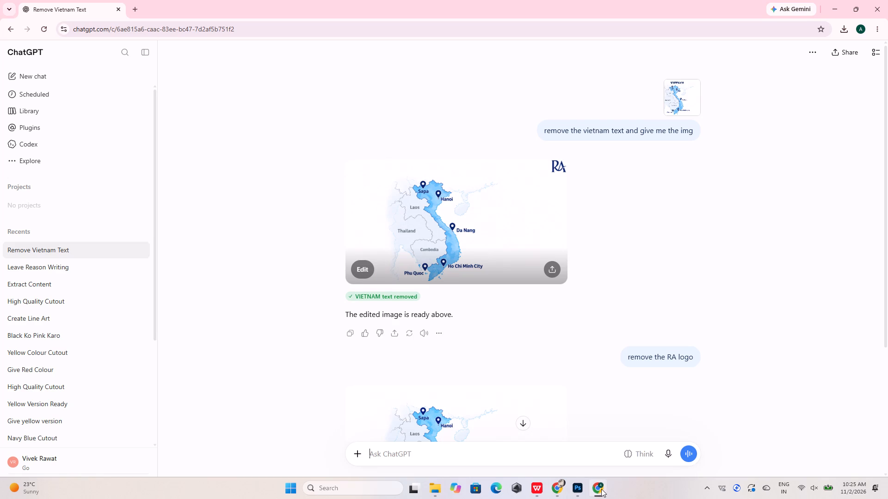
left_click(581, 488)
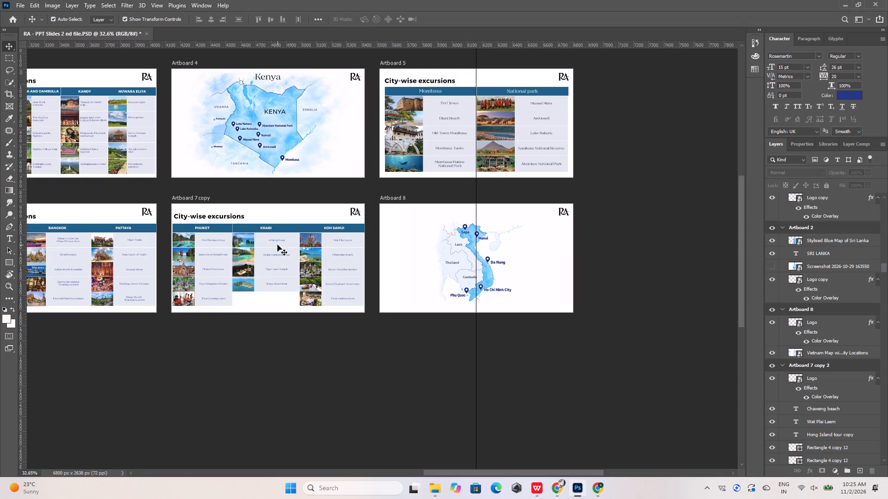
scroll(515, 284, "down", 16, "alt")
scroll(308, 318, "up", 2, "alt")
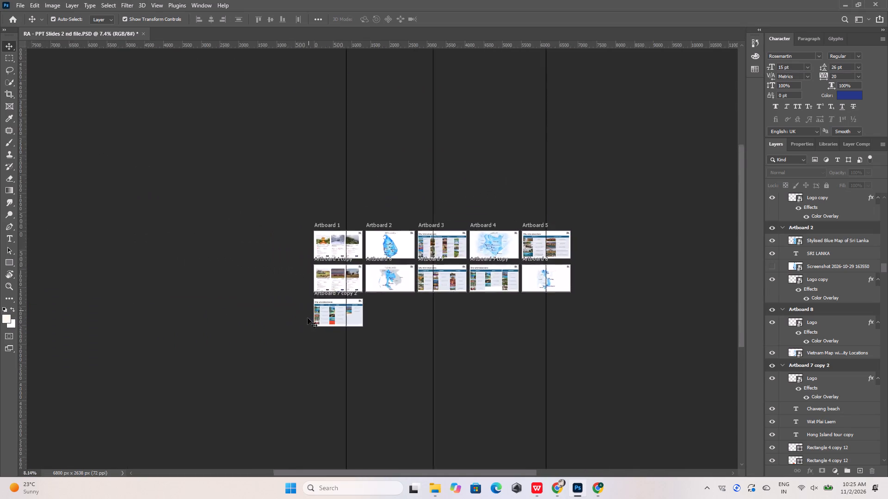
scroll(308, 318, "up", 20, "alt")
scroll(308, 318, "up", 15, "alt")
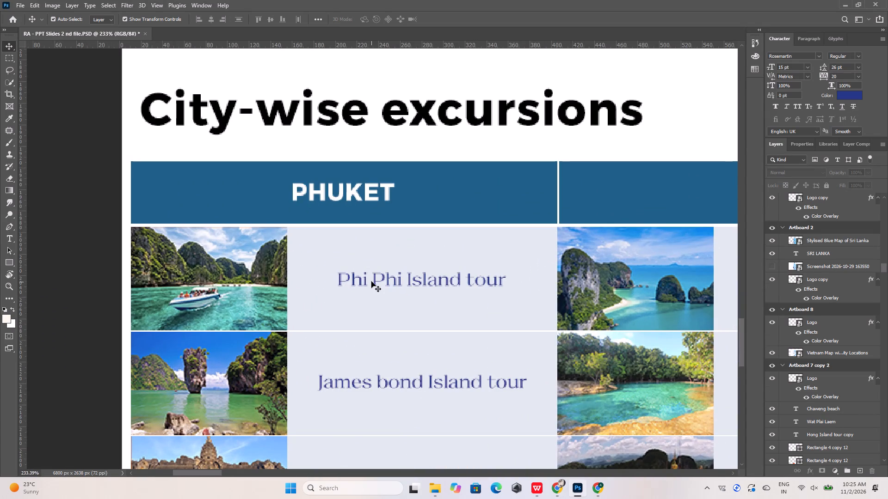
double_click(371, 281)
key("ctrl+v")
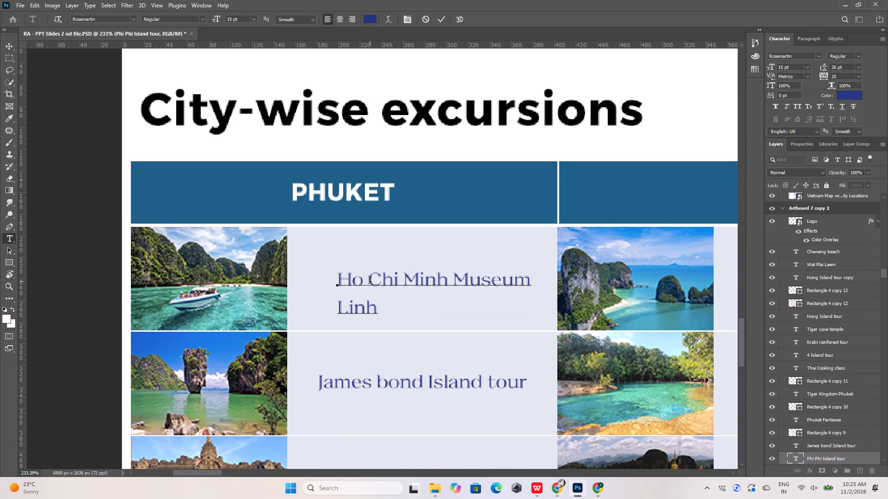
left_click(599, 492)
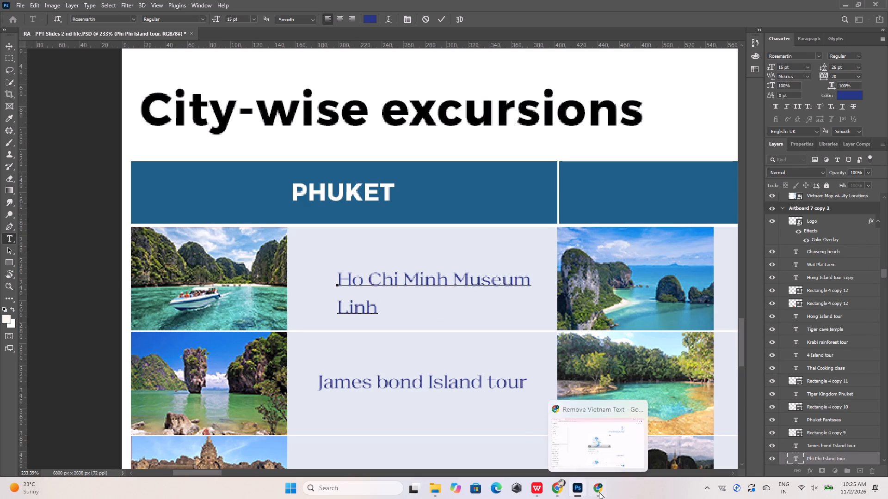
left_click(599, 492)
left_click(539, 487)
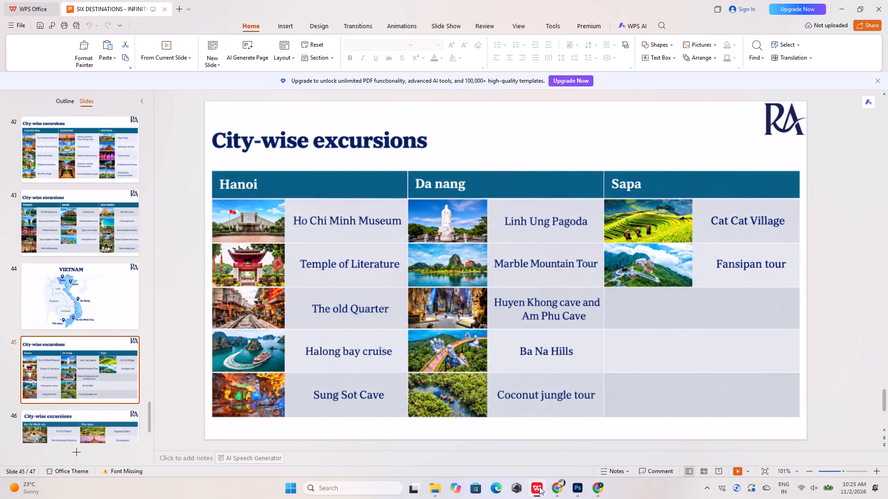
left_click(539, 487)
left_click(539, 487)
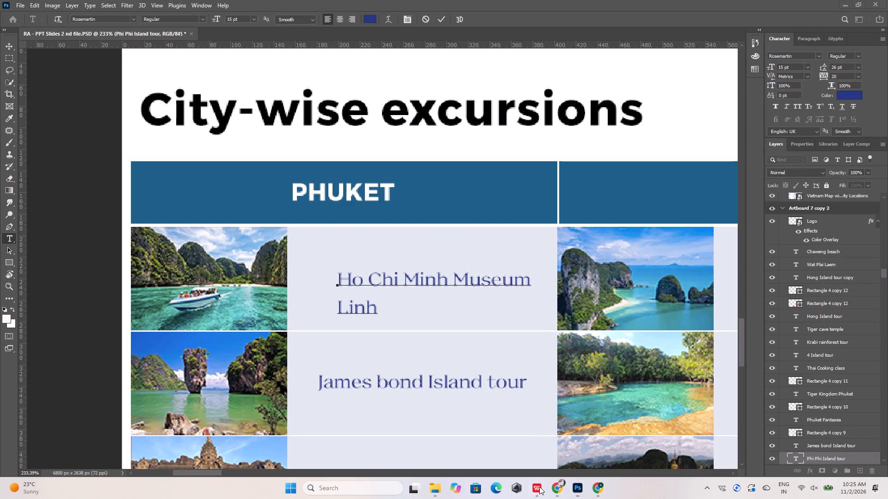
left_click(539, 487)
Delete the stray word Linh from the first excursion label so it reads Ho Chi Minh Museum.
key("BackSpace")
key("BackSpace")
key("BackSpace")
key("BackSpace")
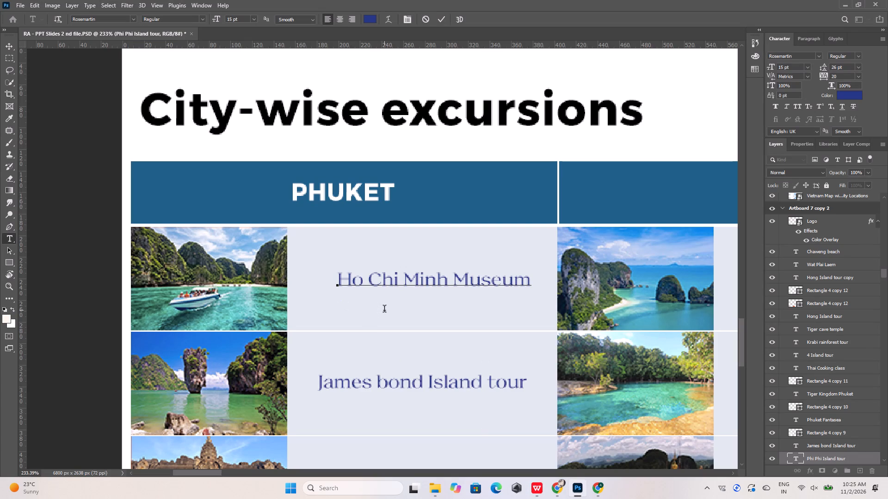
left_click(7, 44)
left_click(26, 75)
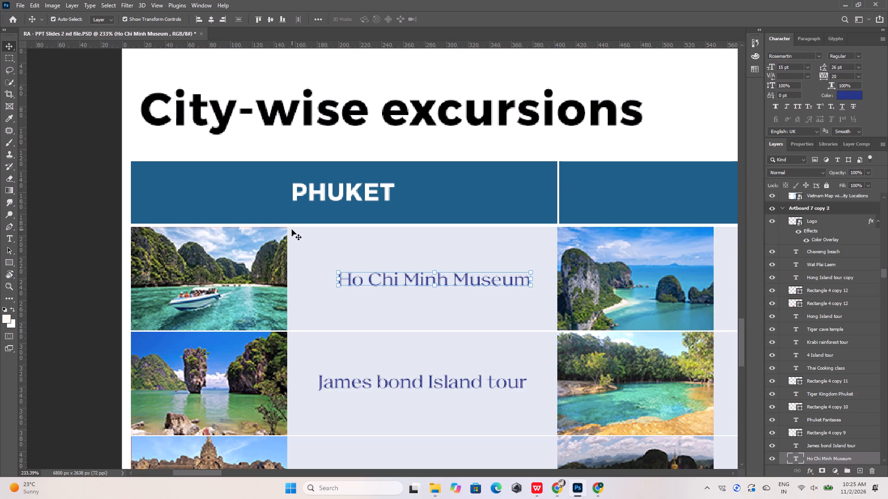
Replace the James bond Island tour label with Temple of Literature copied from the Lens image in Chrome, and centre it in its cell.
left_click(555, 486)
left_click_drag(283, 279, 357, 280)
left_click(255, 249)
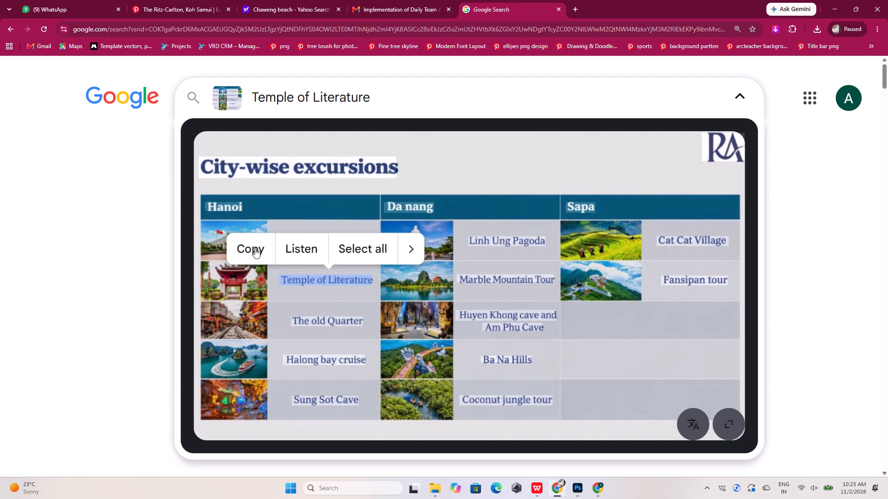
left_click(575, 483)
left_click(378, 381)
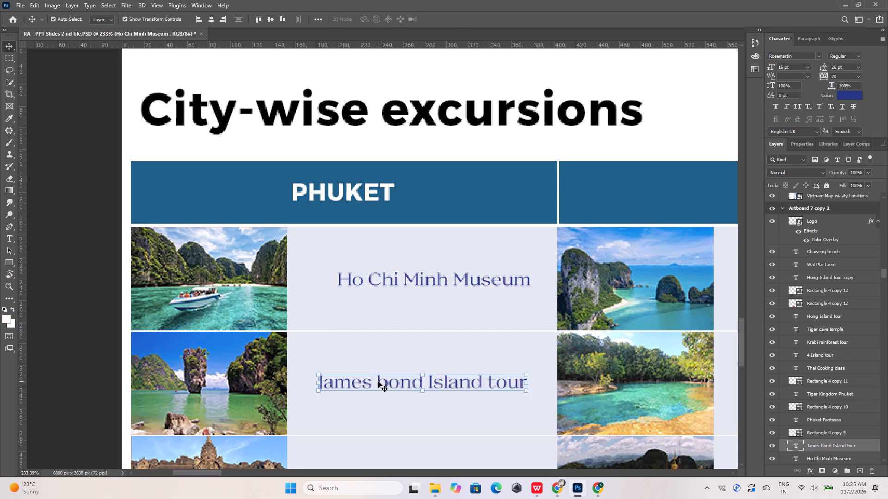
double_click(378, 381)
key("ctrl+v")
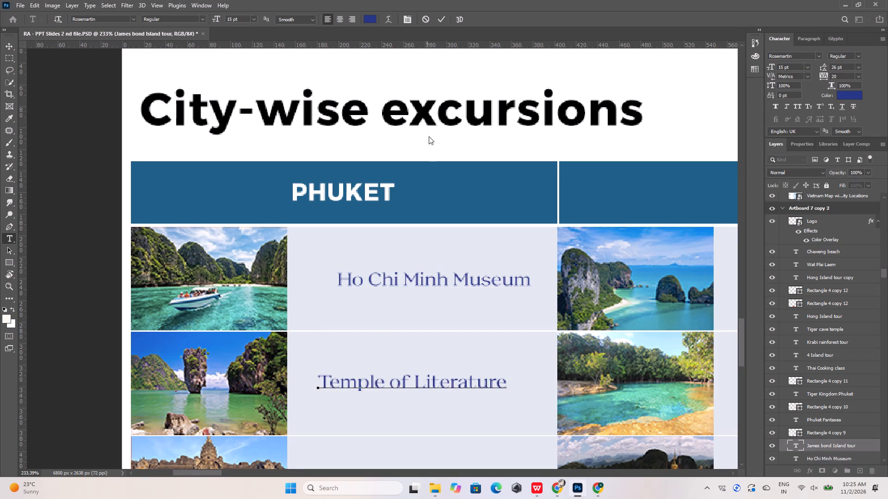
left_click(443, 20)
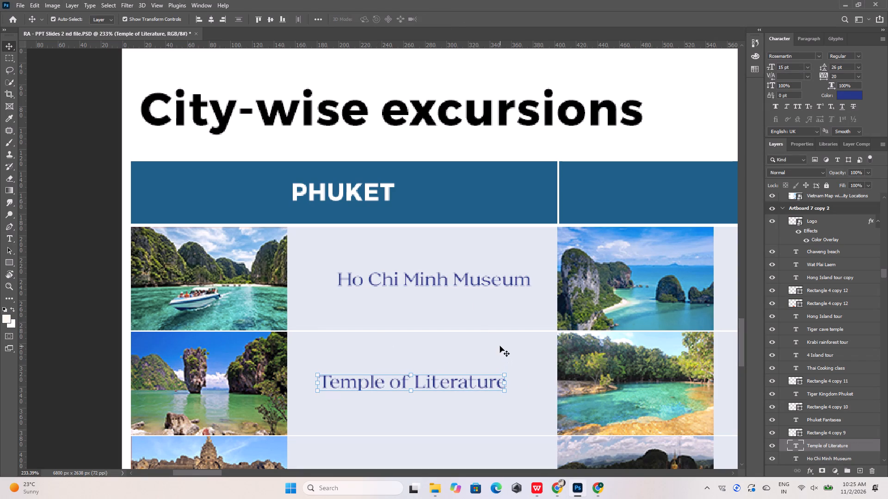
left_click(500, 346, "shift")
left_click(213, 20)
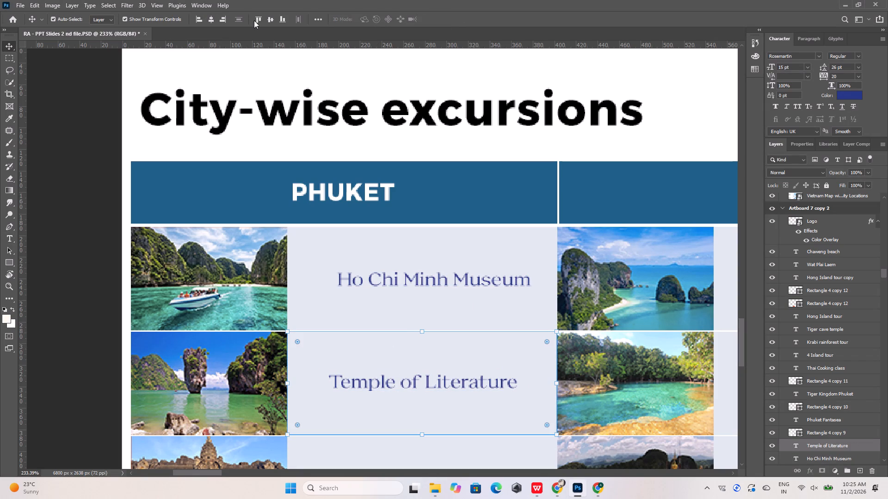
left_click(272, 18)
Replace the Phuket Fantasea label with The old Quarter, copied from the Lens image in Chrome.
scroll(384, 306, "down", 18)
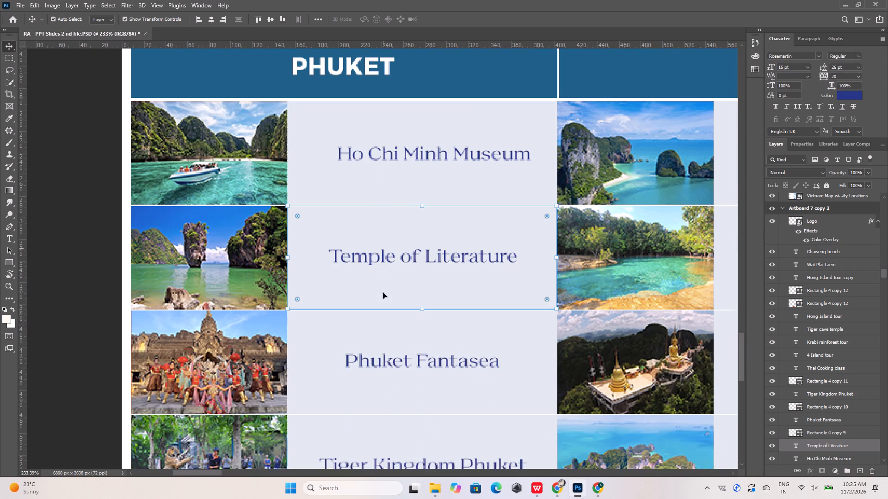
scroll(383, 292, "down", 6)
double_click(387, 308)
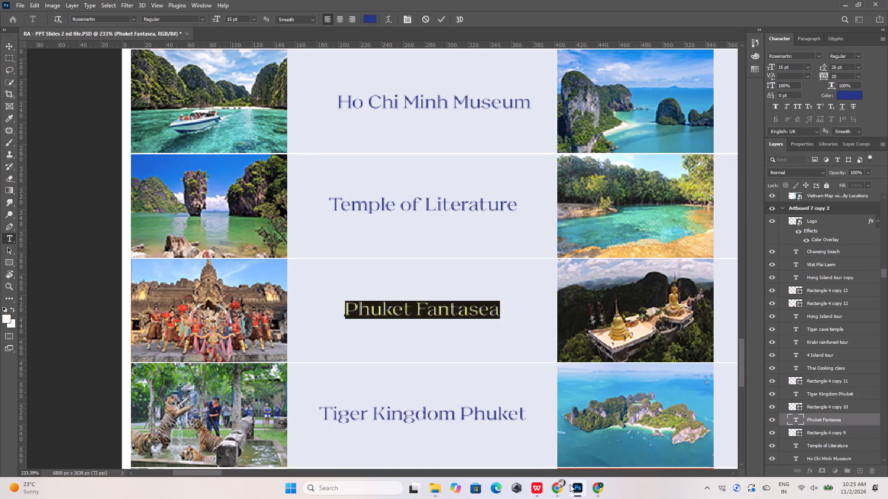
left_click(557, 487)
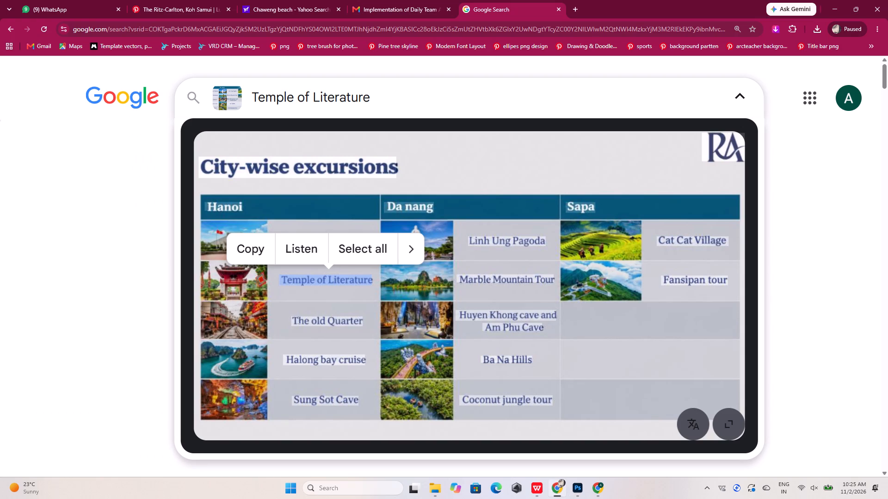
left_click_drag(298, 320, 357, 320)
left_click(260, 289)
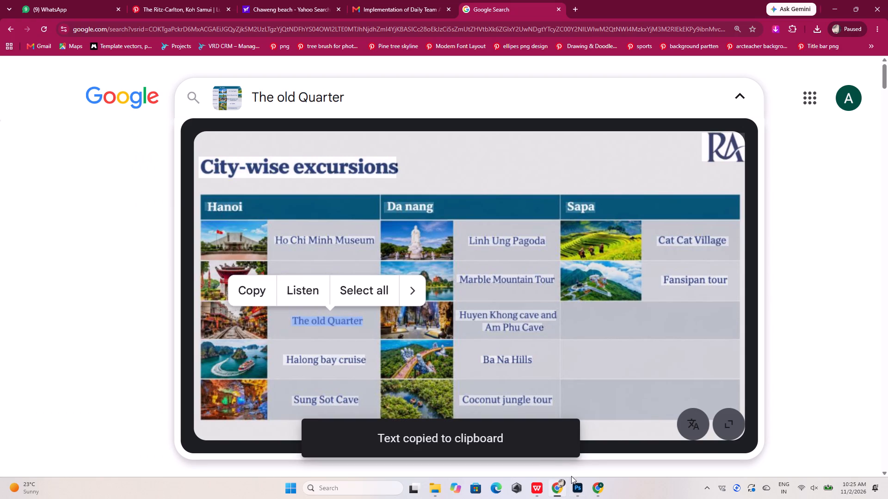
left_click(573, 485)
key("ctrl+v")
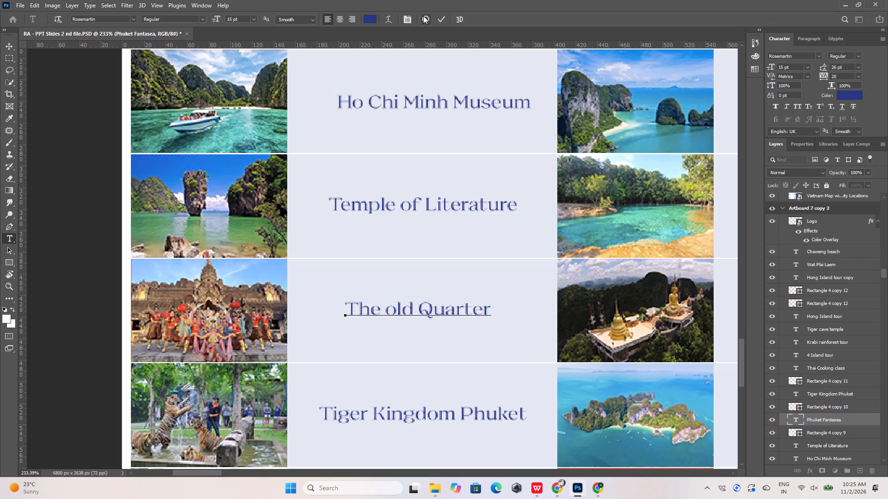
left_click(443, 23)
Replace the Tiger Kingdom Phuket label with Halong bay cruise copied from the Lens image, and centre it horizontally in its cell.
scroll(386, 251, "down", 17)
double_click(395, 289)
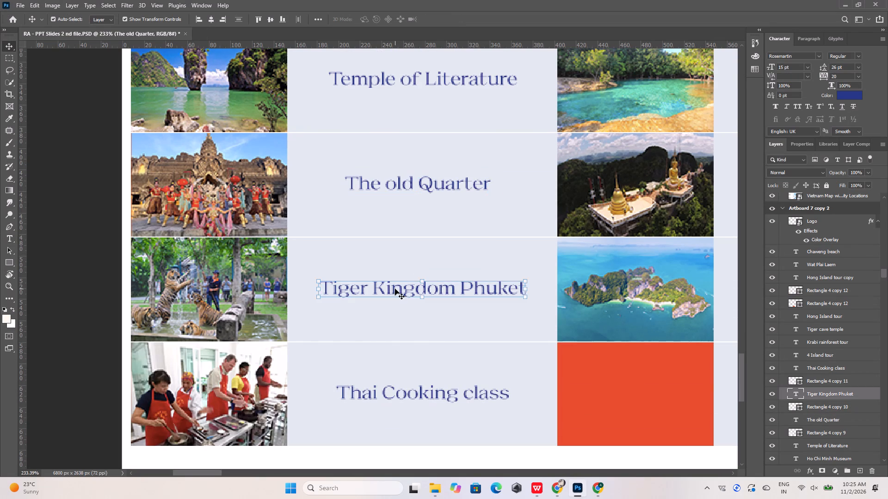
left_click(595, 490)
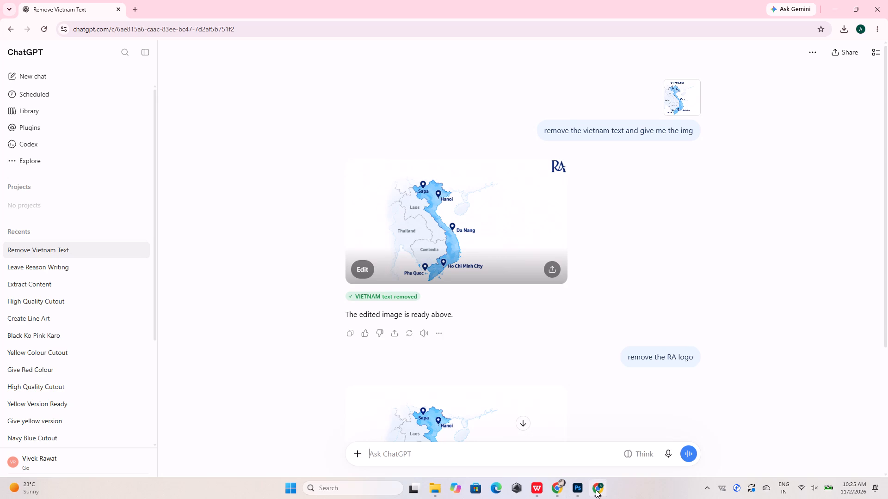
left_click(579, 490)
left_click(559, 488)
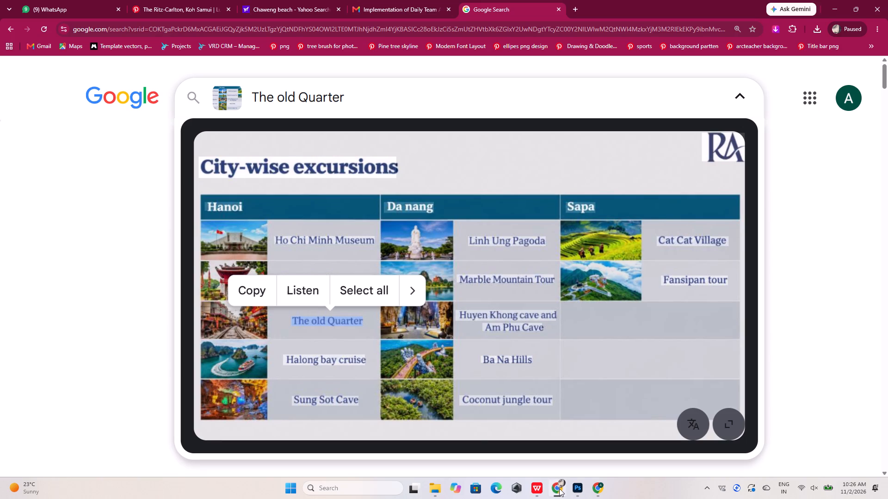
left_click_drag(289, 358, 358, 358)
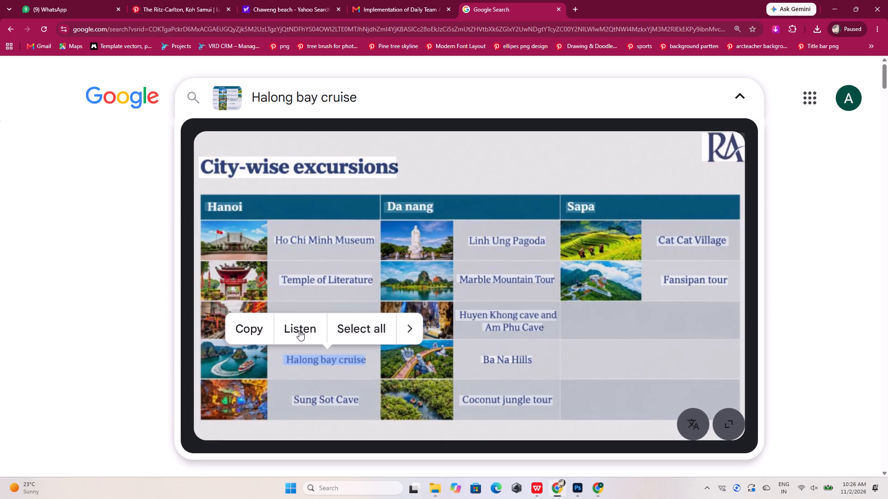
left_click(257, 332)
left_click(571, 485)
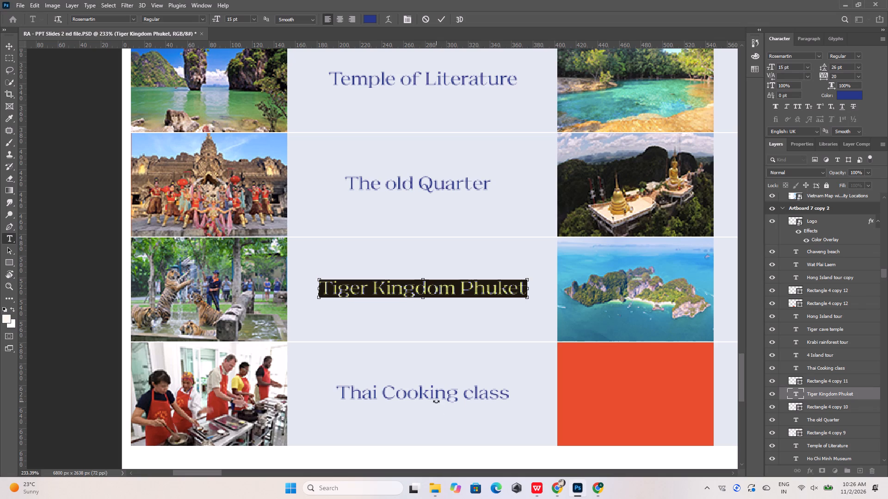
key("ctrl+v")
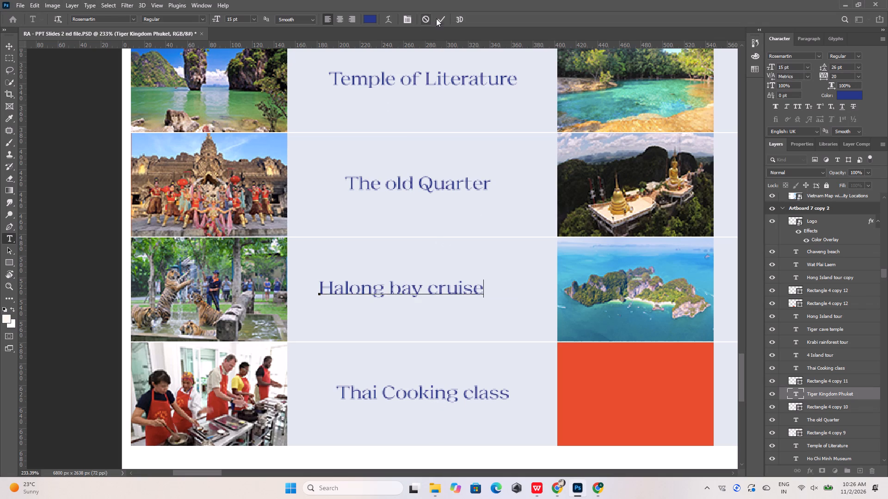
left_click(438, 18)
left_click(502, 275, "shift")
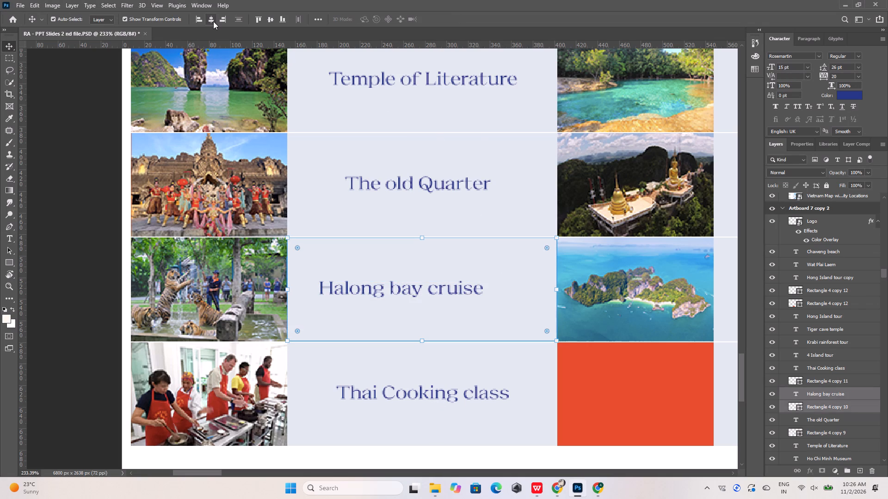
left_click(213, 21)
double_click(426, 390)
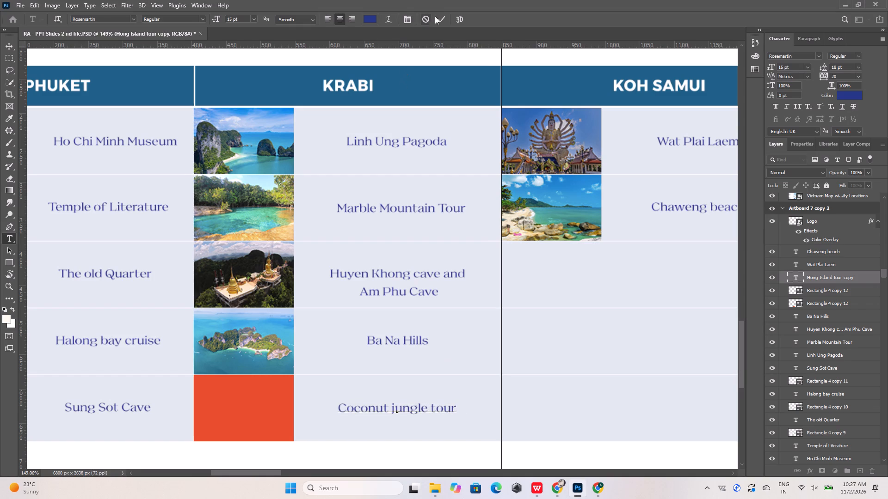
left_click(436, 16)
left_click(486, 396, "shift")
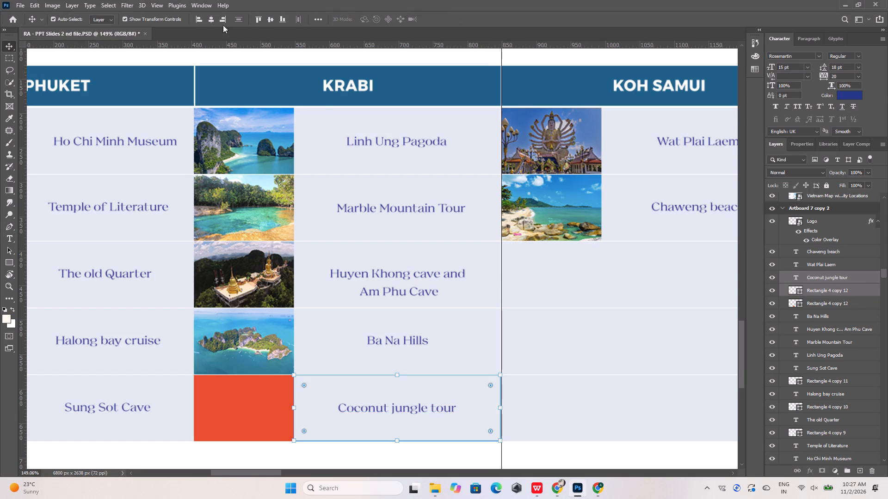
left_click(210, 19)
Replace the Wat Plai Laem label with Cat Cat Village, copied from the Lens image in Chrome, and centre it horizontally in its cell.
scroll(311, 301, "down", 7, "alt")
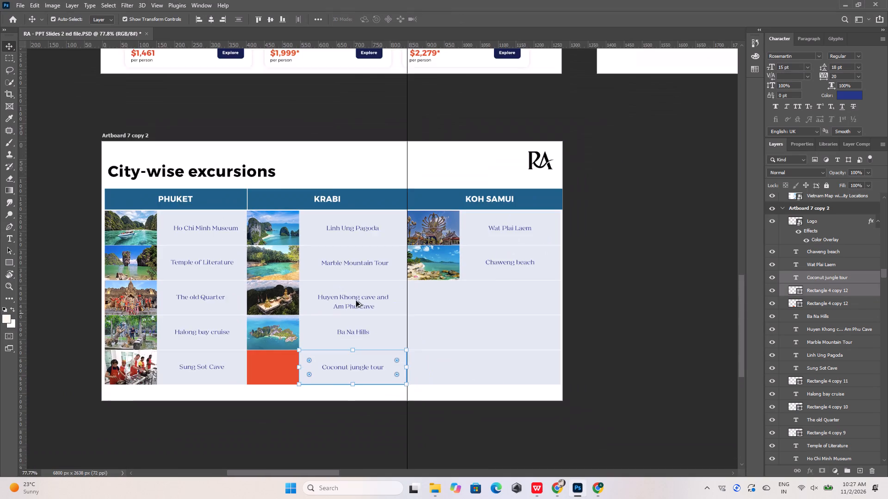
scroll(475, 225, "up", 5, "alt")
double_click(514, 231)
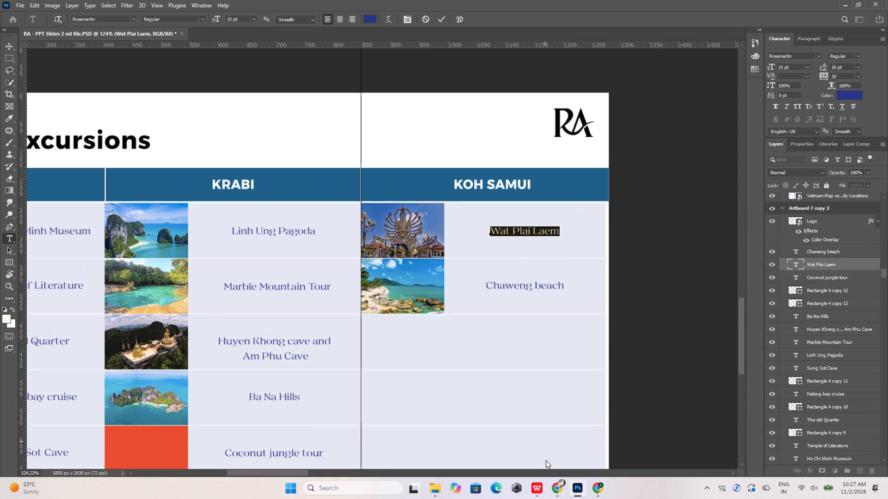
left_click(553, 486)
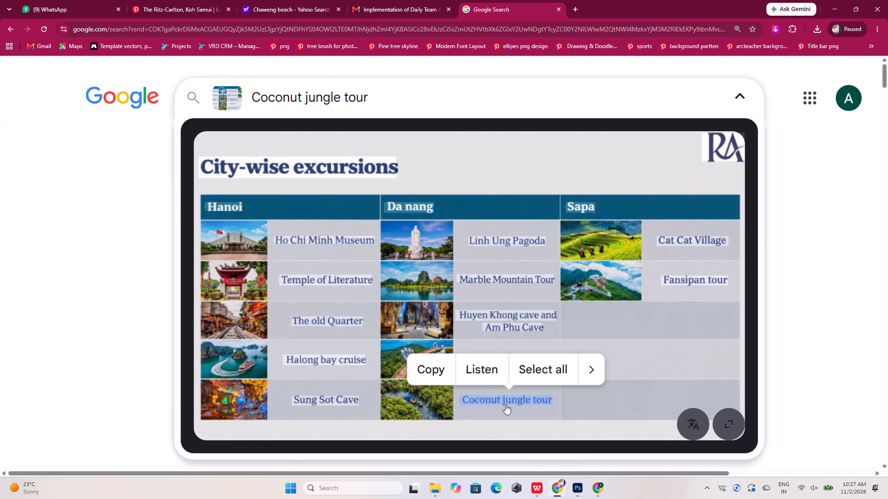
left_click_drag(659, 239, 659, 240)
left_click_drag(659, 240, 734, 241)
left_click(559, 212)
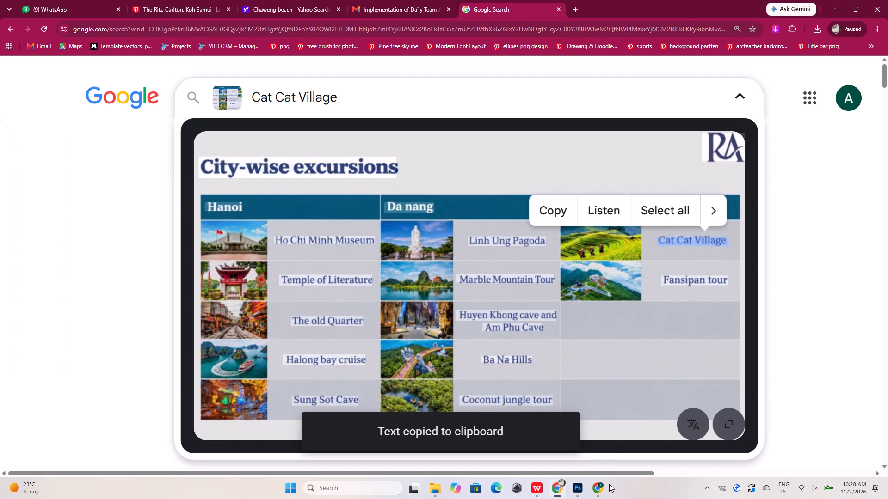
left_click(584, 490)
key("ctrl+v")
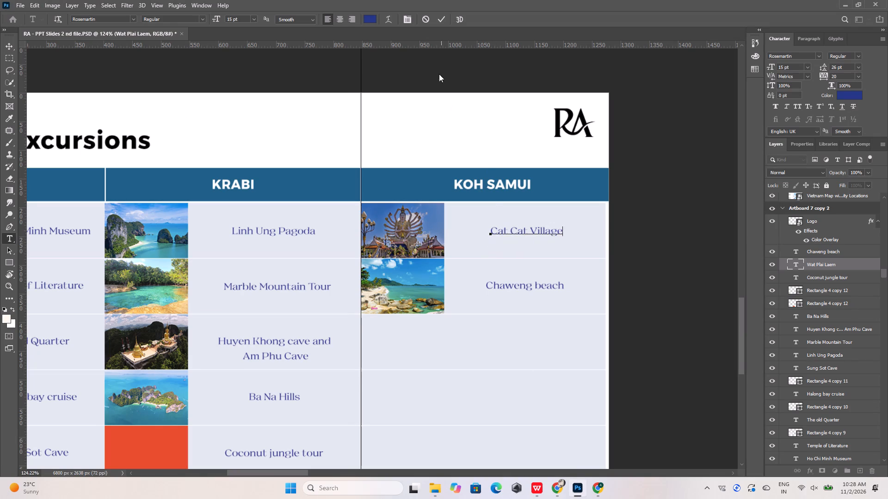
left_click(441, 13)
left_click(586, 219, "shift")
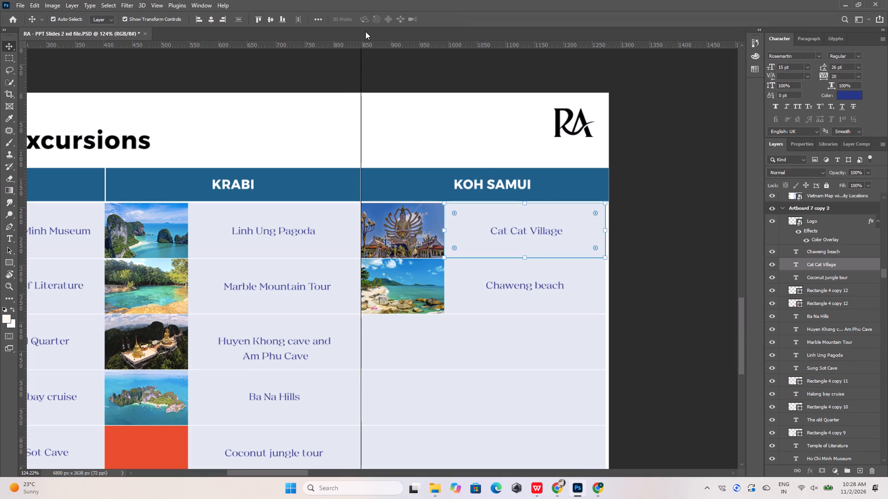
left_click(210, 17)
Replace the Chaweng beach label with Fansipan tour, copied from the Lens image in Chrome, and centre it horizontally in its cell.
double_click(554, 288)
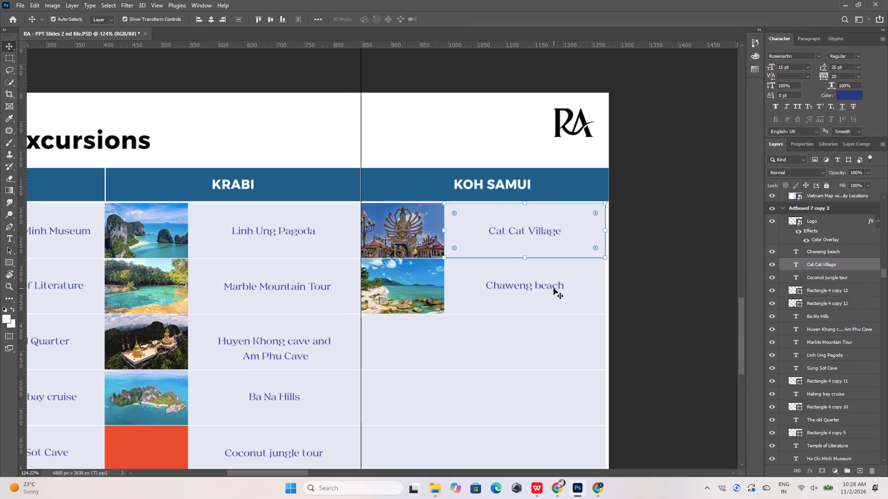
left_click(604, 489)
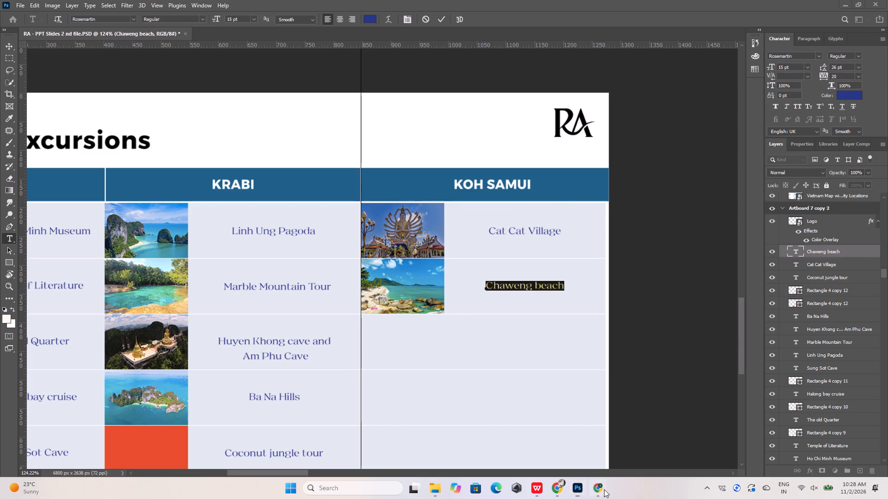
left_click(593, 489)
left_click(578, 491)
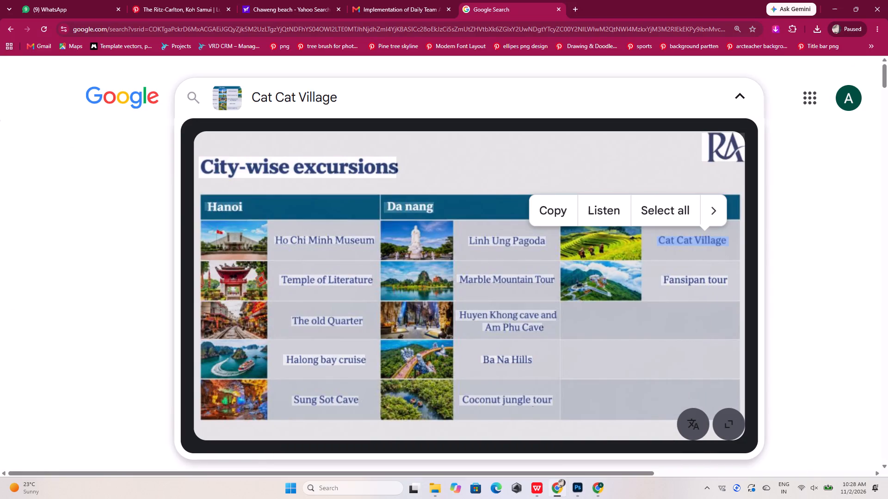
left_click_drag(663, 280, 724, 276)
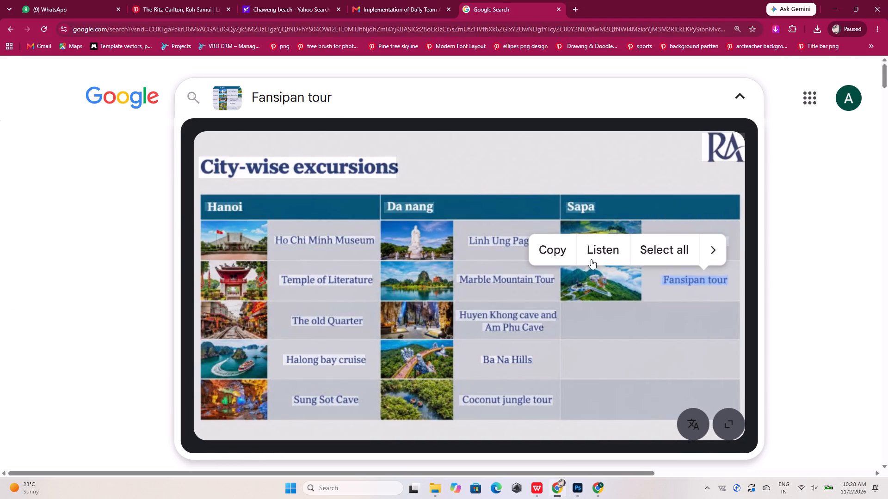
left_click(552, 249)
left_click(596, 490)
left_click(583, 487)
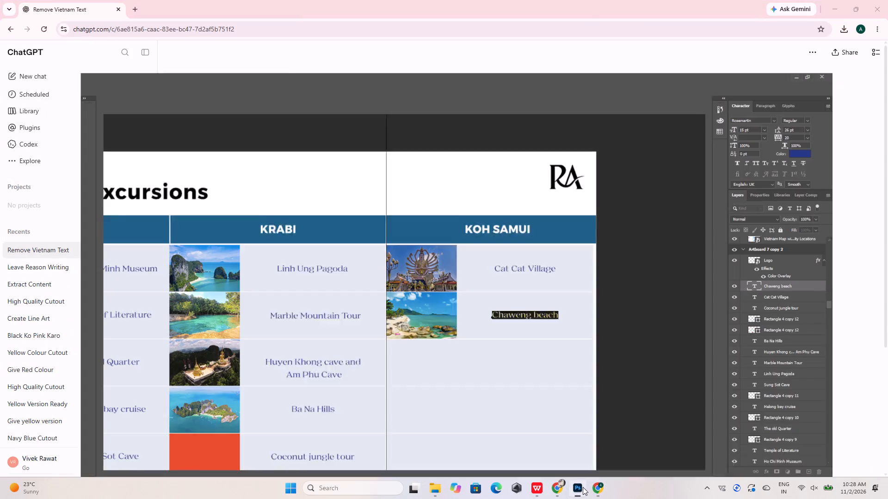
key("ctrl+v")
left_click(444, 16)
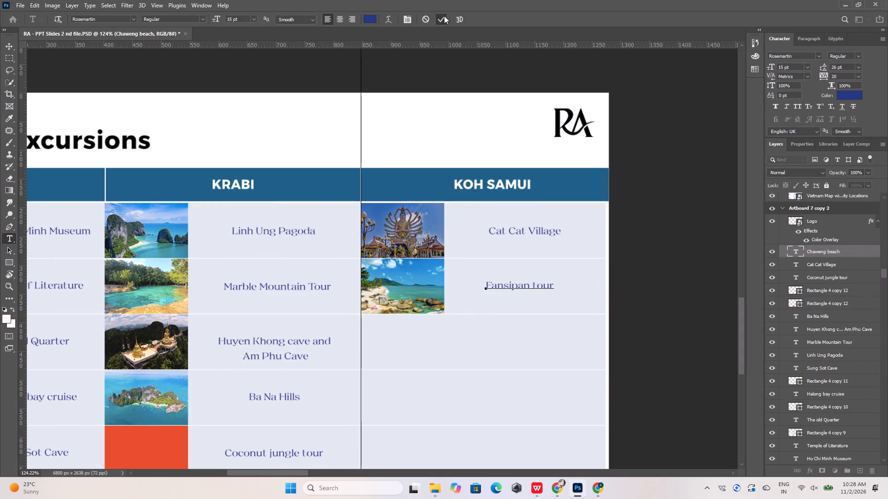
left_click(589, 270, "shift")
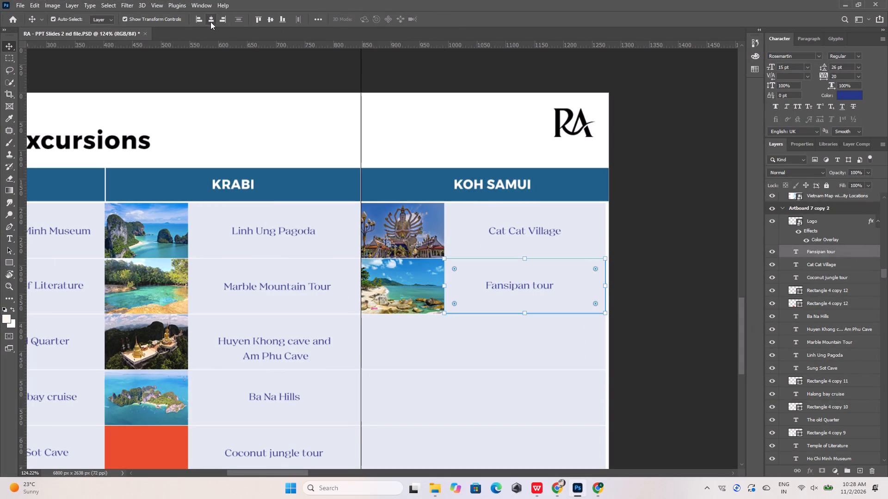
left_click(210, 22)
left_click(669, 142)
Replace the PHUKET column heading with Hanoi, copied from the Lens image in Chrome, and set it in all caps.
scroll(660, 196, "down", 3, "alt")
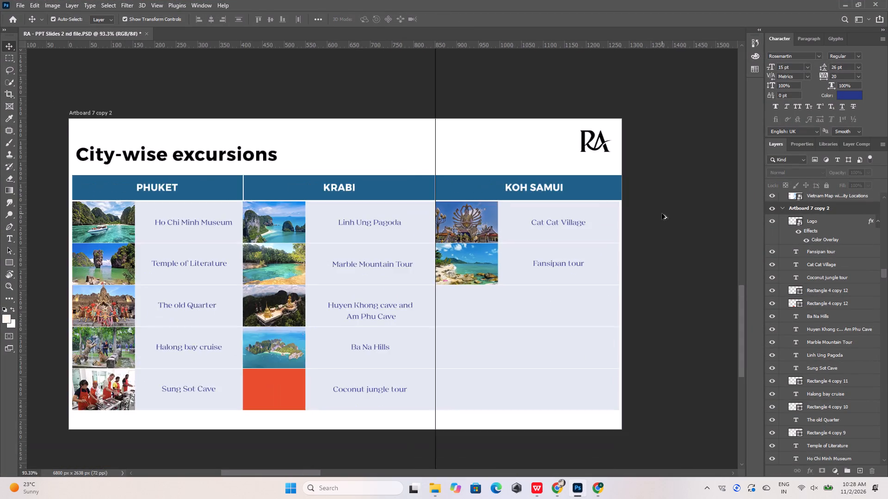
scroll(662, 213, "down", 5, "alt")
scroll(339, 195, "up", 9, "alt")
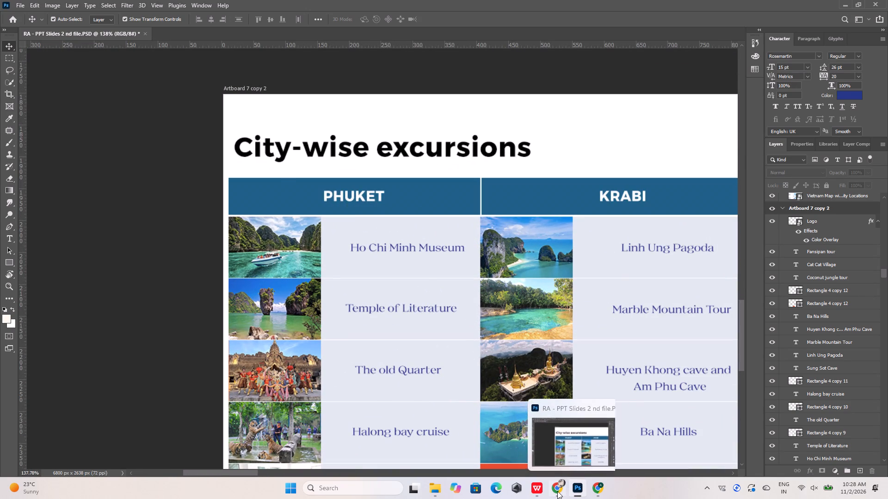
left_click(557, 491)
left_click_drag(242, 208, 209, 205)
left_click(241, 176)
left_click(577, 484)
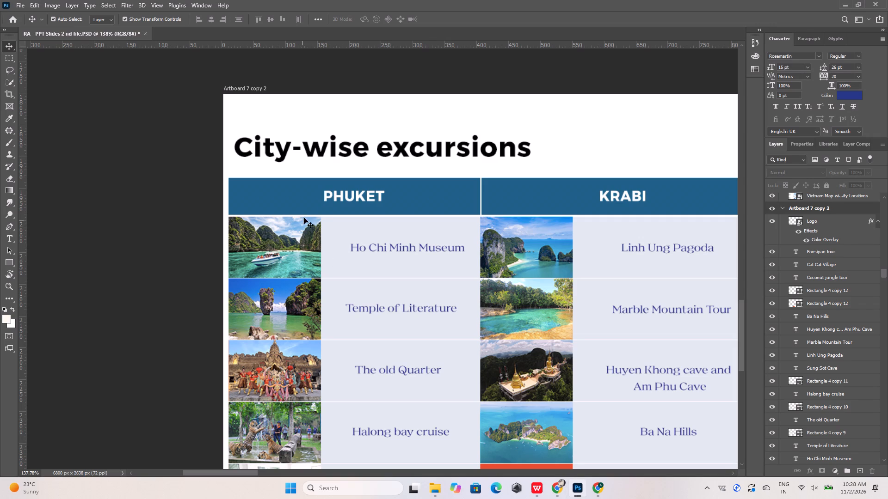
double_click(342, 197)
key("ctrl+v")
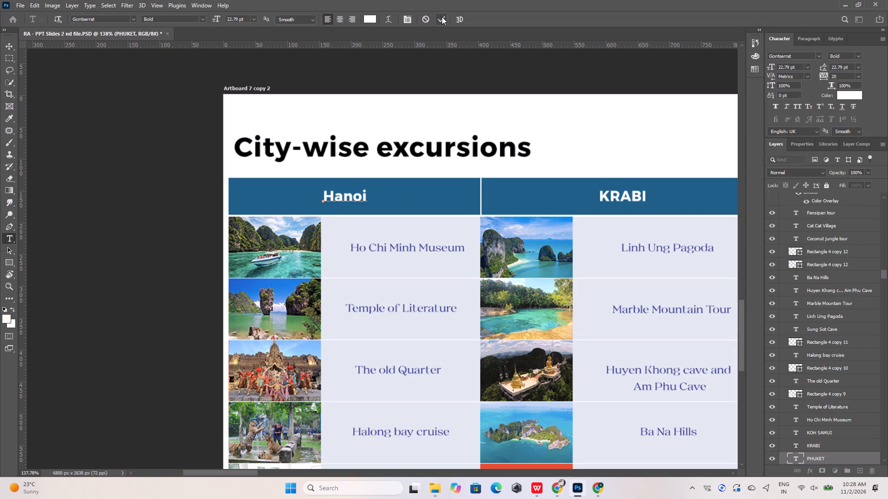
key("ctrl+a")
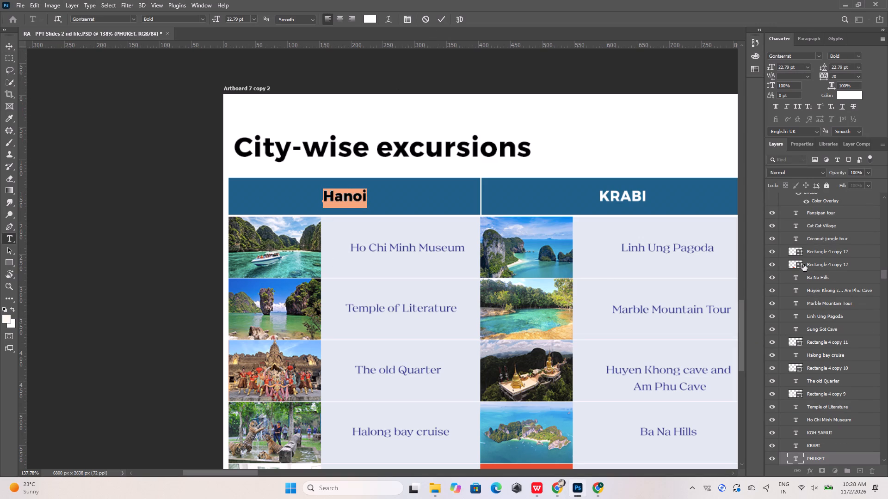
left_click(800, 105)
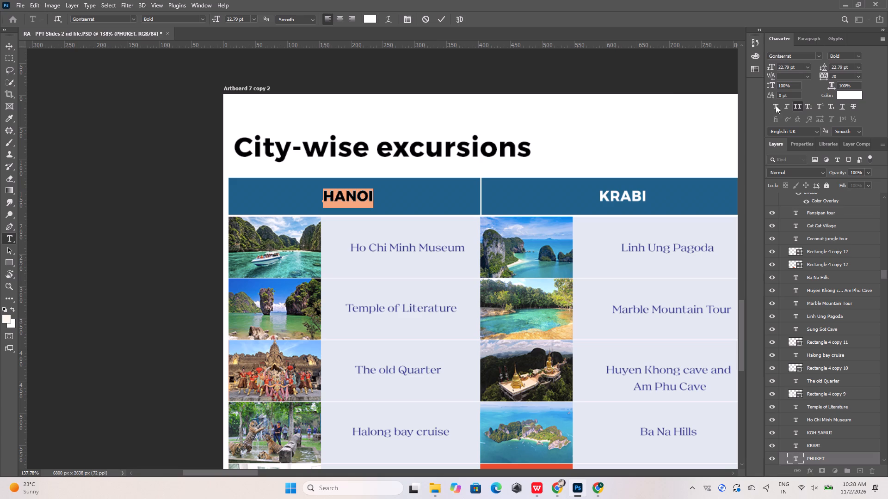
left_click(442, 21)
Align the HANOI heading with its blue header cell on their horizontal centres.
left_click(431, 196, "shift")
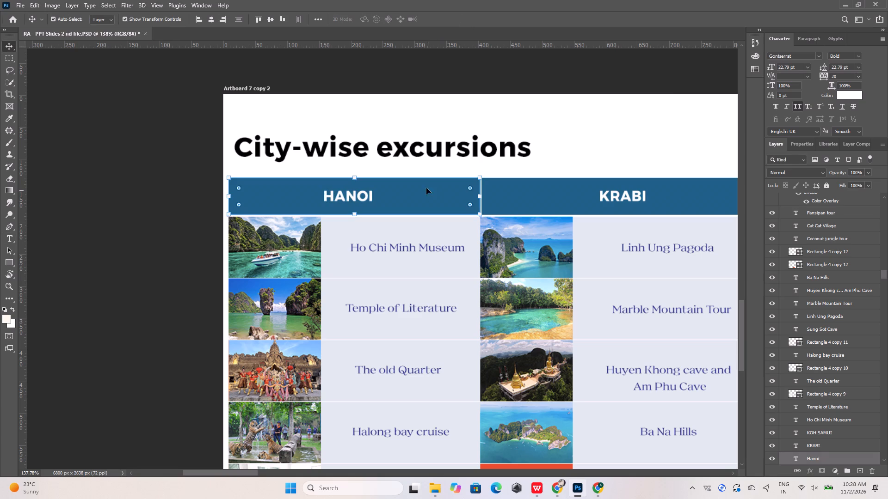
left_click(211, 19)
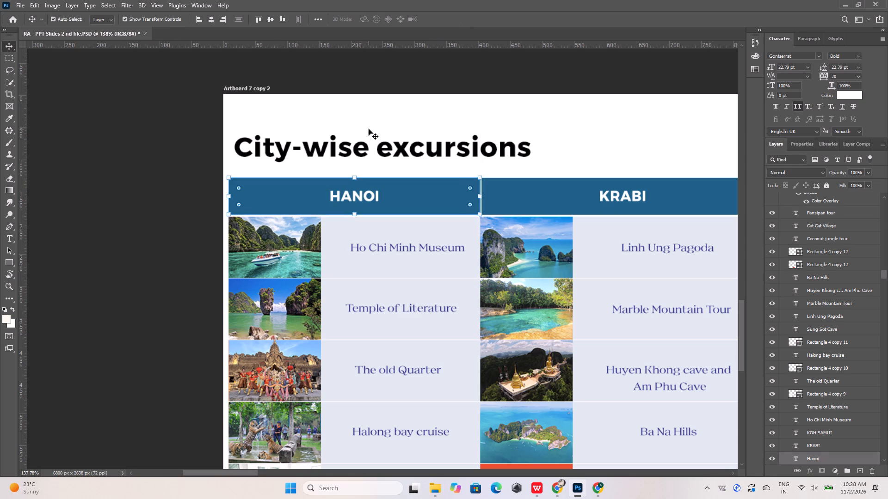
left_click(369, 129)
Replace the KRABI column heading with Da nang, copied from the Lens image in Chrome, and set it in all caps.
scroll(236, 159, "down", 6, "alt")
scroll(456, 168, "up", 6, "alt")
double_click(469, 186)
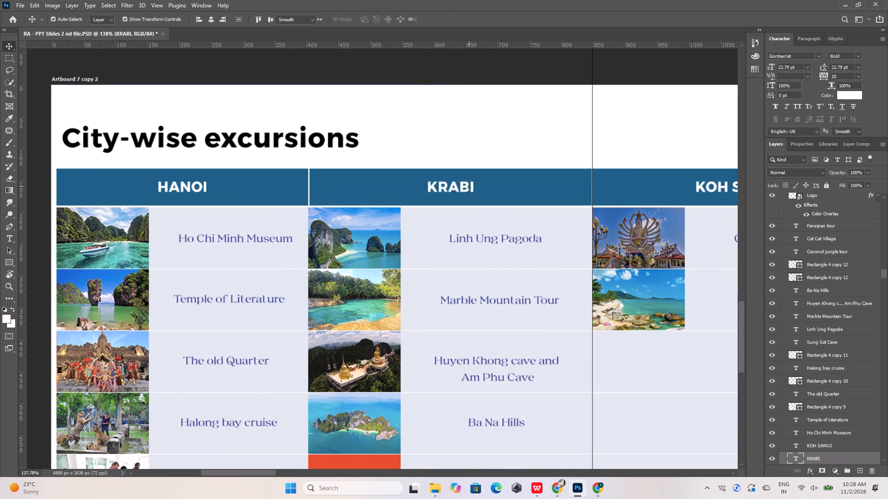
left_click(578, 485)
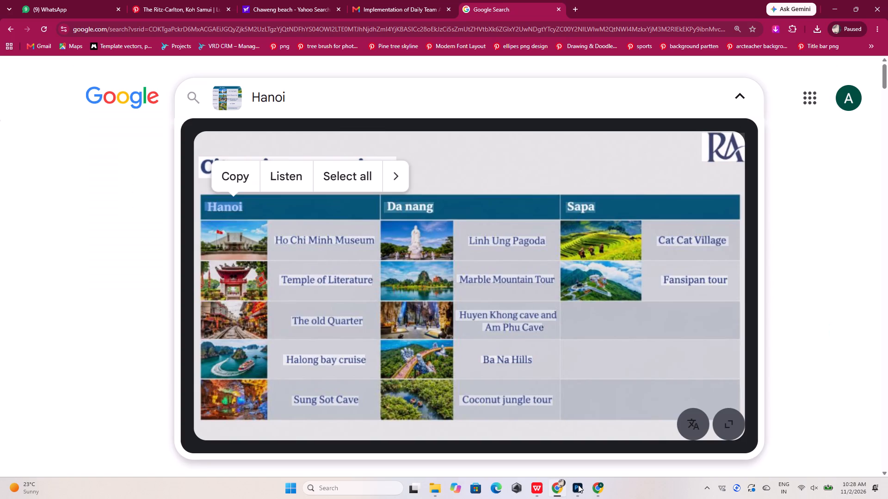
left_click_drag(432, 206, 382, 204)
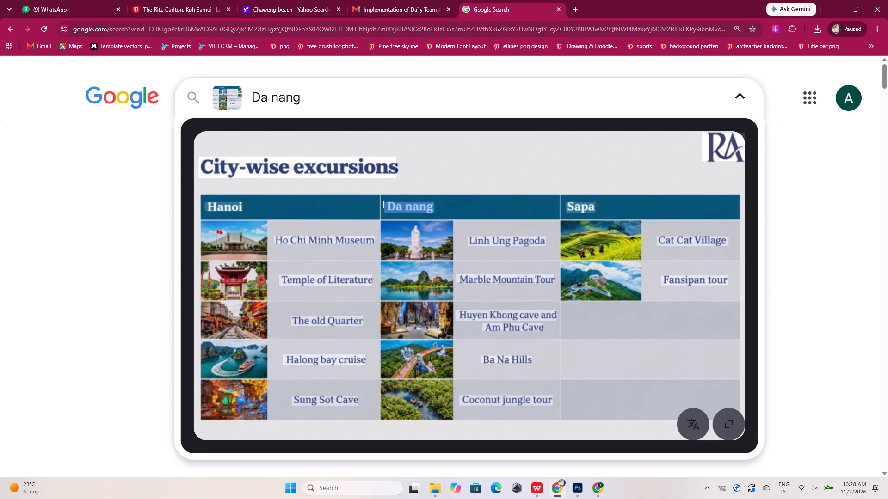
left_click_drag(382, 204, 382, 204)
left_click(335, 179)
left_click(596, 488)
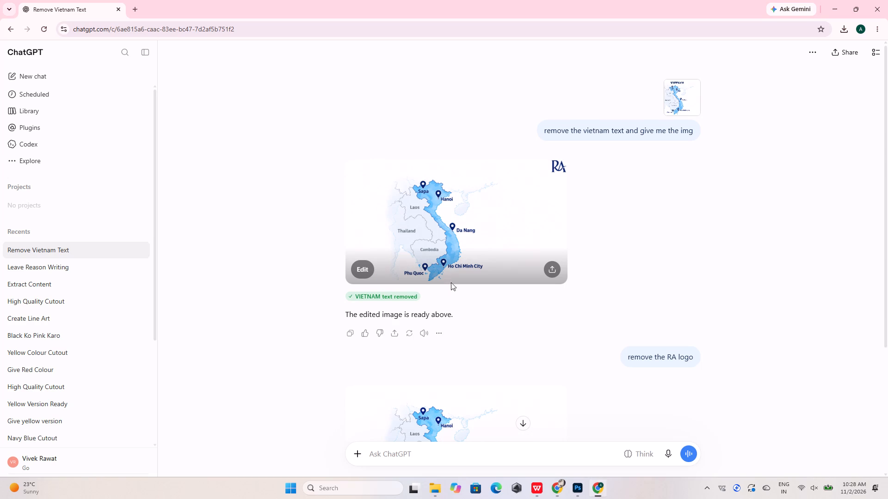
left_click(579, 493)
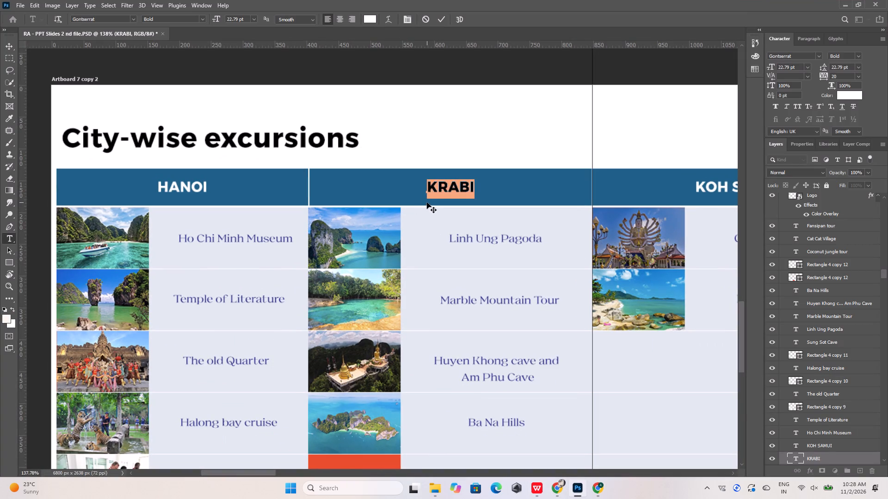
key("ctrl+v")
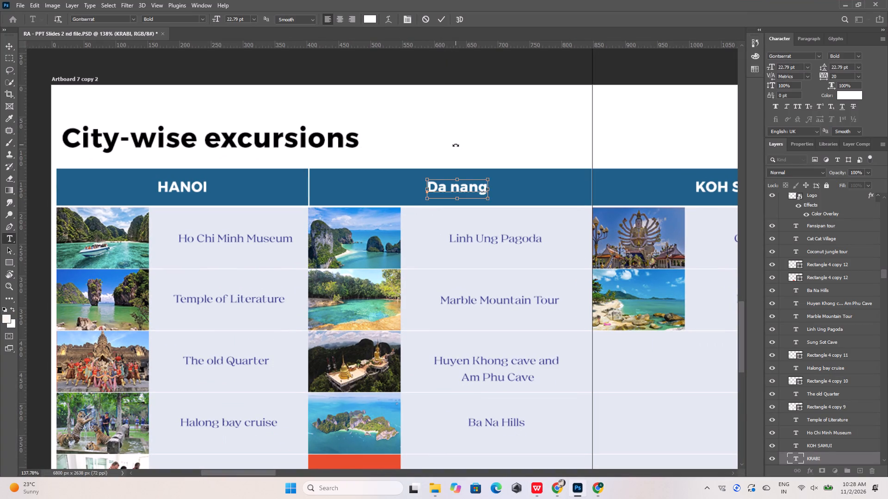
key("ctrl+a")
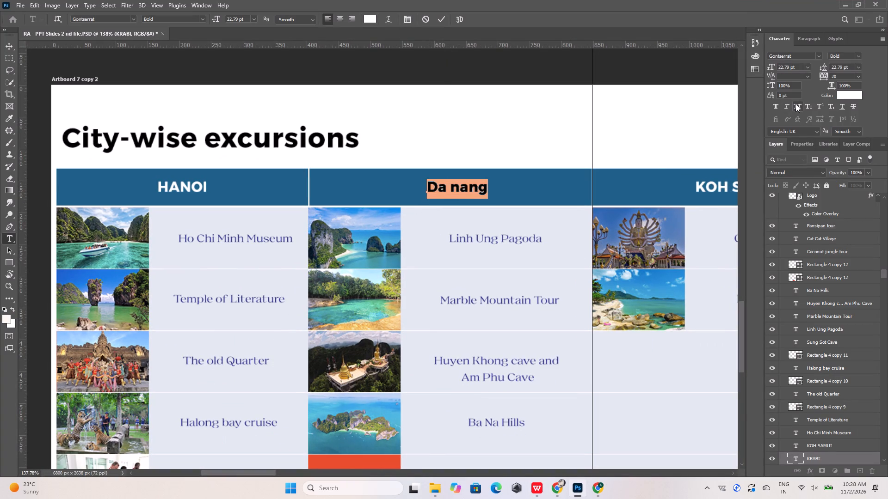
left_click(795, 104)
left_click(442, 16)
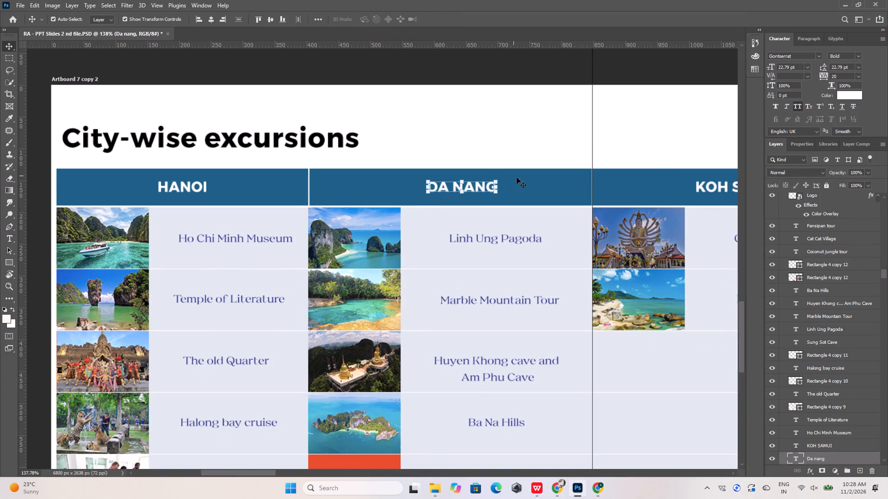
Align the DA NANG heading with its blue header cell on their horizontal centres.
left_click(522, 186, "shift")
left_click(208, 17)
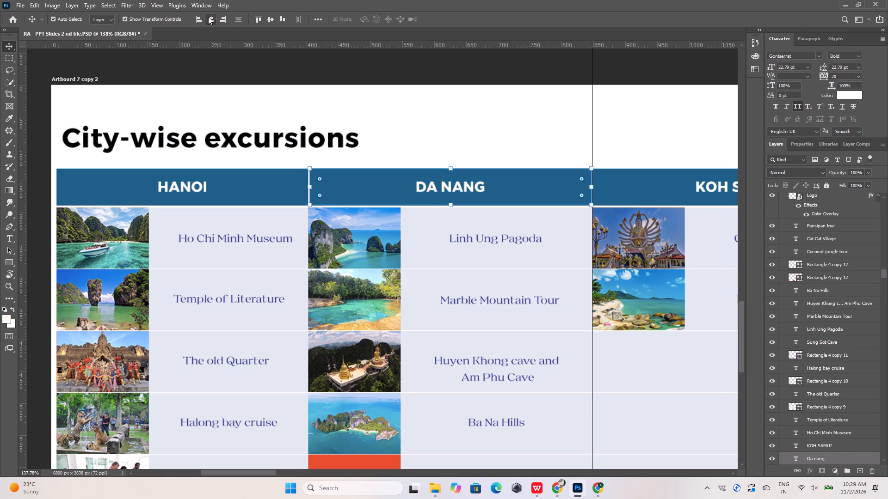
Replace the KOH SAMUI column heading with Sapa, copied from the Lens image in Chrome, and set it in all caps.
scroll(321, 207, "down", 6, "alt")
scroll(547, 188, "up", 5, "alt")
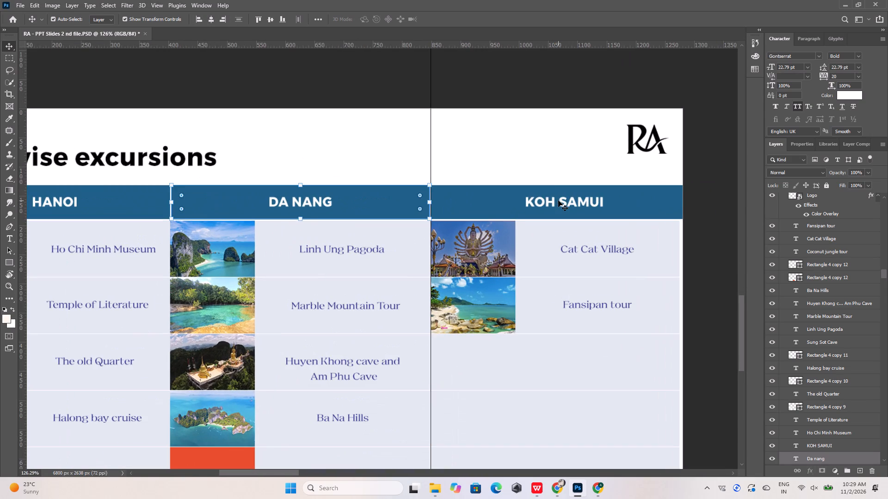
double_click(558, 201)
left_click(559, 487)
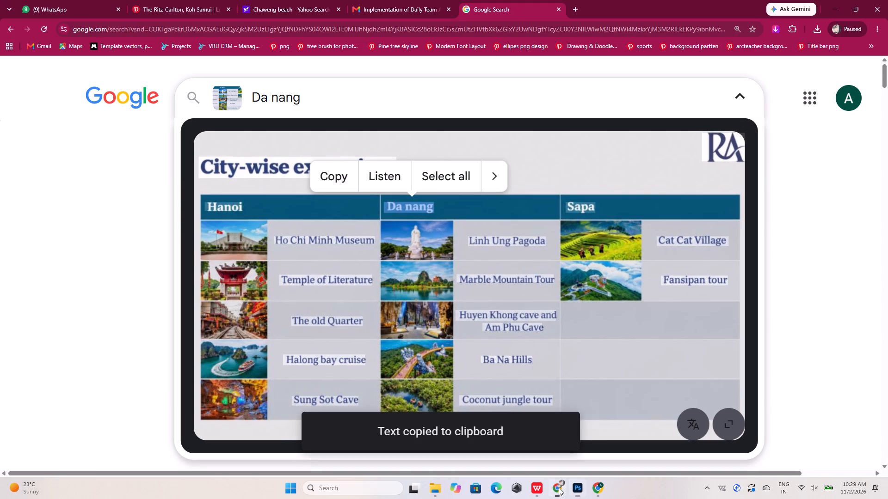
left_click_drag(594, 207, 572, 207)
left_click(507, 175)
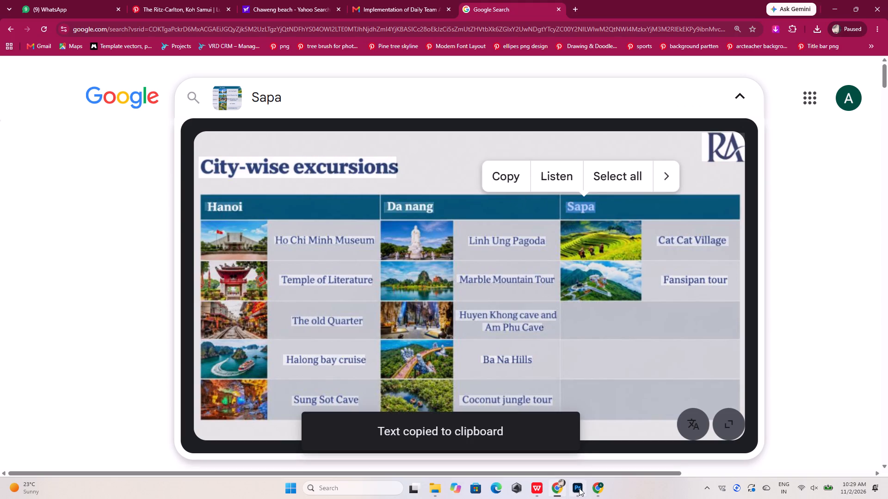
left_click(579, 488)
key("ctrl+v")
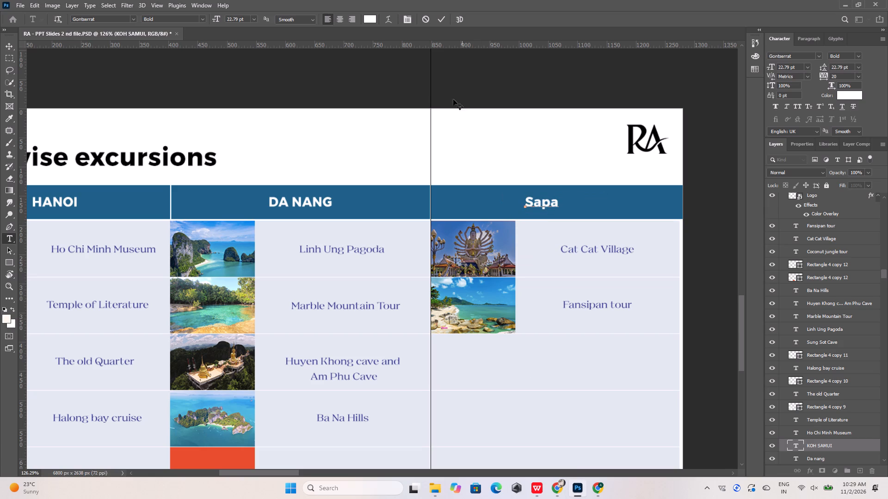
key("ctrl+a")
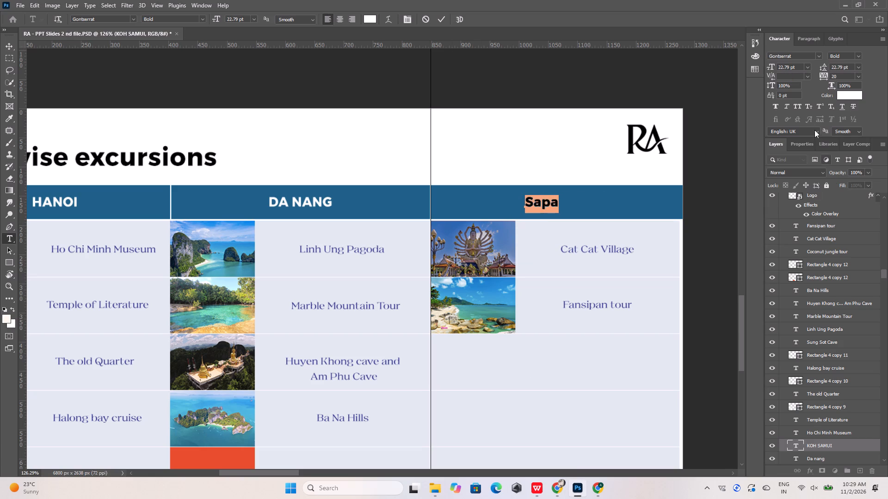
left_click(798, 107)
left_click(443, 19)
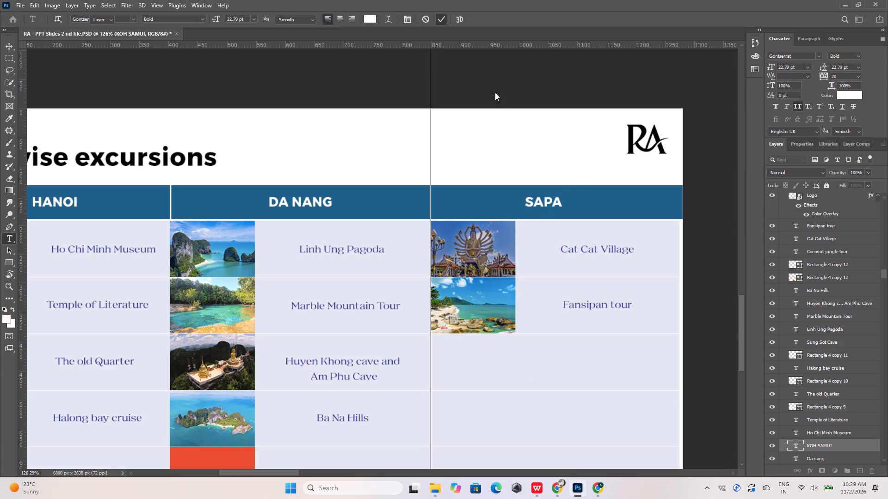
Align the SAPA heading with its blue header cell on their horizontal centres.
left_click(602, 195, "shift")
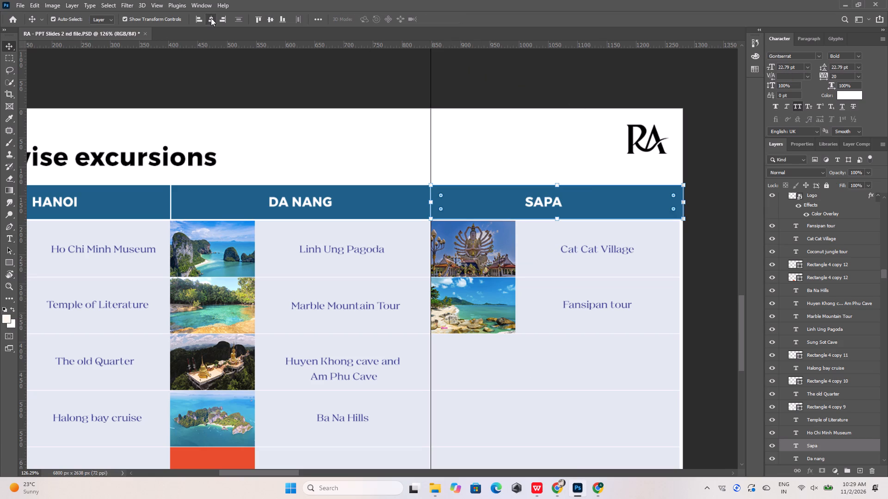
left_click(211, 18)
left_click(466, 86)
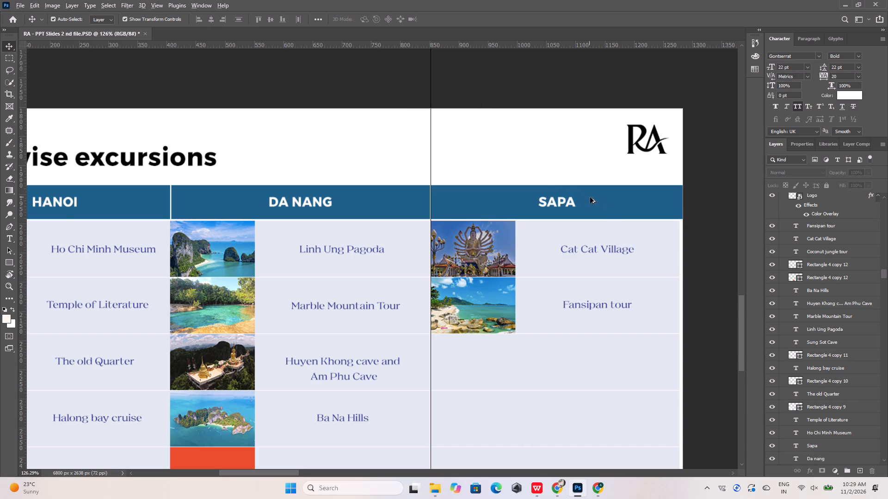
Search Pinterest in Chrome for Ho Chi Minh Museum, using the label text copied from the Photoshop artboard.
scroll(604, 207, "down", 8, "alt")
scroll(346, 192, "up", 5, "alt")
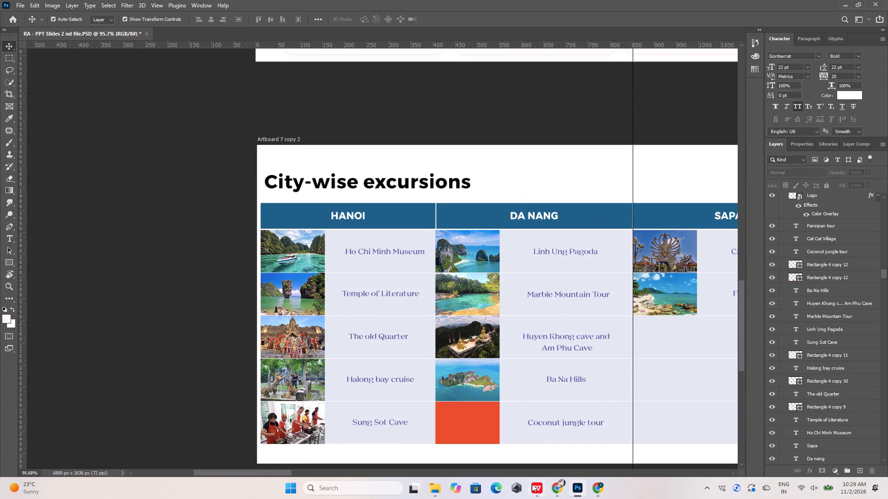
left_click(534, 484)
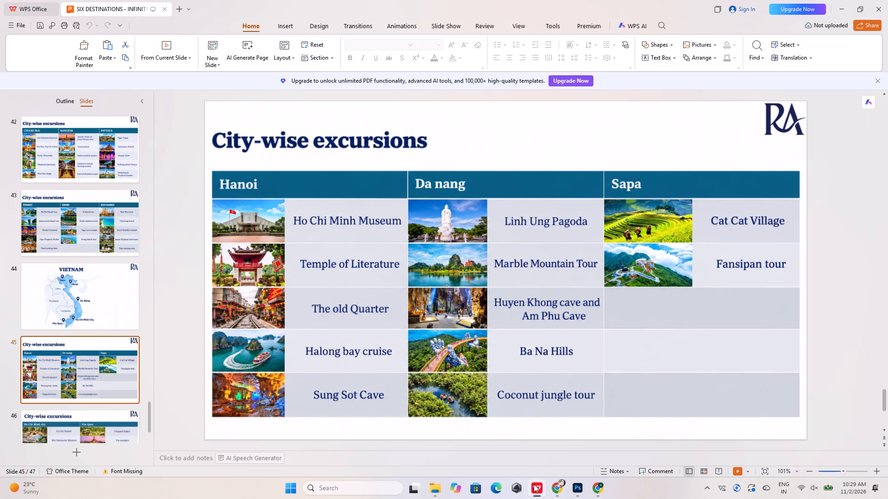
left_click(534, 484)
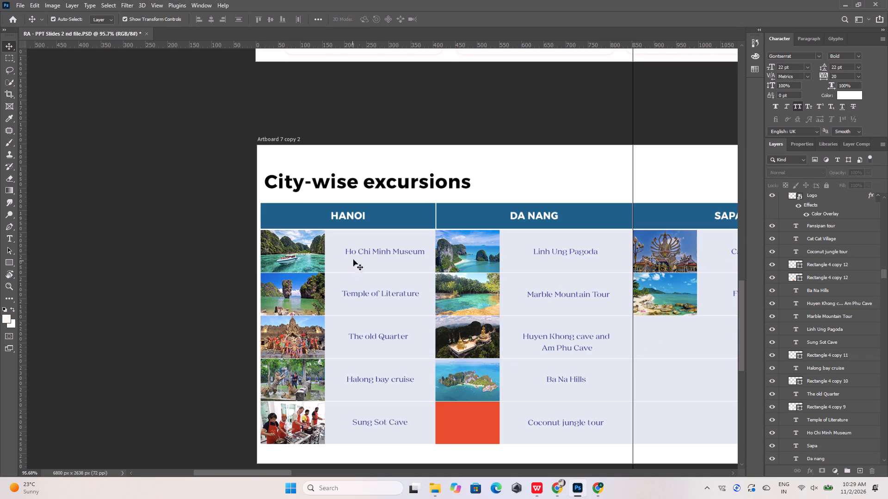
double_click(366, 249)
key("ctrl+c")
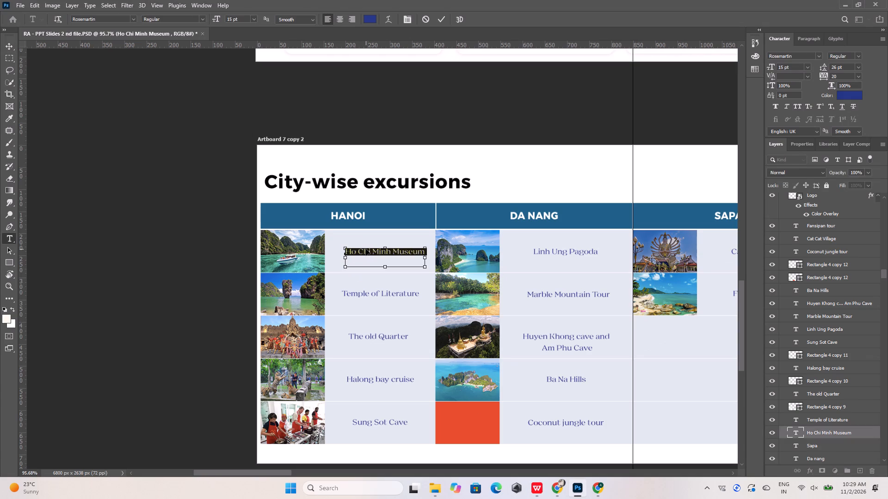
left_click(440, 19)
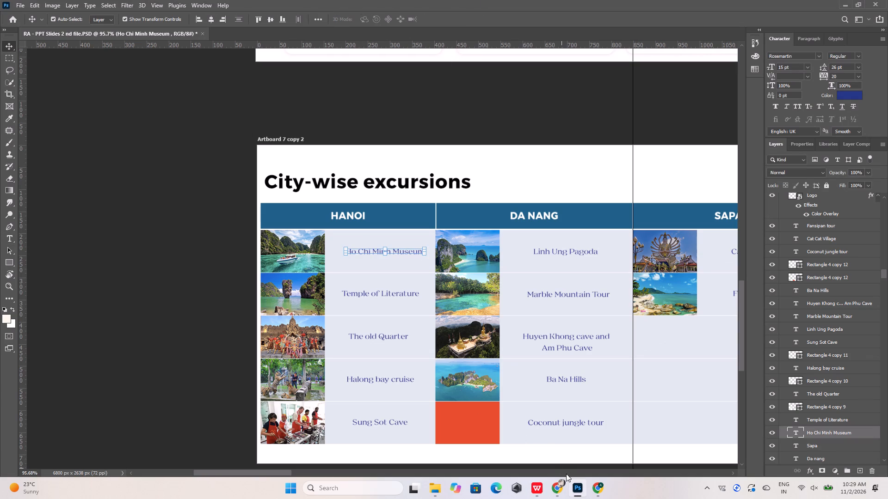
left_click(559, 489)
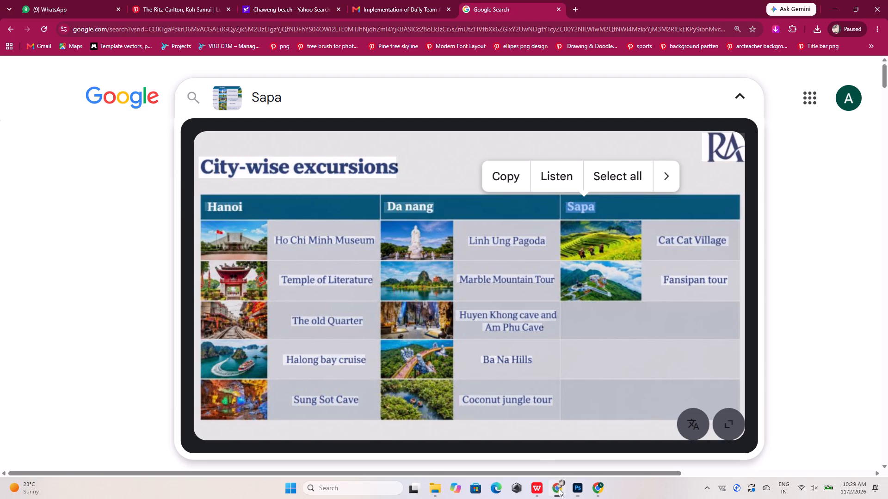
left_click(189, 2)
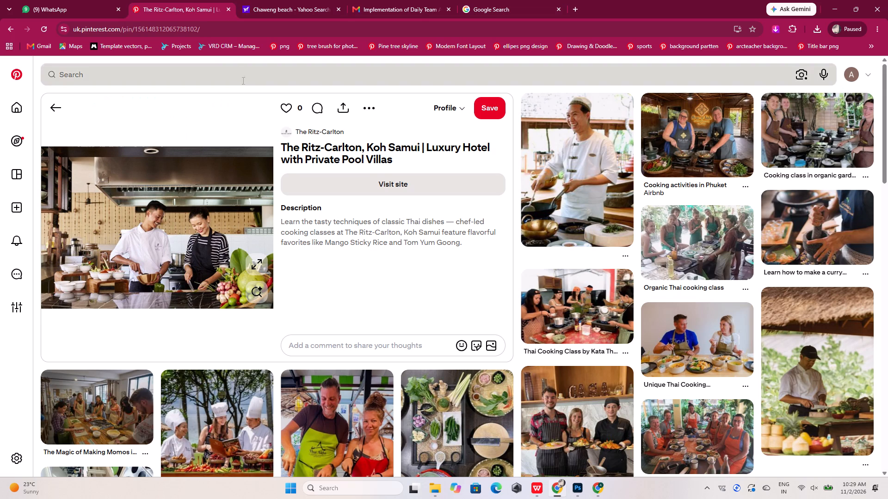
left_click(247, 78)
key("ctrl+v")
key("Return")
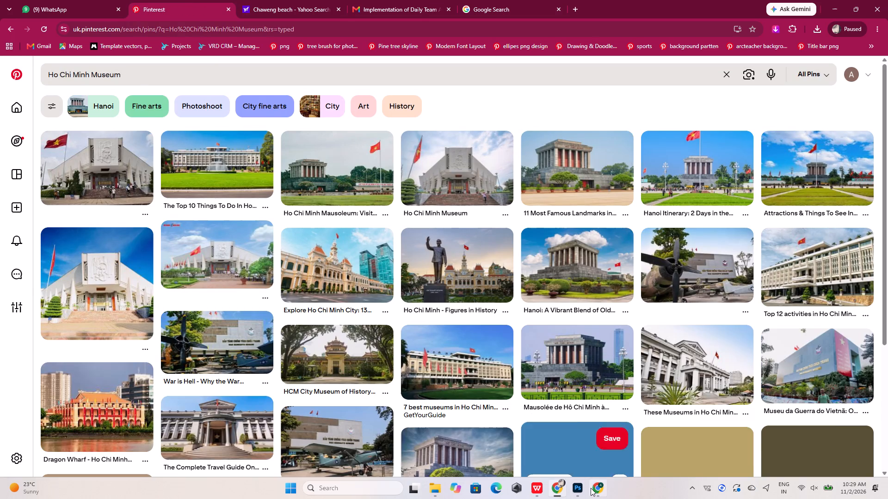
Check the reference slide in WPS Office and download the matching Ho Chi Minh Museum photo from Pinterest.
left_click(597, 487)
left_click(597, 487)
left_click(578, 488)
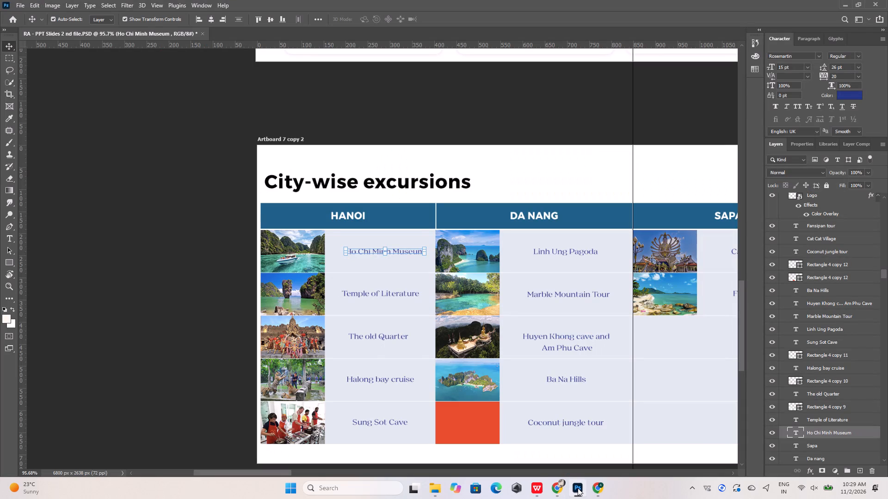
left_click(533, 484)
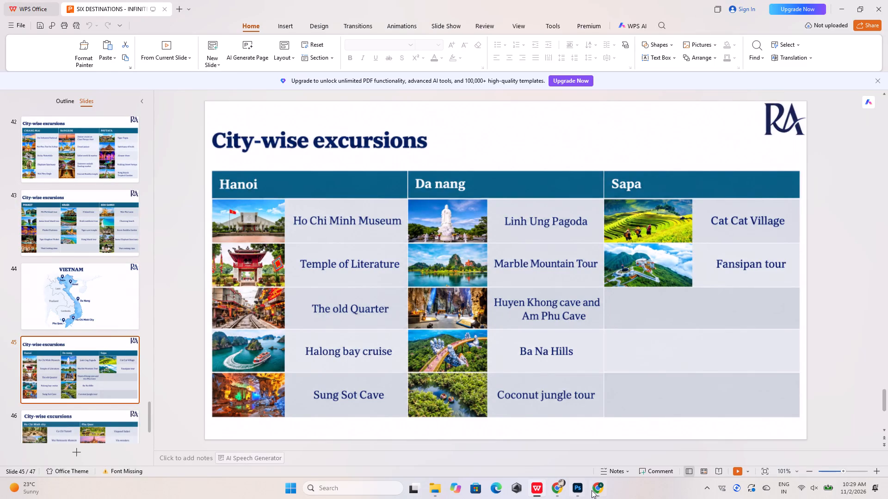
left_click(558, 490)
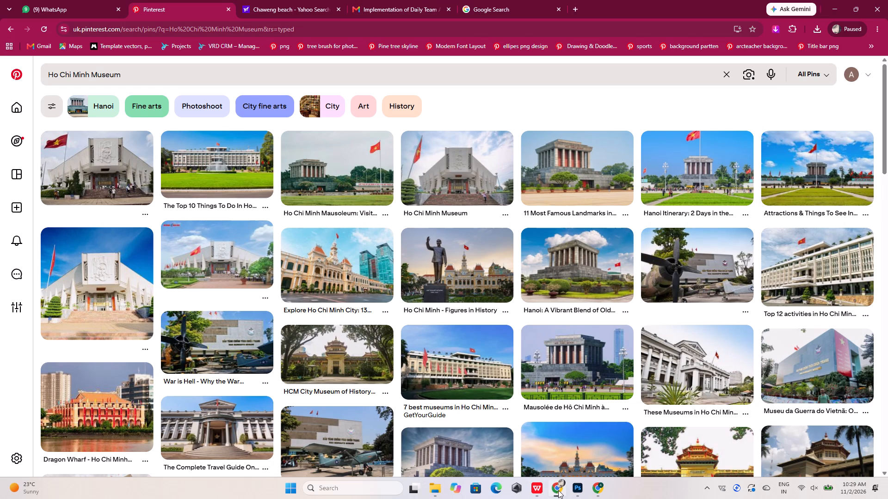
left_click(456, 167)
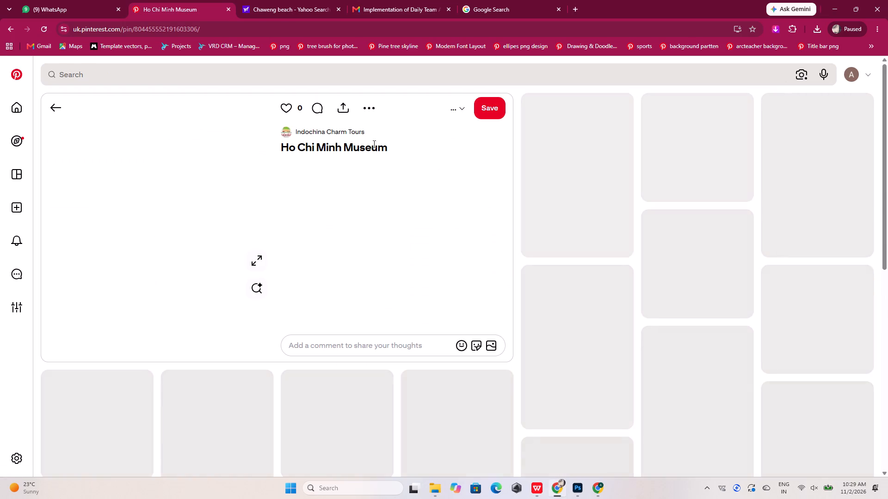
left_click(369, 108)
left_click(371, 134)
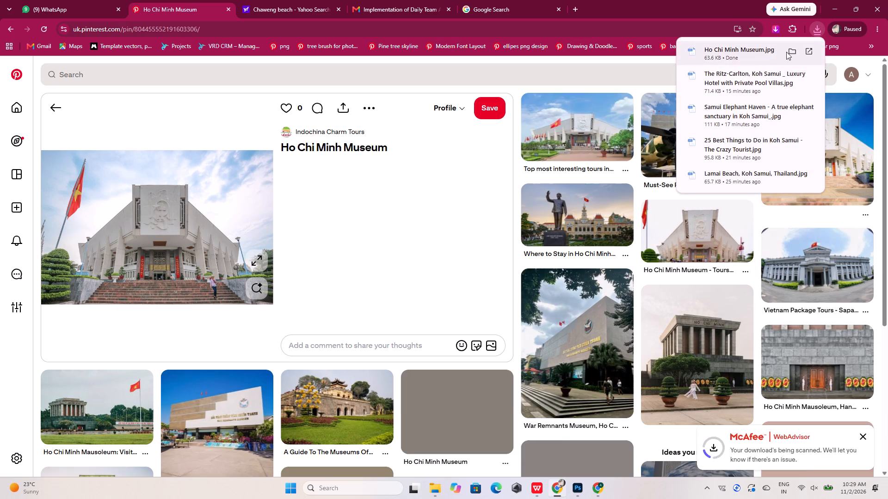
Place the downloaded Ho Chi Minh Museum photo from the Downloads folder into the Photoshop artboard, scaled to about 36%.
left_click(790, 51)
left_click_drag(503, 108, 577, 469)
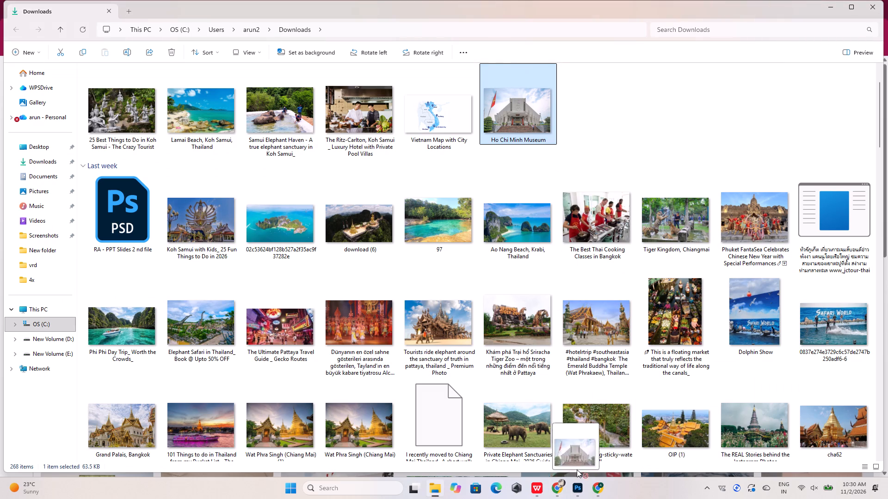
left_click_drag(577, 469, 491, 329)
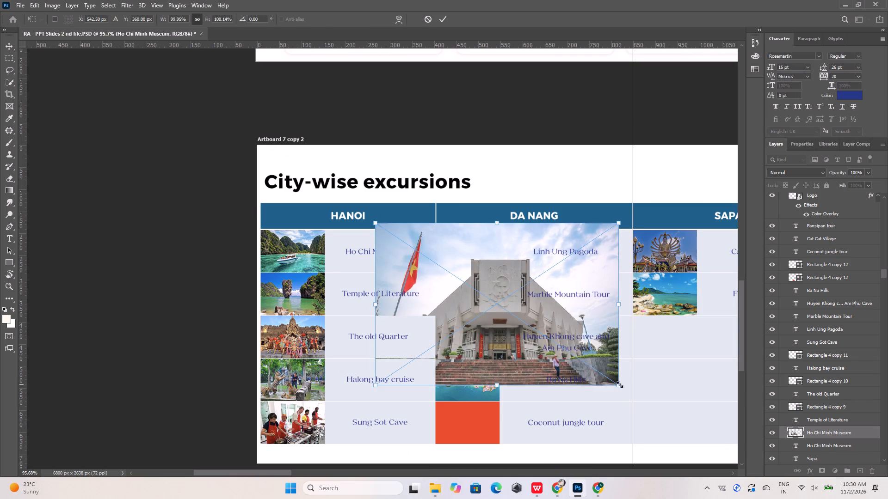
left_click_drag(620, 384, 492, 264)
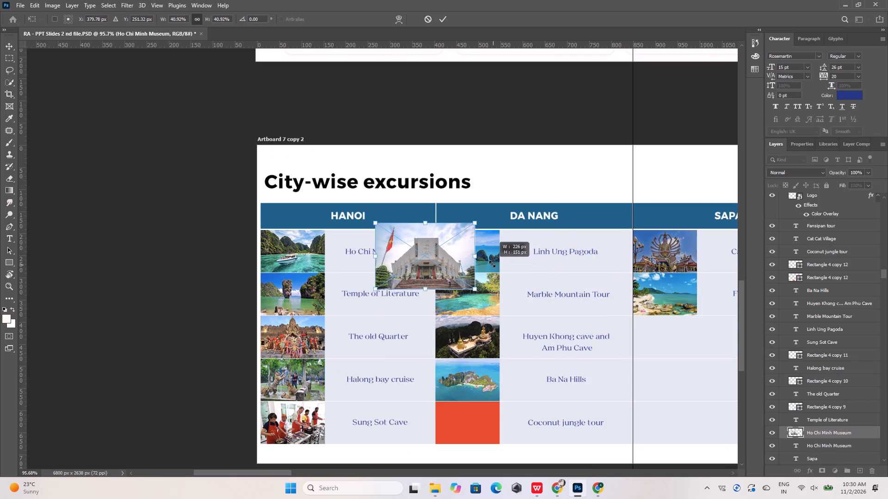
left_click_drag(492, 264, 479, 256)
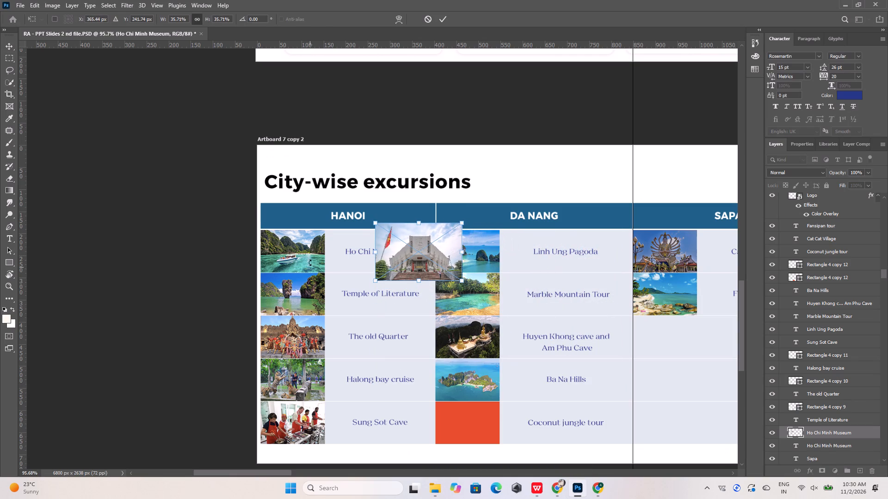
left_click(443, 17)
Move the Ho Chi Minh Museum photo layer down the layer stack to just above the upper Rectangle 4 copy 5 layer.
left_click(280, 248)
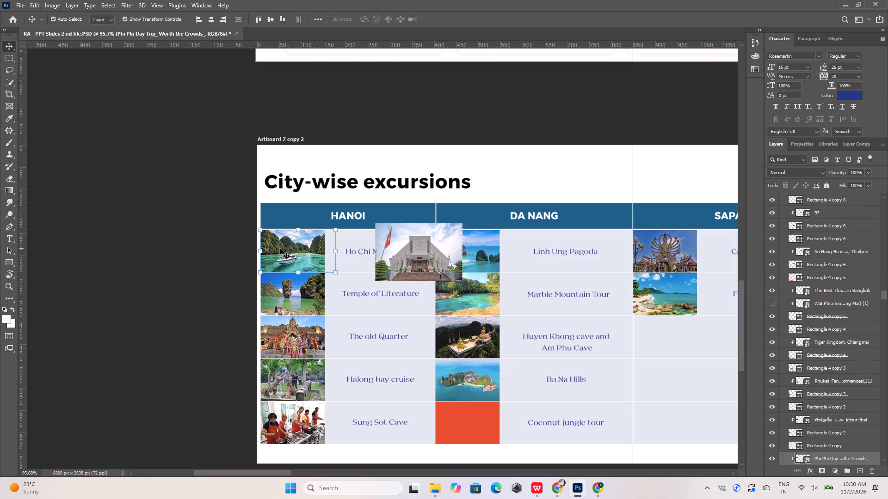
left_click(426, 262)
left_click_drag(820, 200, 827, 412)
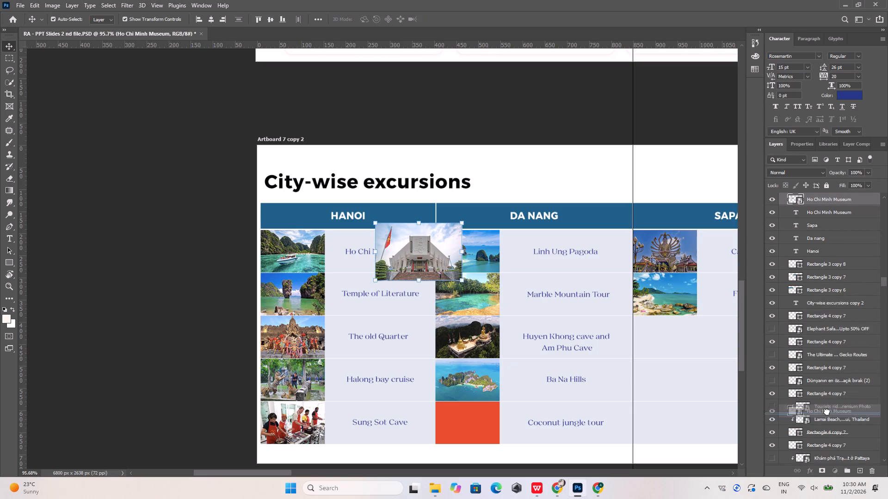
left_click_drag(827, 412, 830, 434)
scroll(830, 434, "down", 17)
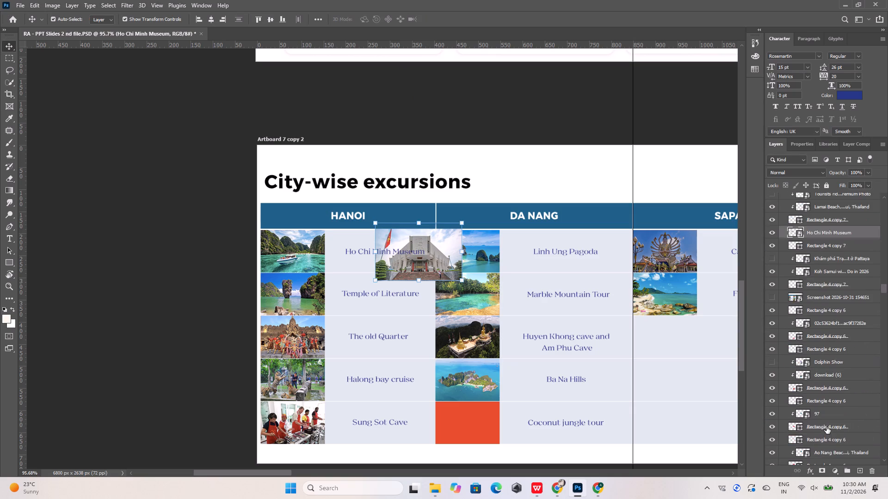
scroll(826, 427, "down", 5)
left_click(301, 255)
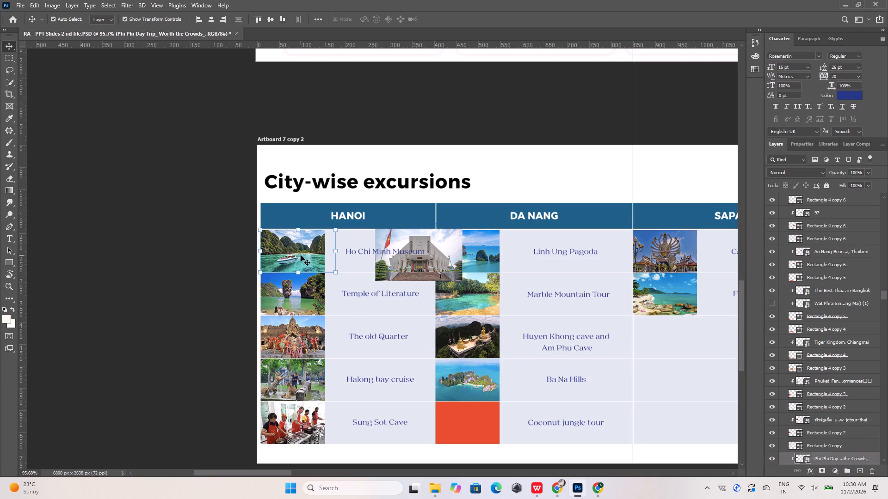
left_click(418, 256)
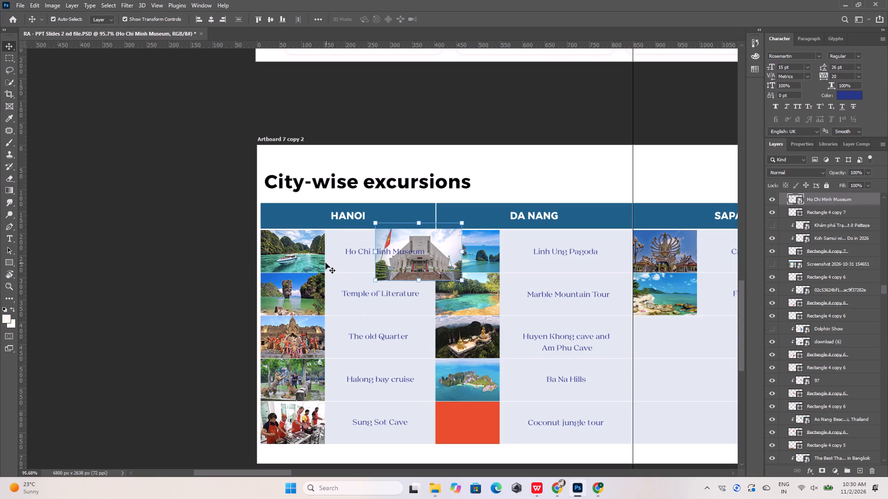
left_click(326, 263)
left_click(403, 258)
left_click_drag(822, 199, 837, 465)
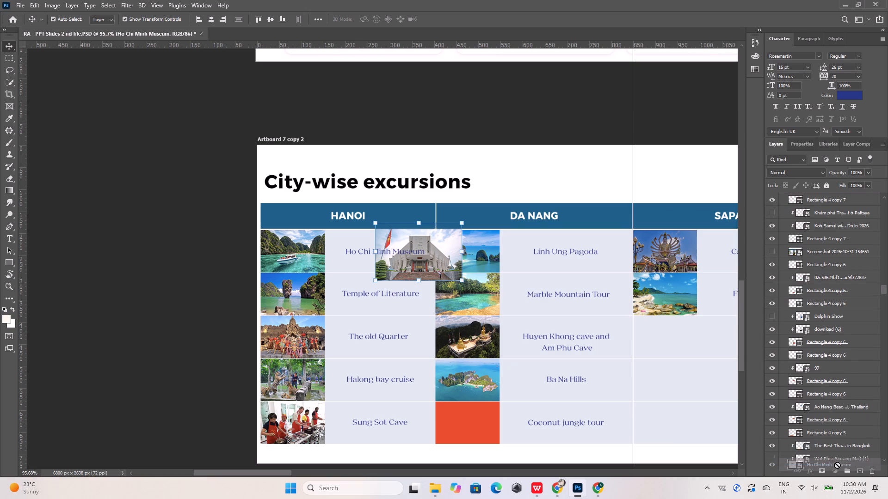
left_click_drag(837, 465, 841, 447)
scroll(841, 447, "down", 4)
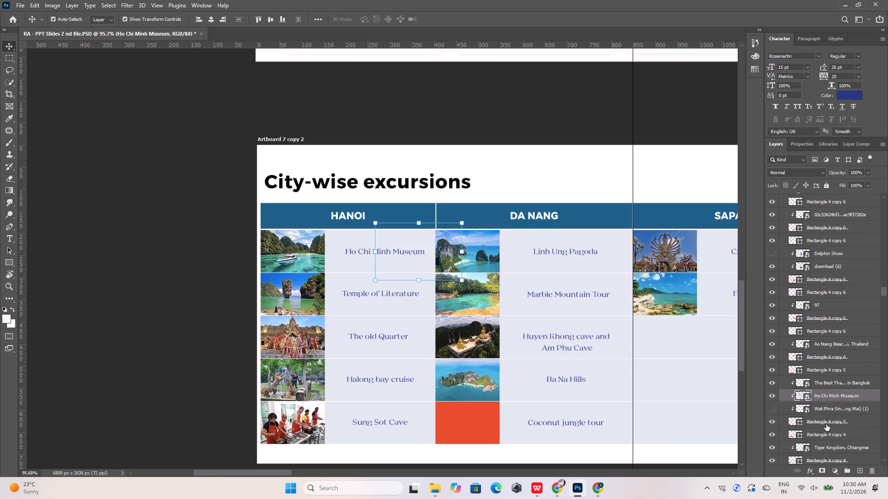
left_click(826, 424)
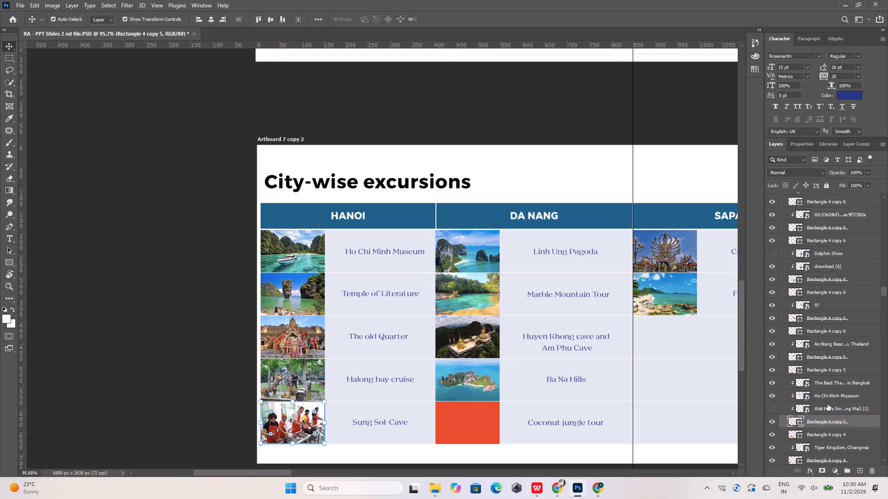
left_click(827, 403)
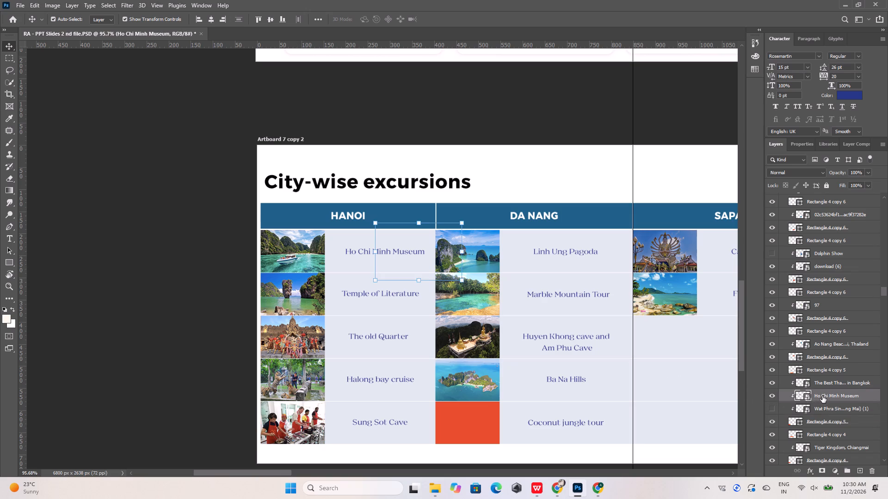
left_click_drag(822, 396, 826, 369)
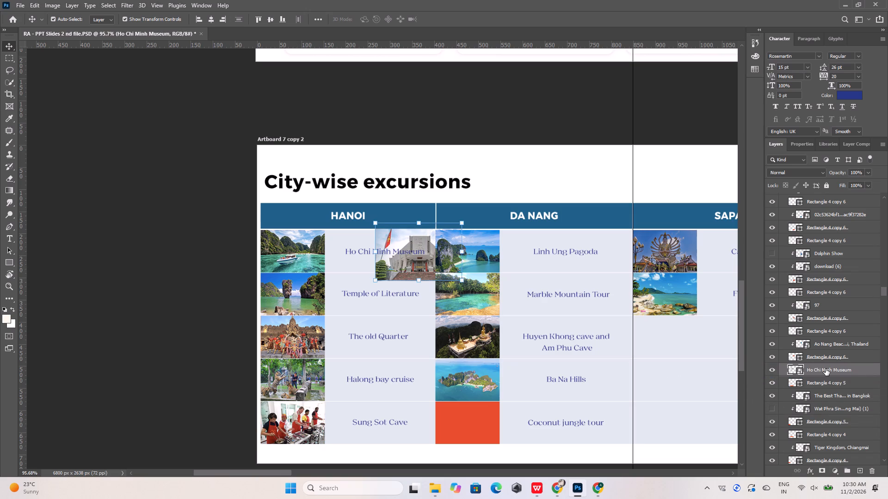
Move the Ho Chi Minh Museum layer beneath the Phi Phi Day Trip photo so it is clipped to the Rectangle 4 frame.
left_click(287, 248)
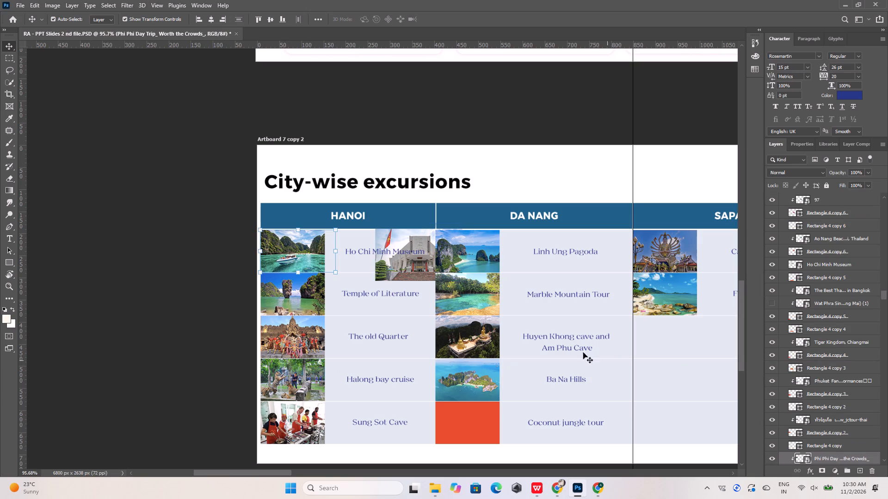
left_click(419, 273)
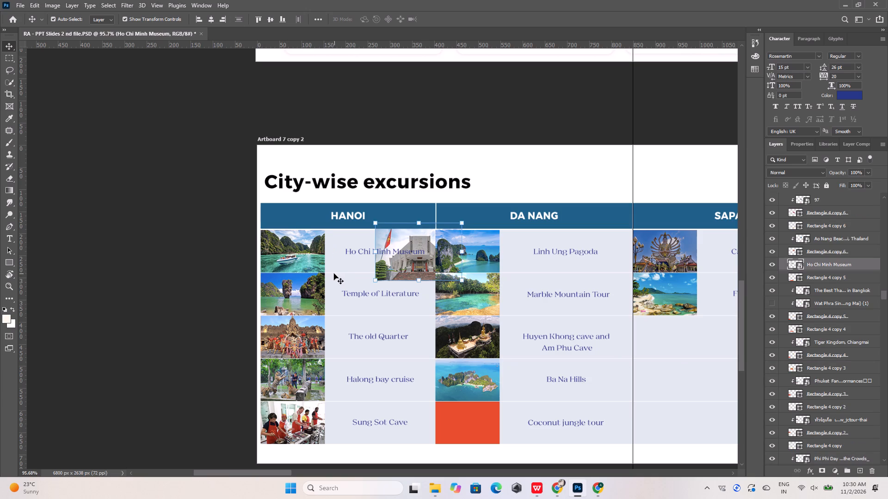
scroll(803, 367, "down", 4)
scroll(804, 371, "up", 1)
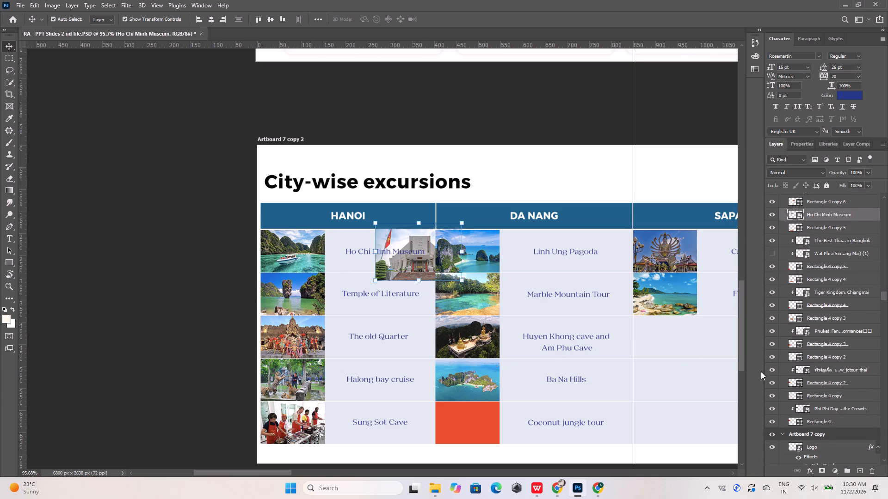
left_click(311, 257)
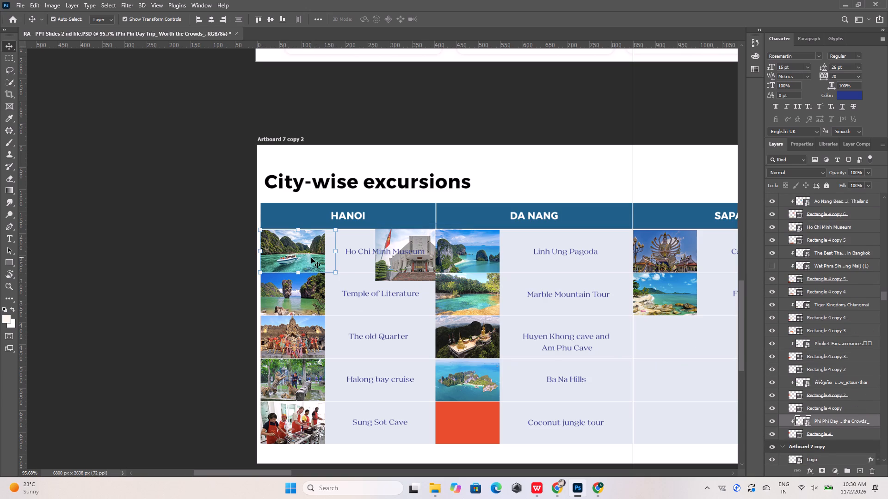
left_click(832, 227)
left_click_drag(832, 227, 833, 425)
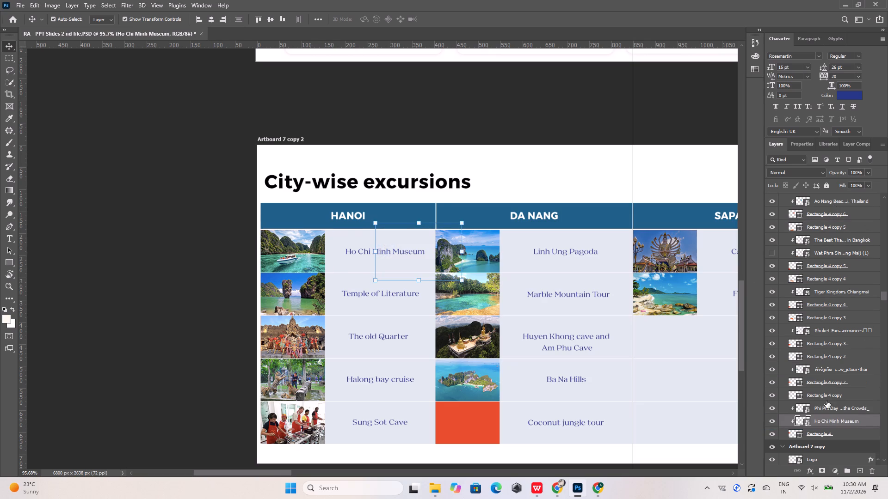
Shift the Ho Chi Minh Museum photo left over the first Hanoi photo frame and hide the Phi Phi Day Trip photo layer.
key("shift+Left")
key("shift+Left")
key("shift+Left")
key("shift+Left")
key("shift+Left")
key("shift+Left")
key("shift+Left")
key("shift+Left")
key("shift+Left")
key("shift+Left")
key("shift+Left")
key("shift+Left")
key("shift+Left")
key("shift+Left")
key("shift+Left")
key("shift+Left")
key("shift+Left")
key("shift+Left")
key("shift+Left")
key("shift+Left")
key("shift+Left")
key("shift+Left")
key("shift+Left")
key("shift+Left")
key("shift+Left")
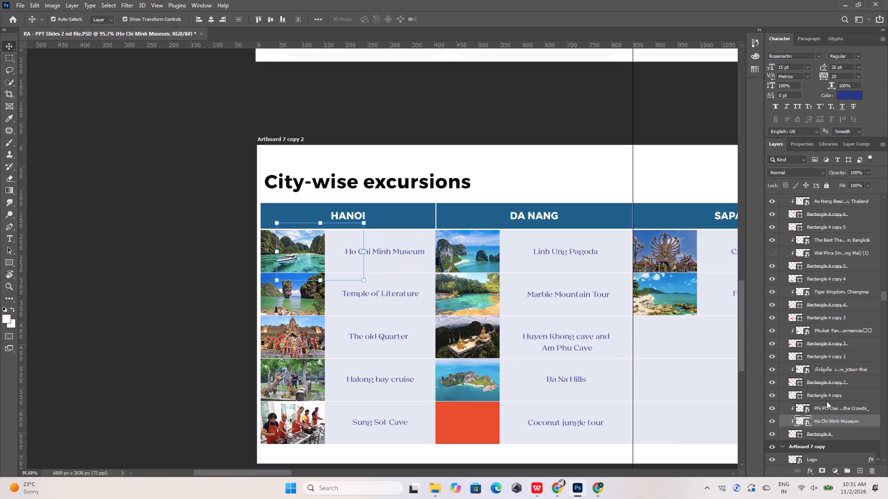
left_click(774, 411)
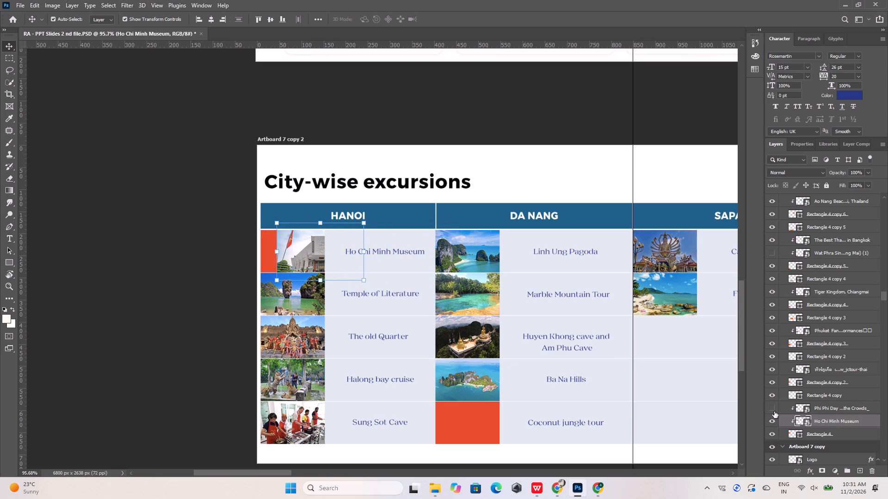
key("shift+Left")
key("shift+Left")
key("shift+Left")
key("shift+Left")
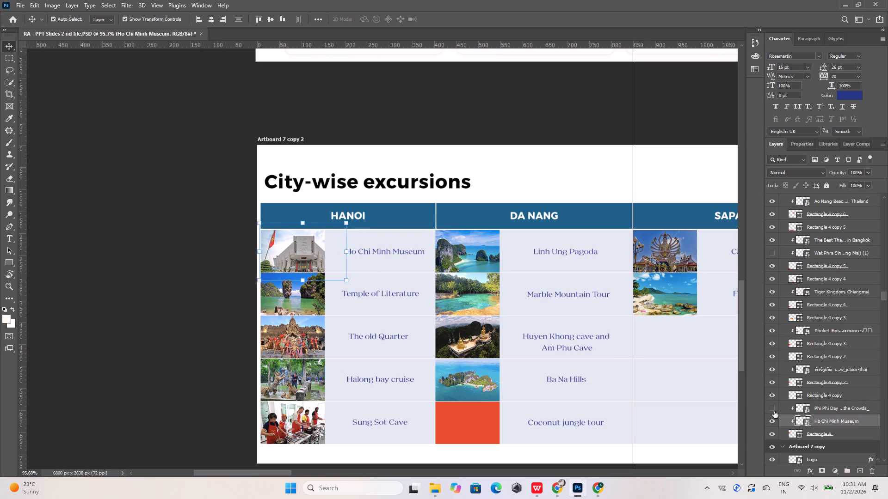
key("Right")
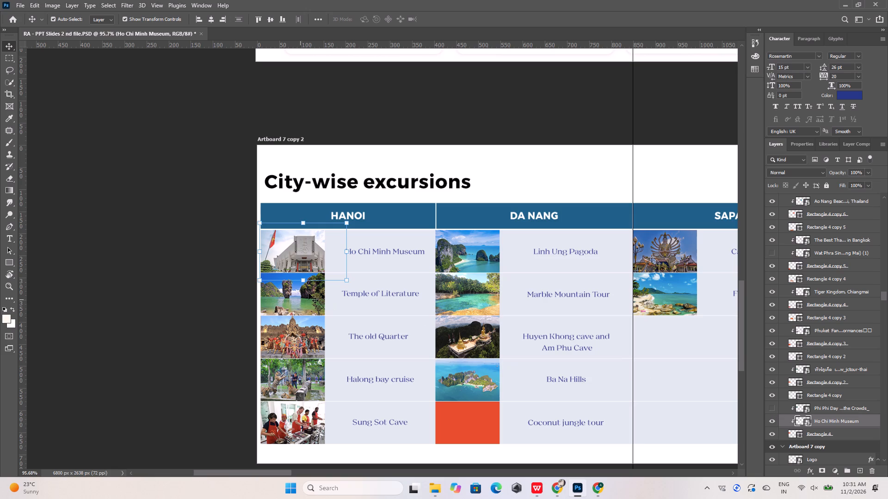
Scale the Ho Chi Minh Museum photo to about 30.6% and nudge it about 10 px left to centre the building in its frame.
left_click_drag(345, 281, 329, 274)
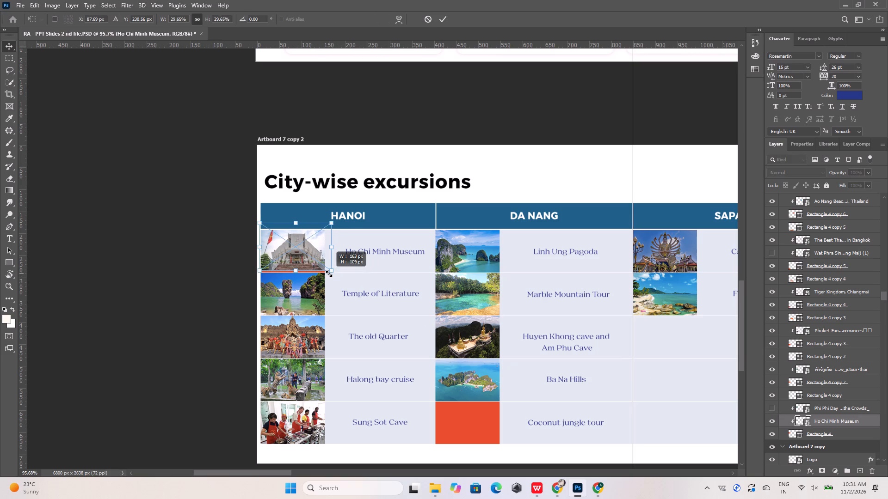
left_click_drag(329, 274, 330, 277)
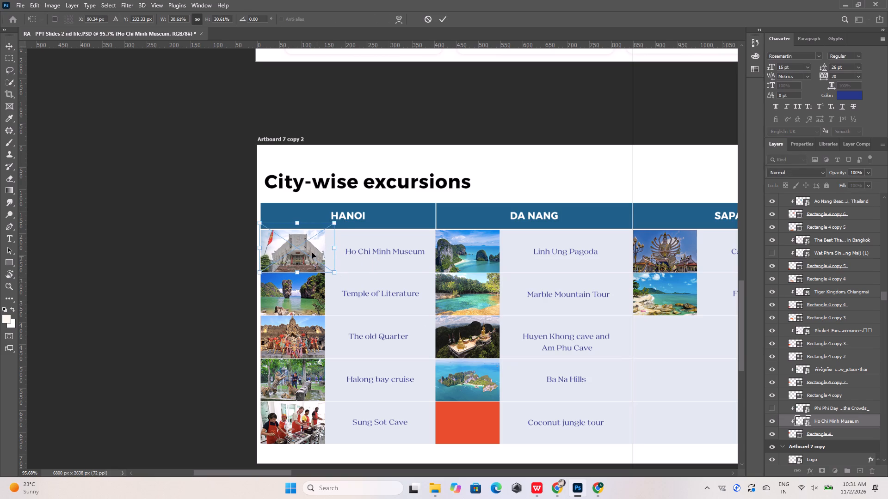
scroll(284, 258, "up", 11, "alt")
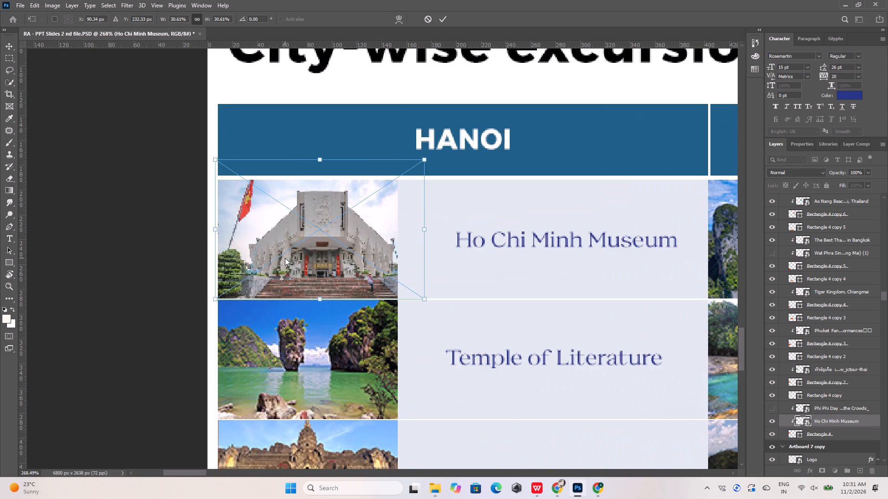
key("shift+Left")
key("Left")
key("Left")
key("Left")
left_click(440, 18)
key("shift+Left")
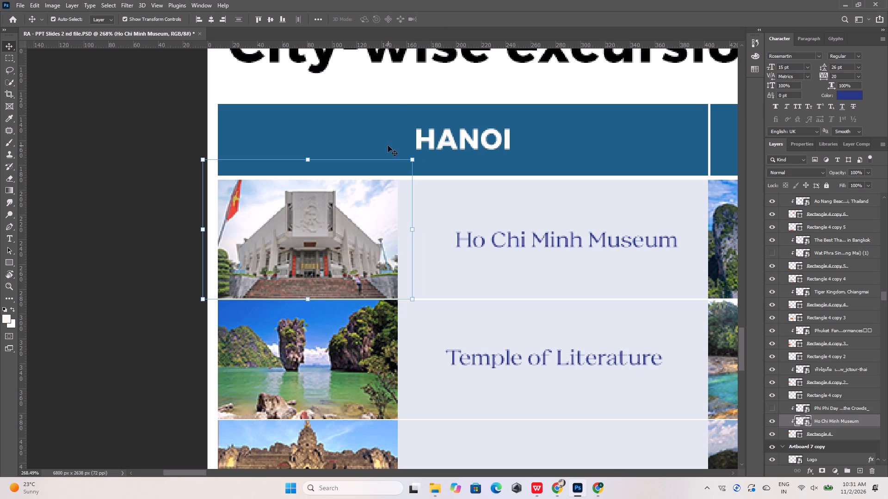
left_click(155, 213)
Search Pinterest in Chrome for Temple of Literature, using the label text copied from the Photoshop artboard.
scroll(190, 230, "down", 8, "alt")
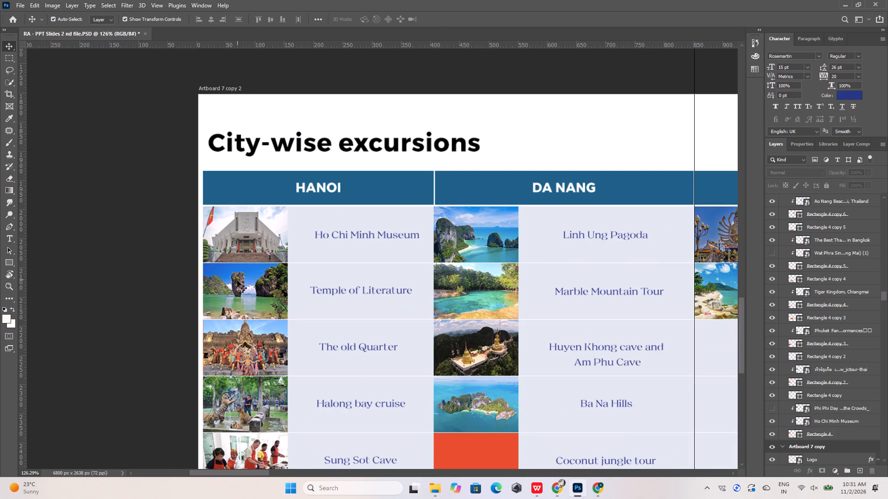
double_click(330, 291)
key("ctrl+c")
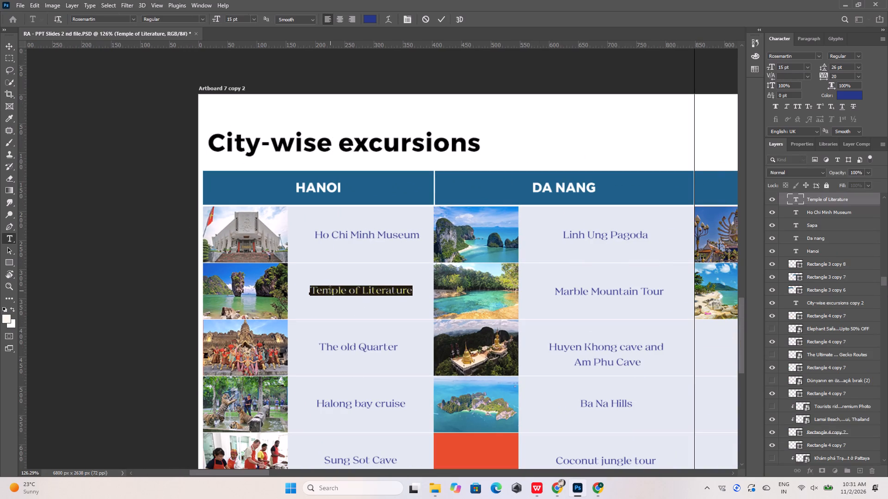
left_click(444, 20)
left_click(557, 493)
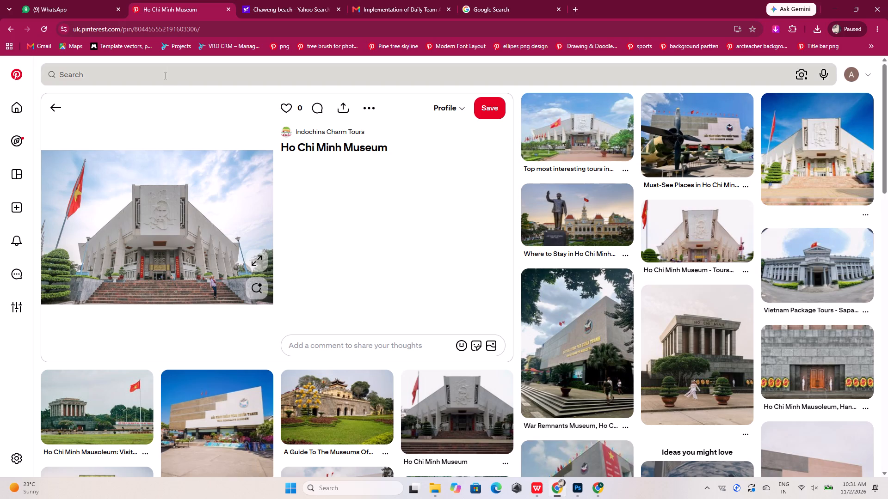
left_click(163, 75)
key("ctrl+v")
key("Return")
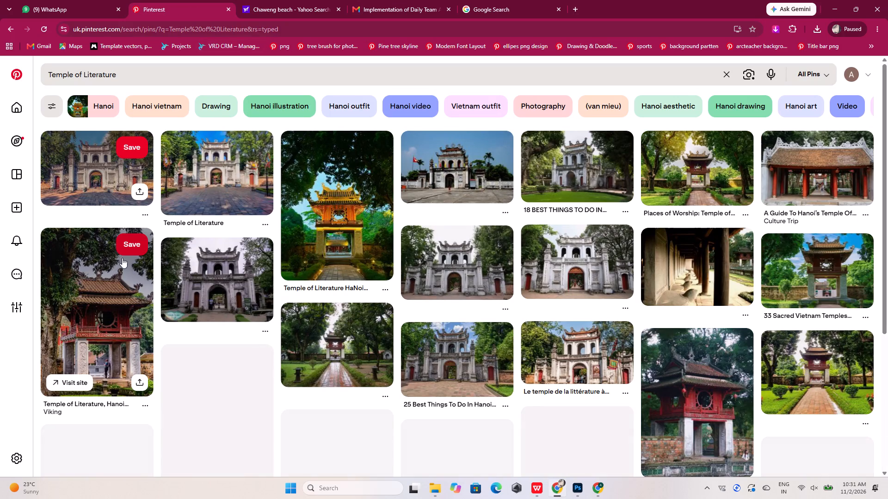
Check the reference slide in WPS Office and download the Temple of Literature gate photo from Pinterest.
left_click(539, 490)
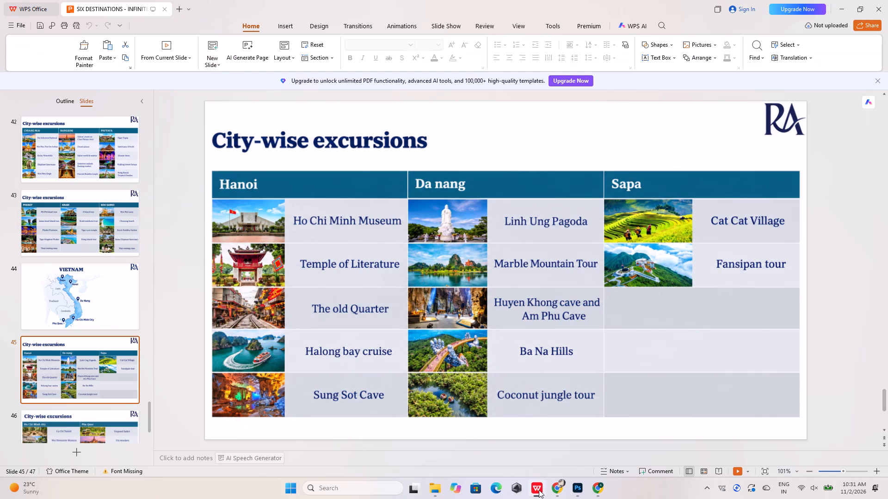
left_click(539, 490)
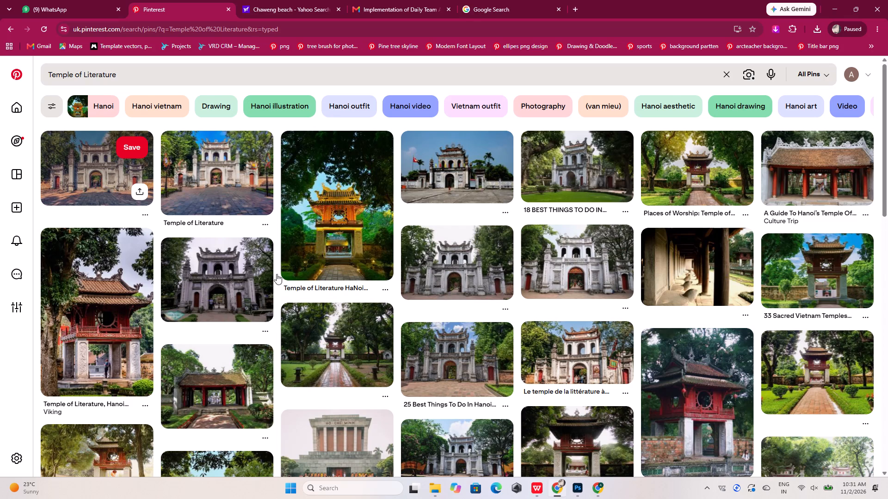
left_click(236, 177)
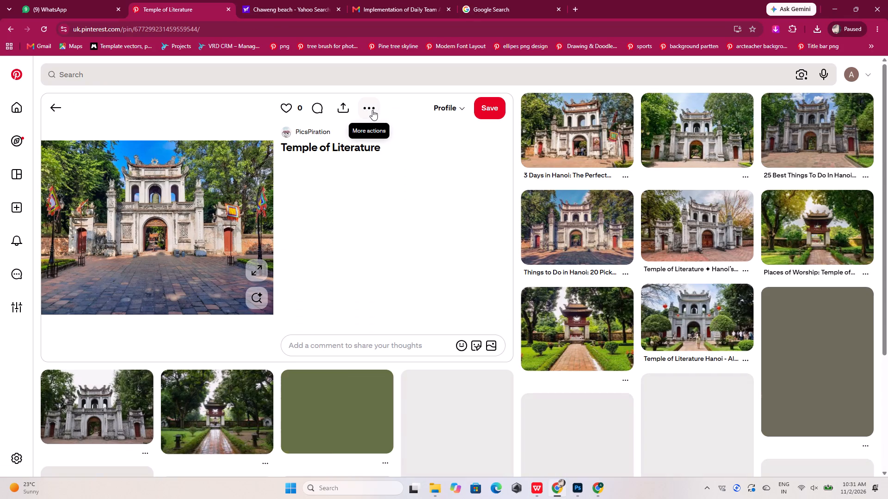
left_click(372, 110)
left_click(370, 138)
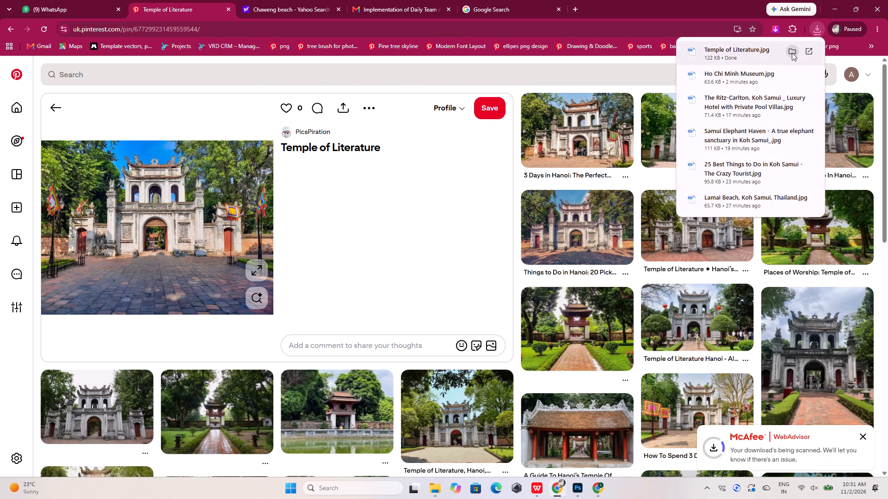
Place the downloaded Temple of Literature photo from the Downloads folder into the Photoshop artboard, scaled to about 20.9%.
left_click(791, 52)
left_click_drag(596, 103, 580, 485)
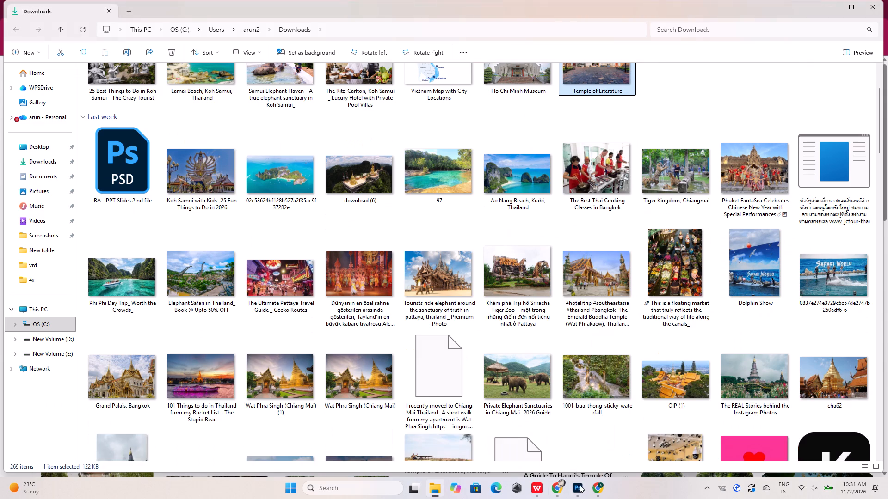
left_click_drag(580, 485, 562, 310)
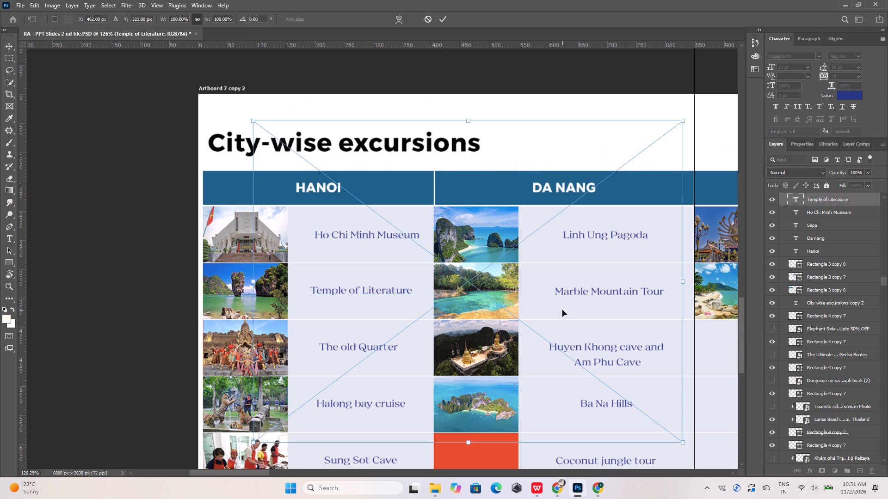
left_click_drag(682, 441, 525, 306)
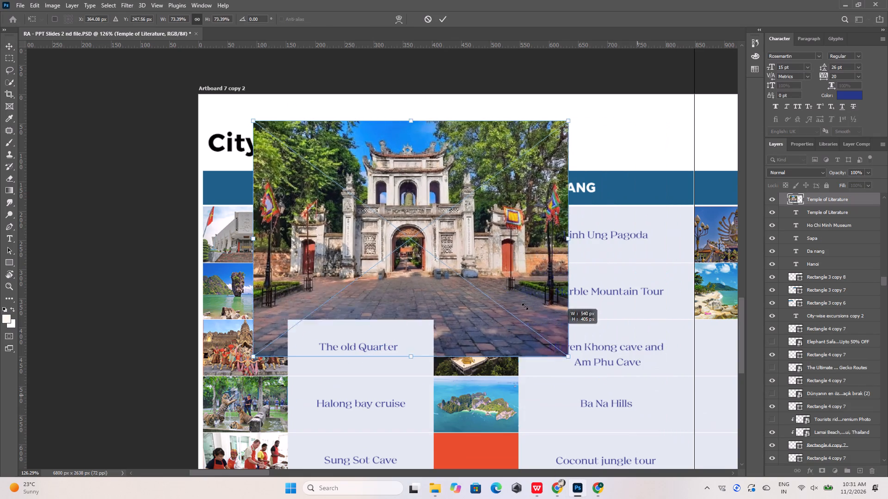
left_click_drag(525, 306, 341, 187)
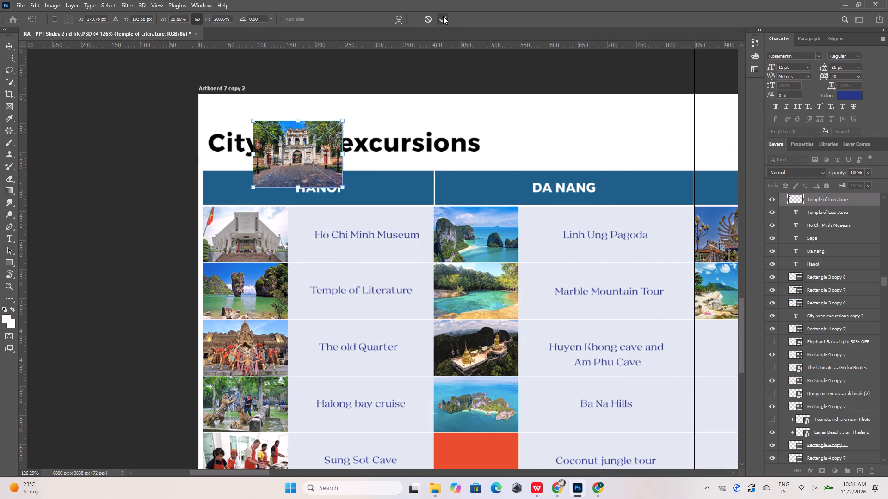
left_click(443, 17)
Move the Temple of Literature photo layer directly above Rectangle 4 copy 2 so it is clipped to the second Hanoi photo frame.
left_click(261, 280)
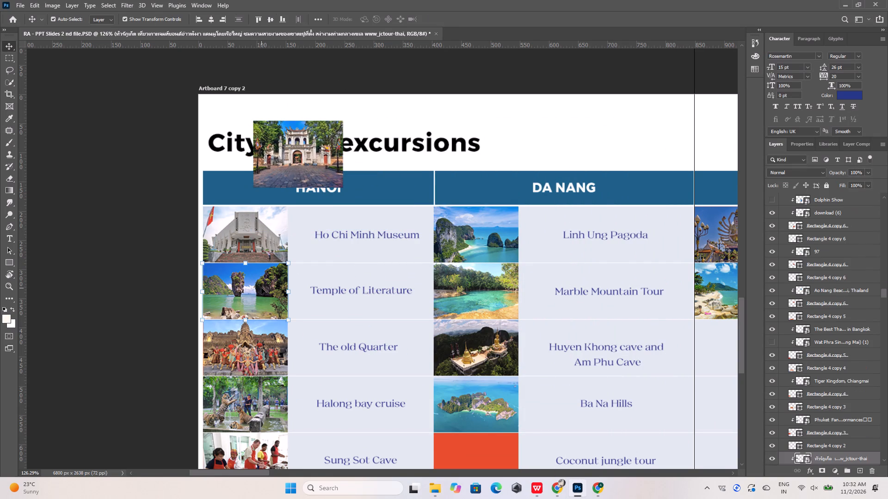
left_click(288, 157)
left_click_drag(837, 199, 839, 449)
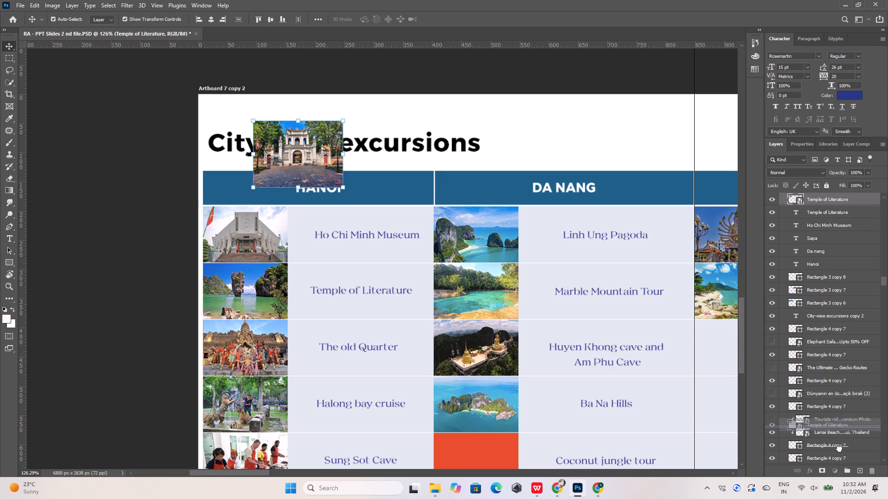
left_click_drag(839, 449, 844, 489)
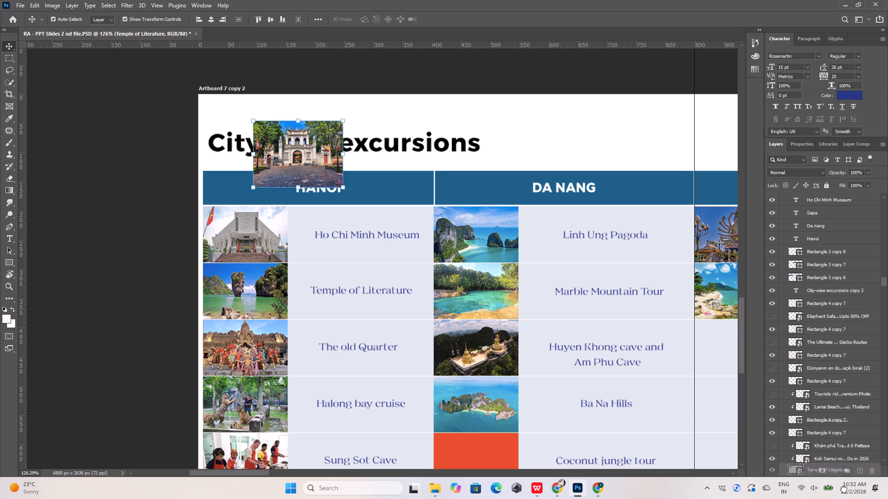
left_click_drag(844, 489, 844, 490)
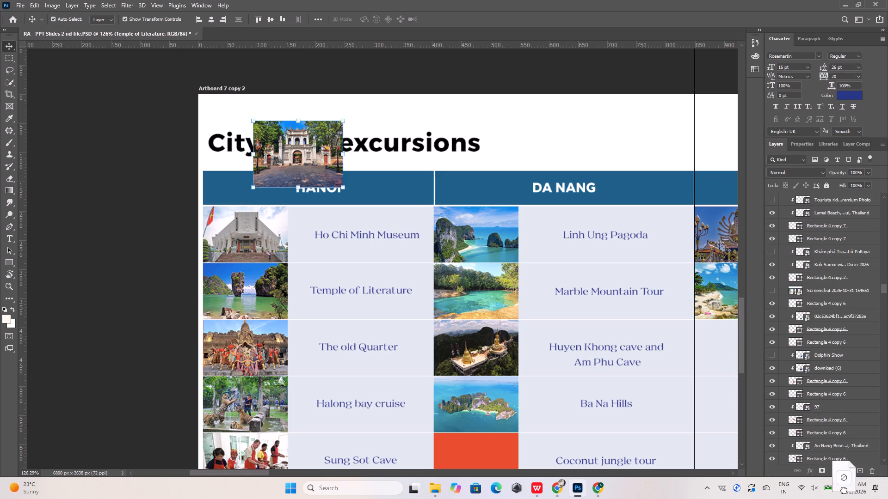
left_click_drag(844, 490, 838, 357)
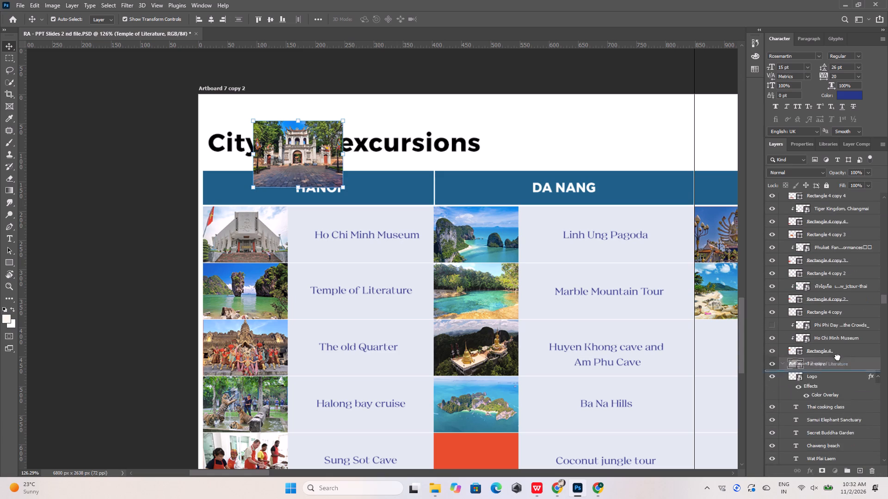
left_click_drag(838, 357, 843, 315)
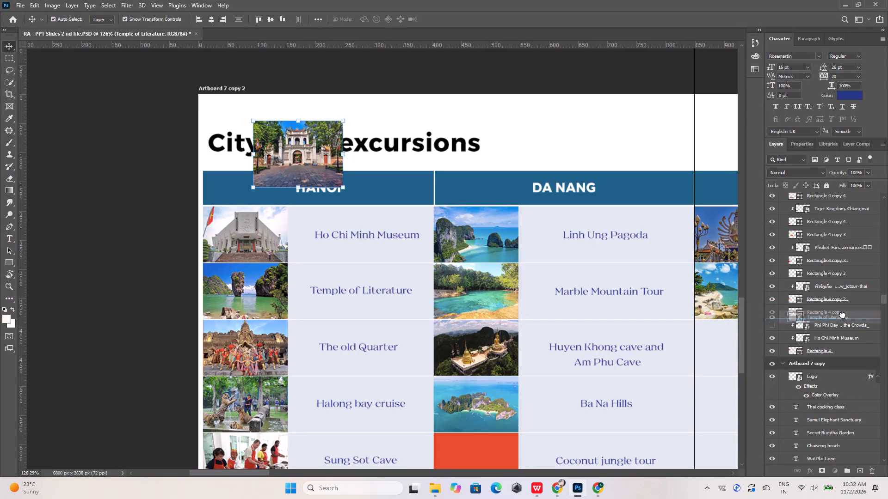
left_click_drag(843, 315, 843, 290)
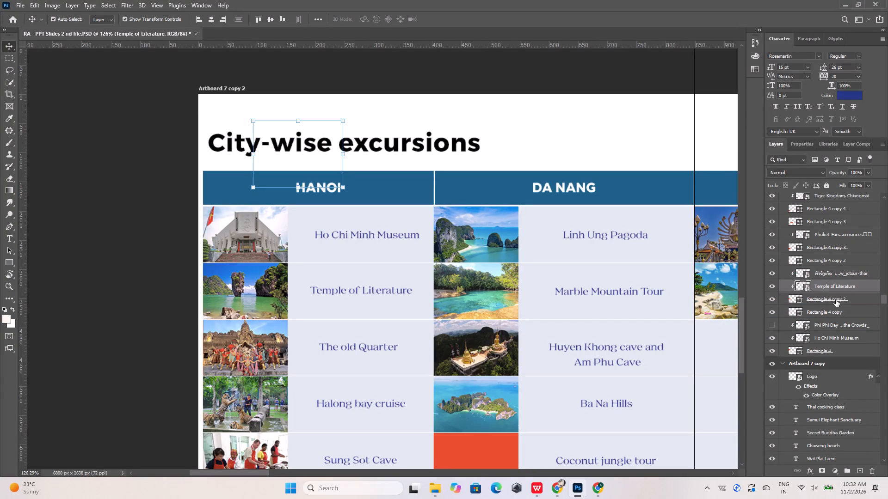
left_click(836, 300)
left_click(838, 284)
Shift the Temple of Literature photo about 240 px down and 90 px left over its frame, and hide the old island photo layer.
key("shift+Down")
key("shift+Down")
key("shift+Down")
key("shift+Down")
key("shift+Down")
key("shift+Down")
key("shift+Down")
key("shift+Down")
key("shift+Down")
key("shift+Down")
key("shift+Down")
key("shift+Down")
key("shift+Down")
key("shift+Down")
key("shift+Down")
key("shift+Down")
key("shift+Down")
key("shift+Down")
key("shift+Down")
key("shift+Down")
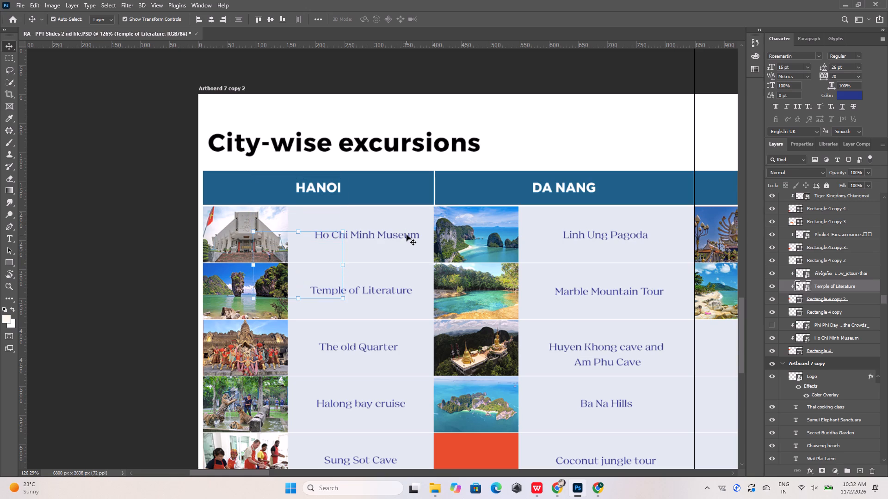
left_click(773, 275)
key("shift+Down")
key("shift+Down")
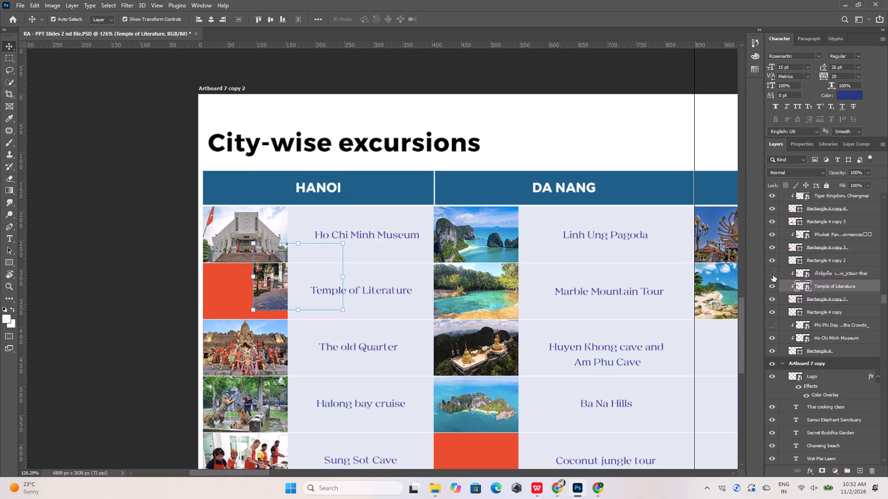
key("shift+Down")
key("shift+Down")
key("shift+Left")
key("shift+Left")
key("shift+Left")
key("shift+Left")
key("shift+Left")
key("shift+Left")
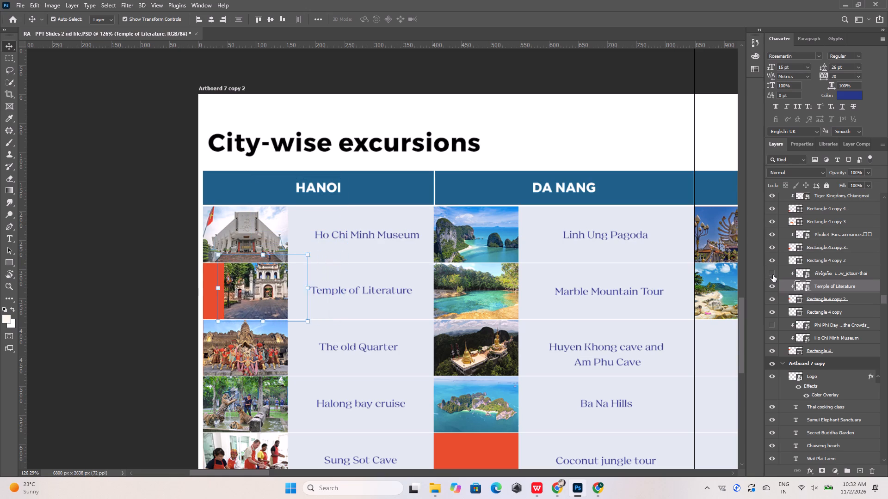
key("shift+Left")
key("shift+Left")
key("shift+Left")
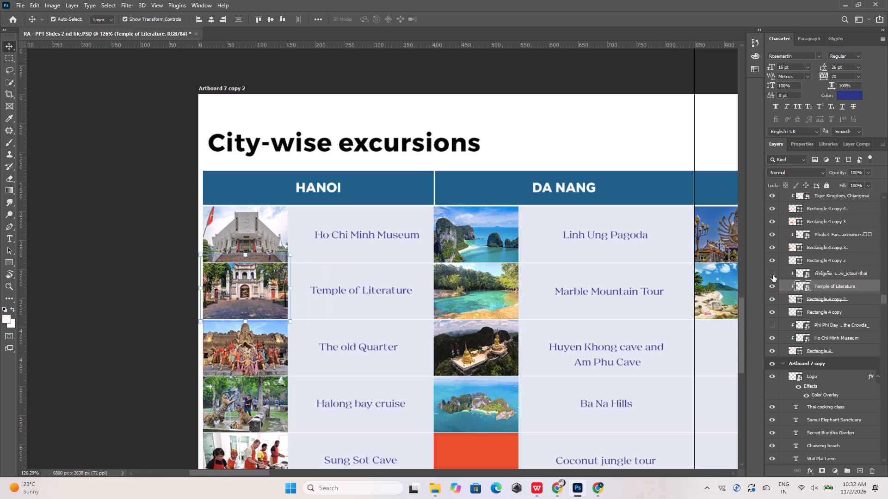
Scale the Temple of Literature photo down to its frame's width and nudge it about 7 px down to show the gate's roof.
scroll(215, 311, "up", 10, "alt")
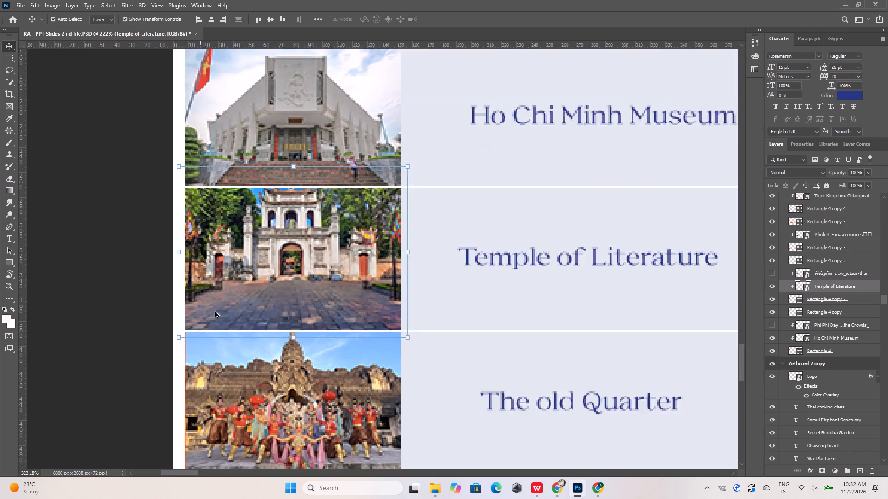
scroll(215, 311, "up", 1, "alt")
left_click_drag(174, 154, 179, 161)
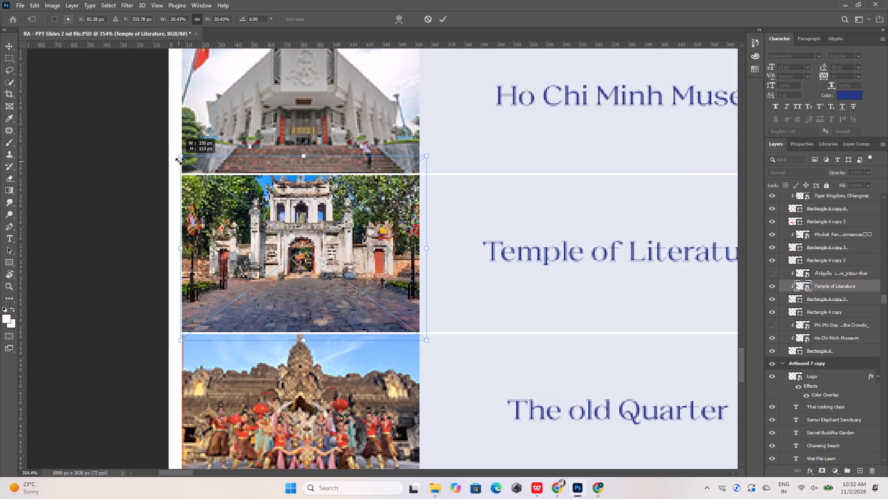
left_click_drag(179, 161, 178, 162)
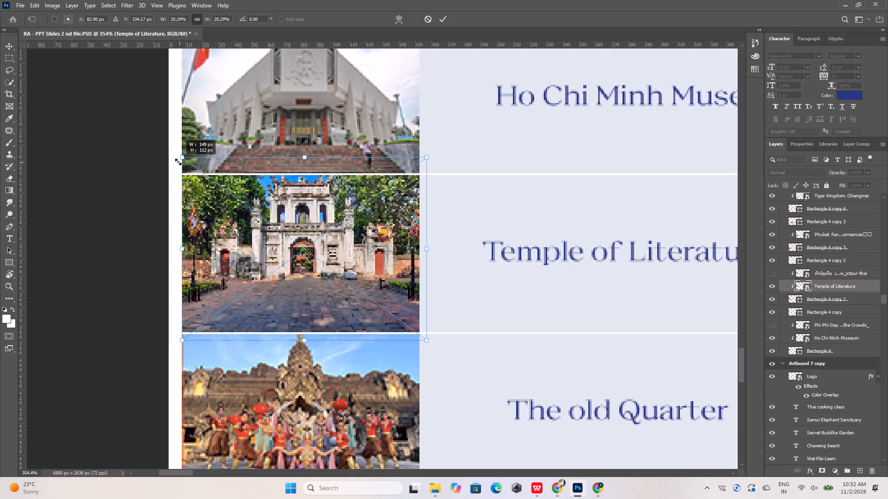
left_click_drag(428, 155, 427, 156)
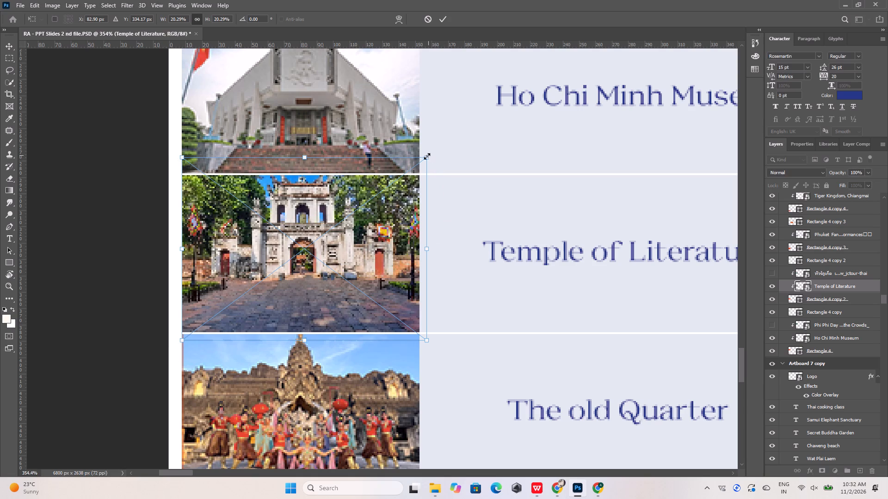
left_click_drag(427, 156, 423, 161)
left_click(444, 14)
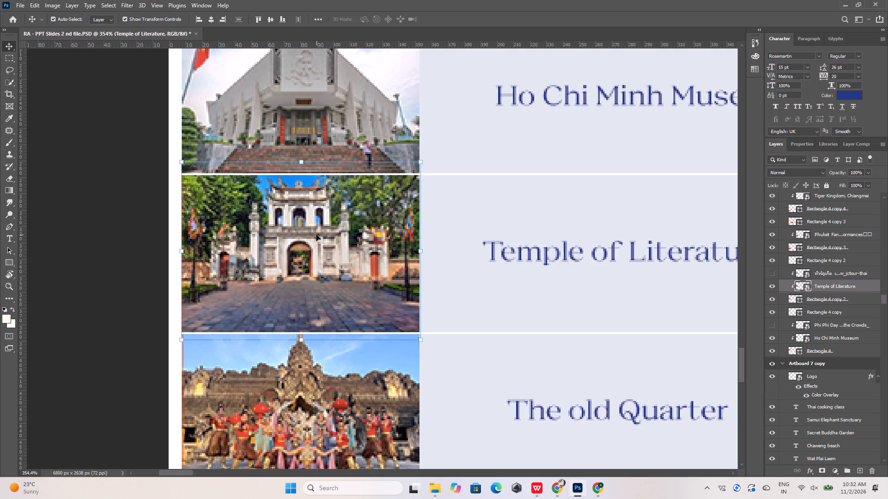
left_click(316, 235)
key("shift+Down")
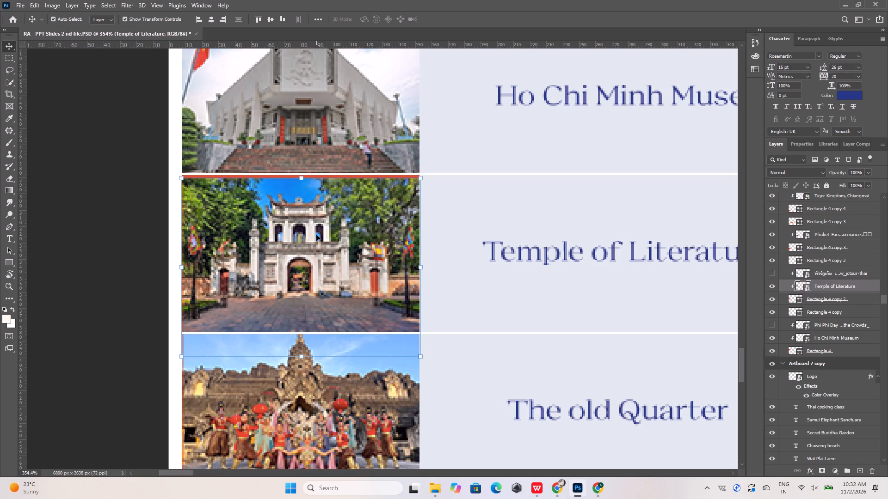
key("Up")
key("Up")
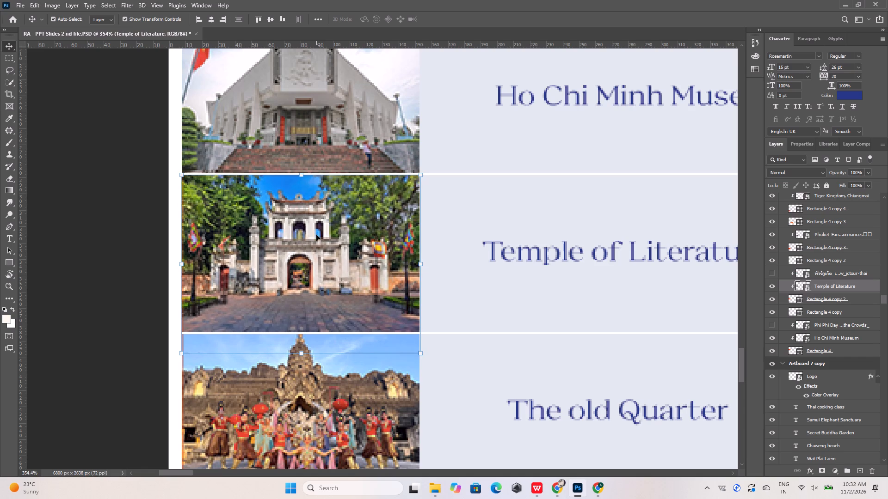
key("Up")
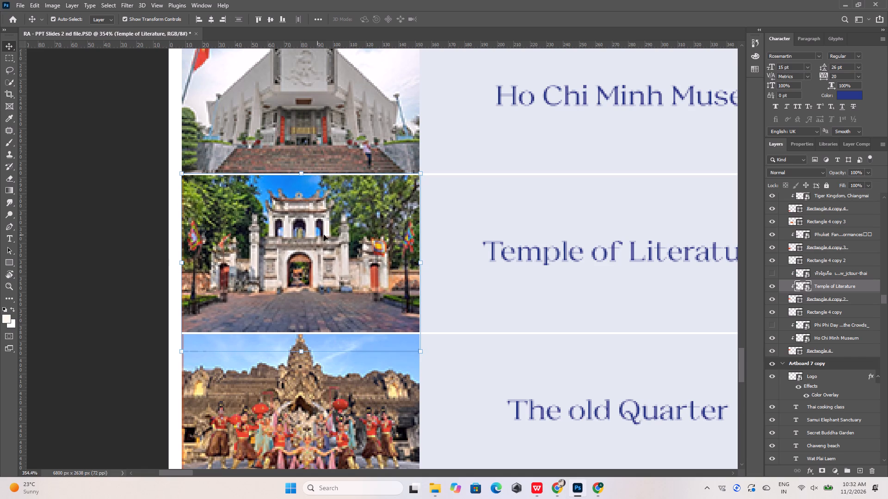
Search Pinterest in Chrome for The old Quarter, using the label text copied from the Photoshop artboard.
left_click(471, 149)
key("space")
scroll(419, 228, "down", 7, "alt")
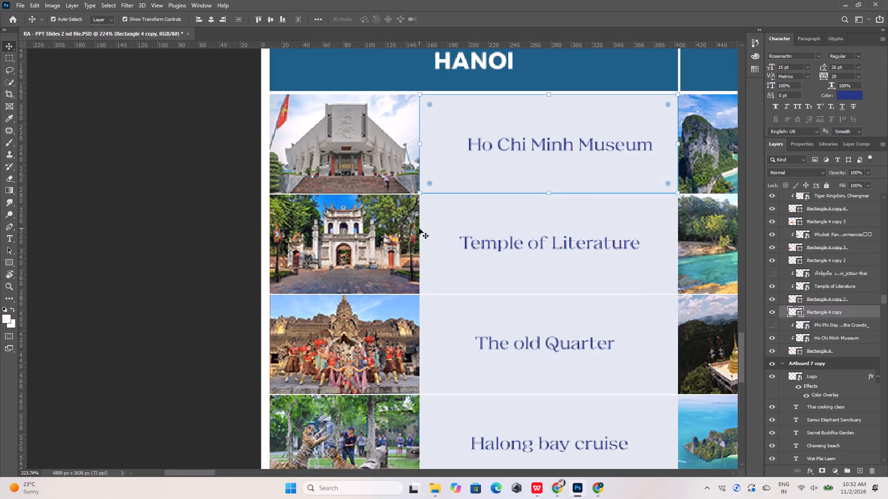
scroll(419, 228, "down", 3, "alt")
double_click(482, 300)
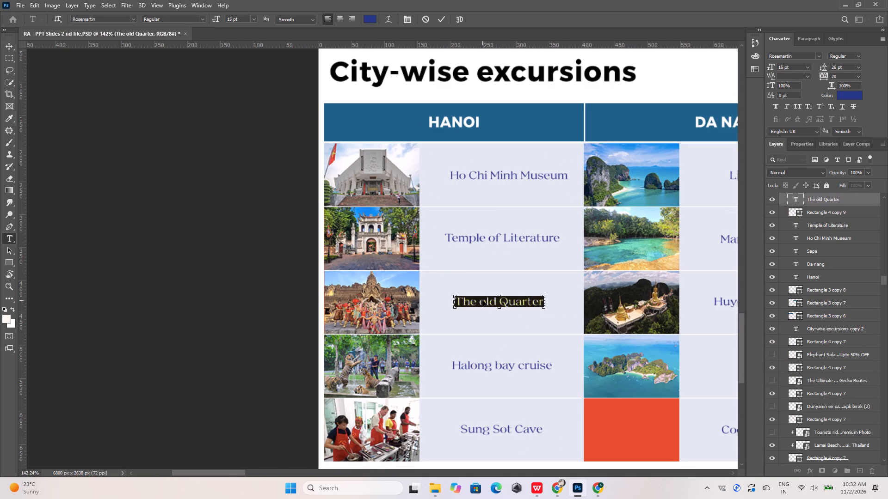
key("ctrl+c")
left_click(441, 13)
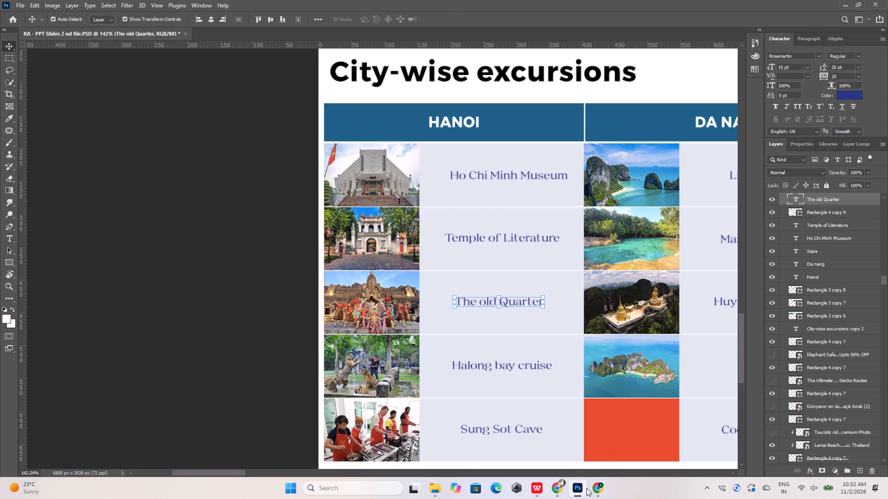
left_click(554, 490)
left_click(227, 76)
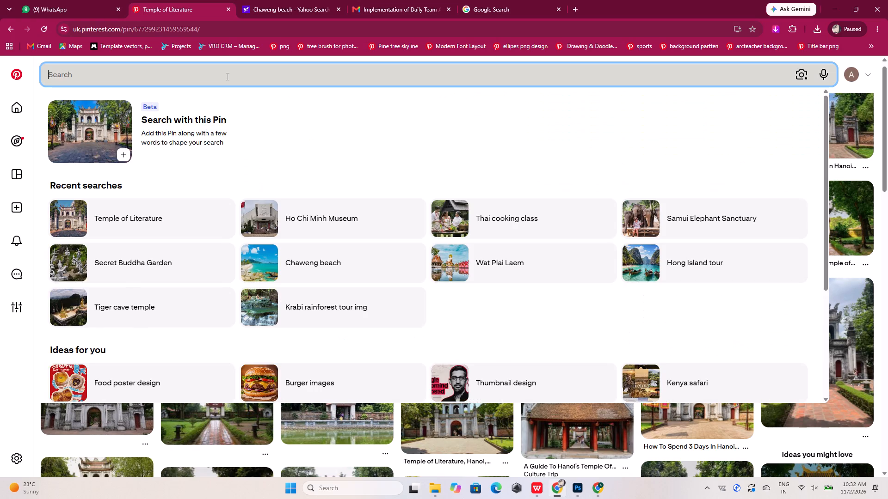
key("ctrl+v")
key("Return")
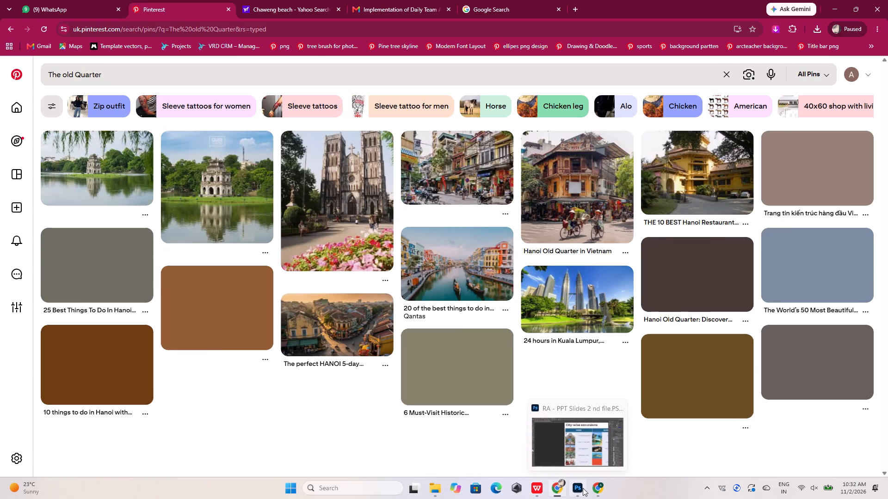
Check the photo used for The old Quarter on the City-wise excursions reference slide in WPS Office.
left_click(583, 488)
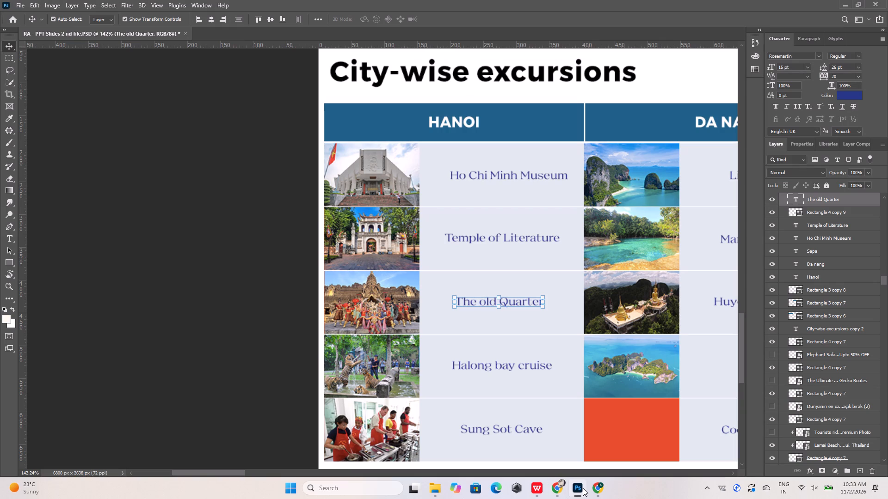
right_click(539, 487)
left_click(538, 487)
left_click(539, 487)
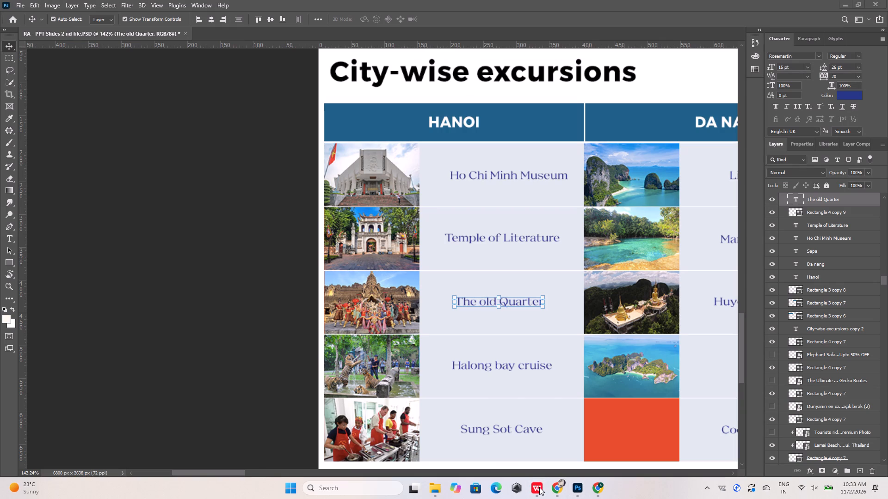
left_click(539, 487)
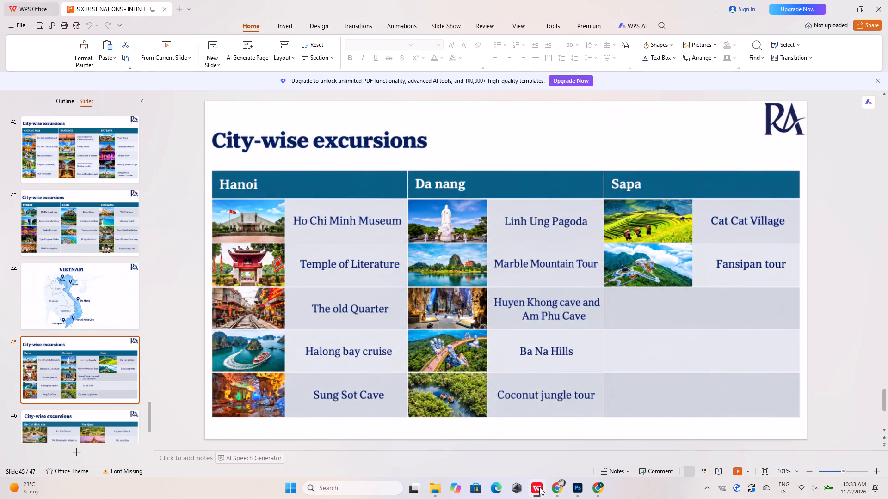
left_click(539, 487)
left_click(559, 491)
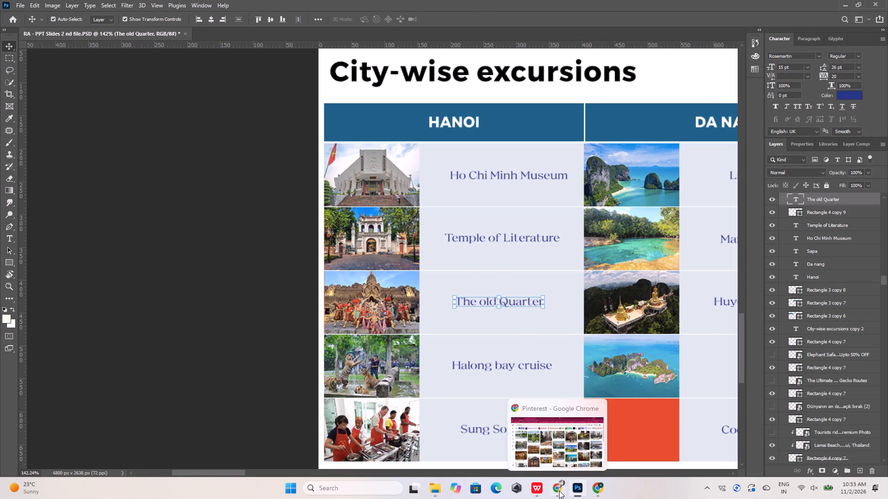
left_click(532, 487)
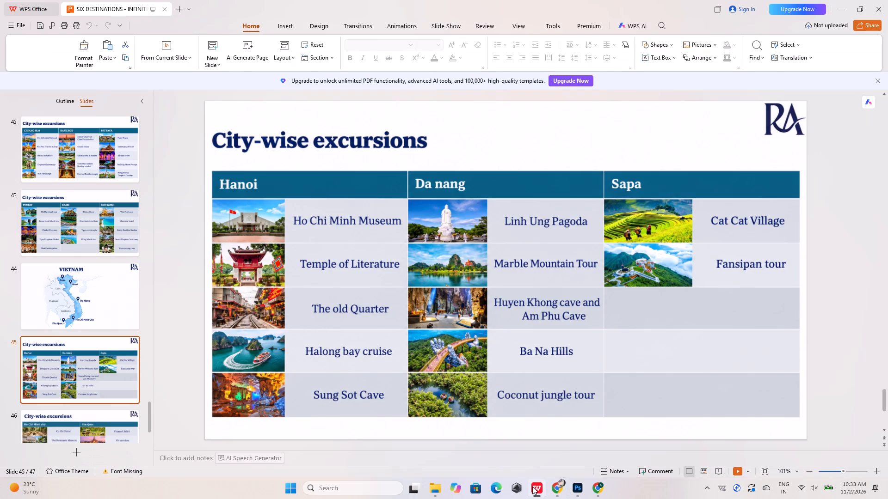
Return to the Pinterest results in Chrome and download the BestPrice Travel street photo of Hanoi's Old Quarter.
left_click(532, 487)
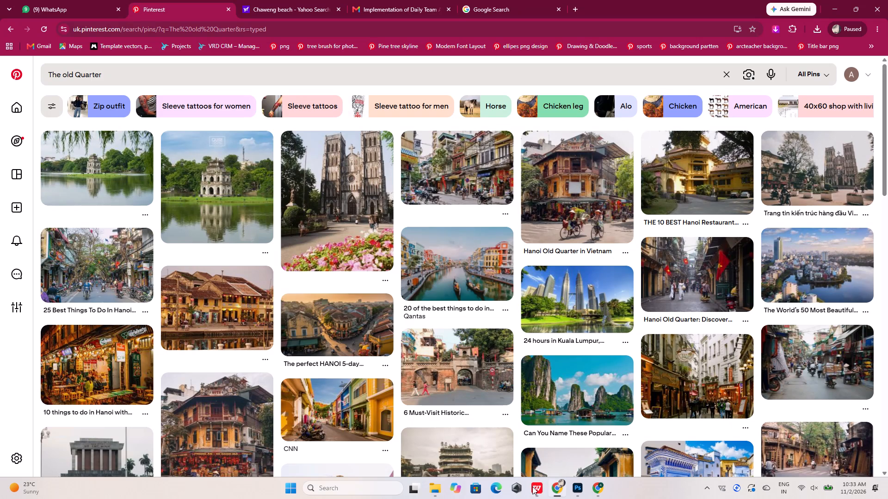
left_click(475, 173)
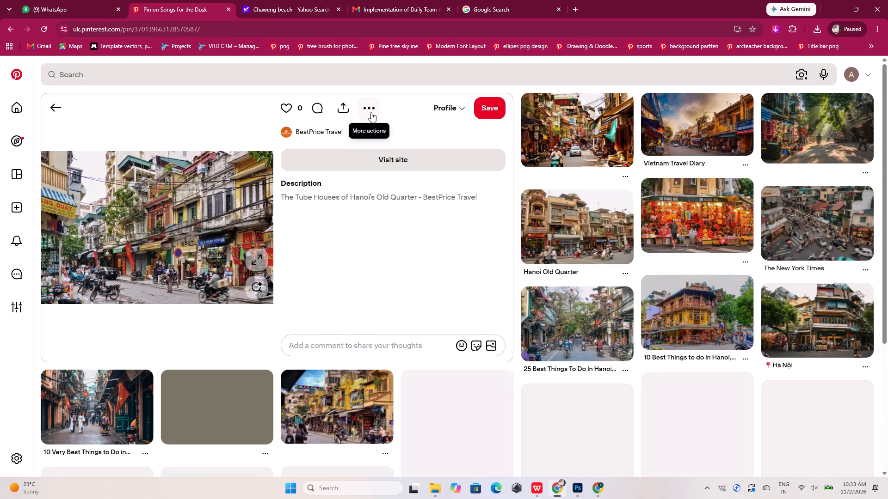
left_click(364, 104)
left_click(365, 131)
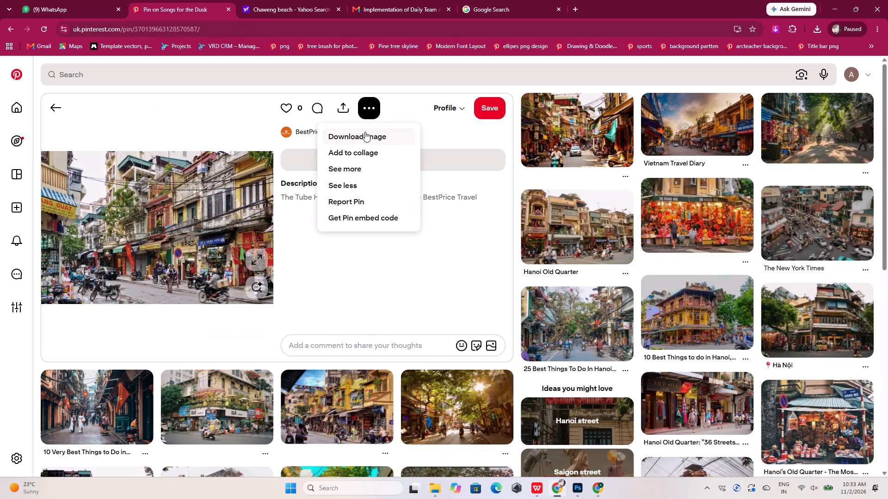
left_click(365, 137)
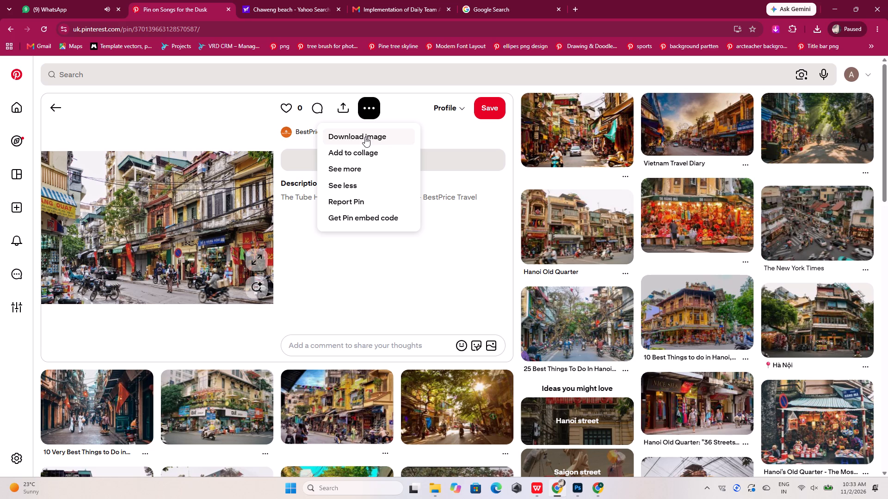
left_click(366, 139)
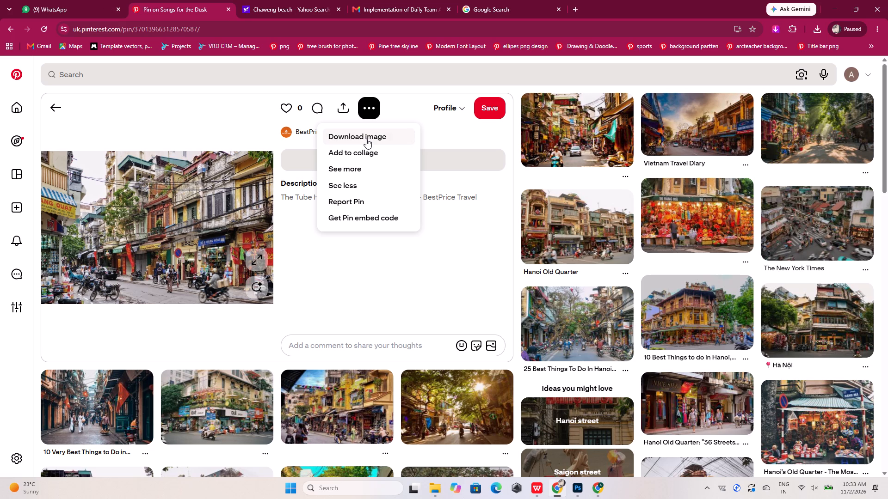
left_click(366, 139)
left_click(480, 244)
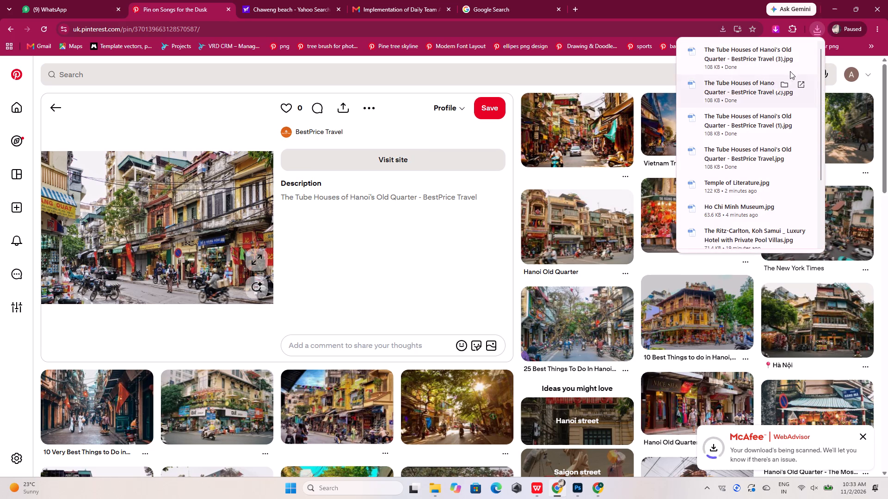
Show the download in its folder and delete three duplicate Tube Houses of Hanoi's Old Quarter files, keeping copy (2).
left_click(784, 48)
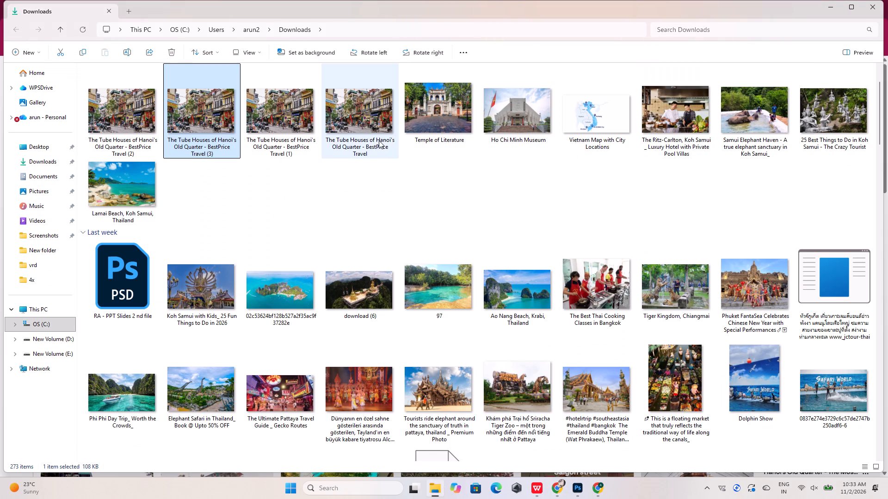
left_click(362, 127, "shift")
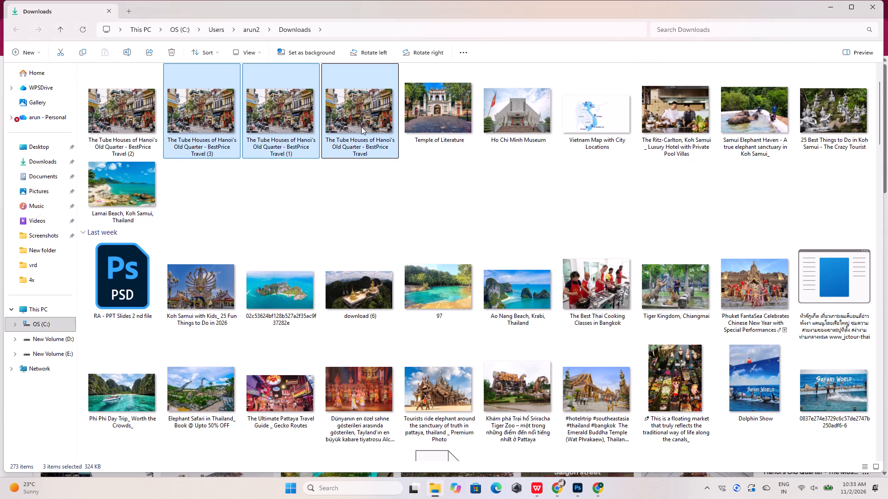
key("Delete")
Place the remaining Tube Houses photo from Downloads onto the Vietnam City-wise excursions artboard in Photoshop.
left_click(115, 83)
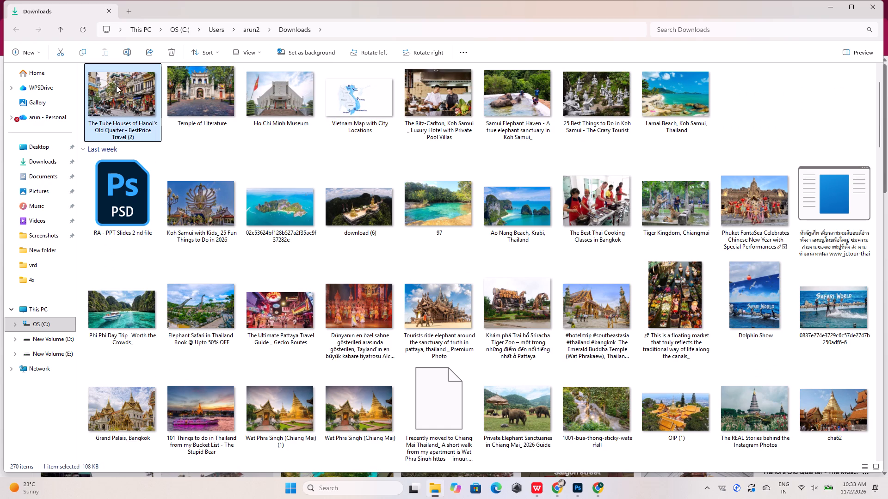
left_click_drag(118, 86, 579, 487)
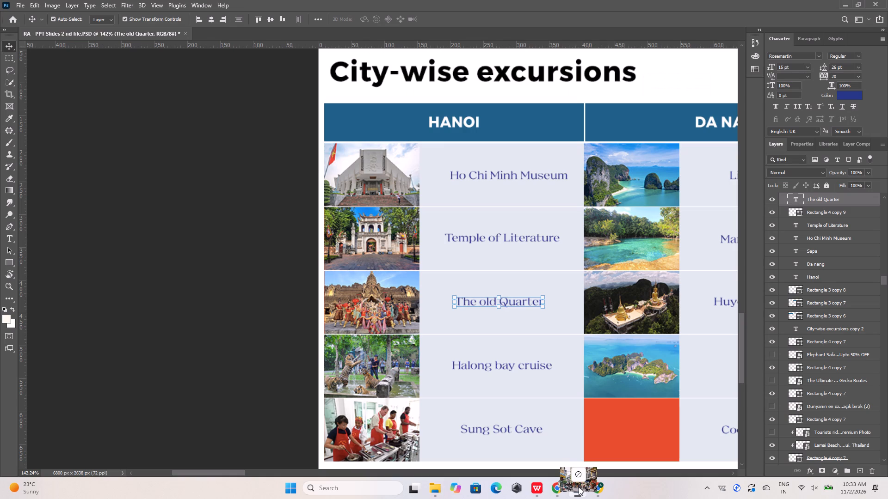
left_click_drag(579, 487, 503, 320)
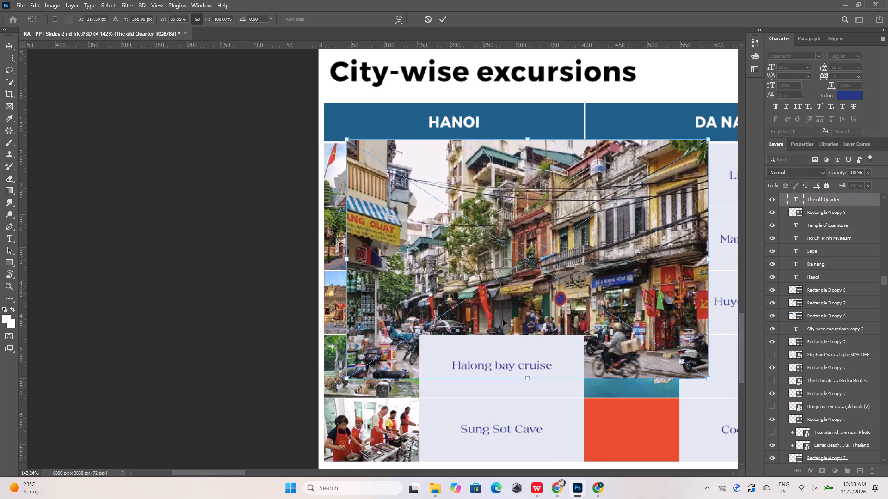
Move the Tube Houses photo layer down the stack to directly above Rectangle 4 copy 2.
left_click_drag(815, 200, 836, 467)
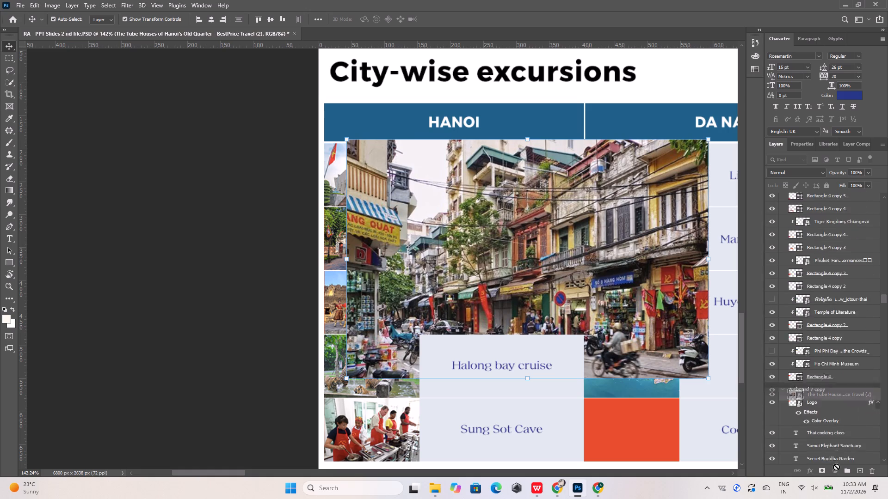
left_click_drag(836, 467, 829, 373)
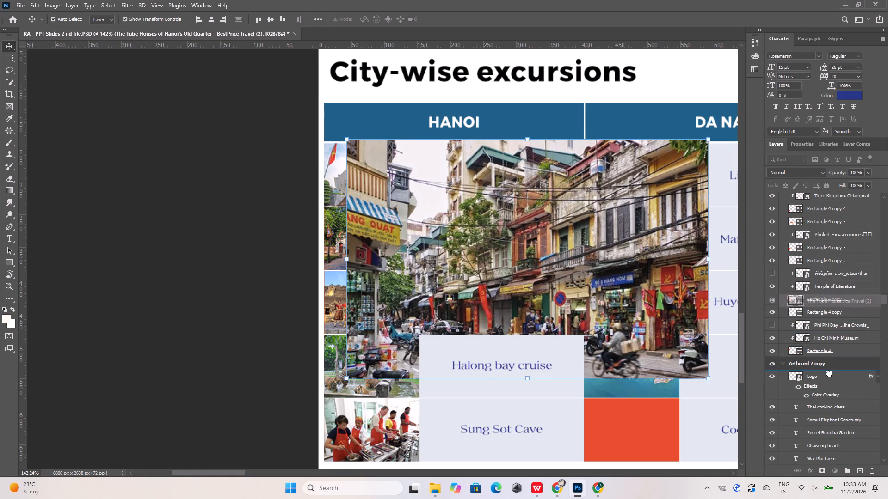
left_click_drag(829, 373, 825, 315)
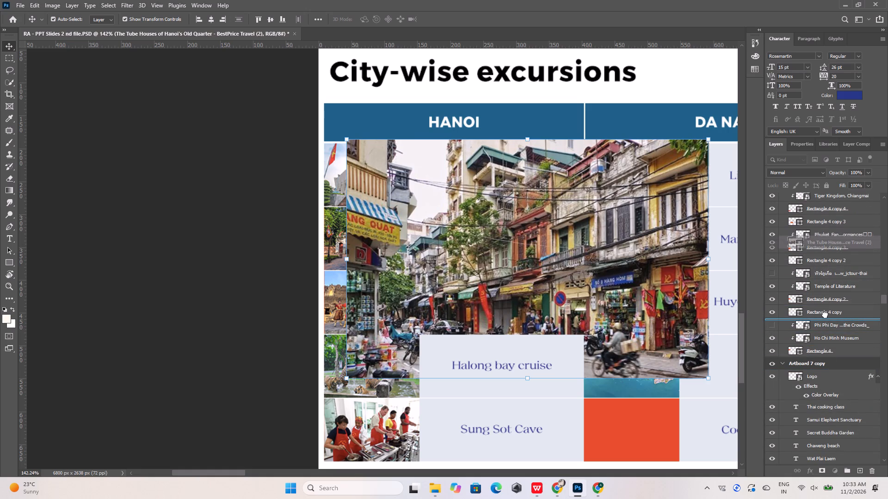
left_click_drag(825, 315, 825, 310)
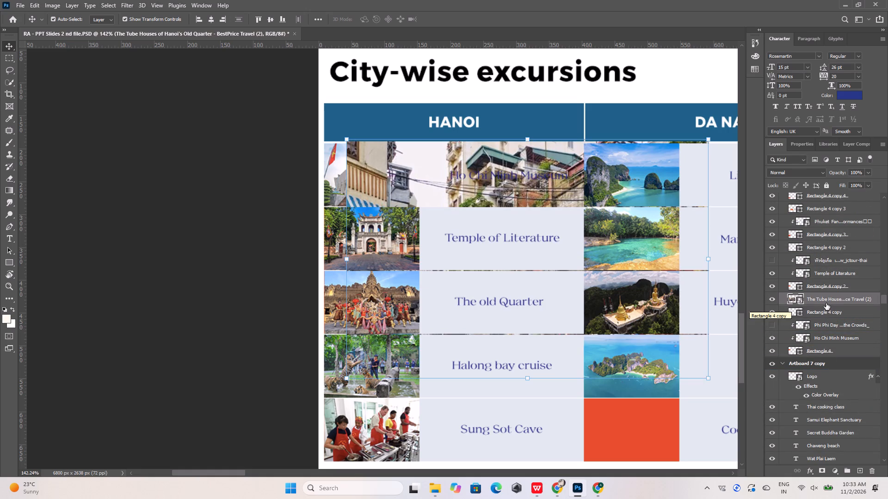
left_click_drag(826, 303, 827, 252)
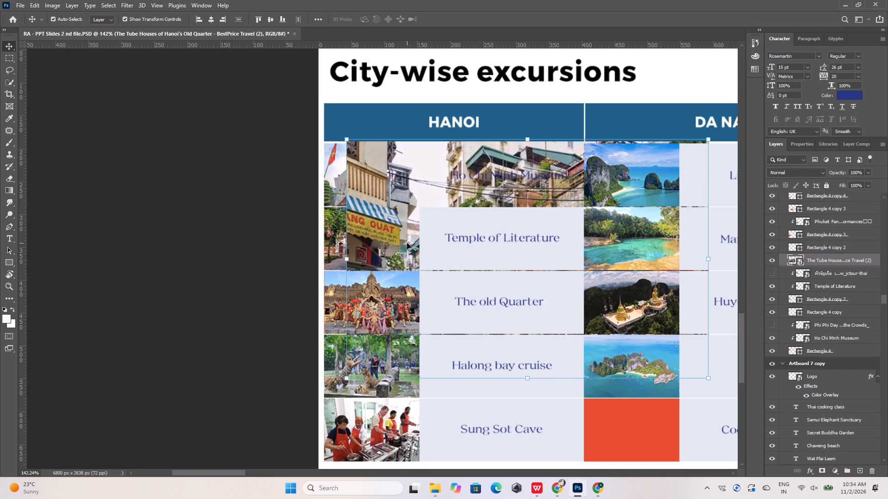
left_click_drag(832, 260, 832, 244)
Shift the Tube Houses photo about 59 px left and 113 px down toward The old Quarter row.
left_click_drag(461, 231, 444, 281)
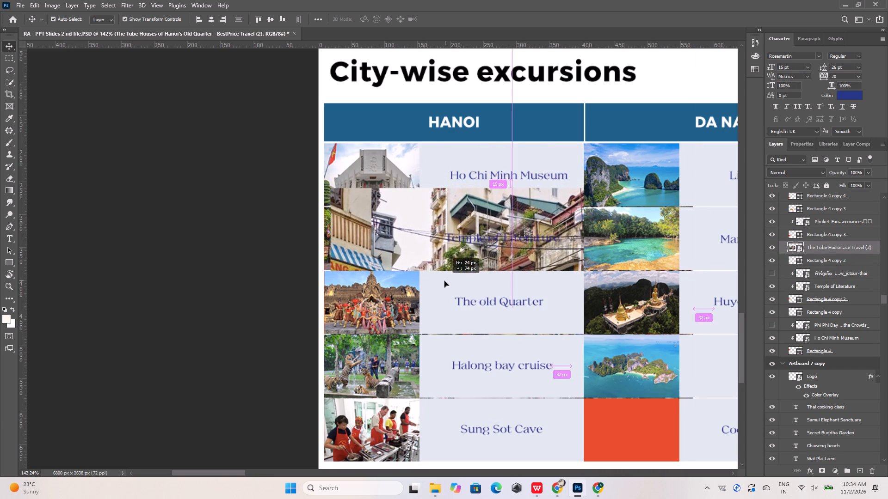
left_click_drag(444, 281, 421, 321)
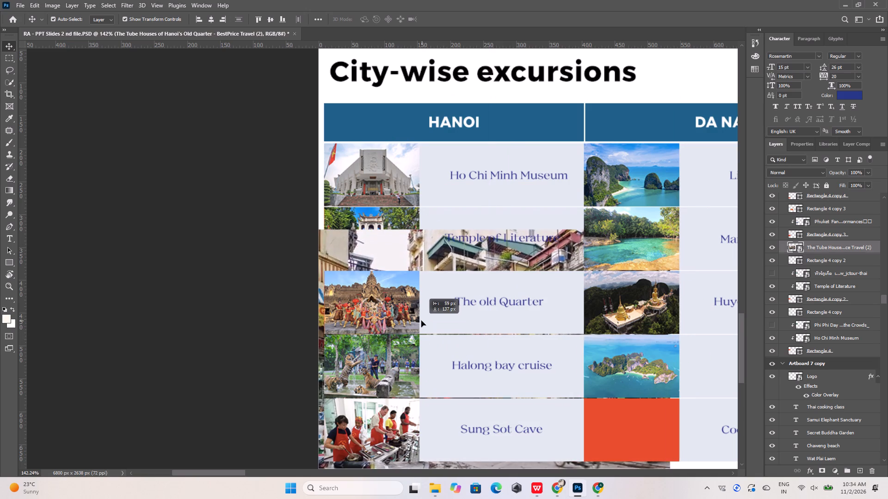
left_click_drag(421, 321, 422, 305)
Restack the Tube Houses photo layer directly above the Phuket FantaSea photo layer in The old Quarter frame.
left_click(384, 303)
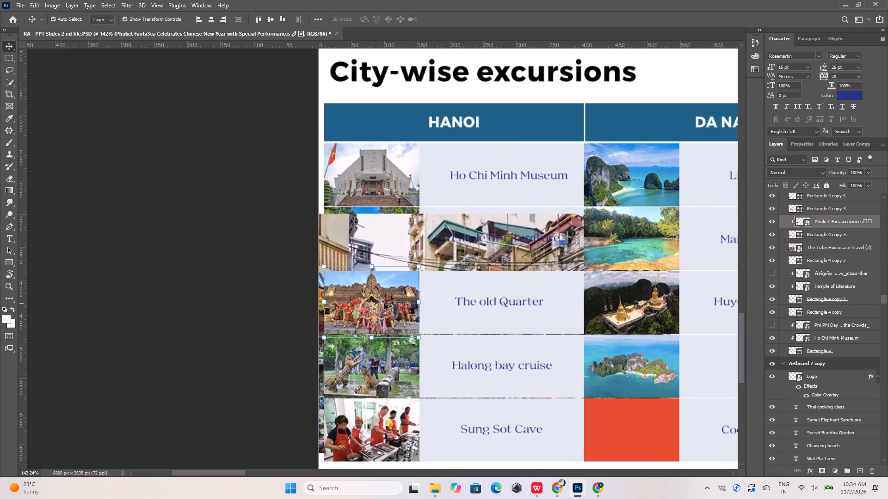
left_click(376, 243)
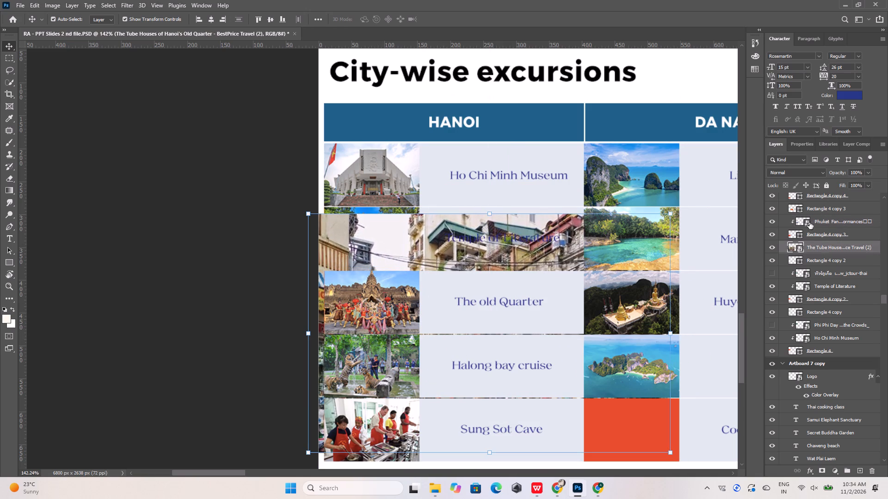
left_click_drag(830, 246, 831, 220)
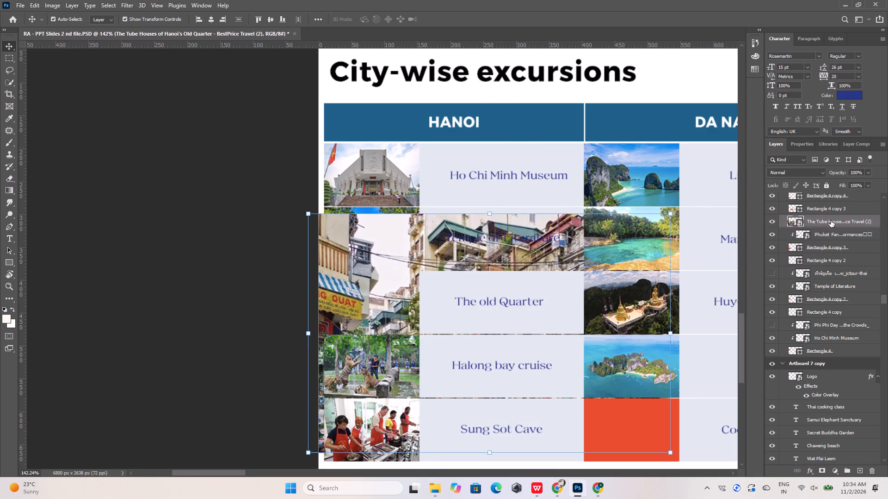
Scale the Tube Houses photo to about 23.27% and position it over The old Quarter frame.
left_click_drag(358, 262, 369, 303)
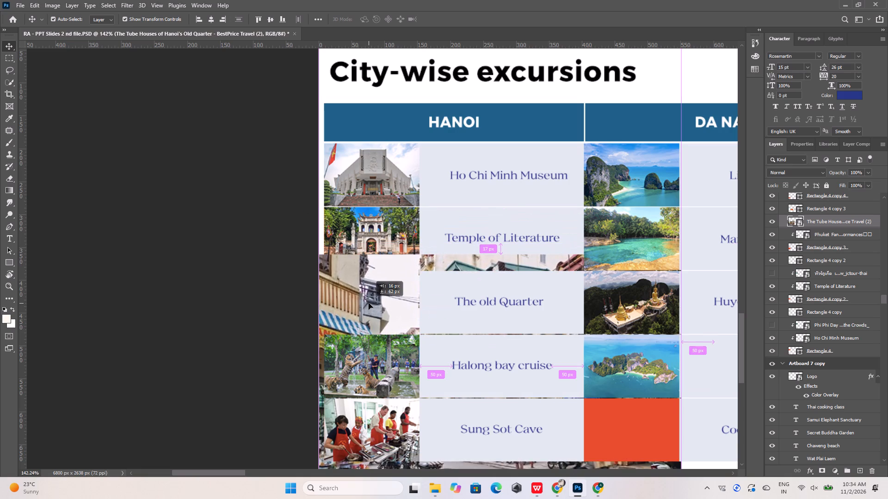
left_click_drag(369, 303, 369, 314)
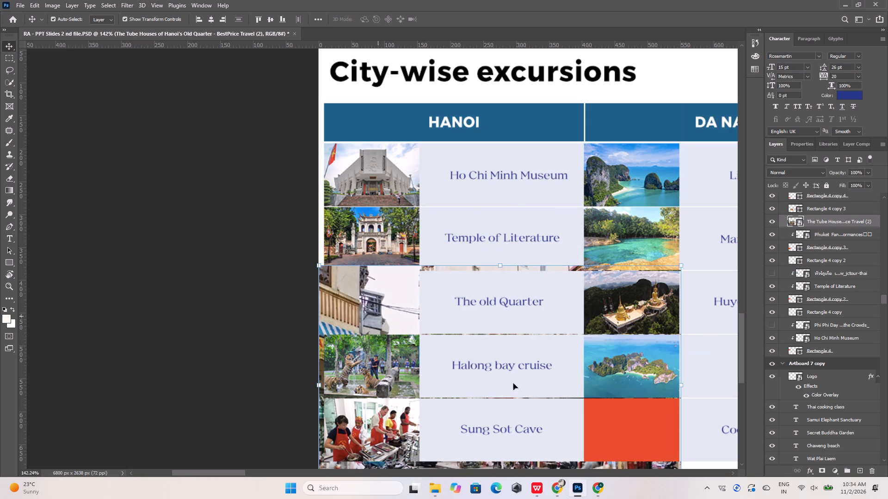
scroll(359, 343, "down", 7, "alt")
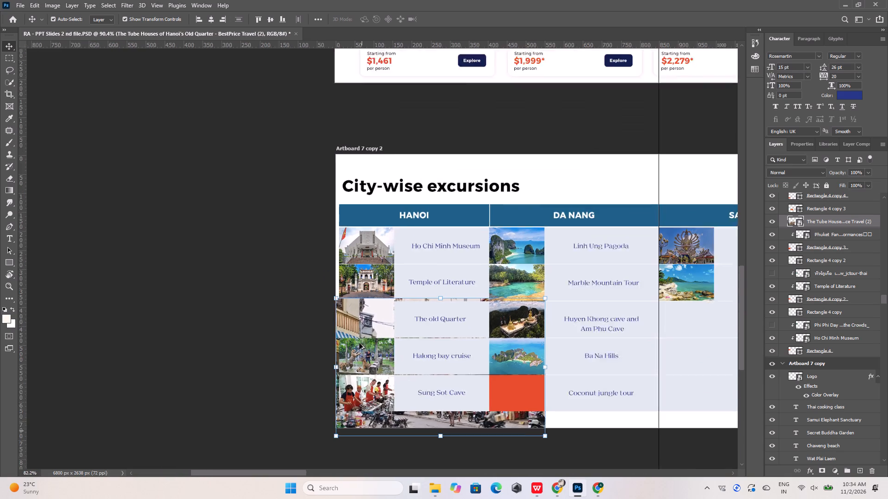
scroll(359, 343, "down", 1, "alt")
left_click_drag(513, 422, 391, 321)
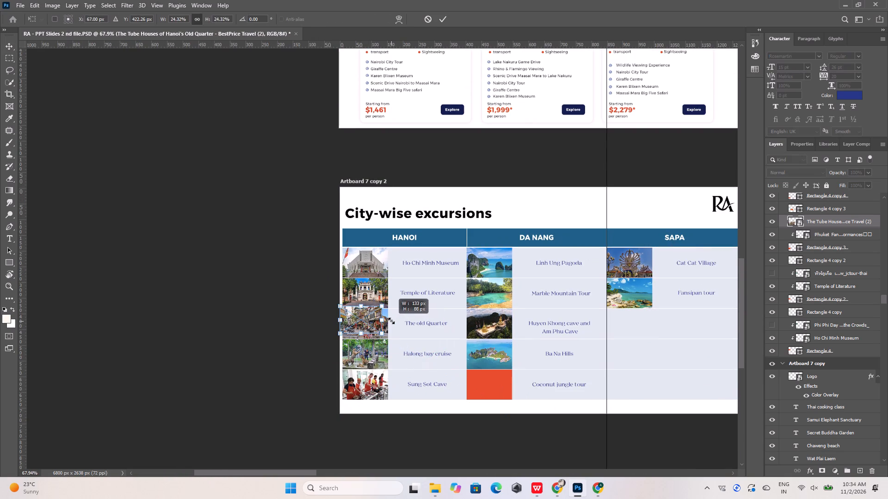
left_click_drag(391, 321, 390, 319)
scroll(370, 326, "up", 11, "alt")
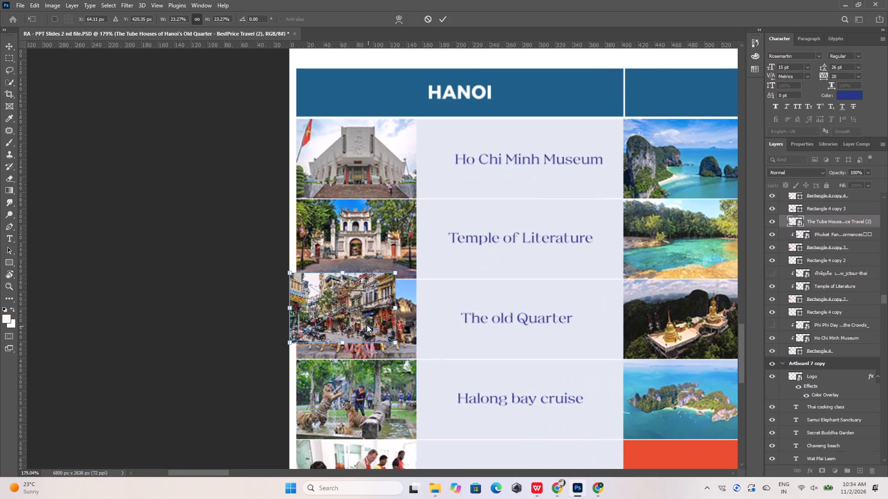
left_click_drag(366, 323, 380, 349)
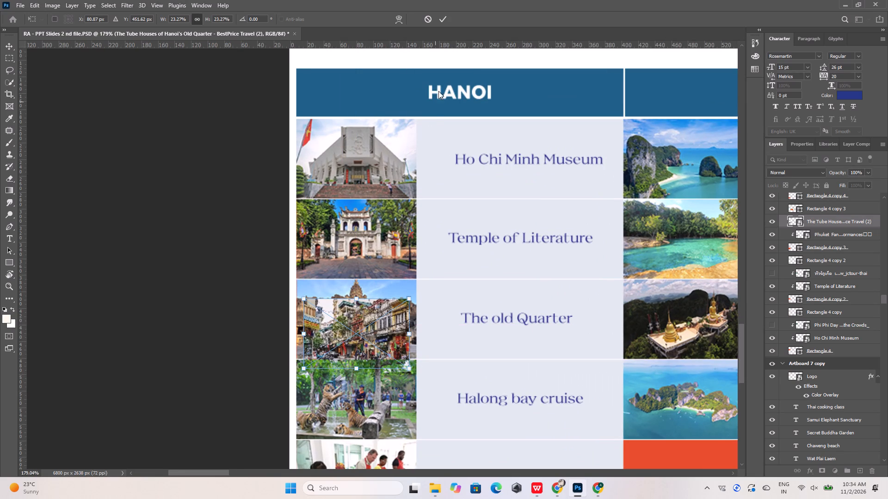
left_click(442, 16)
Identify the old Phuket FantaSea photo layer in The old Quarter frame, hide it and delete it.
left_click(398, 283)
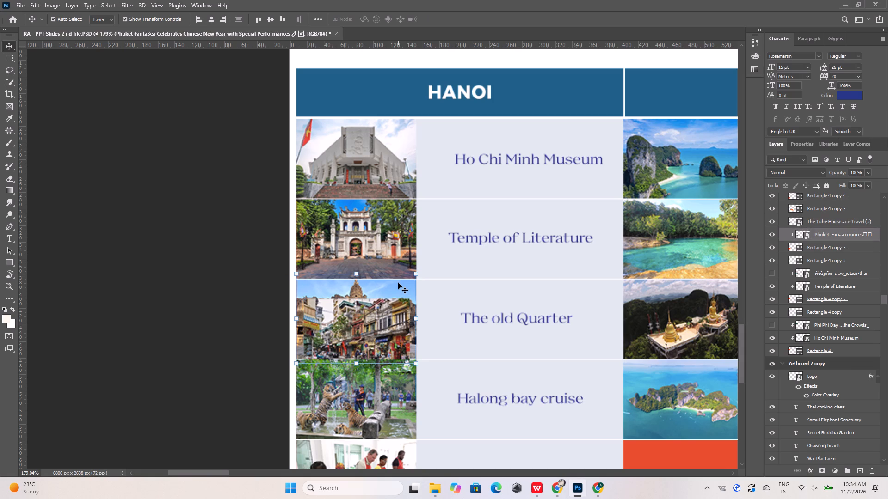
left_click(388, 314)
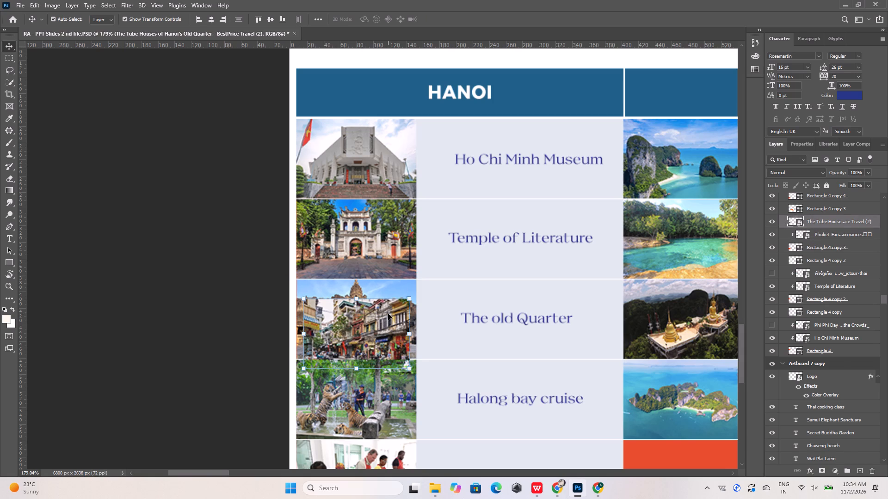
left_click(771, 221)
left_click(770, 221)
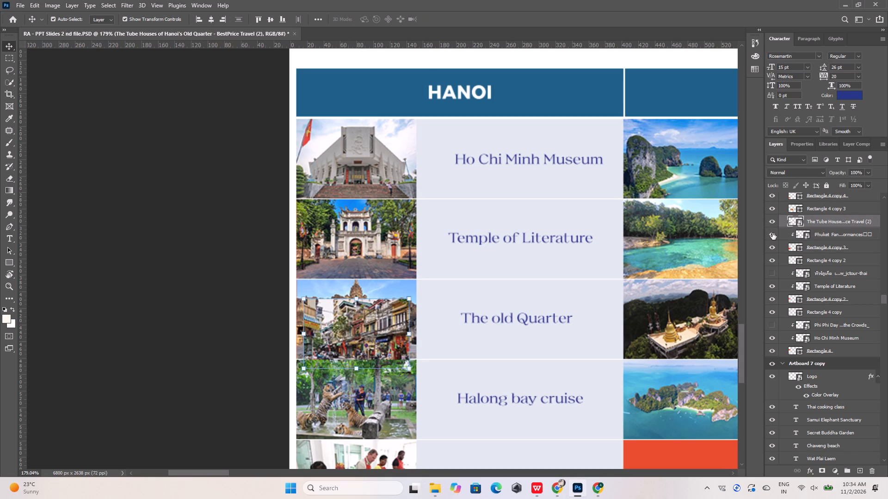
left_click(772, 235)
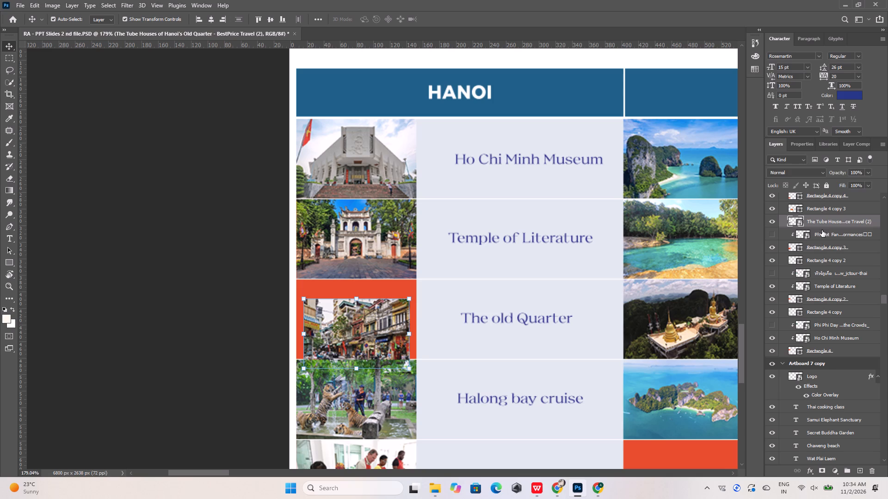
left_click(822, 230)
left_click_drag(823, 236, 874, 470)
Clip the Tube Houses photo layer to the Rectangle 4 copy 3 frame in The old Quarter row.
left_click(375, 327)
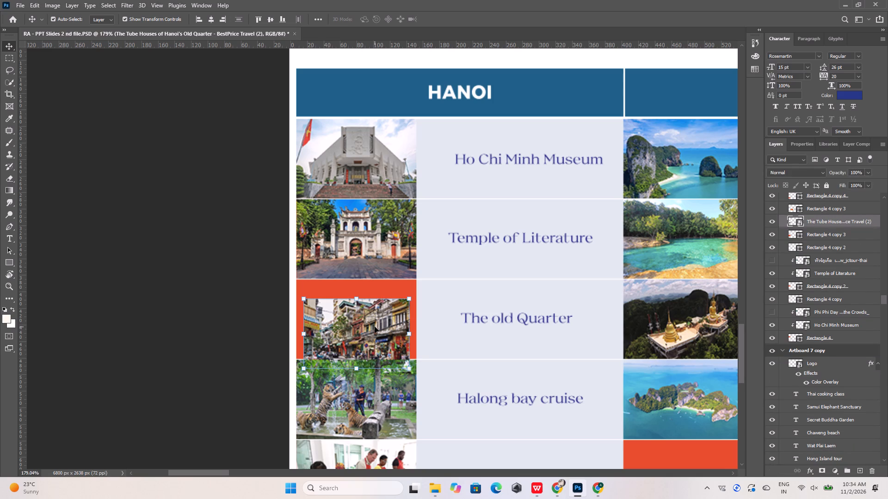
right_click(817, 220)
left_click(741, 282)
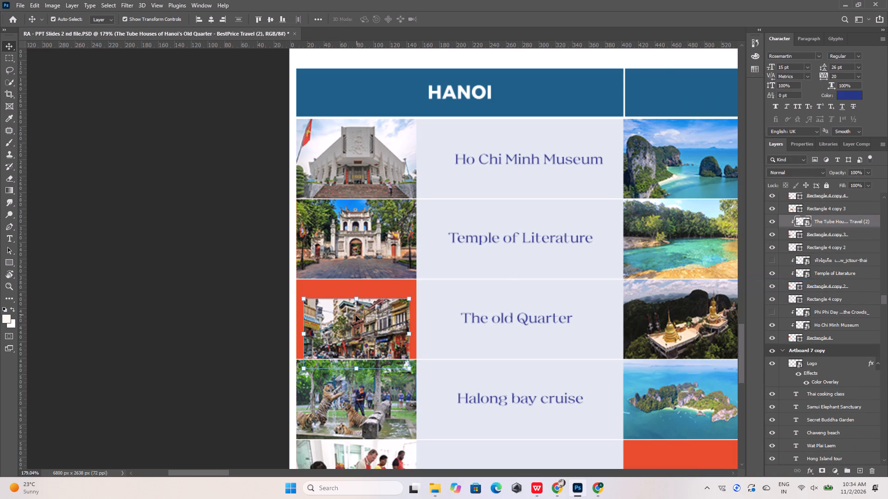
Align the Tube Houses photo with the upper-left corner of The old Quarter frame and scale it to about 26.68% to fill the frame.
left_click_drag(355, 316, 346, 297)
scroll(304, 291, "up", 18, "alt")
left_click(307, 287)
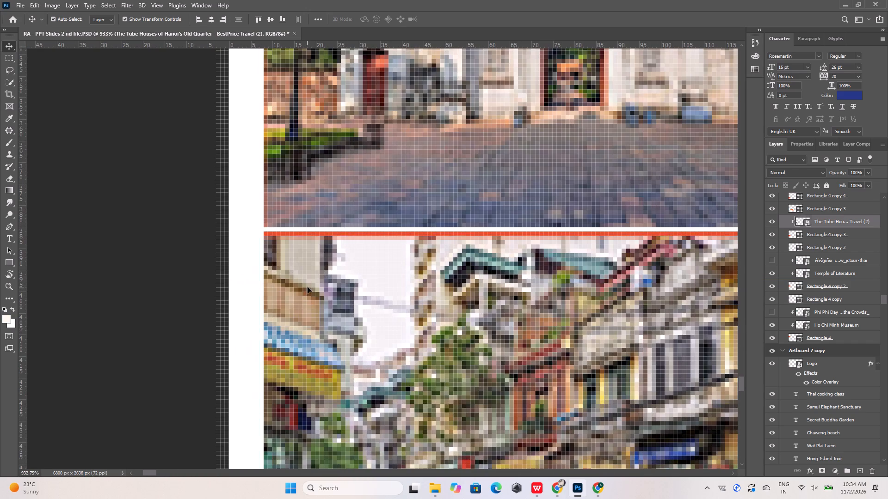
scroll(285, 274, "down", 10, "alt")
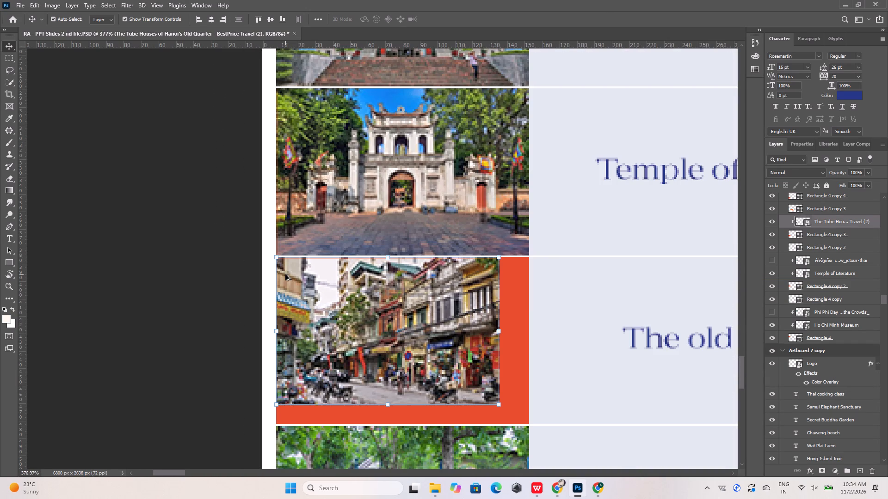
left_click_drag(499, 406, 524, 427)
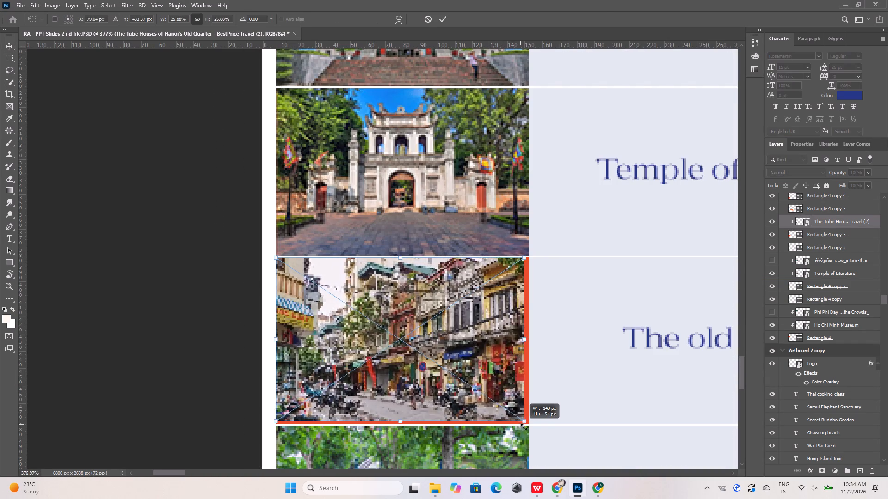
left_click_drag(524, 427, 527, 431)
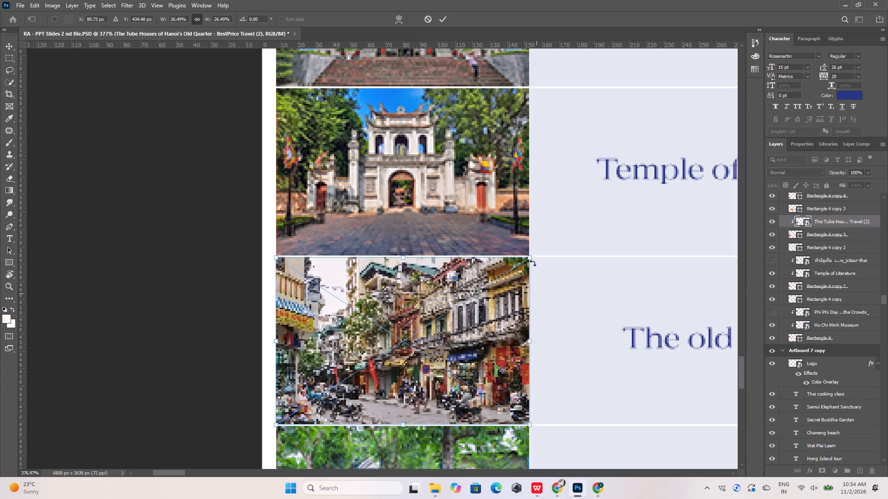
left_click(532, 257)
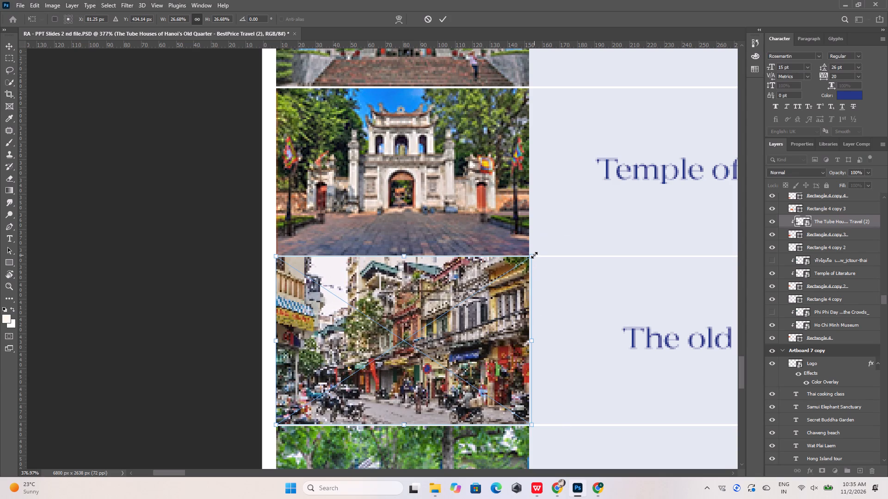
left_click(442, 17)
left_click(192, 133)
Copy the "Halong bay cruise" label text from the table and search Pinterest in Chrome for it.
scroll(233, 282, "down", 7, "alt")
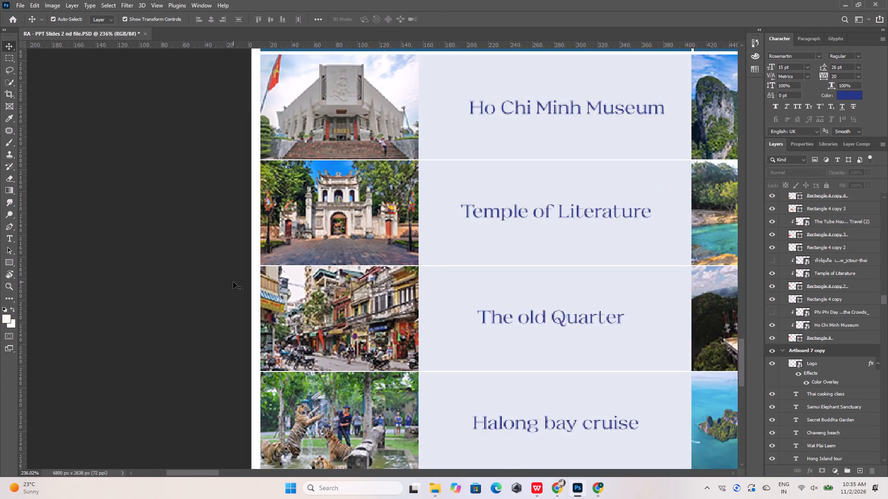
scroll(233, 282, "down", 2, "alt")
scroll(305, 413, "up", 6, "alt")
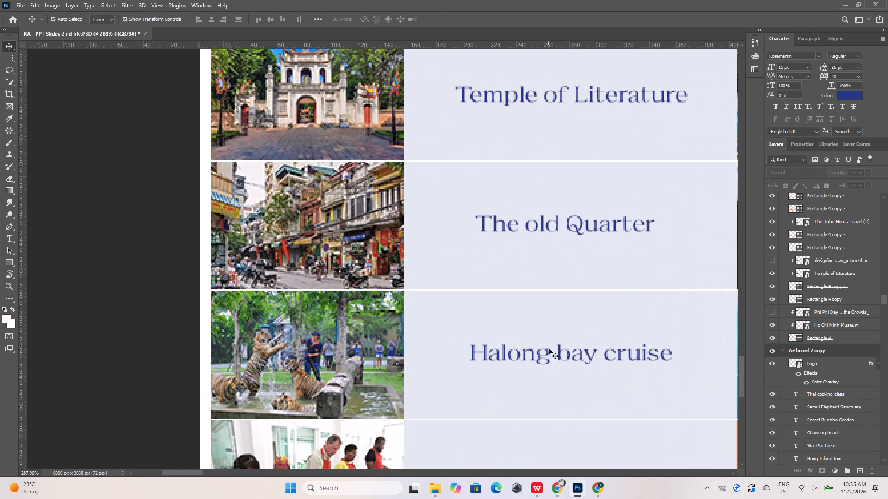
double_click(550, 353)
key("ctrl+c")
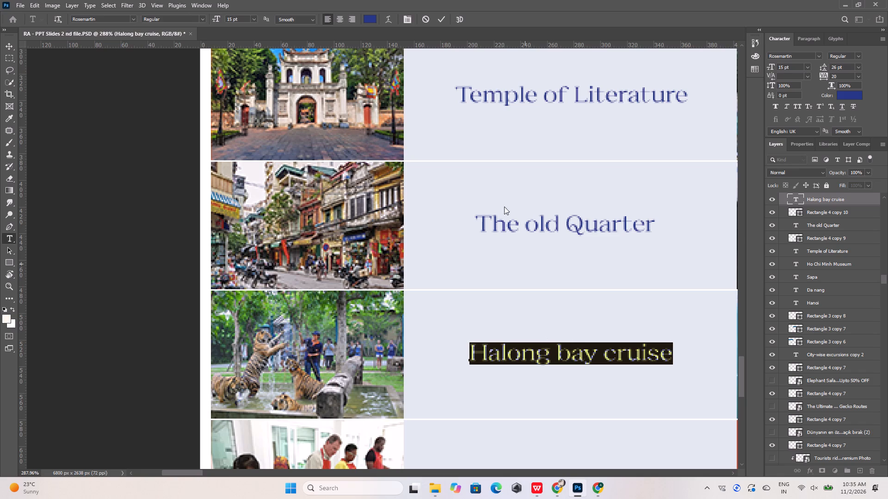
left_click(438, 17)
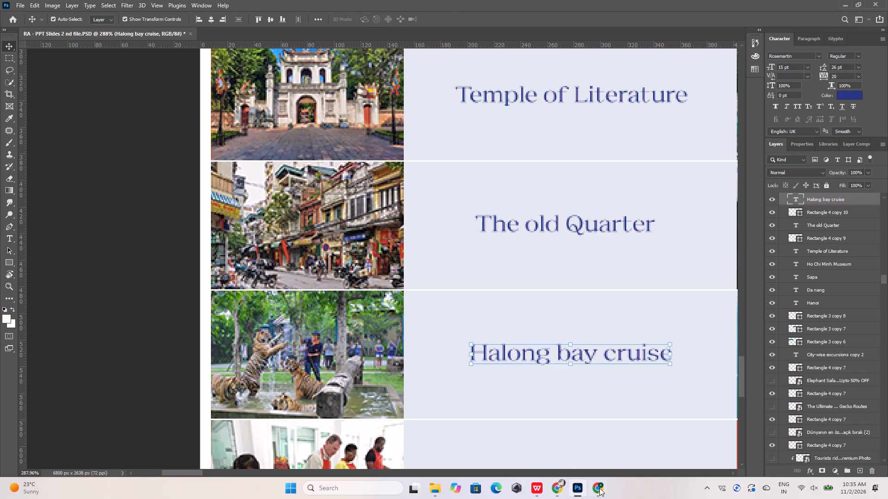
left_click(556, 484)
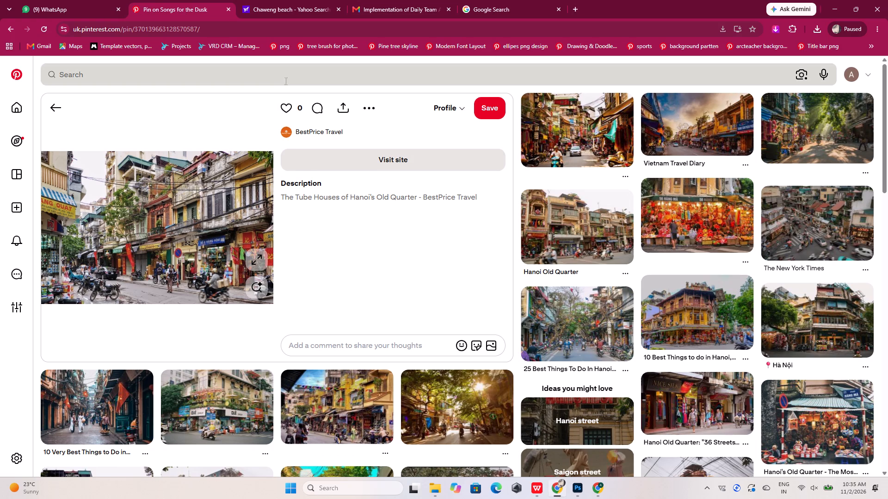
left_click(286, 77)
key("ctrl+v")
key("Return")
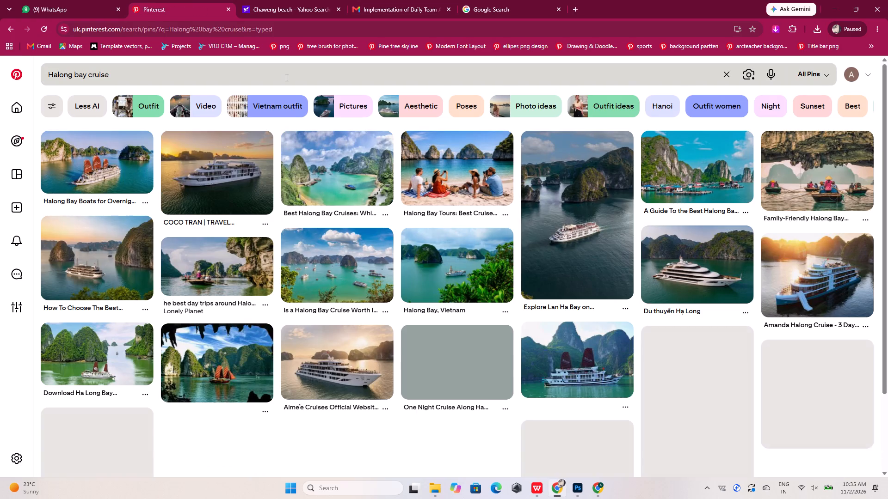
Check the reference City-wise excursions slide in WPS Office, and download the "Best Halong Bay Cruise: Complete Vietnam Guide" image from Pinterest.
left_click(530, 484)
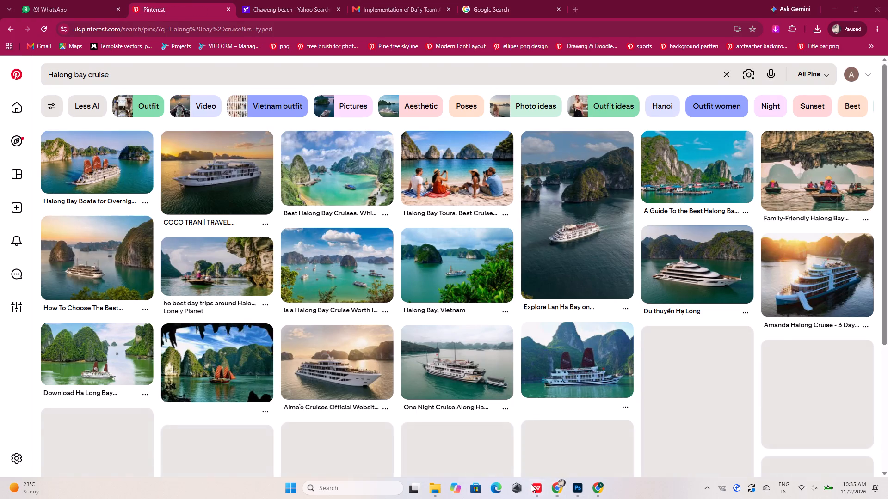
left_click(531, 484)
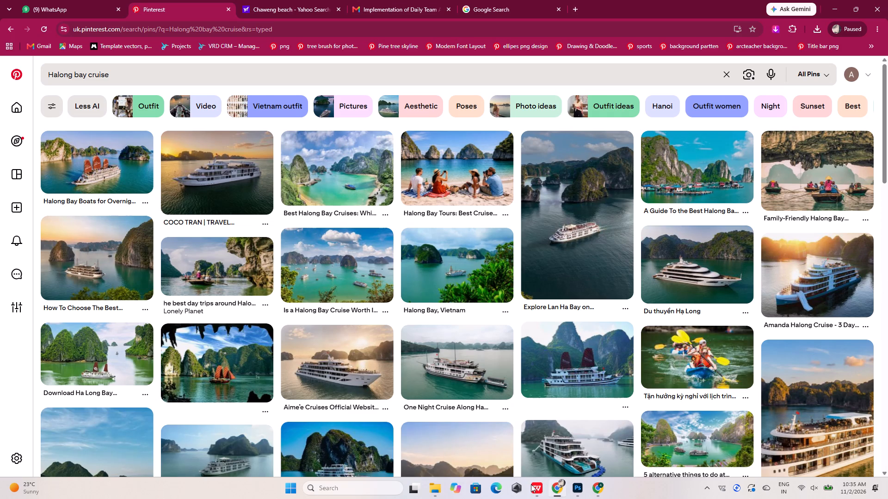
left_click(531, 484)
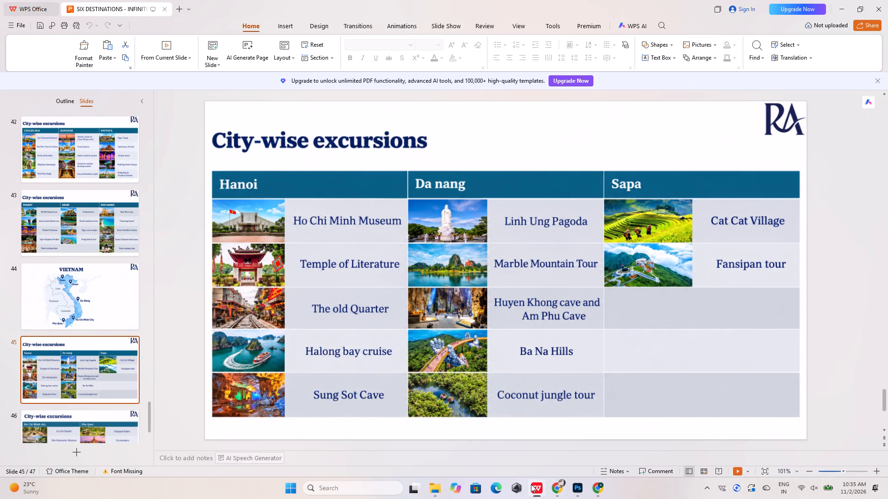
left_click(531, 484)
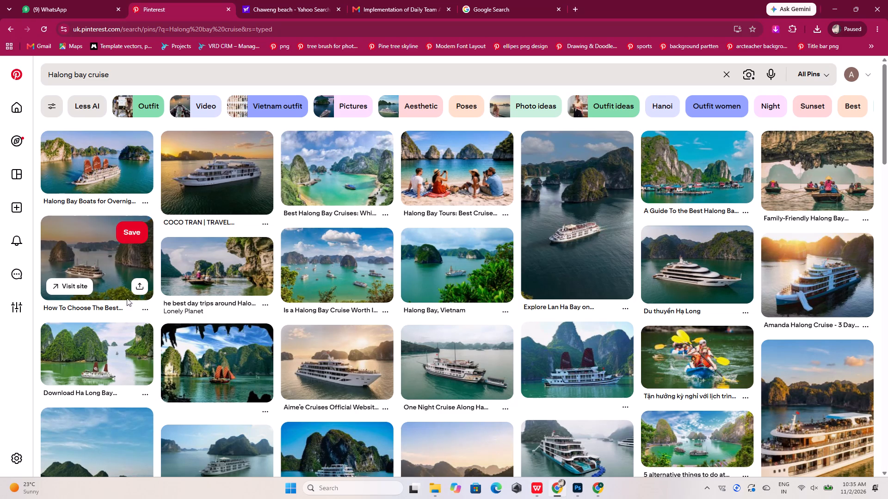
left_click(100, 259)
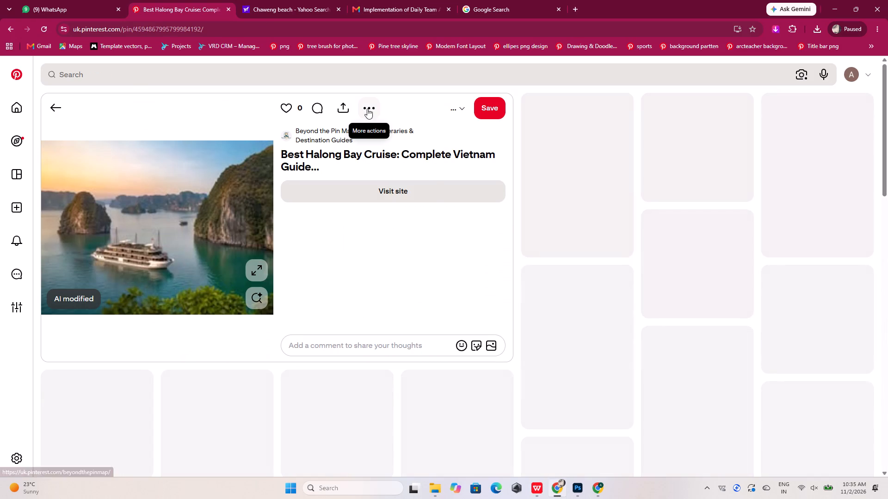
left_click(368, 109)
left_click(371, 164)
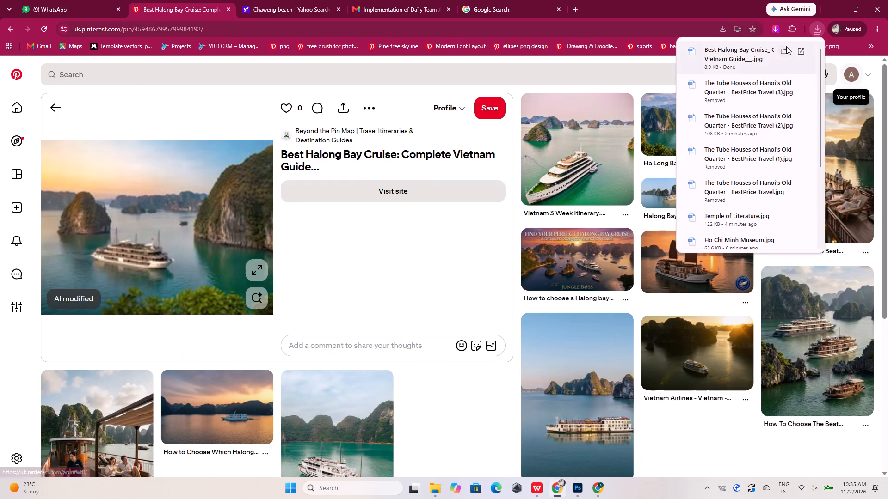
Place the downloaded Best Halong Bay Cruise image from the Downloads folder into the Photoshop document, scaled to about 62.38%.
left_click(782, 50)
left_click_drag(739, 133, 598, 447)
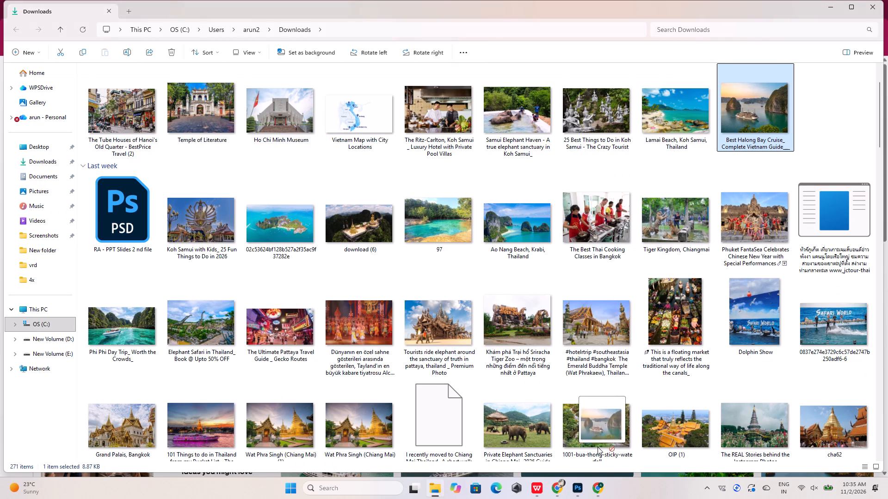
left_click_drag(598, 447, 564, 281)
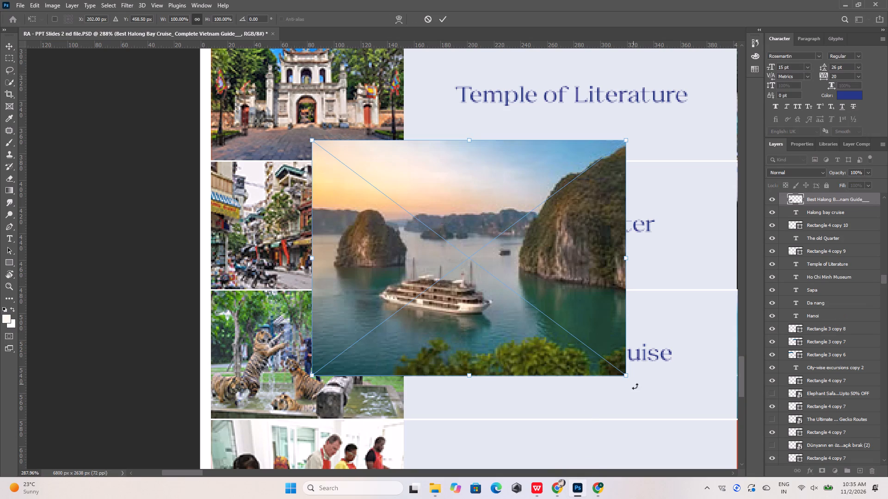
left_click_drag(626, 376, 524, 266)
left_click(441, 16)
left_click(321, 289)
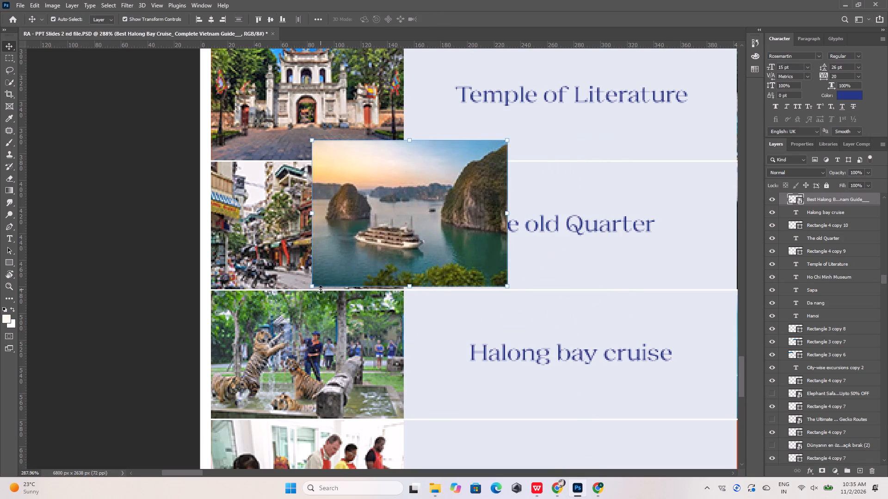
left_click(330, 332)
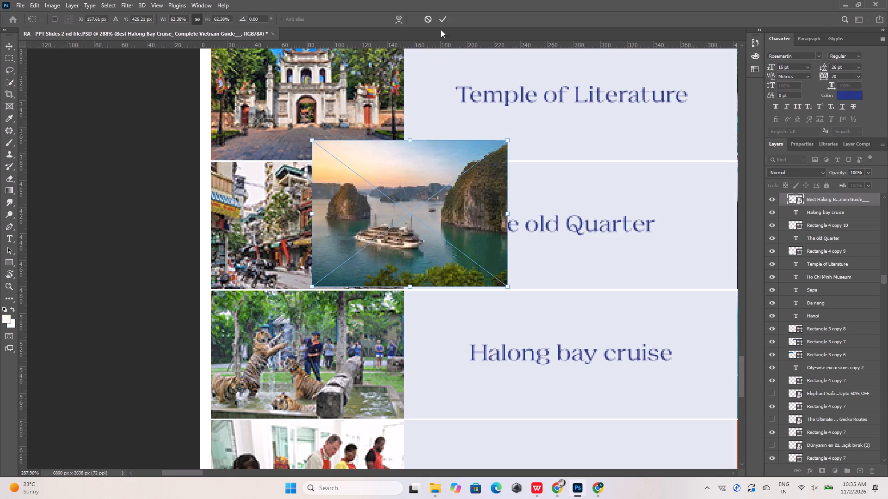
left_click(444, 18)
Delete the old Tiger Kingdom photo from the Halong bay cruise frame.
left_click(308, 344)
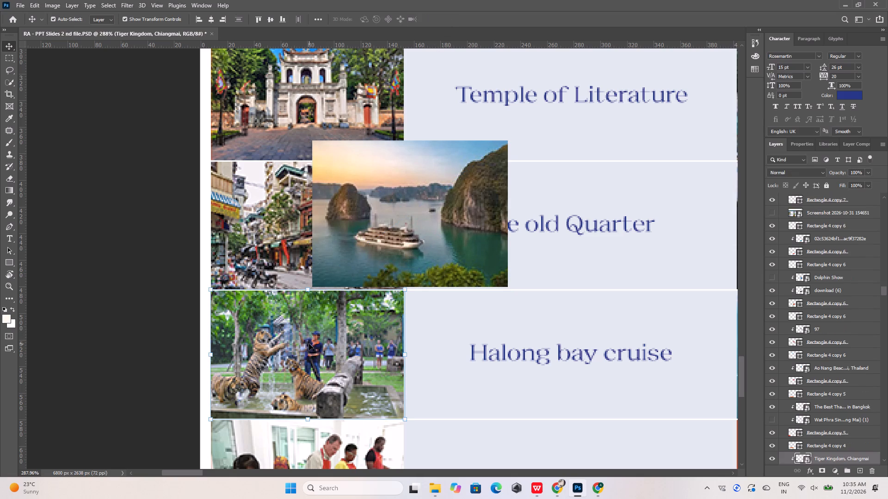
key("Delete")
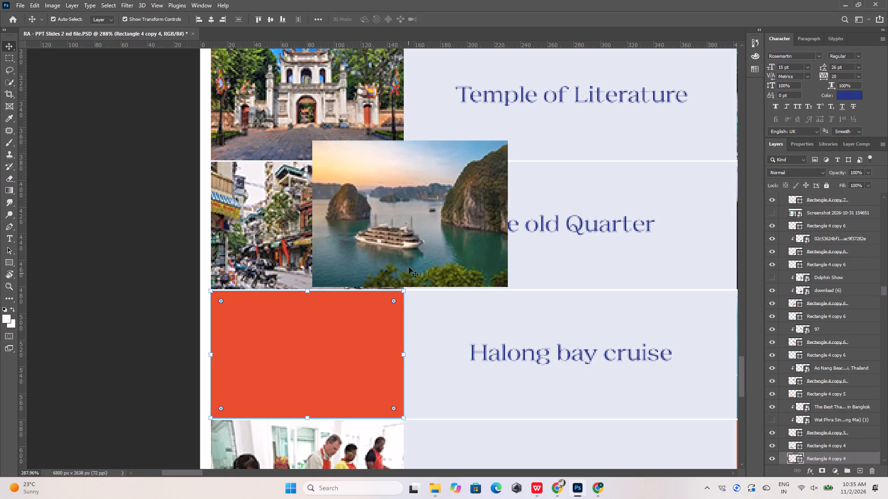
Restack the Best Halong Bay Cruise photo layer directly above the lower Rectangle 4 copy 4 layer, the red Halong bay cruise frame.
left_click(409, 258)
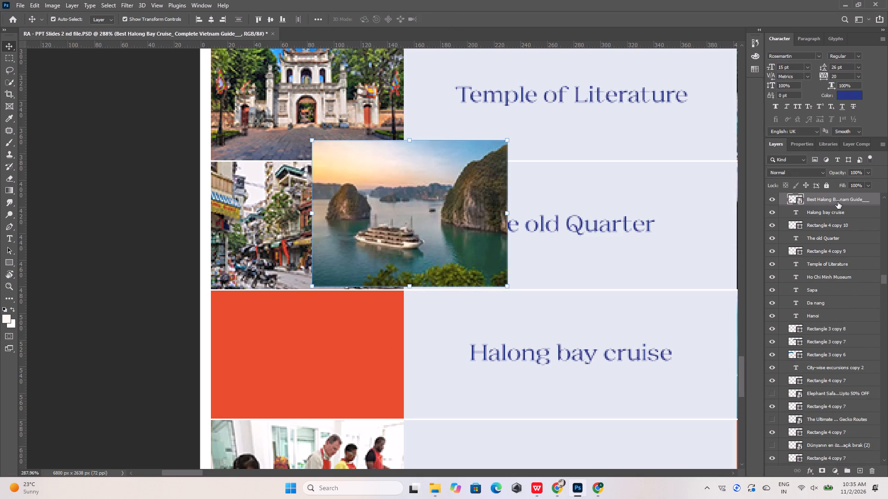
left_click_drag(838, 202, 836, 453)
scroll(832, 426, "down", 17)
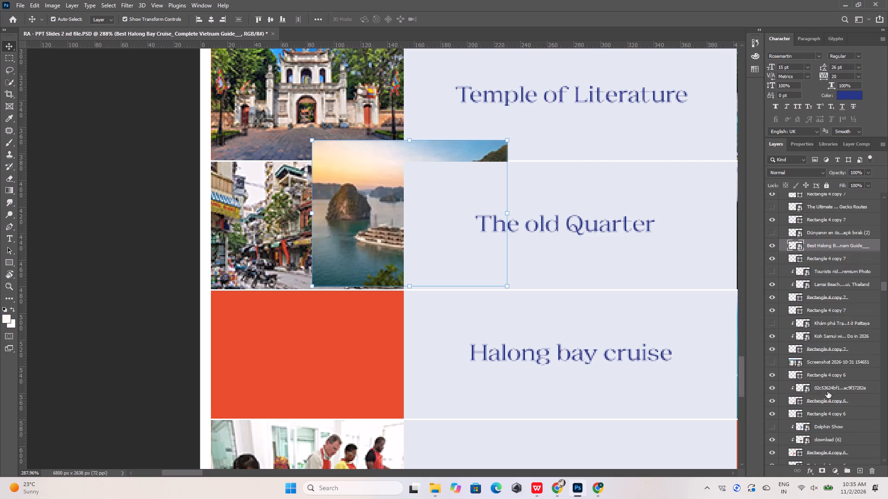
left_click(354, 329)
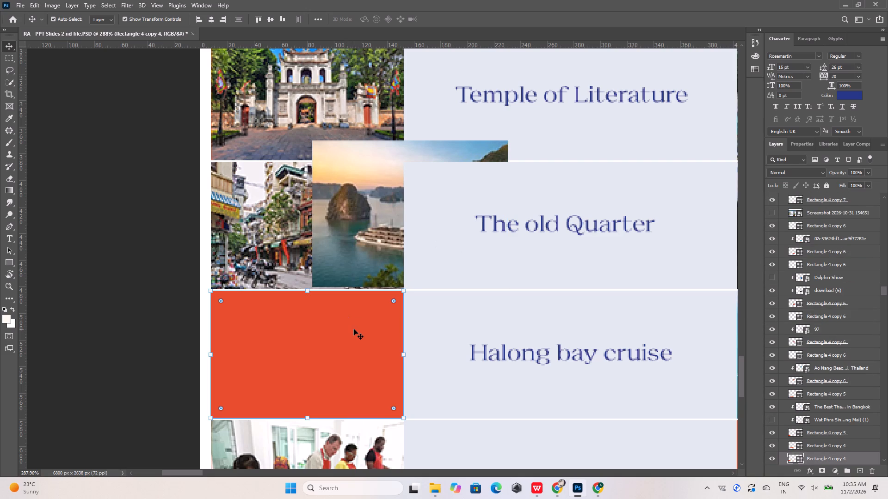
left_click(353, 220)
left_click_drag(813, 200, 812, 447)
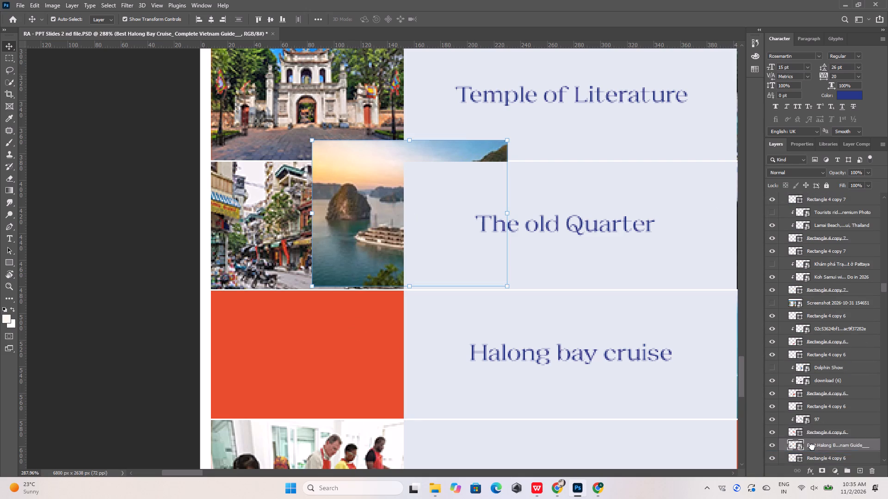
scroll(812, 444, "down", 18)
left_click(321, 373)
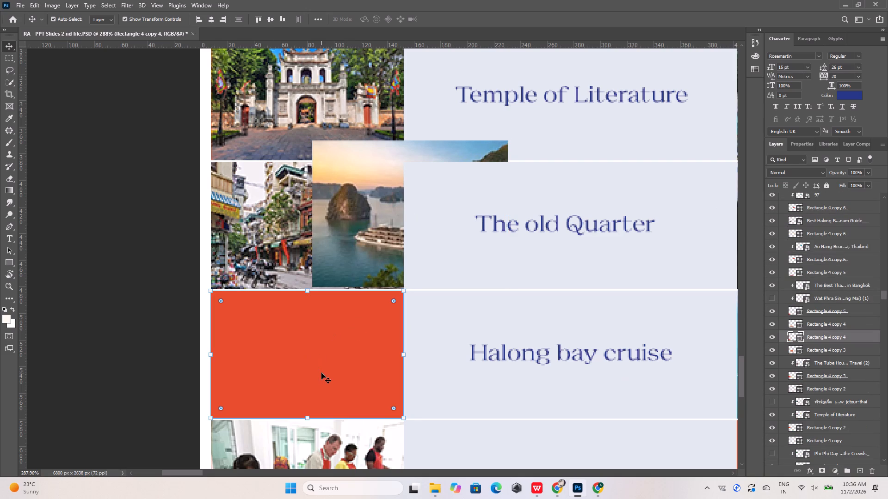
left_click(345, 213)
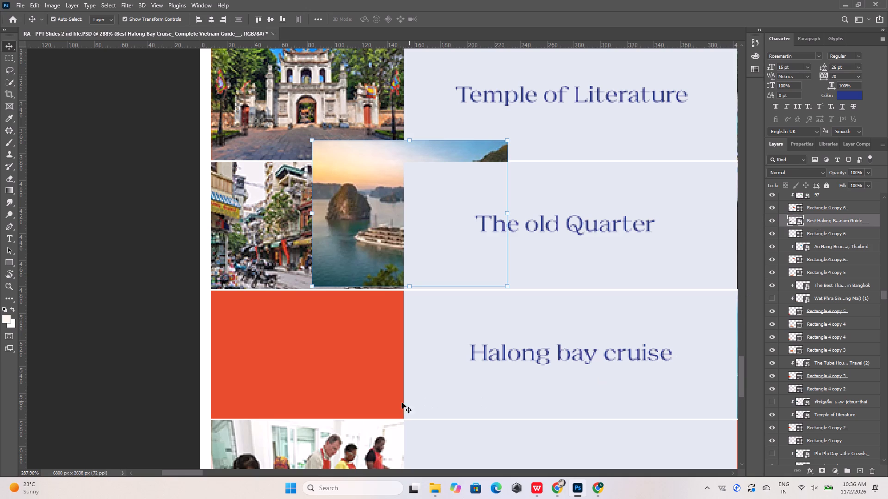
left_click(385, 394)
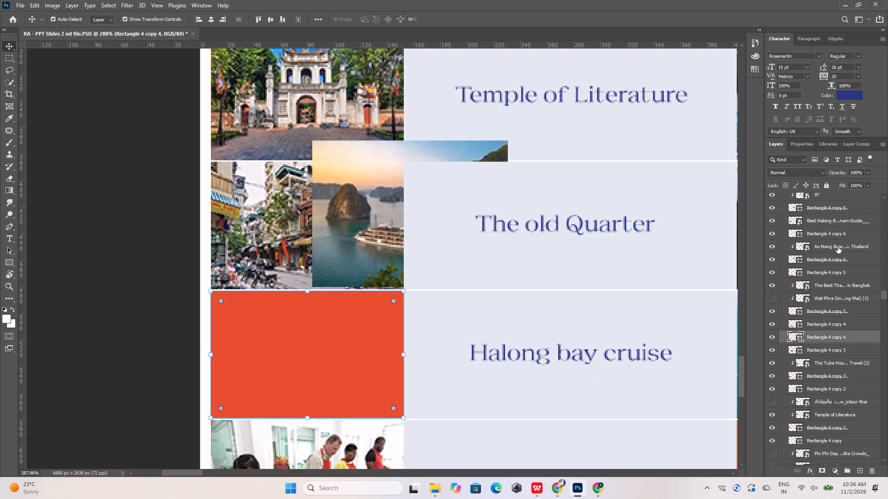
left_click_drag(831, 220, 830, 329)
Clip the Best Halong Bay Cruise photo layer to the Halong bay cruise frame.
right_click(831, 323)
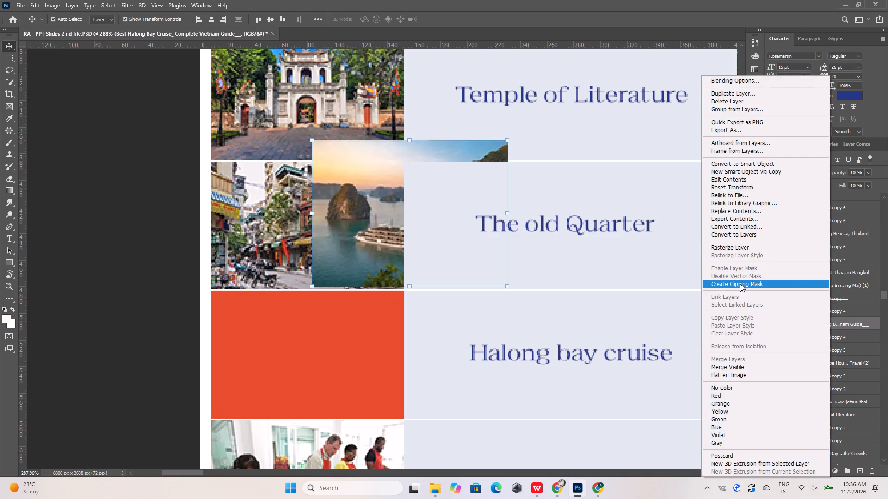
left_click(740, 284)
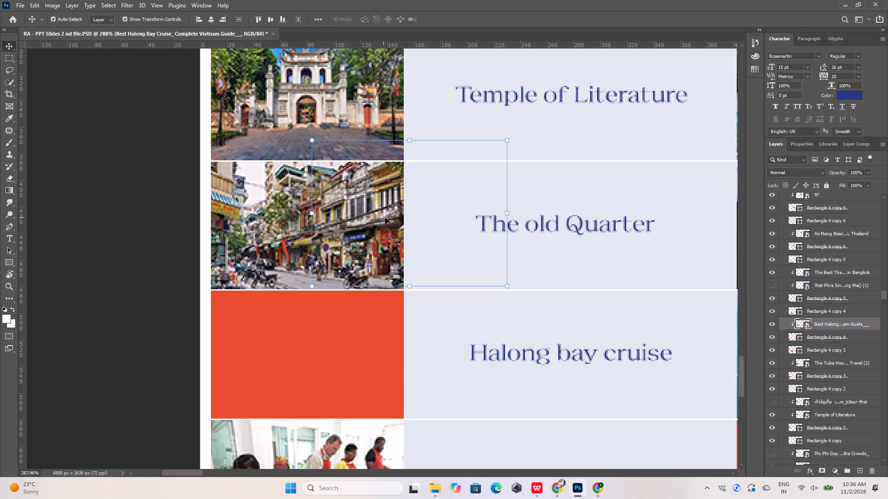
Move the clipped Best Halong Bay Cruise photo down and left until it fills the Halong bay cruise frame.
key("shift+Down")
key("shift+Down")
key("shift+Down")
key("shift+Down")
key("shift+Down")
key("shift+Down")
key("shift+Down")
key("shift+Down")
key("shift+Down")
key("shift+Down")
key("shift+Down")
key("shift+Down")
key("shift+Down")
key("shift+Down")
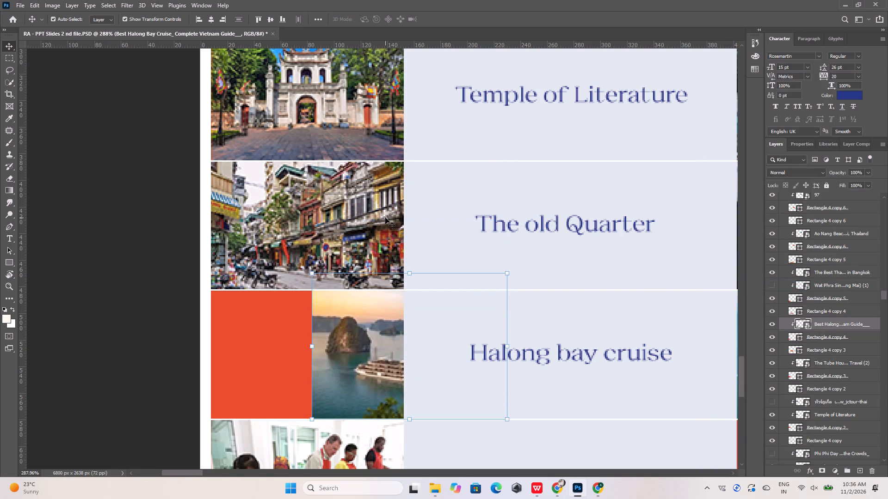
key("shift+Left")
key("shift+Left")
key("shift+Left")
key("shift+Left")
key("shift+Left")
key("shift+Left")
key("shift+Left")
key("shift+Left")
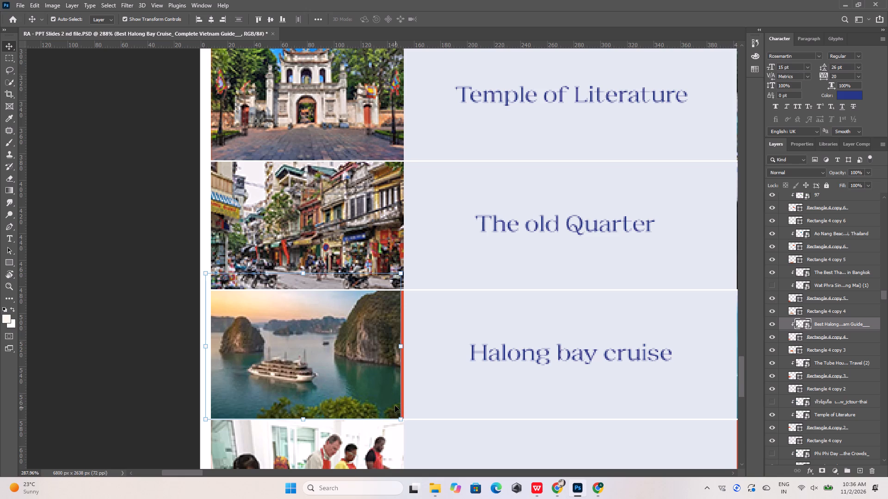
key("Right")
key("Right")
key("Right")
key("Right")
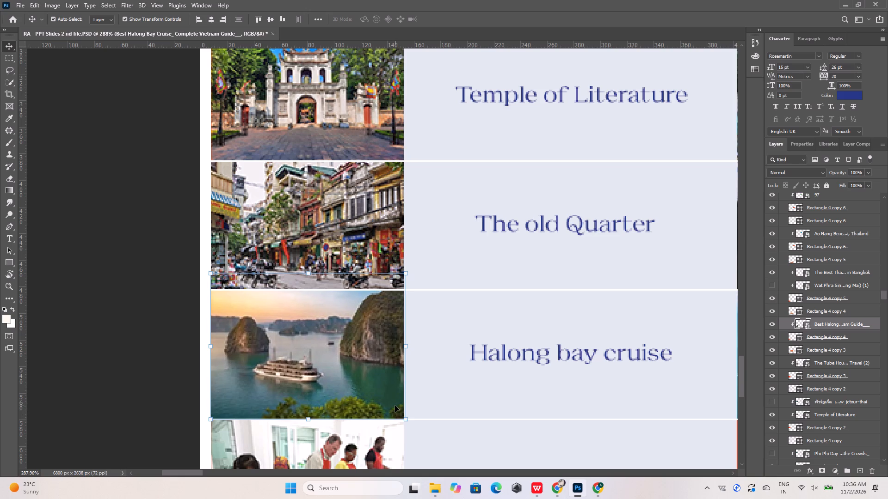
key("Left")
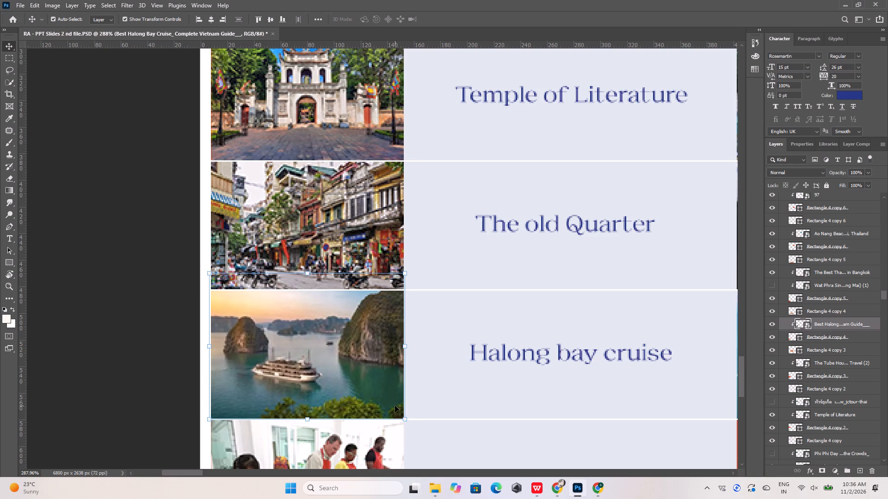
Copy the Sung Sot Cave label text from the artboard and search Pinterest for it.
left_click(441, 317)
scroll(441, 317, "down", 17)
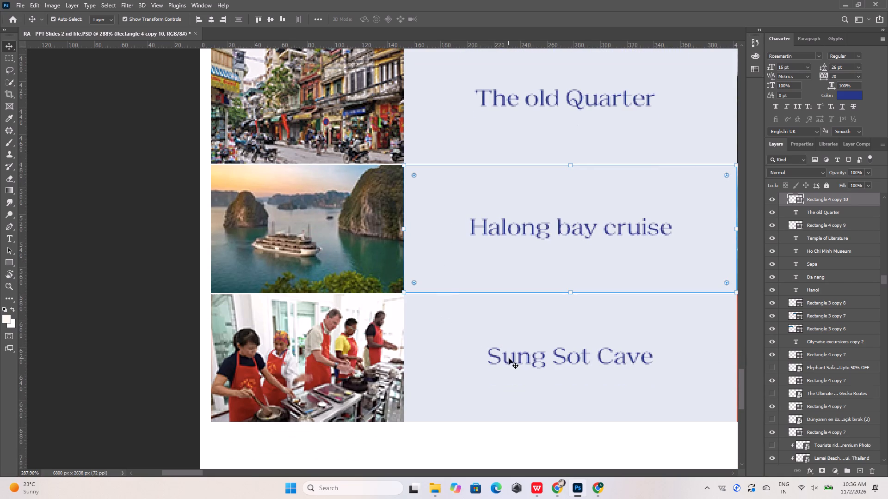
double_click(509, 359)
key("ctrl+c")
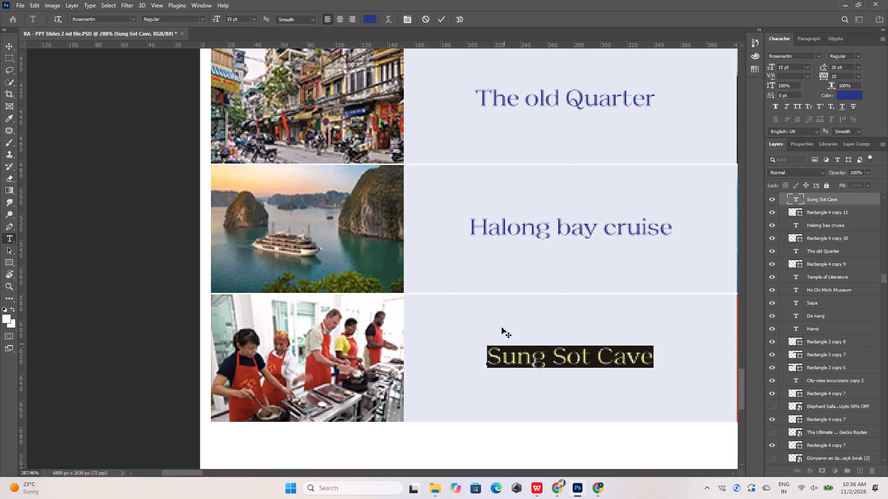
left_click(444, 19)
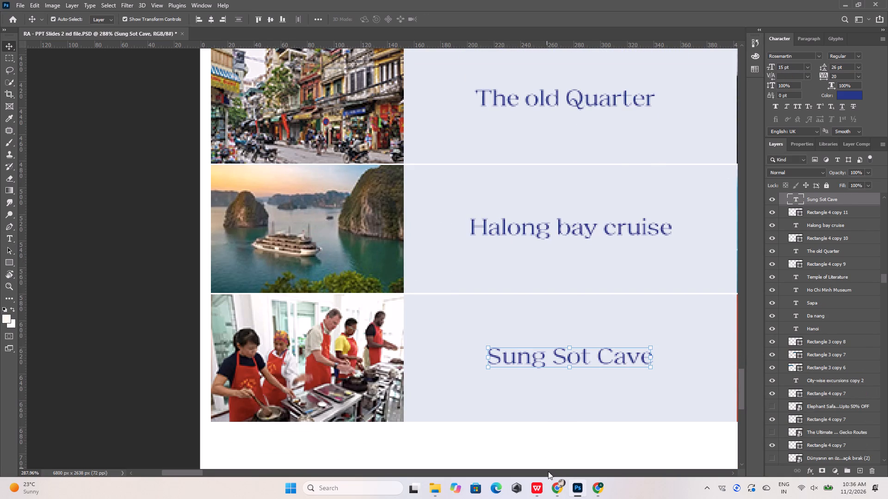
left_click(561, 493)
left_click(105, 76)
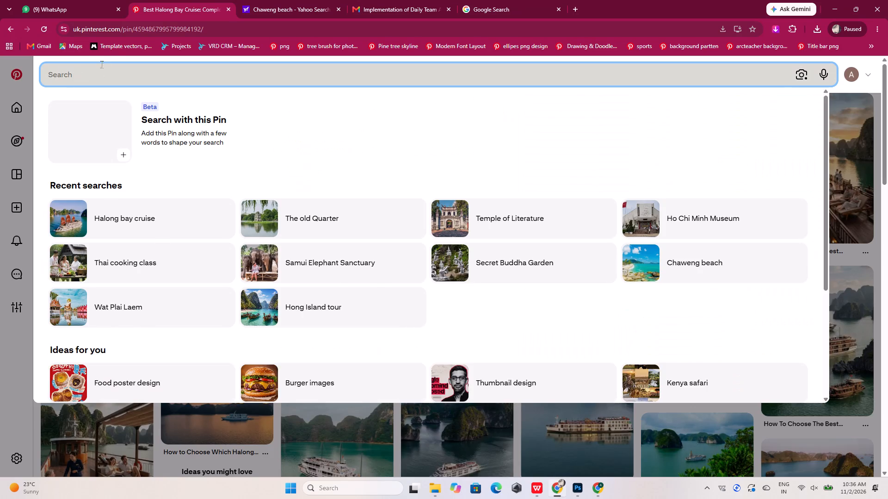
key("ctrl+v")
key("Return")
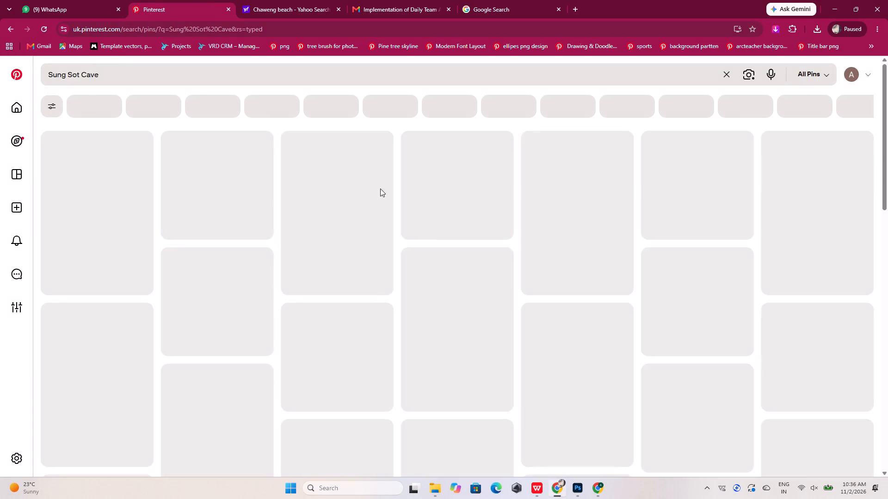
Compare the cave images with the WPS Office reference slide and download the Hang Sửng Sốt RiverTour.vn image from Pinterest.
left_click(537, 492)
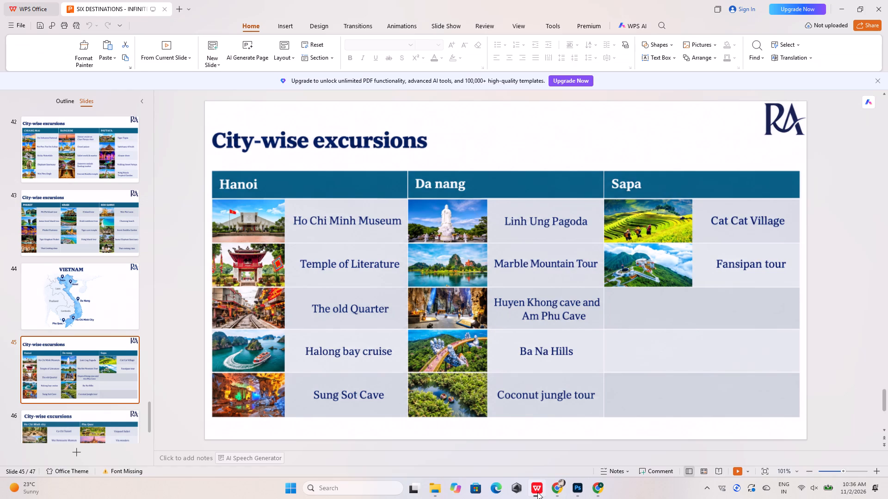
left_click(537, 492)
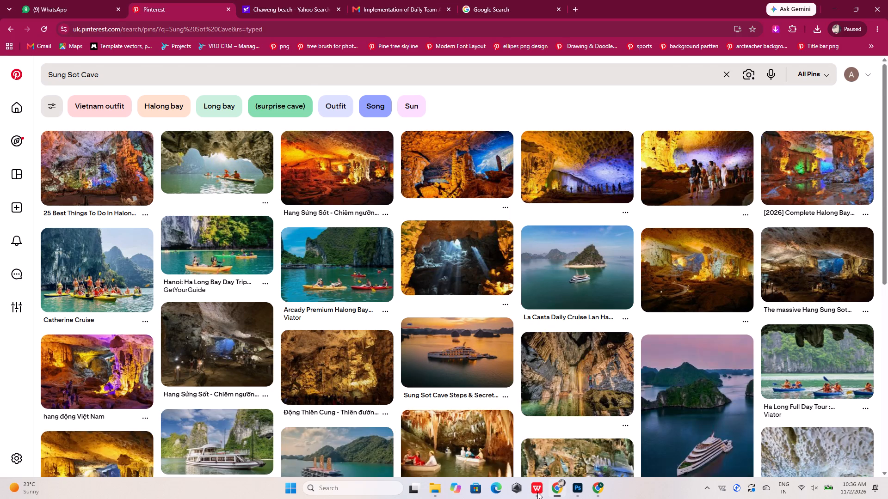
left_click(537, 492)
left_click(537, 492)
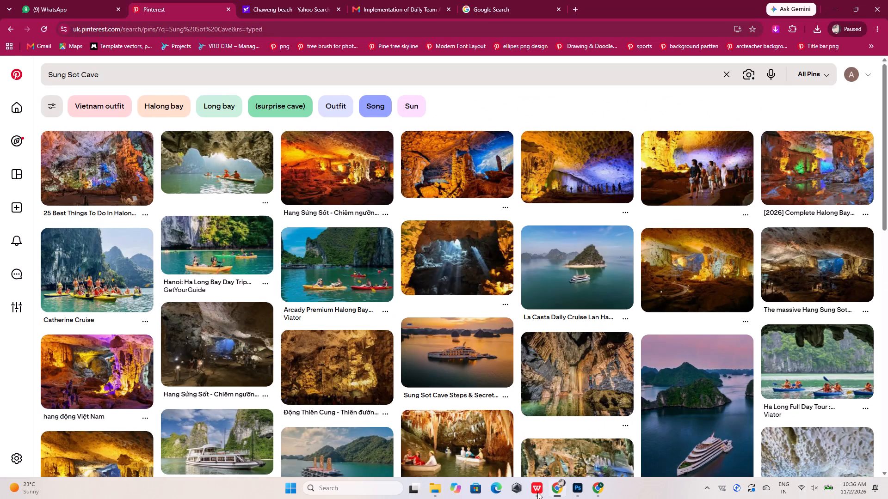
left_click(359, 174)
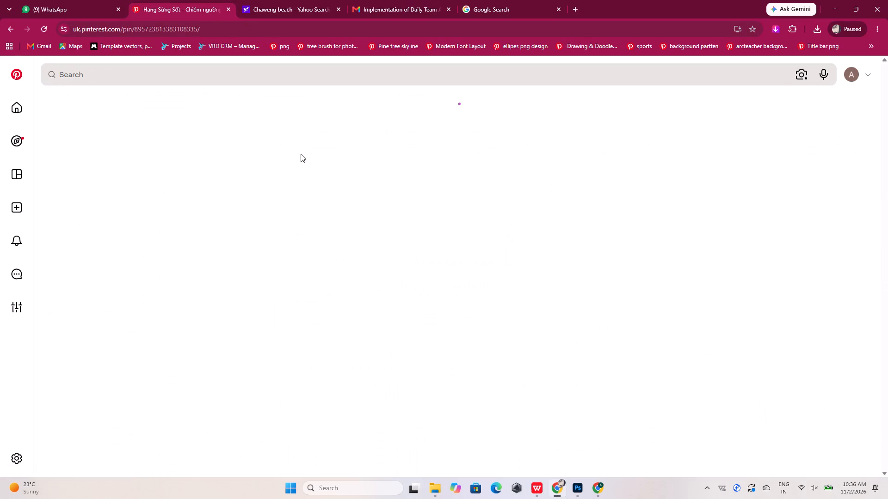
left_click(372, 105)
left_click(372, 135)
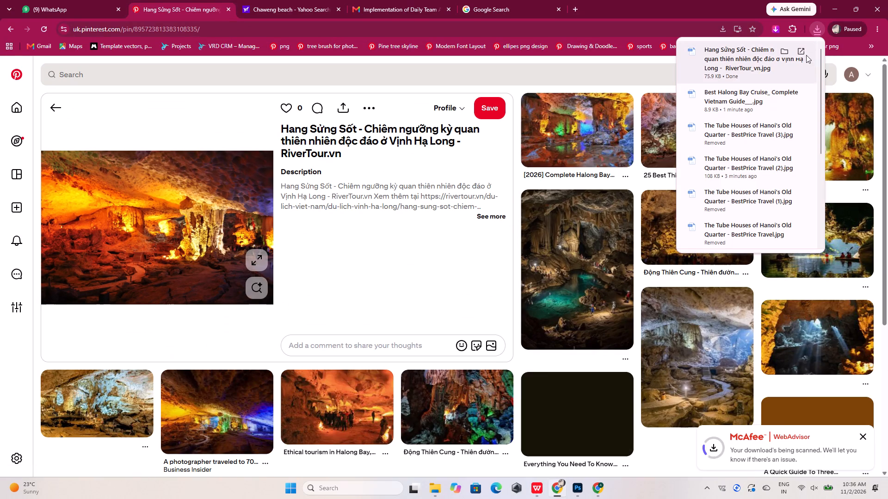
Place the downloaded Hang Sửng Sốt image from the Downloads folder into the Photoshop document, scaled to about 99.8%.
left_click(783, 52)
left_click_drag(830, 122, 588, 475)
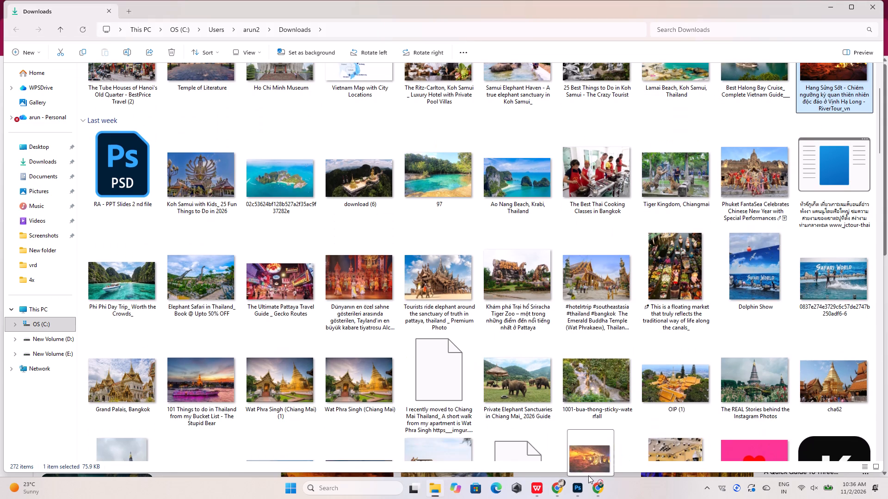
left_click_drag(588, 475, 528, 233)
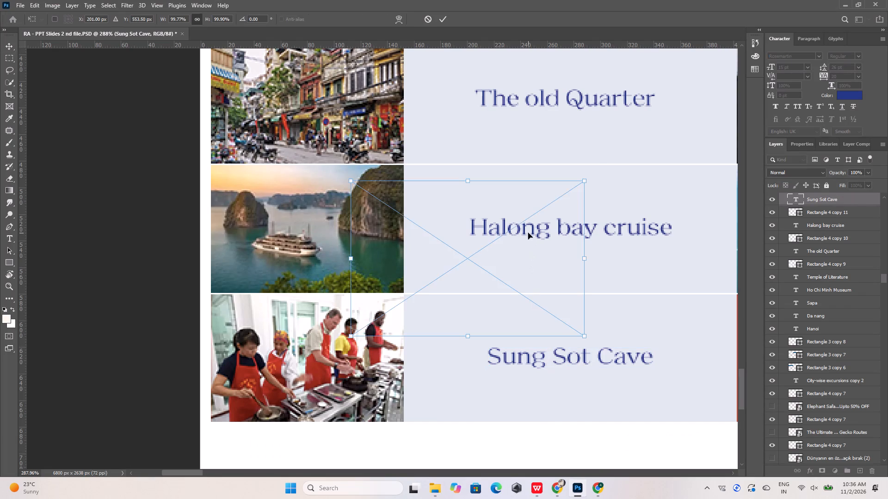
left_click(326, 396)
left_click(442, 18)
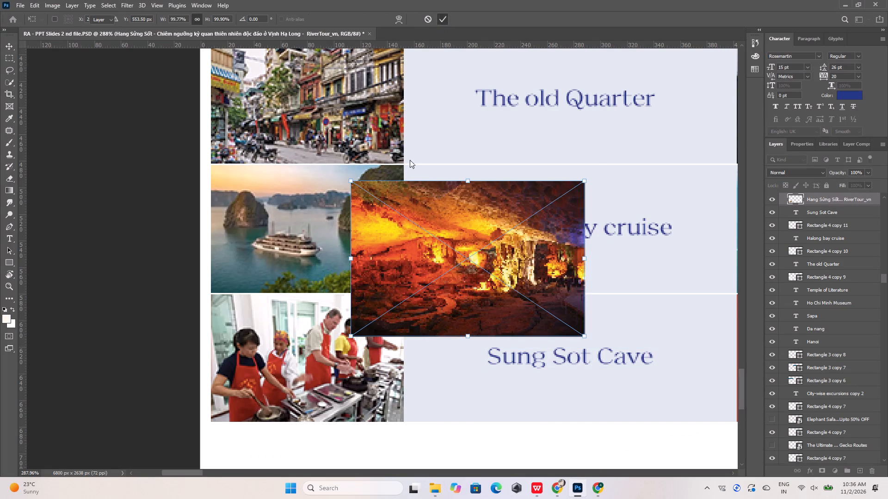
Move the Hang Sửng Sốt cave photo layer down the stack towards the Thai cooking class photo layer of the Sung Sot Cave row.
left_click(307, 353)
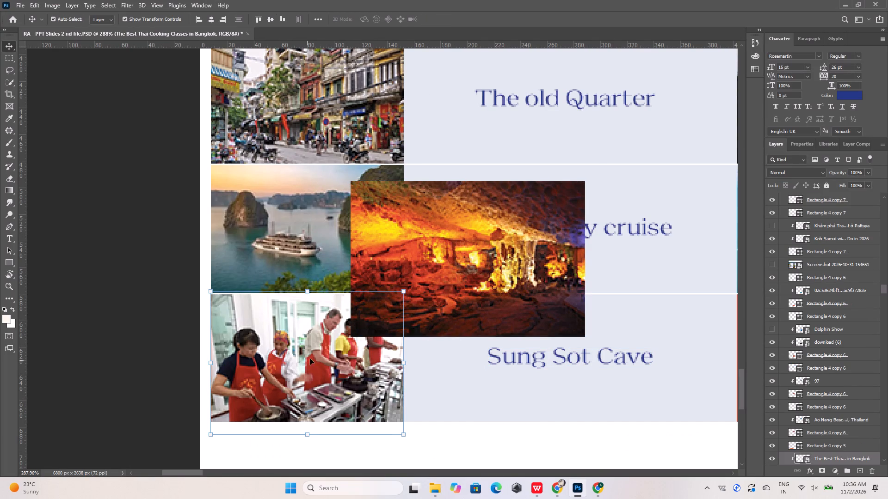
left_click(476, 277)
left_click_drag(853, 201, 833, 471)
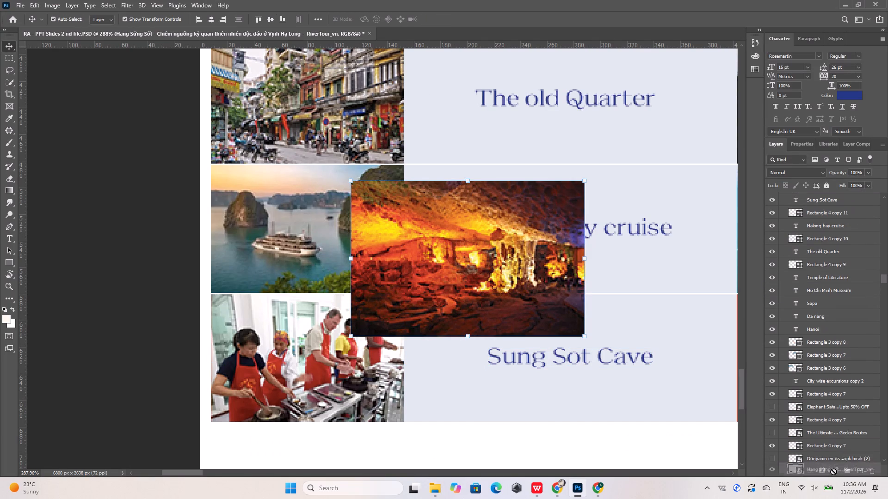
left_click_drag(833, 471, 834, 456)
scroll(826, 361, "down", 17)
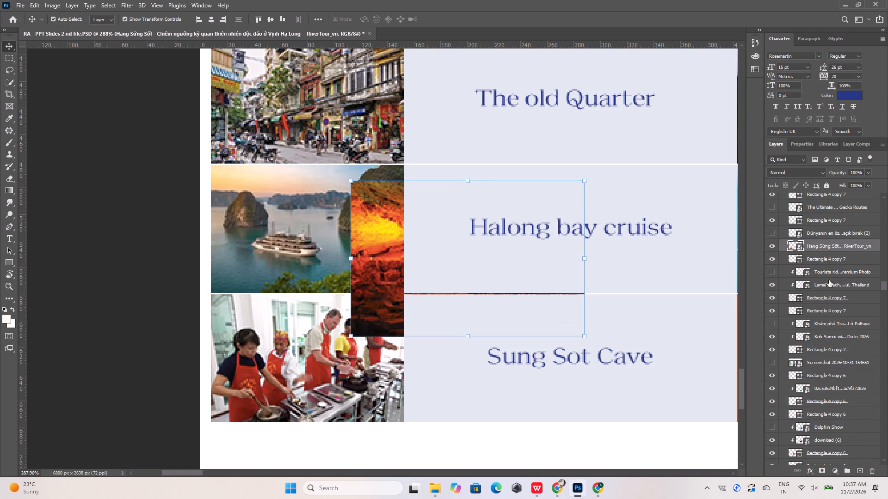
scroll(829, 237, "down", 2)
left_click_drag(831, 212, 822, 413)
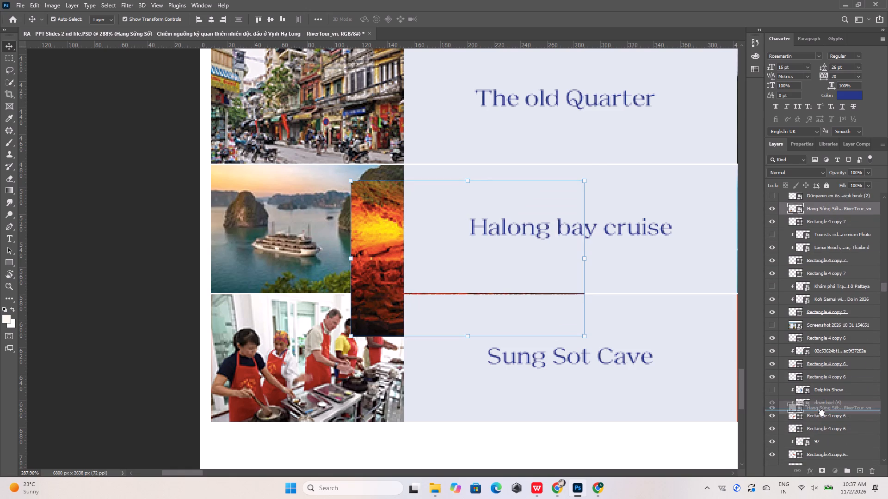
left_click_drag(822, 413, 822, 420)
scroll(822, 416, "down", 9)
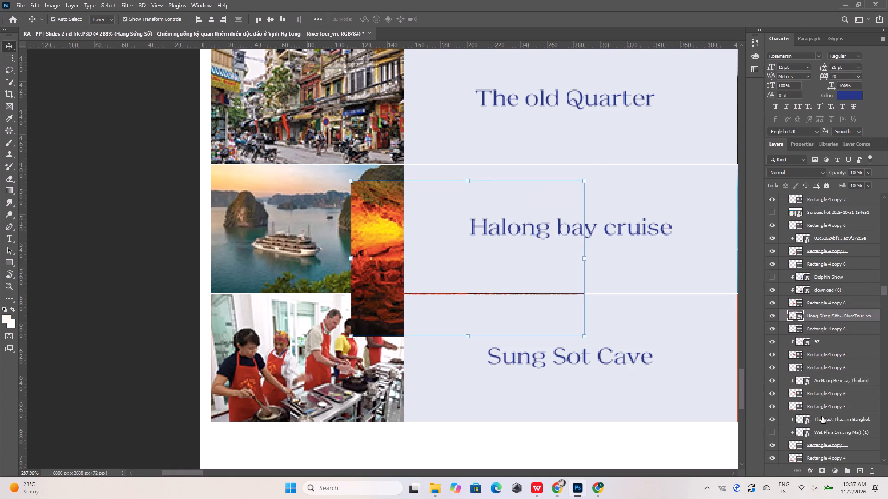
left_click(333, 395)
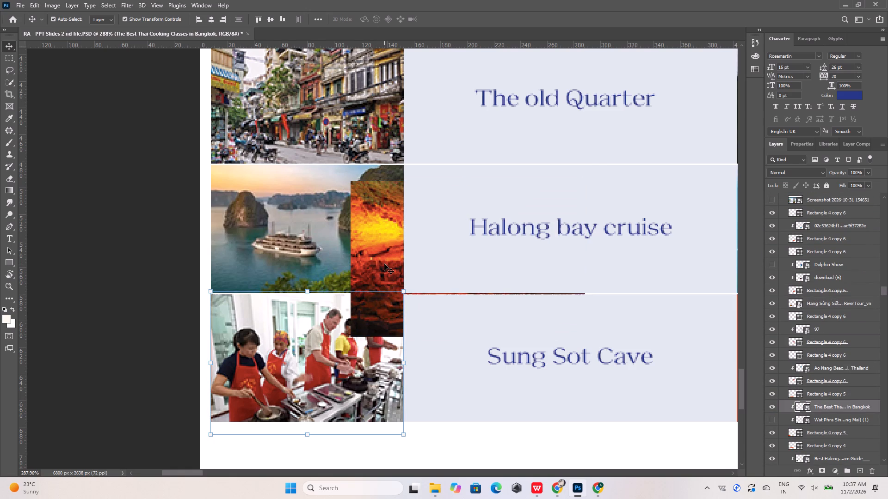
left_click(384, 264)
left_click(327, 362)
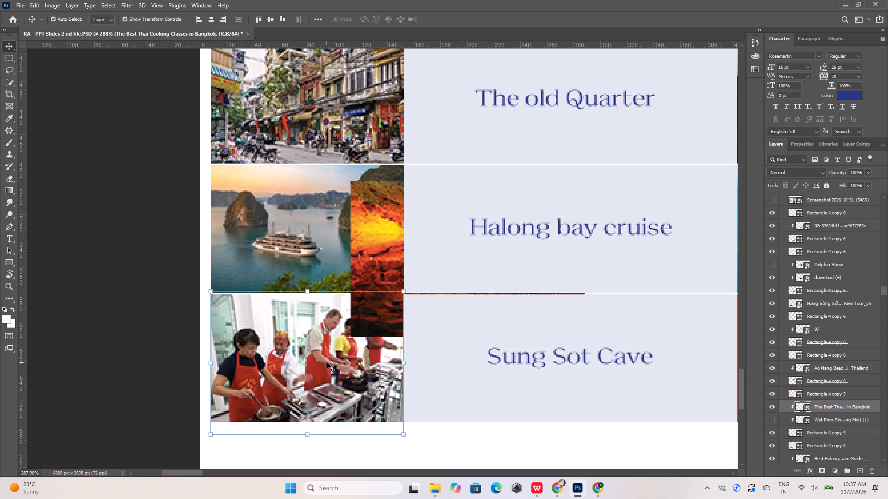
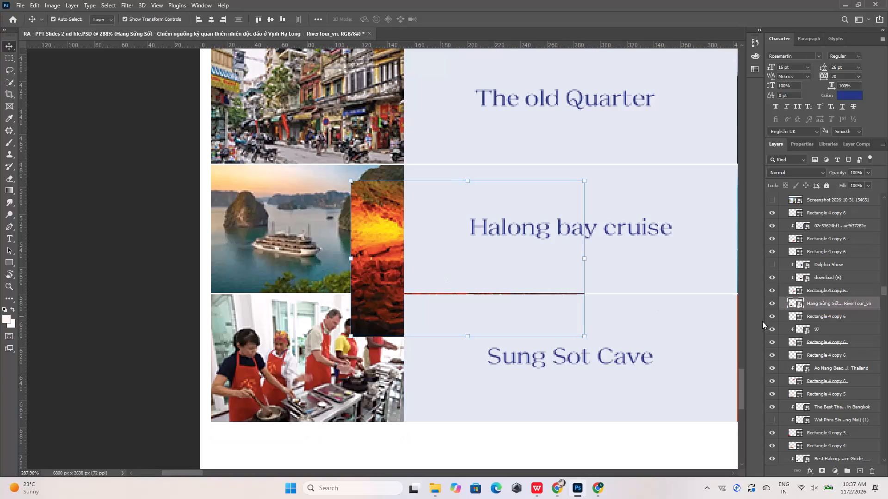
Clip the Hang Sửng Sốt photo layer directly below the Thai cooking classes photo layer and hide the cooking photo.
left_click_drag(816, 302, 817, 405)
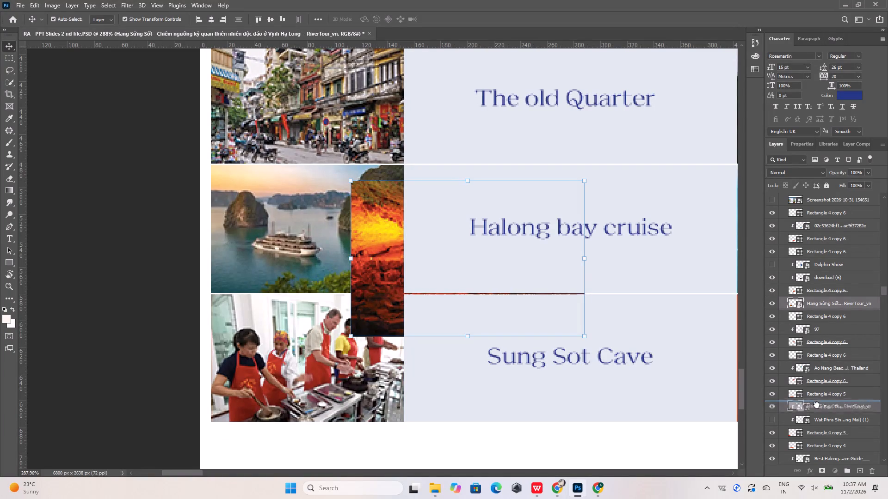
left_click_drag(817, 405, 818, 409)
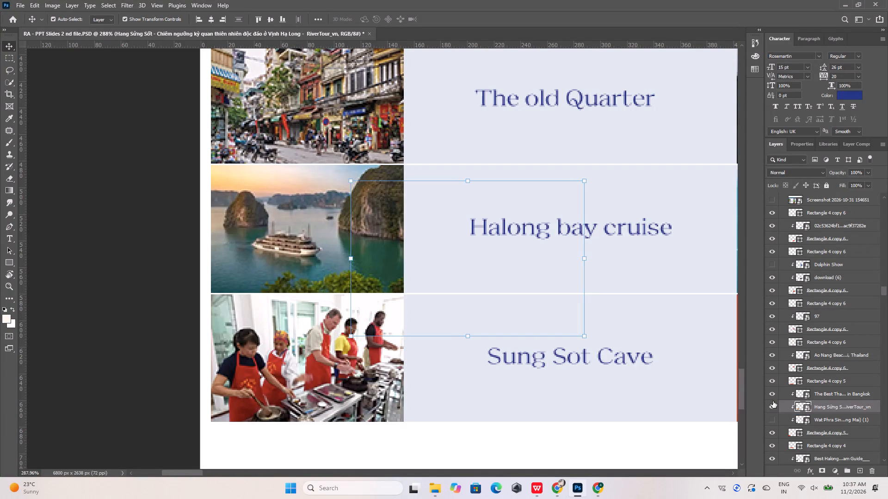
left_click(773, 396)
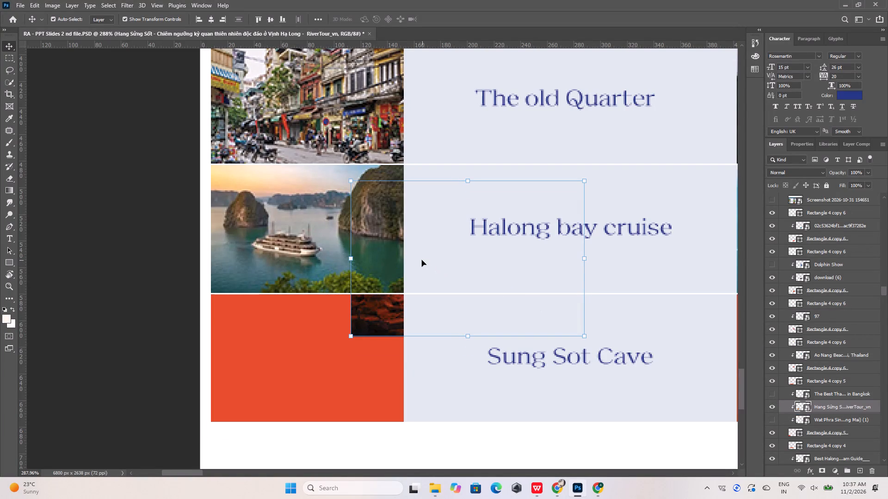
Move the Hang Sửng Sốt cave photo down and left until it covers the Sung Sot Cave row's photo frame.
key("shift+Down")
key("shift+Down")
key("shift+Down")
key("shift+Down")
key("shift+Down")
key("shift+Down")
key("shift+Down")
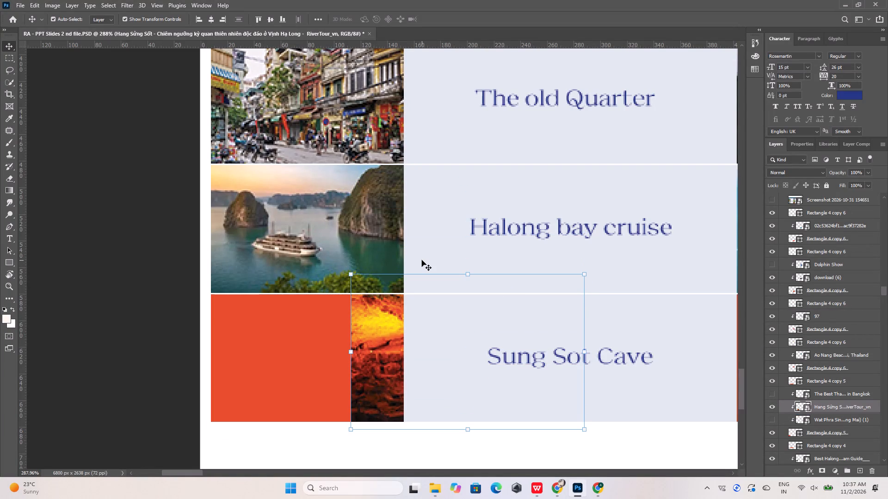
key("shift+Left")
key("shift+Left")
key("shift+Left")
key("shift+Left")
key("shift+Left")
key("shift+Left")
key("shift+Left")
key("shift+Left")
key("shift+Left")
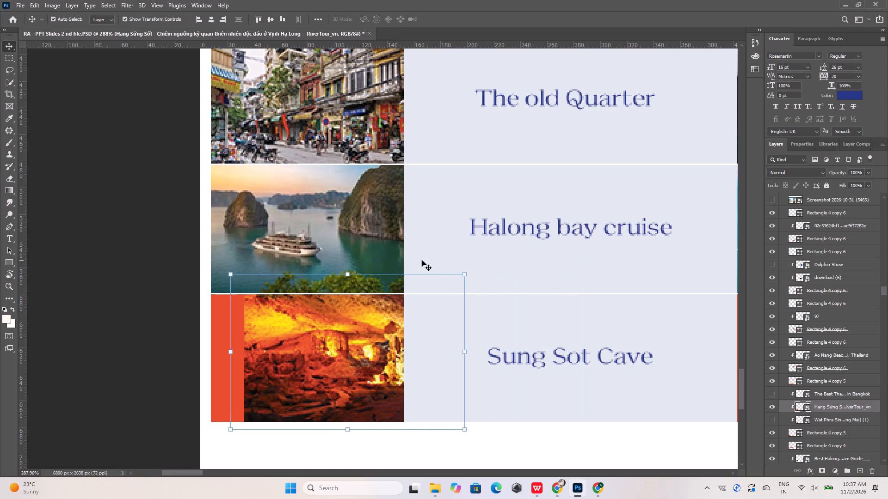
key("shift+Left")
key("shift+Left")
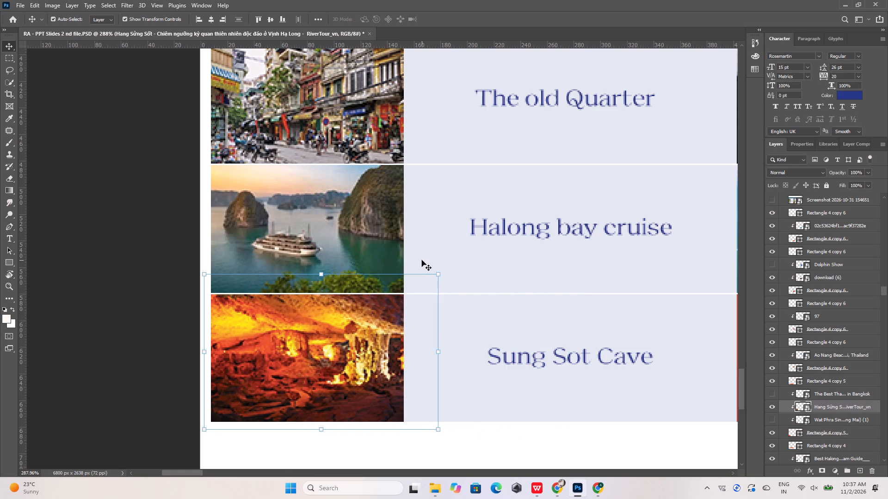
Scale the cave photo proportionally to about 83.1% so it fits the Sung Sot Cave frame, and apply the transform.
left_click_drag(440, 434, 435, 431)
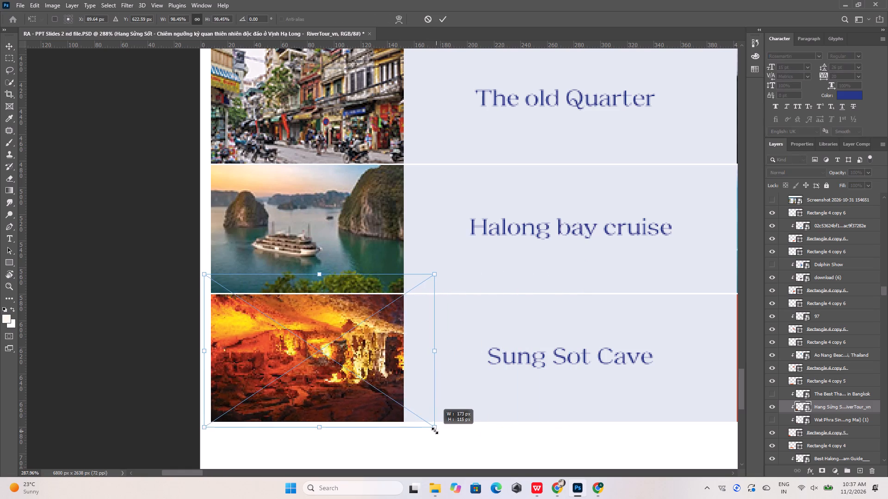
left_click_drag(435, 431, 427, 427)
left_click_drag(426, 273, 423, 281)
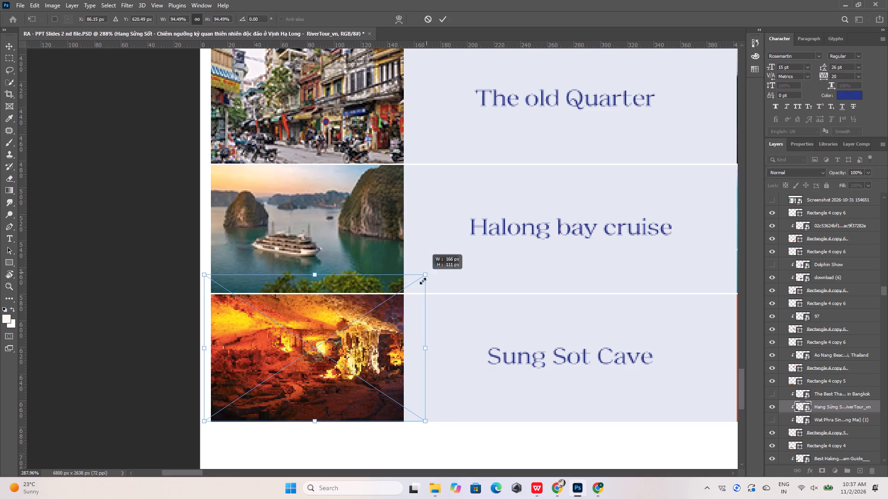
left_click_drag(423, 281, 413, 300)
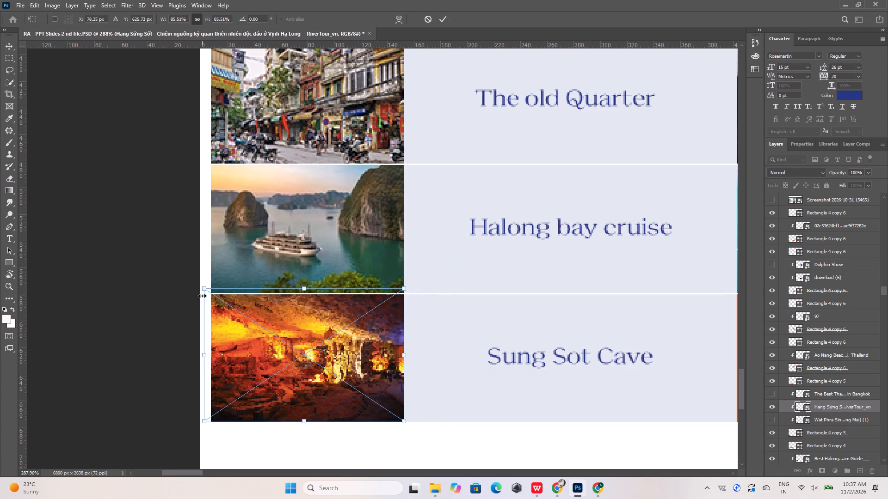
left_click_drag(204, 289, 208, 295)
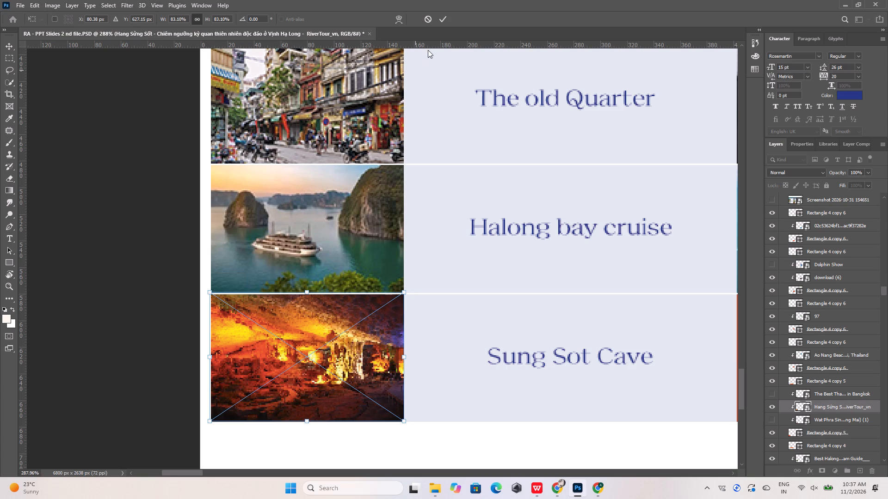
left_click(447, 15)
left_click(442, 255)
Copy the Linh Ung Pagoda label text from the Da Nang column and search Pinterest in Chrome for it.
scroll(266, 355, "up", 4, "alt")
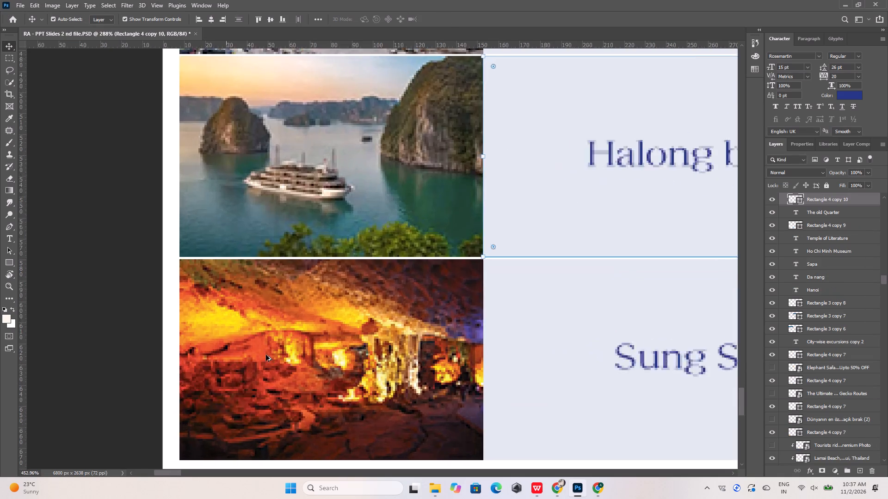
scroll(266, 355, "up", 3, "alt")
scroll(270, 318, "down", 16, "alt")
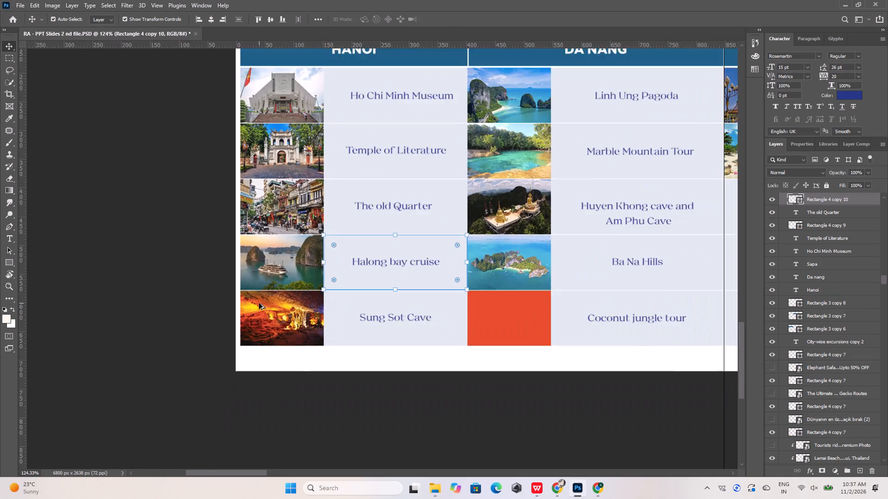
scroll(259, 303, "down", 5, "alt")
left_click(432, 402)
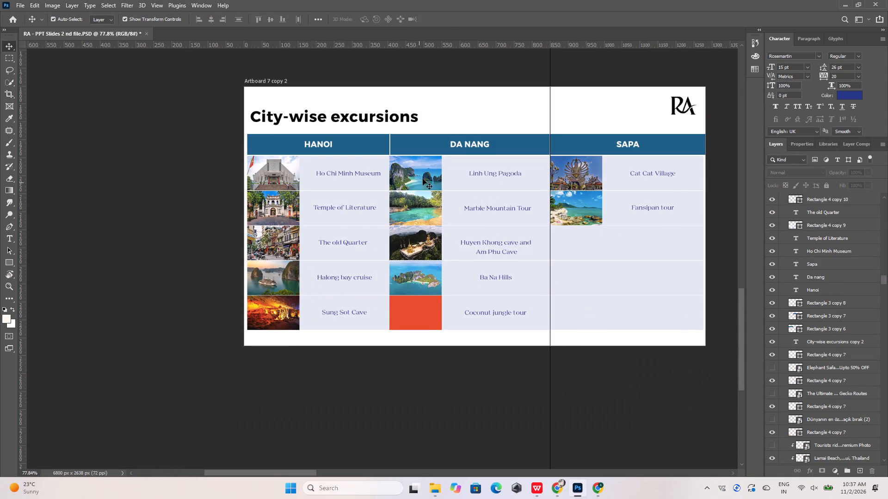
double_click(505, 173)
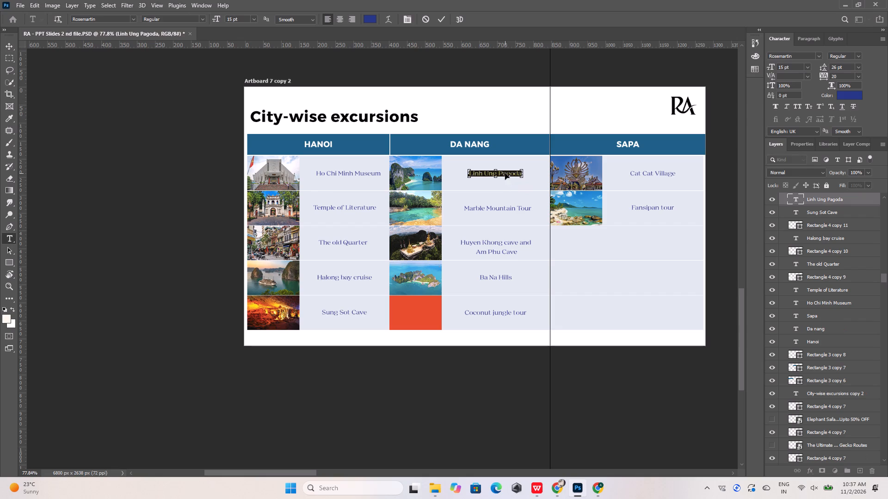
key("ctrl+c")
left_click(436, 15)
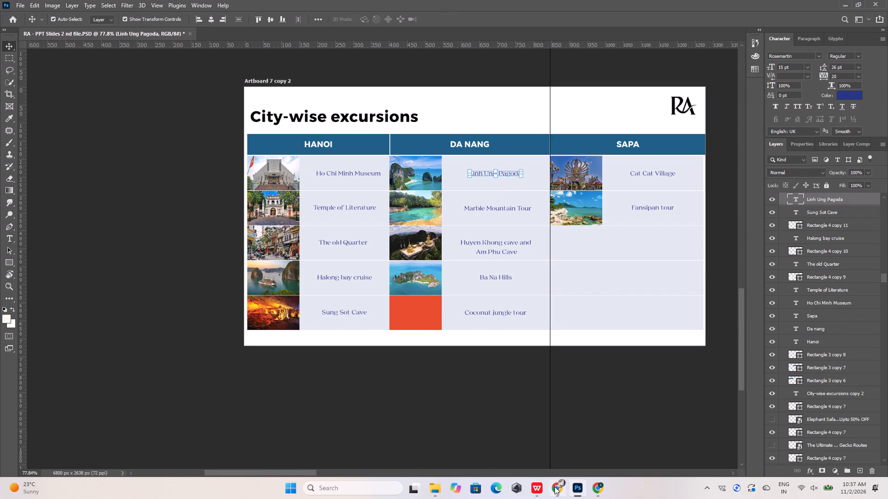
left_click(556, 487)
left_click(258, 73)
key("ctrl+v")
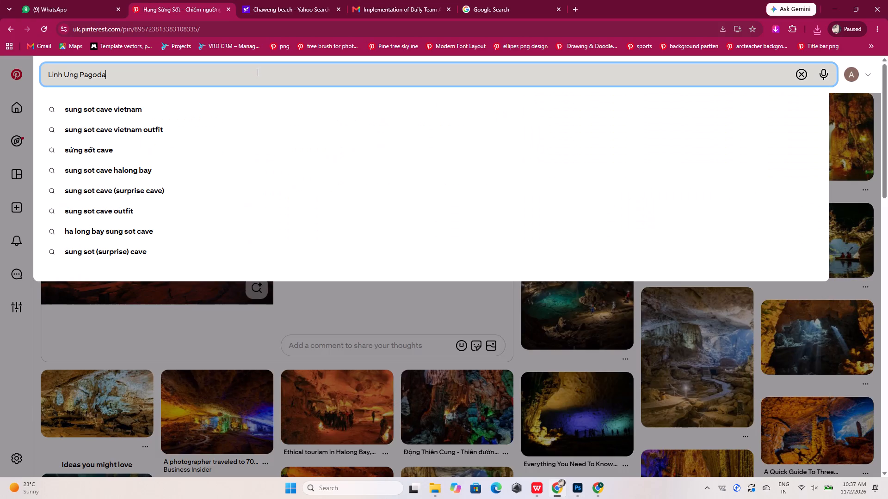
key("Return")
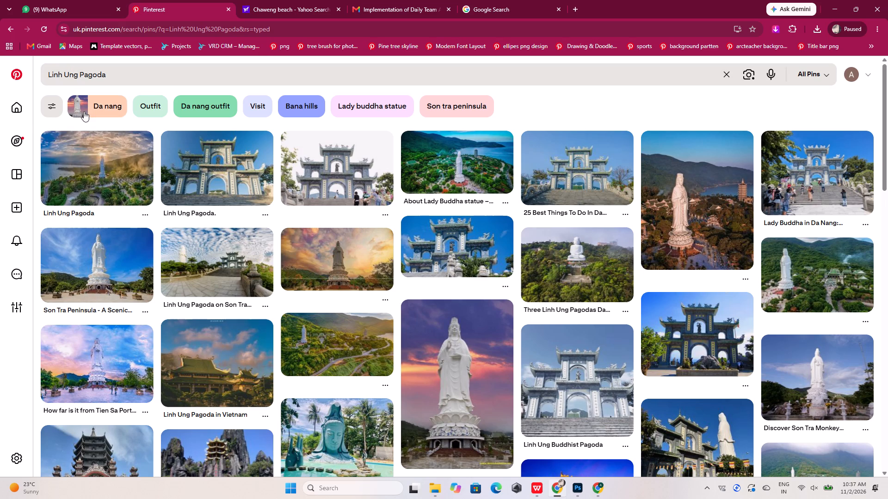
Open the "Son Tra Peninsula - A Scenic Landscape in Danang, Vietnam" pin, check the WPS Office reference, and download its image.
left_click(93, 241)
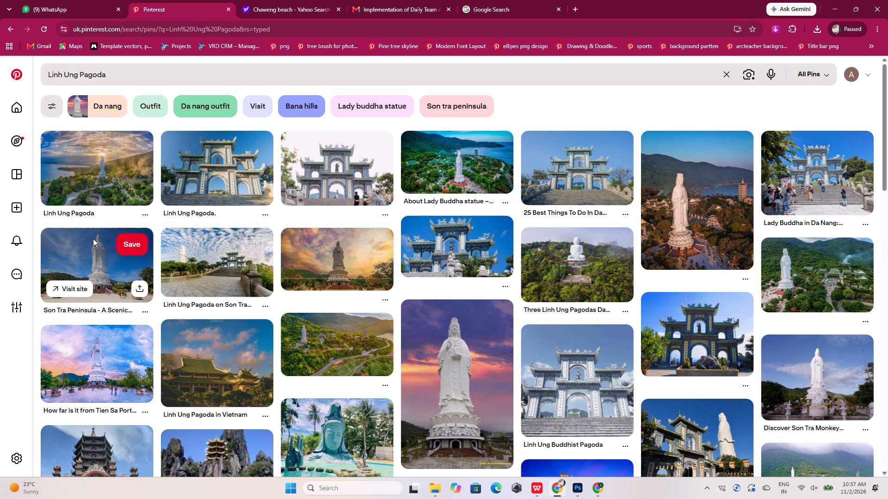
left_click(93, 238)
left_click(102, 260)
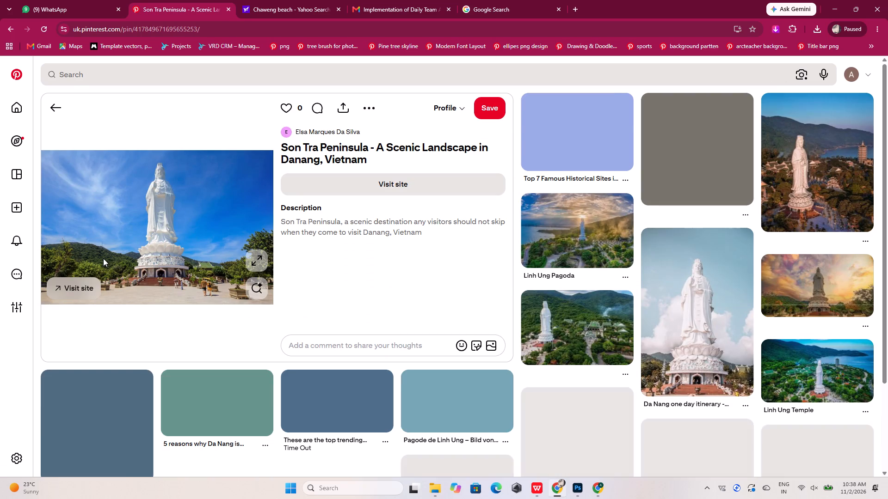
left_click(538, 487)
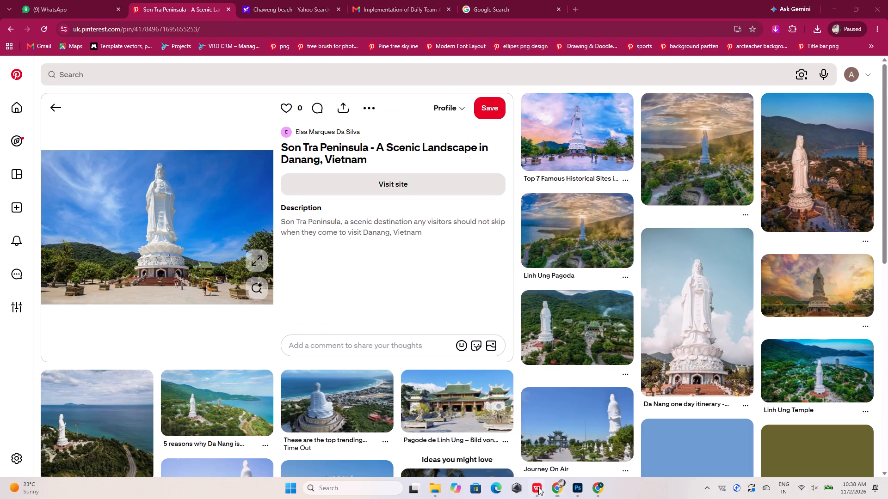
left_click(538, 487)
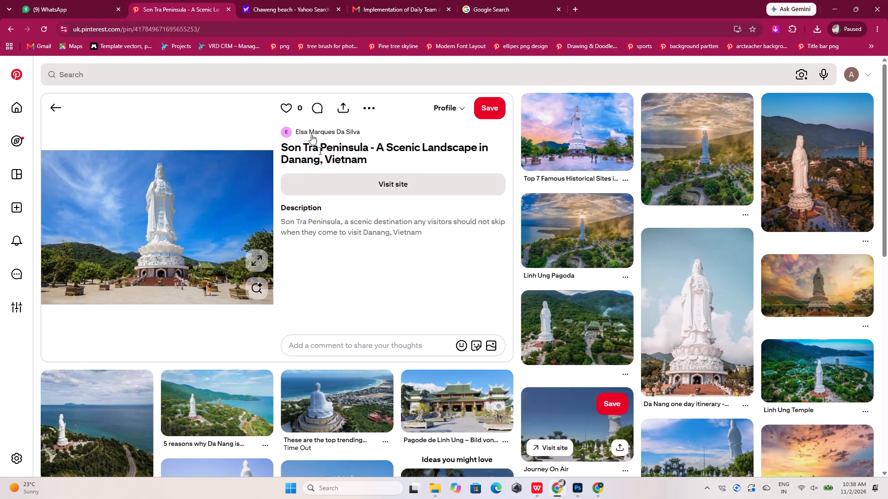
left_click(363, 103)
left_click(370, 138)
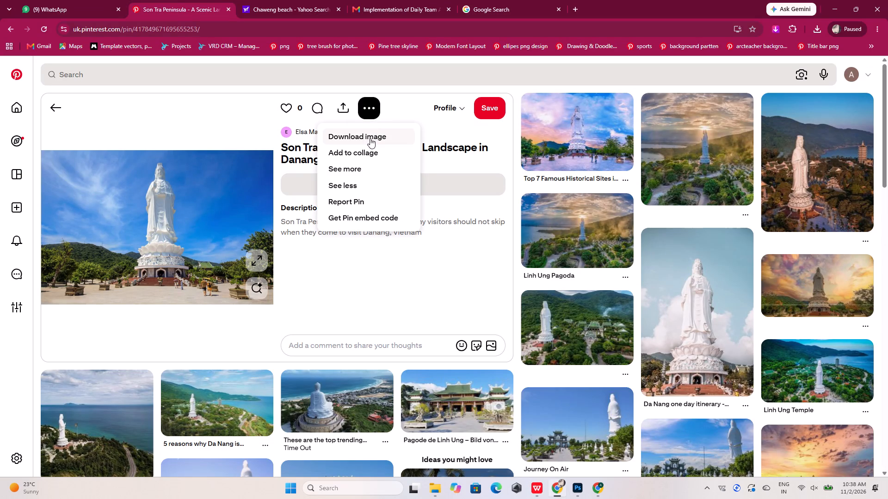
left_click(370, 138)
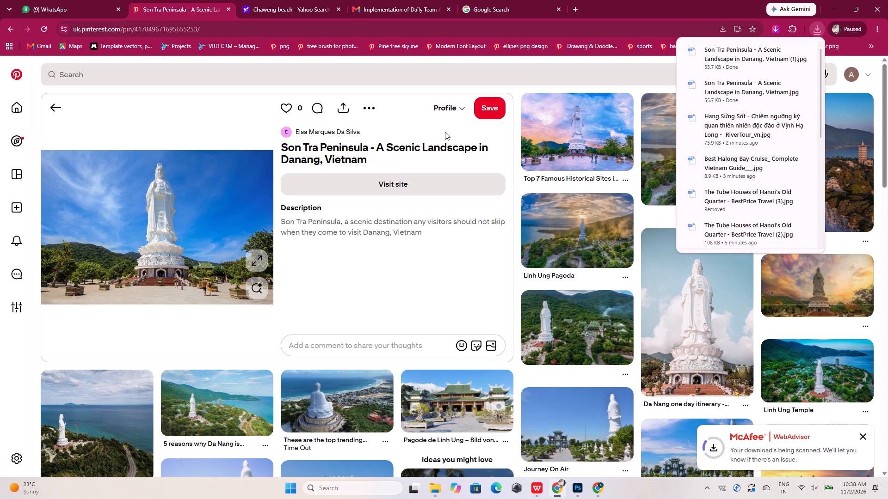
Show the download in its folder and delete the duplicate Son Tra Peninsula image marked (1).
left_click(786, 49)
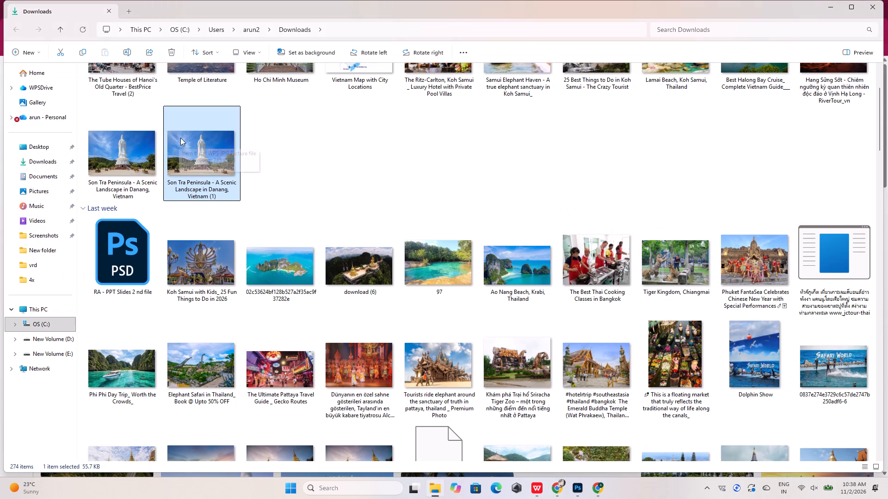
key("Delete")
Place the Son Tra Peninsula image from the Downloads folder into the Photoshop document, scaled to about 30.8%.
left_click_drag(131, 131, 558, 438)
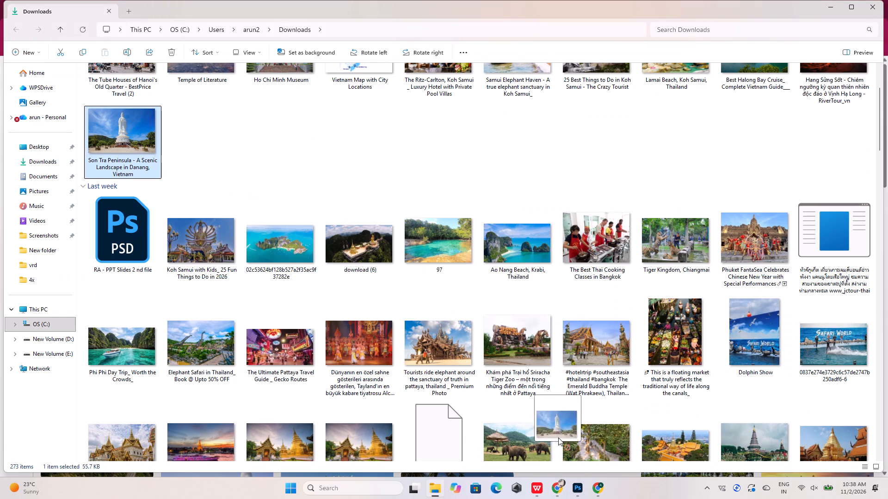
left_click_drag(558, 438, 454, 198)
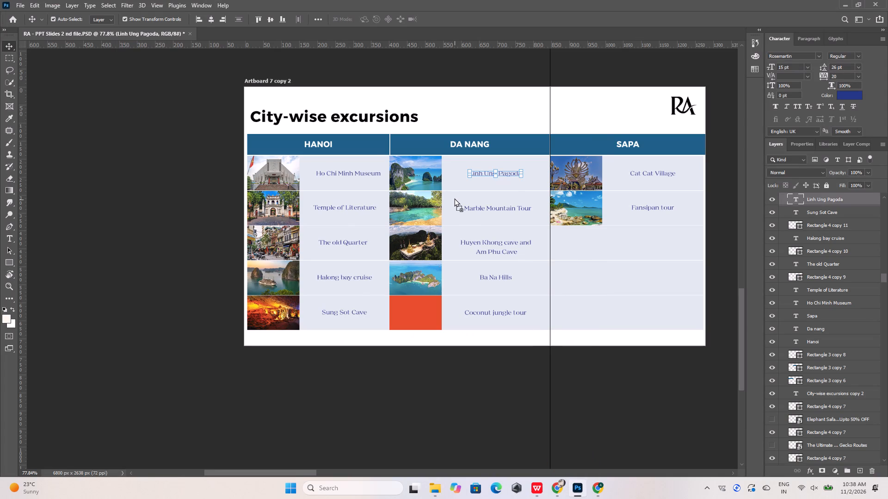
left_click_drag(454, 198, 454, 193)
left_click_drag(610, 305, 456, 170)
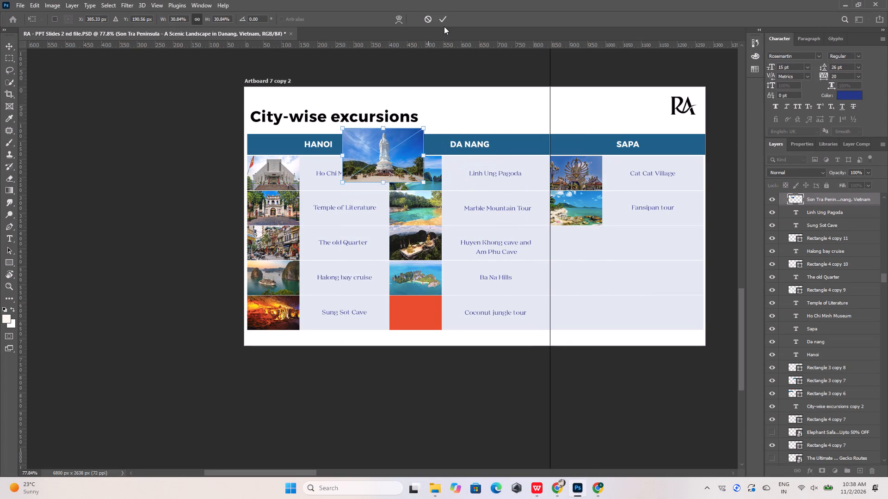
left_click(444, 22)
Move the Son Tra Peninsula photo over the Da Nang photo column and scale it proportionally to about the column's width.
scroll(392, 164, "up", 6, "alt")
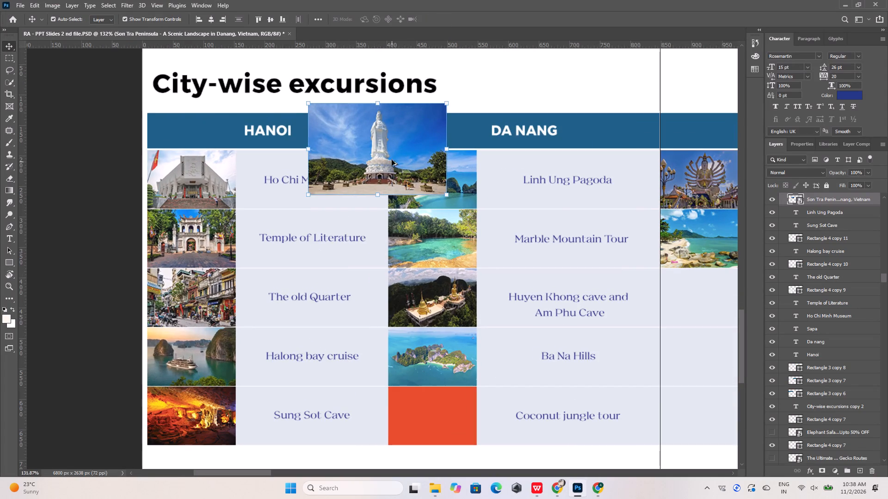
left_click_drag(392, 146, 445, 237)
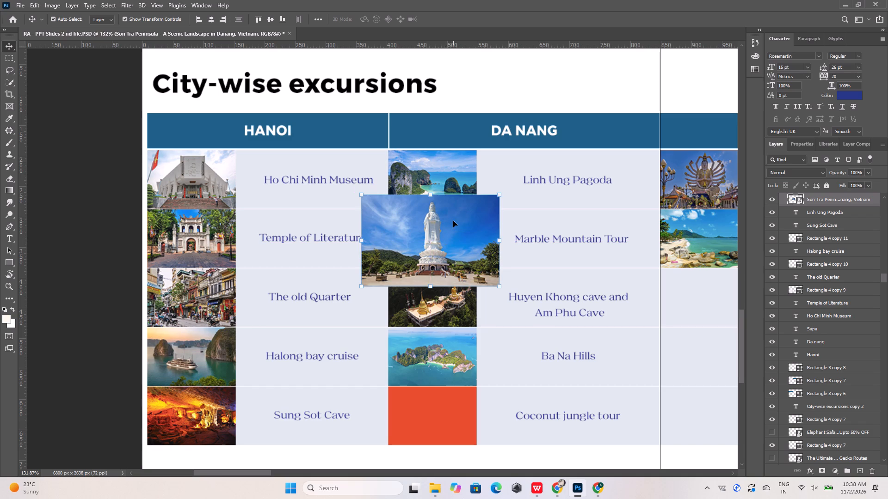
left_click_drag(361, 287, 380, 266)
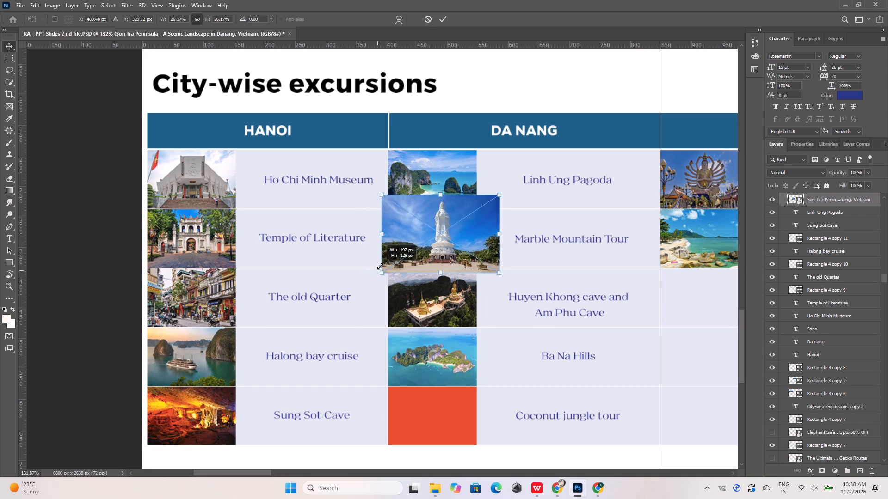
left_click_drag(380, 266, 382, 263)
left_click_drag(500, 271, 482, 252)
left_click(444, 17)
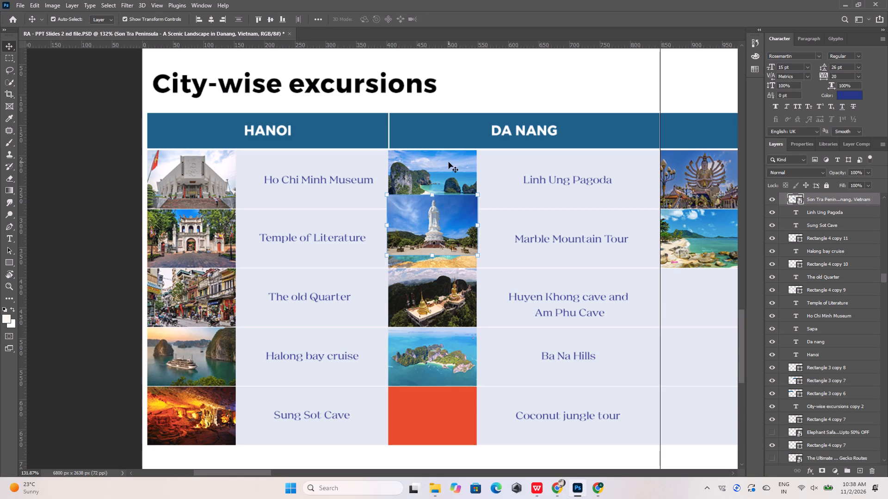
Move the Son Tra Peninsula layer down the stack into the clipped group directly beneath the Ao Nang Beach layer.
left_click_drag(811, 200, 816, 431)
scroll(818, 417, "down", 5)
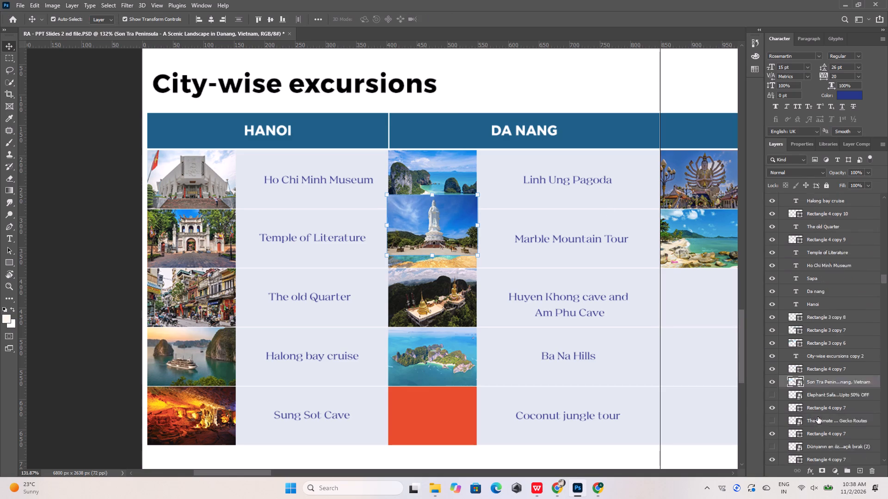
scroll(818, 417, "down", 10)
scroll(820, 323, "down", 2)
left_click_drag(812, 205, 812, 245)
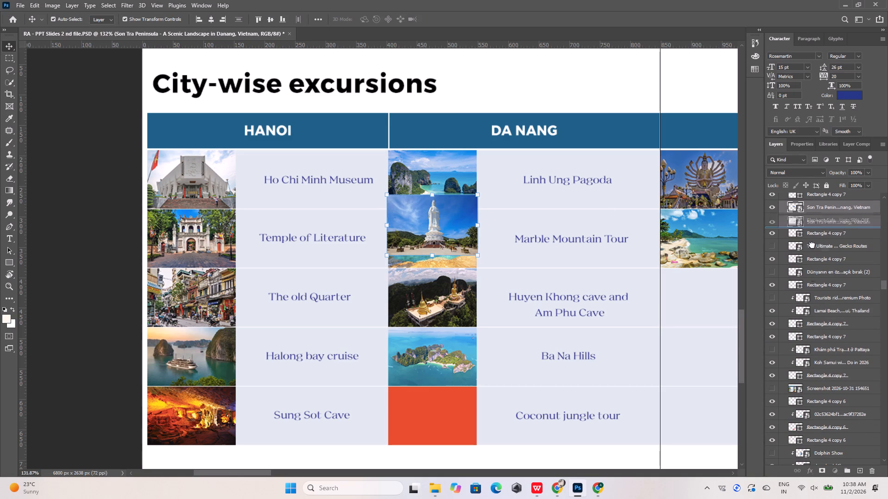
left_click_drag(812, 245, 818, 433)
scroll(818, 432, "down", 11)
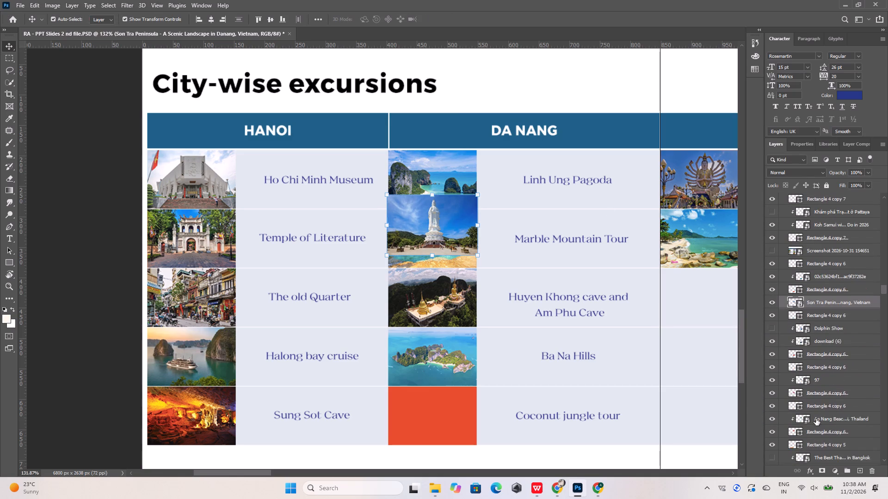
left_click(450, 172)
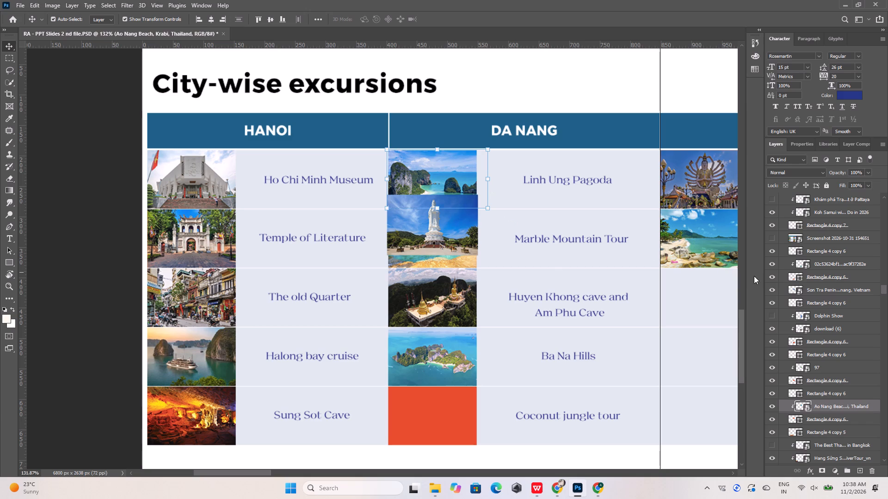
left_click_drag(822, 290, 829, 408)
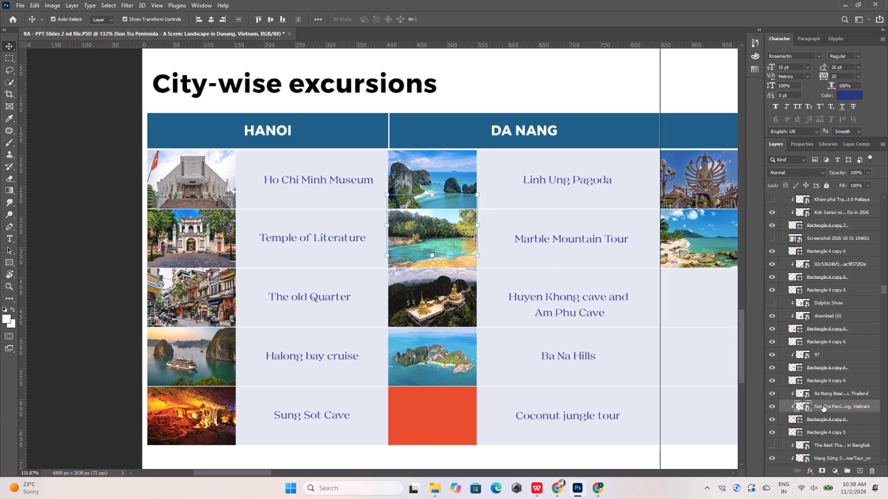
Hide the Ao Nang Beach layer and shift the Son Tra Peninsula photo up to fill the Linh Ung Pagoda frame.
left_click(773, 393)
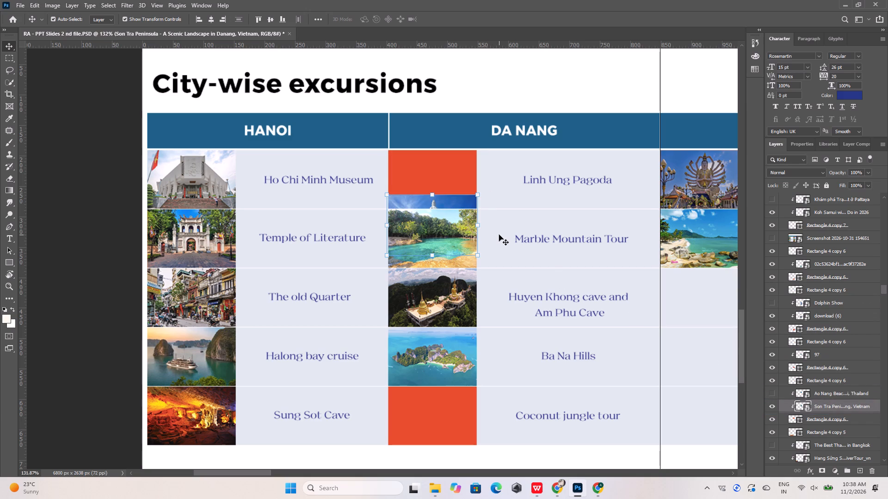
key("shift+Up")
key("shift+Up")
key("shift+Up")
key("shift+Up")
key("shift+Up")
key("Up")
key("shift+Up")
key("shift+Up")
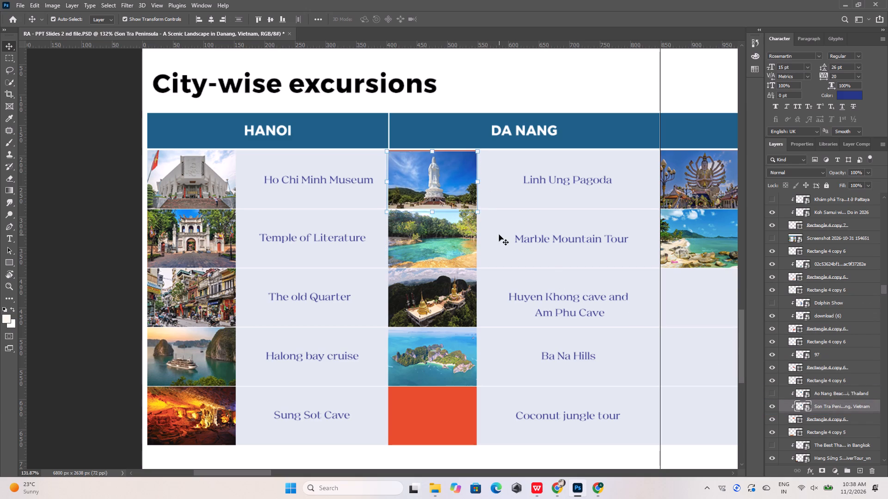
key("Up")
key("Up")
key("Up")
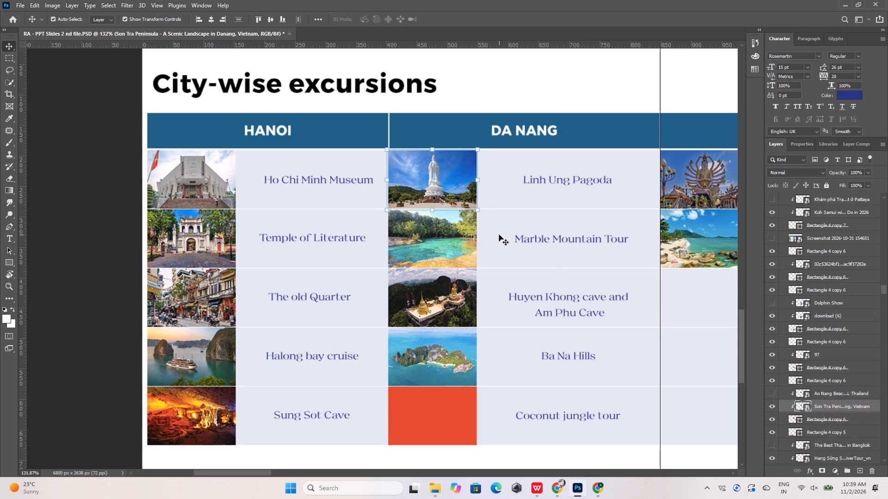
Copy the "Marble Mountain Tour" label text and search Pinterest in Chrome for it.
double_click(566, 238)
key("ctrl+c")
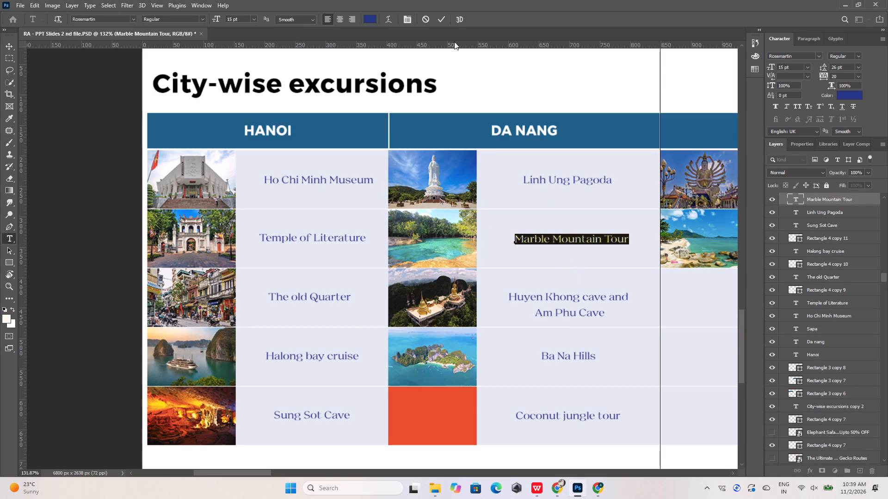
left_click(443, 24)
left_click(561, 486)
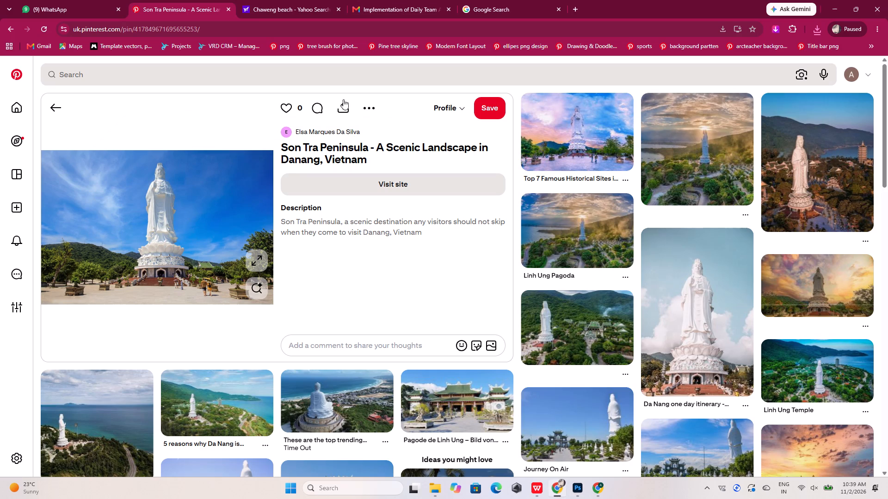
left_click(307, 79)
key("ctrl+v")
key("Return")
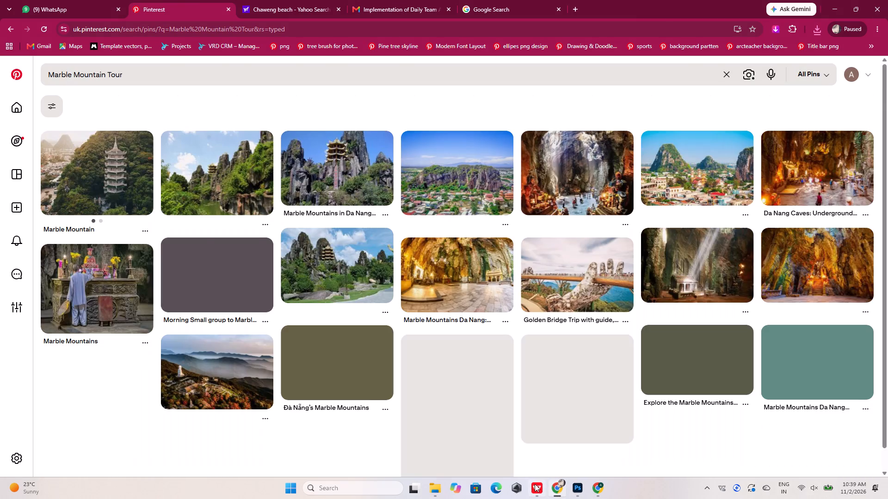
Check the WPS Office reference against the search results and download the image from the "Marble Mountain" pagoda pin.
left_click(536, 484)
left_click(536, 484)
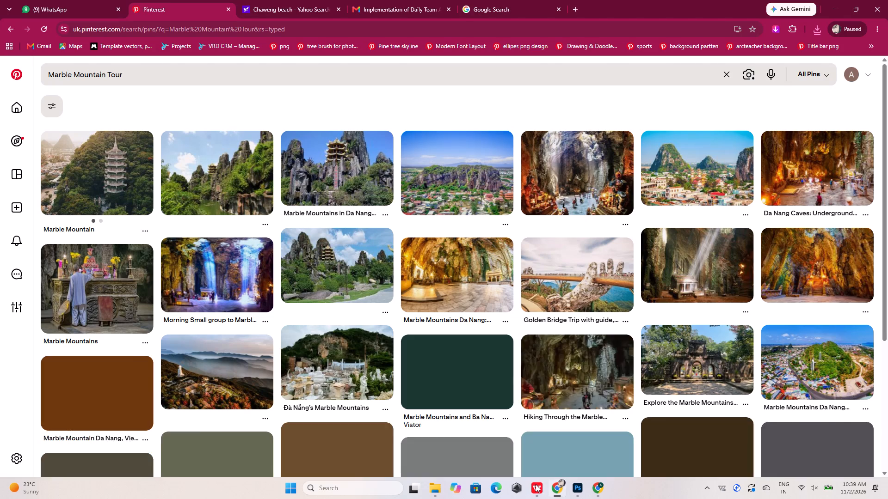
left_click(536, 484)
left_click(536, 484)
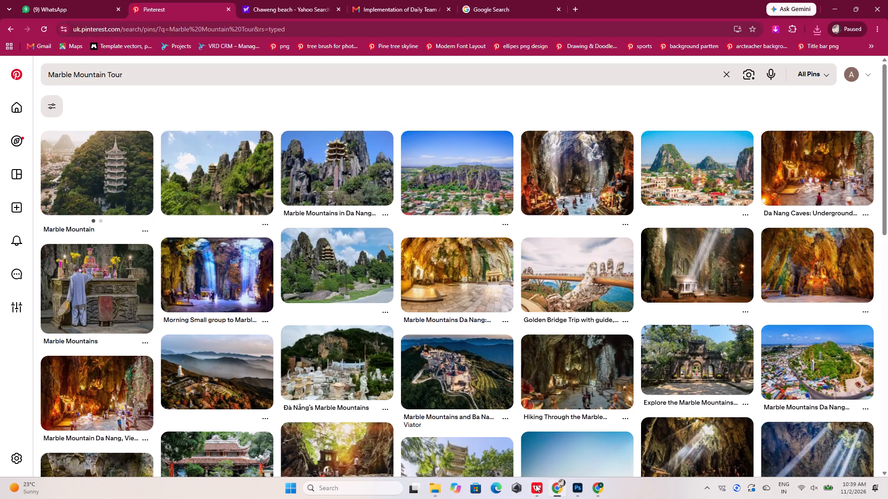
left_click(536, 484)
left_click(536, 484)
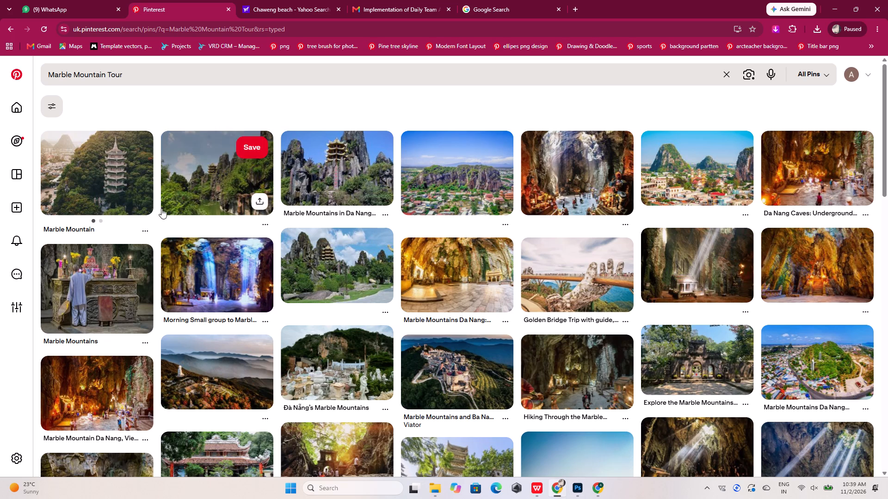
left_click(119, 180)
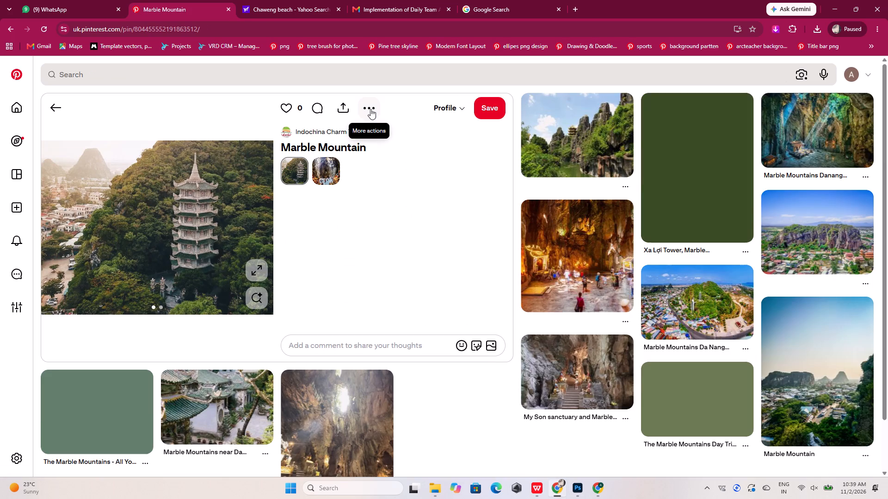
left_click(370, 109)
left_click(371, 139)
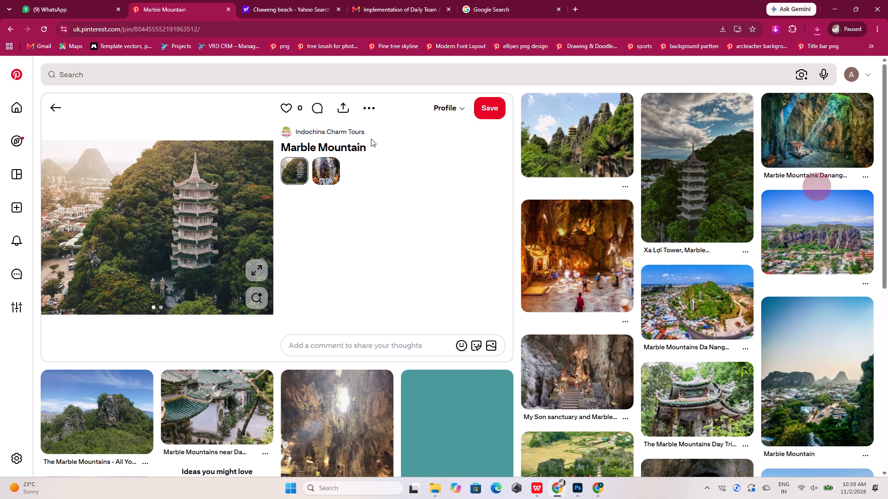
Place the Marble Mountain image from the Downloads folder into the Photoshop document, scaled to about 28%.
left_click(785, 55)
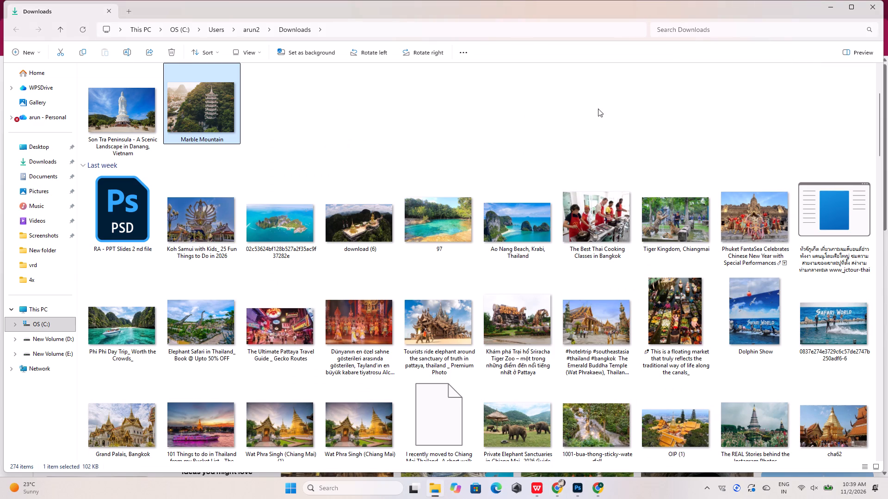
left_click_drag(208, 112, 571, 498)
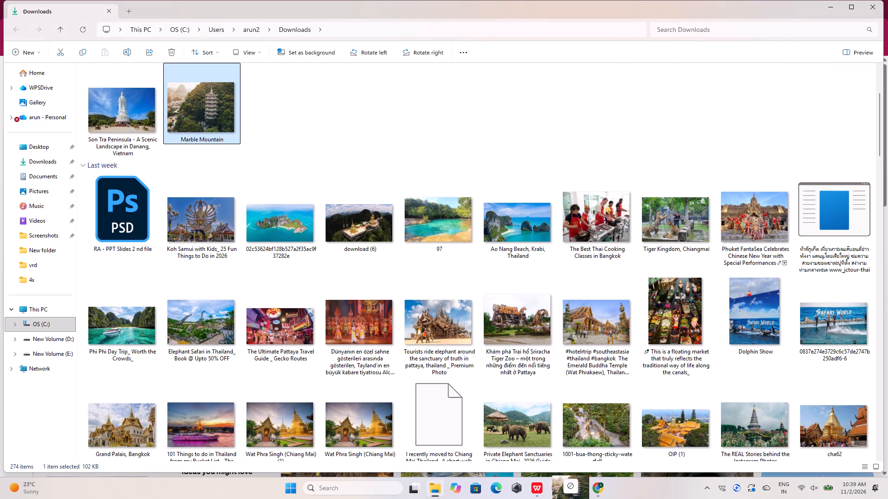
left_click_drag(571, 498, 531, 343)
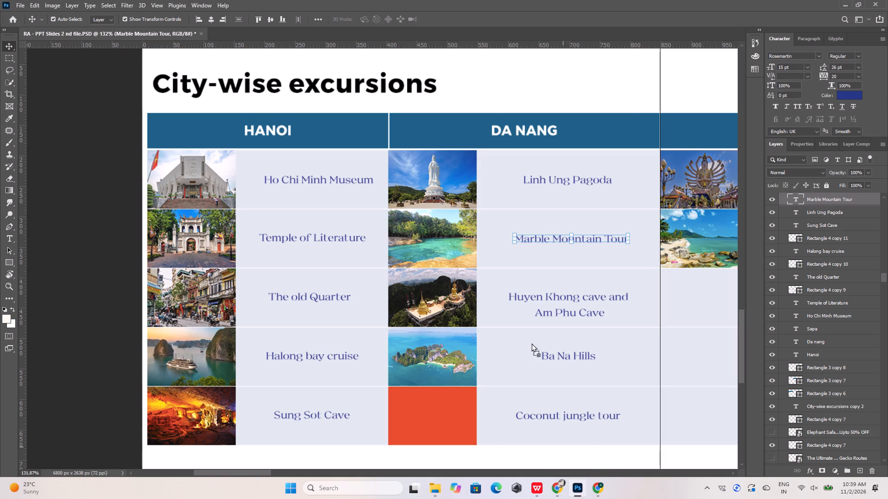
left_click_drag(531, 343, 528, 325)
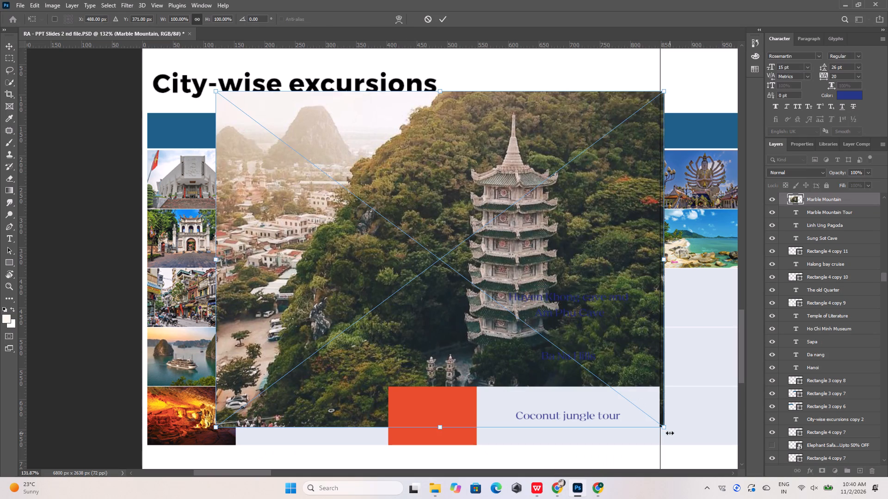
left_click_drag(664, 429, 353, 174)
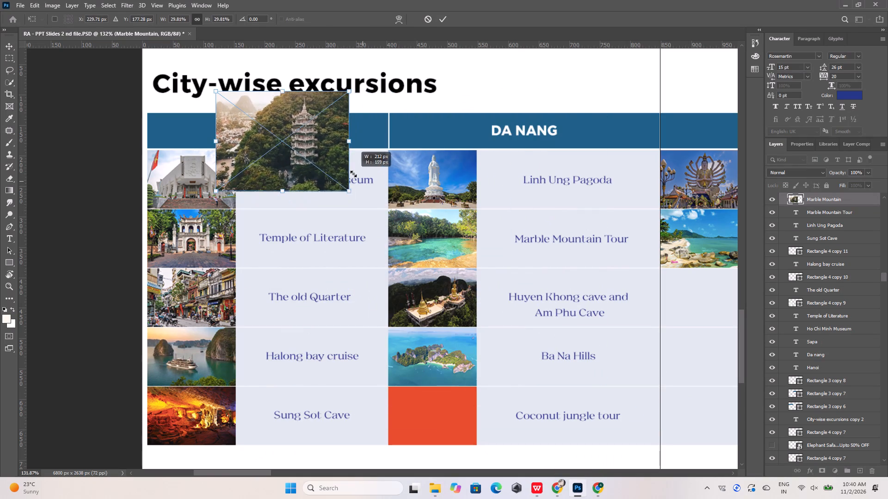
left_click_drag(353, 174, 353, 173)
left_click(439, 18)
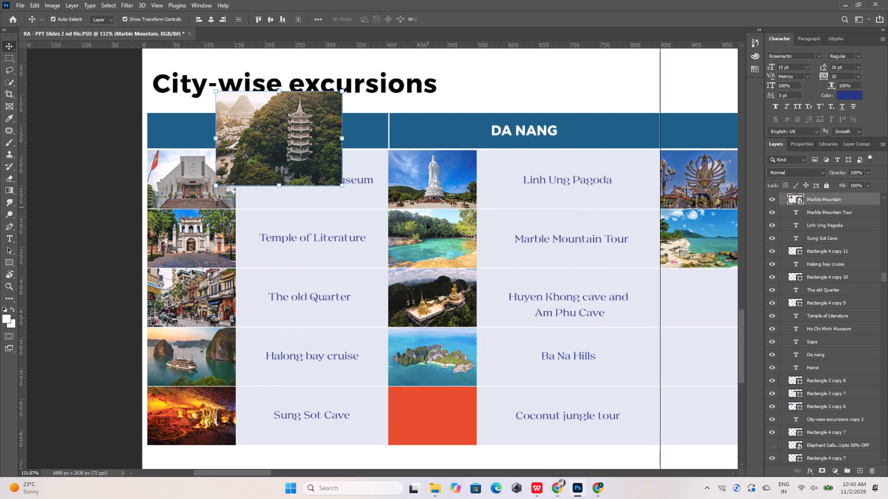
Move the Marble Mountain photo down to the second row and clip its layer directly beneath layer 97.
left_click(427, 225)
left_click(312, 122)
left_click_drag(302, 126, 326, 227)
left_click(421, 232)
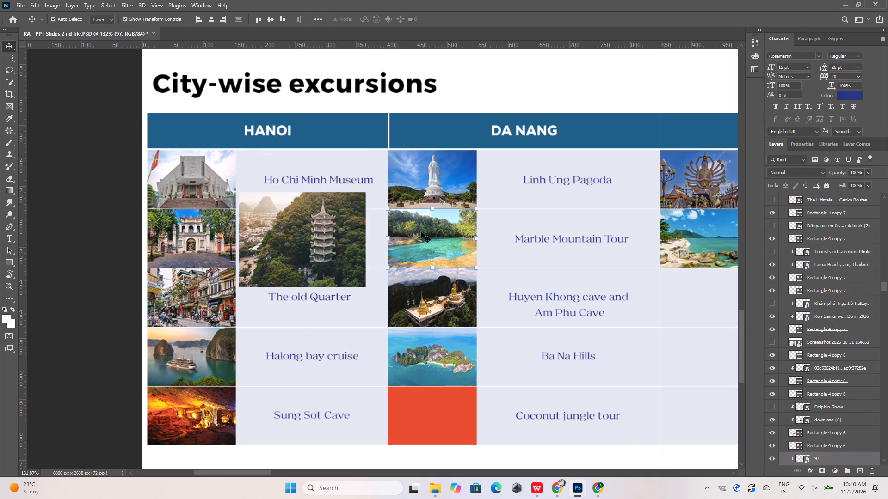
left_click(297, 226)
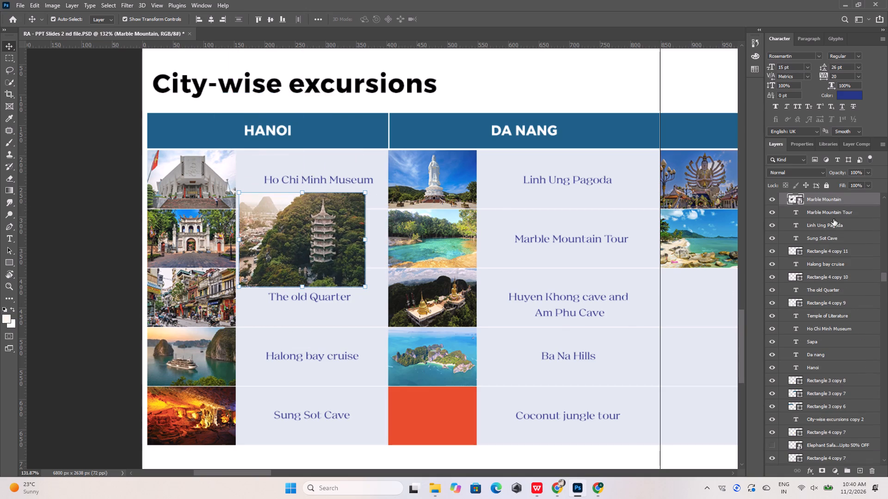
left_click_drag(838, 202, 843, 488)
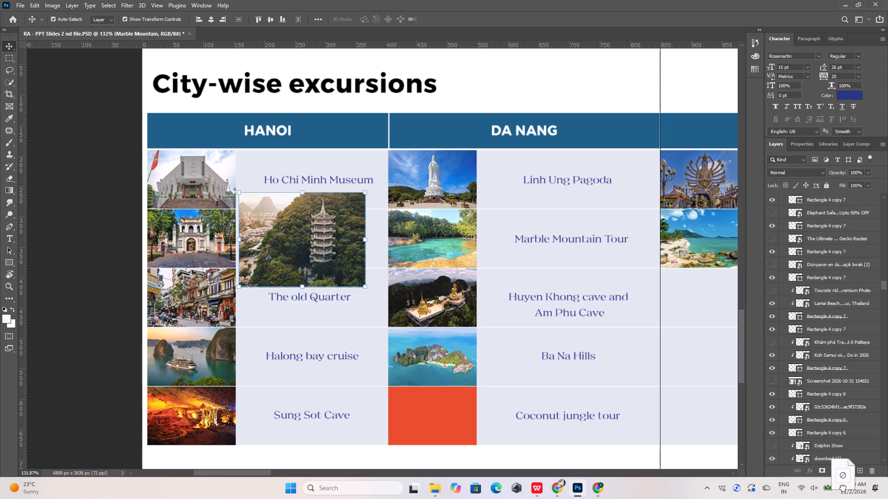
left_click_drag(843, 488, 857, 327)
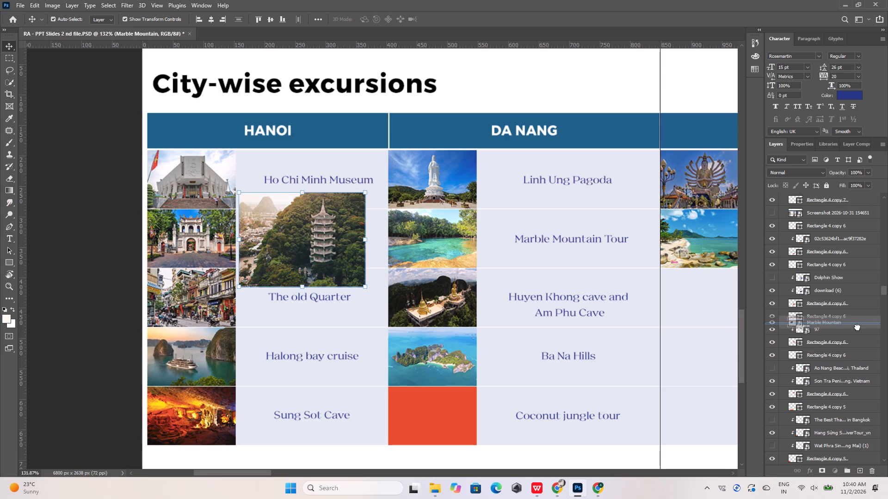
left_click_drag(857, 327, 857, 332)
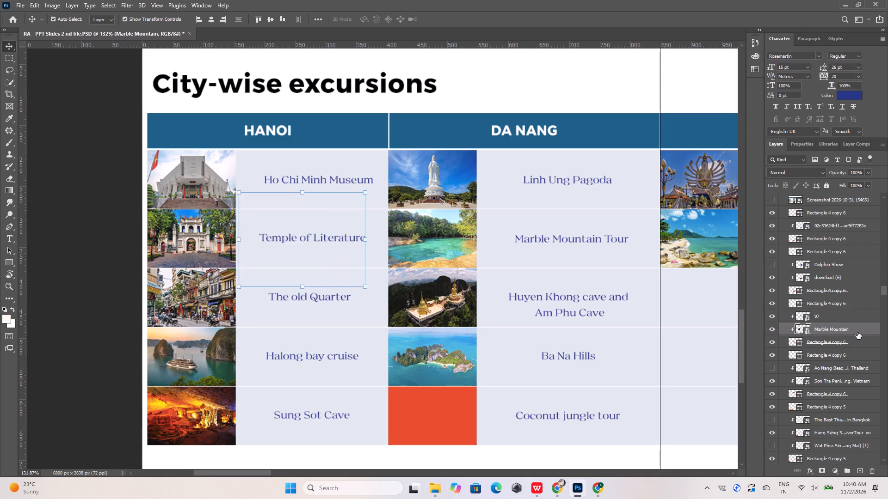
Hide layer 97 and shift the Marble Mountain photo across until it covers the Marble Mountain Tour frame.
key("shift+Right")
key("shift+Right")
key("shift+Right")
key("shift+Right")
key("shift+Right")
key("shift+Right")
key("shift+Right")
key("shift+Right")
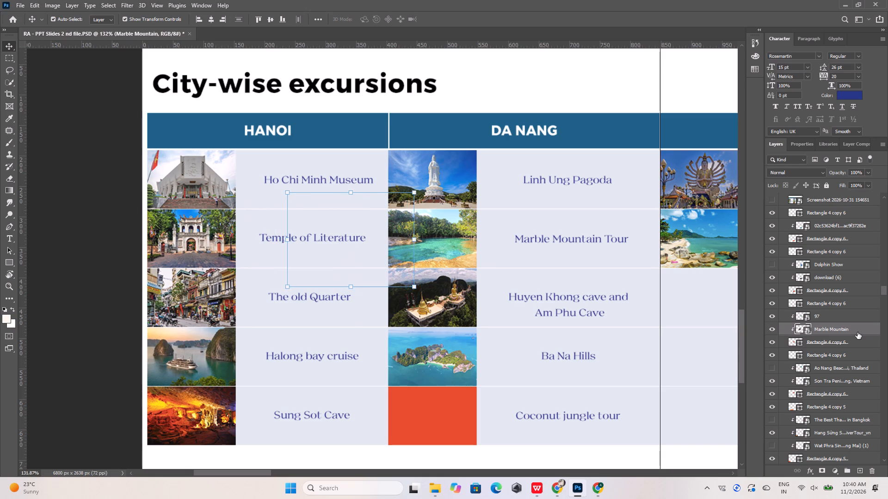
key("shift+Right")
key("shift+Right")
key("shift+Right")
left_click(774, 317)
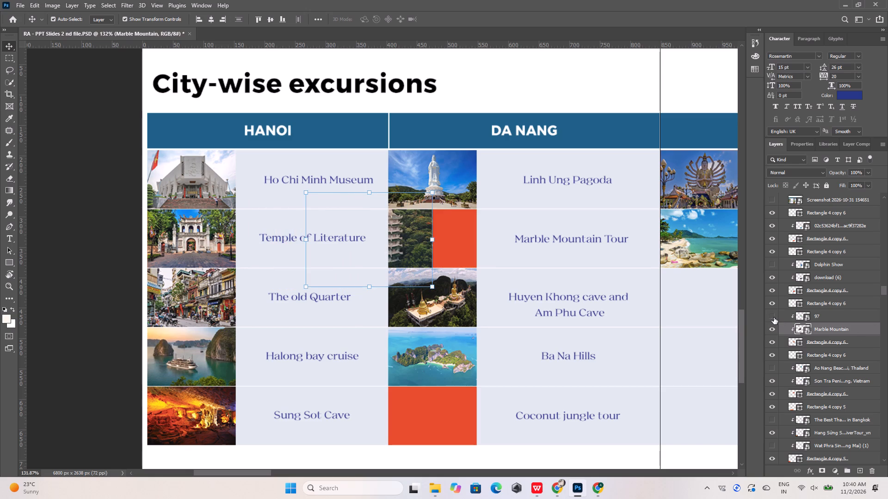
key("shift+Right")
key("shift+Right")
key("shift+Right")
key("shift+Right")
key("shift+Right")
key("shift+Right")
key("shift+Right")
key("shift+Right")
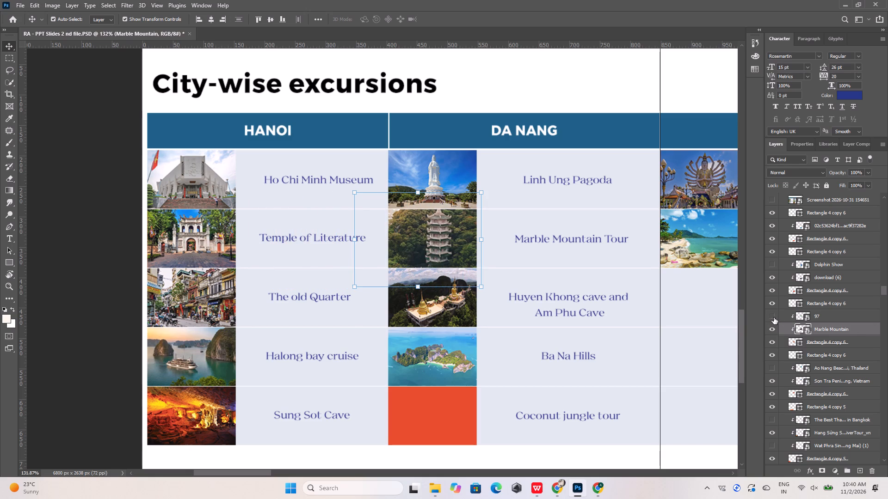
Scale the Marble Mountain photo down to about 21.6% and lower it slightly over the Marble Mountain Tour frame.
left_click_drag(353, 286, 356, 279)
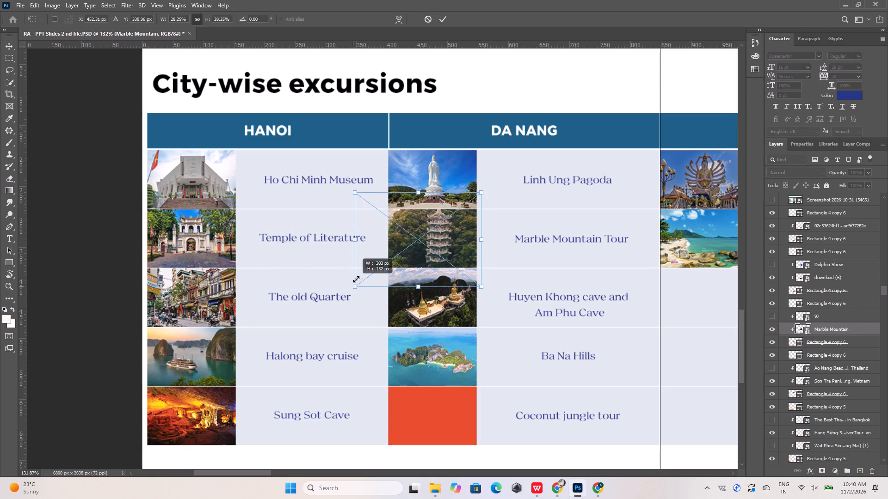
left_click_drag(356, 279, 376, 263)
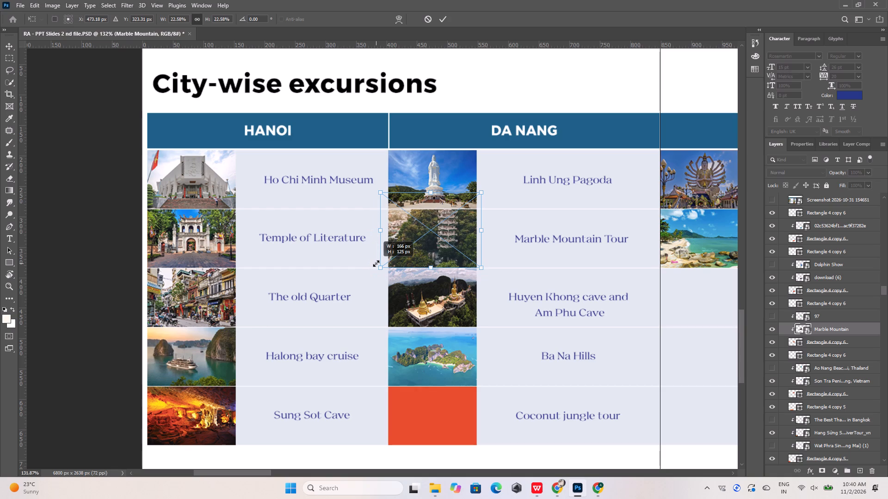
left_click_drag(376, 263, 376, 265)
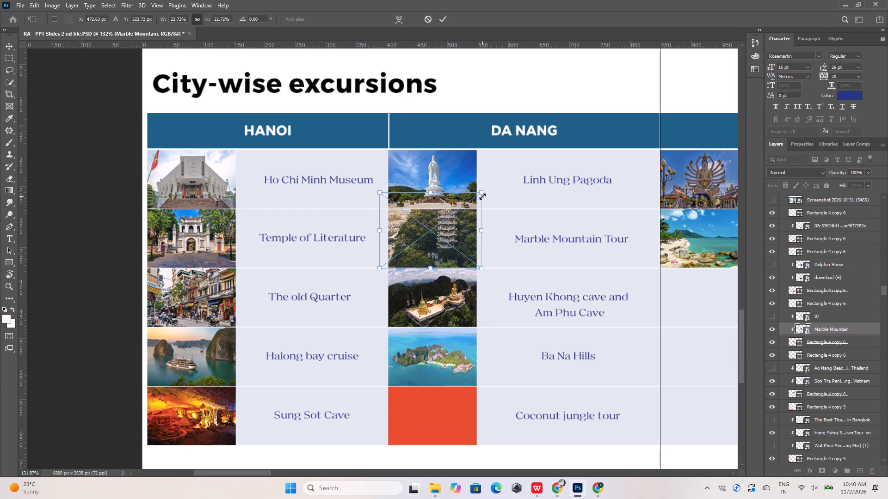
left_click_drag(482, 195, 482, 205)
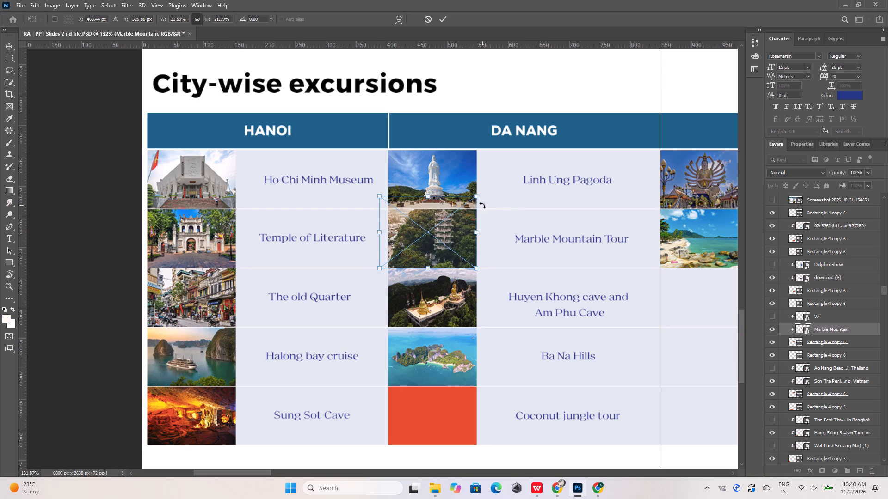
key("Down")
key("Down")
key("Down")
key("Down")
key("Down")
key("Down")
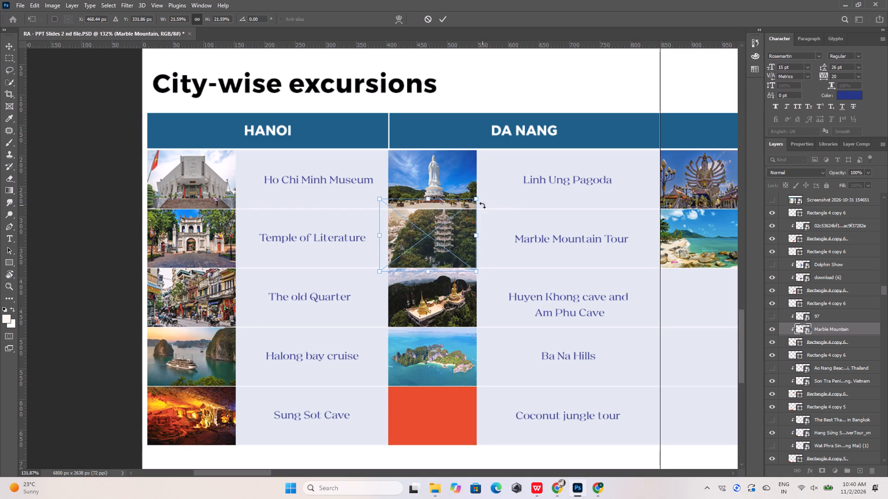
key("Down")
key("Down")
key("Down")
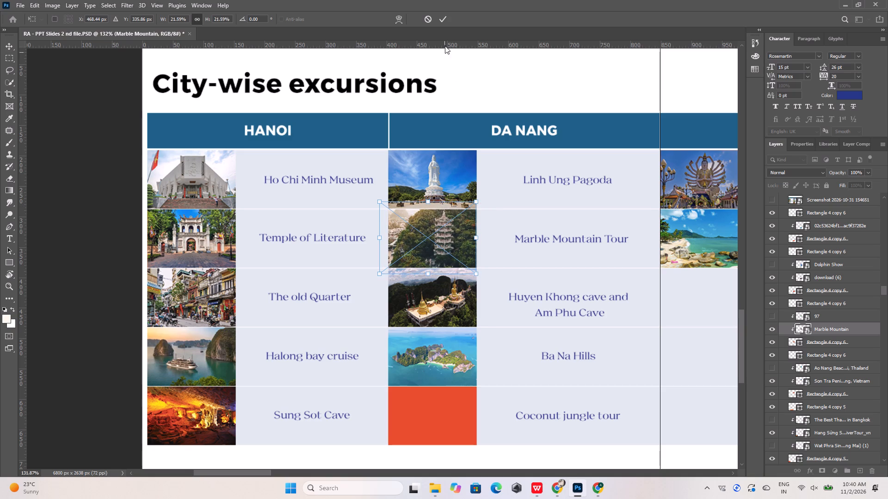
left_click(444, 20)
Shift the Marble Mountain photo flush with its frame's left edge and scale it to about 19.8% to match the frame's width.
scroll(430, 237, "up", 4, "alt")
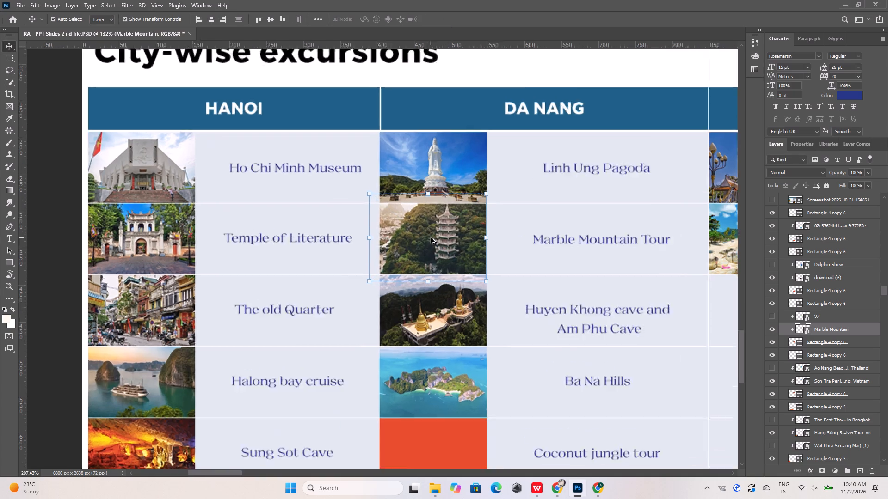
scroll(431, 237, "up", 6, "alt")
left_click(431, 237)
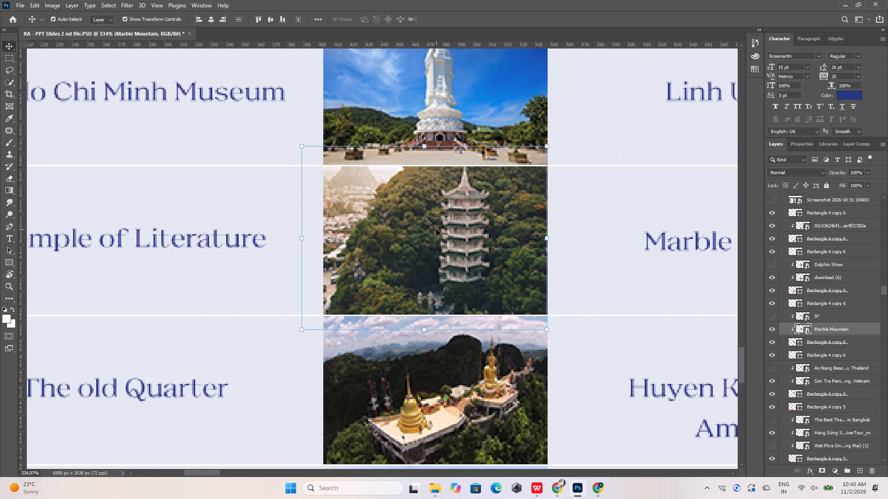
key("shift+Right")
key("shift+Right")
key("Left")
key("Left")
key("Left")
key("Left")
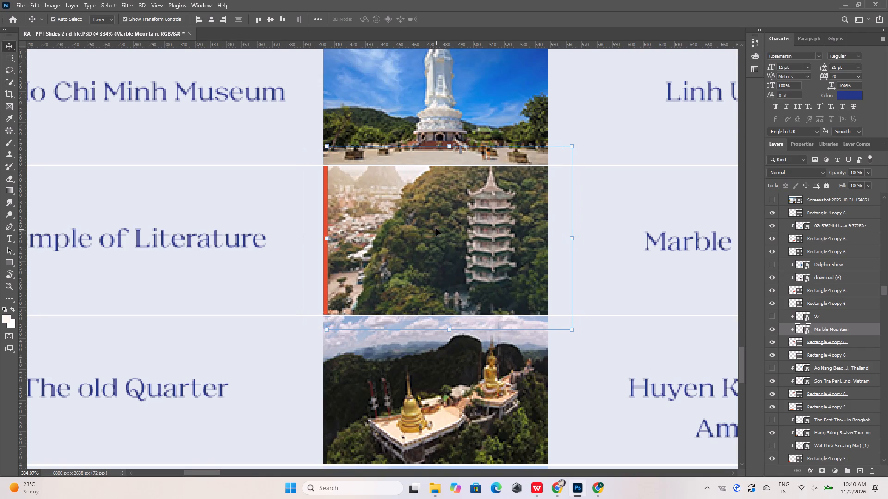
key("Left")
key("Left")
key("Left")
key("Right")
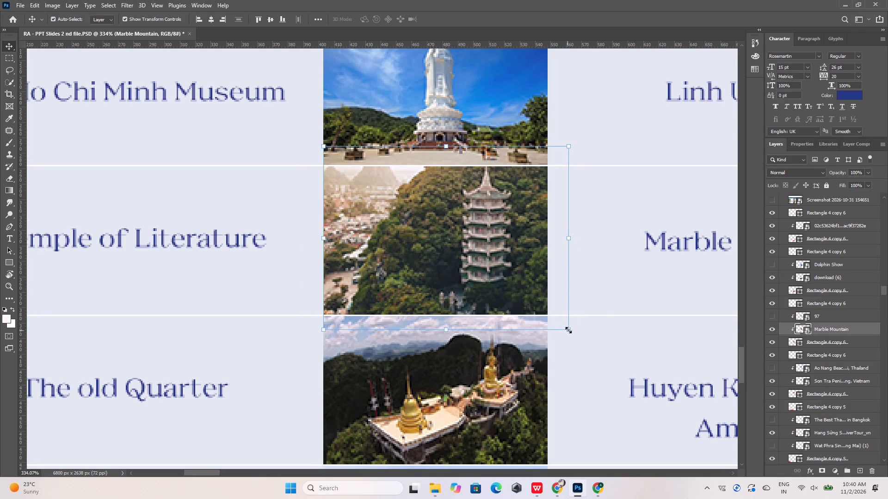
left_click_drag(569, 329, 547, 315)
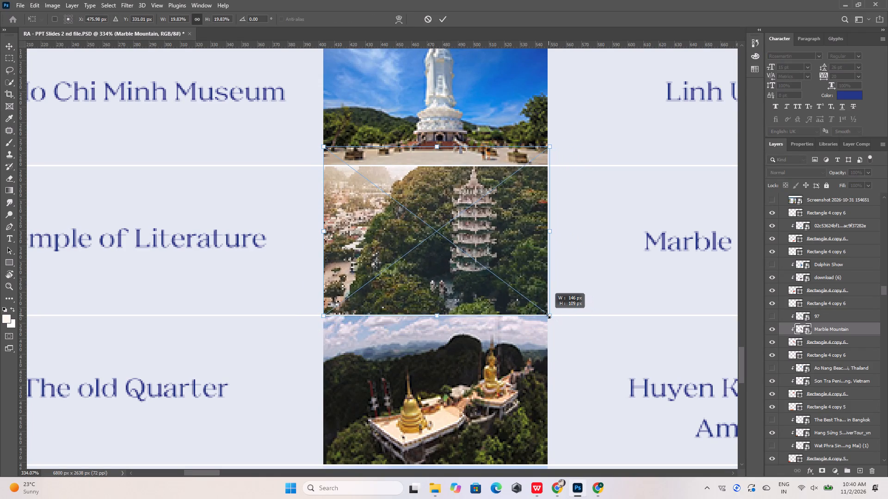
left_click_drag(547, 315, 547, 315)
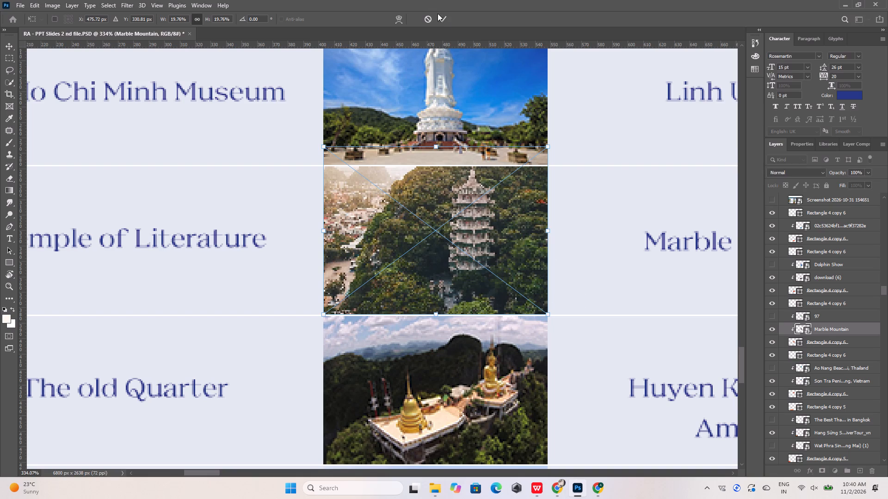
left_click(440, 17)
left_click(598, 131)
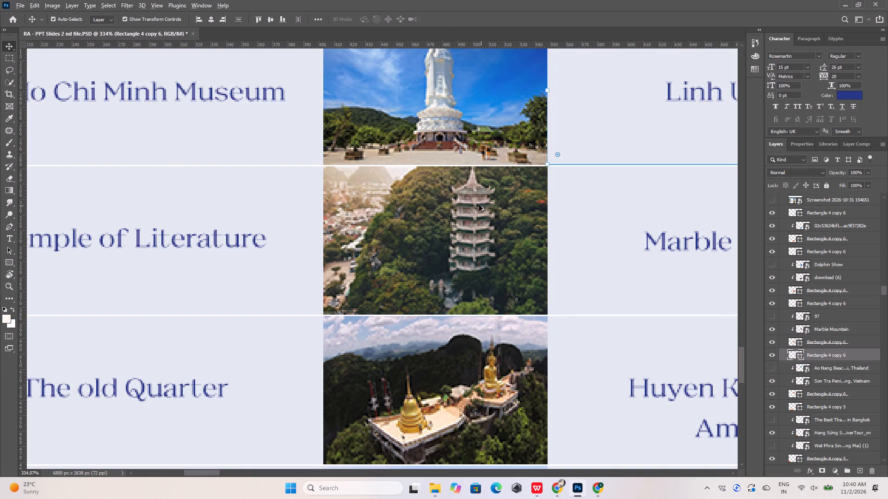
Copy the text of the "Huyen Khong cave and Am Phu Cave" label and set its leading to 18 pt.
scroll(478, 205, "down", 11, "alt")
scroll(563, 277, "up", 5, "alt")
double_click(566, 269)
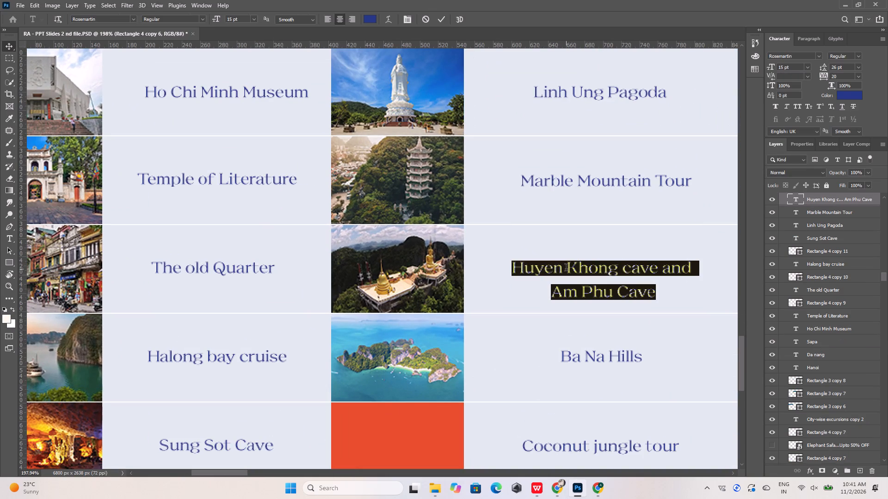
key("ctrl+c")
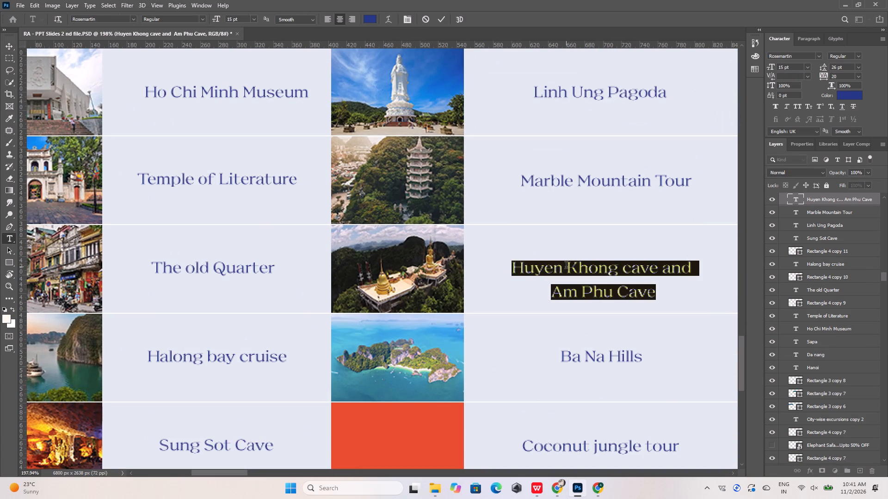
left_click_drag(845, 67, 820, 63)
type("18")
key("Return")
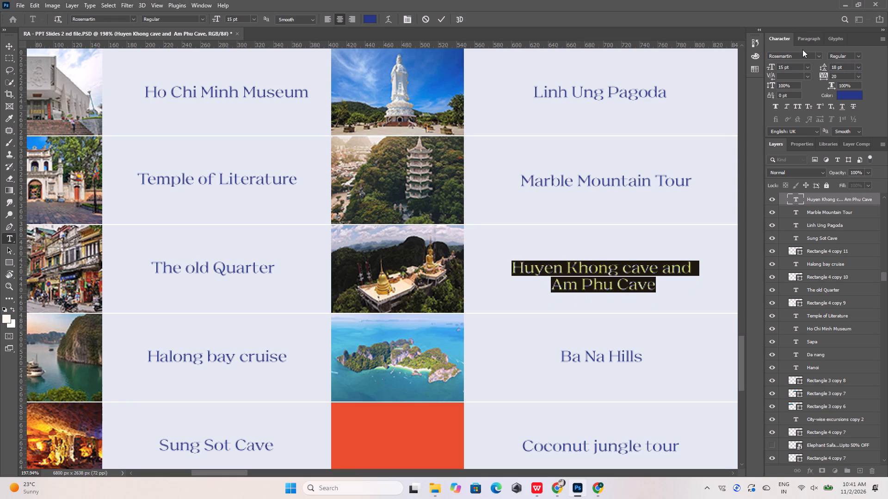
left_click(439, 19)
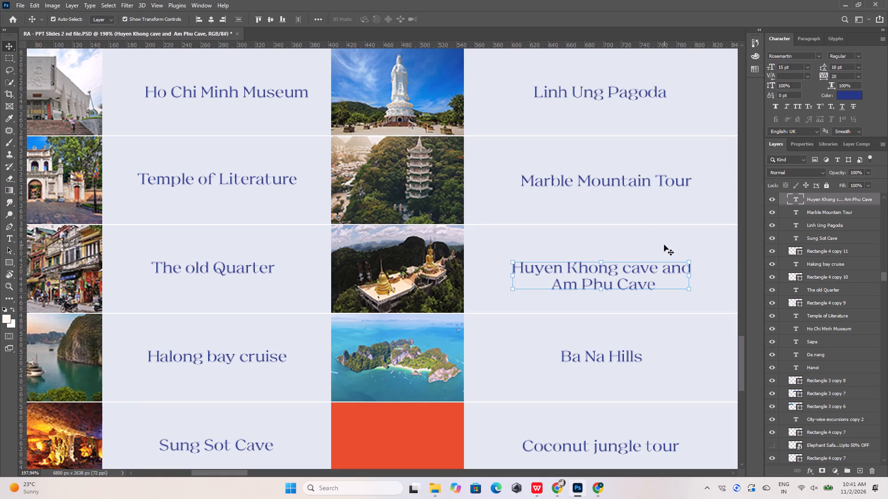
Align the "Huyen Khong cave and Am Phu Cave" label to the horizontal and vertical centre of its table cell.
left_click(664, 244, "shift")
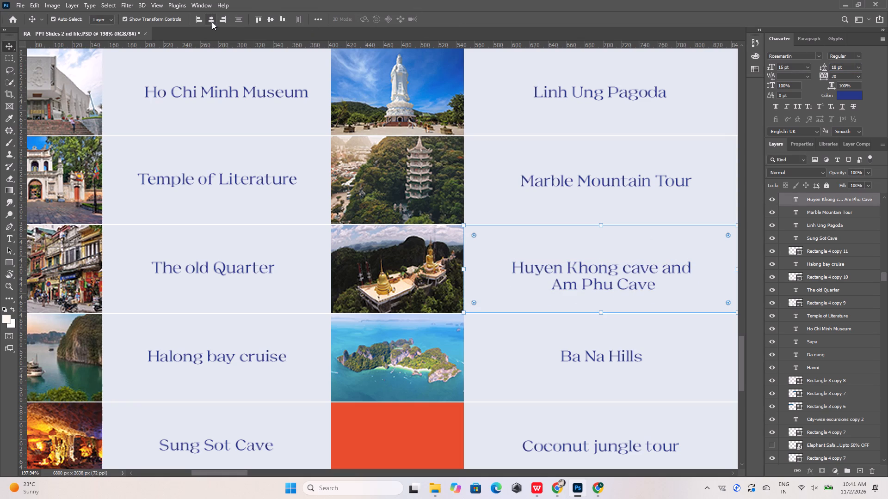
left_click(211, 20)
left_click(272, 20)
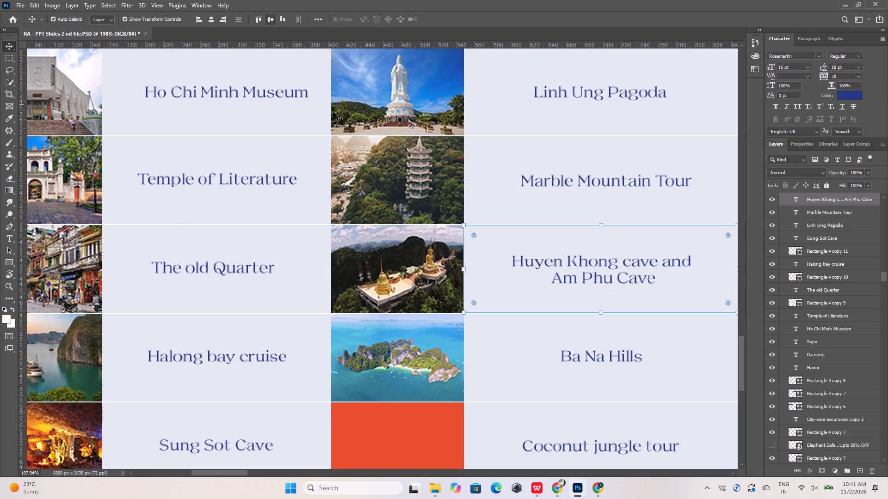
left_click(519, 172)
Switch to Pinterest in Chrome and search for "Huyen Khong cave and Am Phu Cave".
left_click(558, 492)
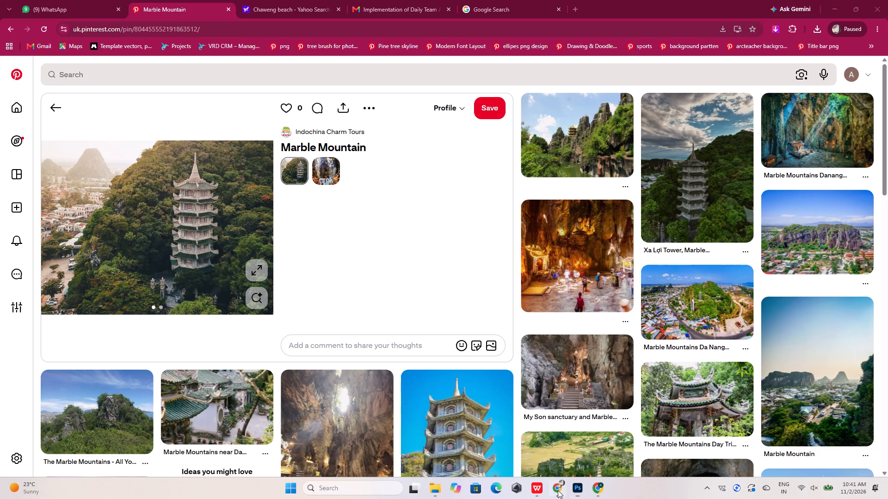
left_click(175, 72)
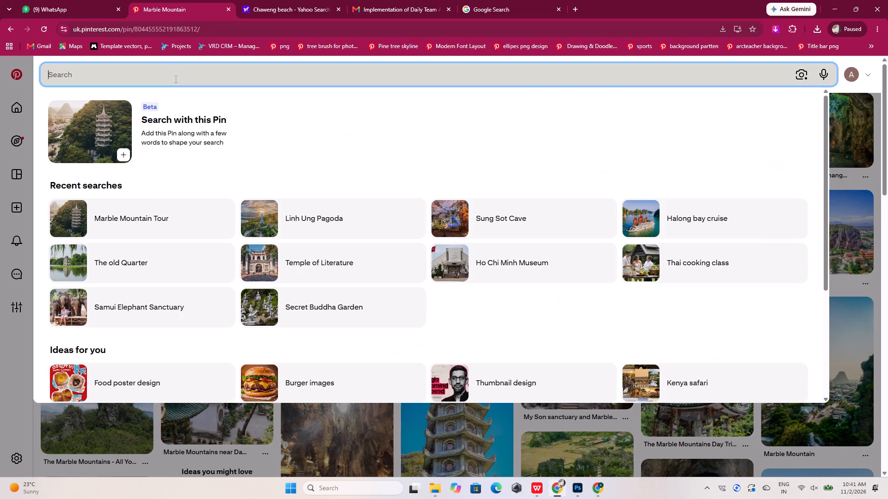
key("ctrl+v")
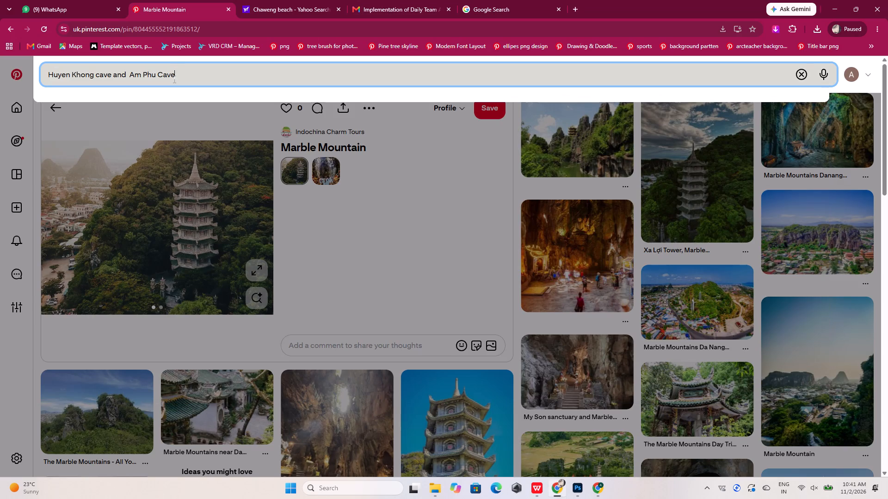
key("Return")
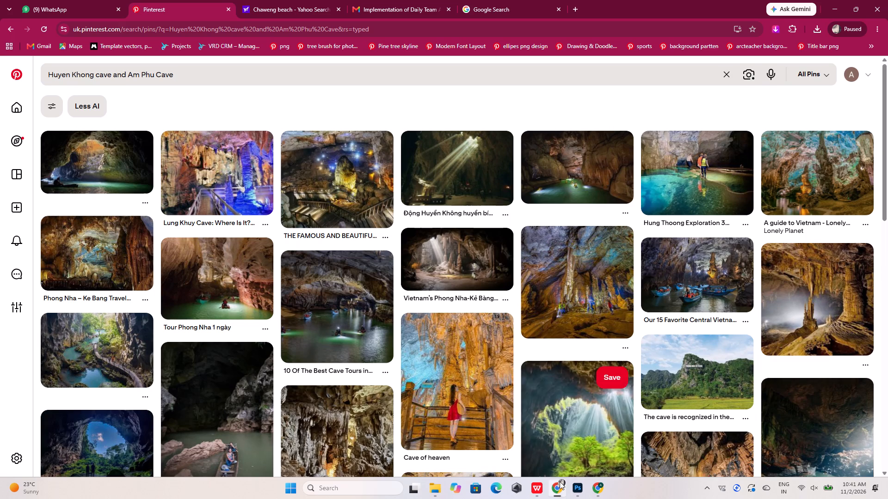
Compare the WPS Office reference slide and the Photoshop table's Huyen Khong row with the Pinterest cave search results.
left_click(560, 481)
left_click(537, 488)
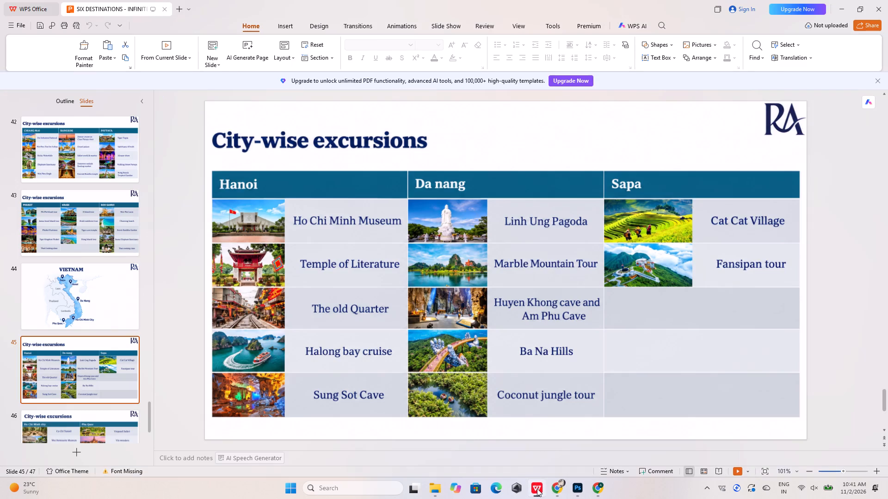
left_click(537, 488)
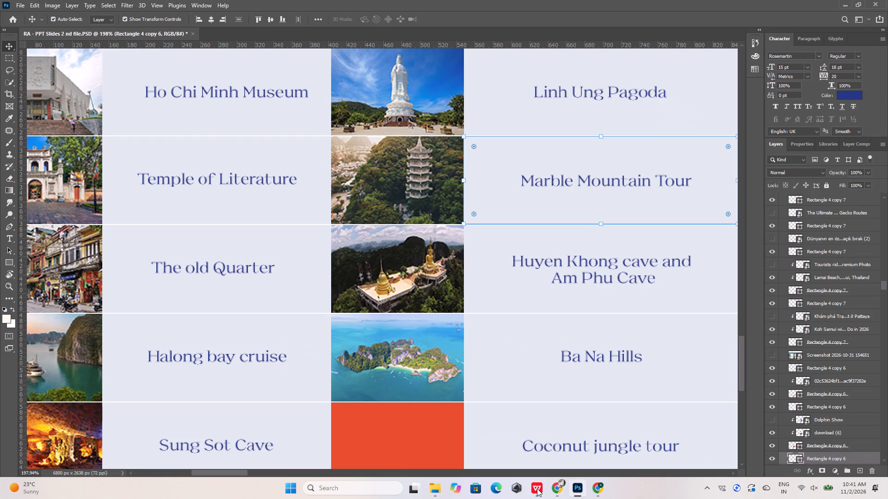
left_click(561, 489)
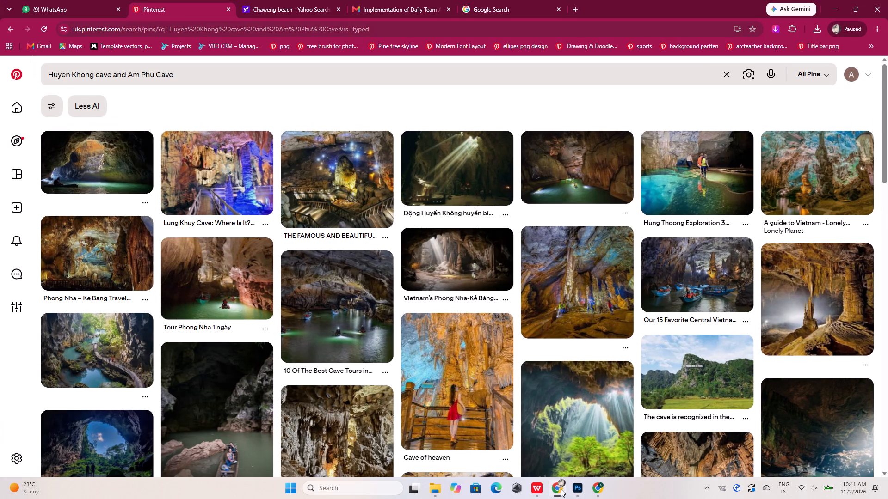
left_click(539, 489)
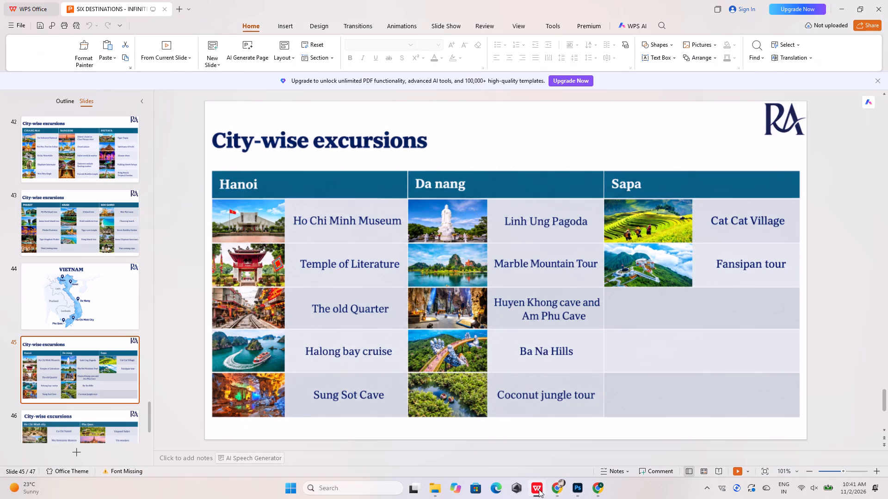
left_click(539, 489)
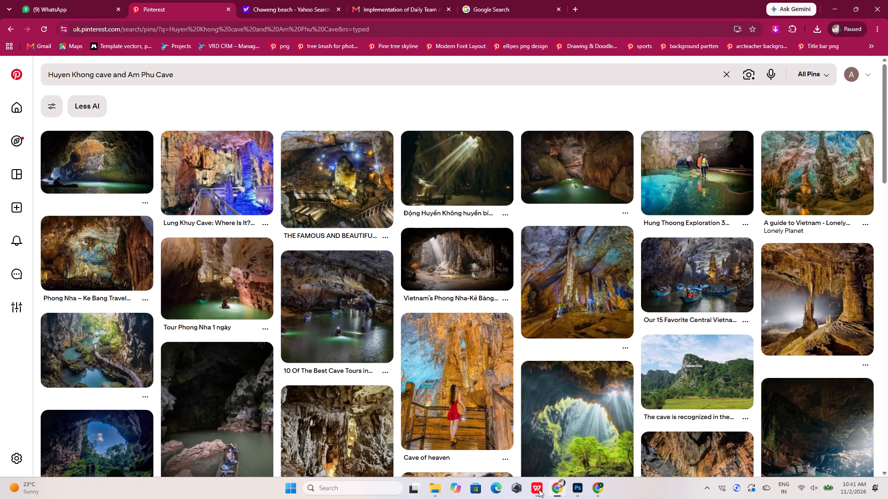
left_click(580, 490)
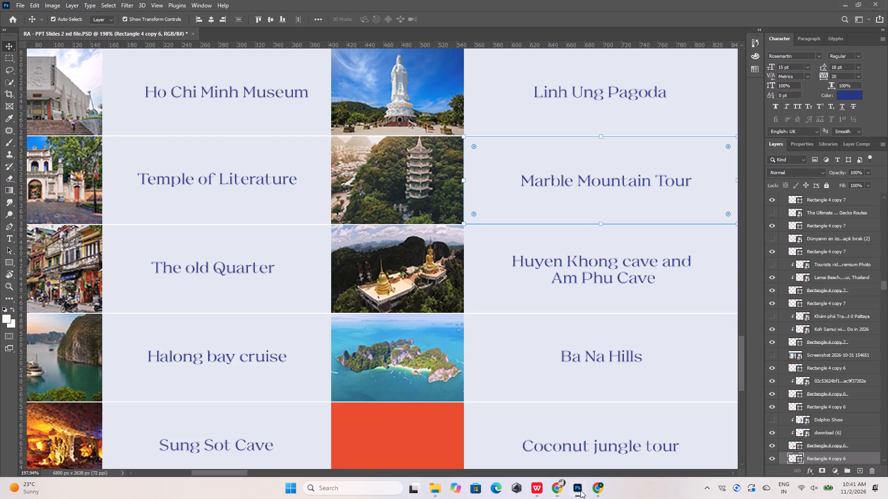
scroll(297, 260, "down", 2, "alt")
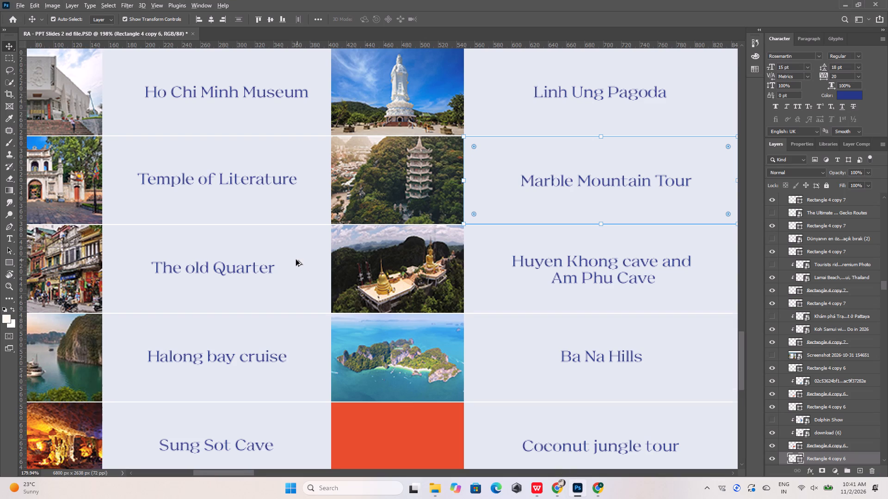
scroll(296, 260, "down", 6, "alt")
scroll(439, 294, "up", 8, "alt")
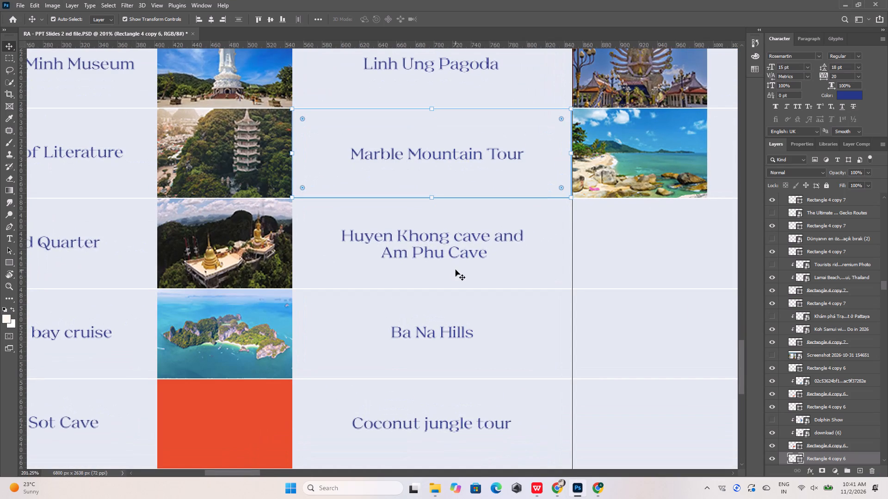
left_click(394, 237)
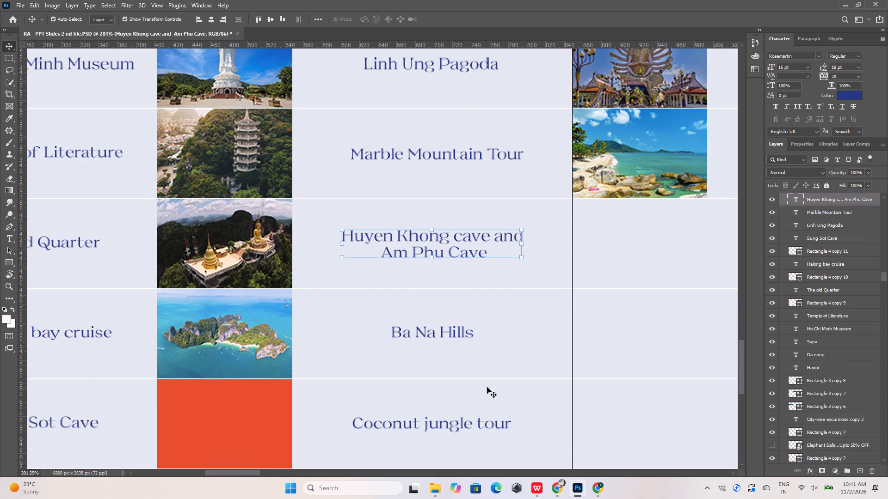
left_click(561, 484)
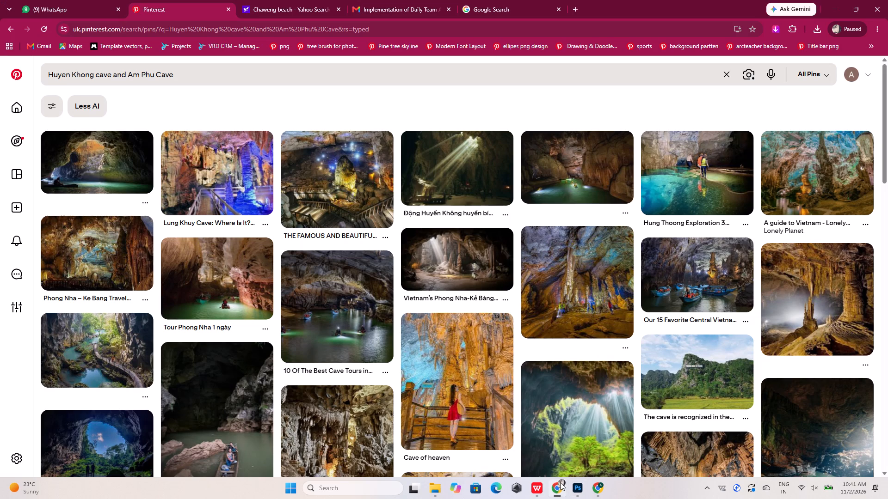
left_click(560, 482)
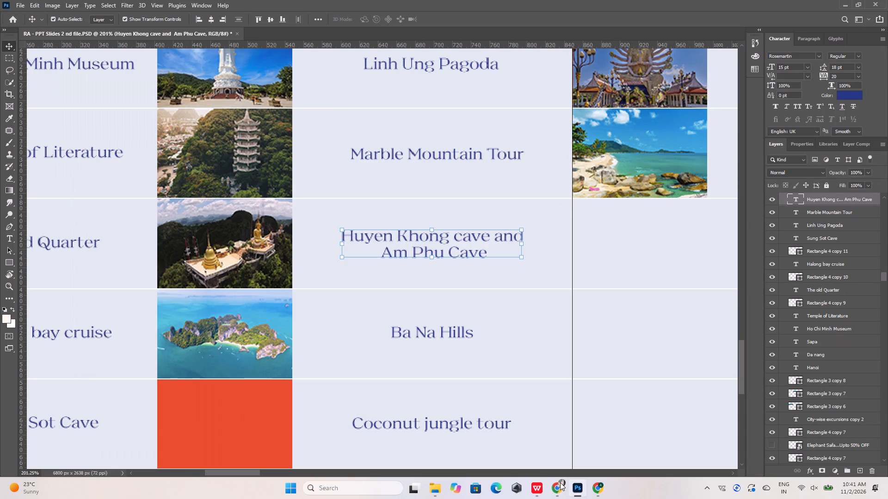
left_click(560, 482)
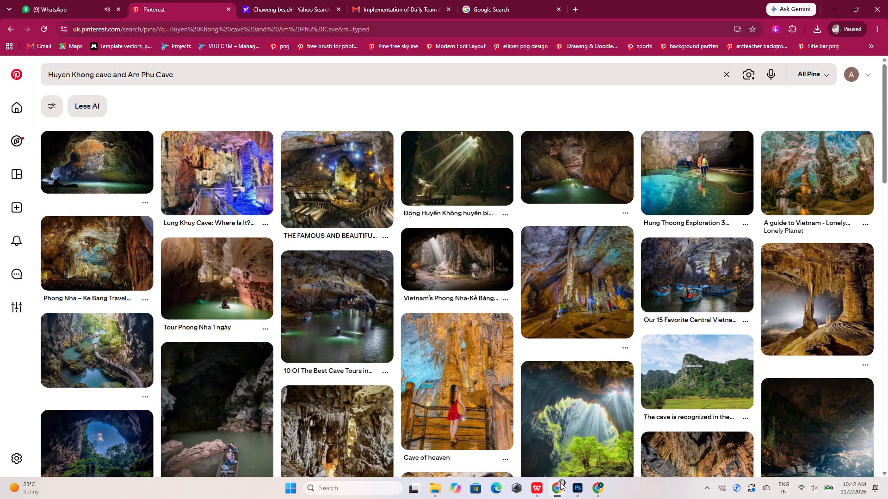
Open cave pins from the Pinterest results and download the "Lung Khuy Cave: Where Is It? Why Do Tourists Should Visit?" image.
left_click(332, 173)
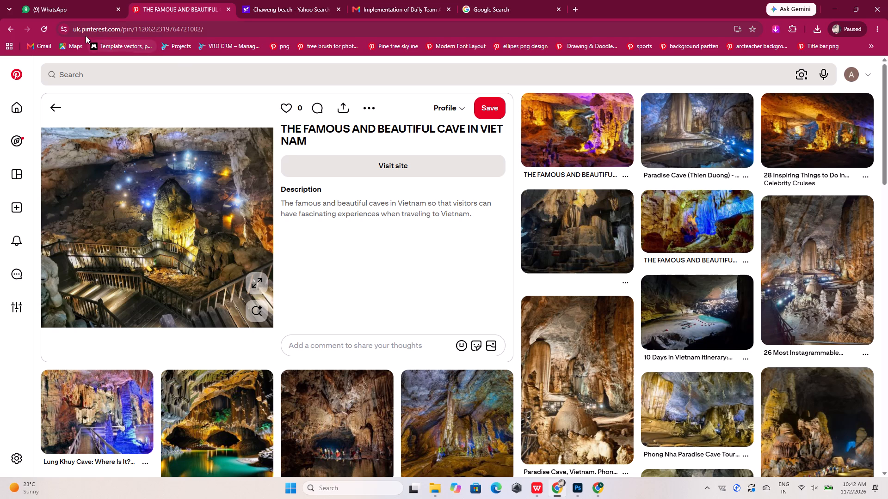
left_click(11, 27)
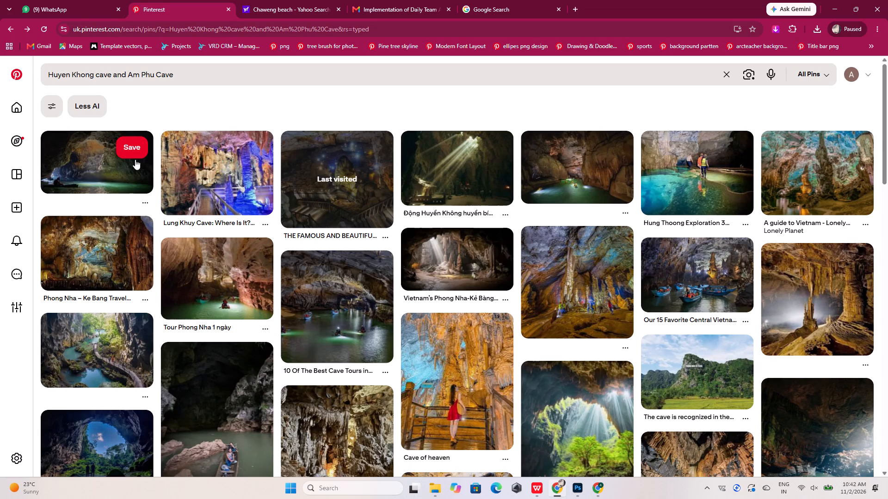
left_click(196, 168)
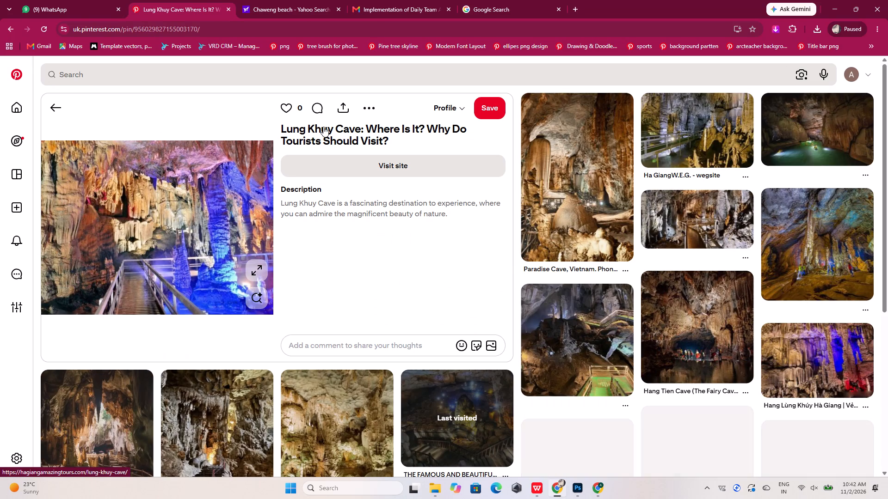
left_click(366, 109)
left_click(364, 140)
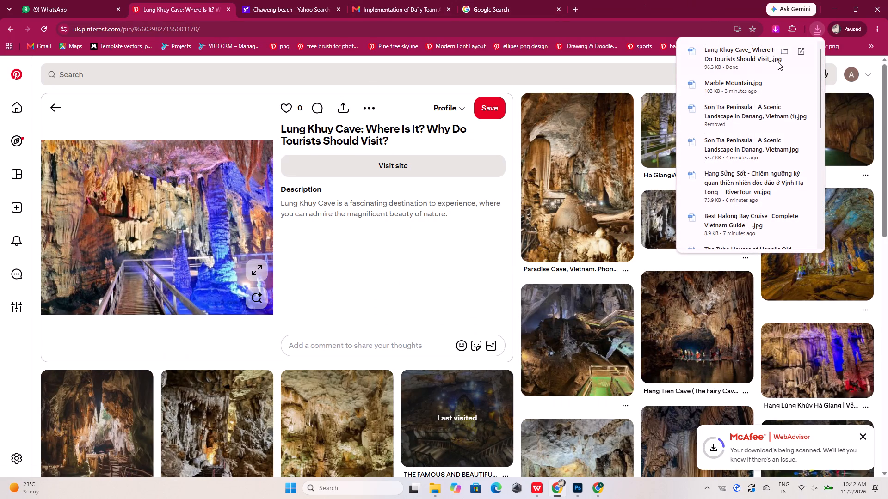
Place the downloaded Lung Khuy Cave image from the Downloads folder into the Photoshop slides document.
left_click(785, 49)
left_click_drag(298, 107, 543, 468)
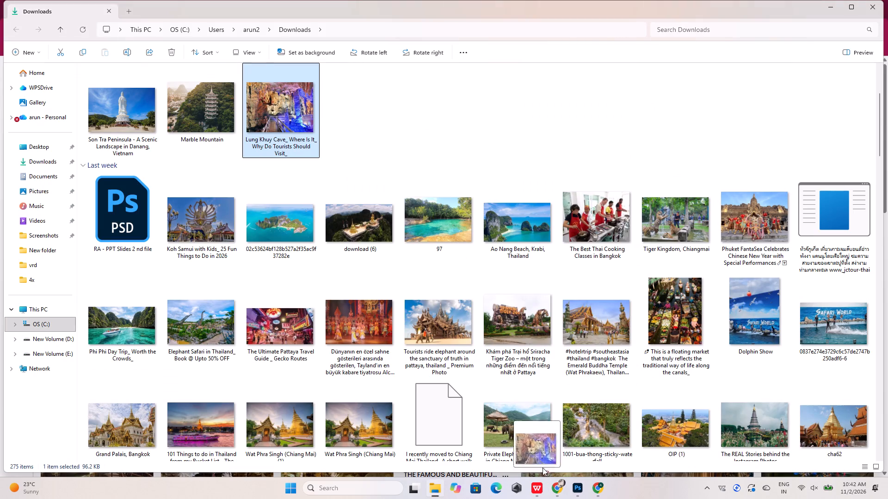
left_click_drag(543, 468, 360, 181)
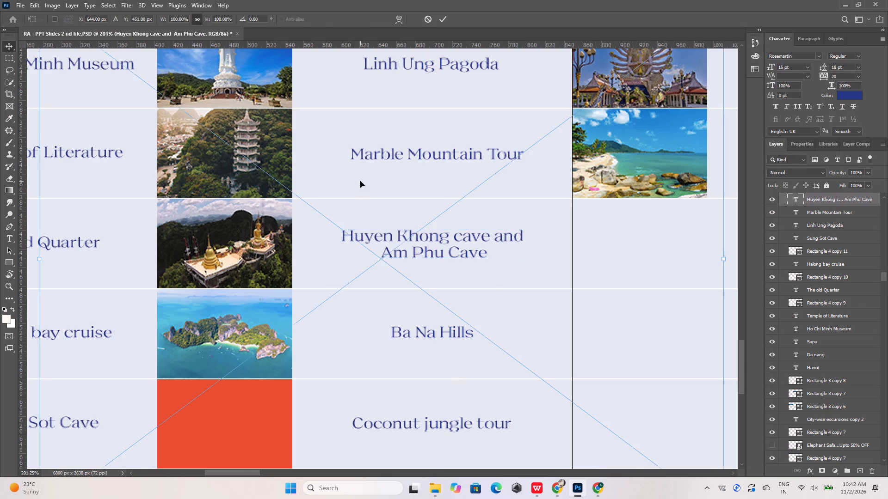
left_click(445, 18)
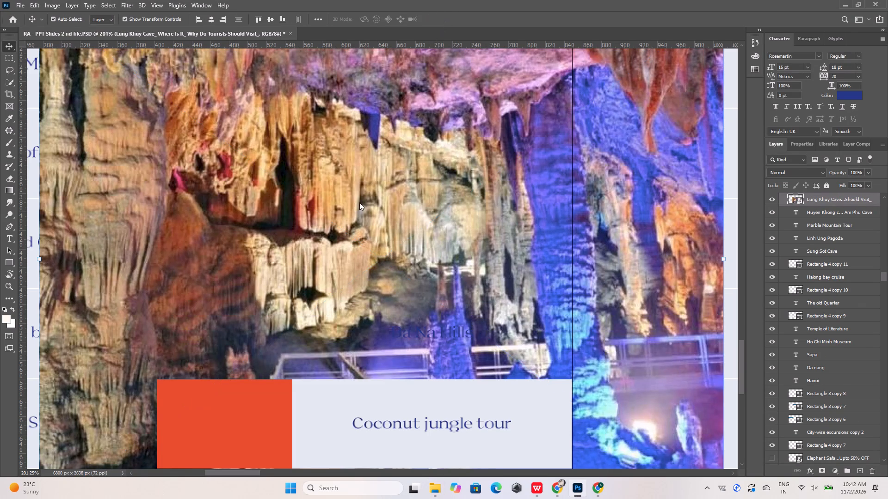
Scale the placed Lung Khuy Cave photo down to about 28.5% on the City-wise excursions artboard.
scroll(359, 202, "down", 10, "alt")
left_click(357, 202)
left_click_drag(519, 342, 324, 152)
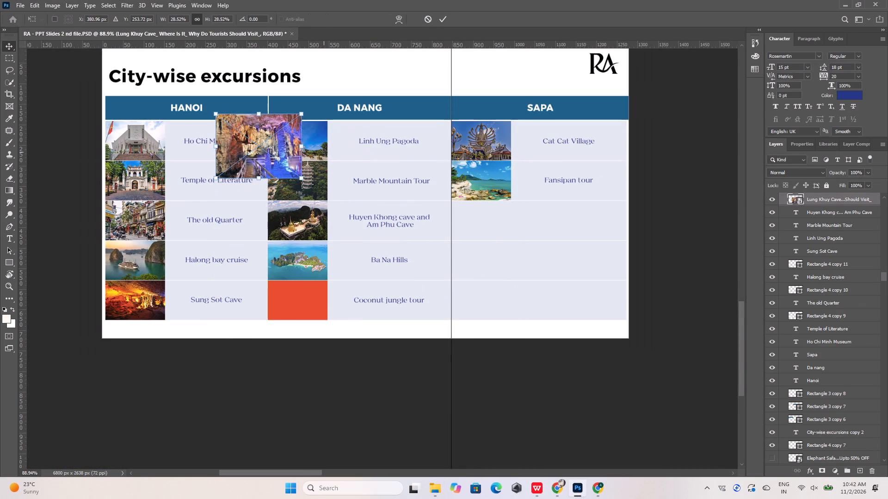
left_click(444, 15)
Move the Lung Khuy Cave layer directly above "download (6)" so it clips to the Huyen Khong row's photo frame.
scroll(309, 231, "up", 5, "alt")
left_click(310, 221)
left_click(254, 100)
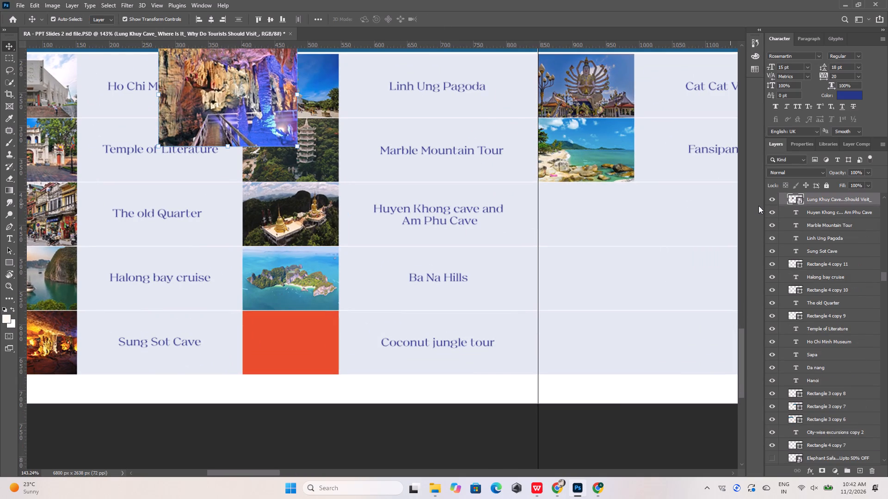
left_click_drag(830, 197, 813, 457)
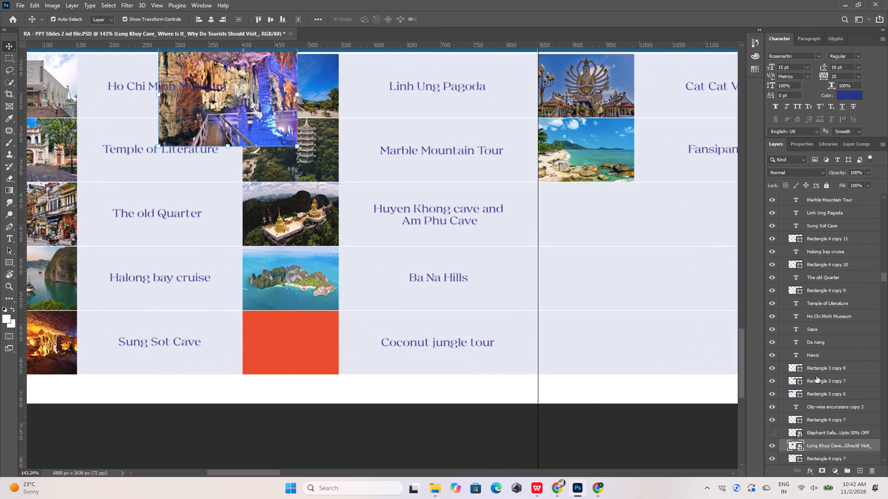
scroll(816, 376, "down", 18)
left_click(306, 216)
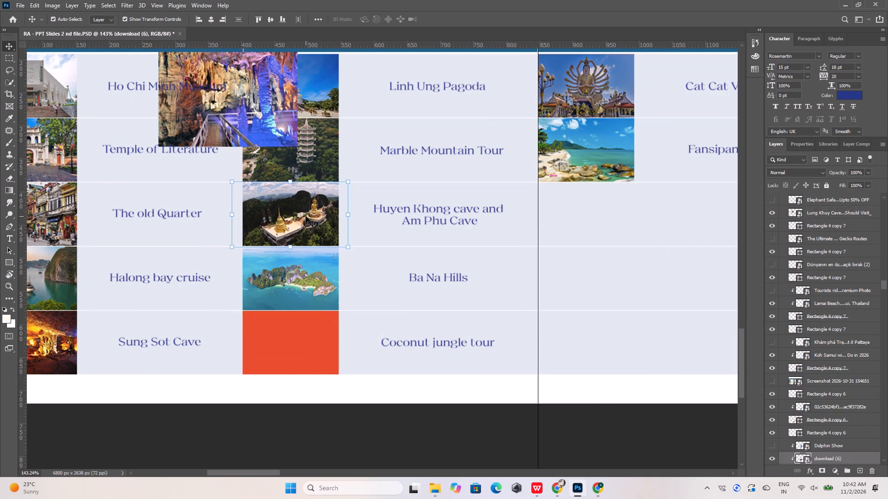
scroll(802, 347, "down", 5)
scroll(802, 347, "up", 11)
left_click(236, 97)
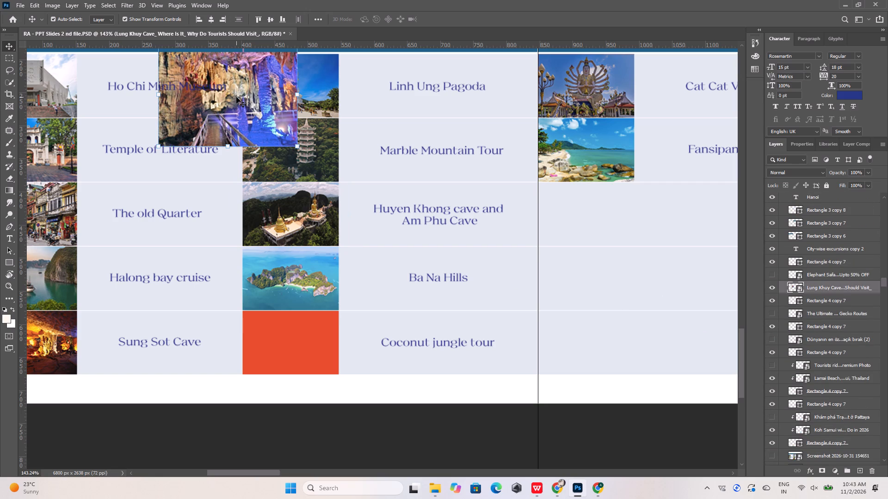
left_click(302, 225)
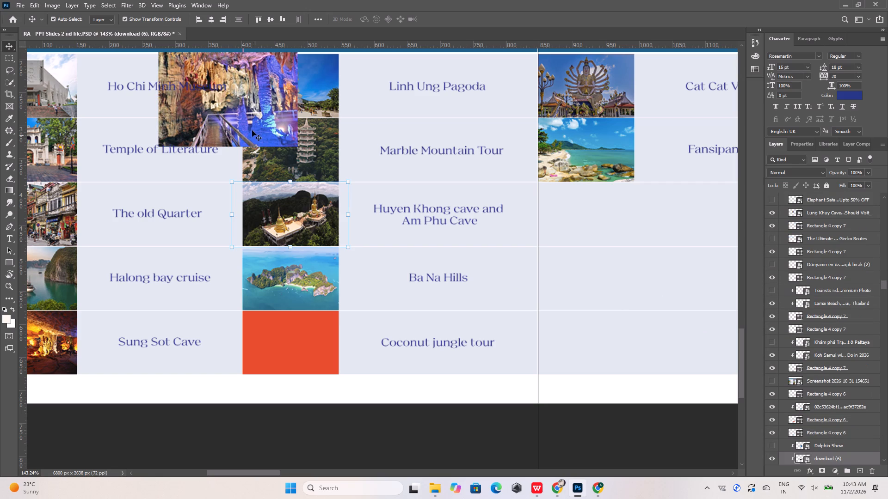
left_click(227, 83)
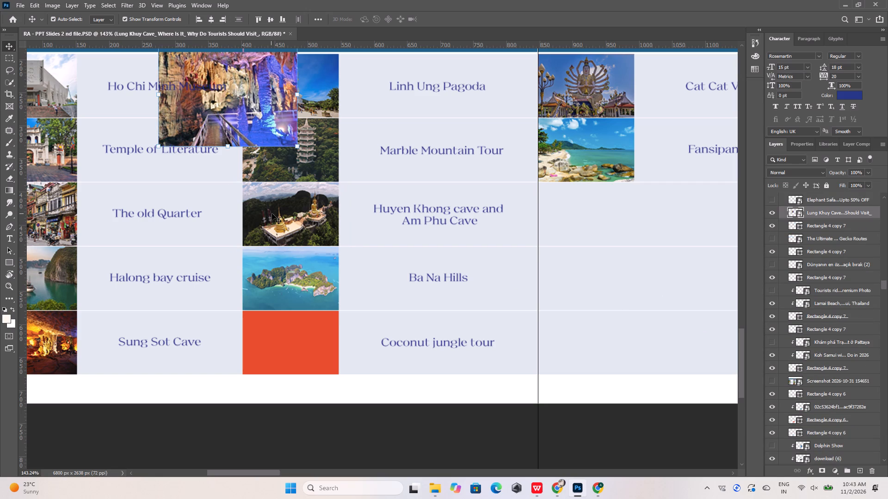
left_click(272, 213)
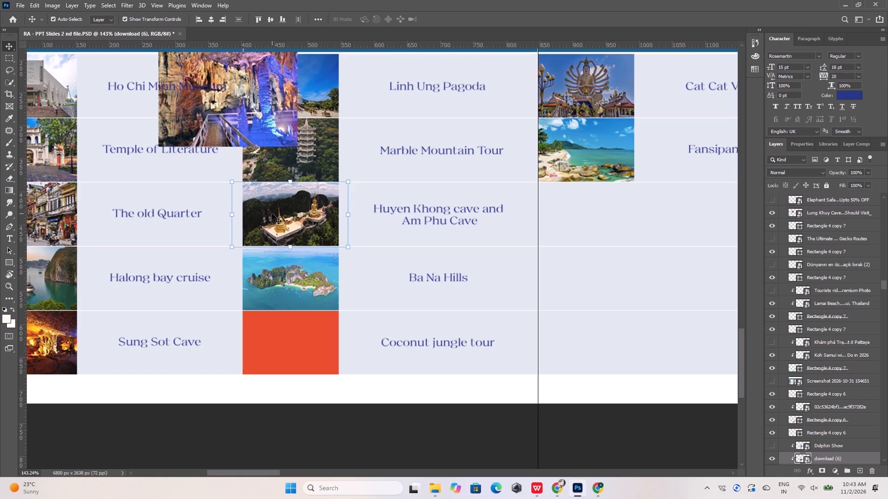
left_click(235, 109)
left_click_drag(833, 208, 816, 429)
left_click(321, 227)
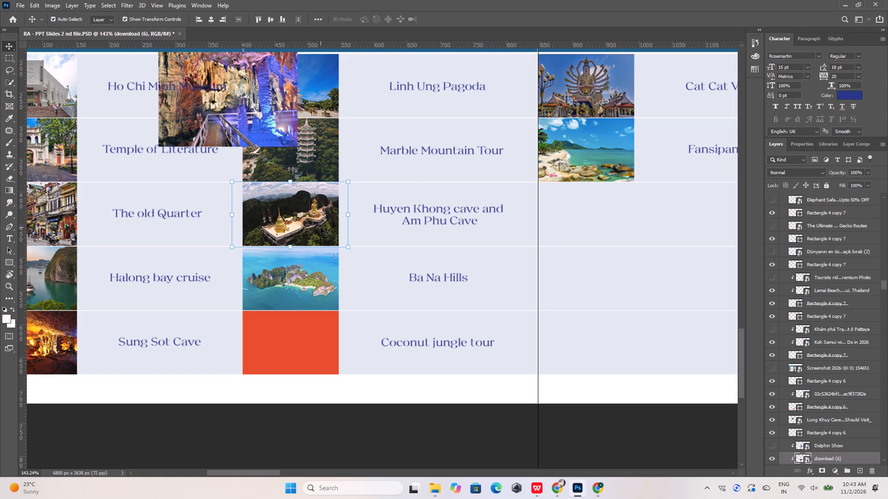
left_click(820, 421)
scroll(820, 421, "down", 2)
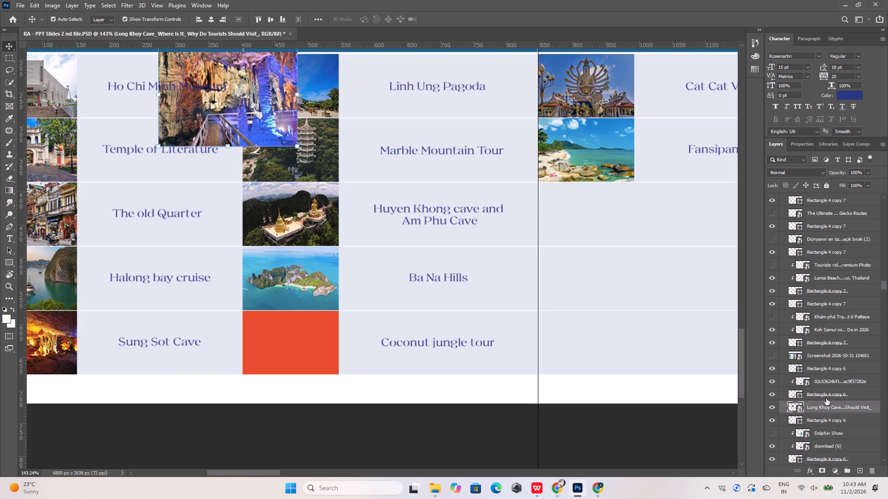
left_click(297, 205)
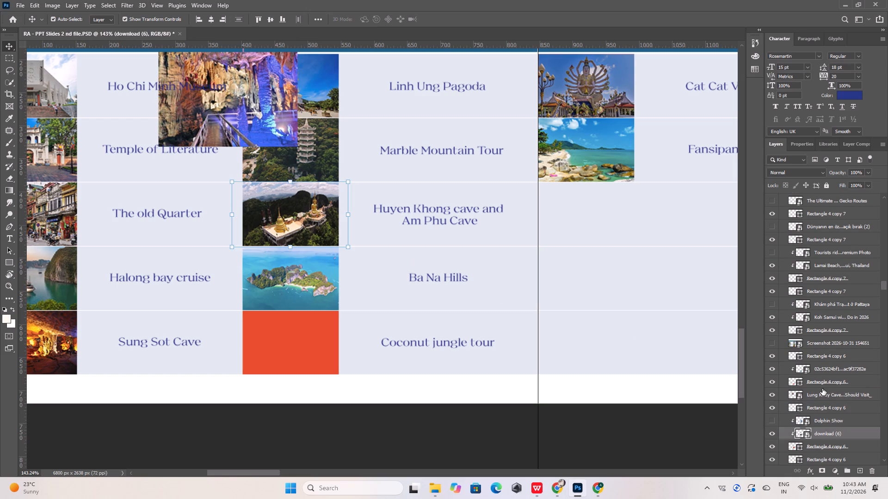
left_click_drag(824, 394, 828, 425)
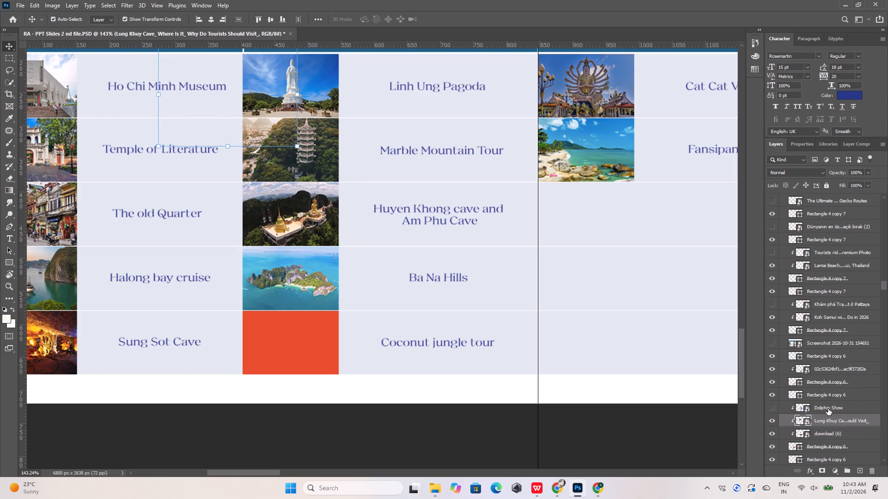
Nudge the clipped cave photo down and across until it covers the Huyen Khong row's photo frame.
key("shift+Down")
key("shift+Down")
key("shift+Down")
key("shift+Down")
key("shift+Down")
key("shift+Down")
key("shift+Down")
key("shift+Down")
key("shift+Down")
key("shift+Down")
key("shift+Down")
key("shift+Down")
key("shift+Down")
key("shift+Down")
key("shift+Down")
key("shift+Down")
key("shift+Down")
key("shift+Down")
key("shift+Down")
key("shift+Down")
key("shift+Down")
key("shift+Down")
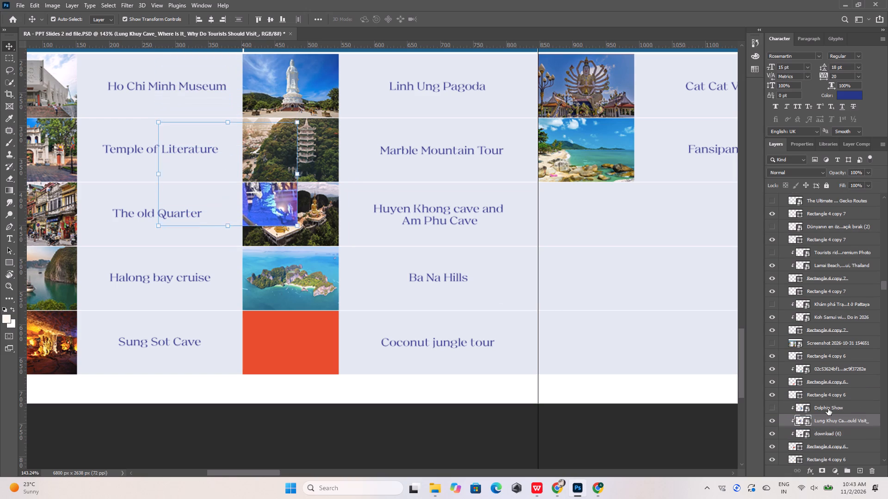
key("shift+Down")
key("shift+Down")
key("shift+Down")
key("shift+Right")
key("shift+Right")
key("shift+Right")
key("shift+Right")
key("shift+Right")
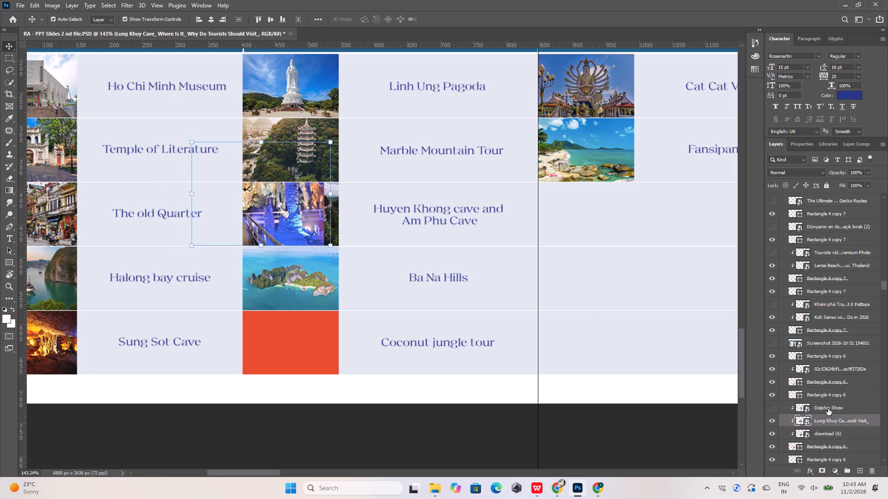
key("shift+Right")
key("Right")
key("Right")
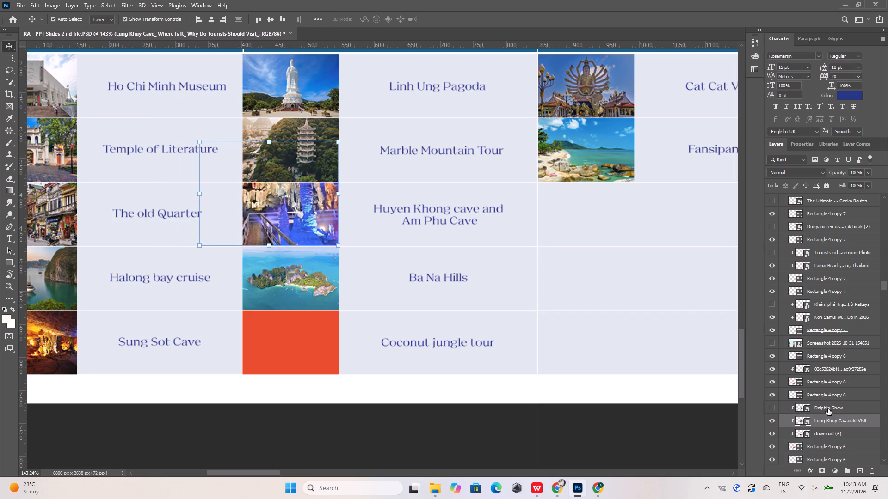
Scale the clipped cave photo to about 19.8% to match the width of the Huyen Khong row's frame.
scroll(68, 146, "up", 3, "alt")
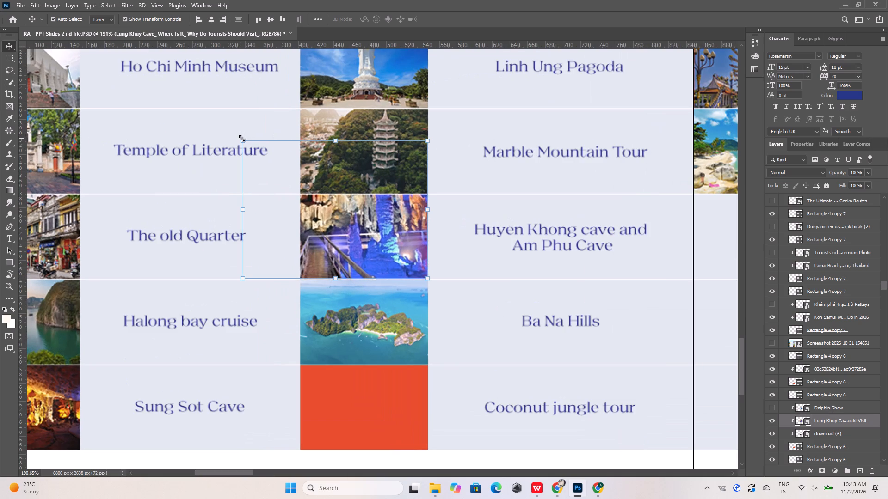
left_click_drag(242, 139, 282, 202)
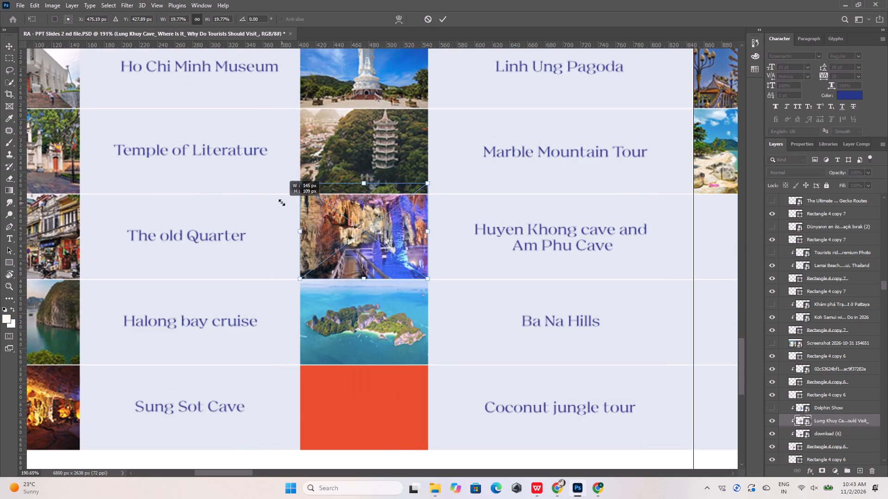
left_click_drag(282, 202, 281, 201)
scroll(380, 209, "up", 8, "alt")
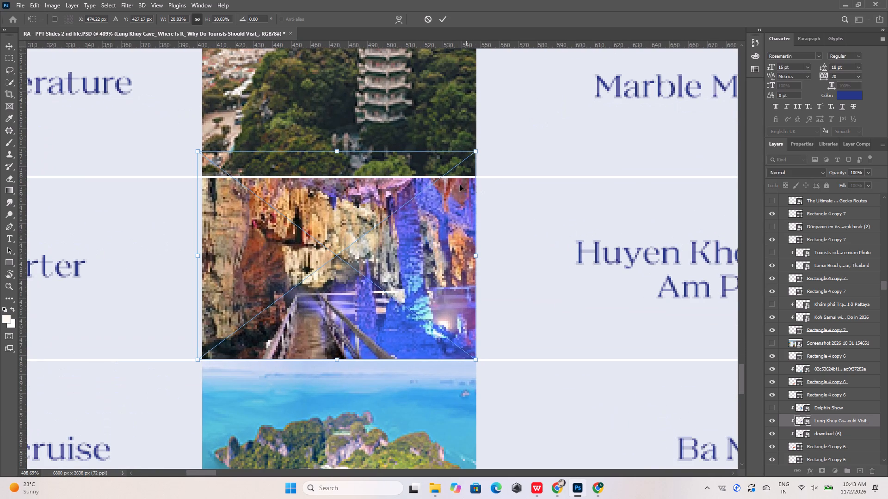
left_click(197, 151)
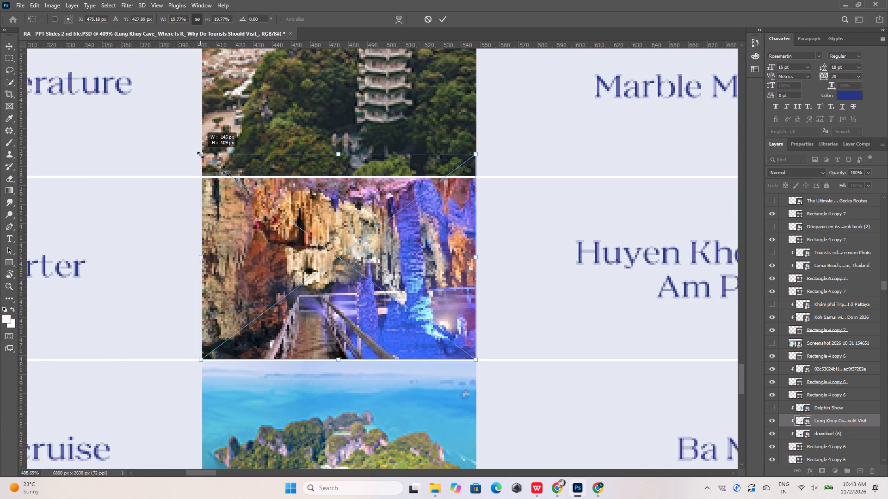
left_click(444, 21)
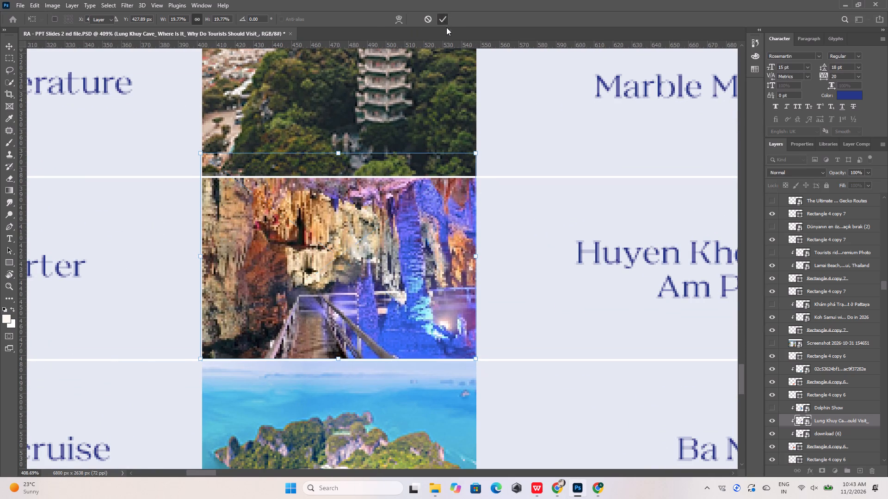
left_click(530, 122)
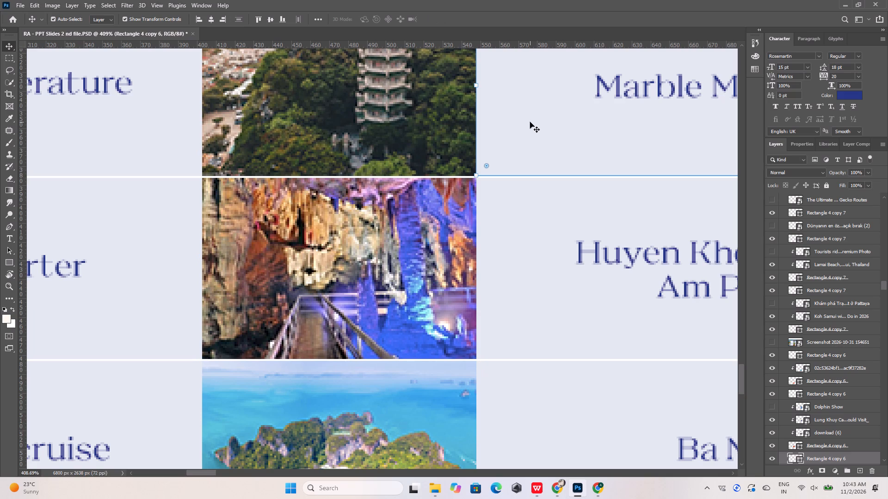
Copy the "Ba Na Hills" label text, switch to Pinterest in Chrome and search for "Ba Na Hills".
scroll(333, 224, "down", 2, "alt")
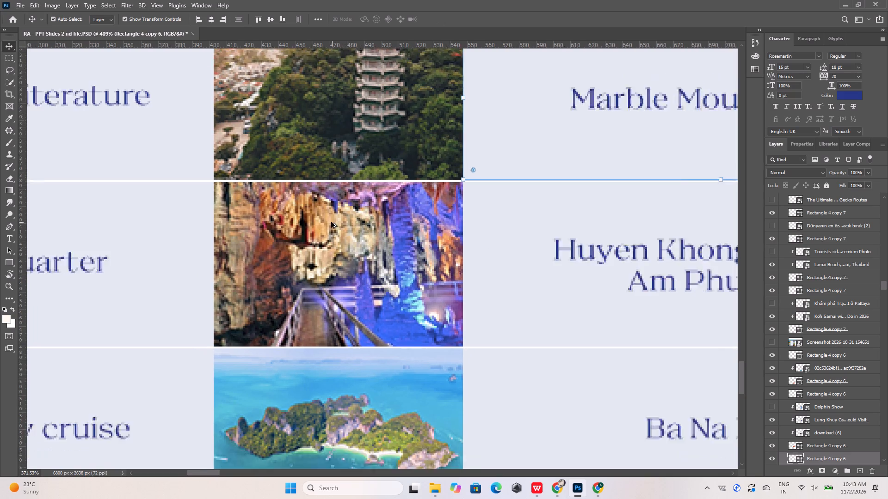
scroll(331, 222, "down", 9, "alt")
double_click(488, 301)
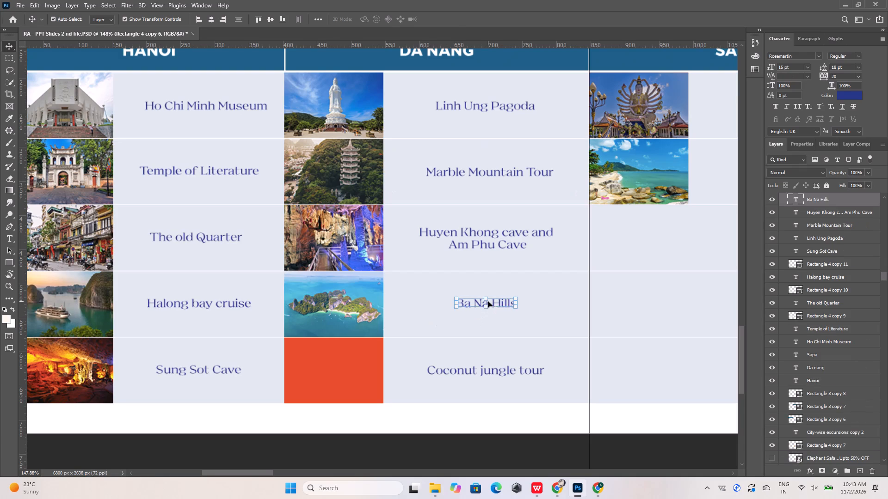
key("ctrl+c")
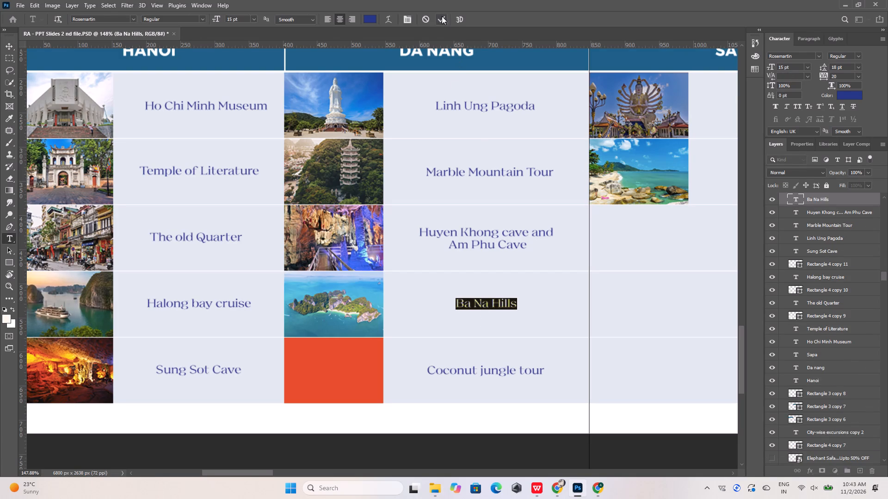
left_click(441, 16)
left_click(554, 488)
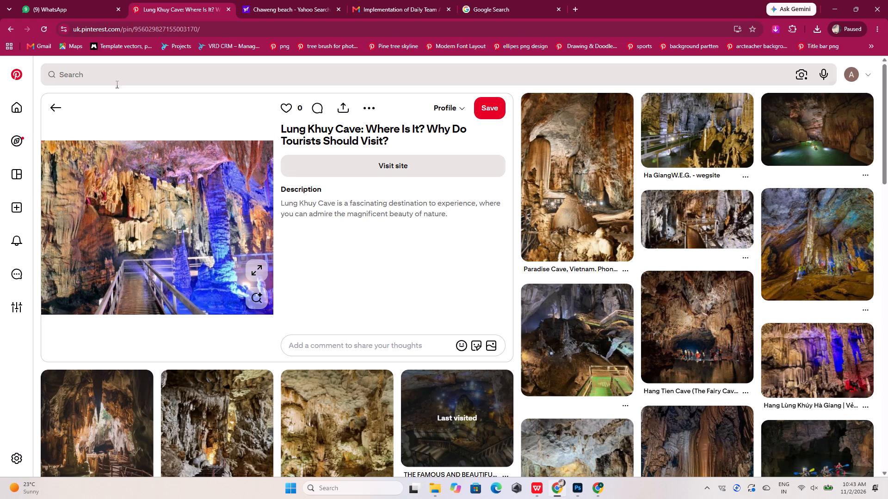
left_click(117, 76)
key("ctrl+v")
key("Return")
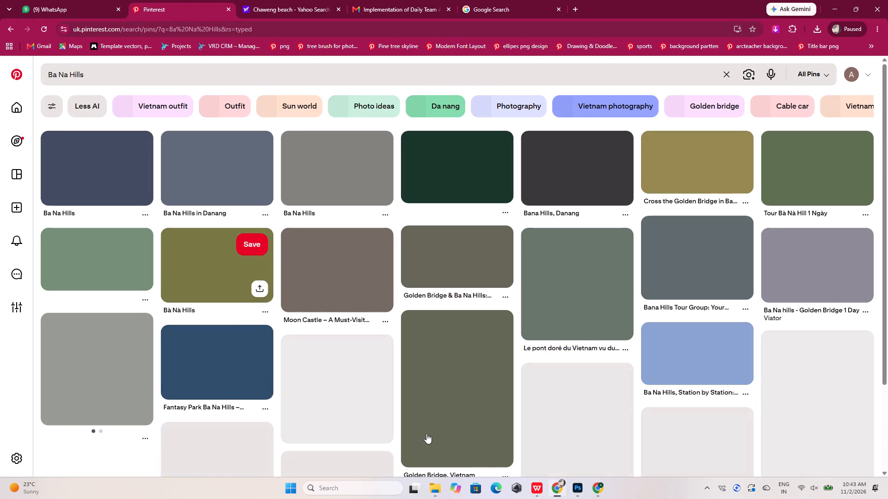
Check the Ba Na Hills photo on the WPS Office reference slide against the Pinterest results.
left_click(534, 486)
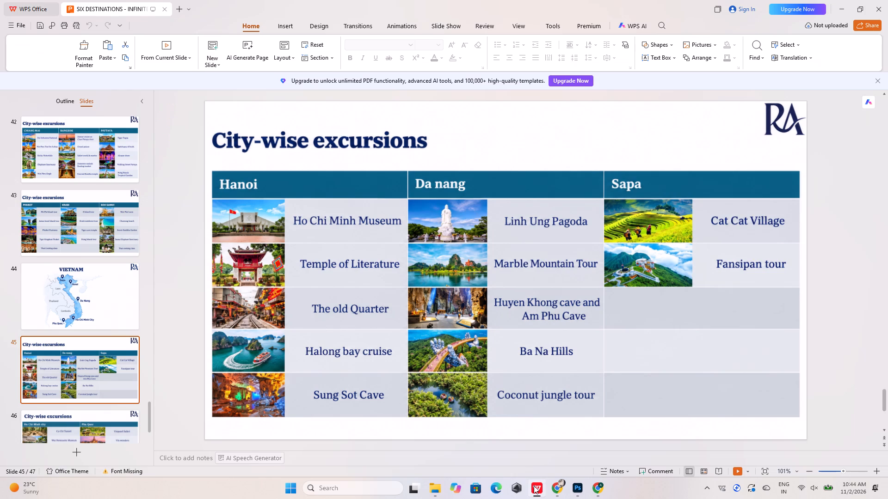
left_click(534, 486)
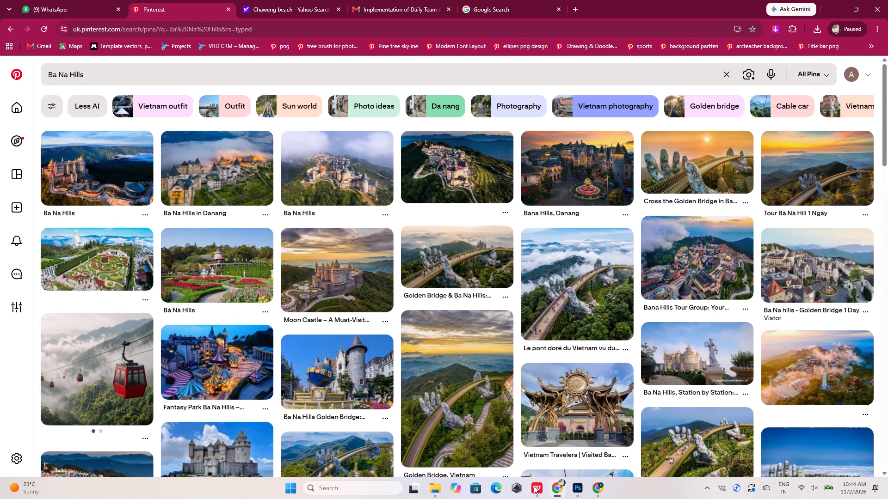
Browse the Ba Na Hills results and download the "Ba Na Hills Tour" photo of the golden hand bridge with red flags.
left_click(436, 268)
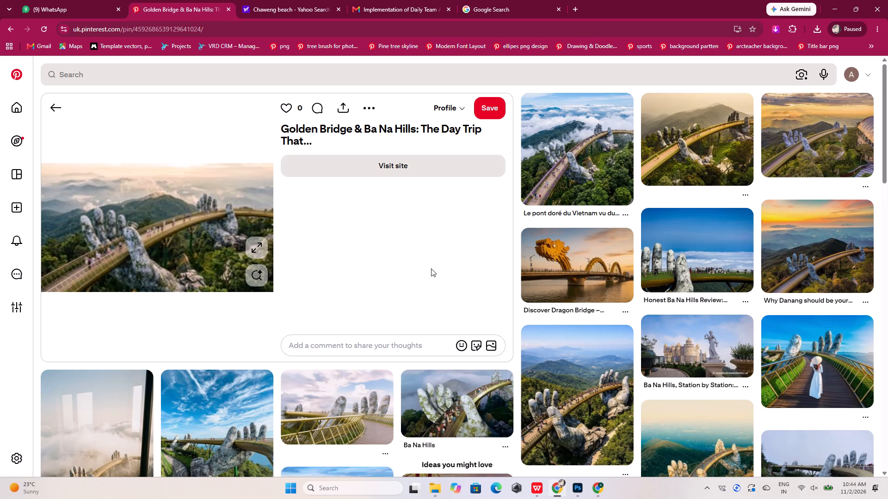
left_click(8, 26)
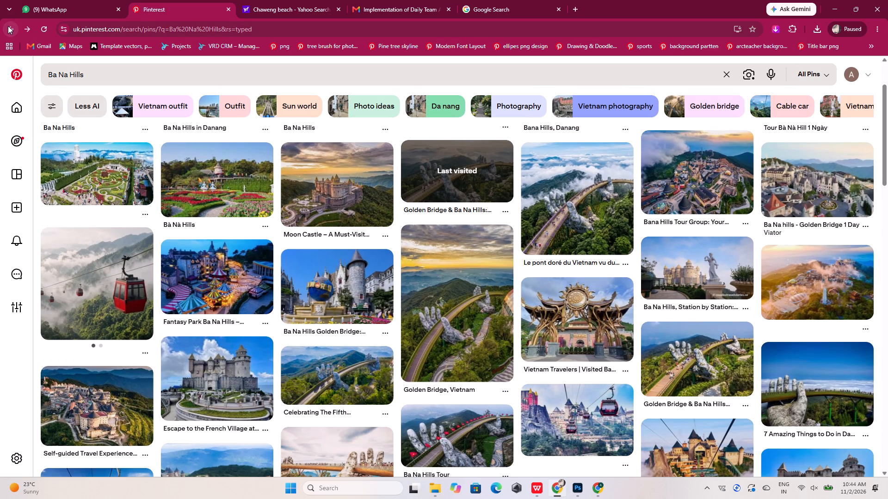
scroll(215, 296, "down", 2)
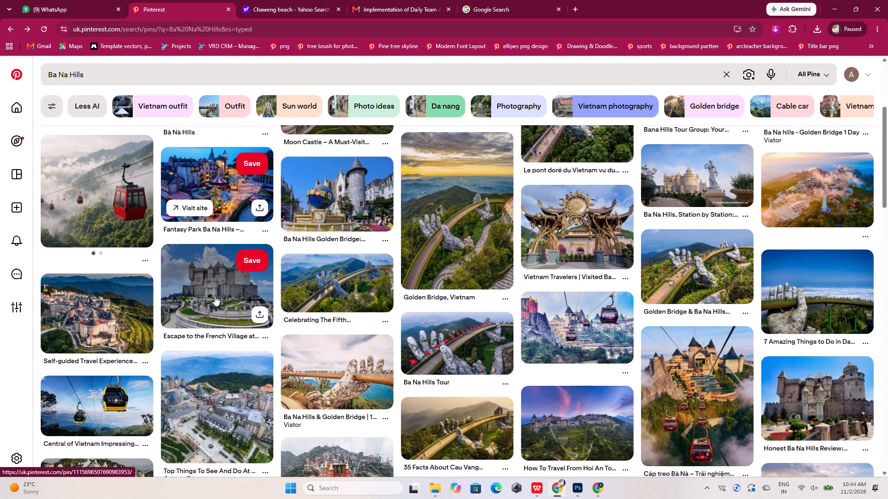
left_click(473, 352)
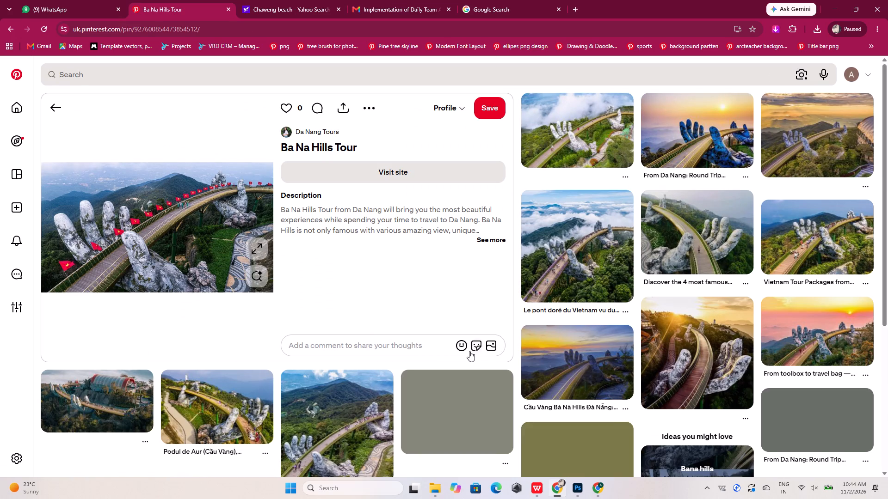
left_click(363, 105)
left_click(366, 137)
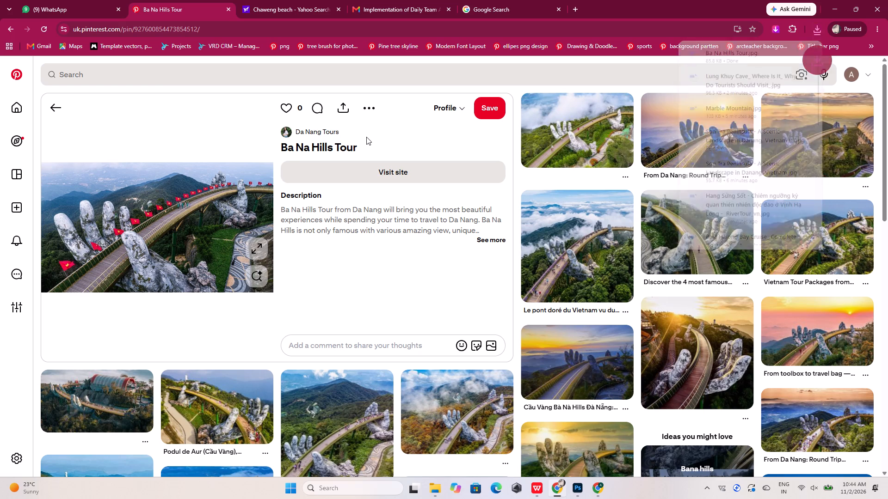
Place the downloaded Ba Na Hills Tour photo from the Downloads folder into the Photoshop slides document, scaled down to under 30%.
left_click(780, 48)
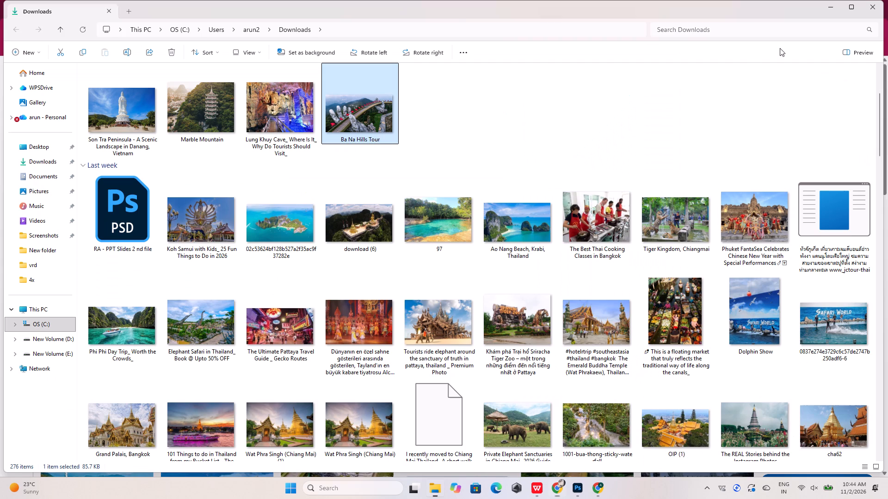
left_click_drag(360, 103, 577, 484)
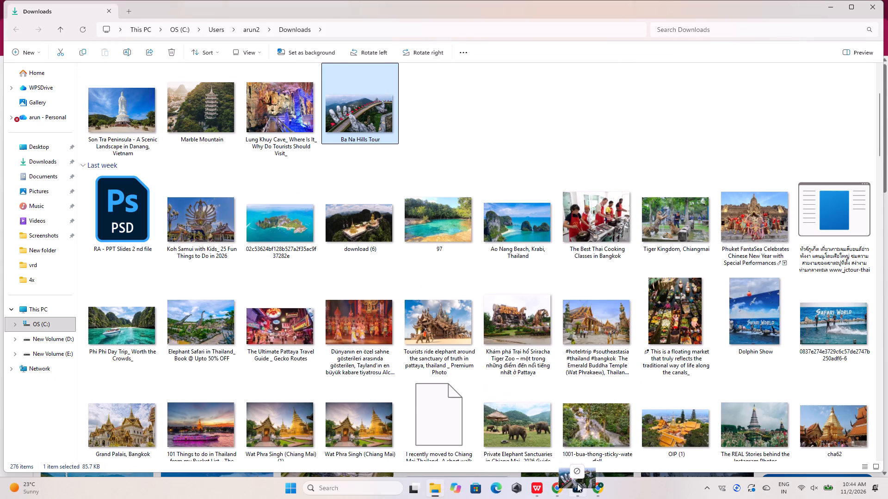
left_click_drag(577, 484, 416, 293)
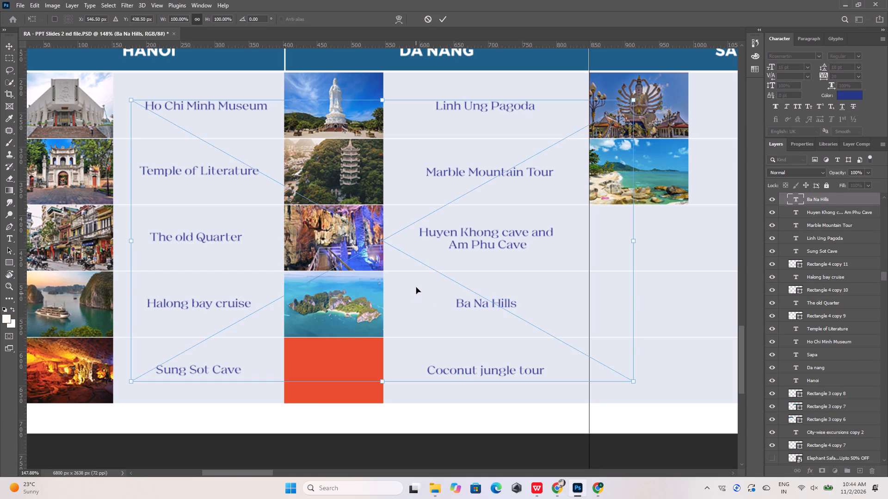
left_click_drag(634, 381, 300, 139)
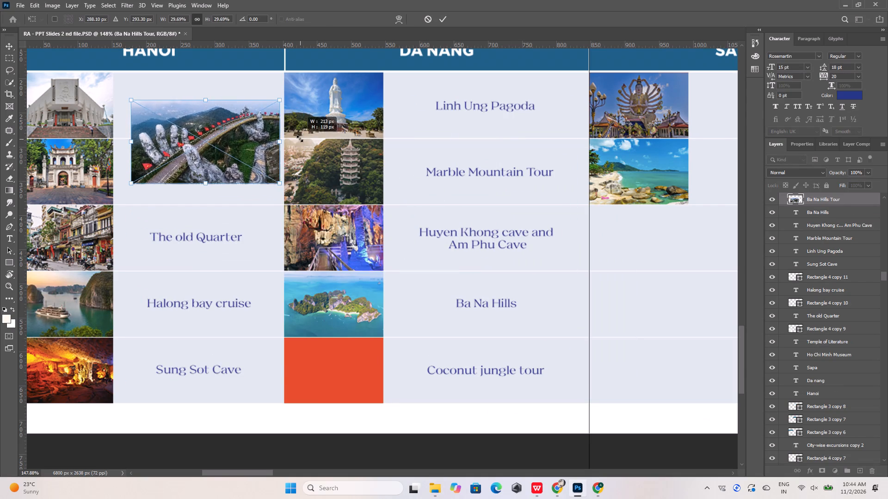
left_click_drag(300, 139, 297, 137)
left_click(444, 17)
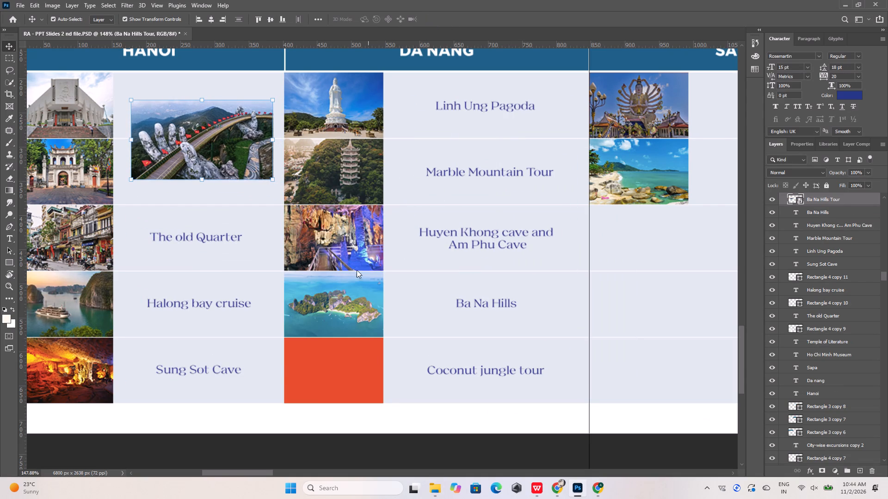
Move the Ba Na Hills Tour layer down the stack into the Ba Na Hills frame's clipping group, directly beneath the island photo.
left_click(350, 293)
left_click(222, 140)
left_click_drag(826, 197, 825, 434)
scroll(825, 434, "down", 11)
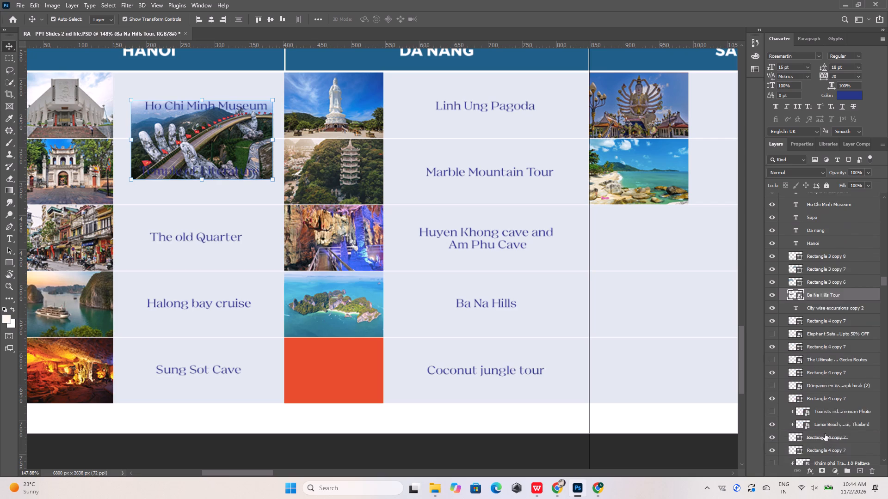
scroll(825, 434, "down", 7)
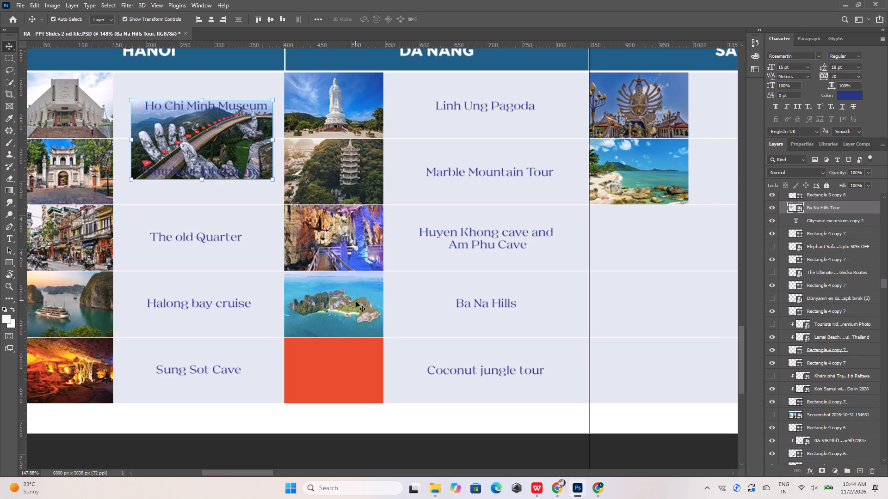
left_click(356, 301)
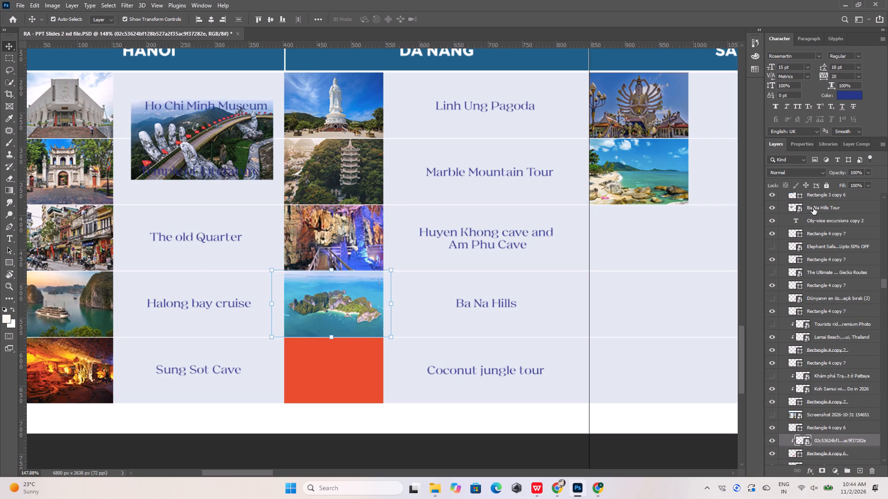
left_click_drag(813, 208, 820, 443)
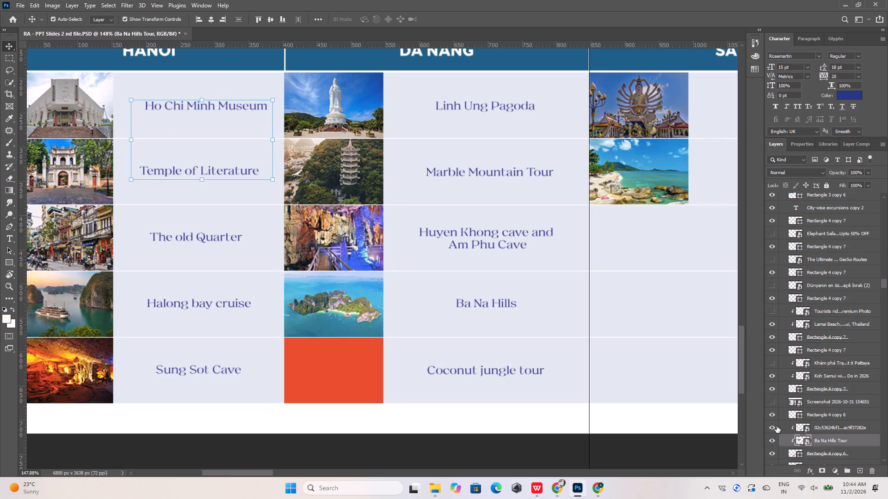
Nudge the clipped Ba Na Hills Tour photo down and across towards the Ba Na Hills row's photo frame.
key("shift+Down")
key("shift+Down")
key("shift+Down")
key("shift+Down")
key("shift+Down")
key("shift+Down")
key("shift+Down")
key("shift+Down")
key("shift+Down")
key("shift+Down")
key("shift+Down")
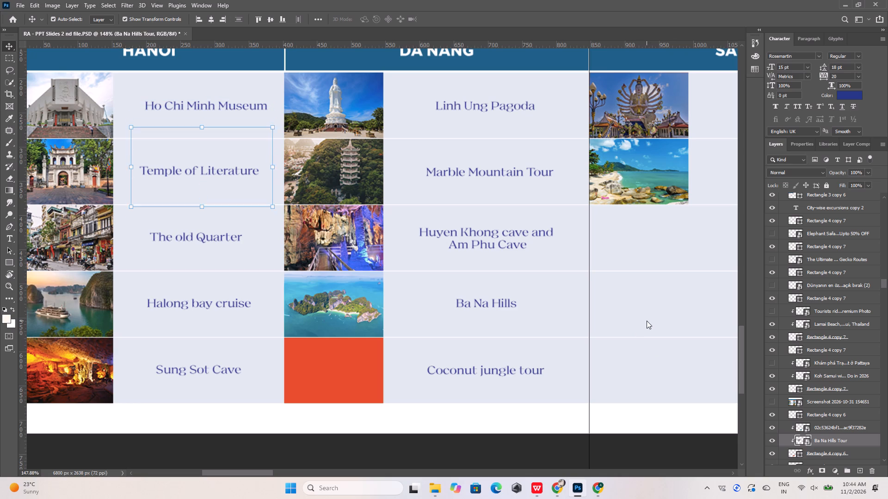
key("shift+Down")
key("shift+Down")
key("shift+Down")
key("shift+Down")
key("shift+Down")
key("shift+Down")
key("shift+Right")
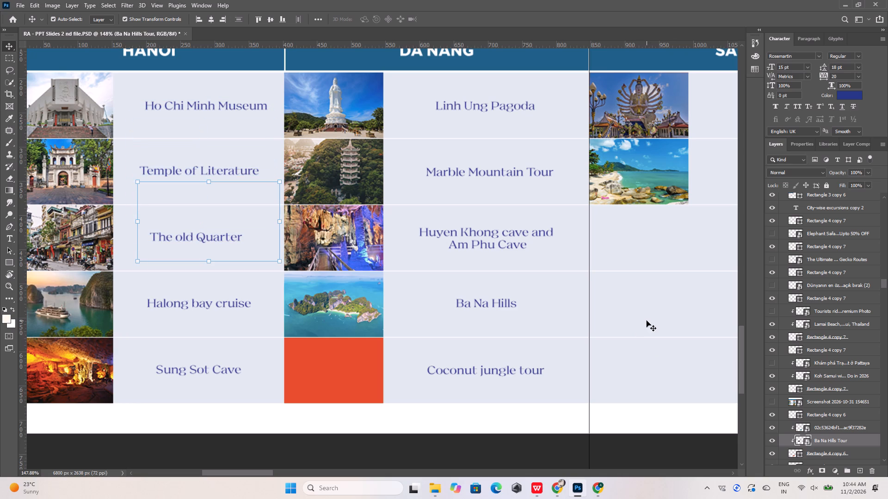
key("shift+Right")
key("shift+Right")
key("shift+Down")
key("shift+Down")
key("shift+Down")
key("shift+Down")
key("shift+Down")
key("shift+Down")
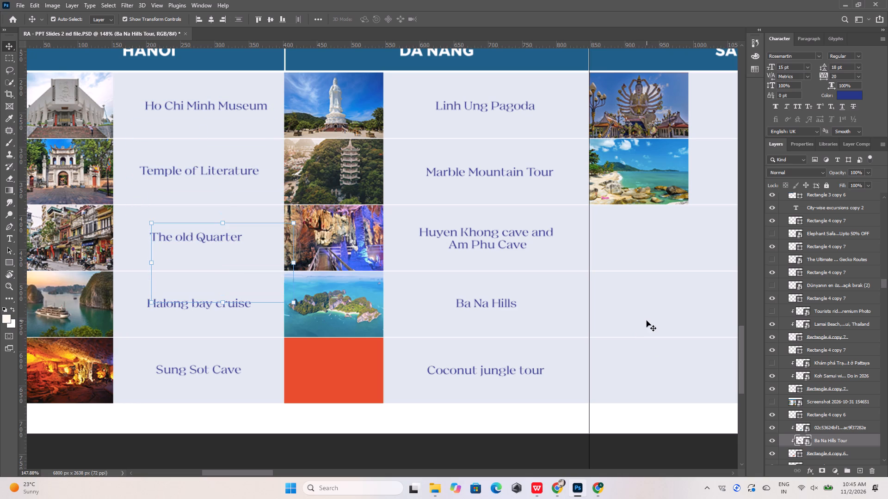
key("shift+Right")
key("shift+Right")
key("shift+Right")
key("shift+Right")
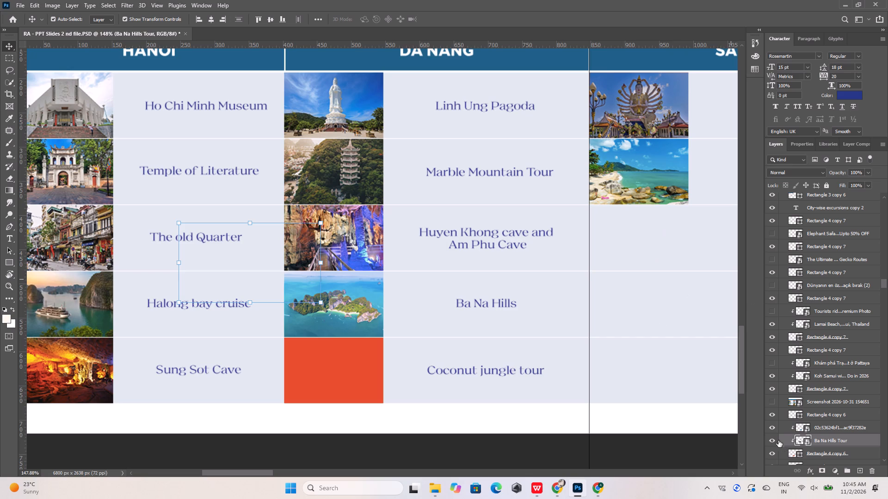
Hide the old island photo layer clipped to the Ba Na Hills row's frame.
left_click(774, 427)
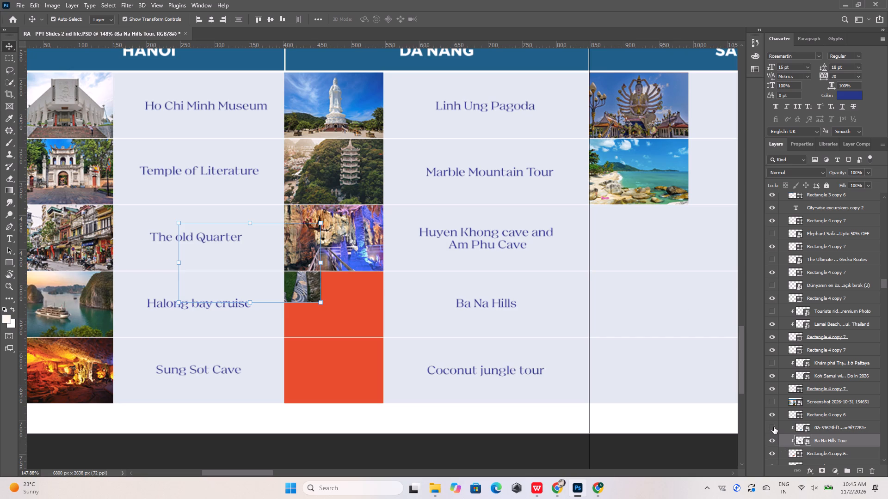
Nudge the Ba Na Hills Tour photo further down and across until it covers the Ba Na Hills row's frame.
key("shift+Down")
key("shift+Down")
key("shift+Down")
key("shift+Down")
key("shift+Down")
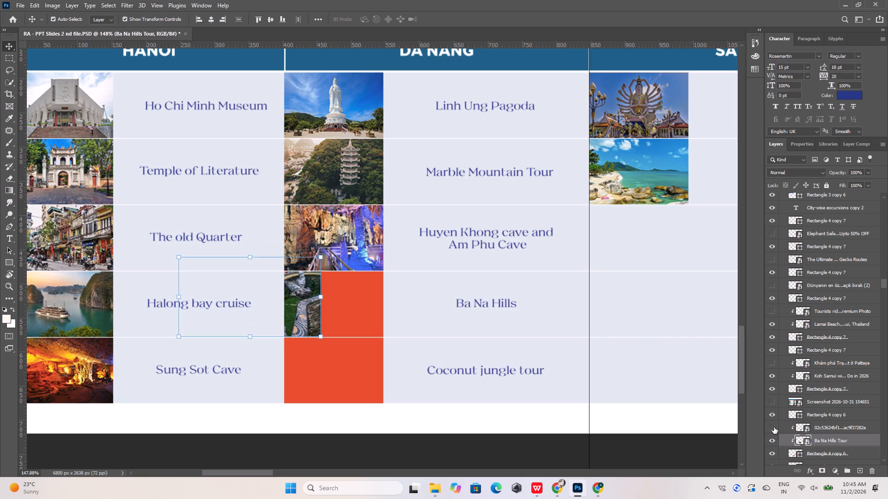
key("shift+Right")
key("shift+Right")
key("shift+Right")
key("shift+Right")
key("shift+Right")
key("shift+Right")
key("shift+Right")
key("shift+Right")
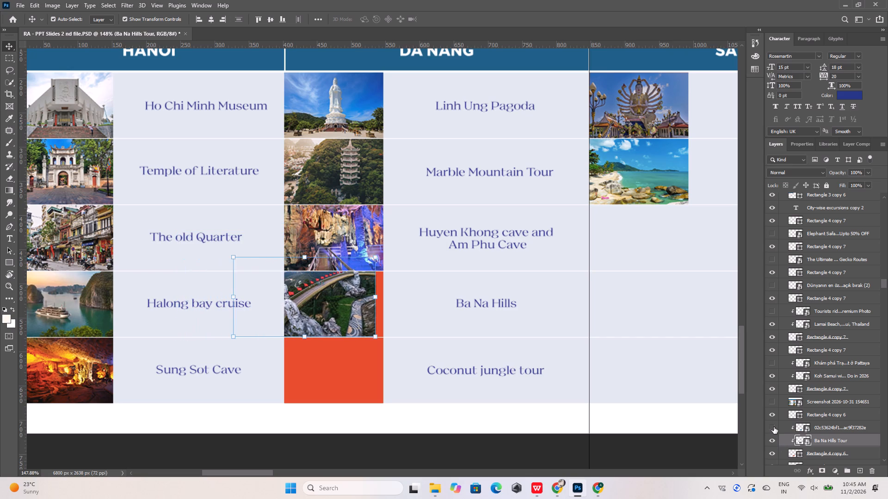
key("shift+Right")
key("shift+Right")
key("shift+Left")
key("Right")
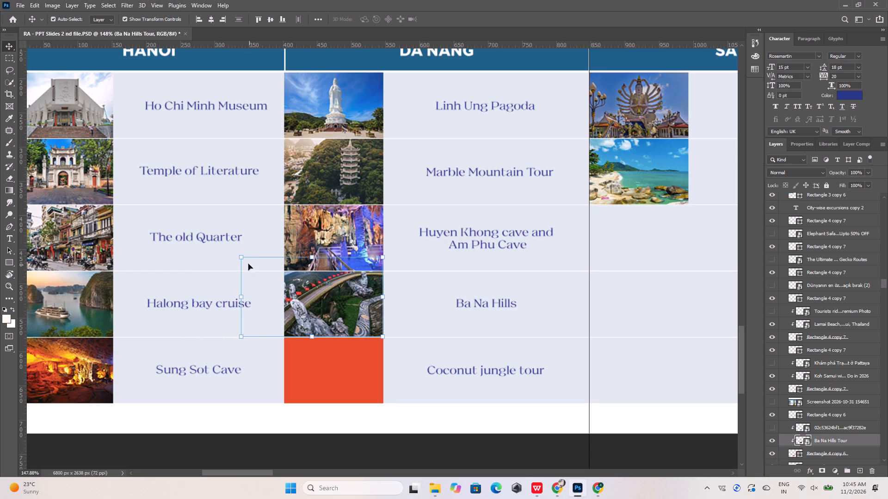
Scale the Ba Na Hills Tour photo to about 23.5% and shift it sideways so it fits the frame's height and covers its width.
left_click_drag(240, 258, 253, 276)
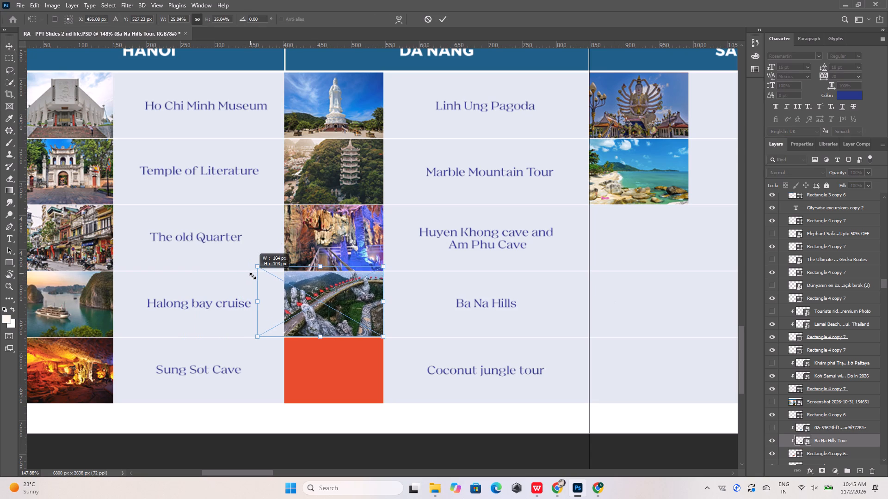
left_click_drag(253, 276, 259, 283)
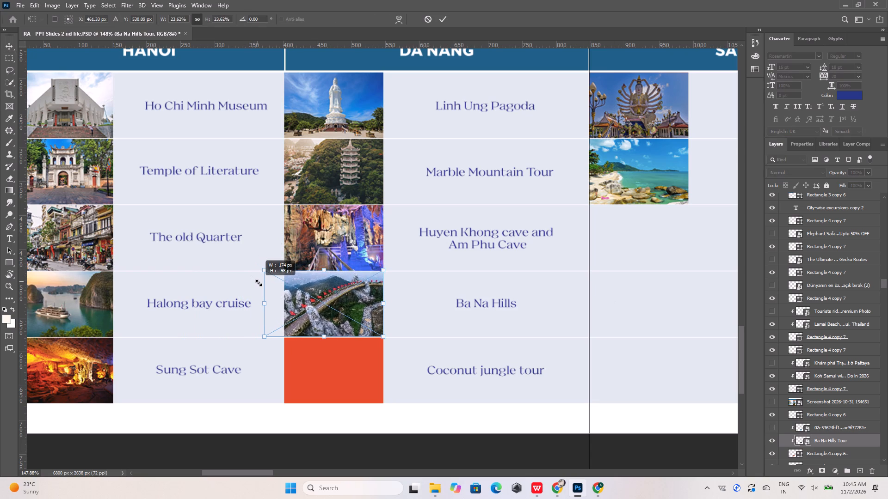
left_click_drag(259, 283, 259, 283)
key("shift+Right")
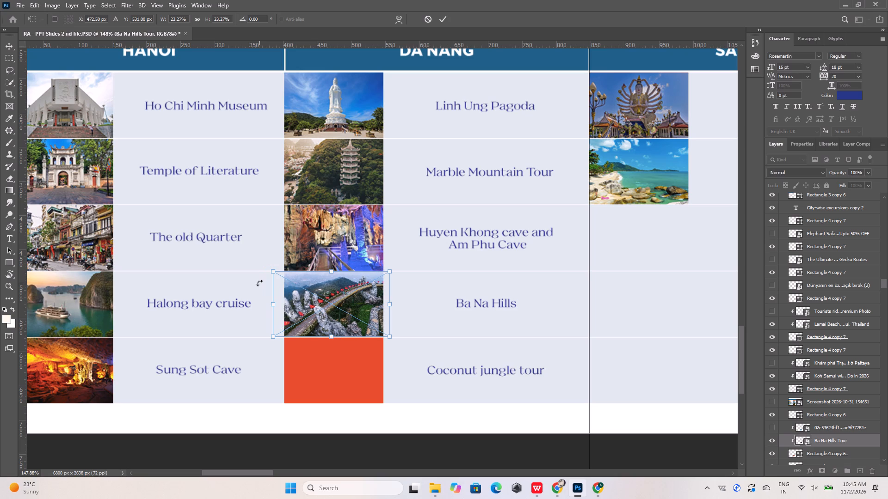
key("Right")
key("Right")
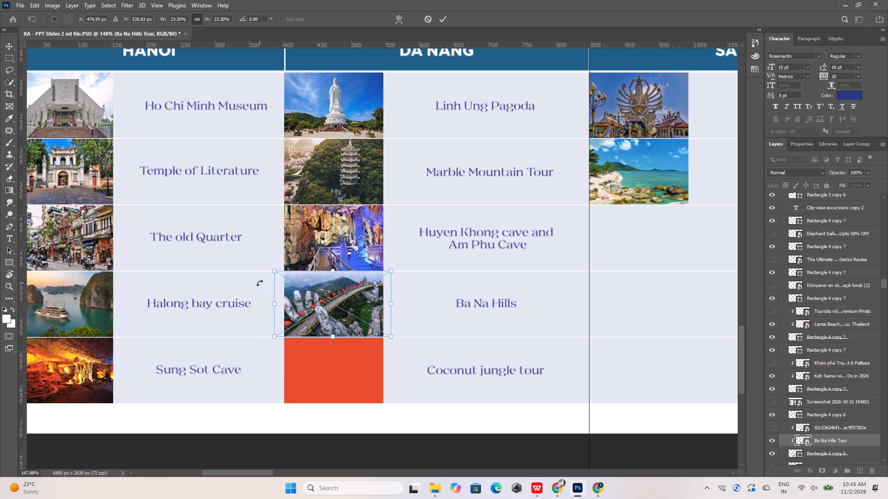
scroll(339, 357, "up", 5, "alt")
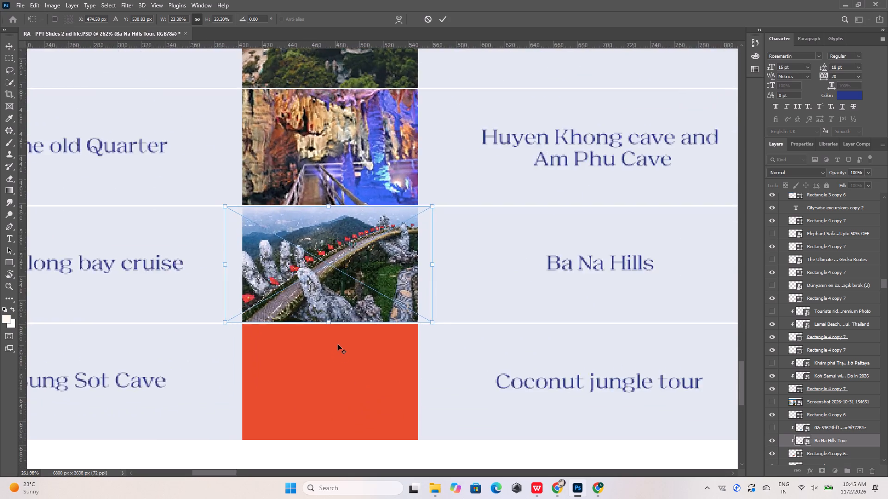
scroll(338, 344, "up", 8, "alt")
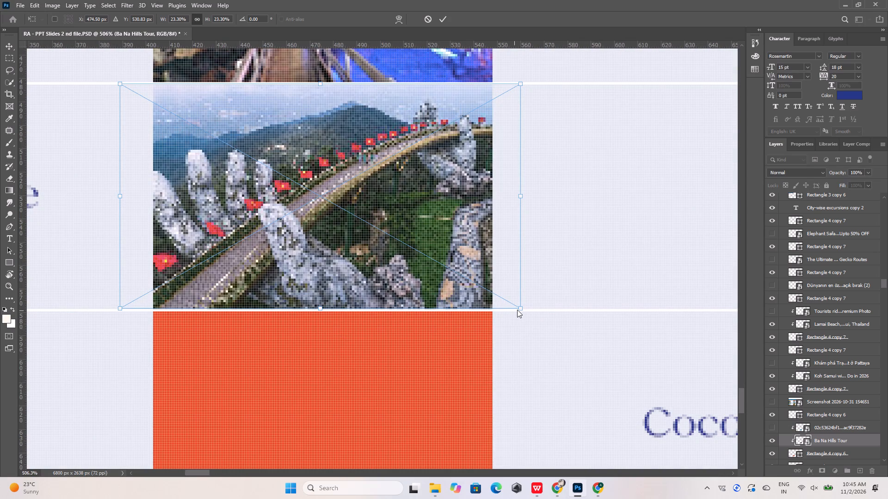
left_click(520, 307)
left_click_drag(520, 307, 523, 311)
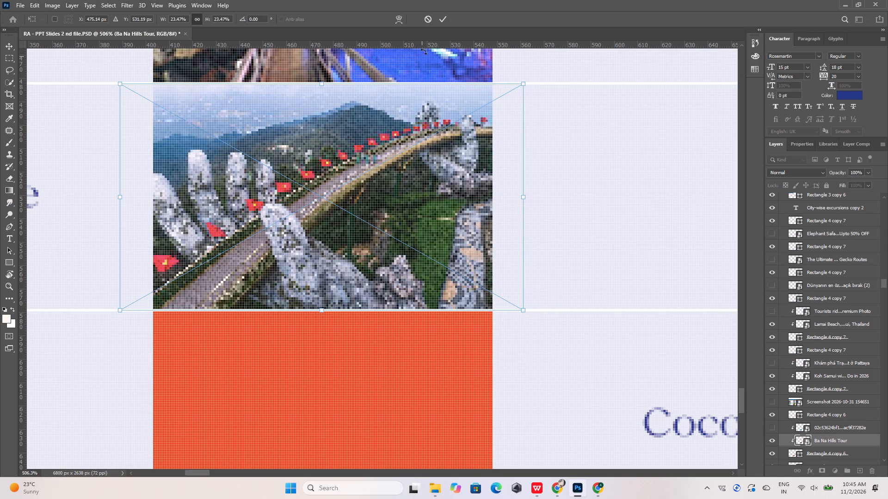
left_click(447, 16)
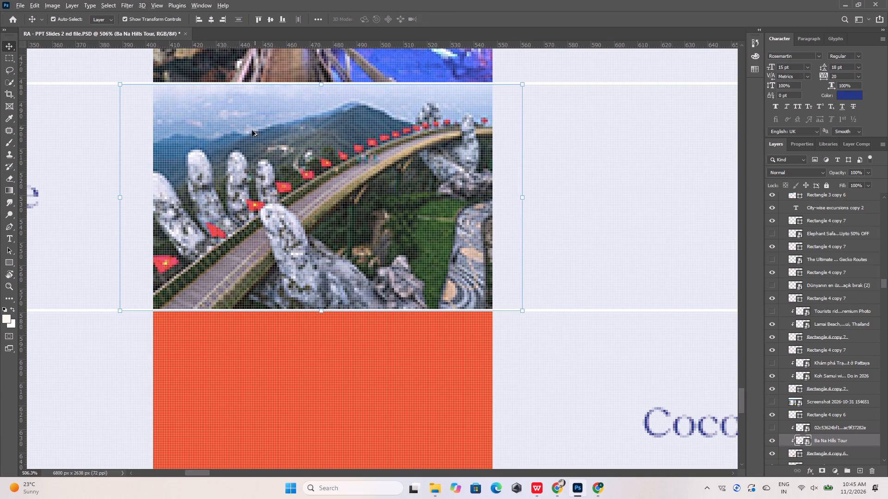
Copy the "Coconut jungle tour" label text, switch to Pinterest in Chrome and search for "Coconut jungle tour".
scroll(251, 131, "down", 13, "alt")
double_click(382, 239)
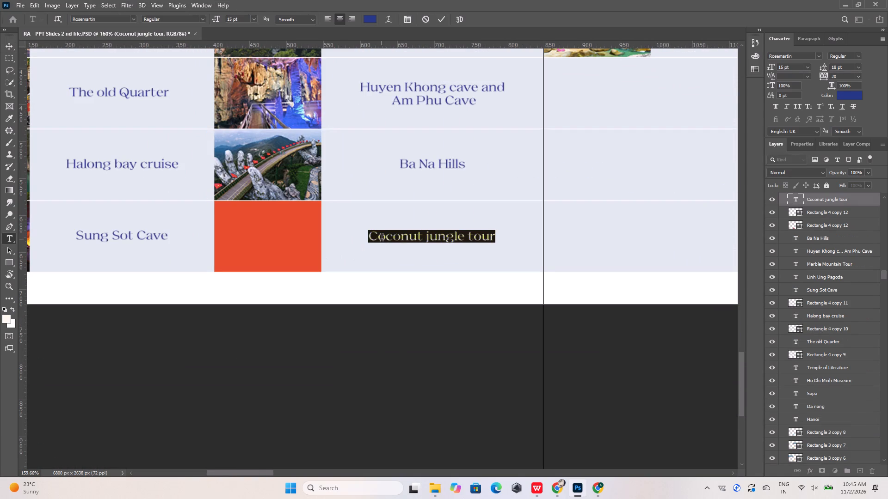
key("ctrl+c")
left_click(443, 20)
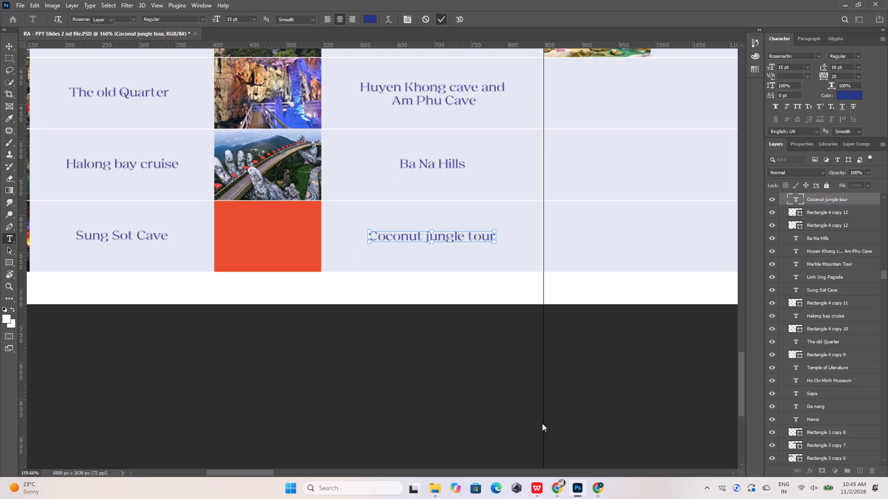
left_click(596, 484)
left_click(558, 487)
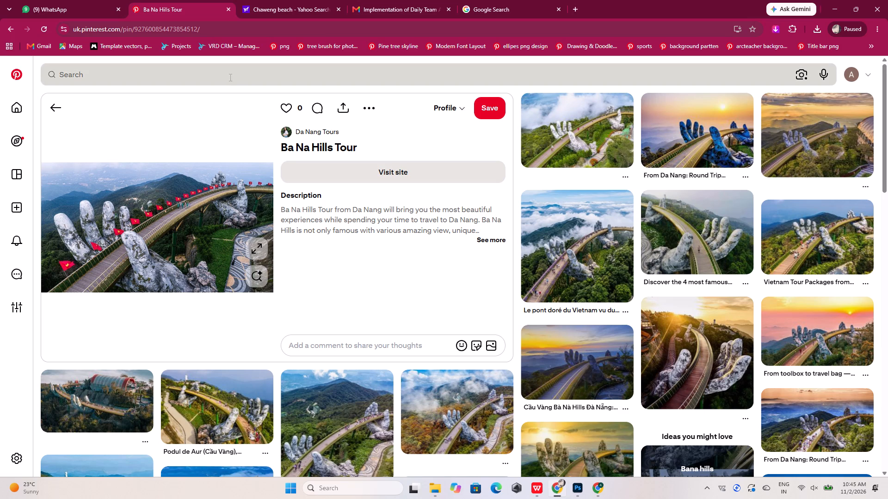
left_click(231, 75)
key("ctrl+v")
key("Return")
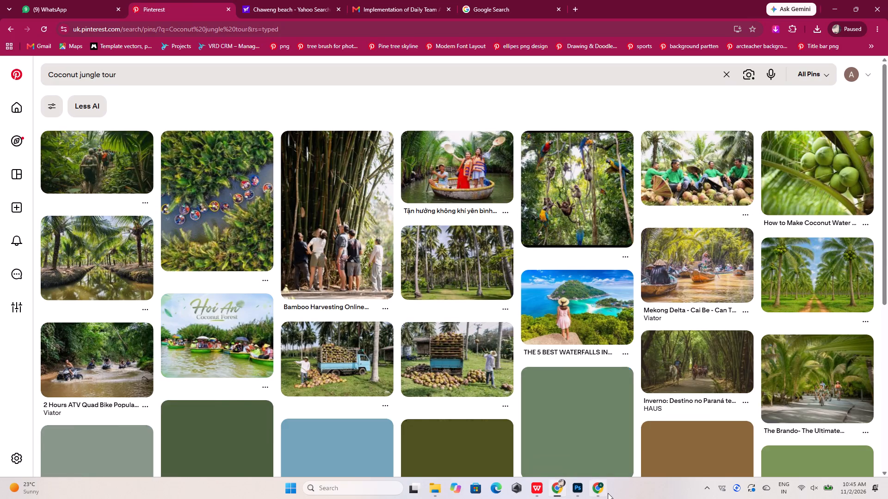
Check the City-wise excursions reference slide in WPS Office and preview the jungle hiking pin among the Coconut jungle tour results.
left_click(599, 490)
left_click(599, 490)
left_click(580, 489)
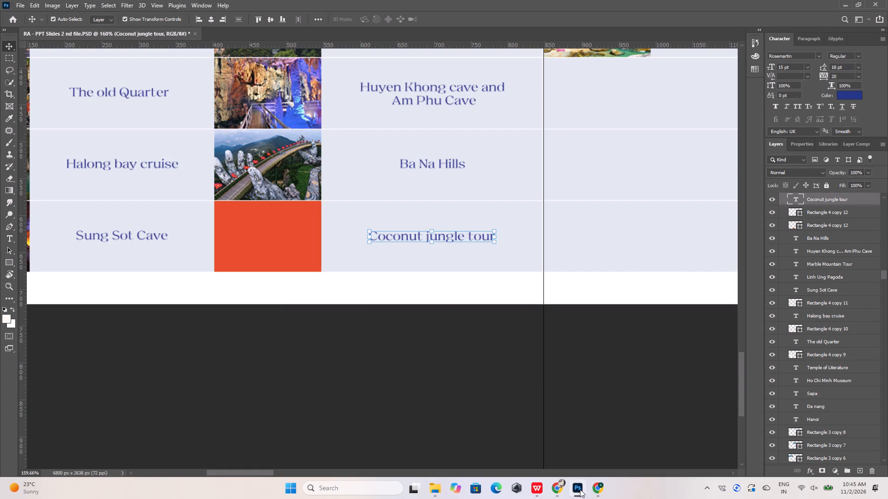
left_click(580, 489)
left_click(535, 486)
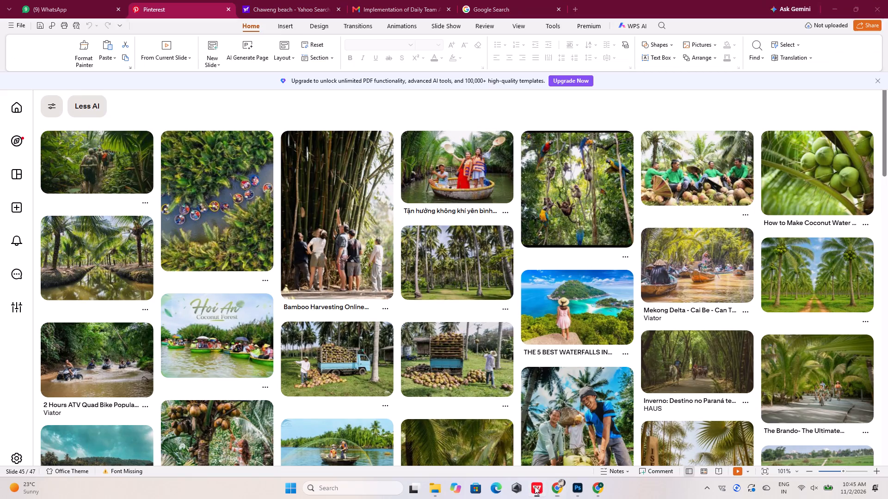
left_click(535, 486)
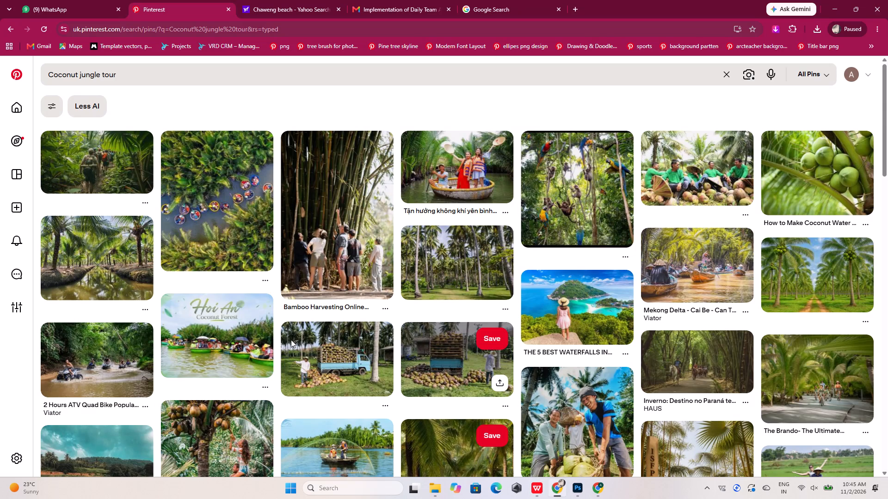
left_click(85, 186)
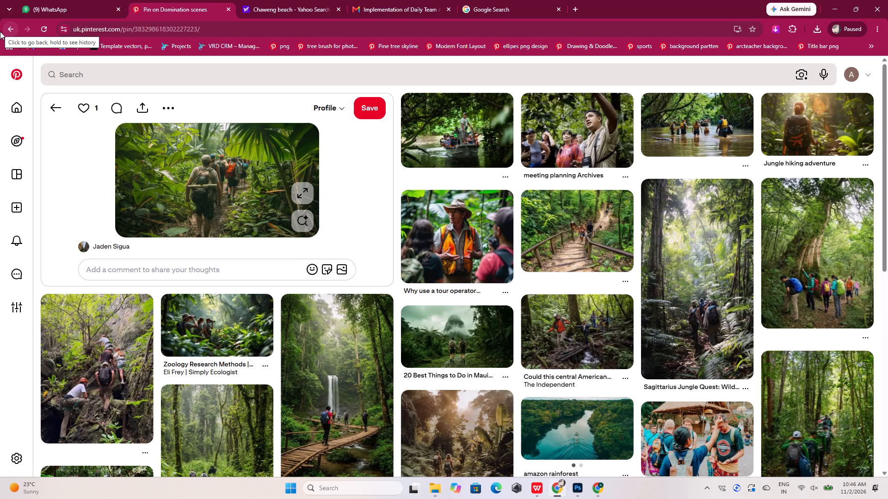
left_click(12, 32)
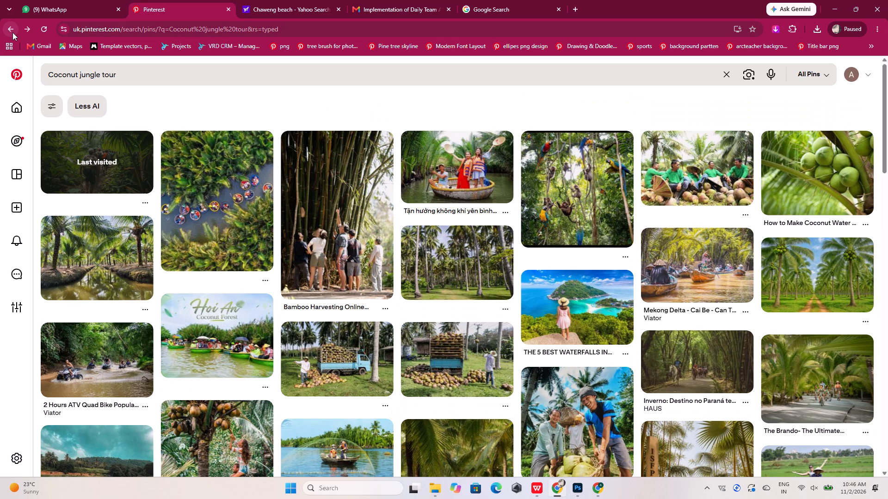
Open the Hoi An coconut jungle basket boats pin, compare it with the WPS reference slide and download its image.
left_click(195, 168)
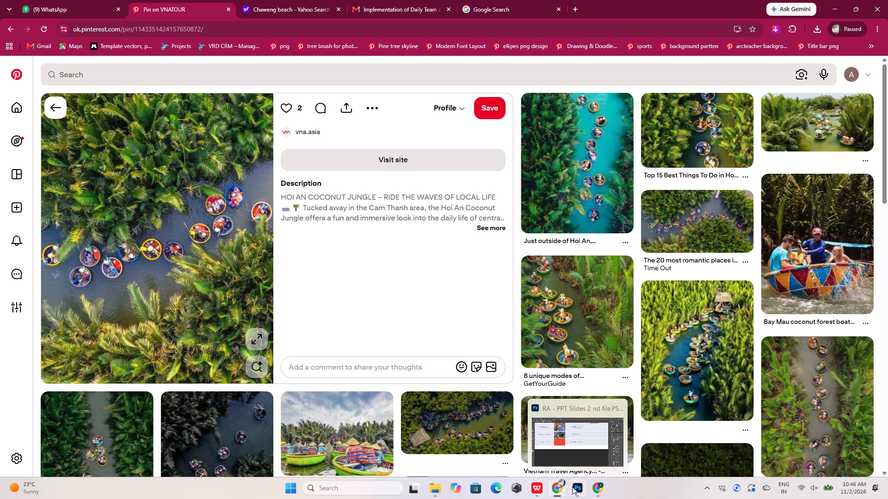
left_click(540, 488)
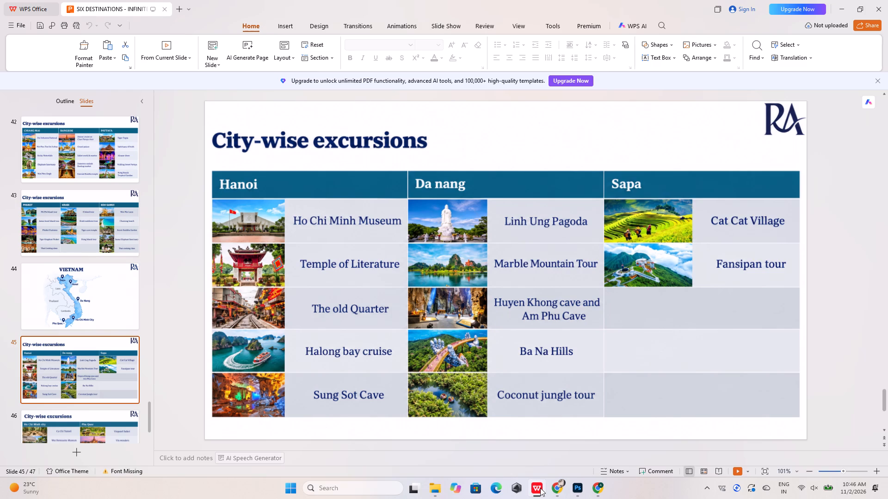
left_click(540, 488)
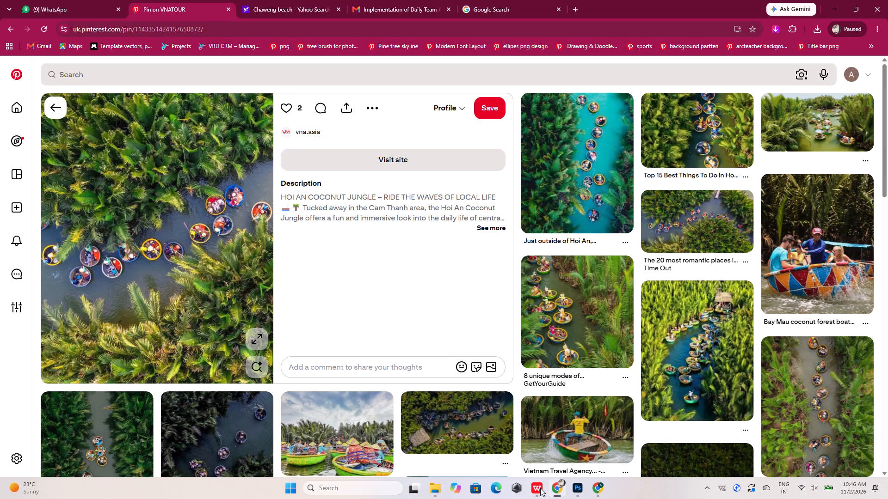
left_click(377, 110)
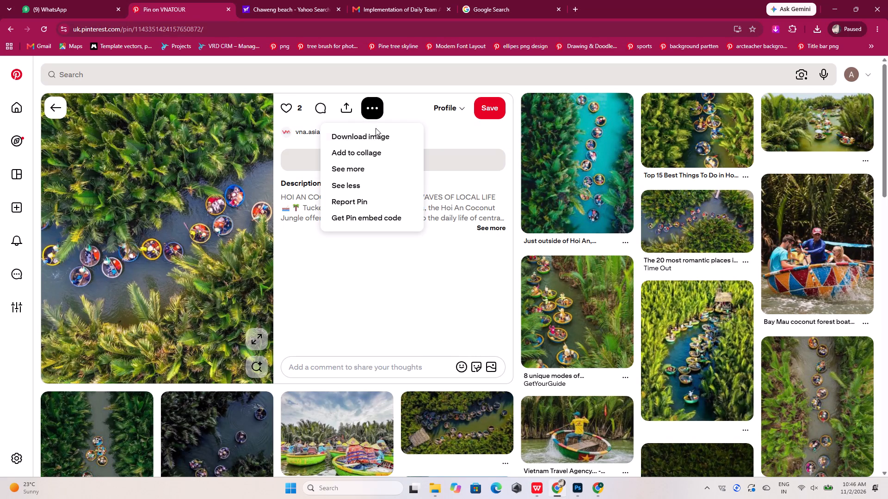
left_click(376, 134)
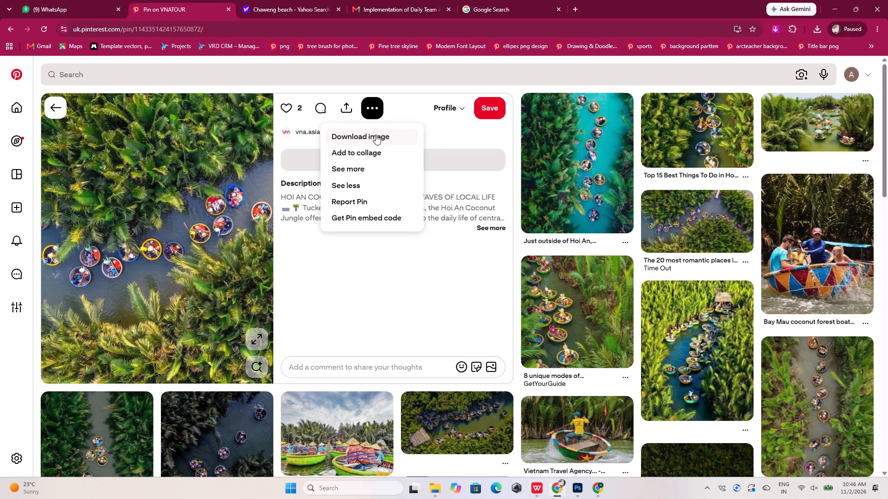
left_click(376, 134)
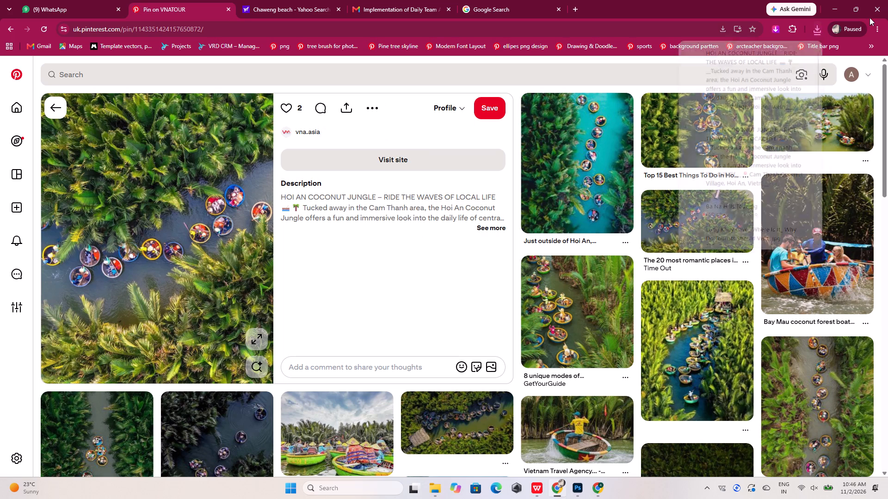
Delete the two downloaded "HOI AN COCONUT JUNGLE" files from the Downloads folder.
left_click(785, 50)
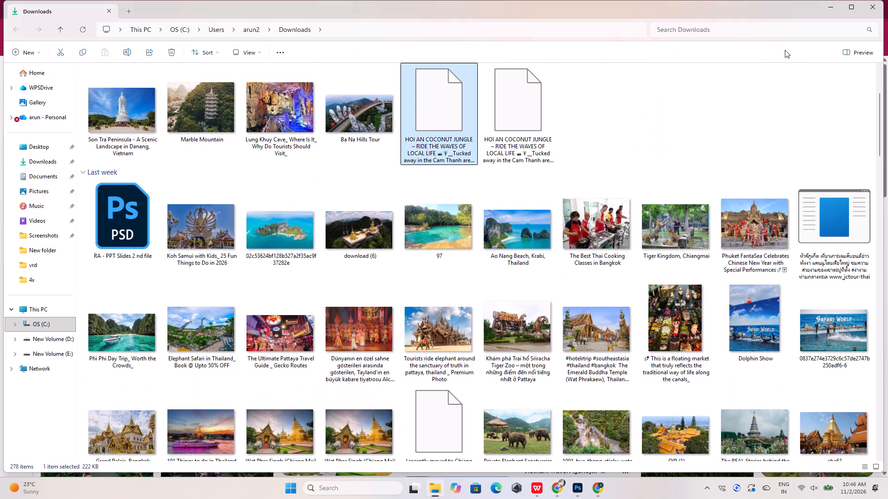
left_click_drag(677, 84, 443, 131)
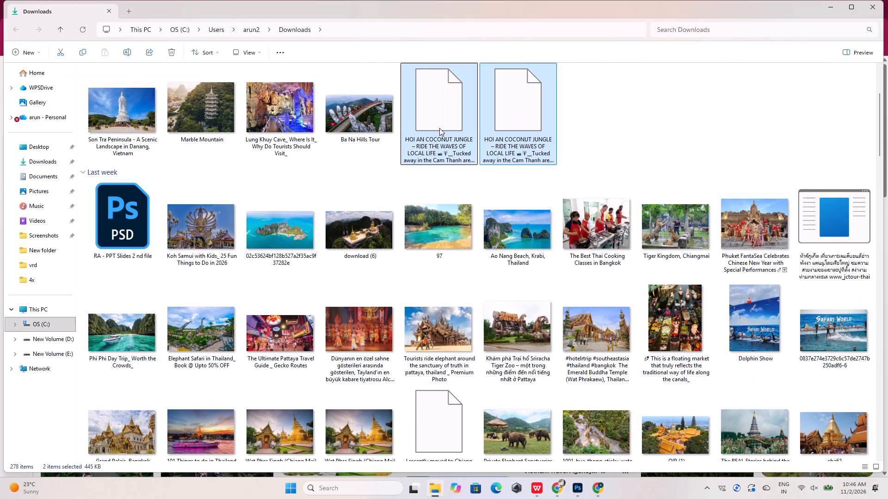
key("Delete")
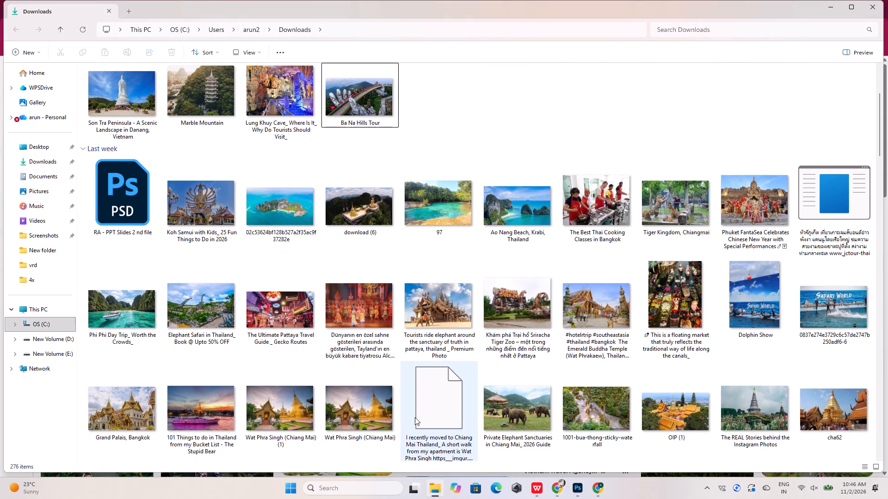
Return to Pinterest in Chrome and download the related pin "Top 15 Best Things To Do in Hoi An for Families".
left_click(553, 487)
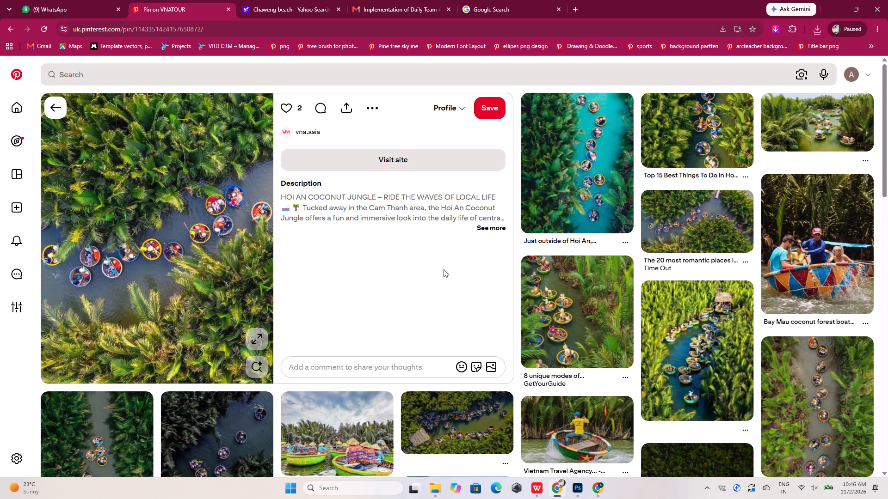
left_click(687, 142)
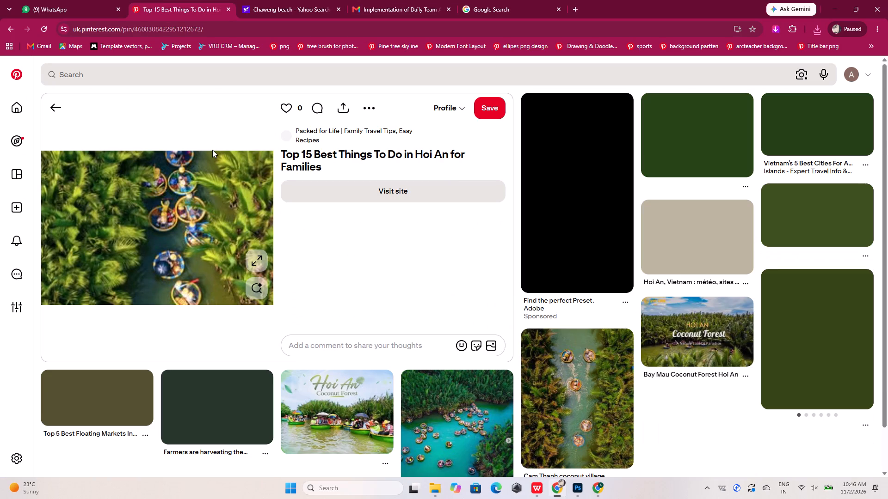
left_click(373, 104)
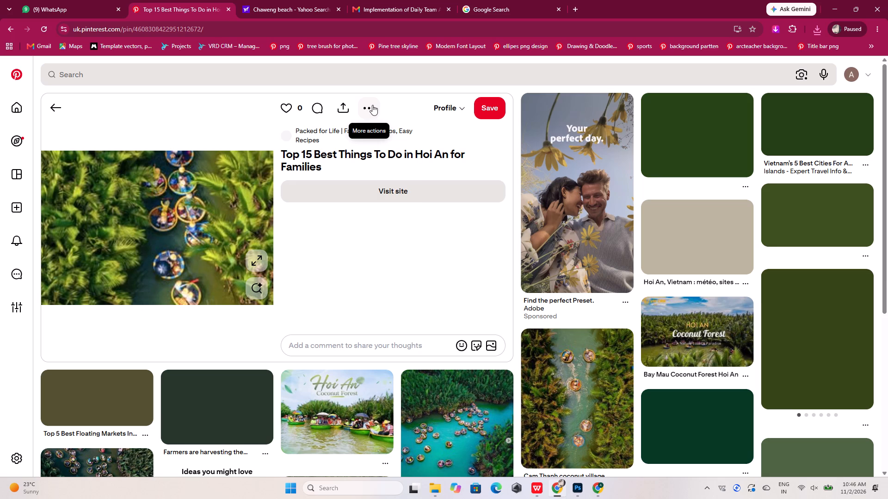
left_click(370, 135)
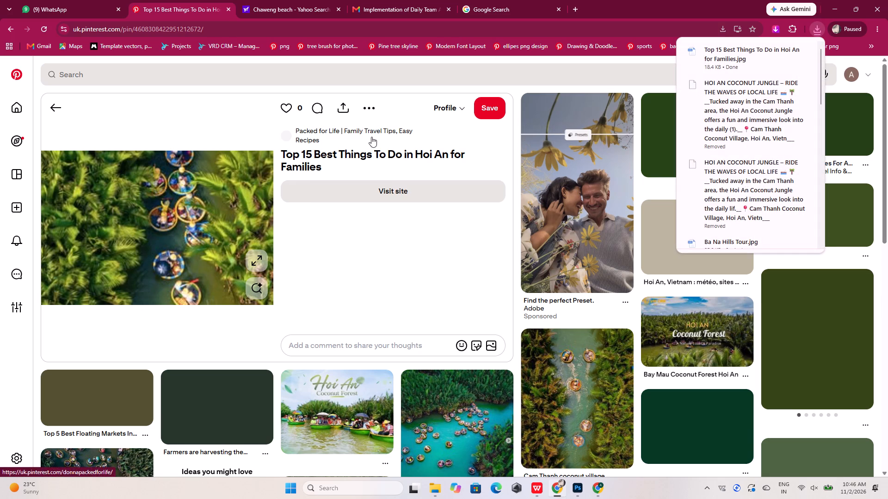
Place the downloaded "Top 15 Best Things To Do in Hoi An for Families" image from Downloads into the Photoshop slide document.
left_click(789, 52)
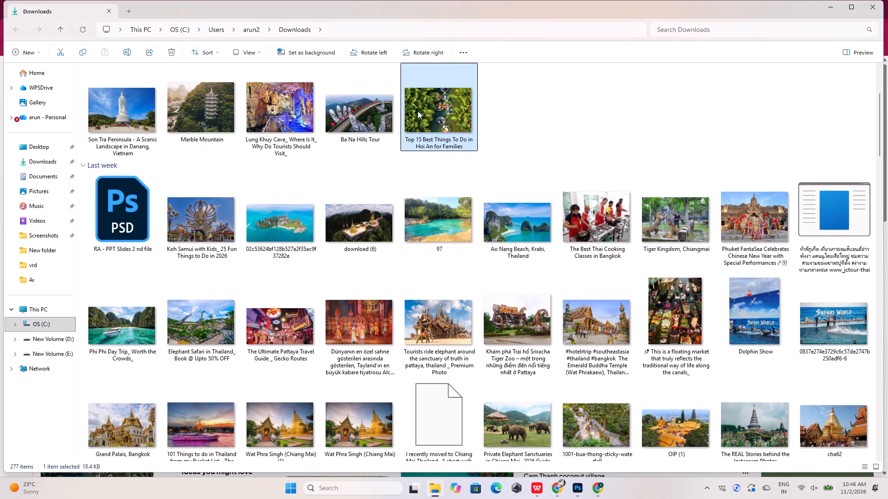
left_click_drag(418, 108, 504, 281)
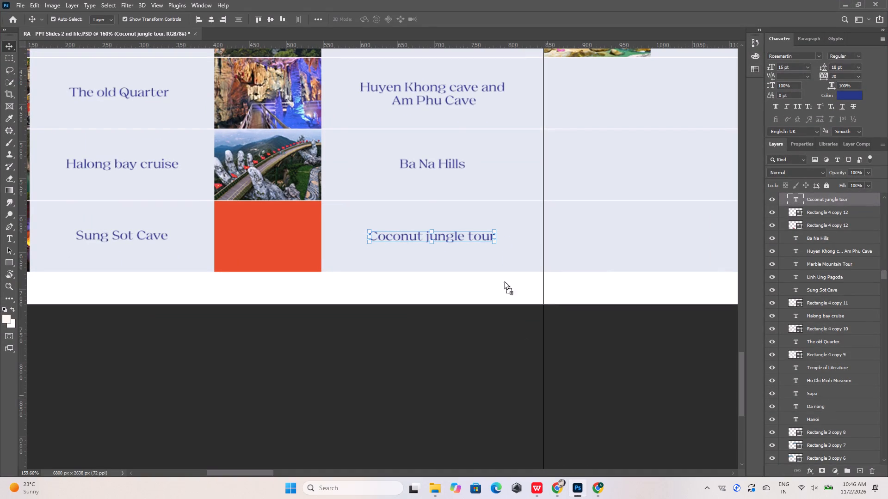
left_click_drag(504, 281, 438, 142)
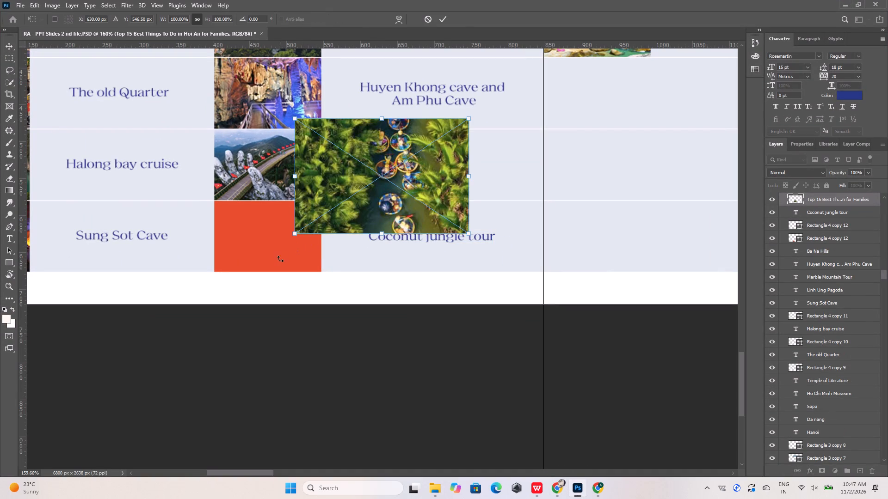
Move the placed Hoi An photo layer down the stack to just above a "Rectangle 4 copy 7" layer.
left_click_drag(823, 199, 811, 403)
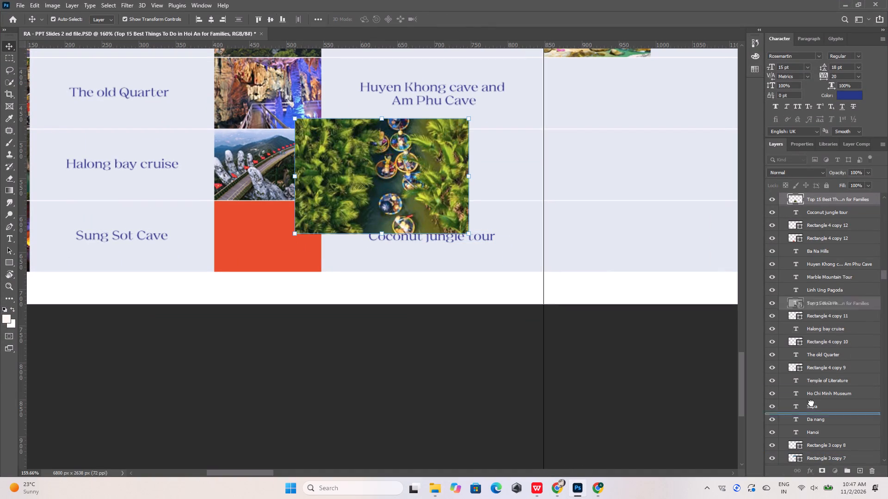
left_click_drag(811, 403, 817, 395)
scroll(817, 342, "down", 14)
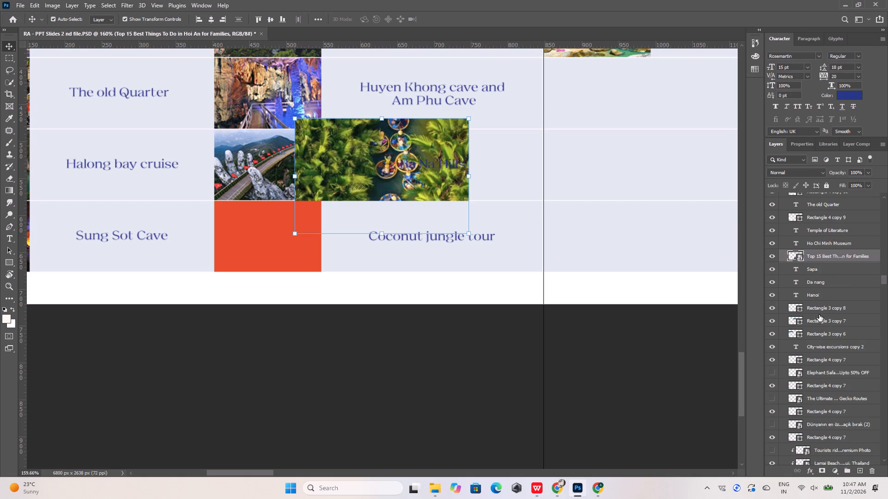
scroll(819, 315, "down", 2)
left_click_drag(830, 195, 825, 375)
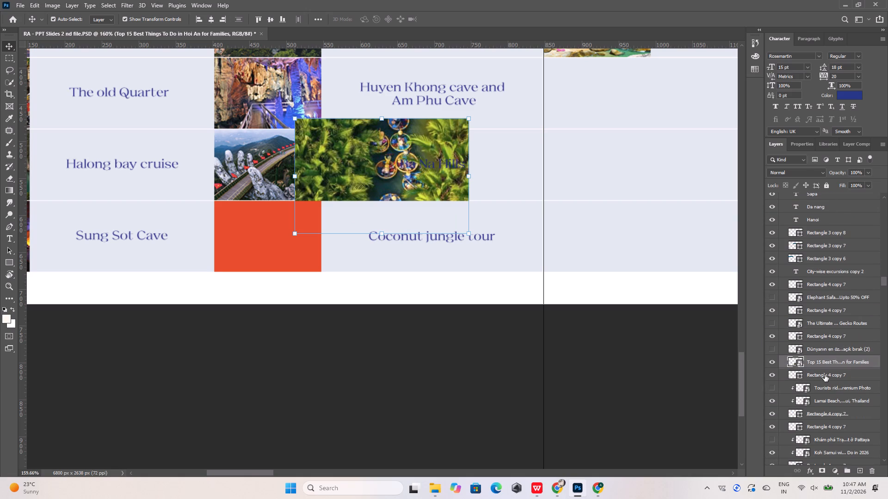
Identify the Coconut jungle tour row's red frame layer and restack the Hoi An photo directly above that lower "Rectangle 4 copy 12".
left_click(287, 246)
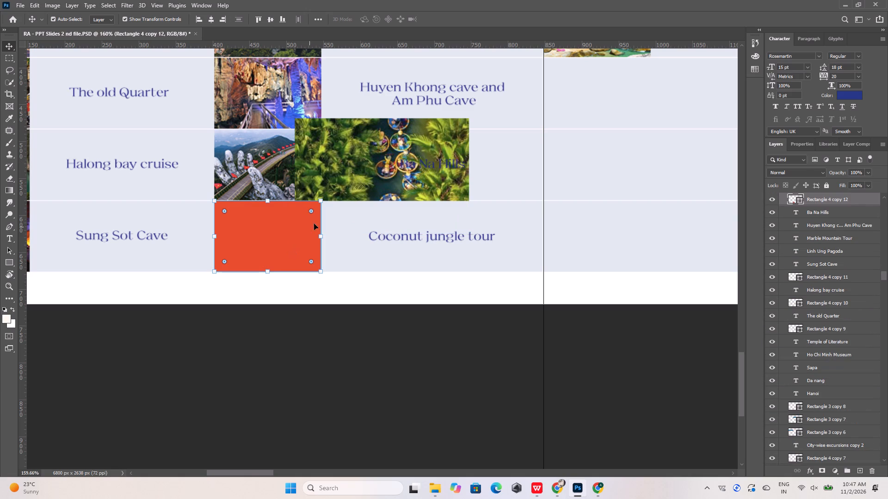
left_click(403, 174)
left_click(246, 245)
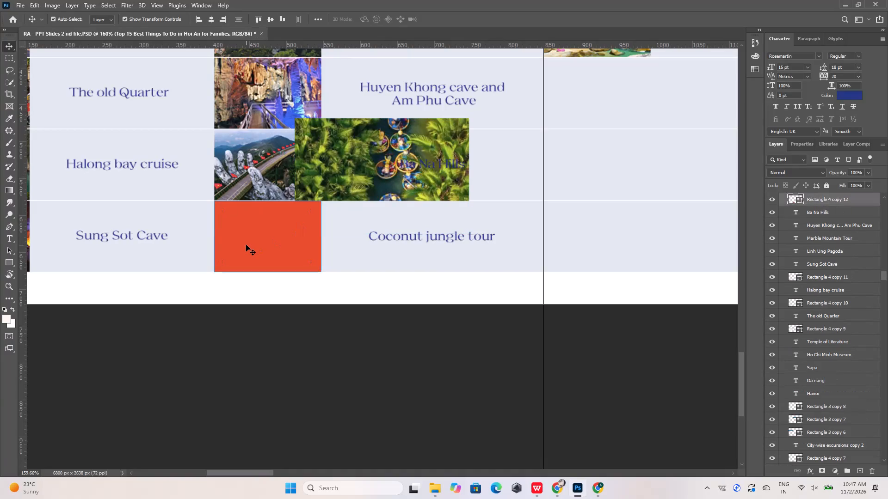
left_click(377, 174)
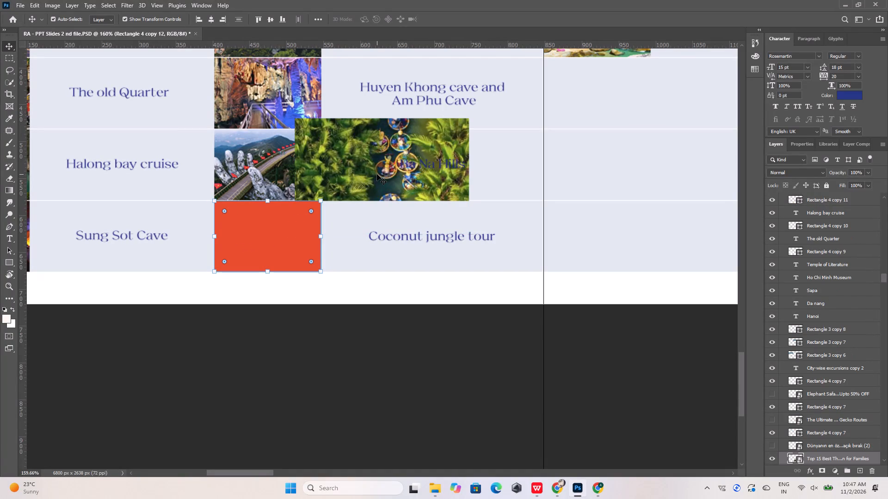
left_click_drag(832, 460, 835, 225)
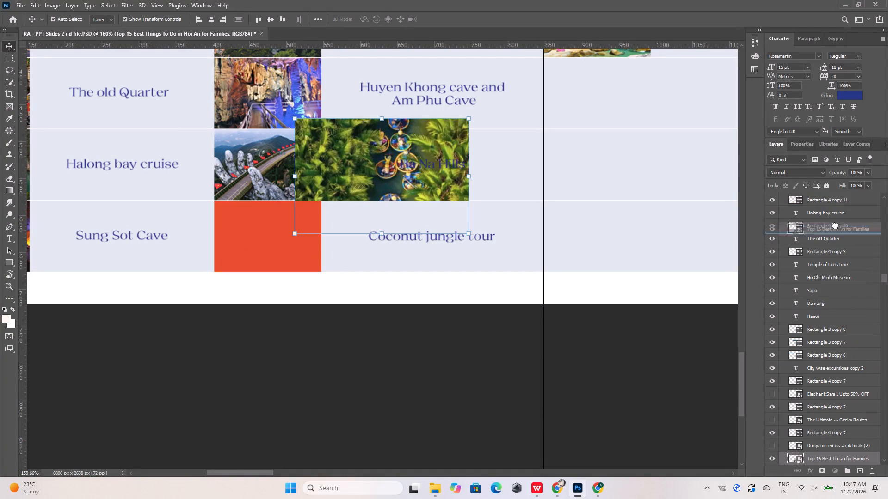
left_click_drag(835, 225, 836, 194)
scroll(829, 218, "up", 7)
scroll(818, 280, "up", 3)
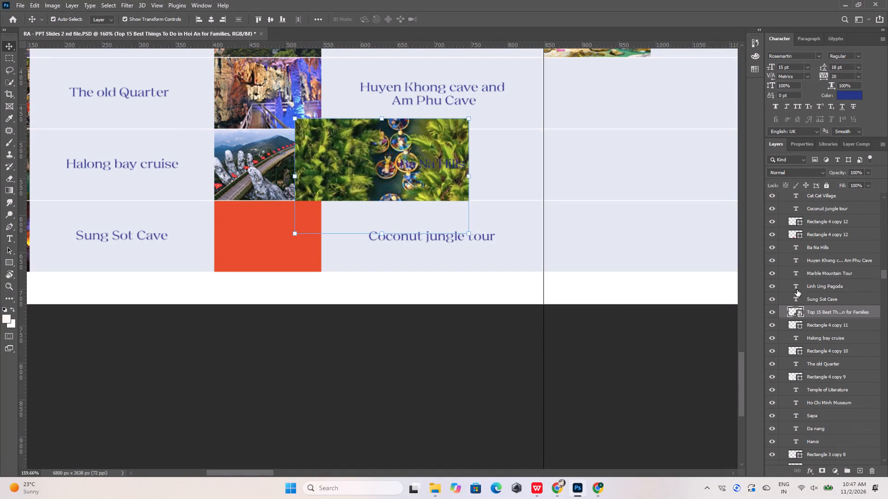
left_click(238, 230)
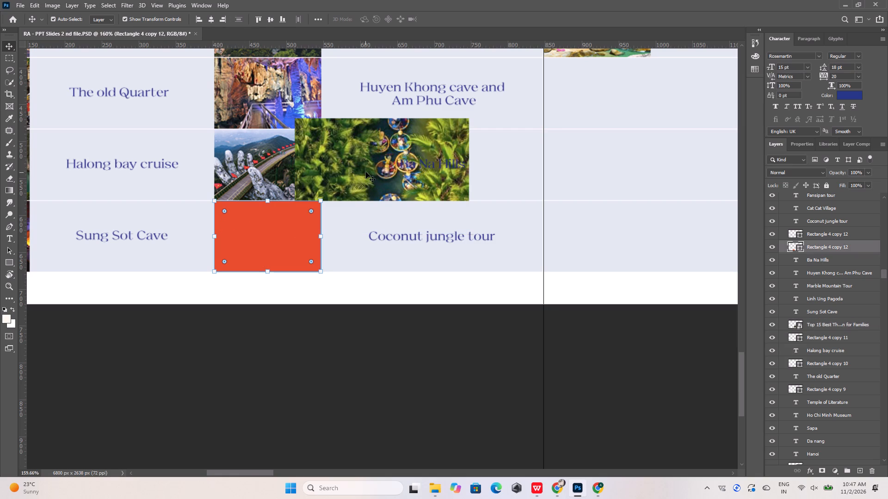
left_click(366, 172)
left_click_drag(855, 325, 855, 246)
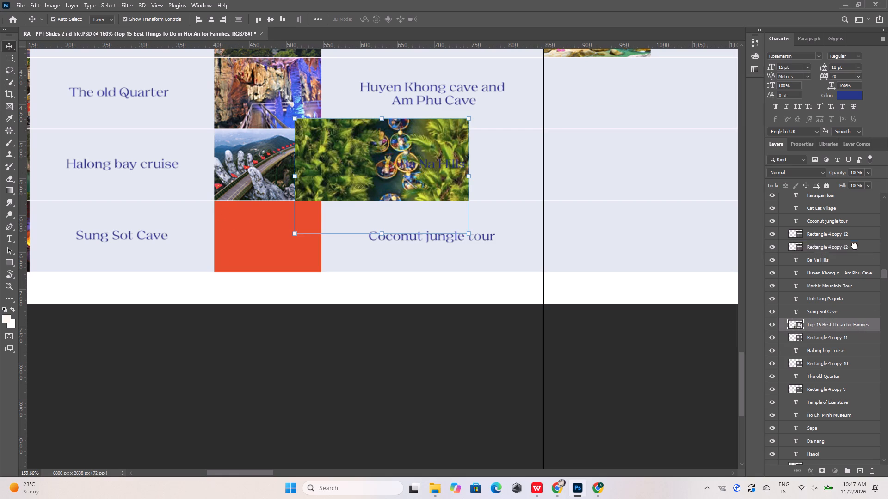
Clip the Hoi An photo to the Coconut jungle tour row's red frame with a clipping mask.
right_click(855, 246)
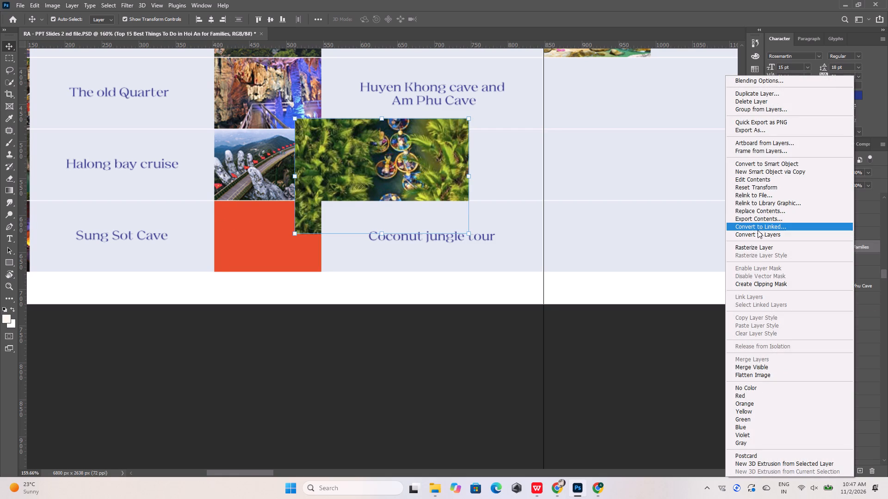
left_click(752, 283)
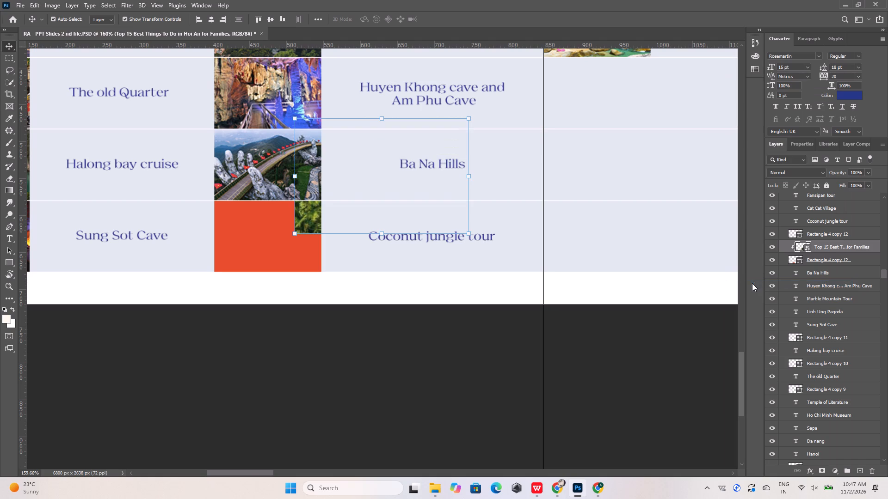
Move the clipped Hoi An photo across and down until it covers the Coconut jungle tour row's red frame.
key("shift+Left")
key("shift+Left")
key("shift+Left")
key("shift+Left")
key("shift+Left")
key("shift+Left")
key("shift+Left")
key("shift+Left")
key("shift+Left")
key("shift+Left")
key("shift+Left")
key("shift+Left")
key("shift+Left")
key("shift+Left")
key("shift+Left")
key("shift+Left")
key("shift+Left")
key("shift+Left")
key("shift+Left")
key("shift+Left")
key("shift+Left")
key("shift+Left")
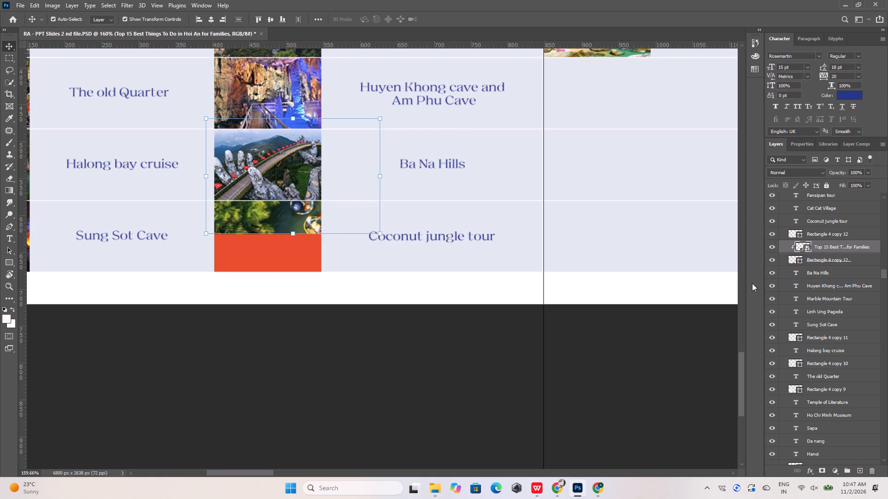
key("shift+Right")
key("shift+Down")
key("shift+Down")
key("shift+Down")
key("shift+Down")
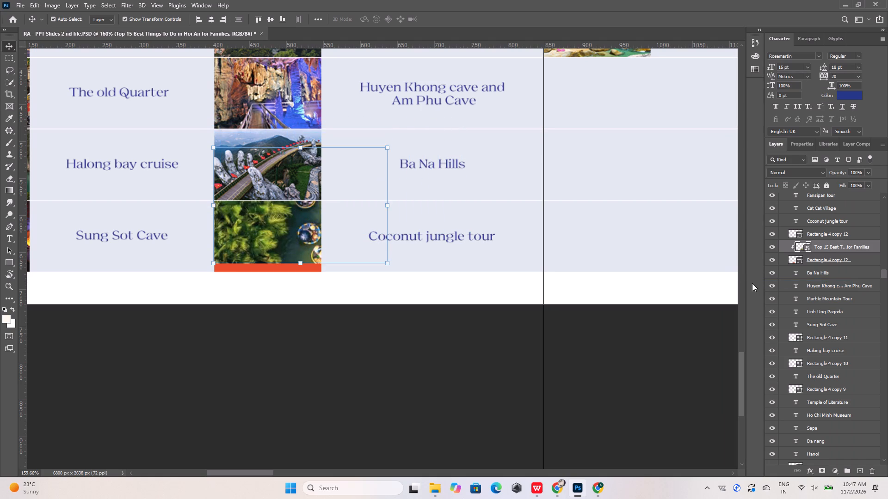
key("shift+Down")
key("Down")
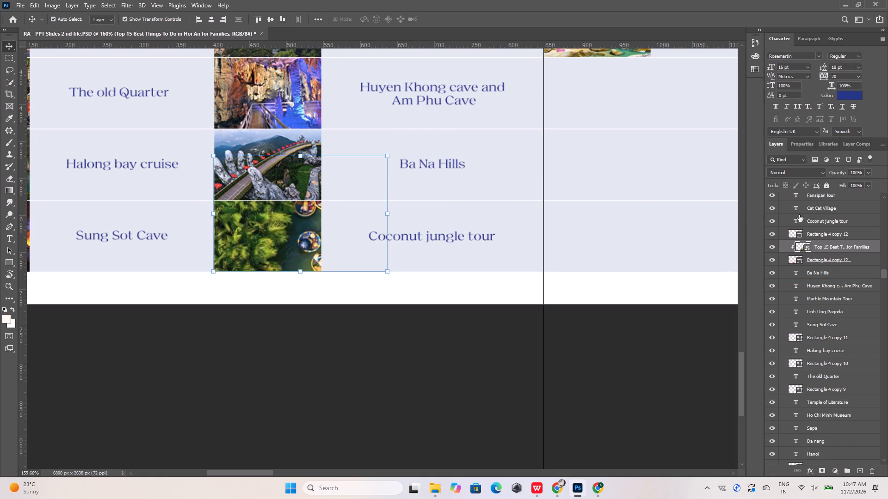
Scale the Hoi An photo to about 62% to fit the Coconut jungle tour frame and nudge it slightly down.
left_click_drag(388, 155, 333, 205)
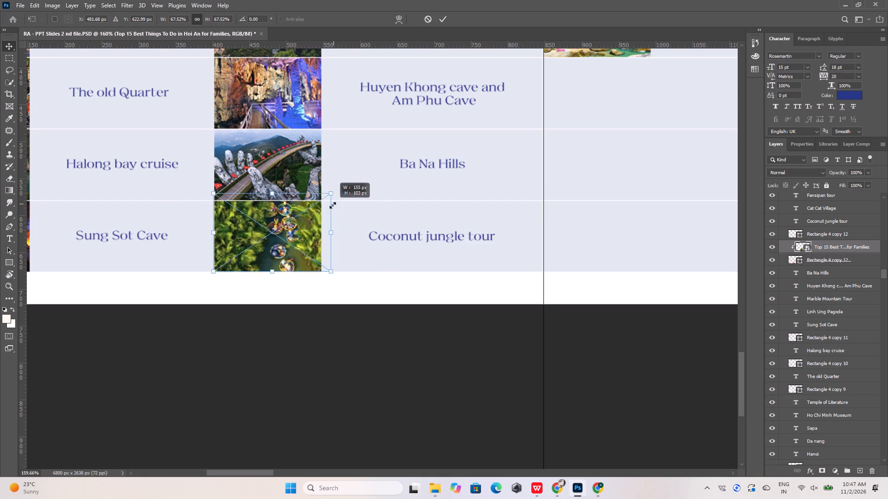
left_click_drag(333, 205, 328, 209)
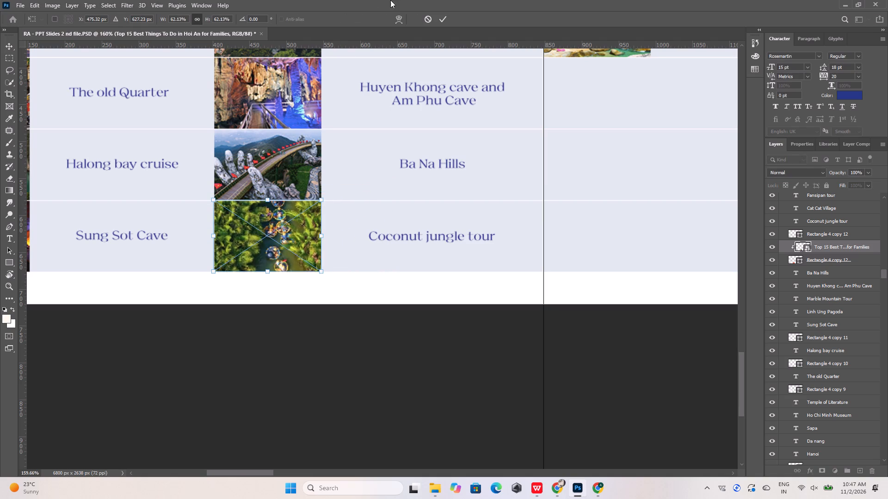
left_click(440, 19)
scroll(263, 231, "up", 11, "alt")
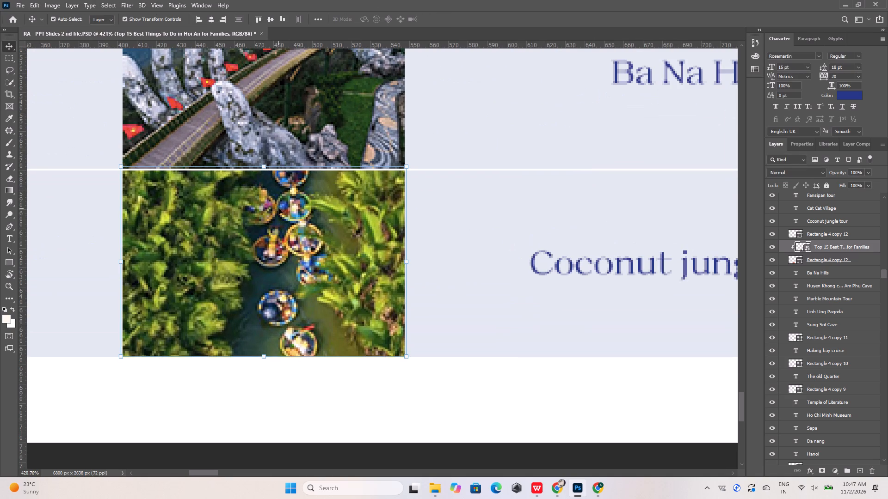
key("Down")
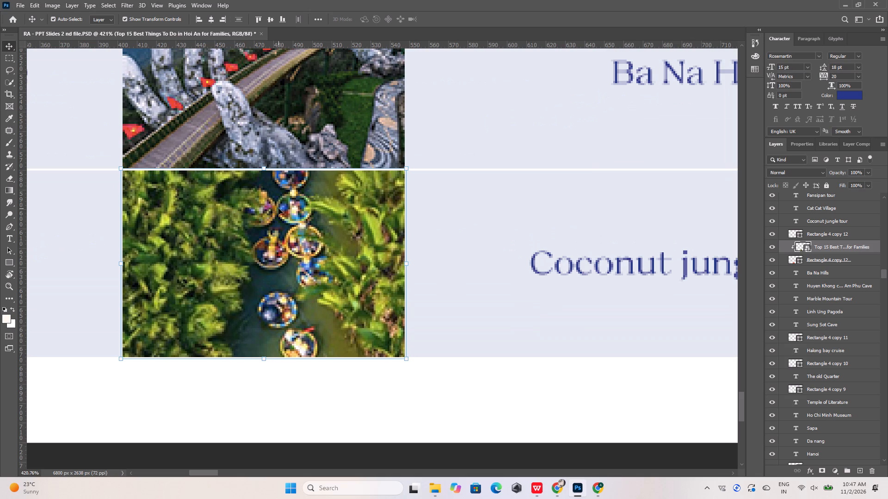
left_click(446, 112)
Copy the "Cat Cat Village" label text from the SAPA column.
scroll(191, 265, "down", 7, "alt")
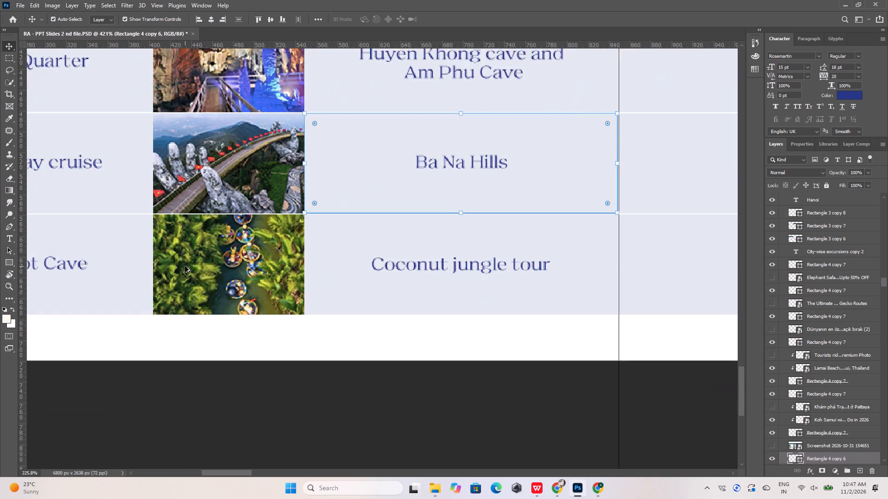
scroll(185, 266, "down", 16, "alt")
scroll(350, 165, "up", 12, "alt")
double_click(359, 169)
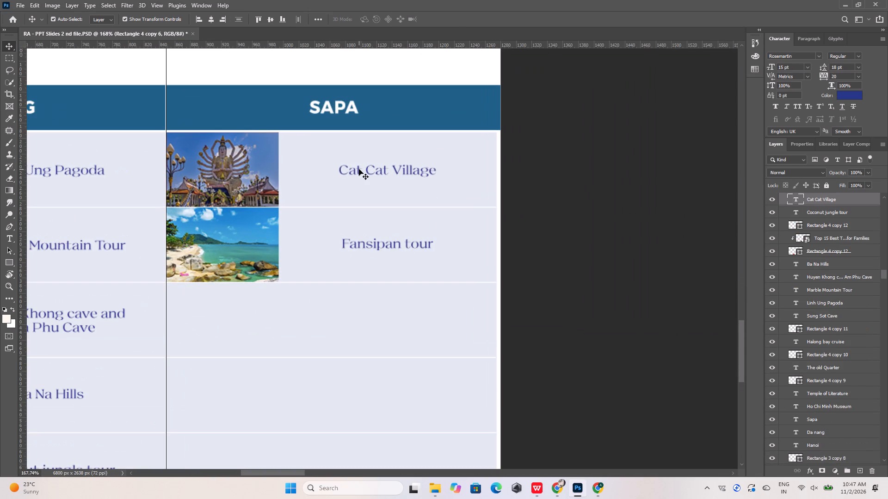
key("ctrl+d")
key("ctrl+d")
key("ctrl+d")
key("ctrl+d")
key("ctrl+d")
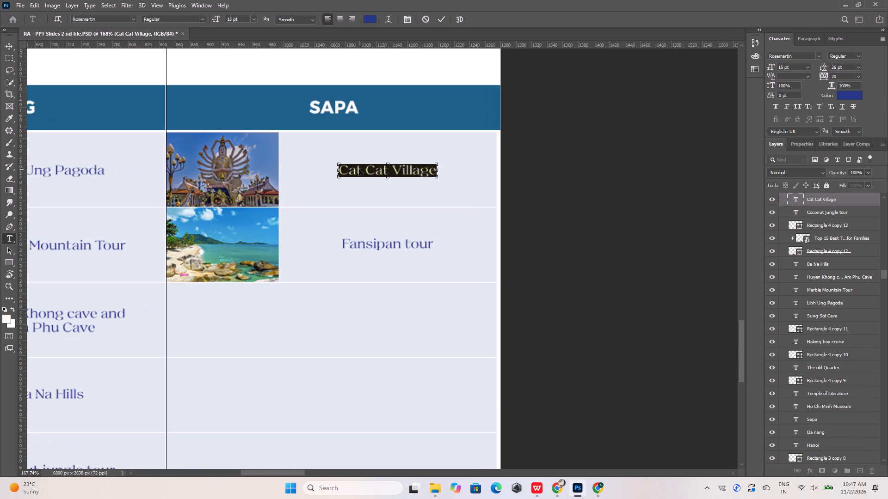
key("ctrl+c")
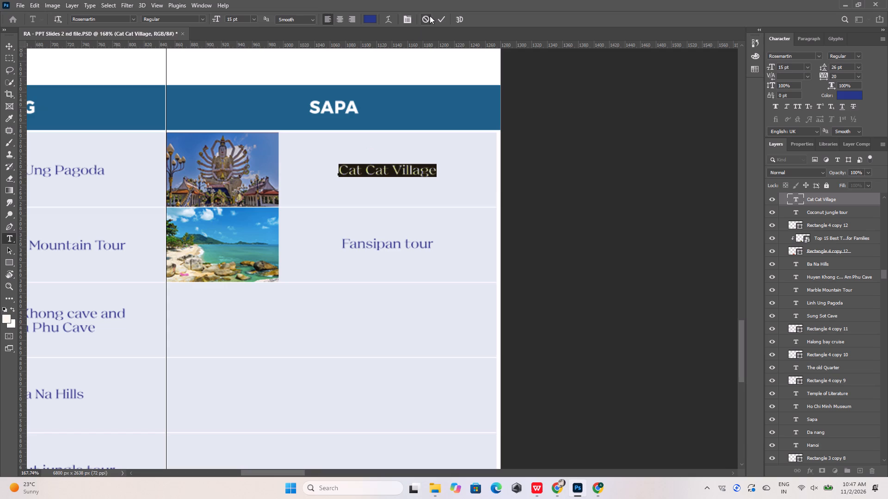
left_click(438, 17)
Switch to Chrome and search Pinterest for "Cat Cat Village".
left_click(558, 490)
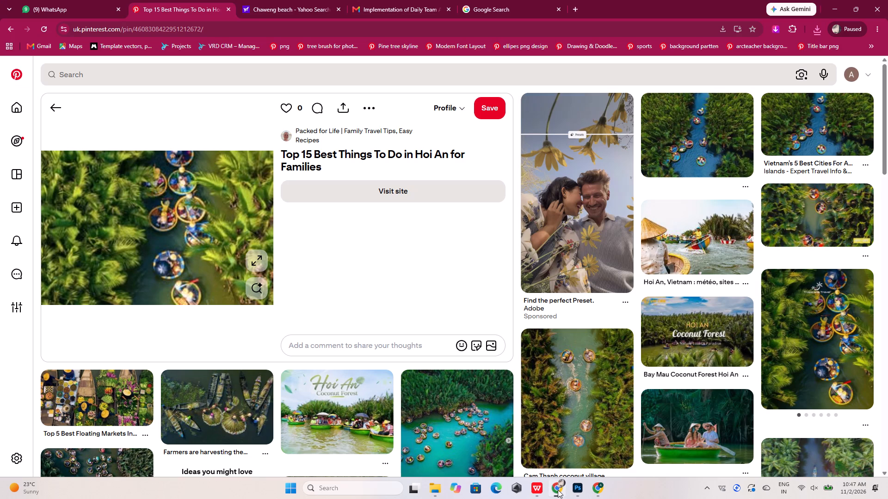
left_click(152, 74)
key("ctrl+v")
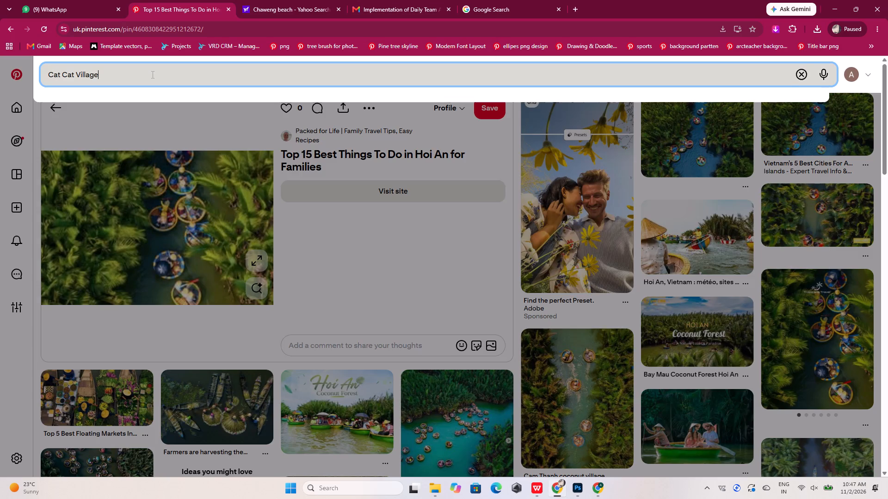
key("Return")
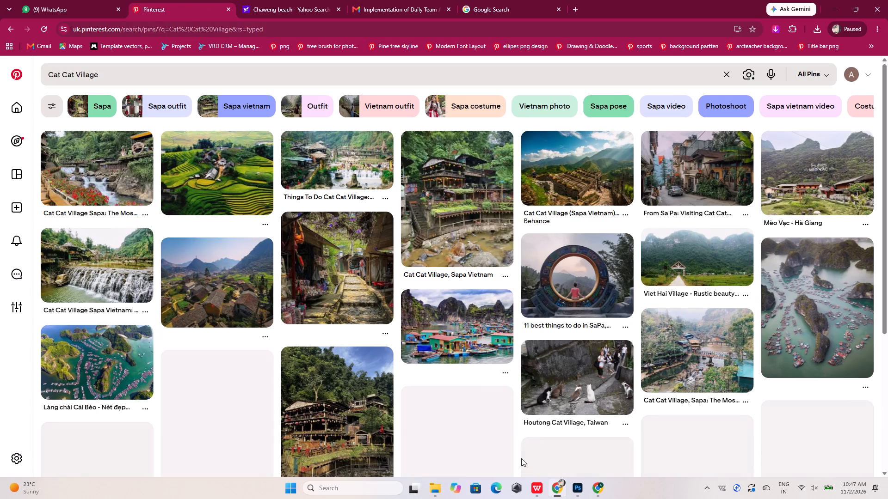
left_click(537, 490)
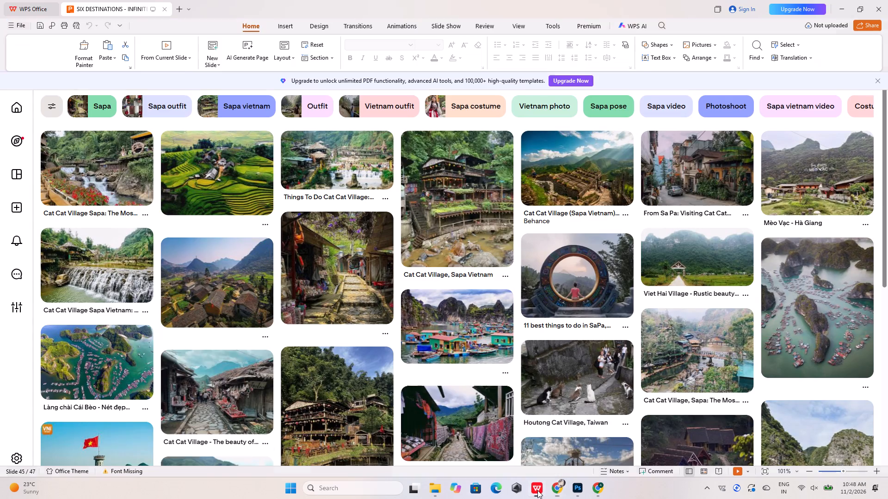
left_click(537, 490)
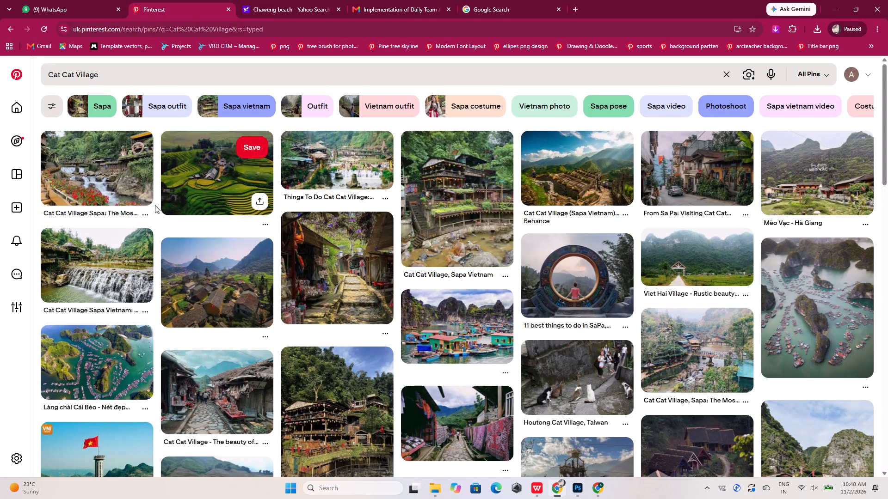
Open the "Cat Cat Village Sapa: The Most Beautiful Ancient Village in Northwest Mountains" pin and download its image.
left_click(93, 158)
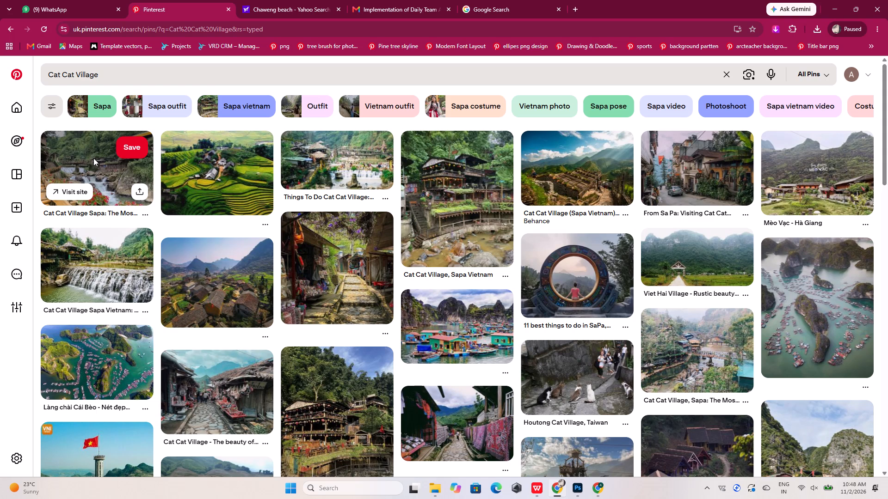
left_click(93, 158)
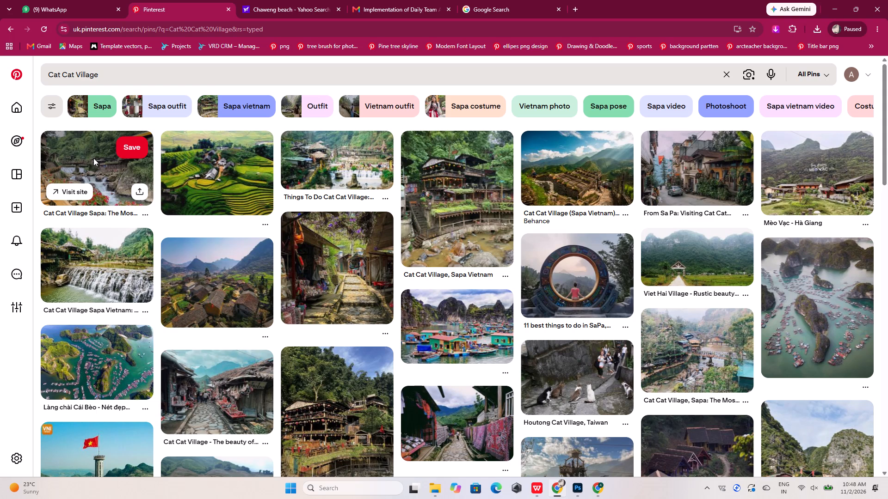
left_click(93, 158)
triple_click(93, 158)
scroll(148, 305, "down", 6)
scroll(148, 305, "up", 6)
scroll(146, 305, "down", 3)
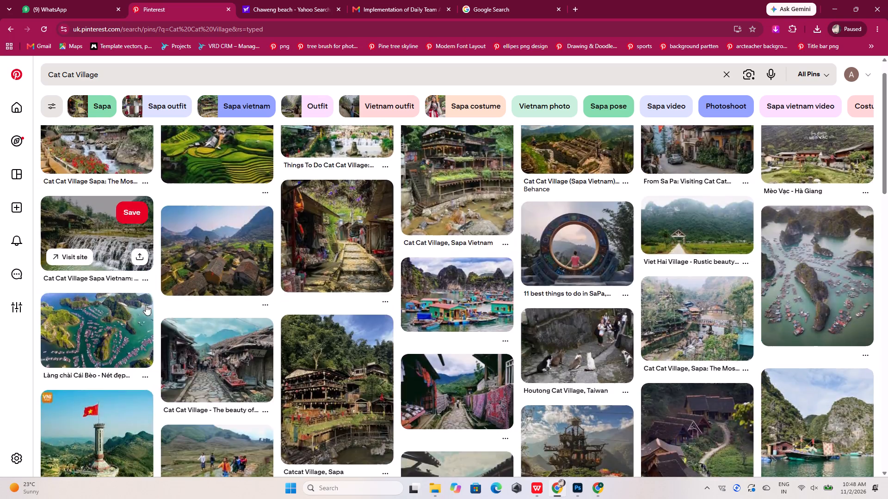
scroll(146, 305, "down", 3)
scroll(146, 305, "up", 7)
double_click(114, 187)
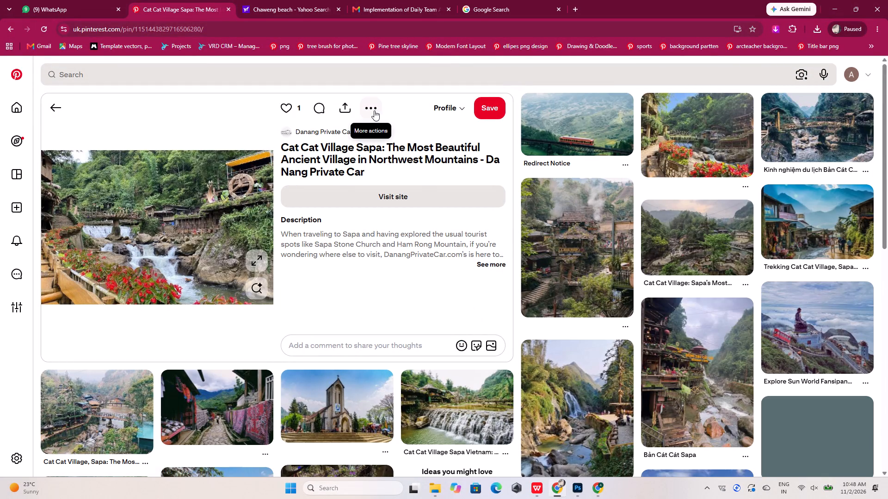
left_click(374, 110)
left_click(370, 140)
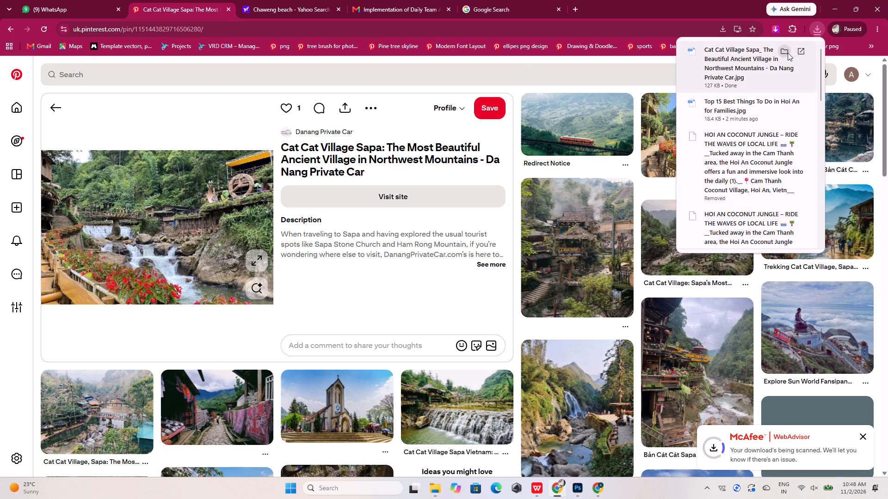
Place the downloaded Cat Cat Village image from Downloads into the Photoshop slide document, scaled to about 34% within the SAPA column.
left_click(788, 53)
left_click_drag(516, 115, 584, 494)
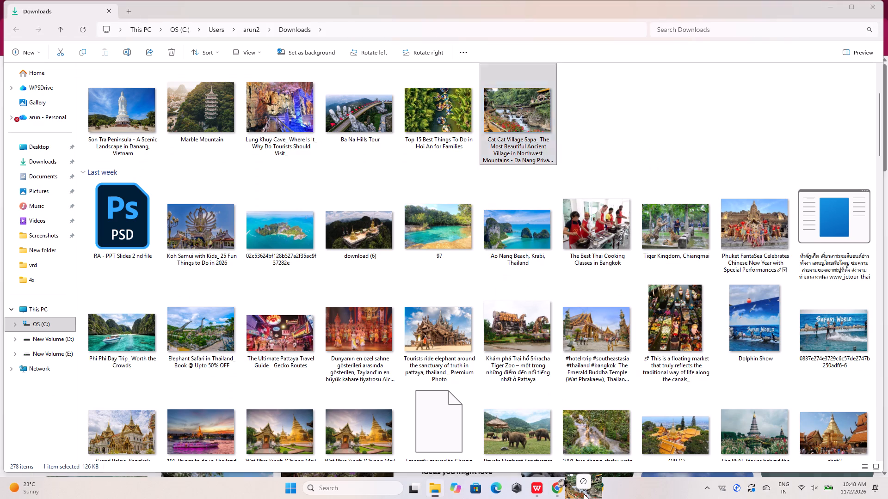
left_click_drag(584, 494, 272, 155)
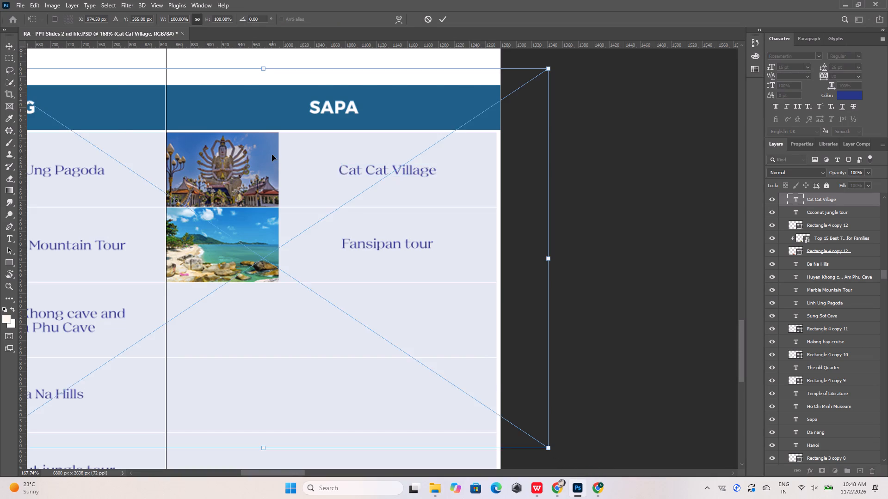
left_click_drag(551, 451, 343, 277)
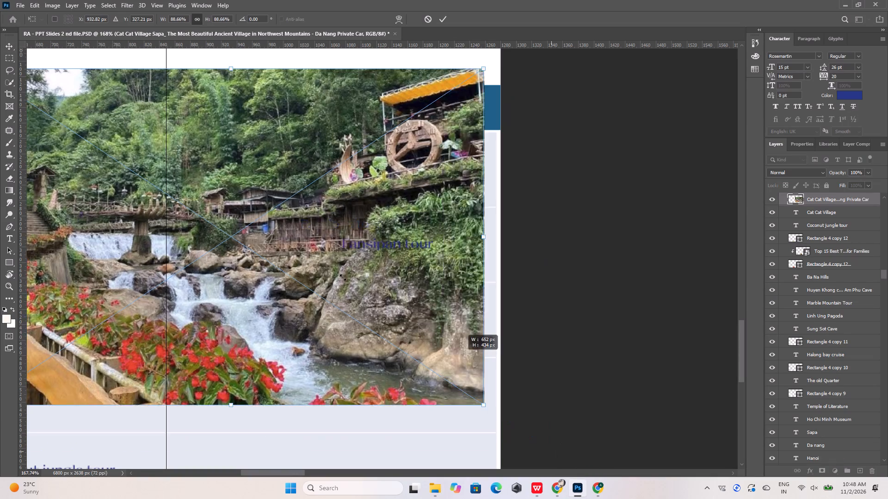
left_click_drag(343, 277, 198, 163)
left_click_drag(139, 136, 368, 314)
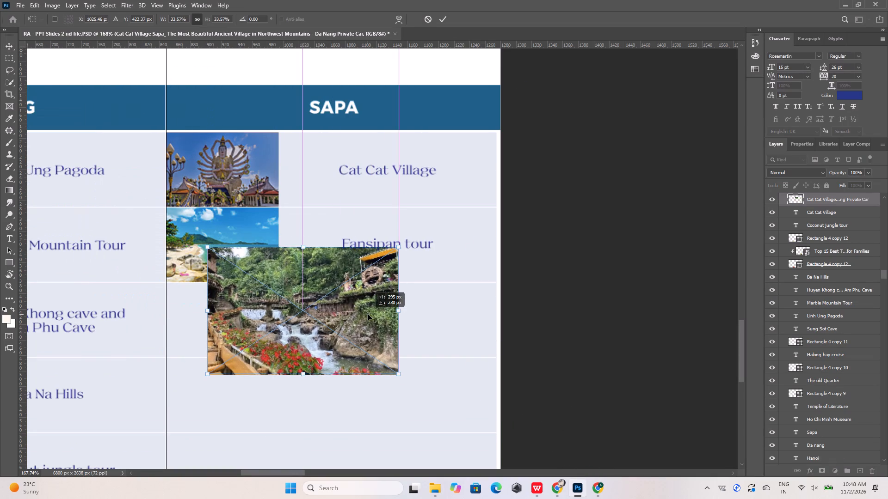
left_click_drag(368, 314, 366, 314)
left_click(439, 18)
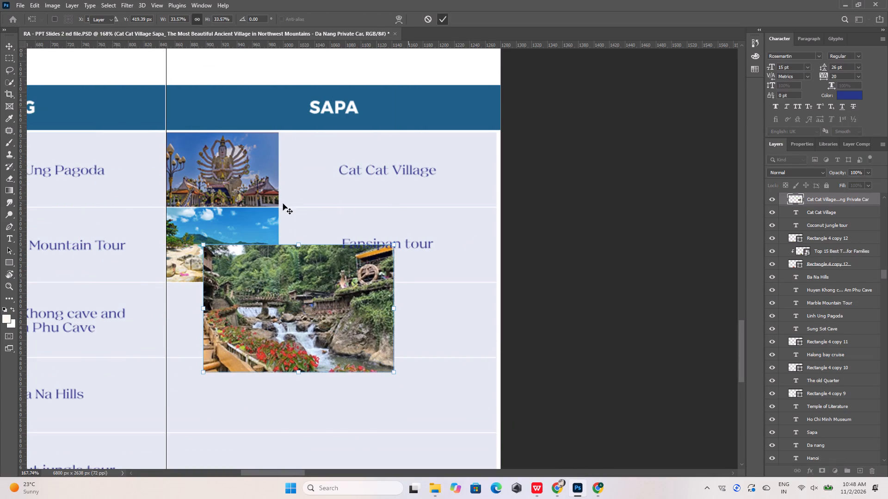
Restack the Cat Cat Village photo layer directly above the clipped Koh Samui photo in the Cat Cat Village row's frame, joining its clipping group.
left_click(213, 176)
left_click(222, 168)
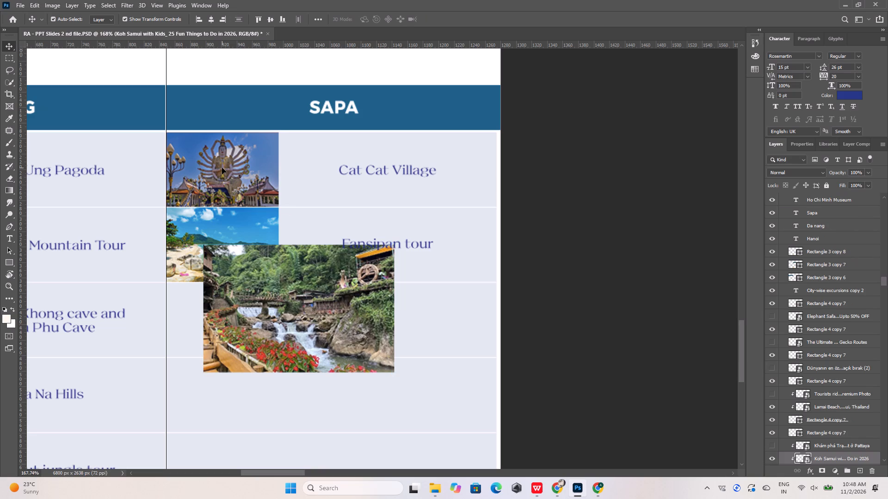
left_click(265, 279)
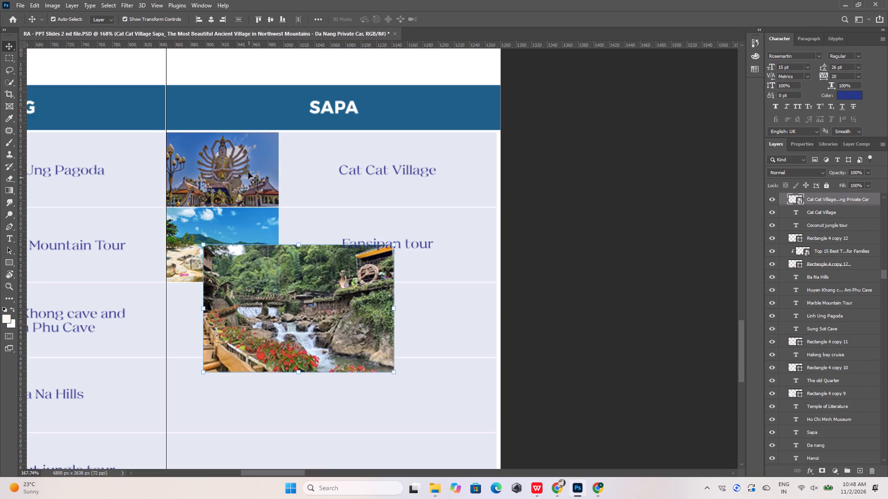
left_click(247, 167)
left_click(285, 321)
left_click_drag(823, 197, 813, 383)
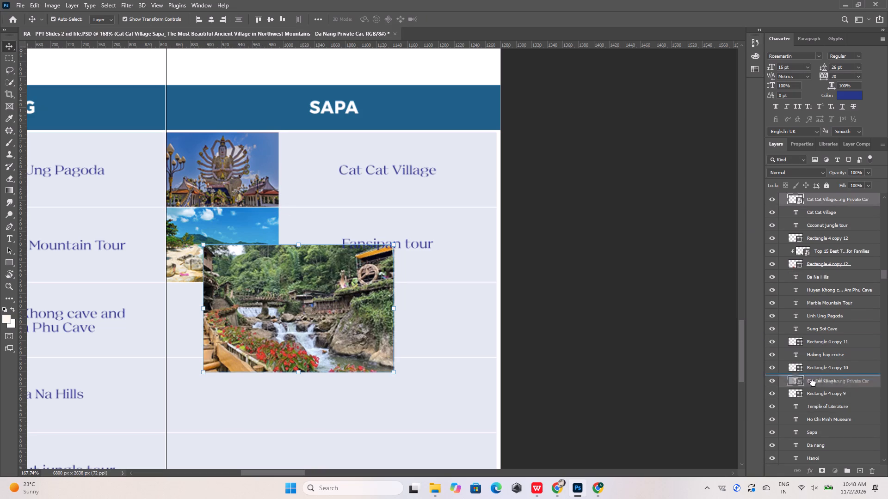
left_click_drag(813, 383, 813, 442)
scroll(813, 442, "down", 16)
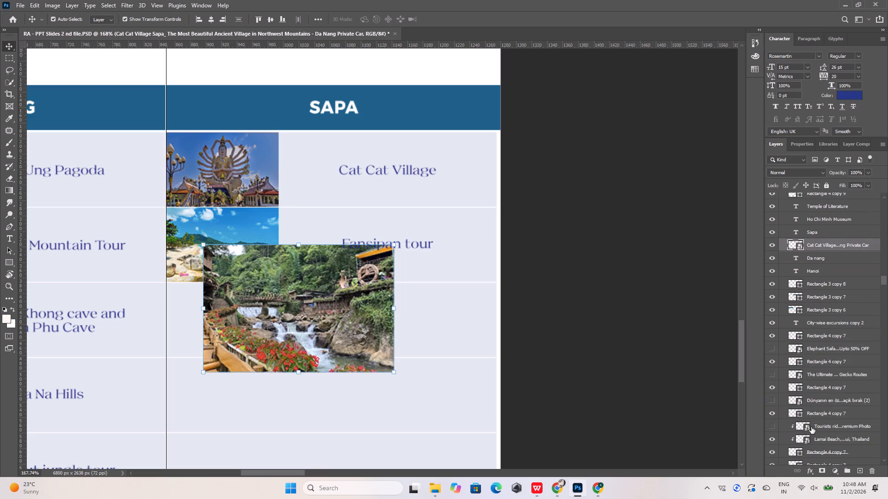
left_click(238, 180)
left_click(277, 295)
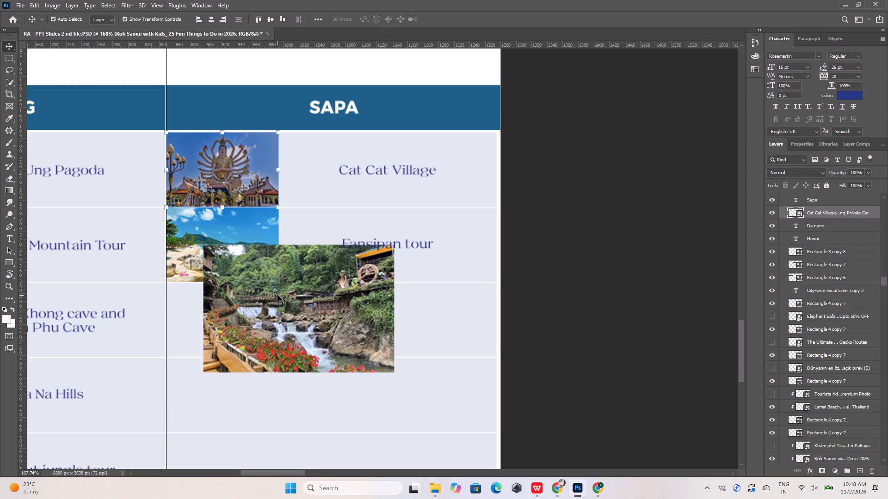
left_click(237, 189)
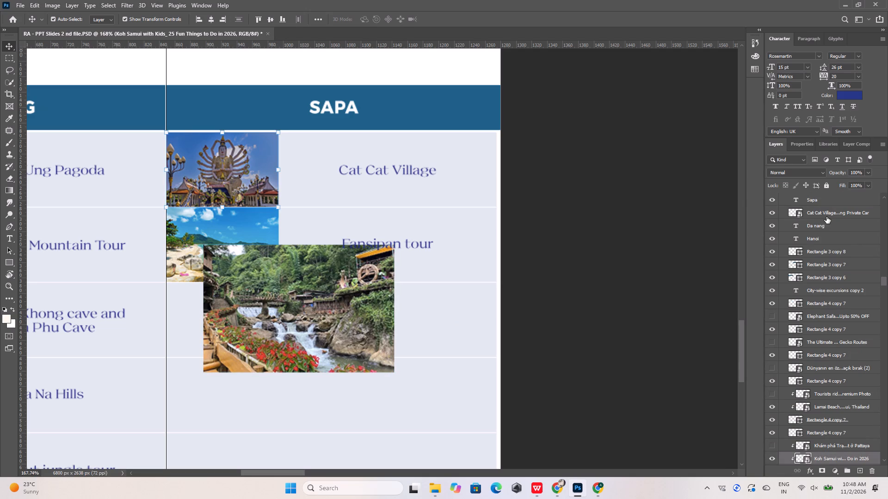
left_click_drag(828, 213, 800, 458)
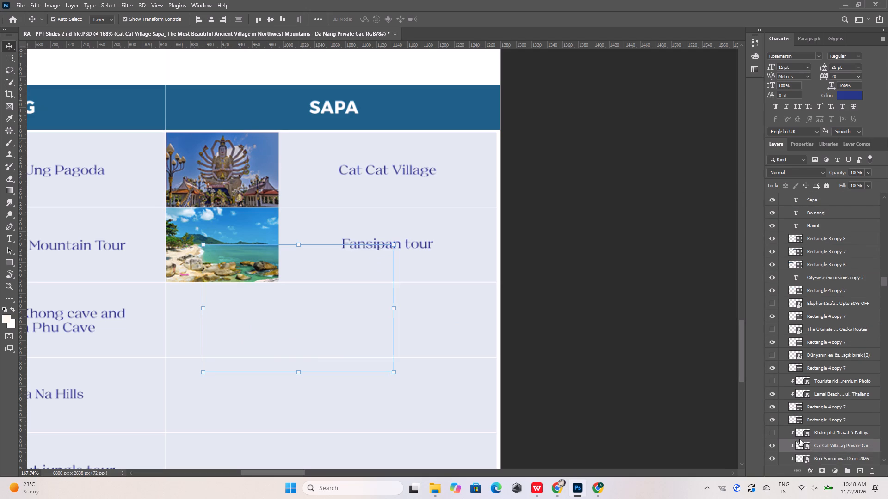
Nudge the Cat Cat Village photo straight up into its frame in the first row of the SAPA column.
scroll(800, 439, "down", 2)
key("shift+Up")
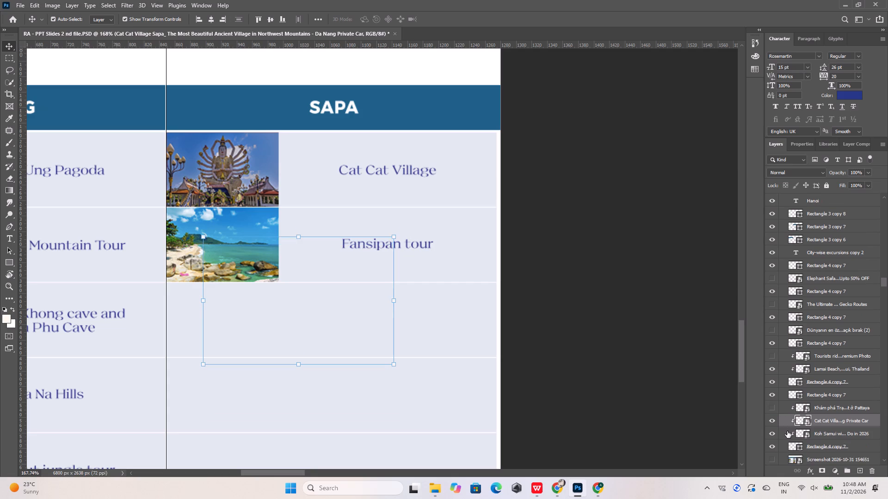
key("shift+Up")
key("shift+Up")
key("shift+Up")
key("shift+Up")
key("shift+Up")
key("shift+Up")
key("shift+Up")
key("shift+Up")
key("shift+Up")
key("shift+Up")
key("shift+Up")
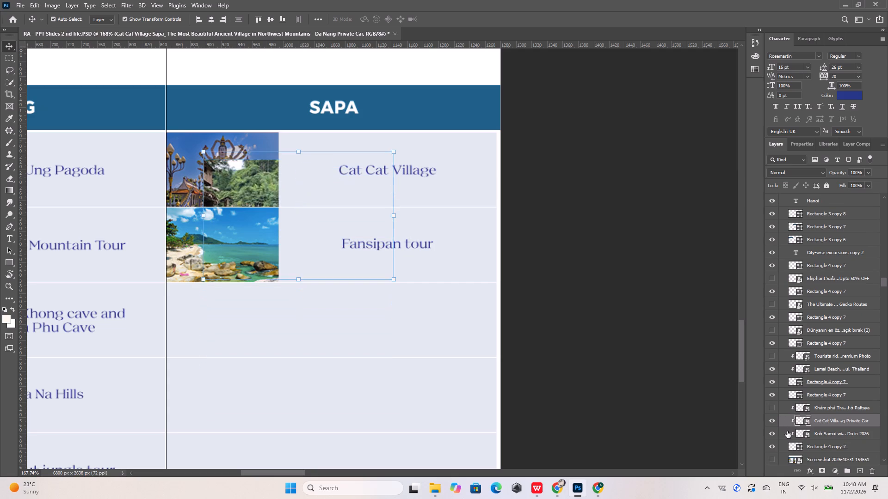
key("shift+Up")
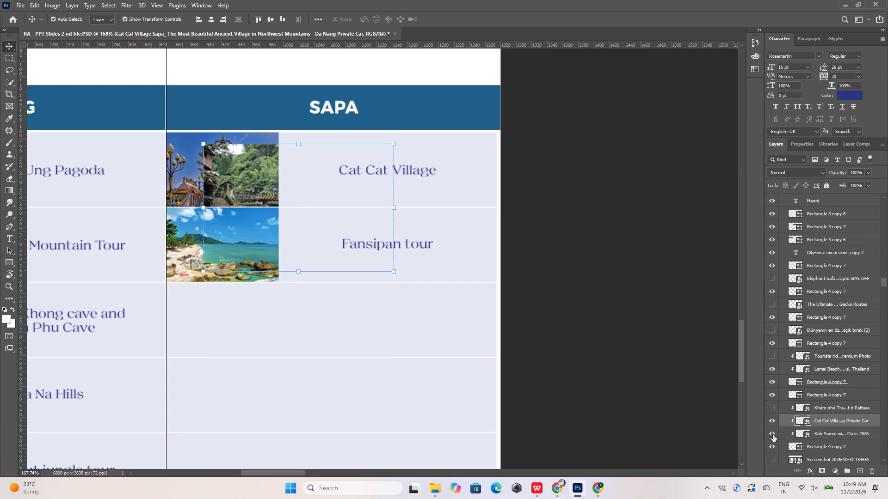
Delete the old Koh Samui photo layer from the Cat Cat Village row's clipping group.
left_click(773, 435)
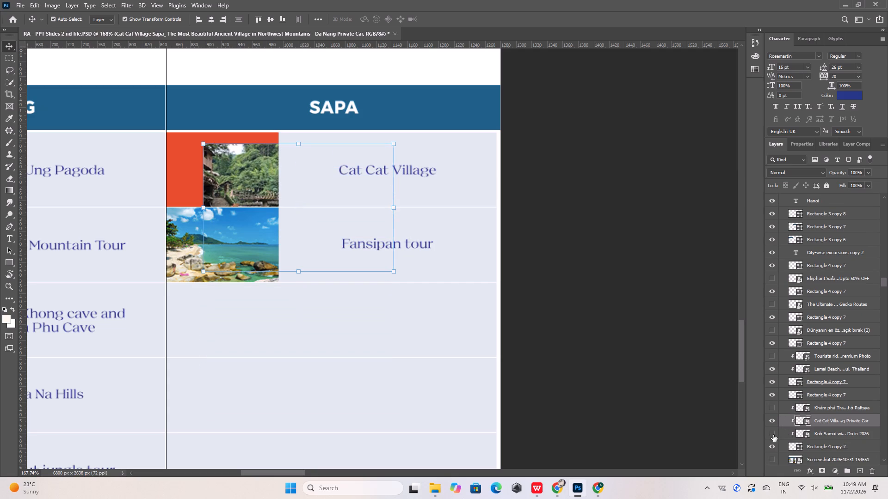
left_click(824, 431)
left_click_drag(824, 433, 871, 475)
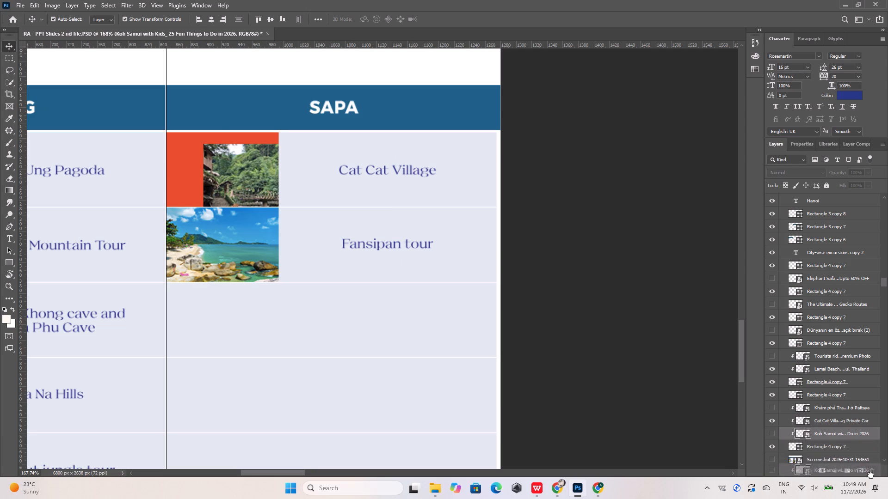
left_click_drag(871, 475, 872, 475)
Align the Cat Cat Village photo with its frame's upper-left corner and scale it to about 20% to fill the frame.
left_click(232, 165)
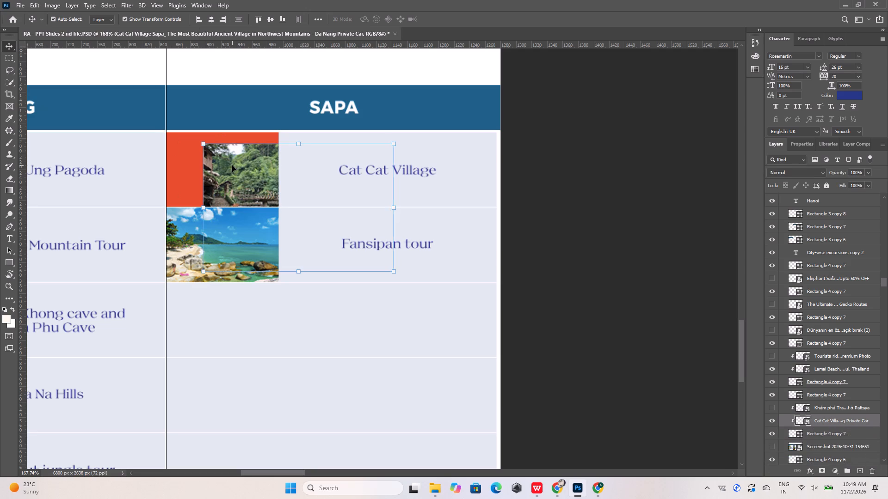
scroll(202, 146, "up", 12, "alt")
left_click_drag(244, 180, 156, 146)
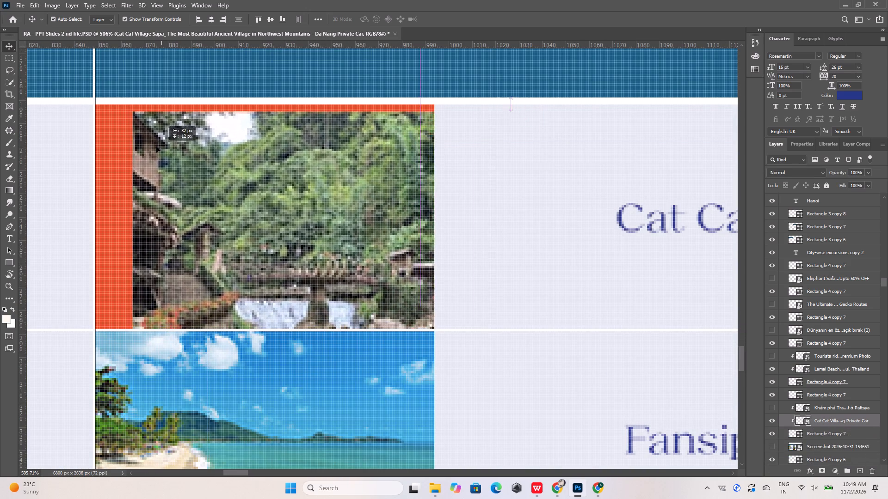
left_click_drag(156, 146, 131, 142)
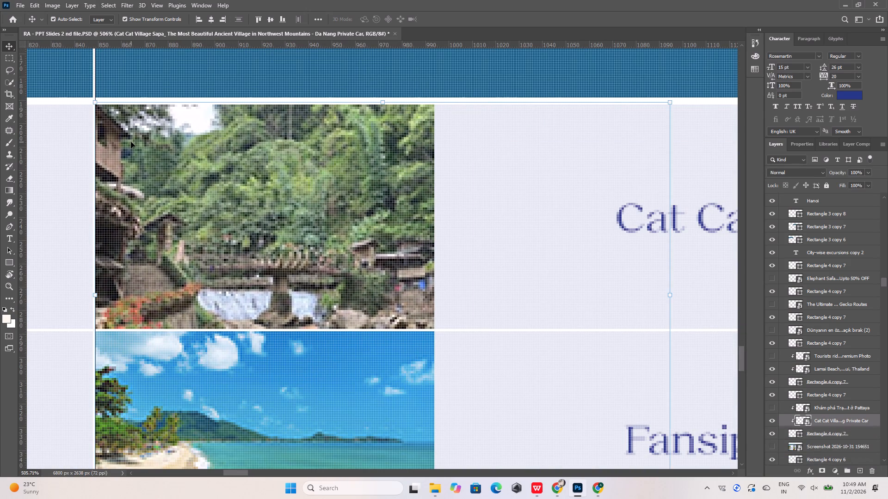
scroll(183, 214, "down", 7, "alt")
scroll(141, 142, "up", 7, "alt")
scroll(134, 139, "down", 6, "alt")
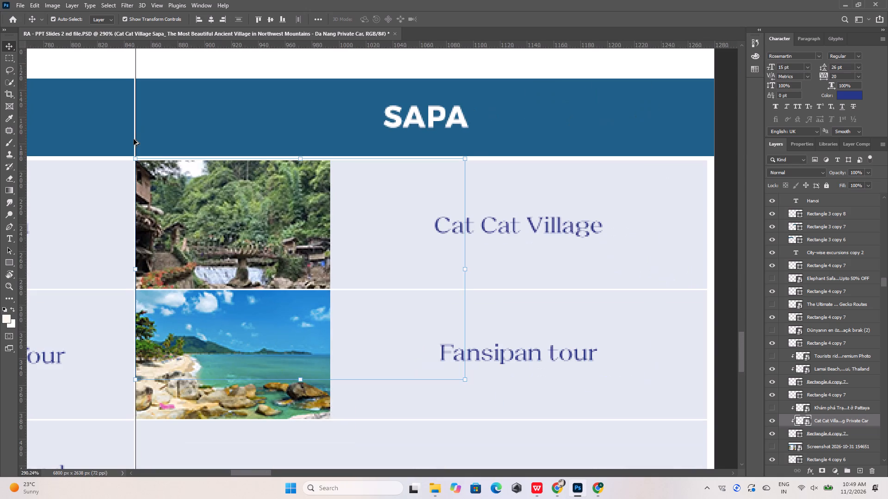
left_click_drag(467, 384, 415, 350)
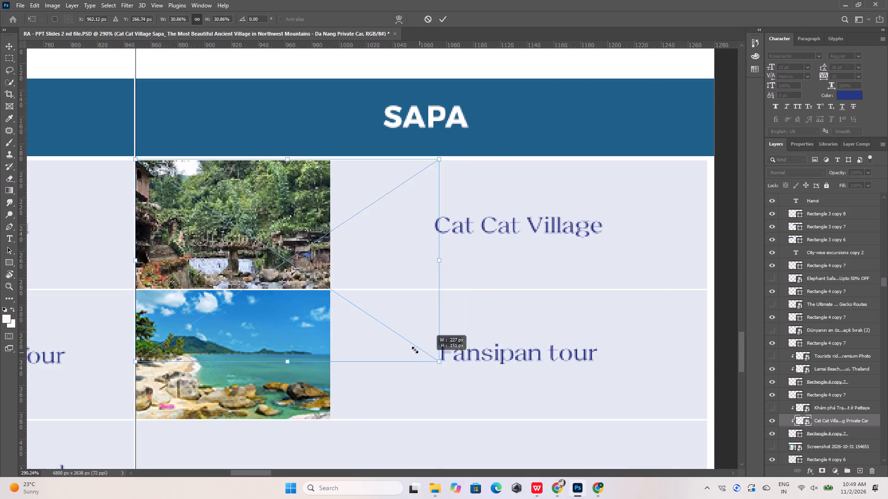
left_click_drag(415, 350, 332, 296)
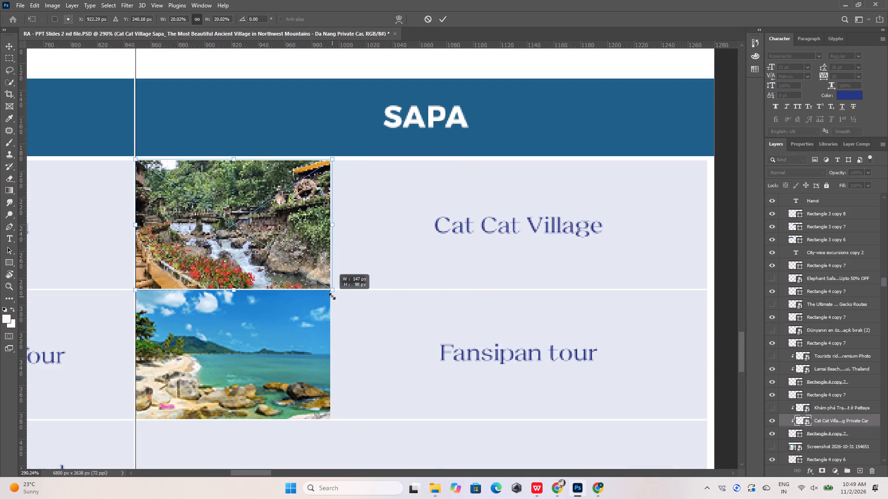
left_click_drag(332, 296, 330, 296)
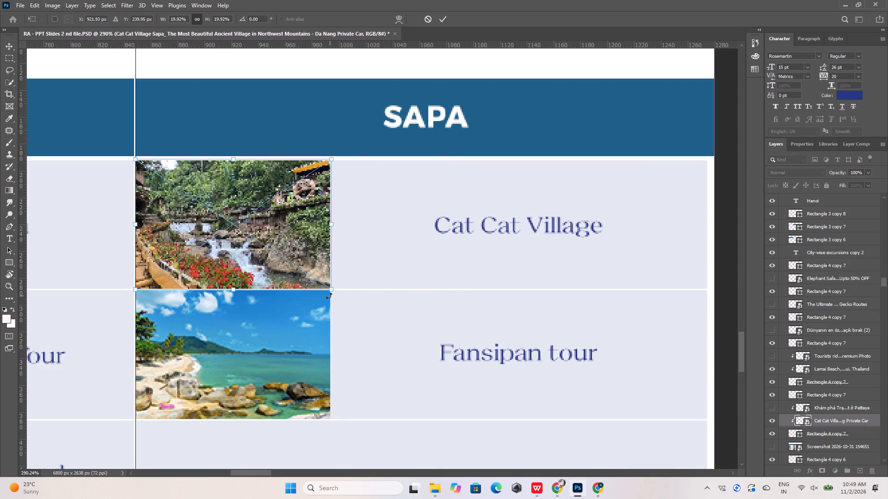
scroll(316, 293, "up", 6, "alt")
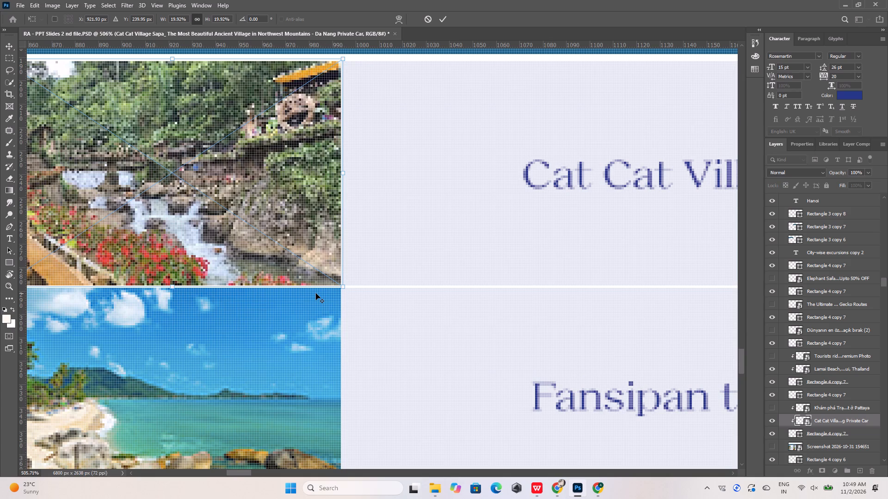
left_click(443, 22)
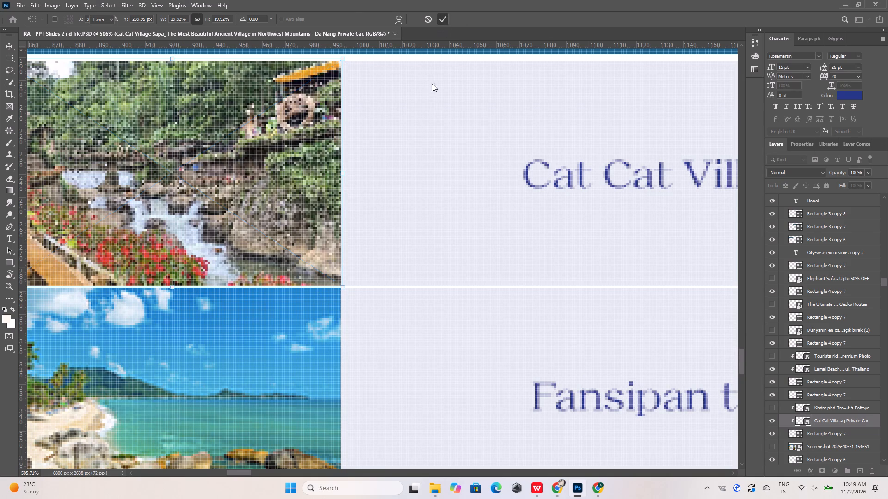
left_click(430, 100)
scroll(331, 196, "down", 11, "alt")
left_click(290, 198, "alt")
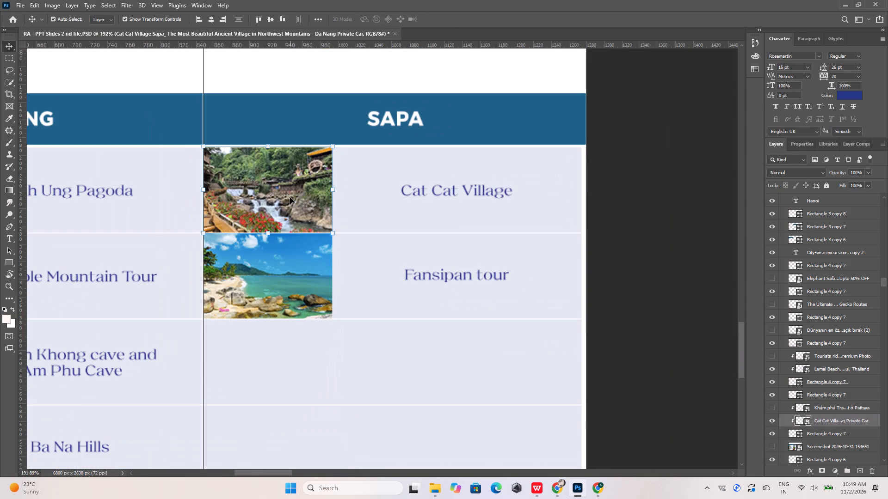
Copy the "Fansipan tour" label text and search Pinterest for it in Chrome.
double_click(413, 275)
key("ctrl+c")
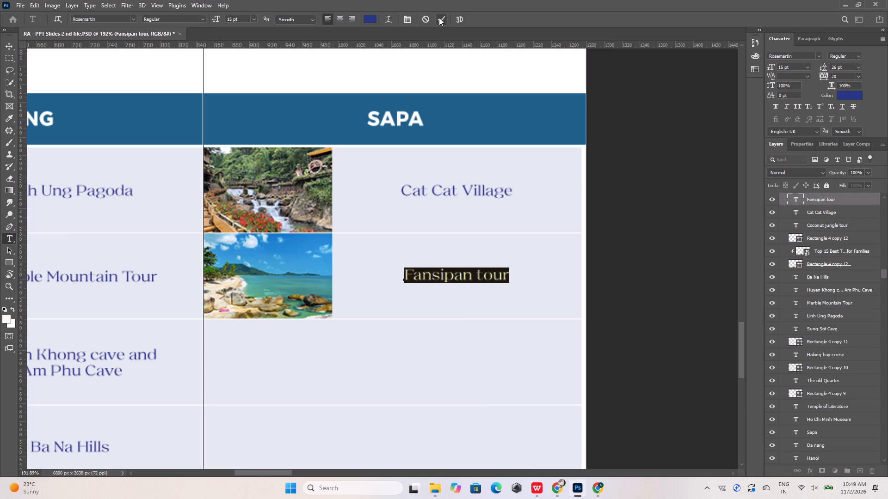
left_click(438, 18)
left_click(555, 481)
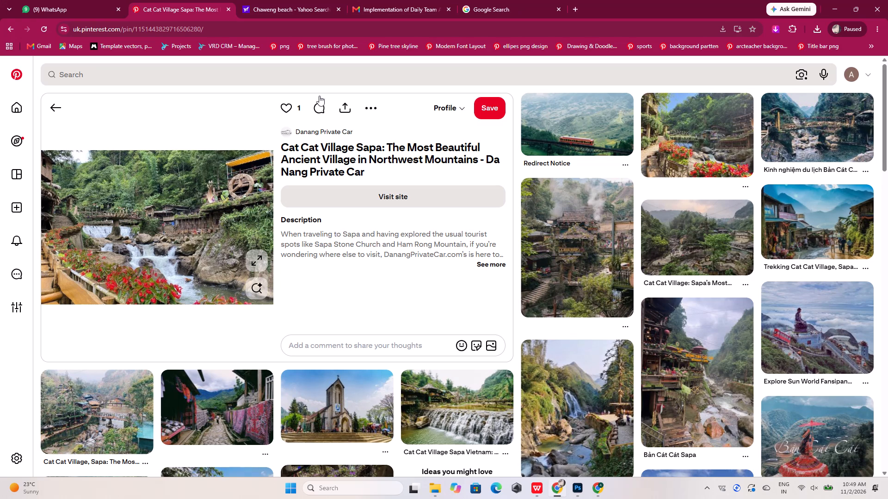
left_click(313, 76)
key("ctrl+v")
key("Return")
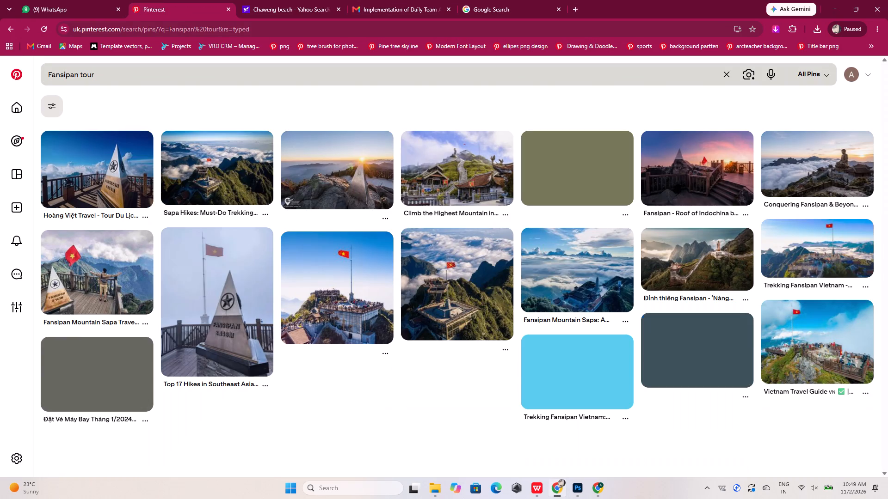
Check the WPS deck's City-wise excursions slide for reference, and download the Pinterest image "Hoàng Việt Travel - Tour Du Lịch Trong Và Ngoài Nước Giá Tốt".
left_click(533, 485)
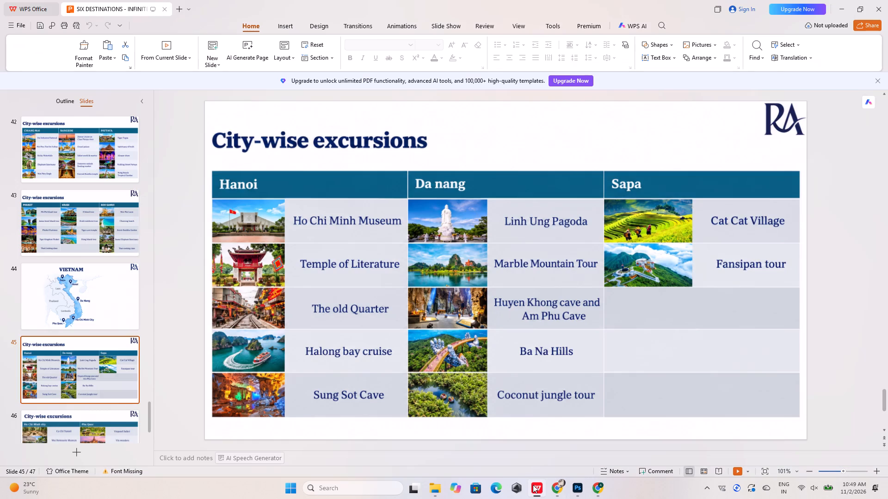
left_click(533, 485)
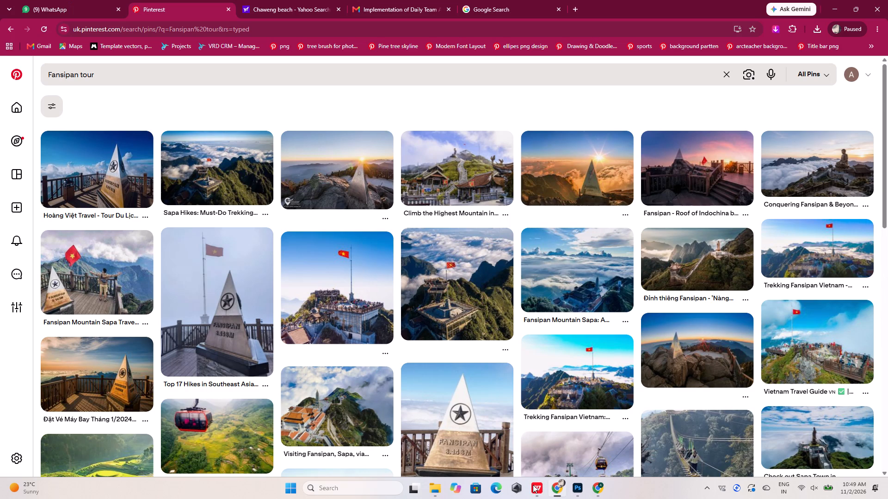
left_click(533, 485)
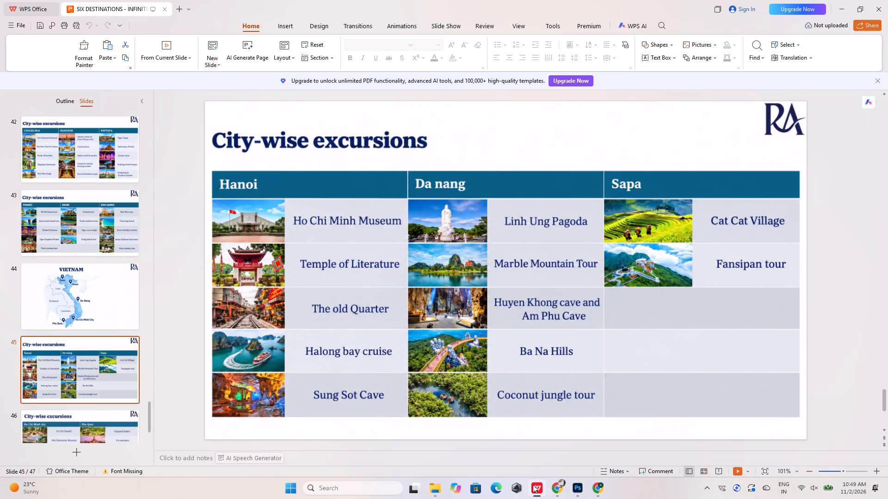
left_click(533, 485)
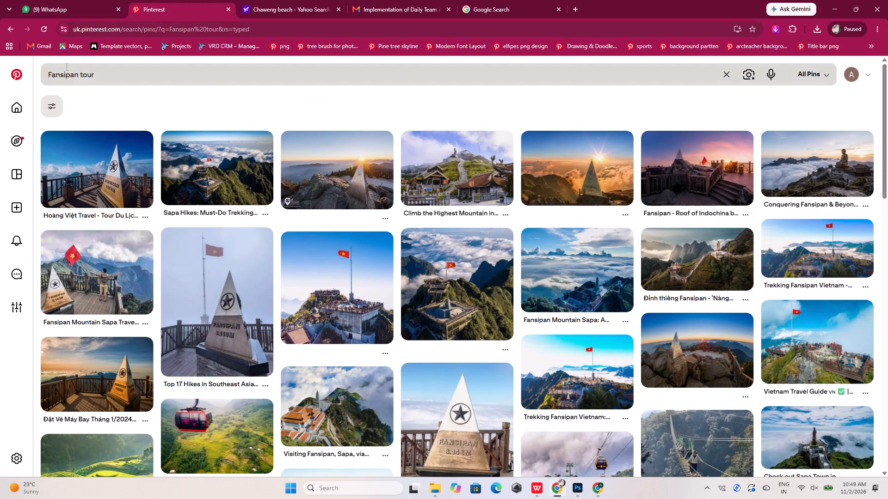
left_click(105, 164)
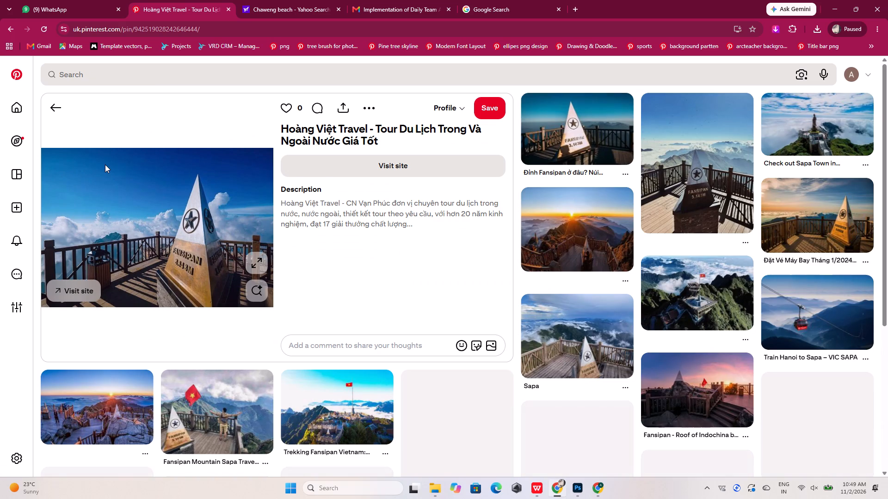
left_click(370, 106)
left_click(370, 134)
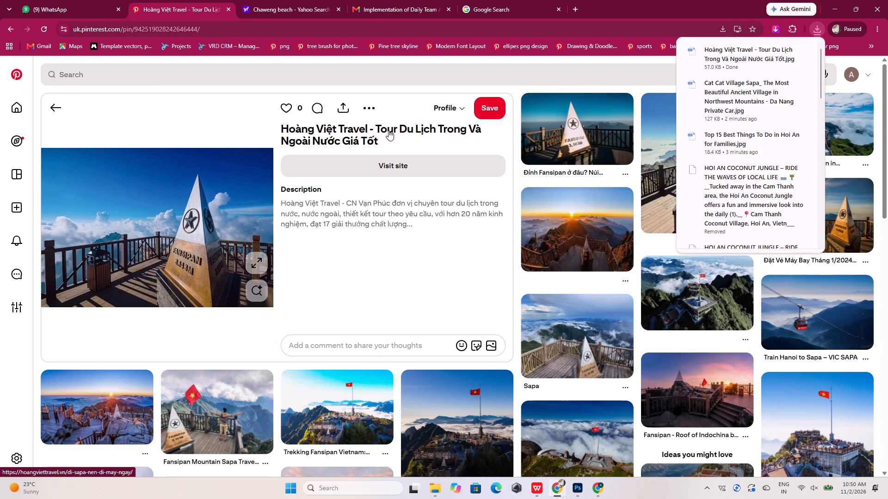
Place the downloaded Hoàng Việt Travel image from Downloads into the Photoshop slide document, scaled to about 20% just below the Fansipan tour row's photo.
left_click(784, 52)
left_click_drag(593, 113, 562, 234)
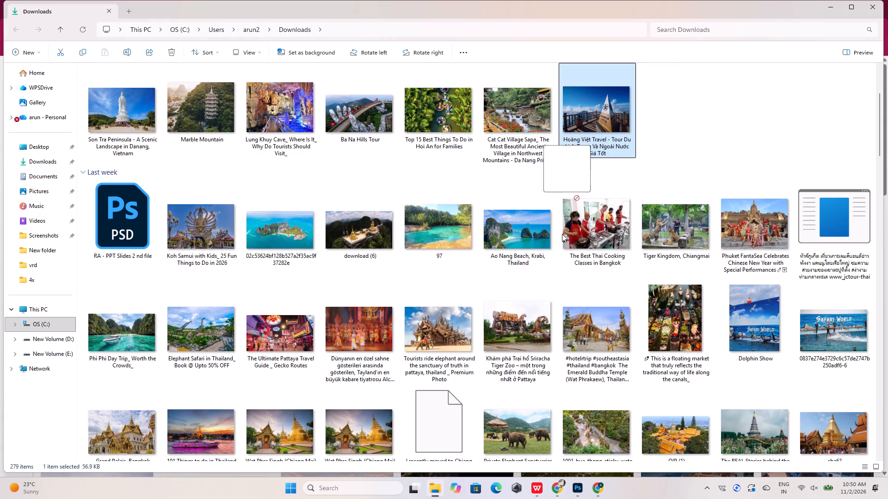
left_click_drag(562, 234, 397, 311)
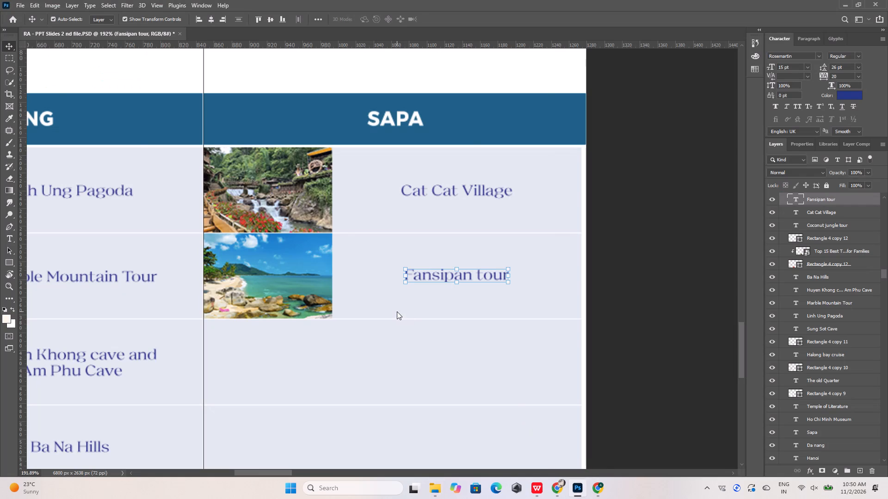
scroll(400, 287, "down", 5, "alt")
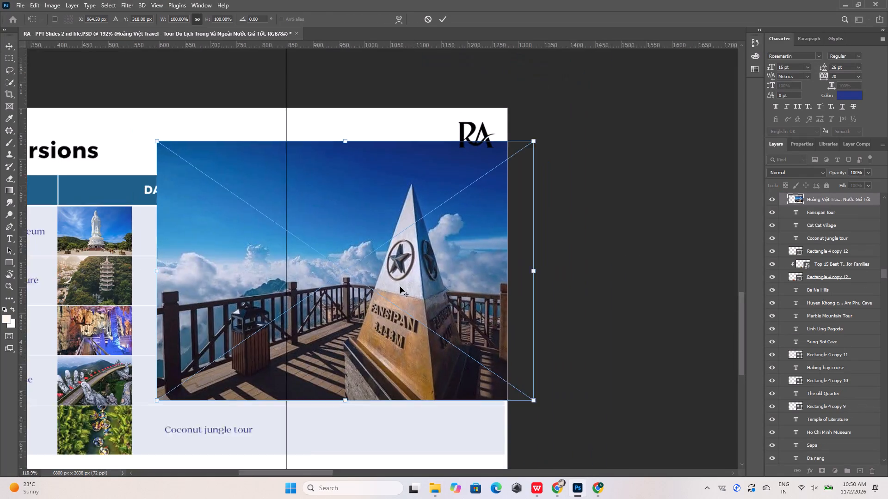
scroll(400, 287, "down", 6, "alt")
left_click(487, 357)
left_click_drag(487, 357, 360, 252)
left_click_drag(316, 227, 404, 335)
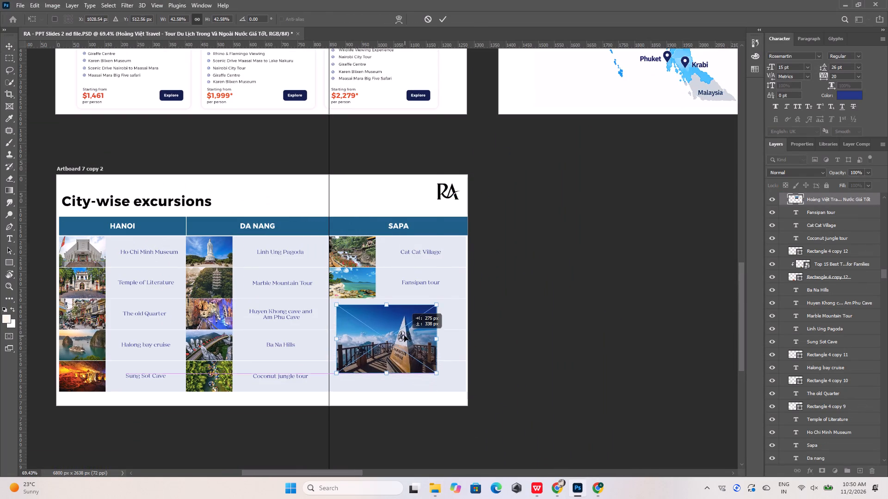
left_click_drag(404, 335, 392, 330)
scroll(349, 327, "up", 12, "alt")
left_click_drag(355, 283, 370, 283)
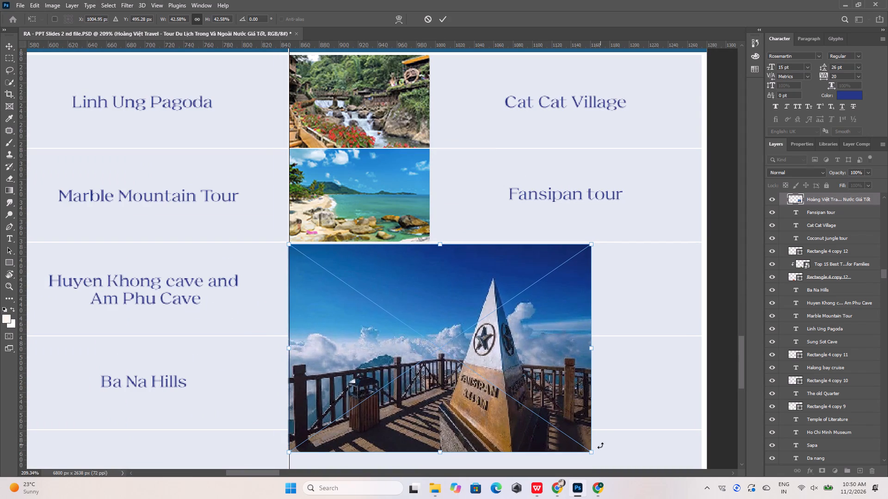
left_click_drag(596, 453, 457, 345)
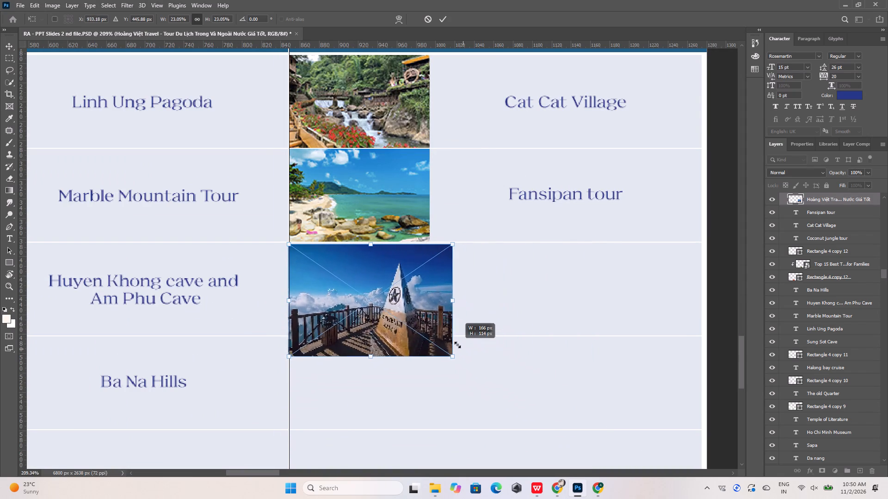
left_click_drag(457, 345, 441, 329)
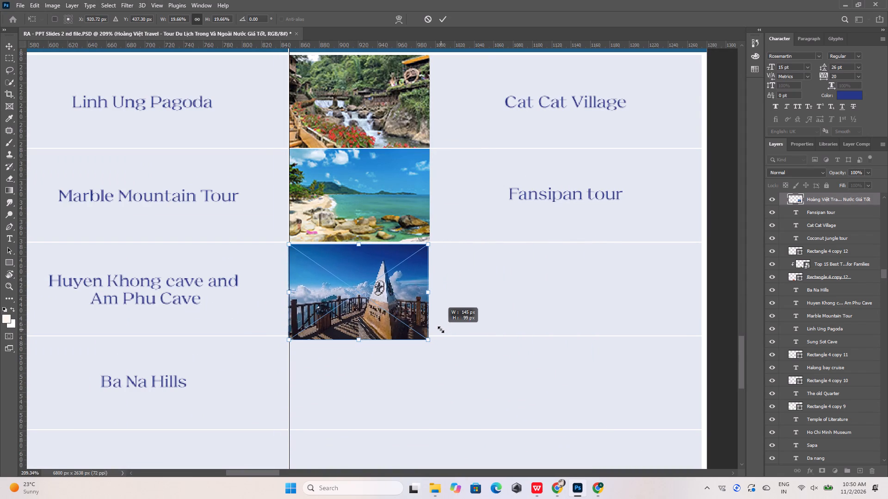
left_click(441, 329)
left_click_drag(432, 341, 437, 346)
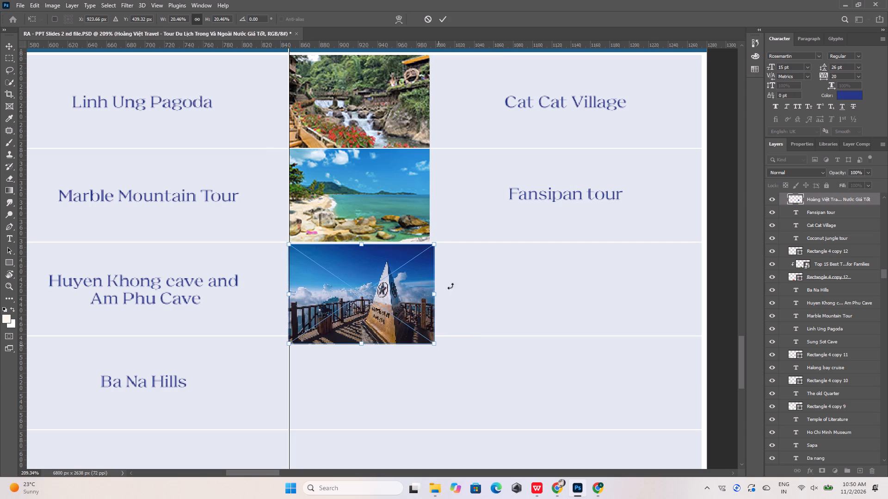
left_click(439, 17)
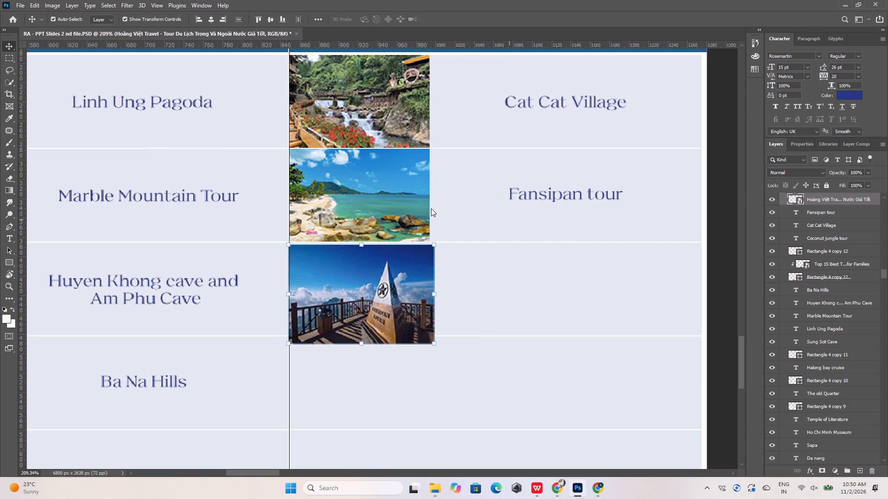
Move the Hoàng Việt Travel photo layer directly above the Fansipan tour row's frame so it is clipped to that frame.
left_click(402, 189)
left_click(399, 313)
left_click_drag(817, 200, 804, 452)
scroll(804, 452, "down", 14)
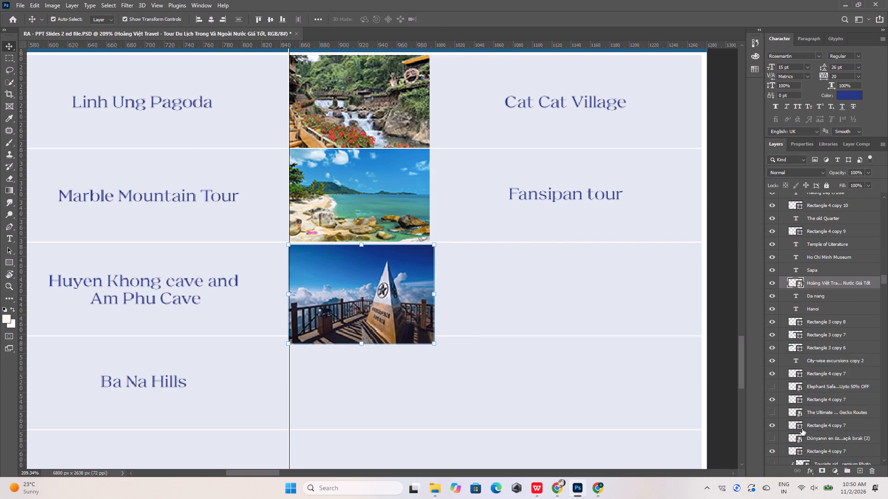
scroll(802, 429, "down", 5)
left_click(391, 212)
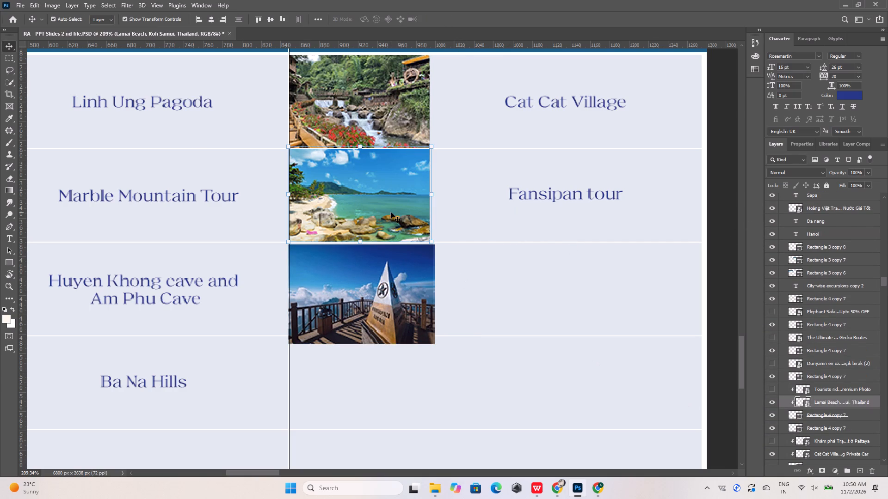
left_click(807, 210)
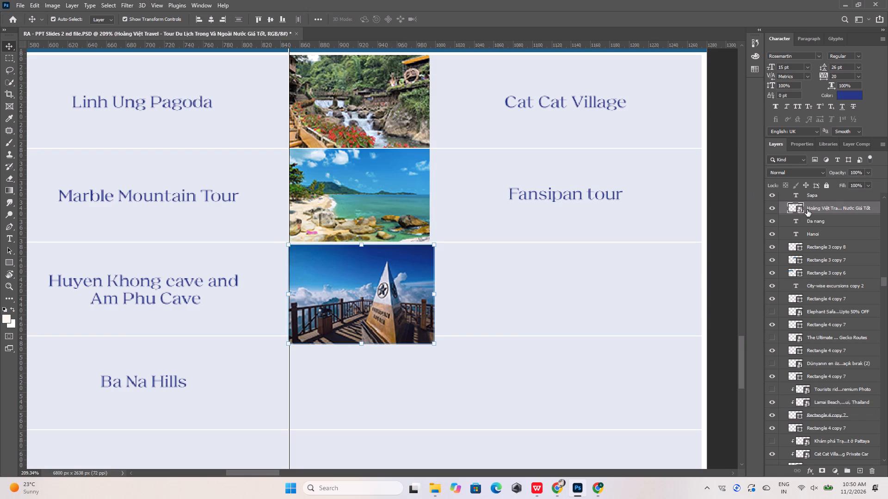
left_click(419, 185)
left_click_drag(825, 208, 814, 407)
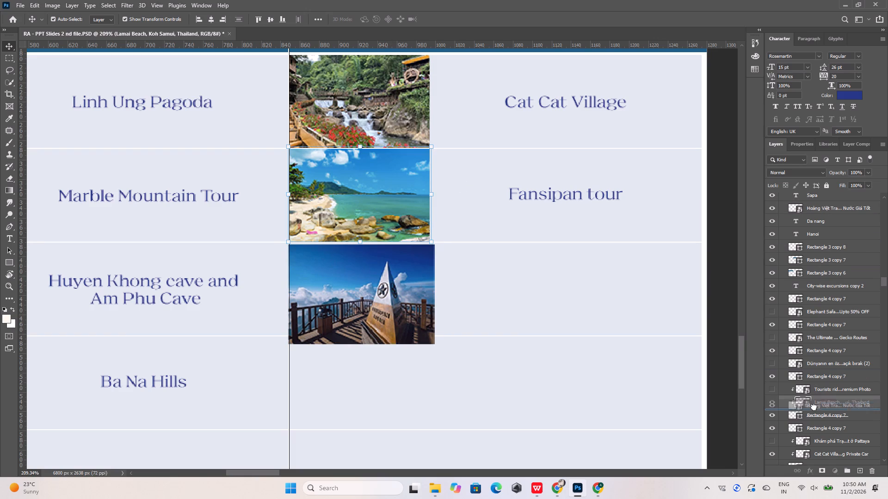
left_click_drag(814, 407, 817, 405)
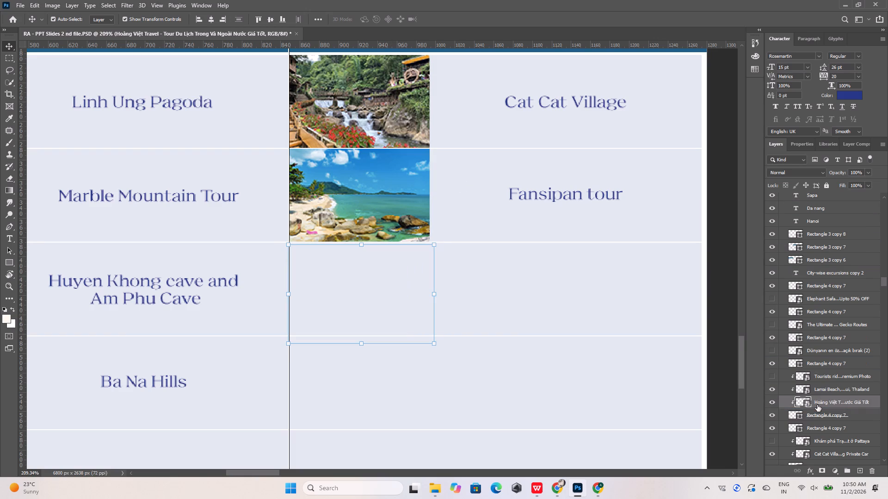
Move the clipped Hoàng Việt Travel photo up into the Fansipan tour row's frame.
key("shift+Up")
key("shift+Up")
key("shift+Up")
key("shift+Up")
key("shift+Up")
key("shift+Up")
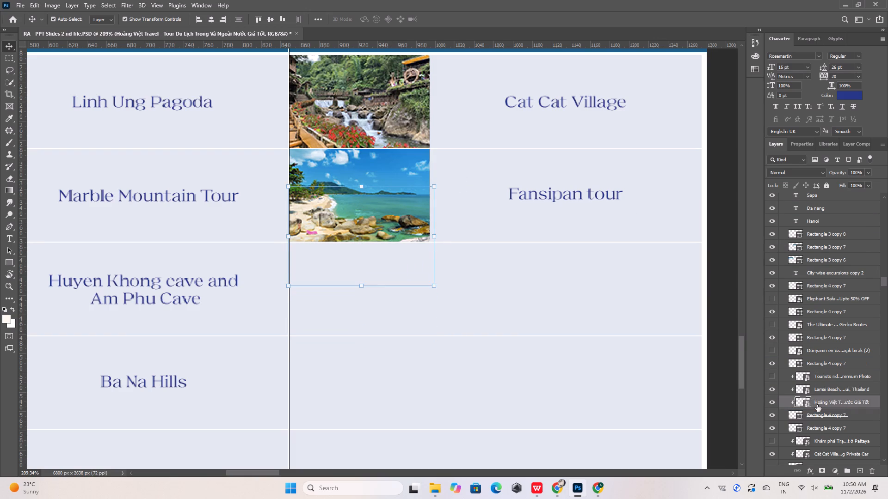
key("shift+Up")
key("shift+Up")
Delete the old Lamai Beach photo and the hidden Tourists photo clipped to the Fansipan tour row's frame.
left_click(819, 388)
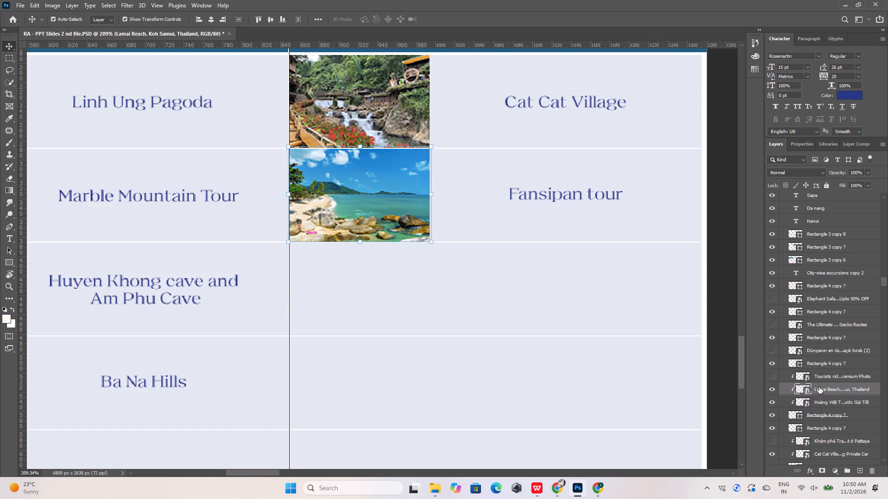
left_click(820, 376, "shift")
left_click_drag(821, 376, 872, 471)
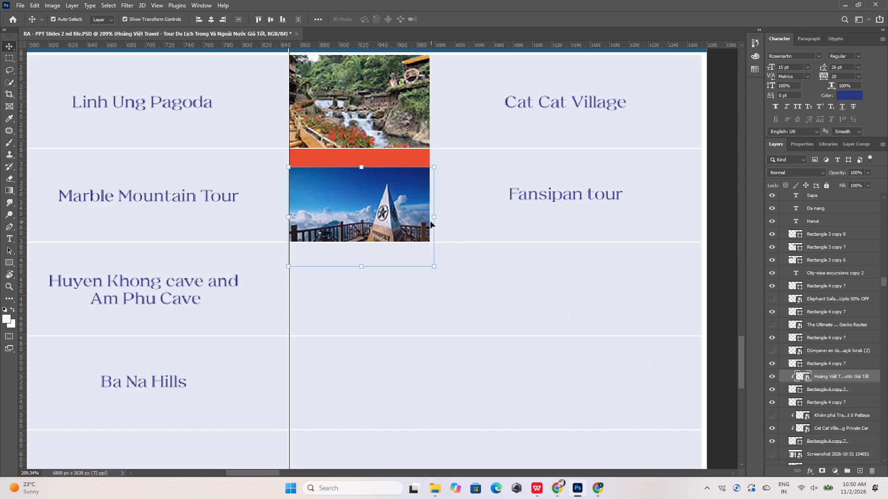
Shift the Fansipan photo up to cover its frame's upper edge and scale it to about 19.93% to fill the frame.
key("shift+Up")
key("shift+Up")
key("Up")
key("Up")
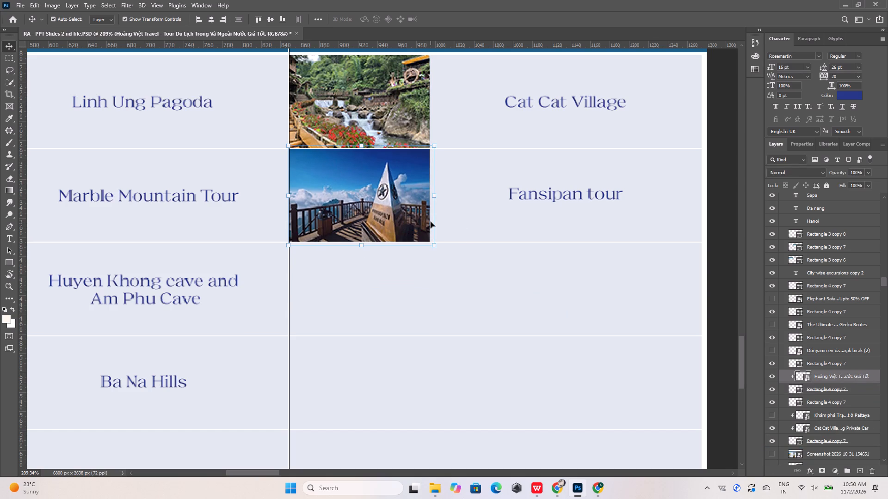
key("Up")
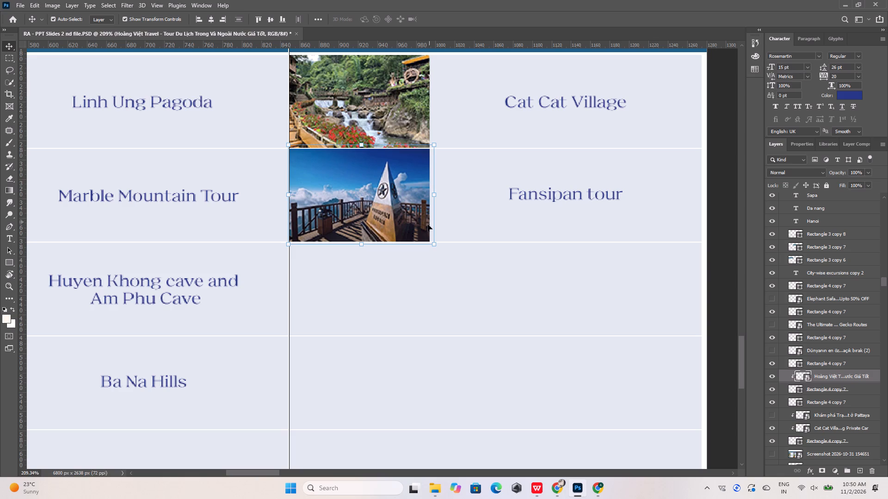
left_click_drag(436, 247, 431, 245)
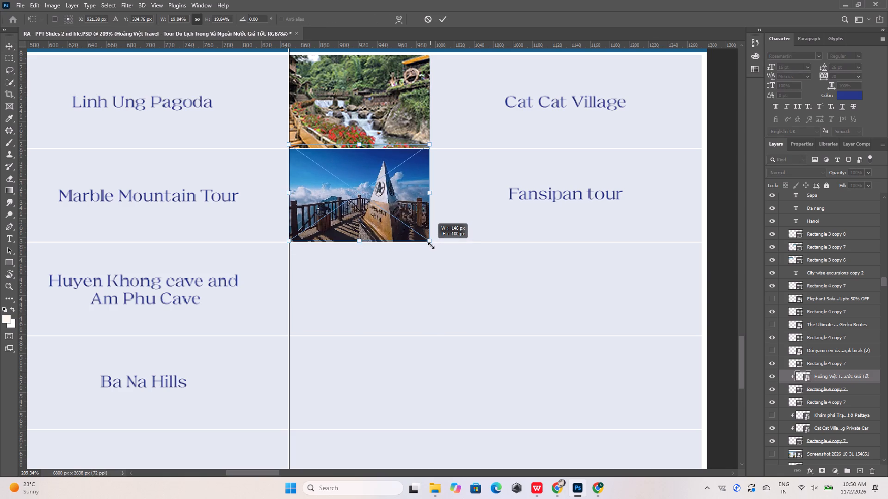
left_click_drag(431, 245, 432, 245)
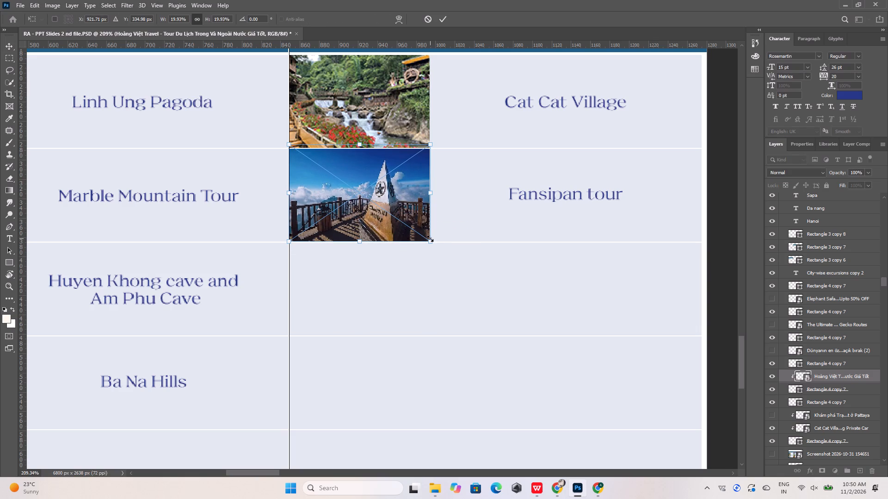
scroll(430, 238, "up", 7, "alt")
key("Down")
key("Down")
key("Down")
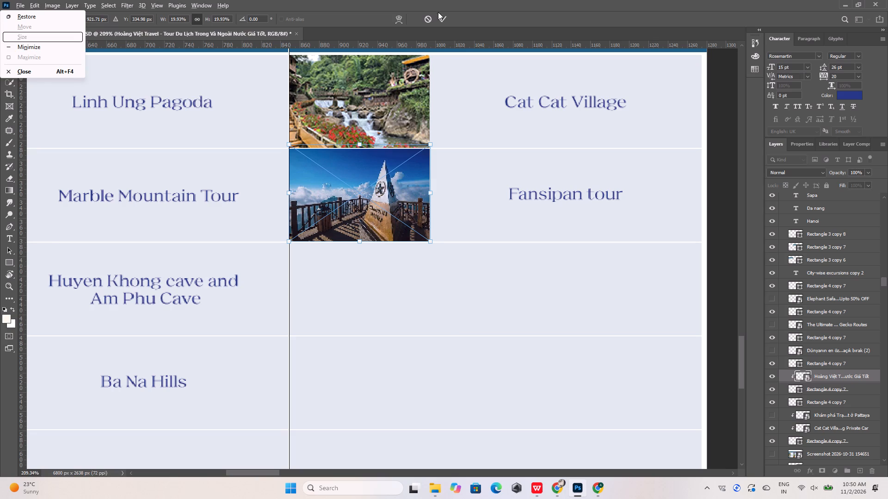
left_click(439, 18)
Examine the Fansipan photo's fit, the Vietnam City-wise excursions artboard and the overall layout of all artboards.
scroll(426, 203, "up", 11, "alt")
scroll(426, 203, "down", 4, "alt")
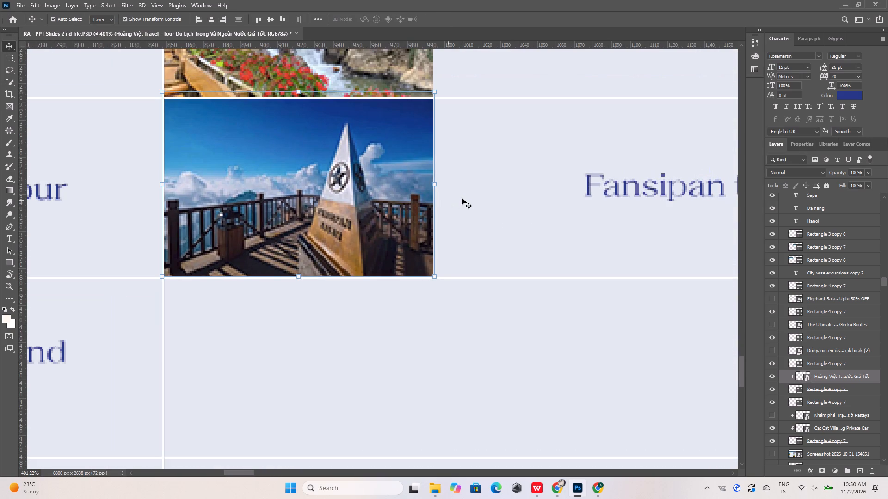
left_click(468, 195)
scroll(433, 207, "down", 19, "alt")
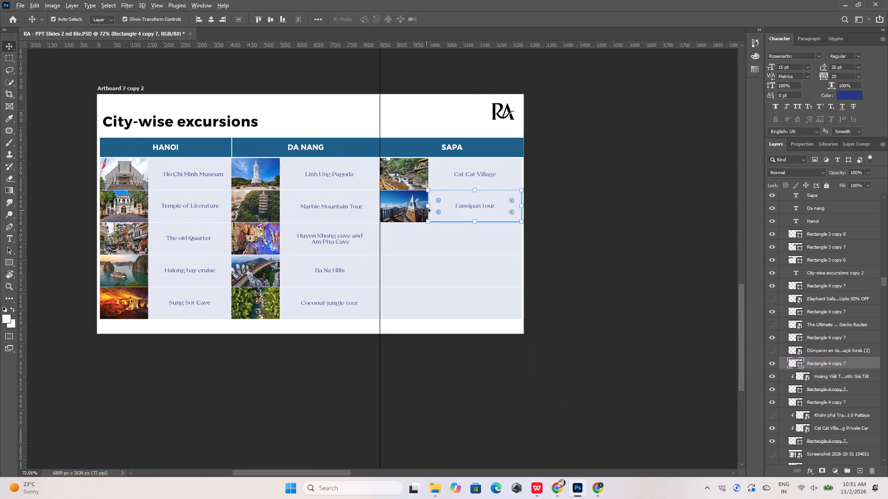
scroll(426, 210, "down", 18, "alt")
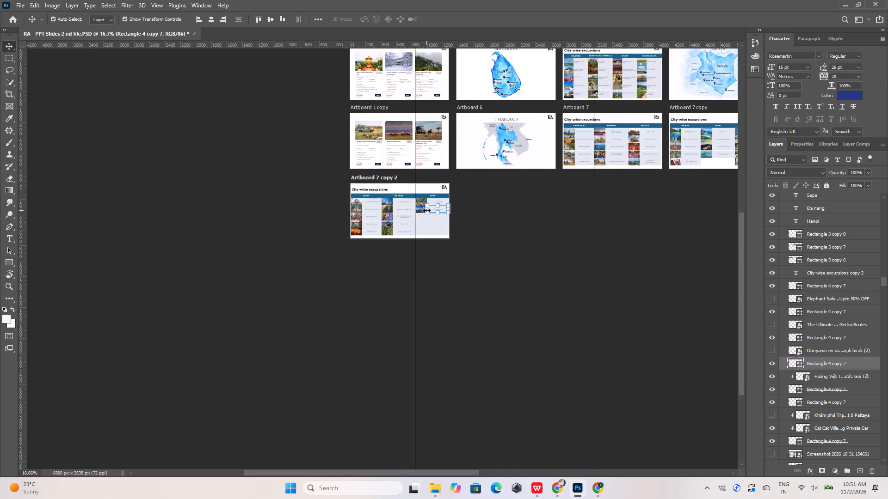
scroll(426, 210, "down", 3, "alt")
scroll(702, 158, "up", 13, "alt")
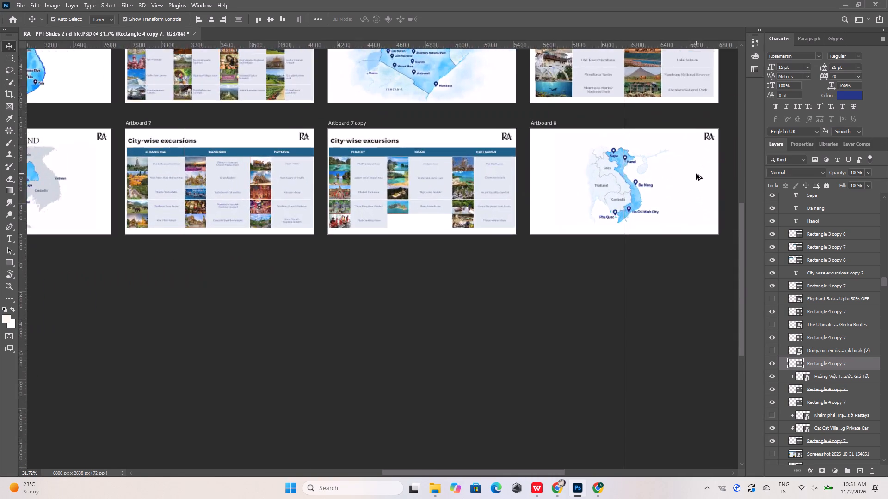
scroll(696, 174, "up", 3, "alt")
scroll(675, 182, "down", 12, "alt")
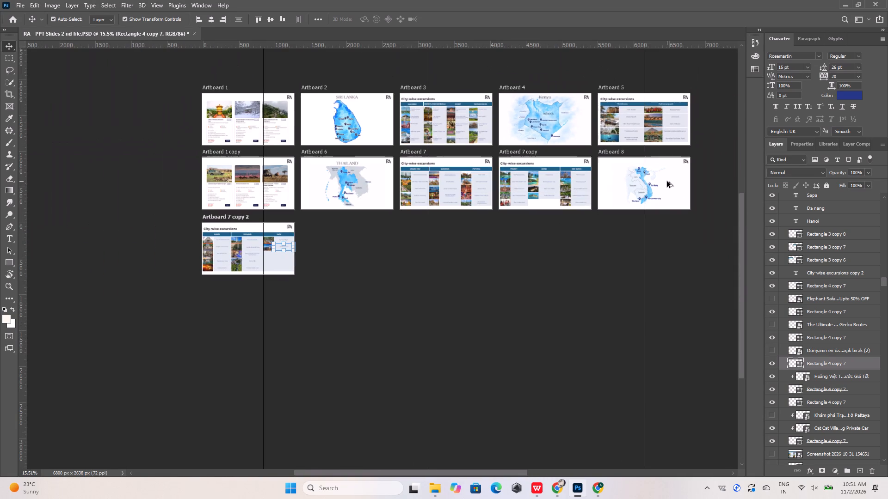
left_click(319, 254)
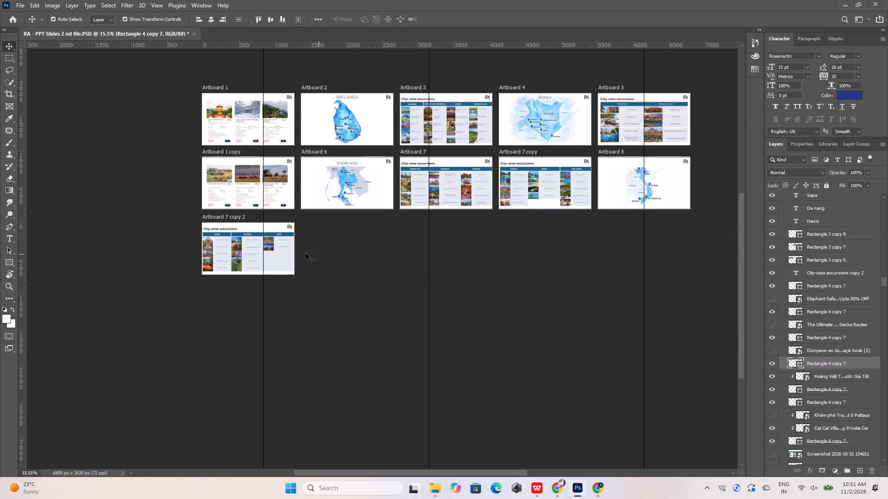
scroll(281, 252, "up", 16, "alt")
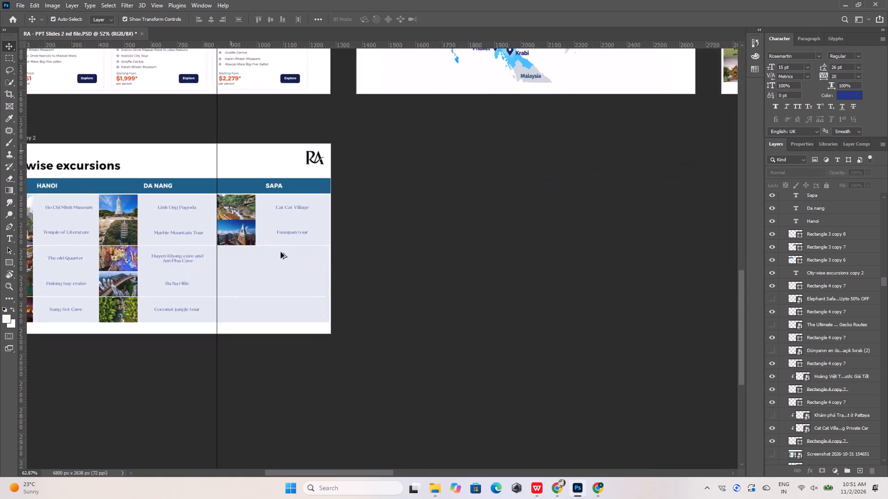
scroll(297, 198, "up", 8, "alt")
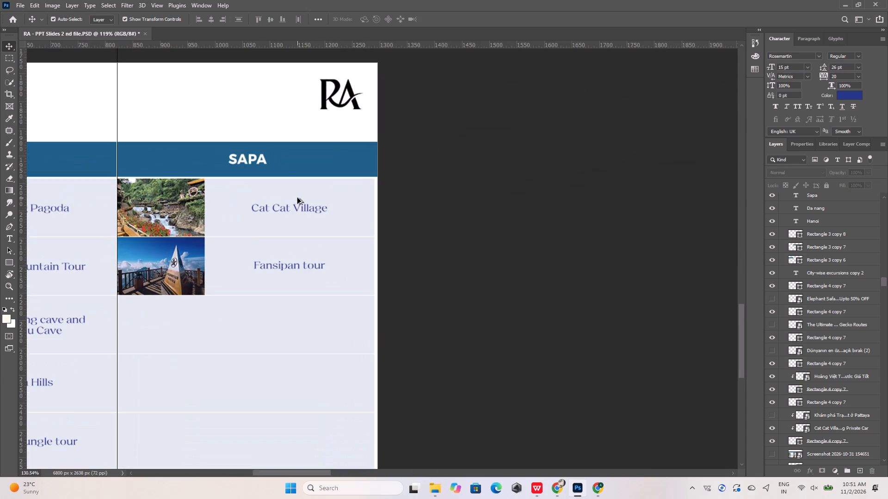
scroll(297, 198, "down", 6, "alt")
Set the system volume to 0 and raise the display brightness.
left_click(812, 490)
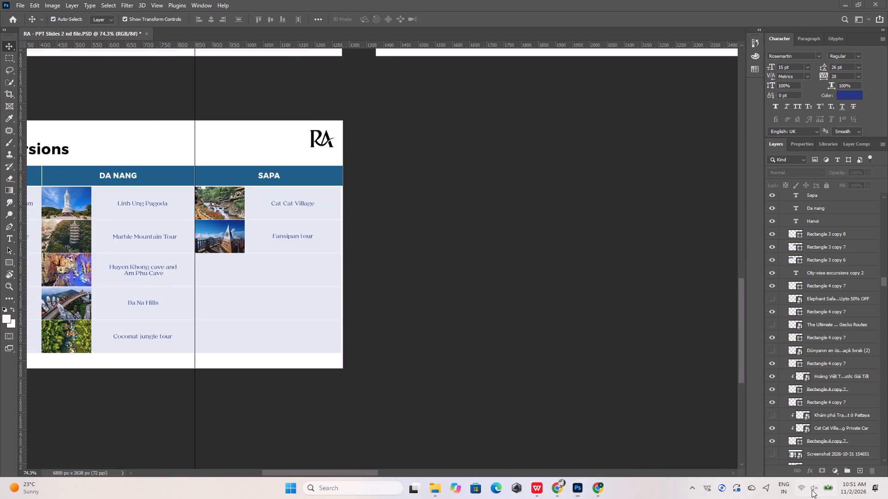
left_click_drag(753, 430, 793, 432)
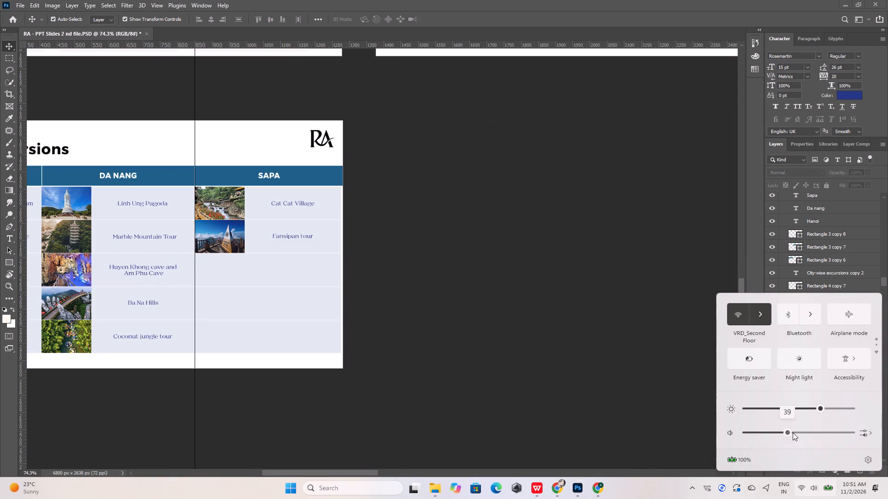
left_click_drag(793, 432, 826, 431)
left_click_drag(826, 431, 733, 440)
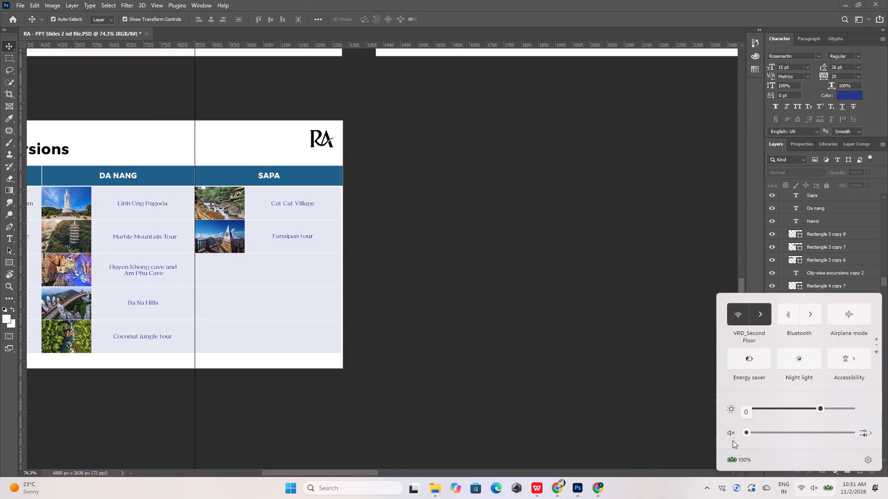
left_click_drag(820, 408, 855, 408)
left_click(573, 315)
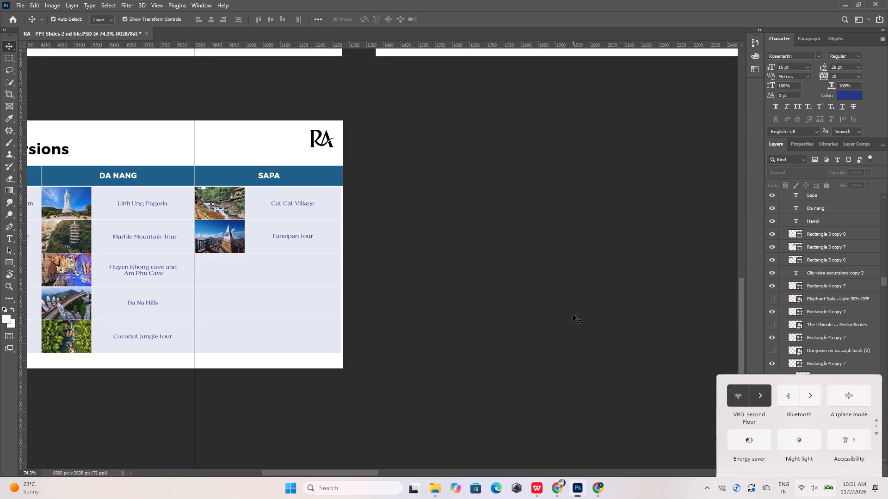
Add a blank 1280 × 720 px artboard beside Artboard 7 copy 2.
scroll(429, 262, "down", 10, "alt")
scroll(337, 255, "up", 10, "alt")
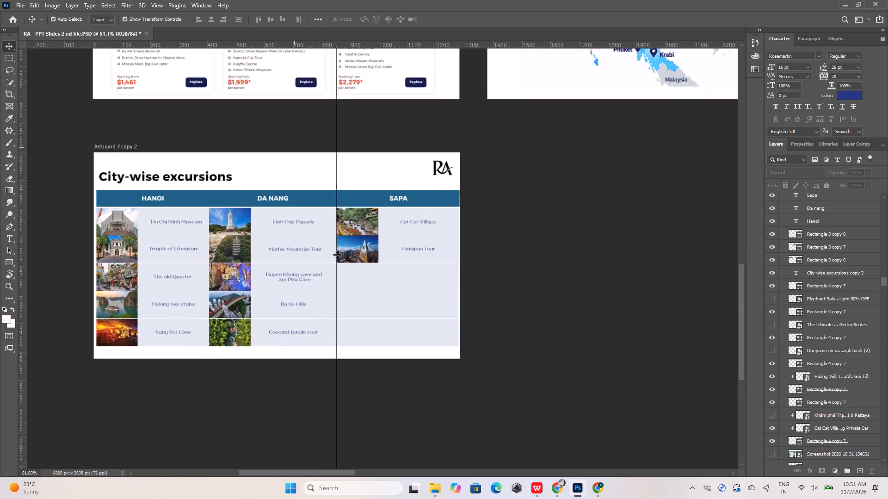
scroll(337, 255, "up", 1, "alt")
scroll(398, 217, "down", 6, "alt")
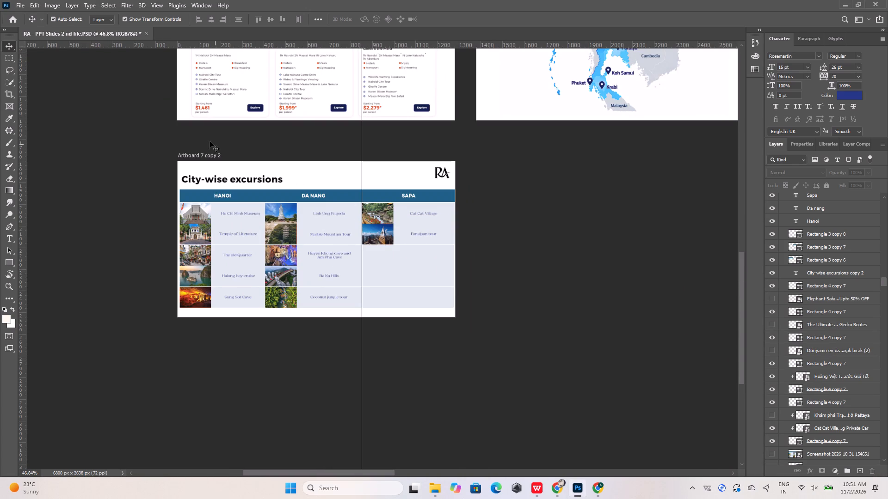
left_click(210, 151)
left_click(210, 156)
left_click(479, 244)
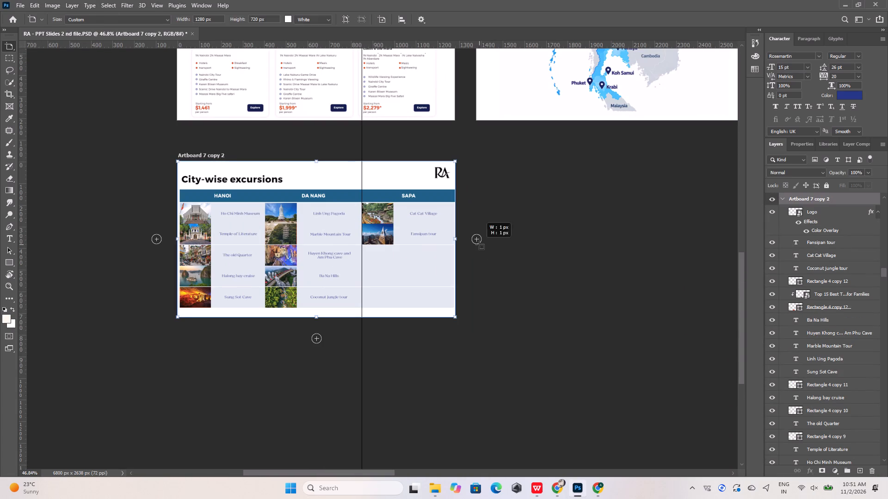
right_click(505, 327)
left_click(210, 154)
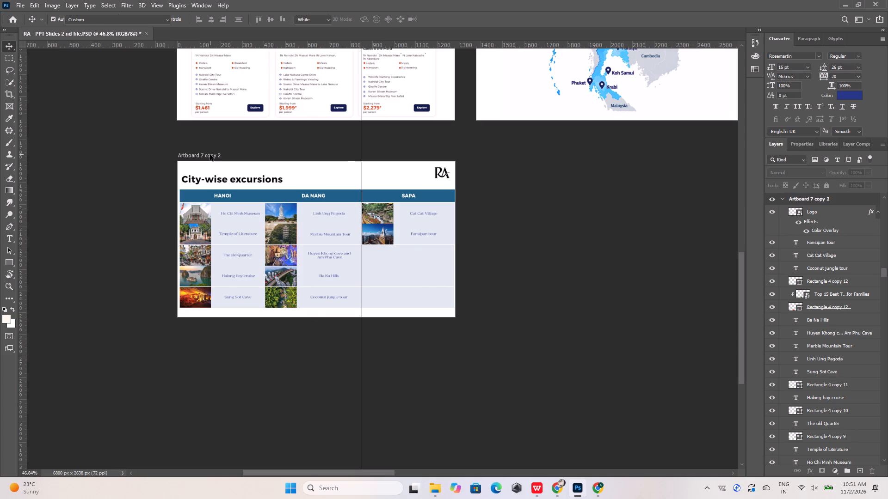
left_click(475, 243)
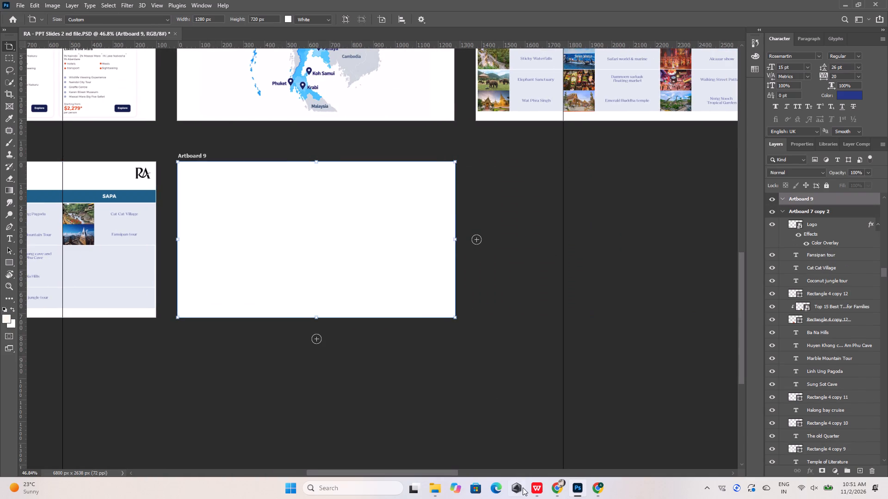
Check the WPS deck's City-wise excursions slide for Ho Chi Minh city and Phu Quoc, and return to Photoshop.
left_click(535, 486)
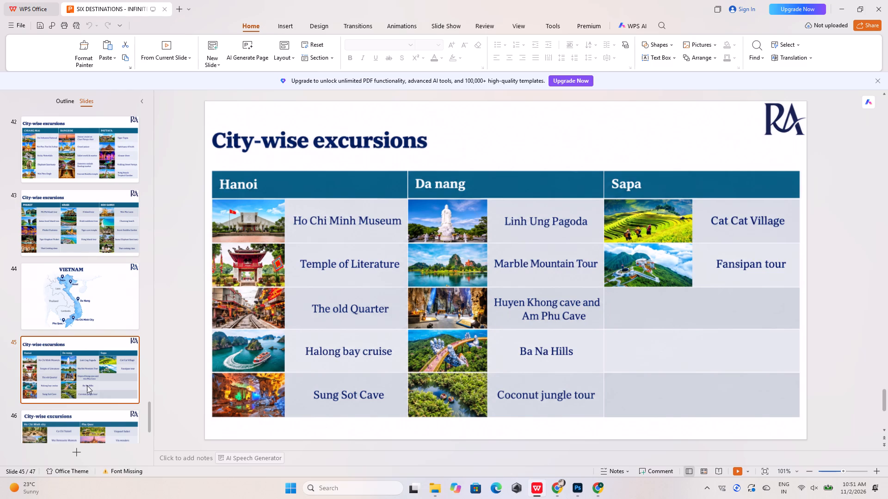
scroll(85, 384, "down", 2)
left_click(85, 336)
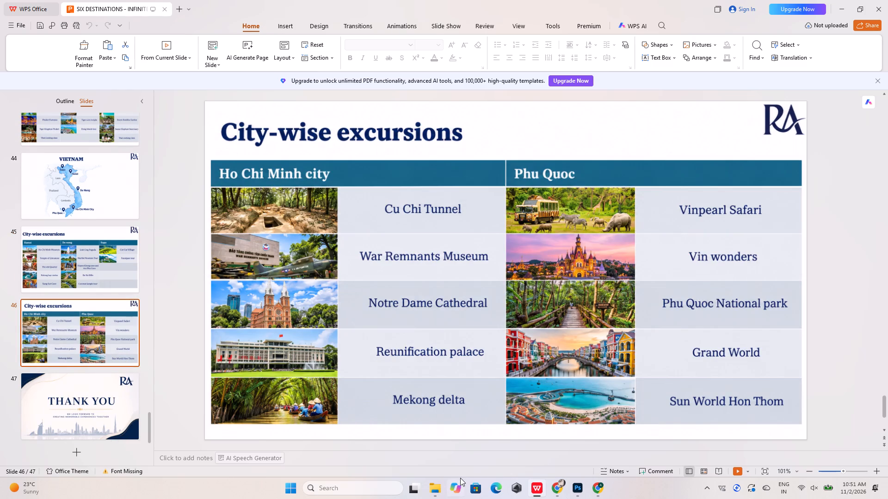
left_click(573, 485)
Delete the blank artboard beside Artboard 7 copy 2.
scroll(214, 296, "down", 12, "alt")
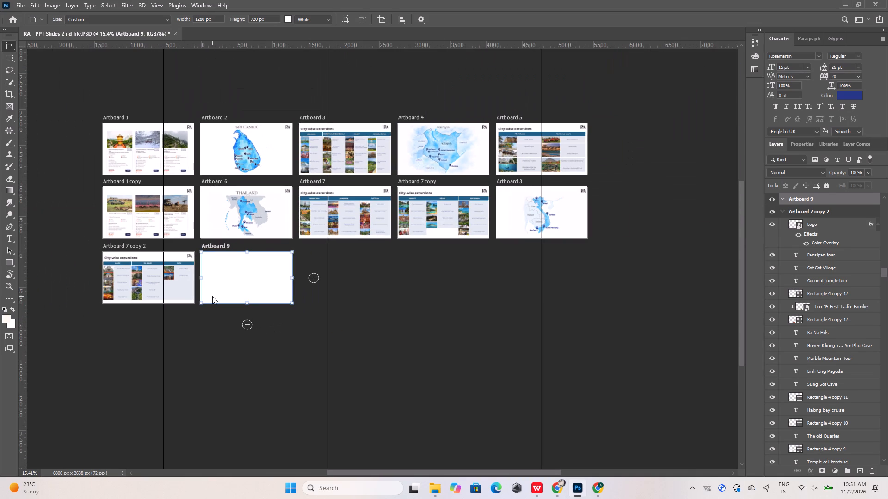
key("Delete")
Look over the existing Sri Lanka and Thailand map artboards and their neighbouring City-wise excursions artboards.
scroll(193, 130, "up", 5, "alt")
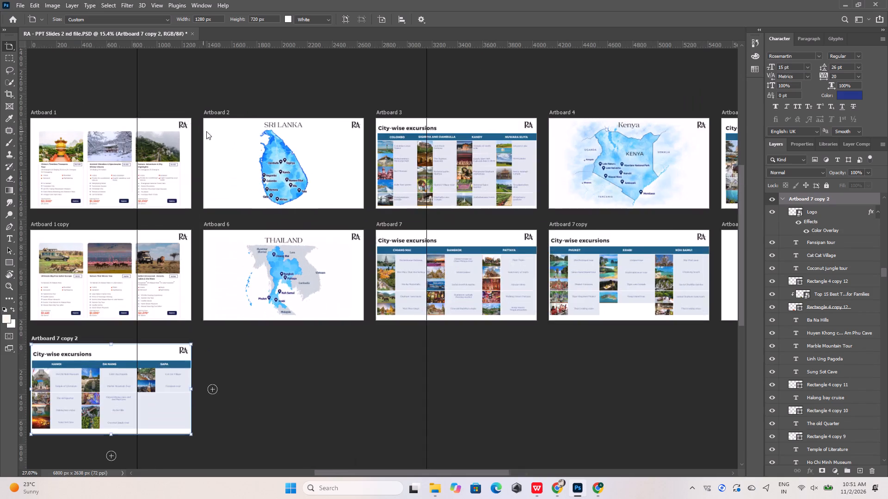
scroll(206, 131, "up", 7, "alt")
scroll(237, 165, "down", 4, "alt")
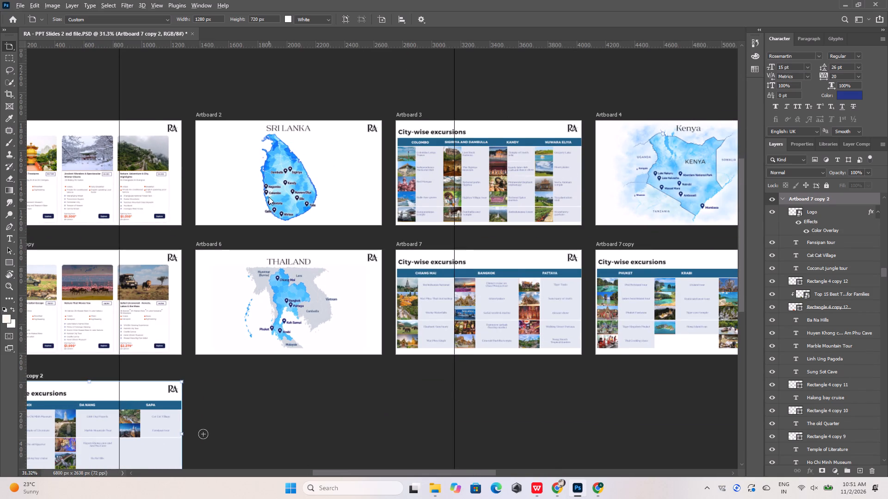
scroll(270, 193, "up", 10, "alt")
scroll(270, 192, "up", 3)
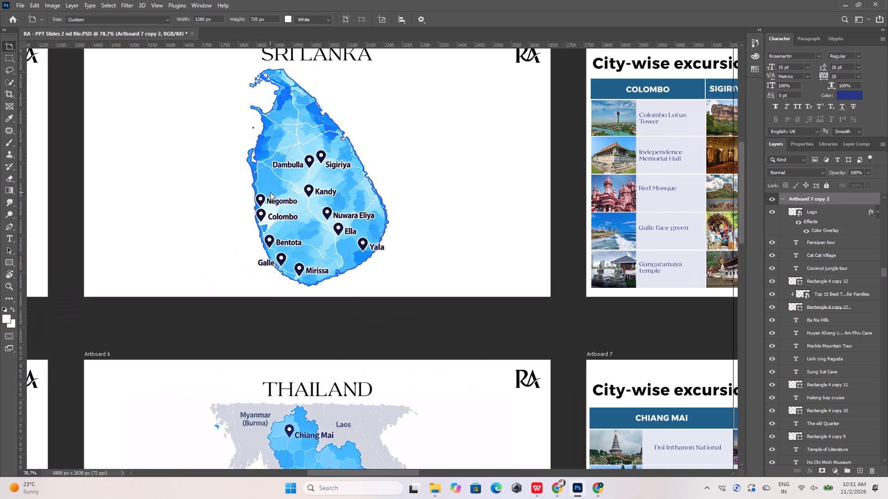
scroll(270, 192, "up", 2)
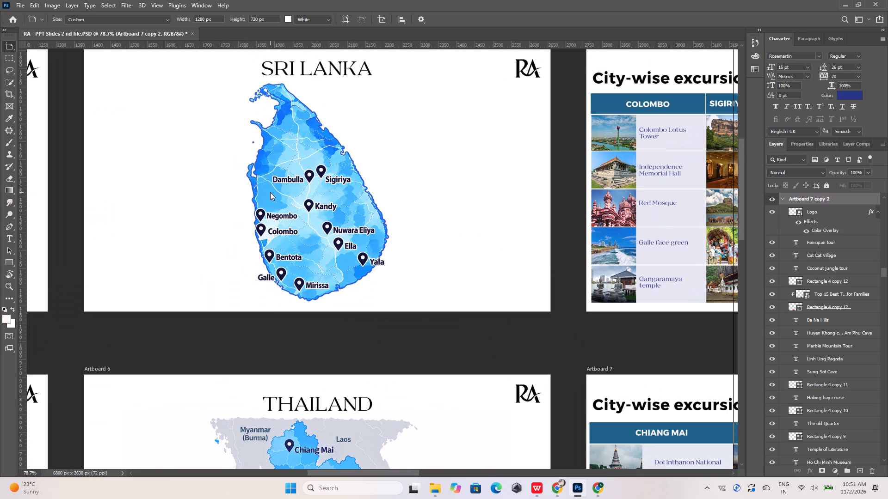
scroll(270, 192, "down", 5, "alt")
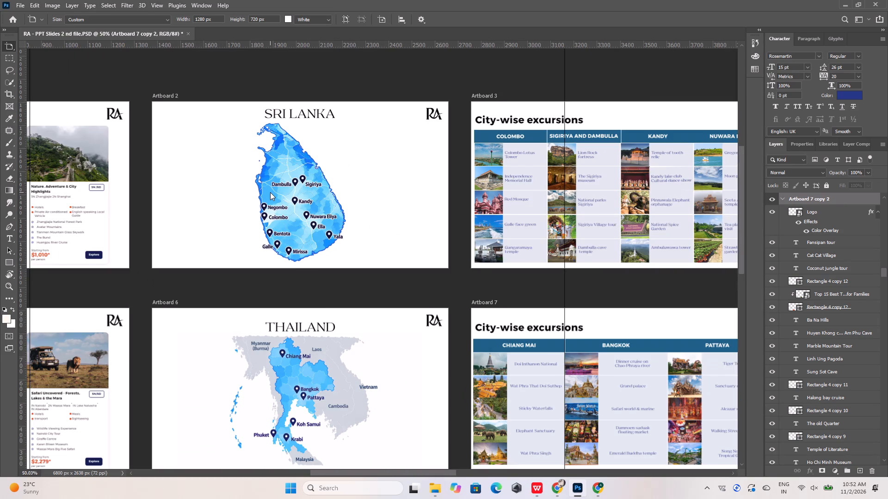
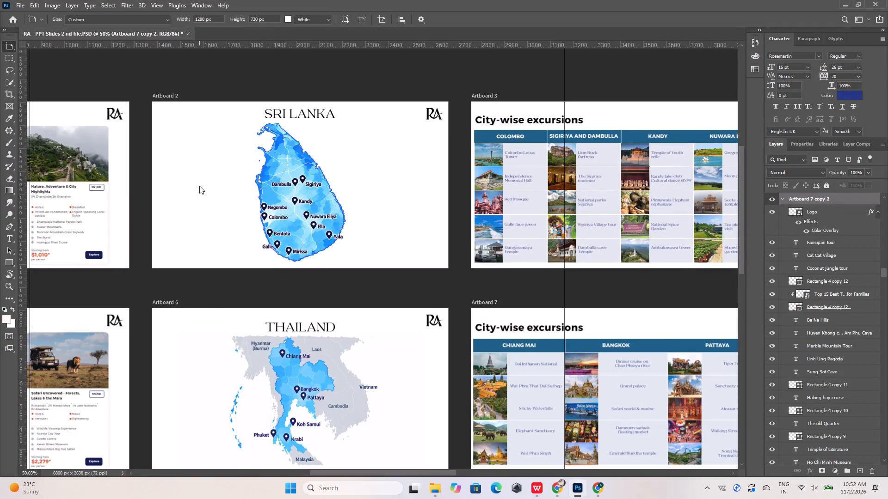
Duplicate Artboard 5, placing the copy in the empty area below the second row of artboards.
scroll(199, 186, "down", 13, "alt")
scroll(532, 202, "up", 6, "alt")
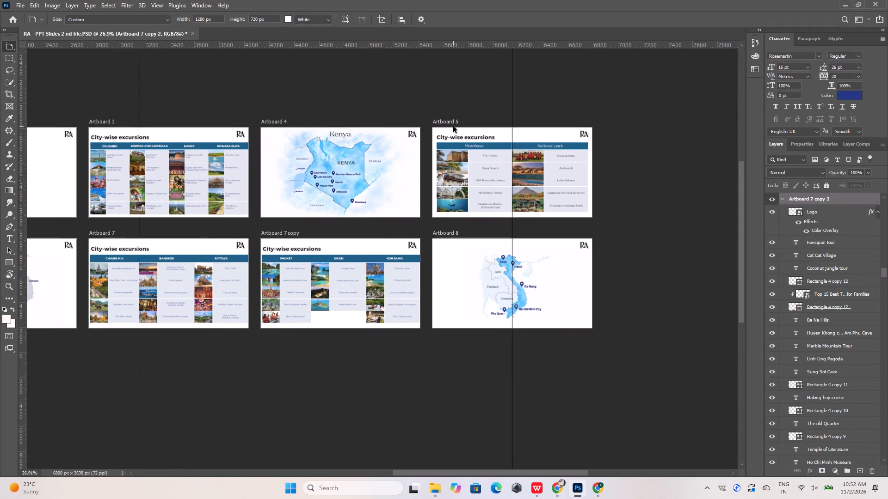
scroll(459, 122, "down", 5, "alt")
left_click_drag(459, 120, 248, 278, "alt")
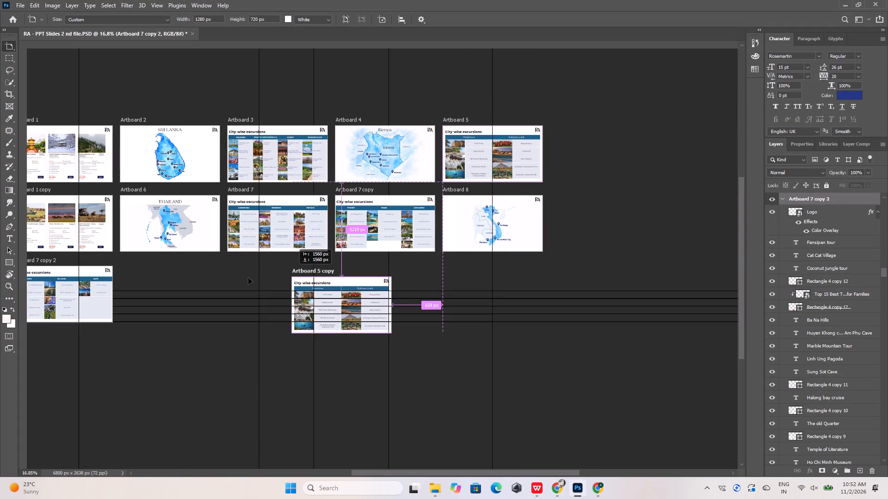
left_click_drag(248, 278, 179, 264, "alt")
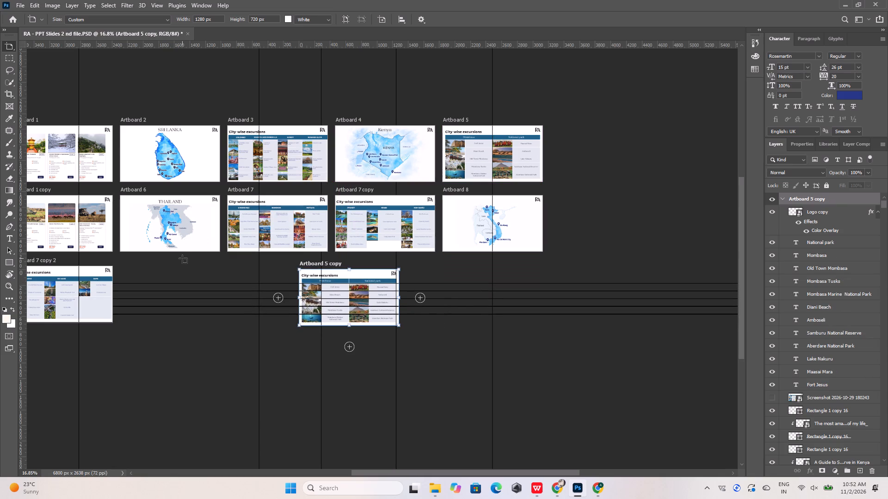
Move the duplicated artboard into the third row, directly beside Artboard 7 copy 2 and under Artboard 6.
key("v")
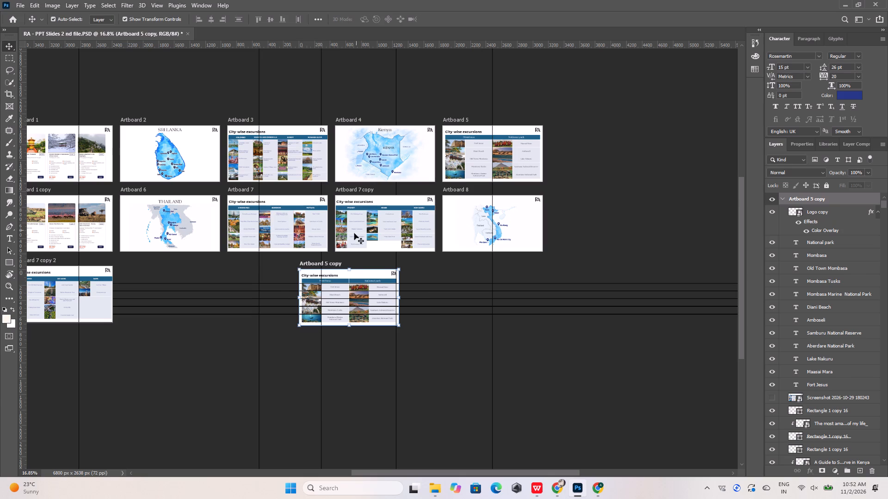
scroll(265, 286, "up", 6, "alt")
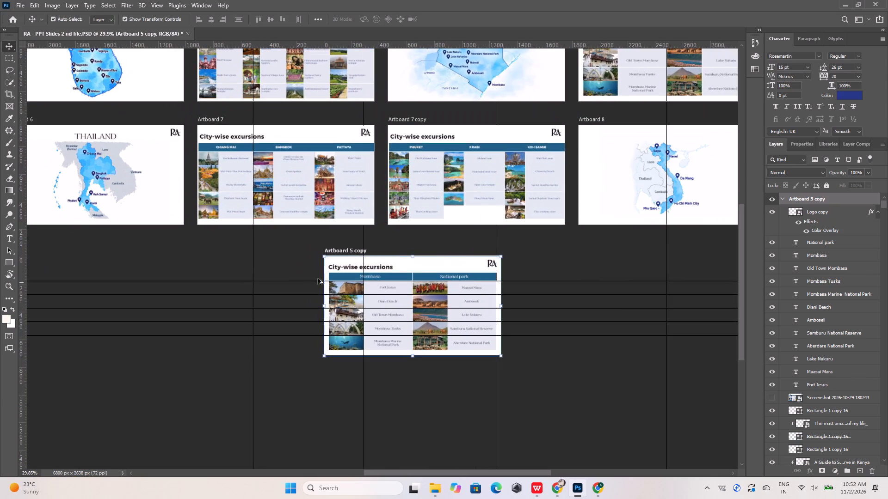
scroll(562, 269, "down", 6, "alt")
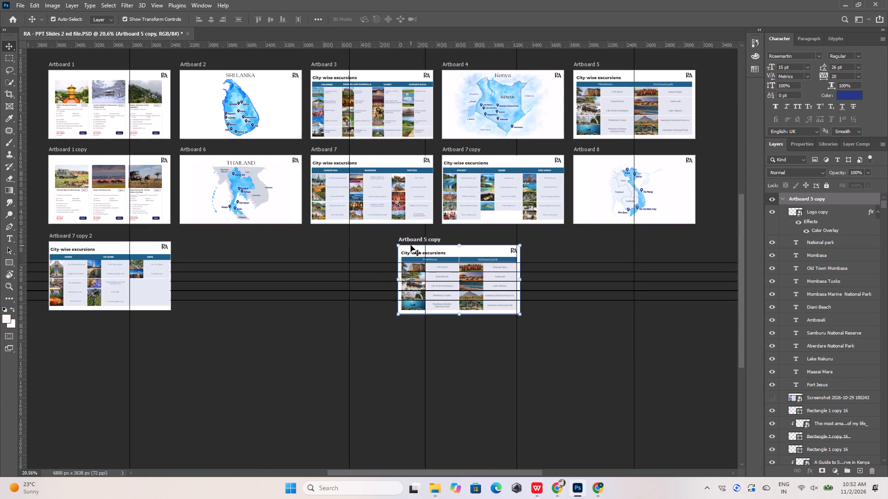
left_click_drag(415, 239, 222, 243)
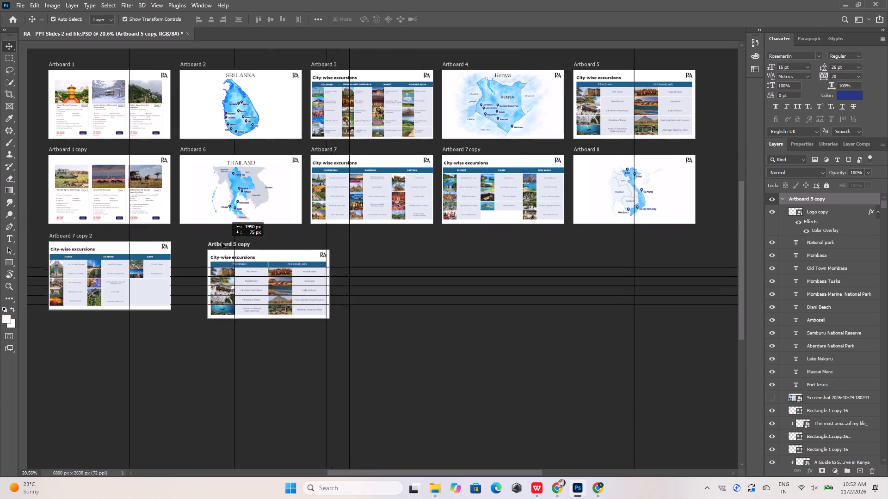
left_click_drag(222, 243, 197, 235)
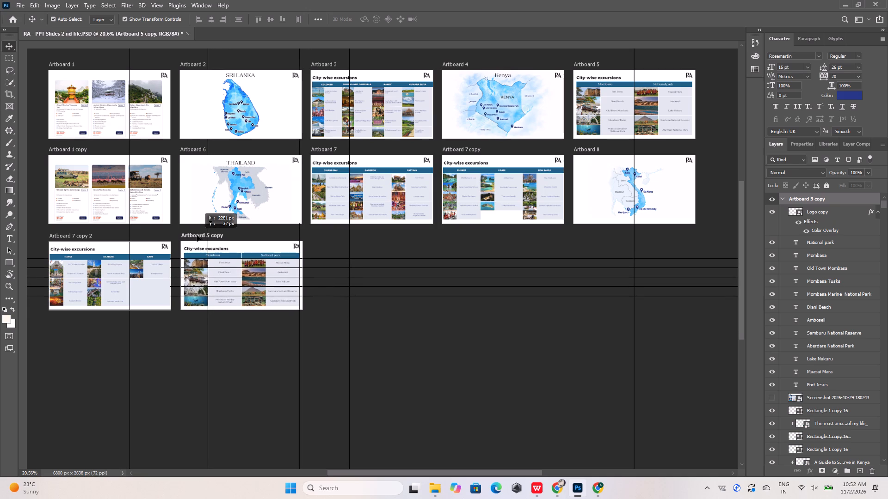
left_click_drag(197, 235, 196, 235)
left_click(394, 341)
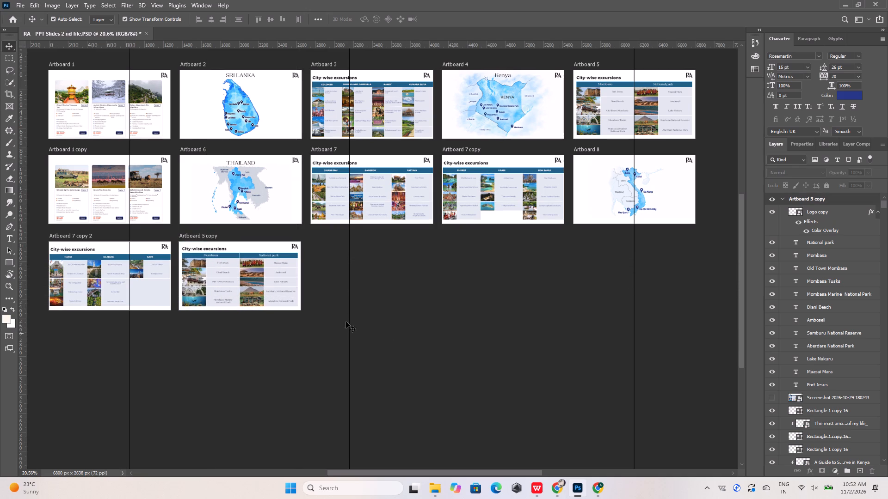
Switch to WPS Office and capture a screenshot of the whole Ho Chi Minh city and Phu Quoc excursions slide, slide 46.
scroll(179, 269, "up", 17, "alt")
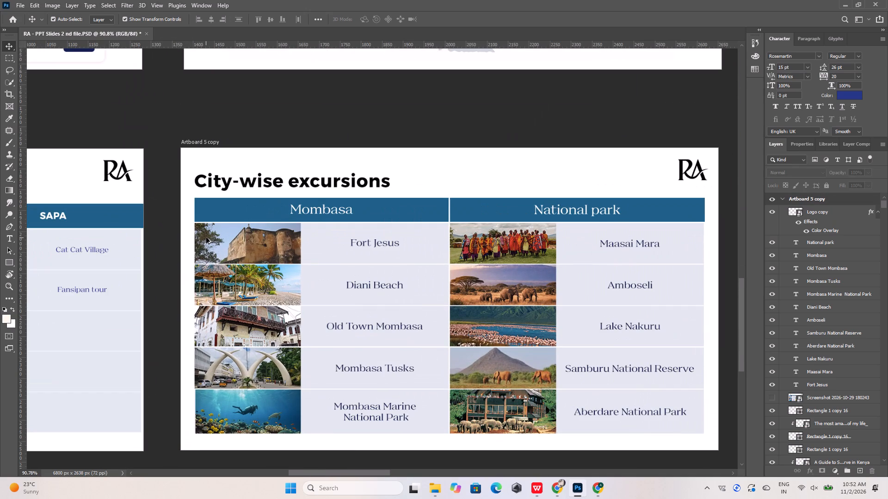
scroll(222, 246, "up", 6, "alt")
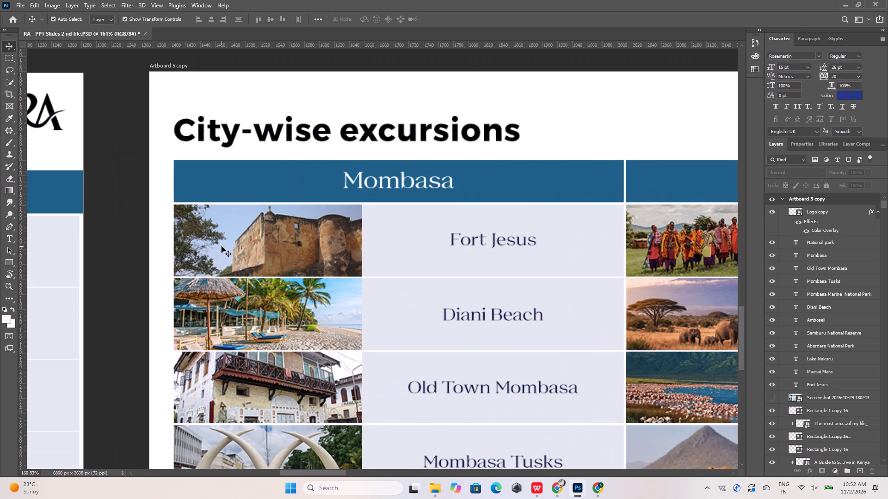
scroll(222, 246, "down", 4, "alt")
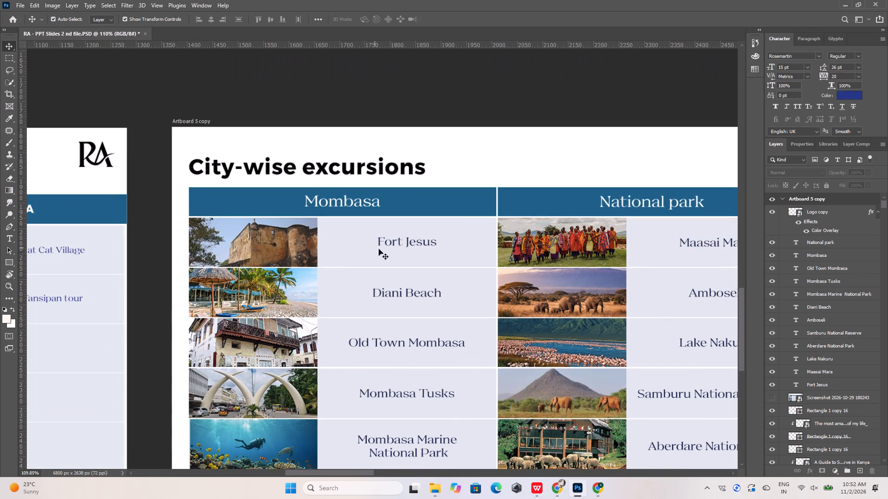
left_click(542, 490)
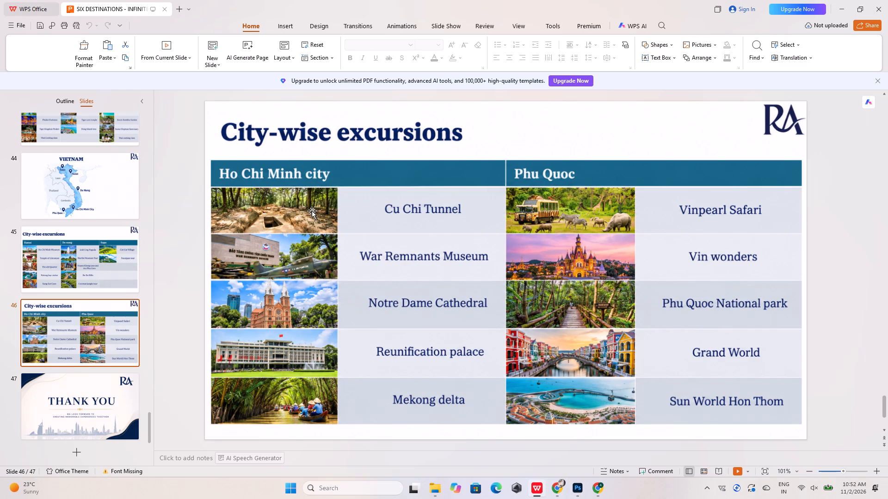
key("Print")
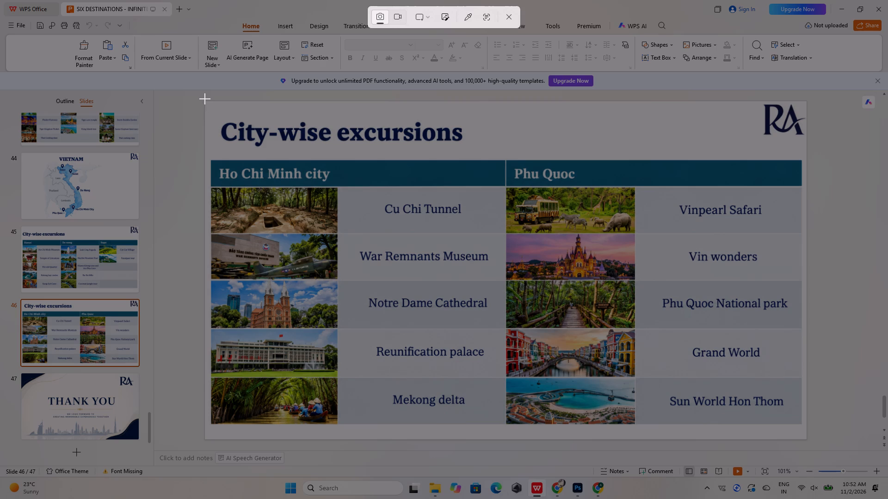
left_click_drag(204, 101, 499, 322)
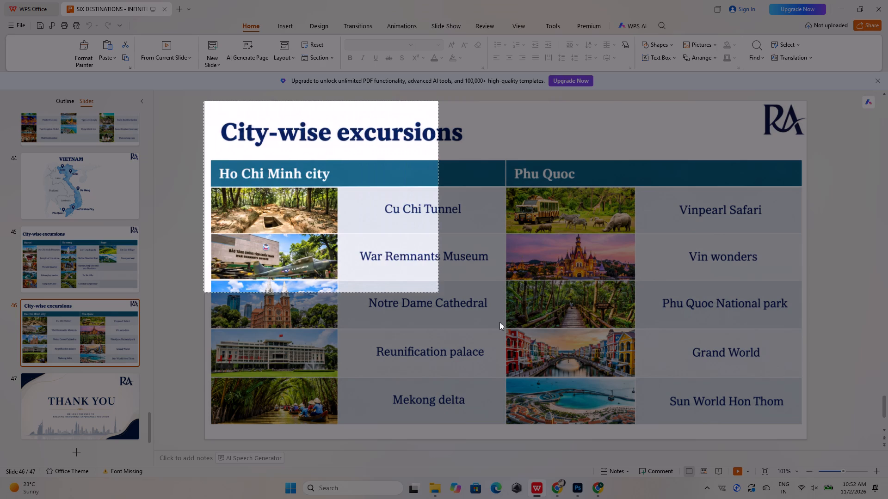
left_click_drag(499, 322, 806, 439)
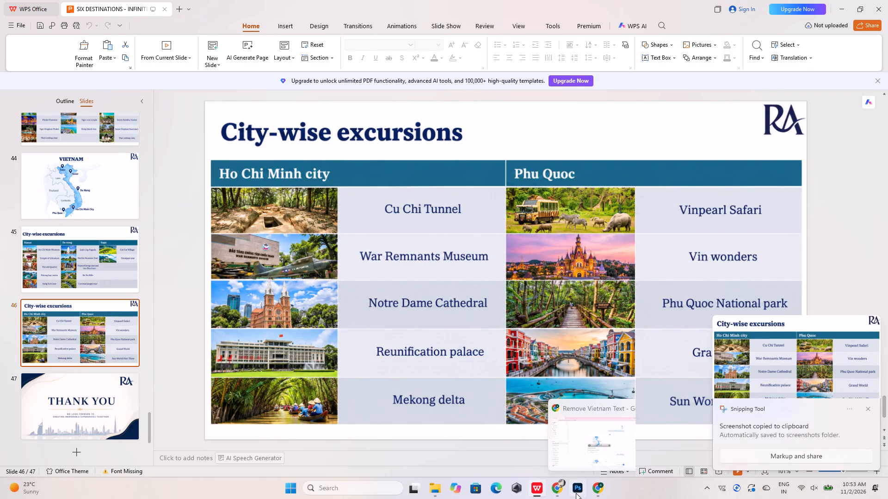
left_click(551, 486)
left_click(502, 0)
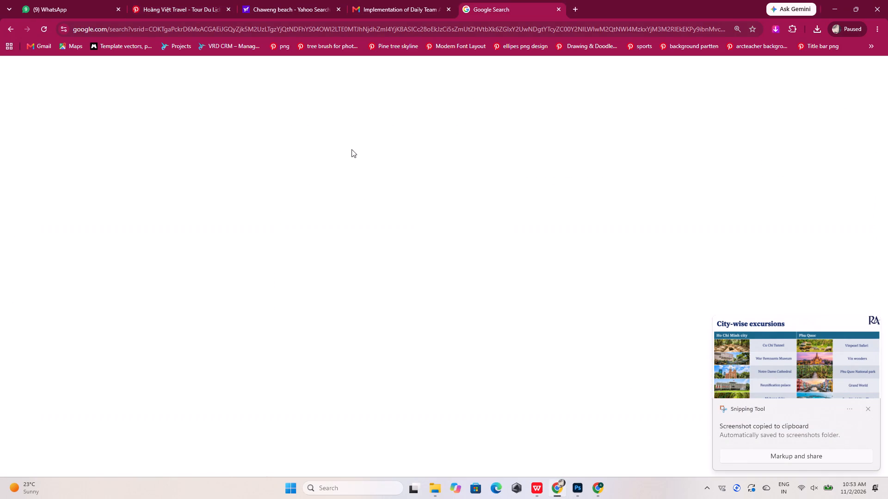
left_click(740, 100)
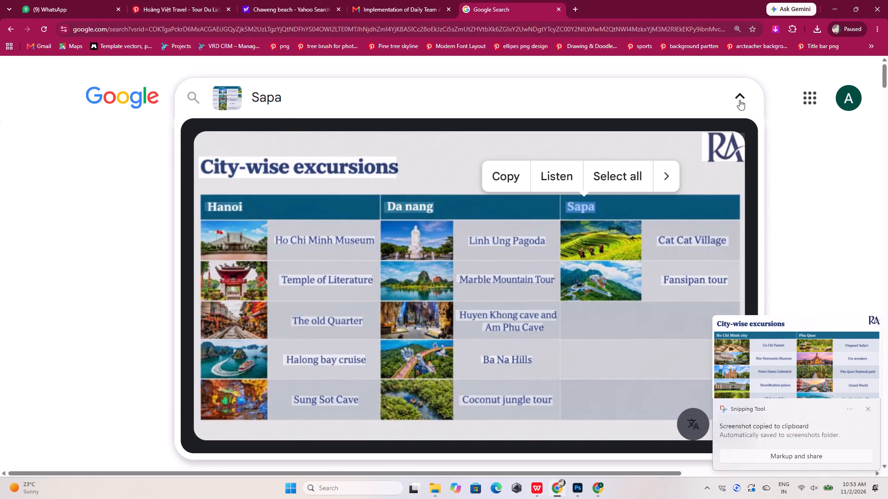
left_click(706, 94)
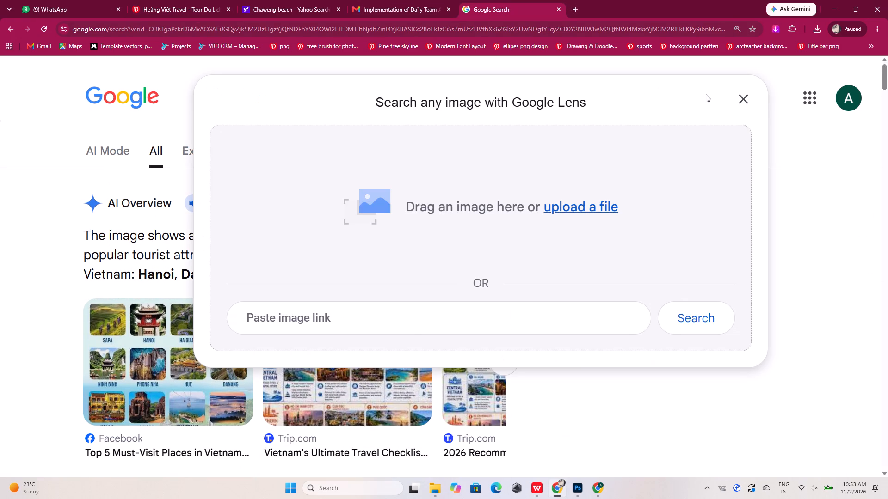
left_click(598, 213)
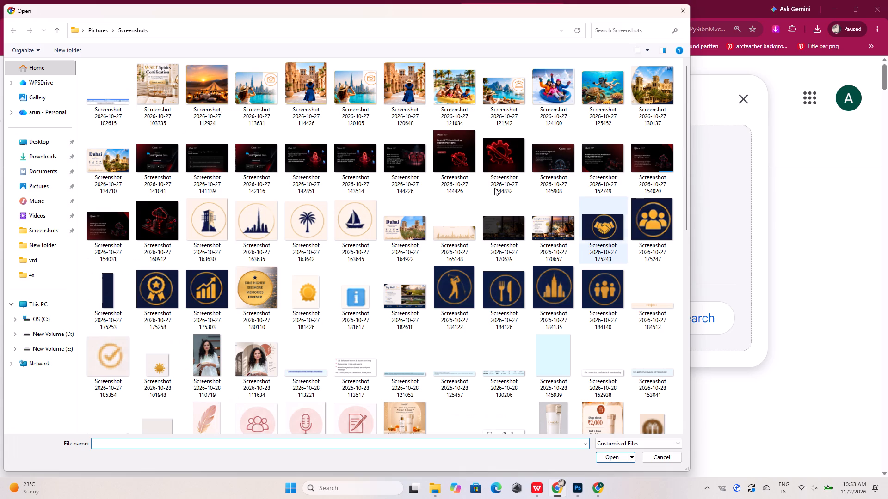
left_click(54, 232)
scroll(250, 246, "down", 20)
scroll(250, 246, "down", 1)
left_click(648, 404)
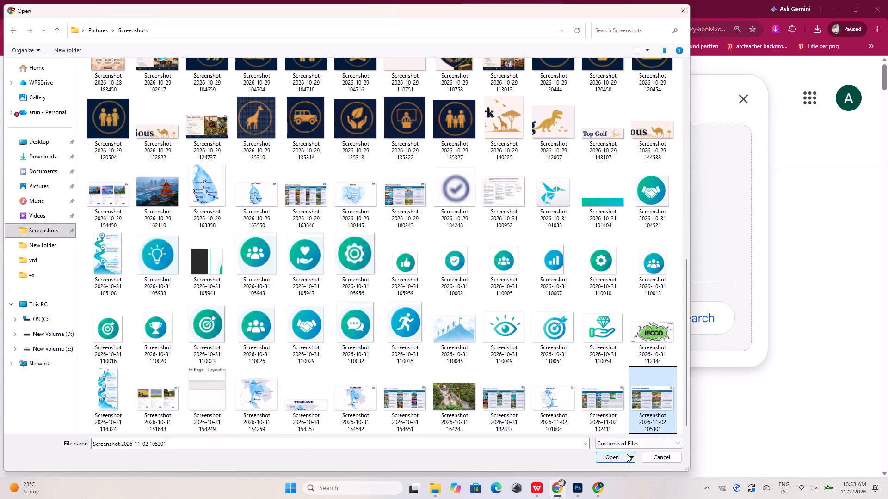
left_click(627, 454)
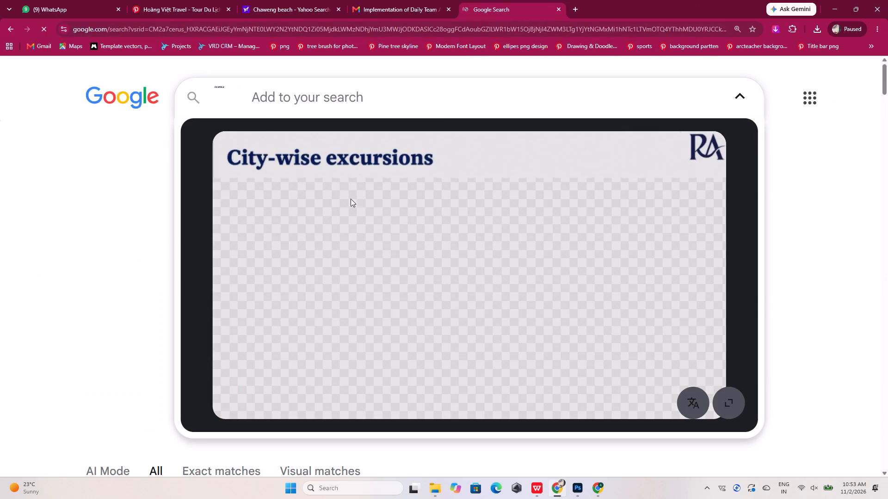
Replace the Mombasa heading on the duplicated artboard in Photoshop with "Ho Chi Minh city" copied from the Lens image, centred in its header cell.
double_click(234, 193)
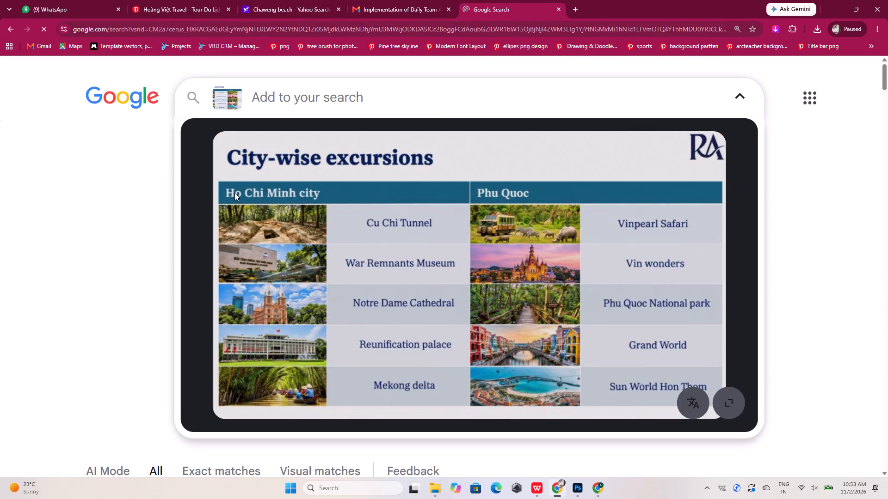
double_click(234, 193)
double_click(234, 197)
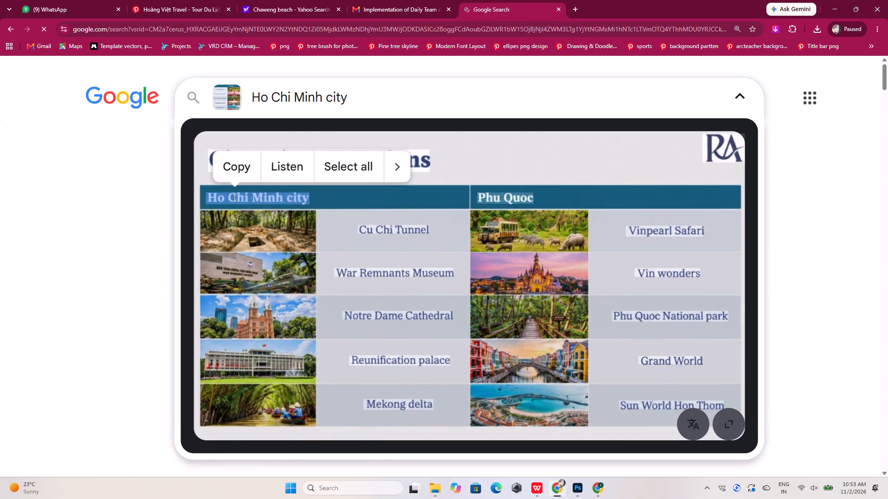
left_click(234, 167)
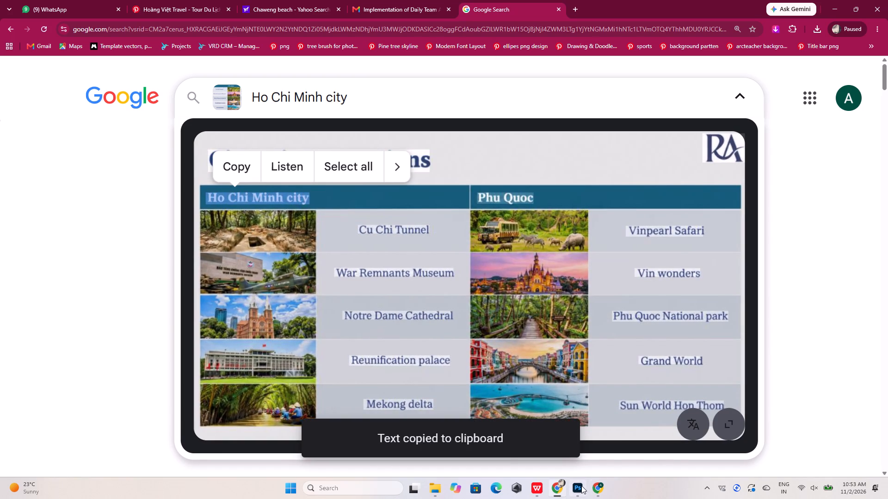
left_click(581, 486)
double_click(336, 203)
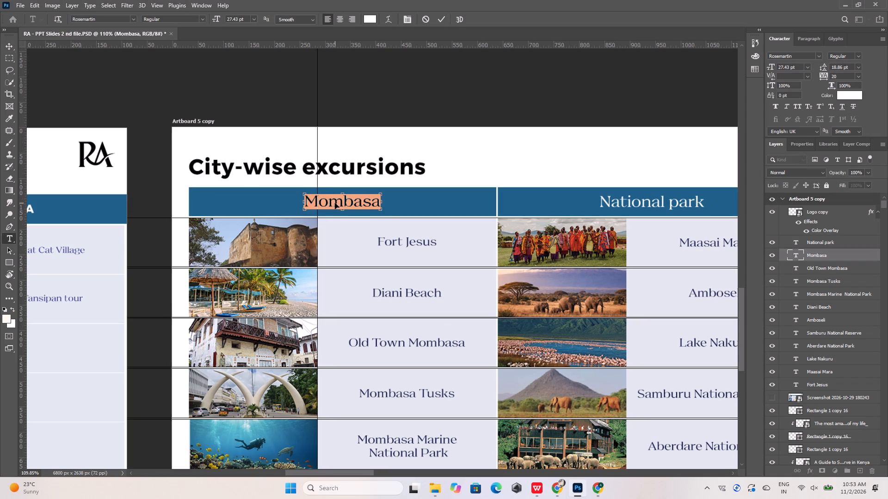
key("ctrl+v")
left_click(438, 18)
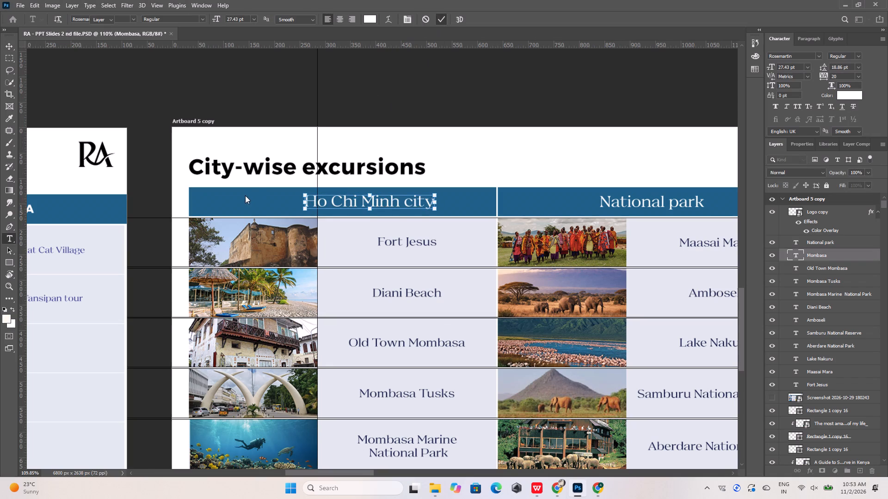
left_click(245, 195, "shift")
left_click(214, 19)
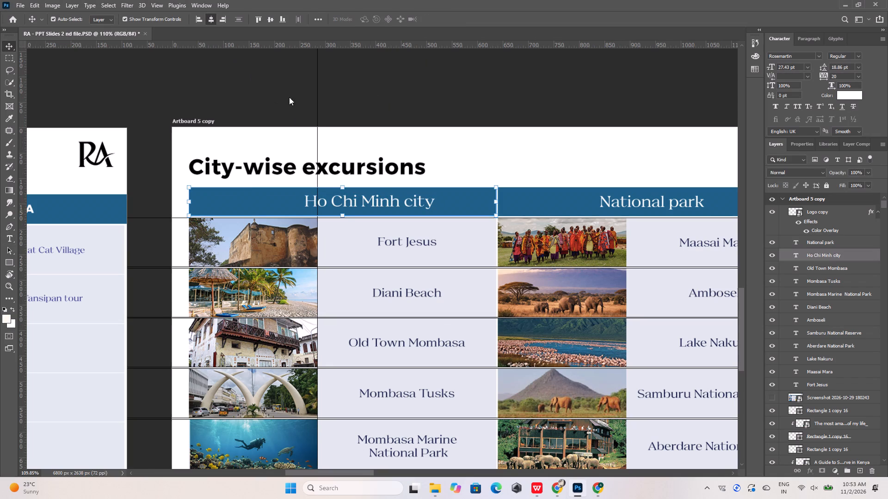
left_click(355, 105)
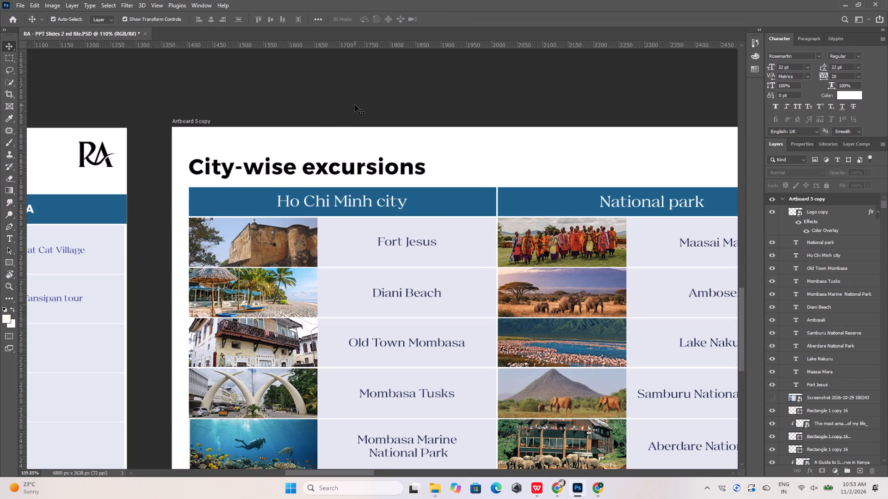
Replace the National park heading on the duplicated artboard with "Phu Quoc" copied from the Lens image in Chrome, centred in its header cell.
scroll(228, 182, "down", 7, "alt")
scroll(417, 165, "up", 8, "alt")
double_click(451, 215)
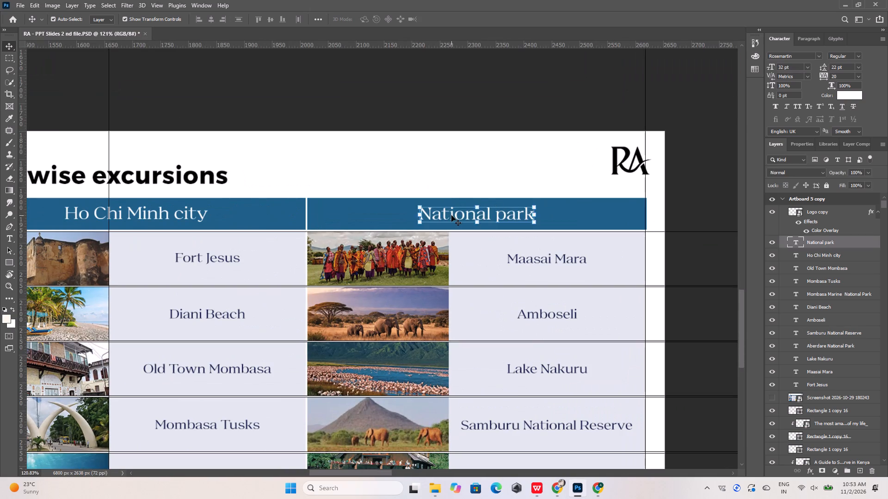
left_click(557, 485)
left_click(499, 200)
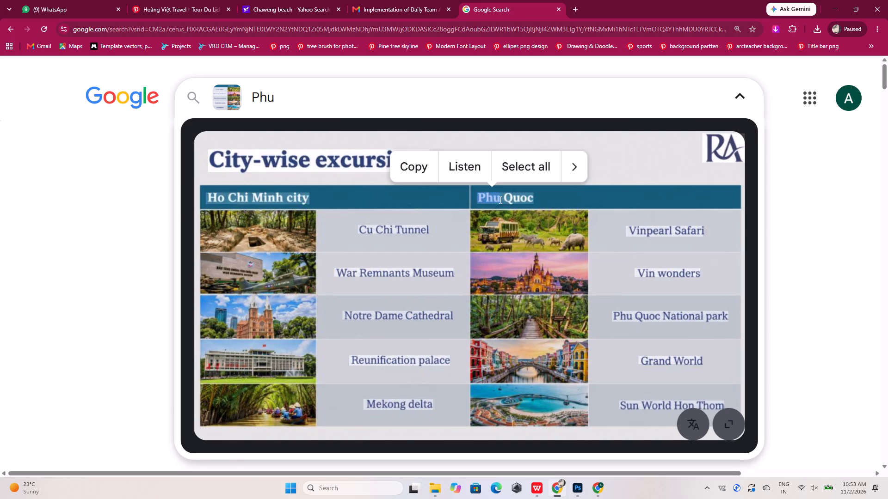
left_click_drag(500, 199, 532, 199)
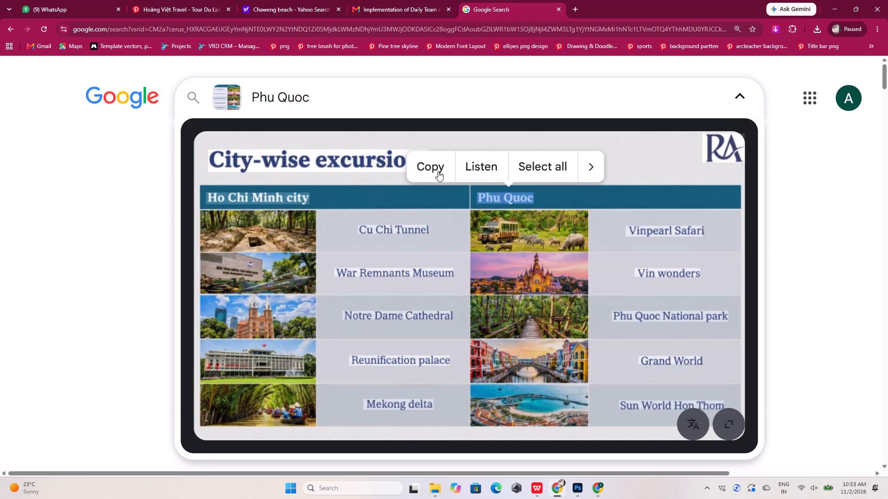
left_click(437, 170)
left_click(580, 487)
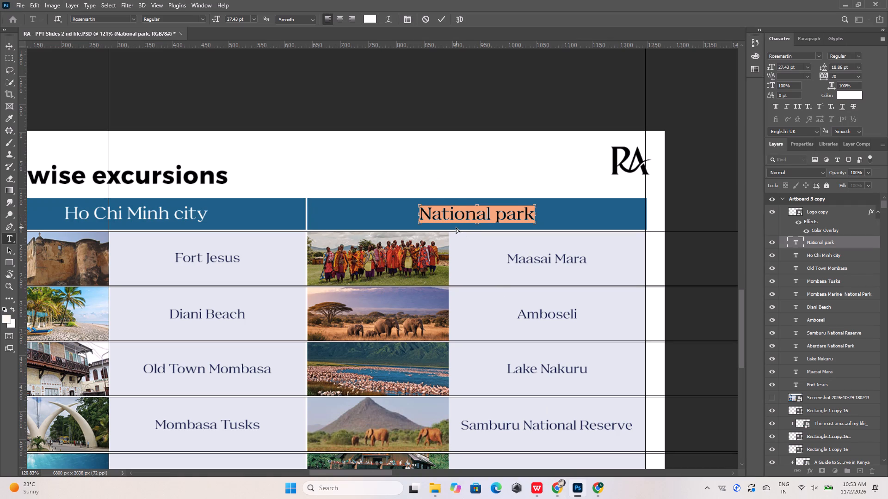
key("ctrl+v")
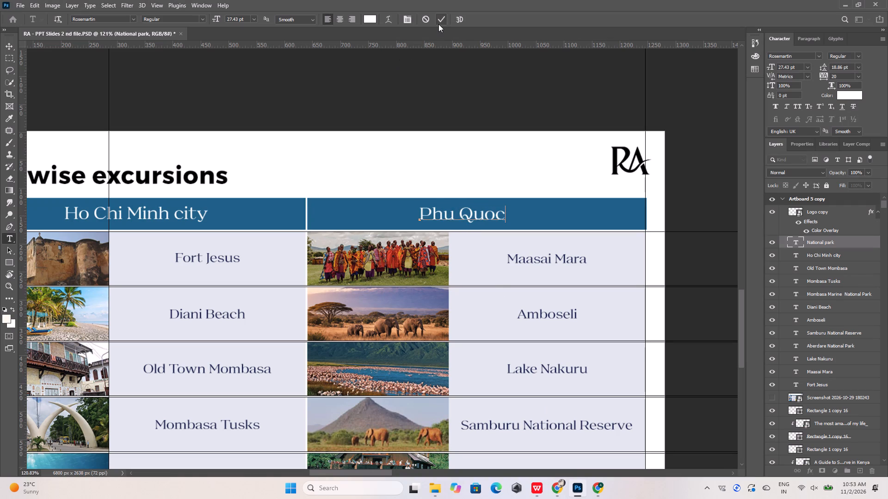
left_click(438, 24)
left_click(536, 217, "shift")
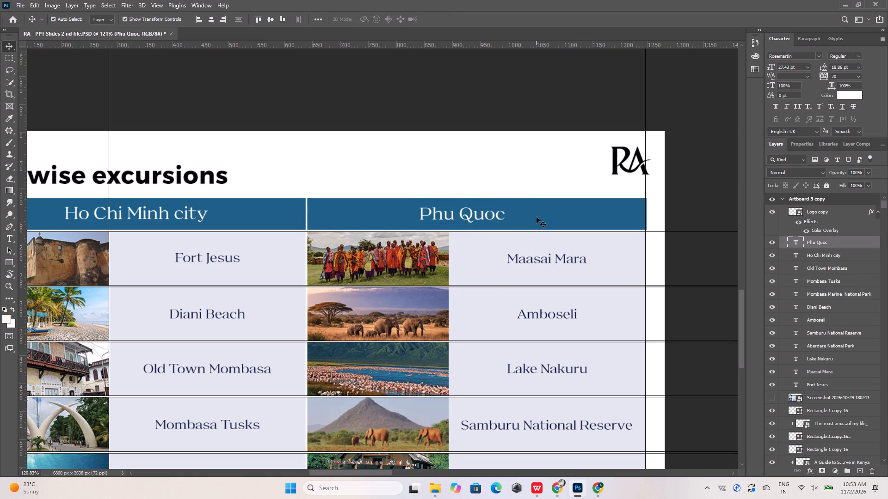
left_click(210, 16)
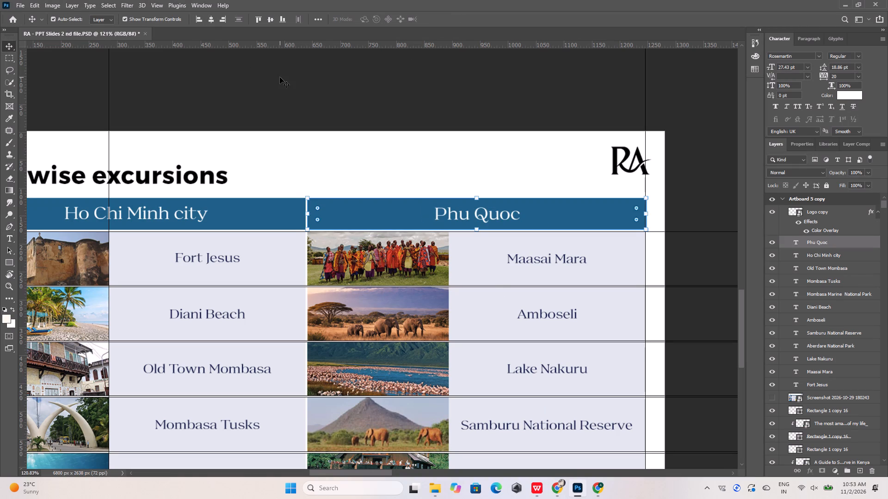
left_click(280, 77)
Replace the Fort Jesus label with "Cu Chi Tunnel" copied from the Lens image in Chrome, centred horizontally in its cell.
scroll(165, 268, "up", 4, "alt")
double_click(195, 255)
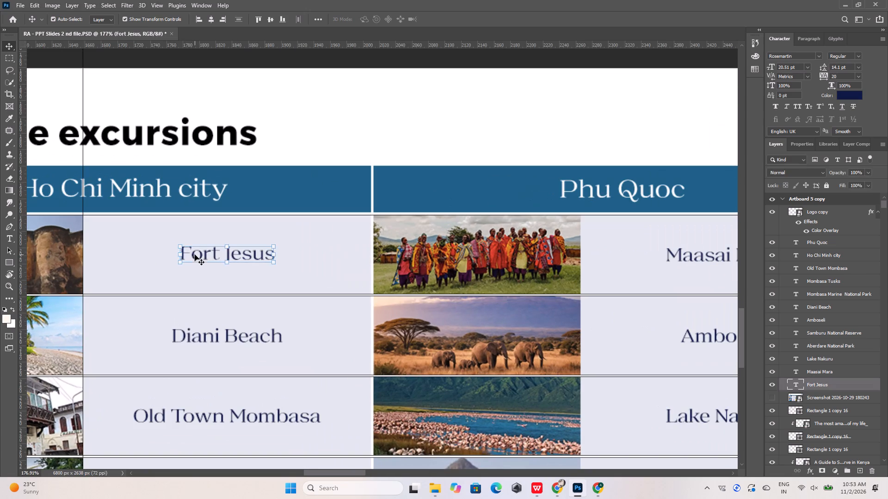
left_click(573, 490)
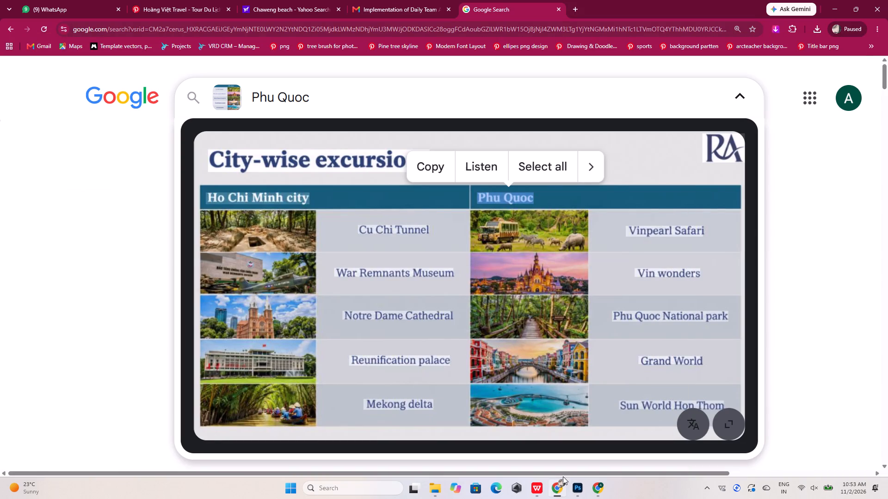
left_click_drag(364, 228, 425, 231)
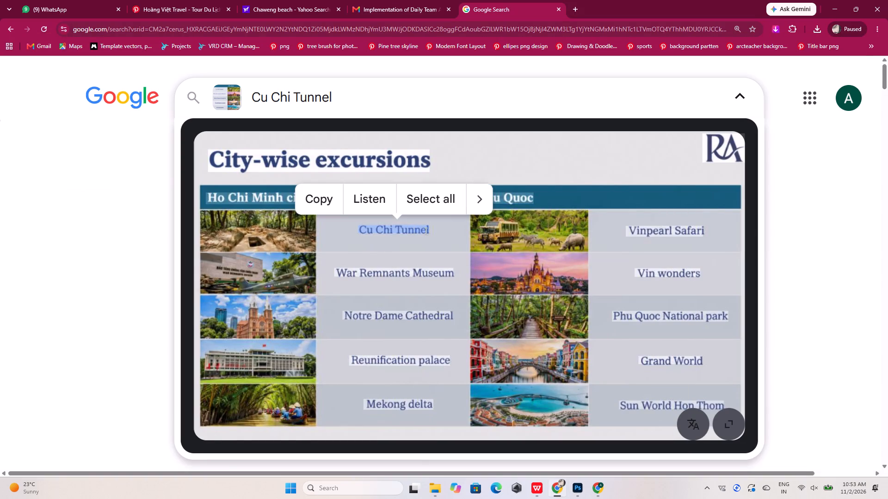
key("ctrl+c")
left_click(581, 494)
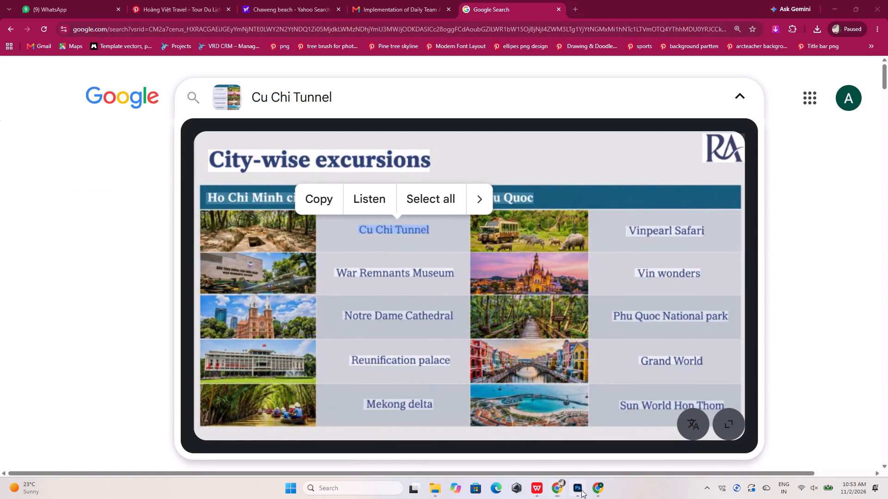
key("ctrl+v")
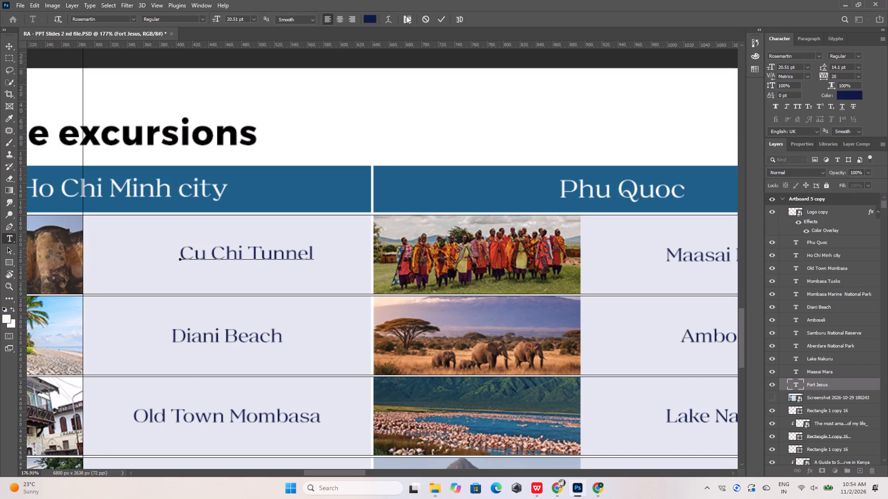
left_click(438, 16)
left_click(331, 236, "shift")
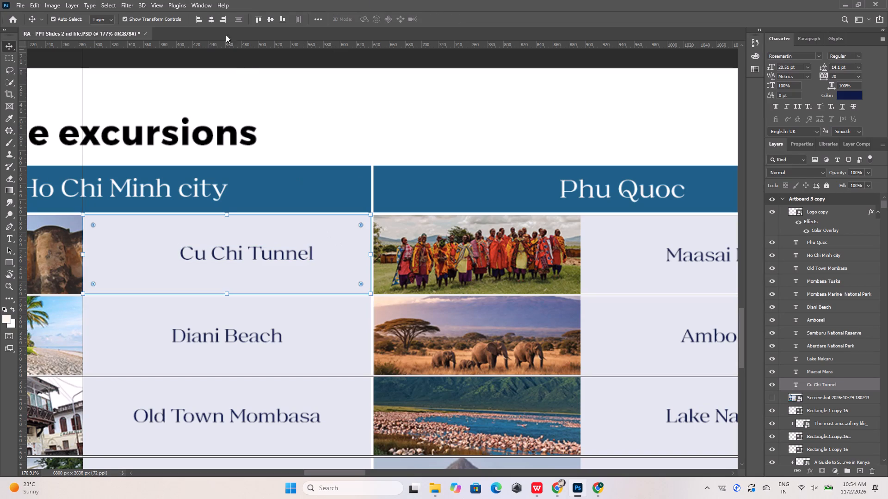
left_click(213, 19)
Replace the Diani Beach label with "War Remnants Museum" copied from the Lens image in Chrome.
double_click(233, 342)
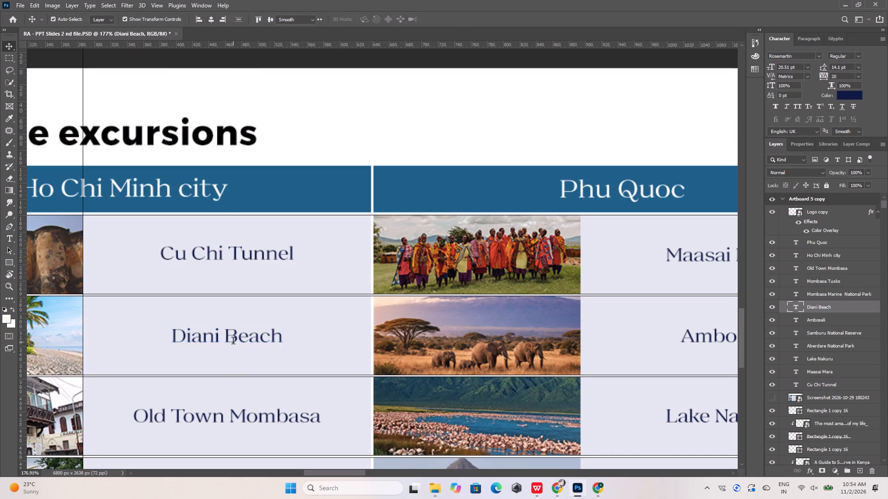
left_click(557, 492)
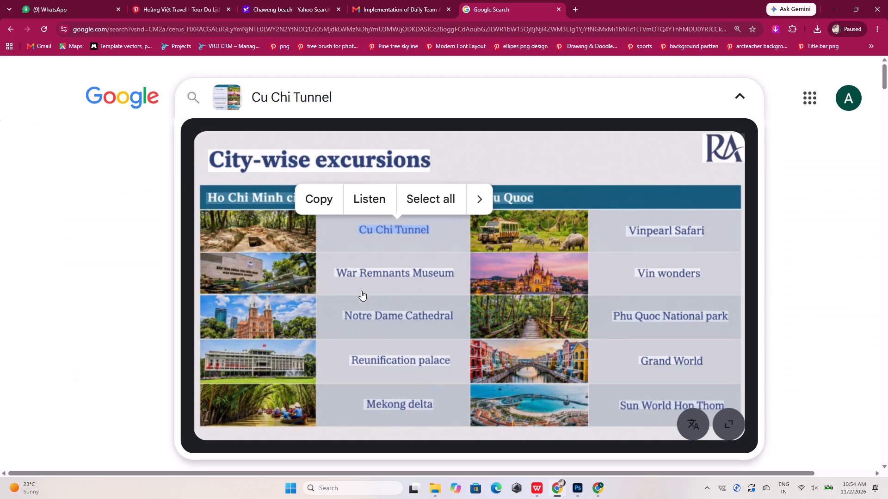
left_click(352, 269)
left_click_drag(352, 269, 455, 272)
key("ctrl+c")
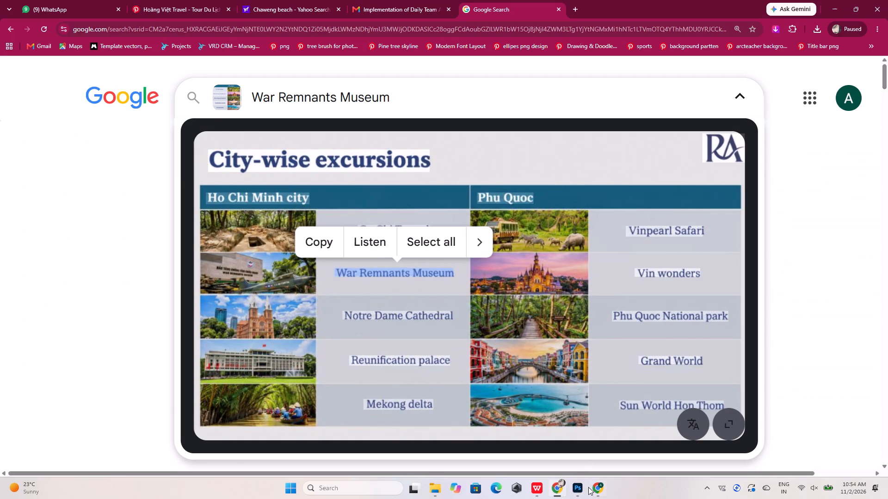
left_click(584, 489)
key("ctrl+v")
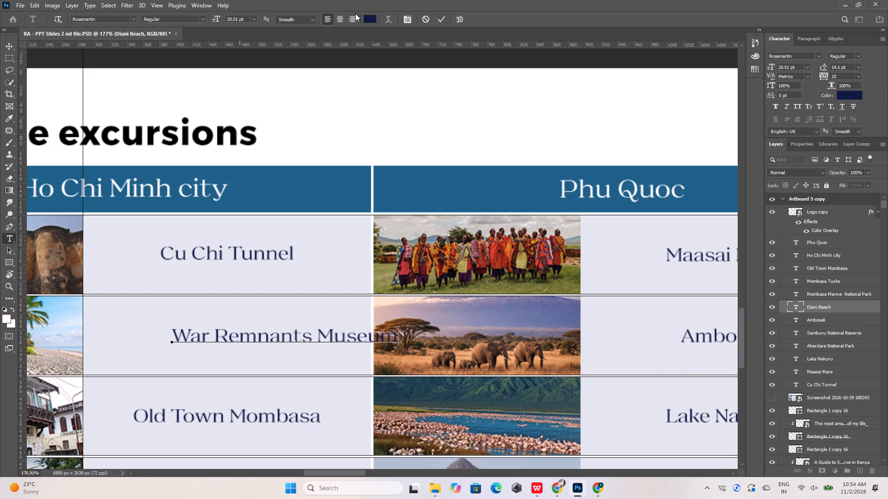
left_click(445, 19)
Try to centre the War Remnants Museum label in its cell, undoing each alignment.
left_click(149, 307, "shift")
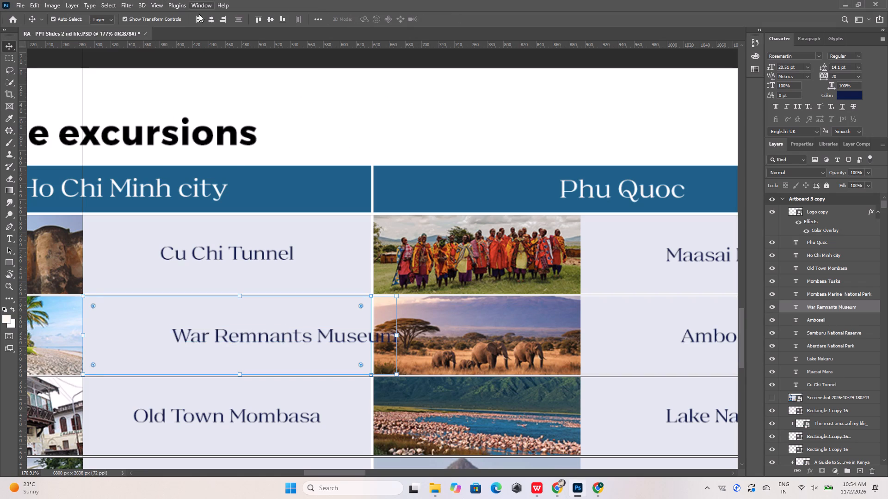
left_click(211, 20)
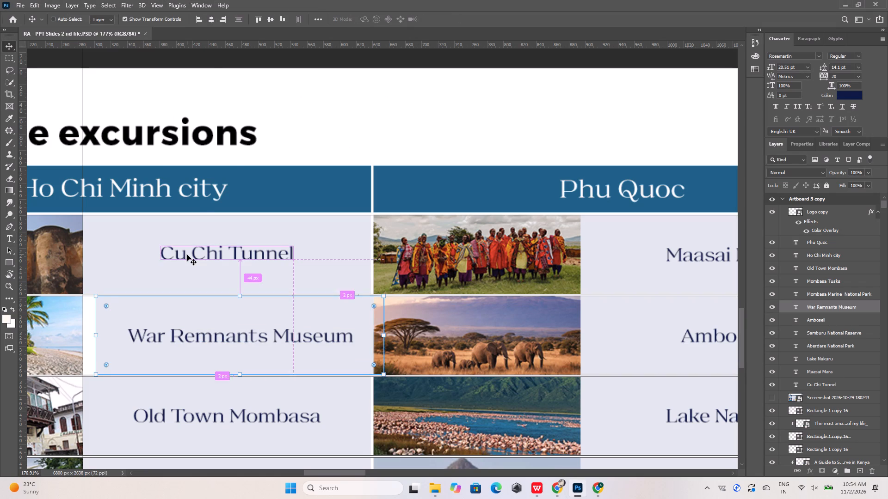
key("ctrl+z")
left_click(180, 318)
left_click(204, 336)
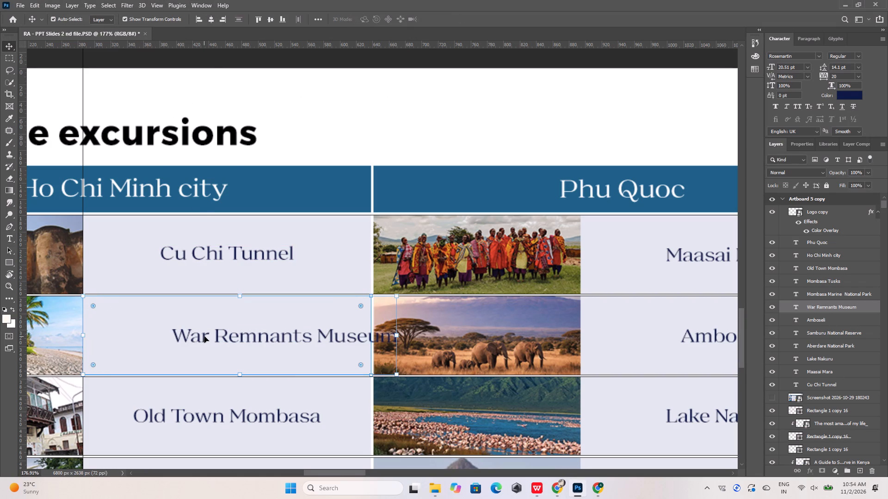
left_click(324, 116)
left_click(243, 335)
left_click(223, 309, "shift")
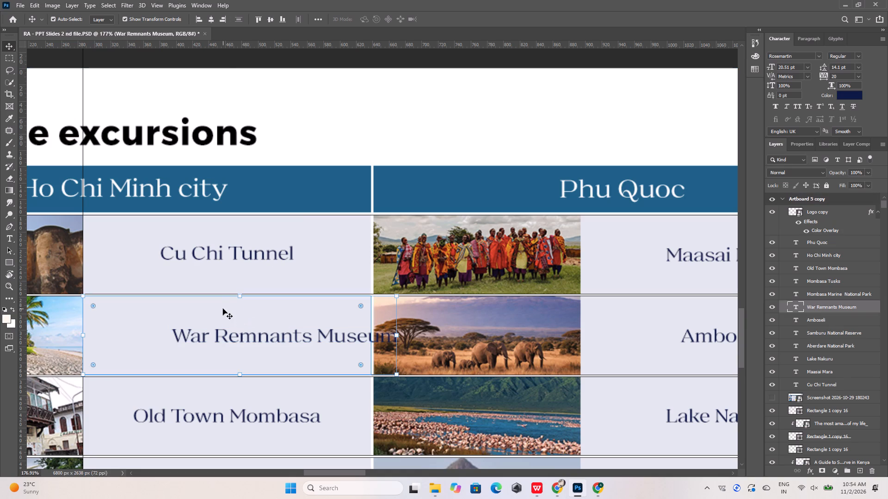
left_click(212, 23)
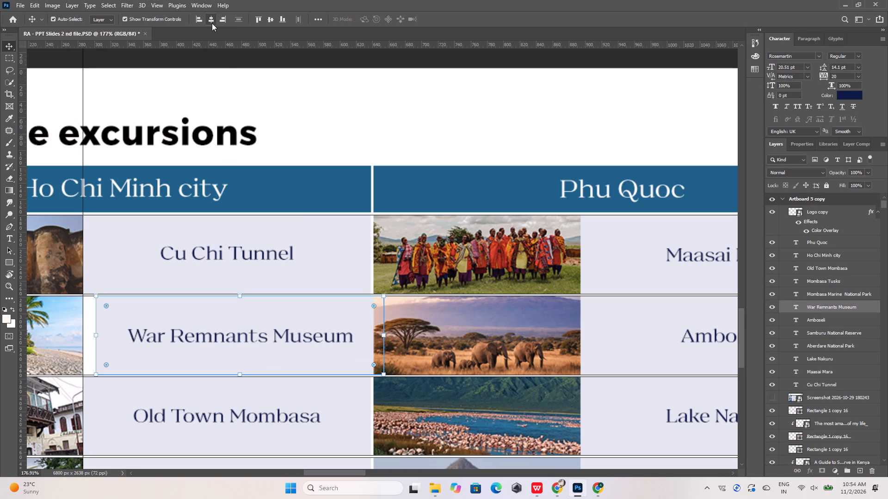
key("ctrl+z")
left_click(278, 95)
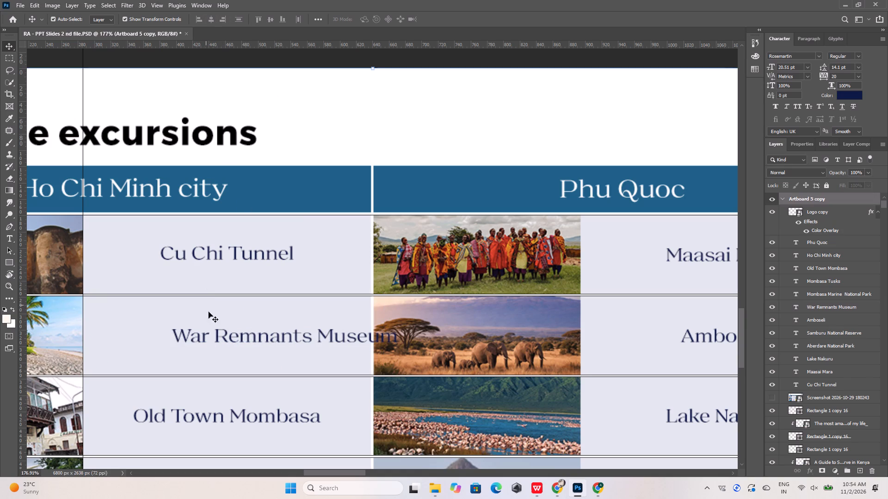
Align the War Remnants Museum label and its cell on their horizontal centres, and nudge both left until the cell meets the vertical guide.
left_click(211, 316)
left_click(219, 337, "shift")
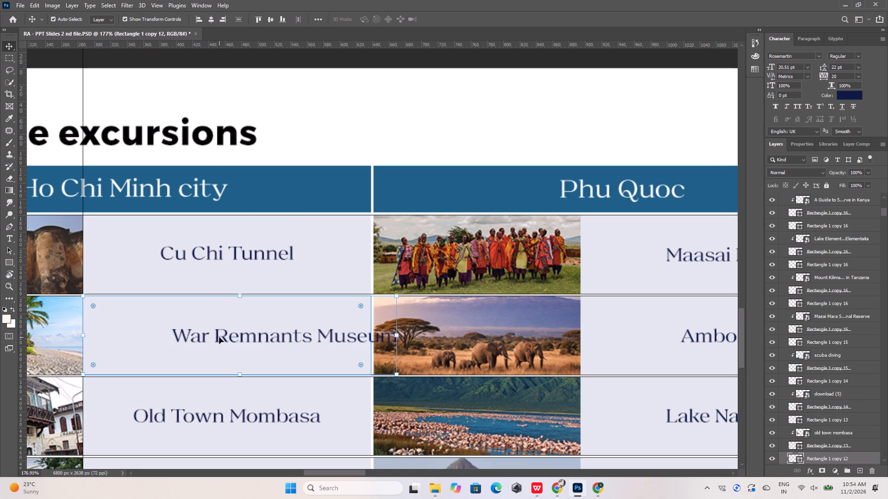
left_click(214, 20)
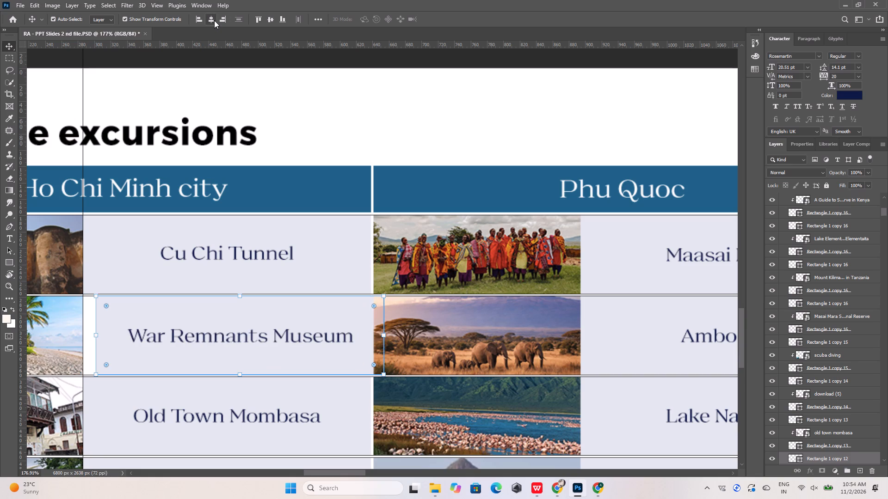
scroll(62, 292, "up", 12, "alt")
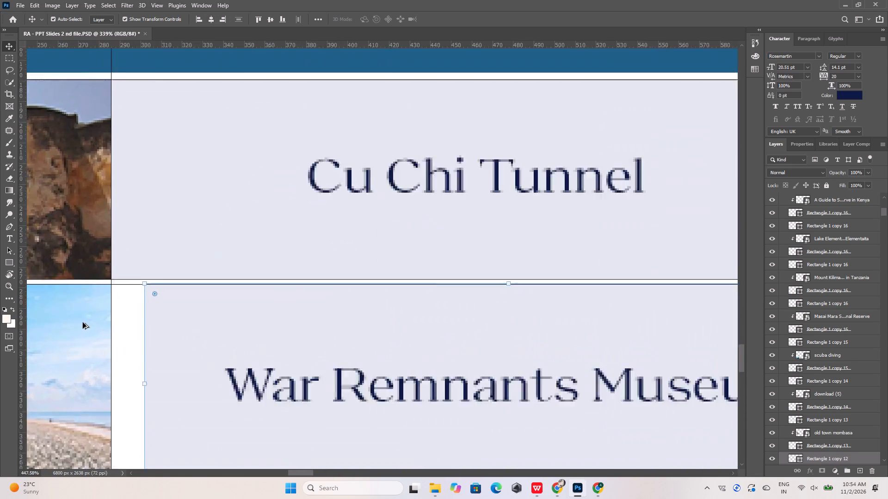
scroll(83, 323, "up", 5, "alt")
key("shift+Left")
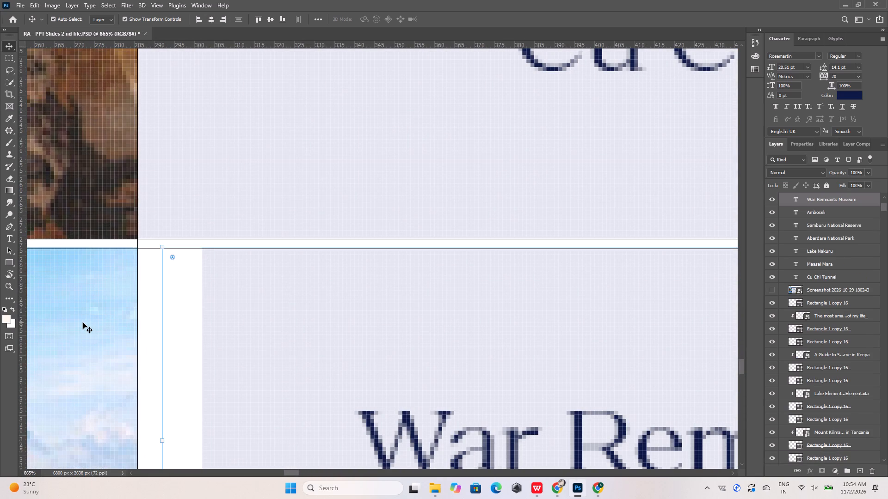
key("Left")
key("Left")
key("Left")
key("Left")
key("Left")
key("Left")
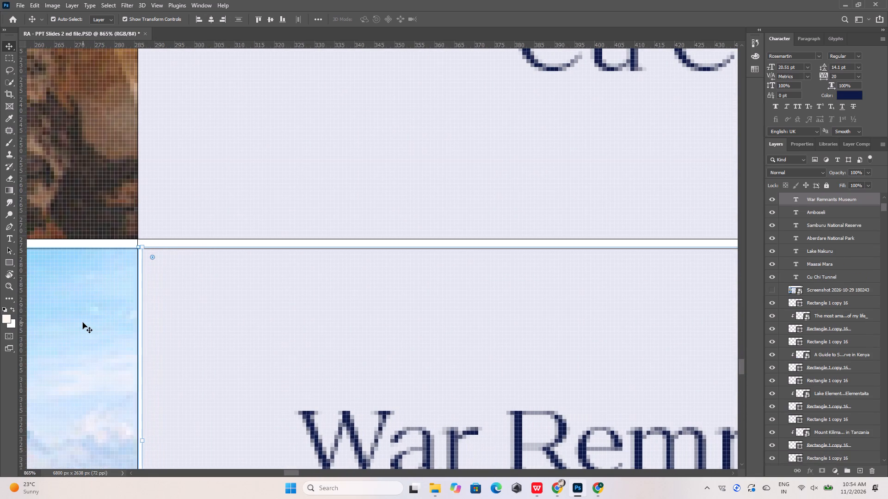
scroll(76, 258, "down", 13, "alt")
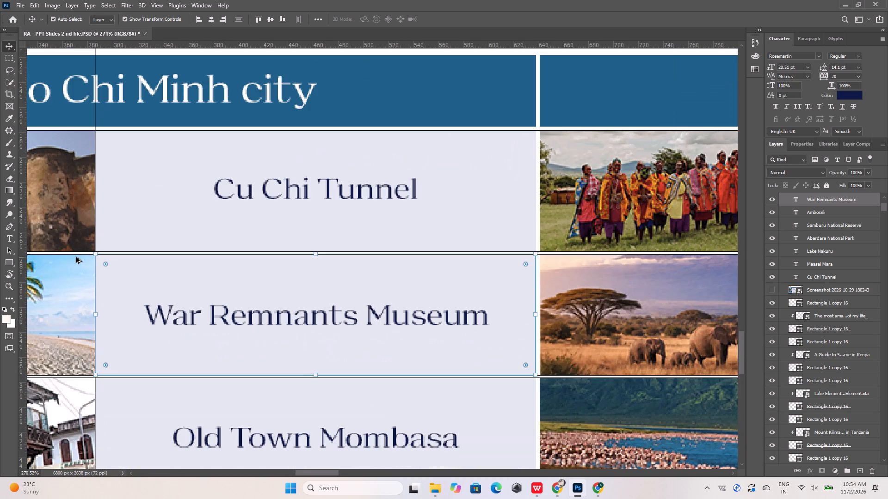
scroll(549, 267, "up", 9, "alt")
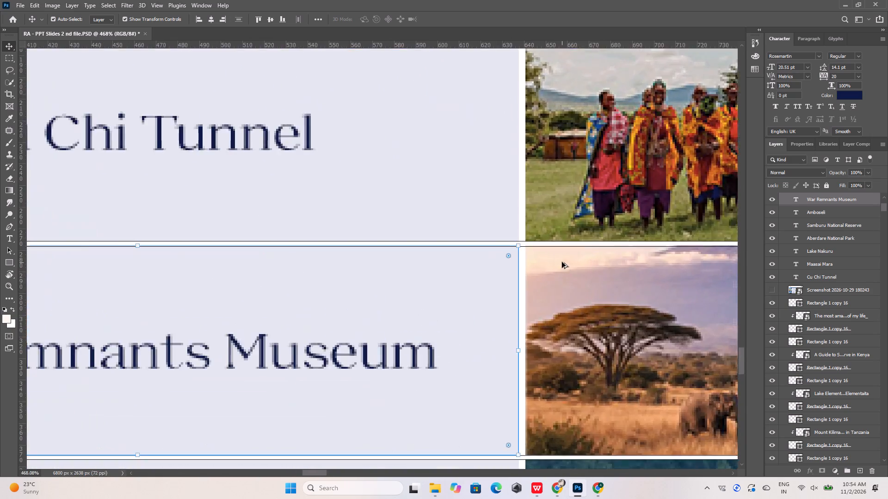
scroll(562, 262, "up", 4, "alt")
left_click(545, 258)
scroll(469, 229, "up", 7, "alt")
Replace the Old Town Mombasa label with "Notre Dame Cathedral" copied from the Lens image in Chrome, centred horizontally in its cell.
scroll(468, 229, "down", 6, "alt")
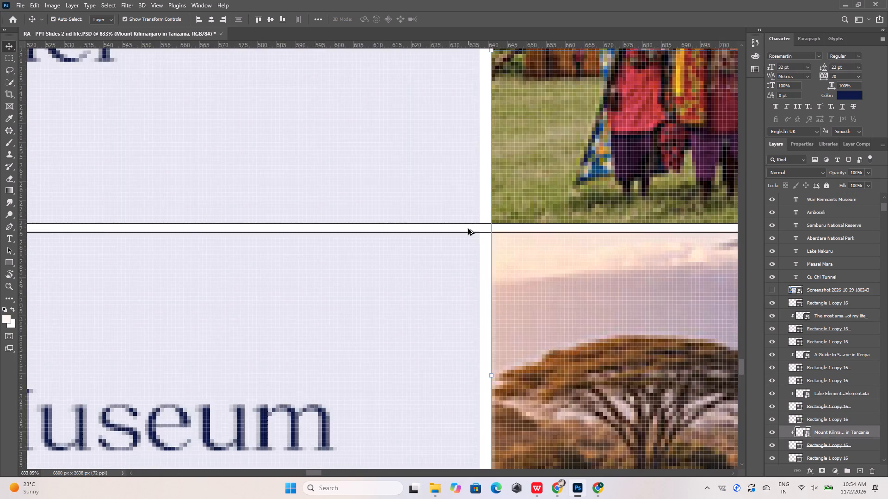
scroll(468, 229, "down", 15, "alt")
scroll(468, 229, "down", 6, "alt")
scroll(343, 341, "up", 6, "alt")
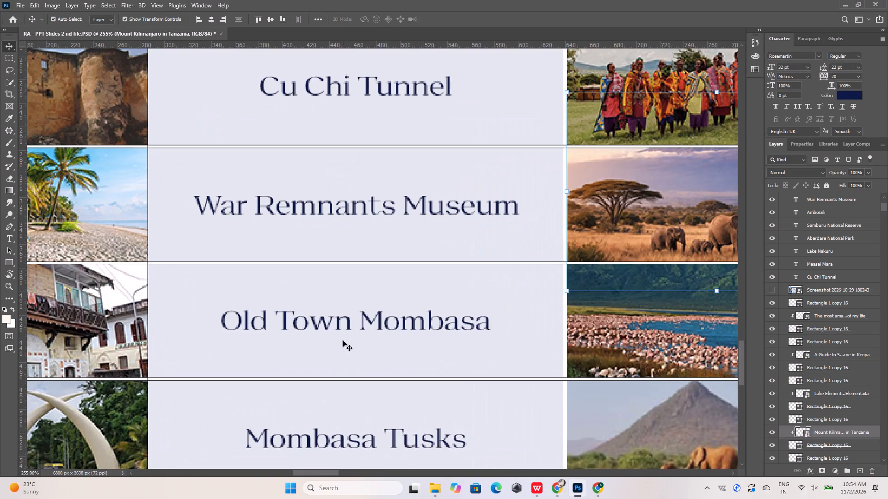
double_click(343, 320)
left_click(559, 487)
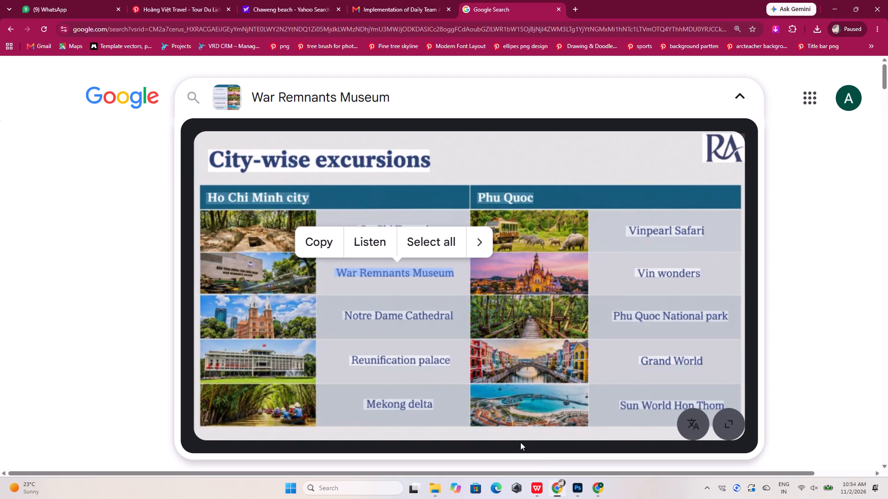
left_click_drag(345, 313, 382, 313)
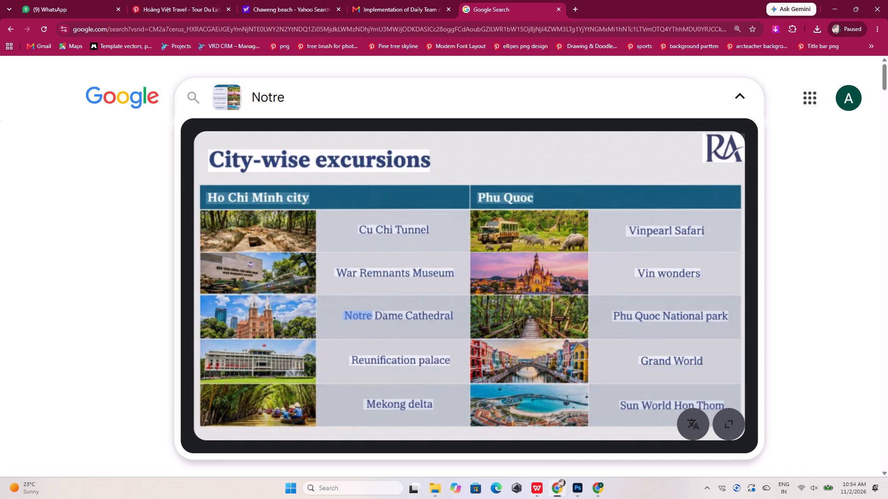
left_click_drag(382, 313, 439, 316)
key("ctrl+c")
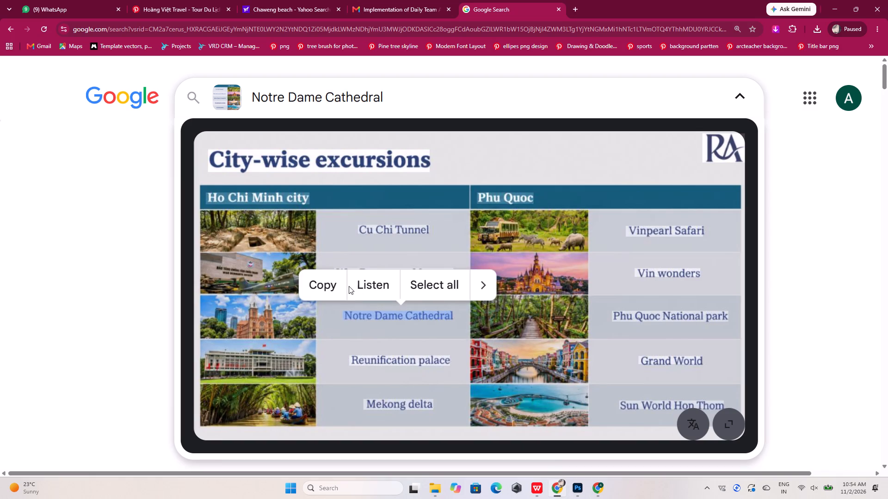
left_click(571, 491)
key("ctrl+v")
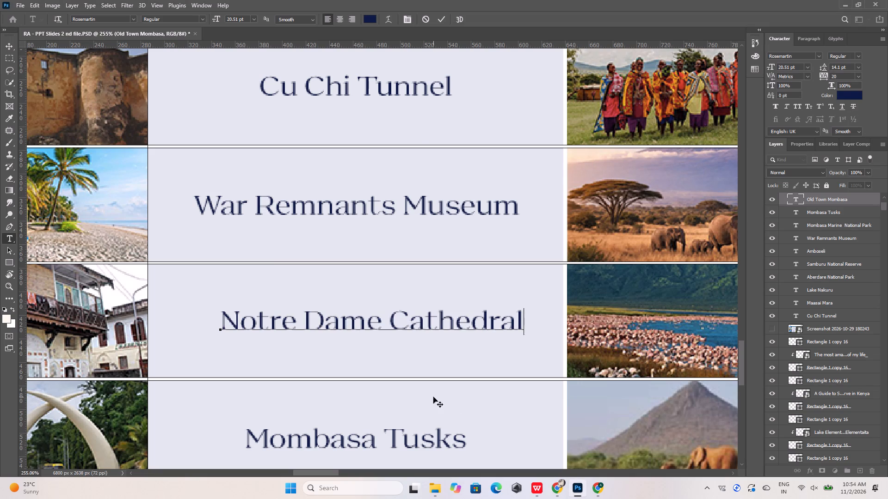
left_click(444, 15)
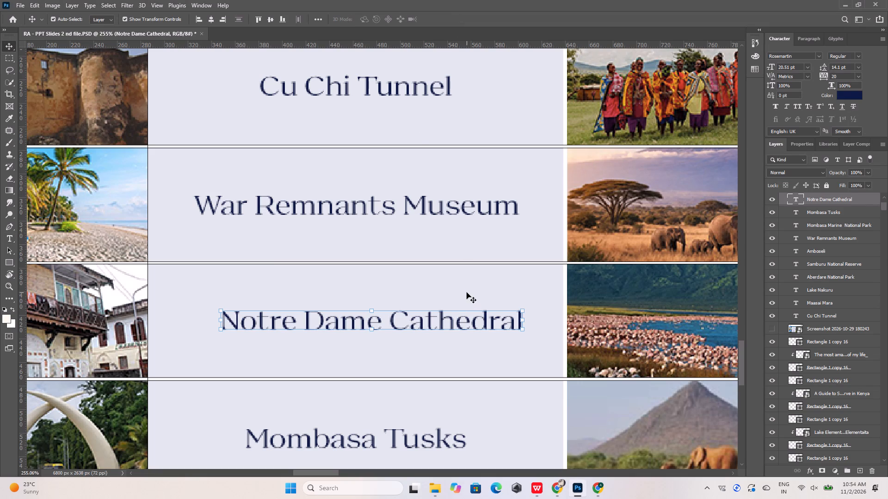
left_click(467, 292, "shift")
left_click(211, 17)
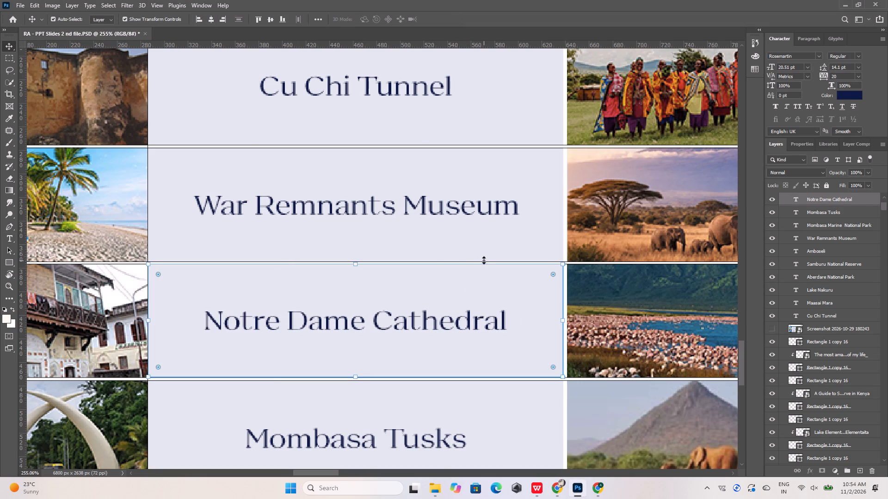
Replace the Mombasa Tusks label with "Reunification palace" copied from the Lens image in Chrome, centred horizontally in its cell.
scroll(483, 260, "down", 12)
double_click(397, 352)
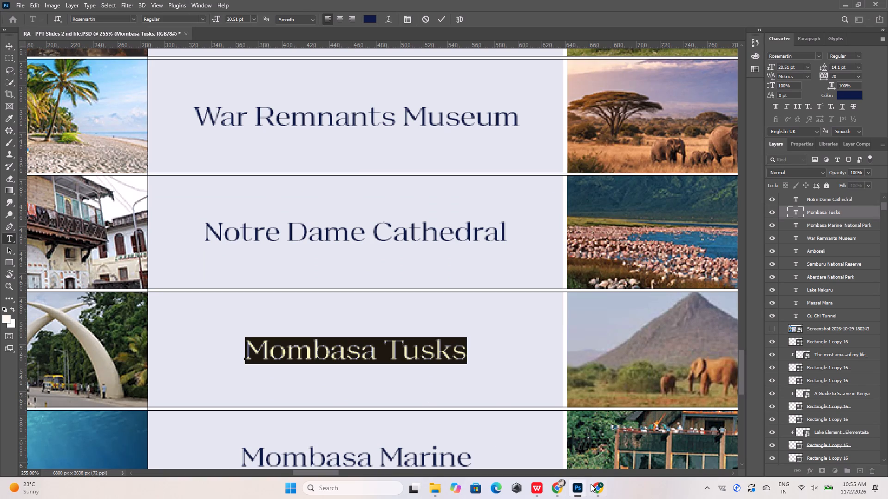
left_click(561, 487)
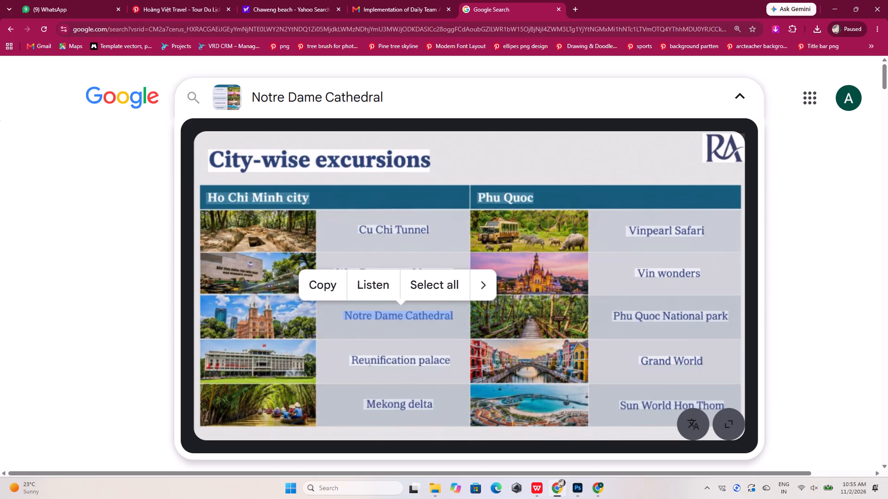
left_click_drag(354, 356, 441, 363)
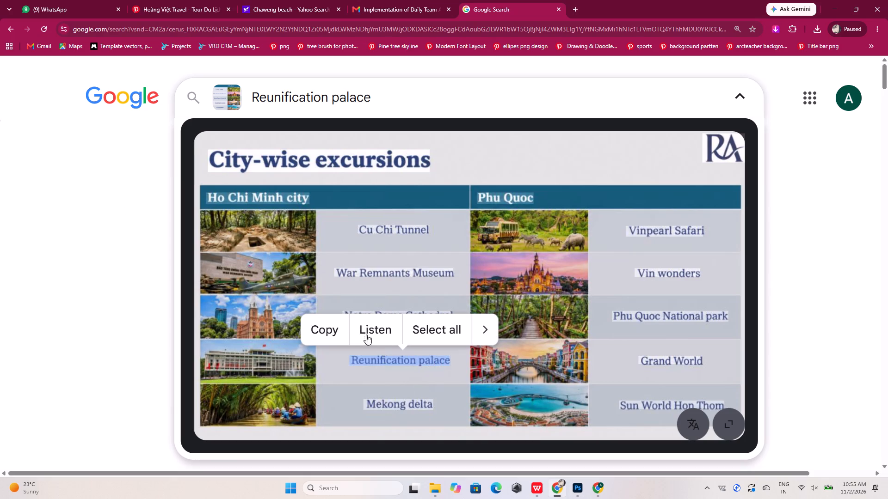
left_click(332, 326)
left_click(575, 487)
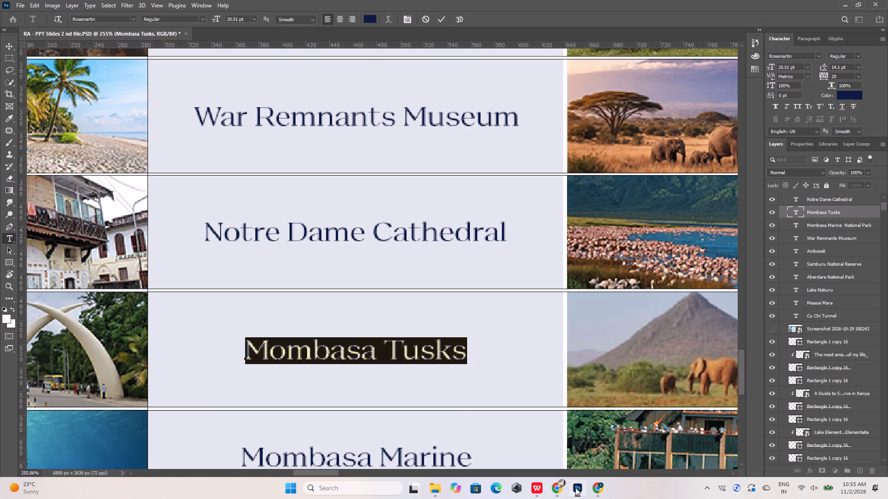
key("ctrl+v")
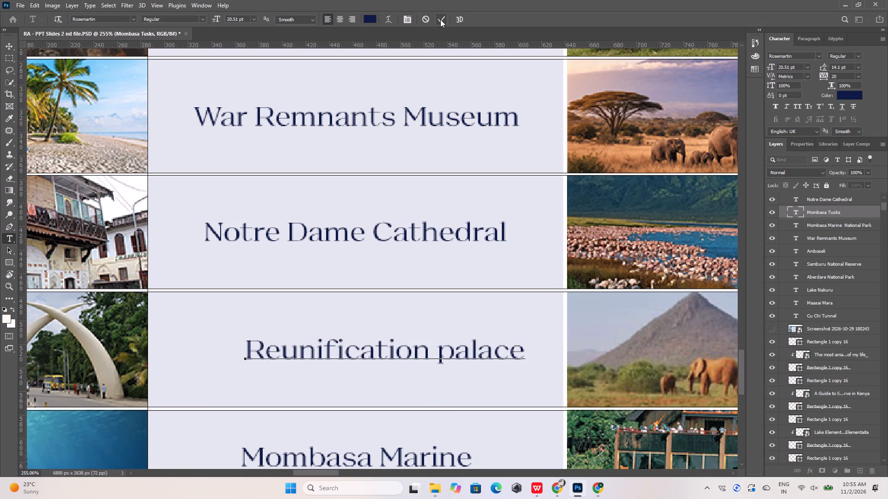
left_click(440, 19)
left_click(324, 310, "shift")
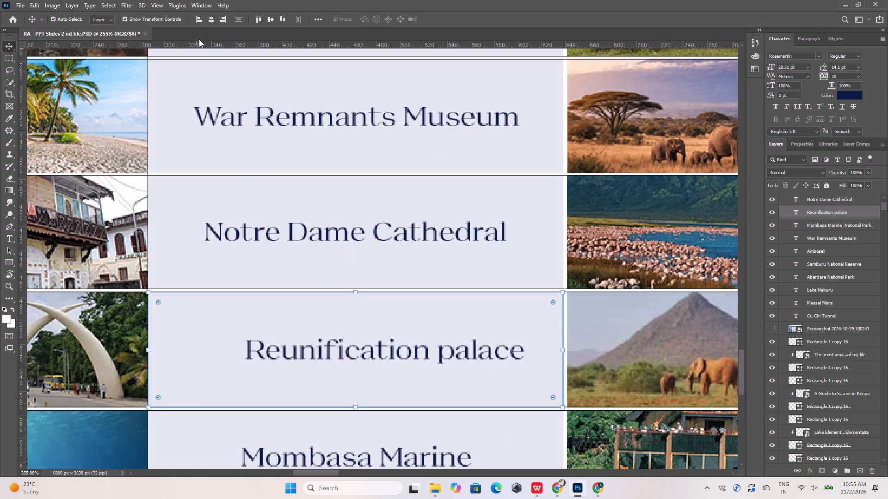
left_click(212, 22)
Replace the Mombasa Marine National Park label with "Mekong delta" copied from the Lens image in Chrome, centred vertically in its cell.
scroll(320, 308, "down", 19)
double_click(321, 314)
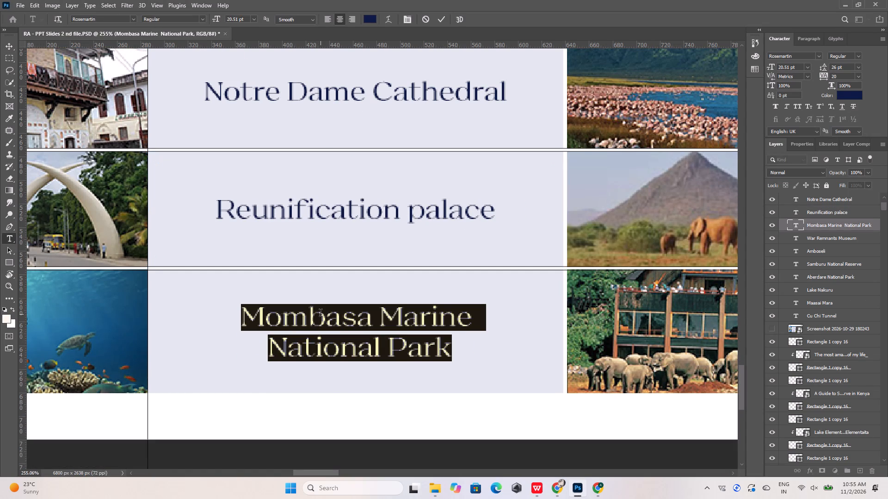
left_click(556, 482)
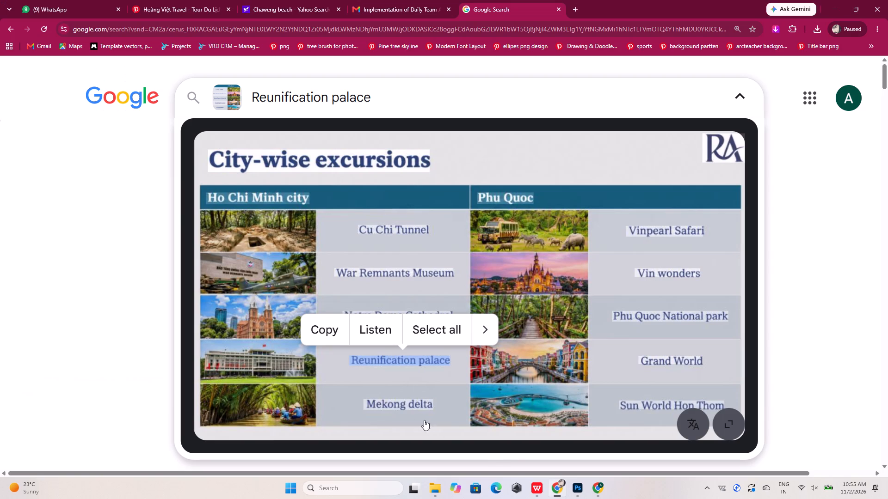
left_click_drag(430, 401, 376, 399)
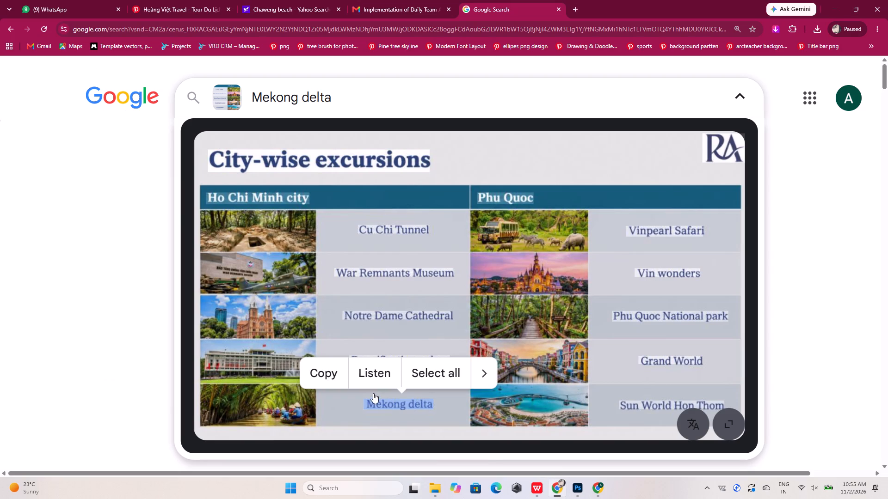
key("ctrl+c")
left_click(574, 485)
key("ctrl+v")
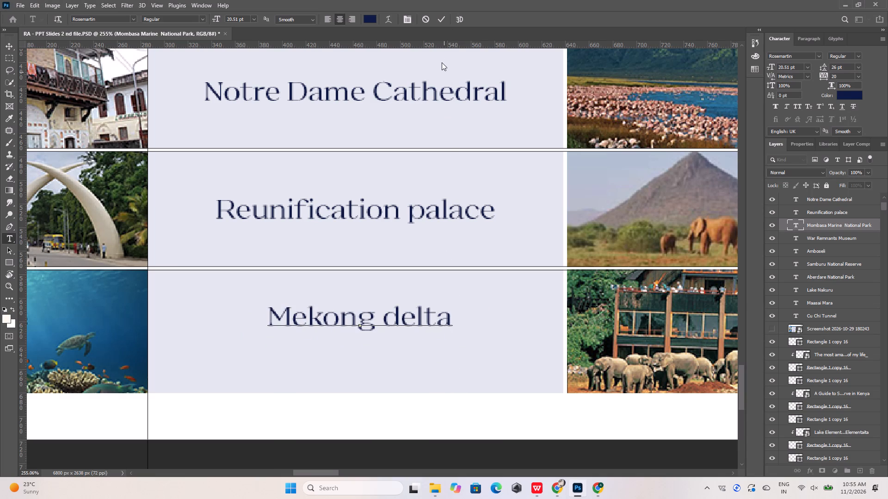
left_click(441, 21)
left_click(502, 335, "shift")
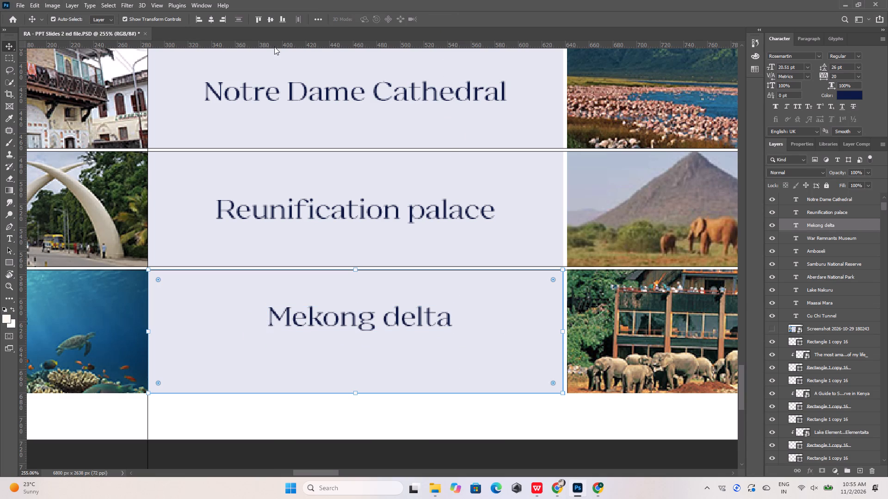
left_click(270, 20)
Replace the Maasai Mara label under Phu Quoc with "Vinpearl Safari" copied from the Lens image in Chrome, centred horizontally in its cell.
scroll(278, 246, "down", 18, "alt")
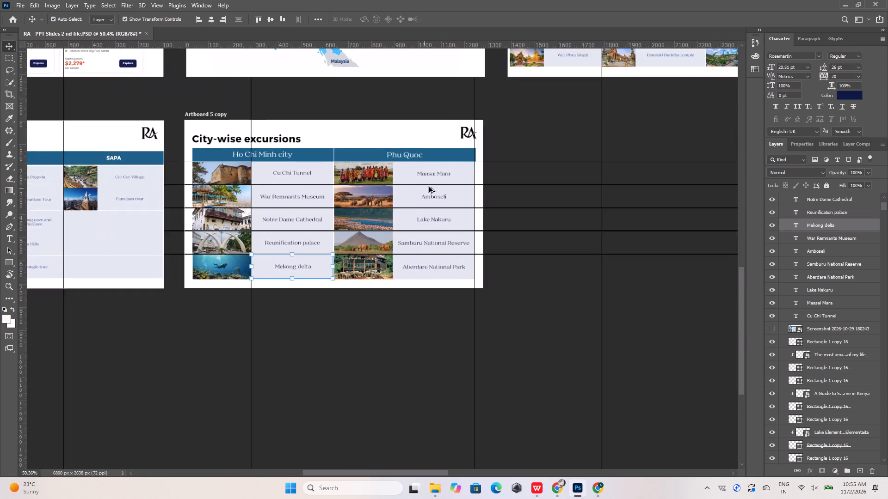
scroll(432, 183, "up", 11, "alt")
double_click(438, 155)
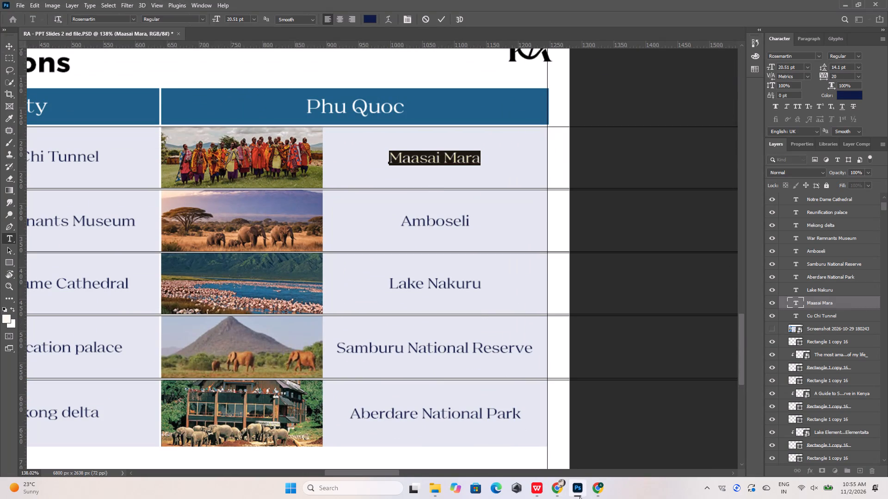
left_click(561, 486)
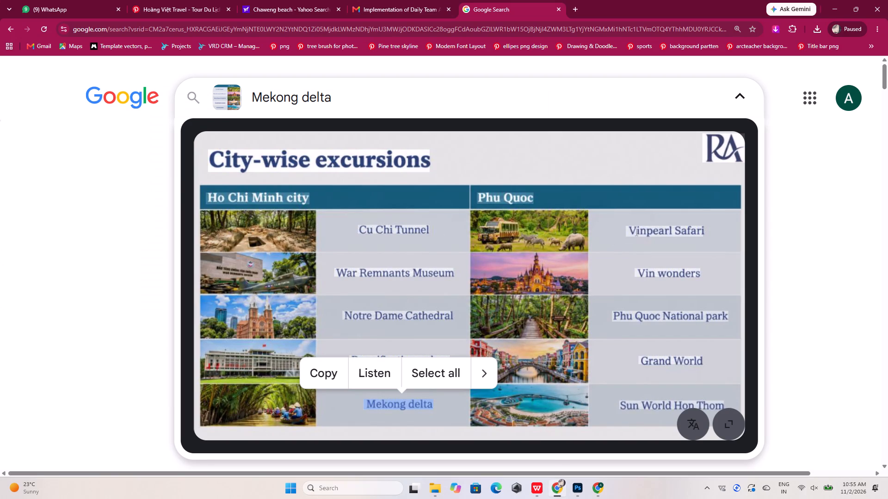
left_click_drag(631, 230, 708, 228)
key("ctrl+c")
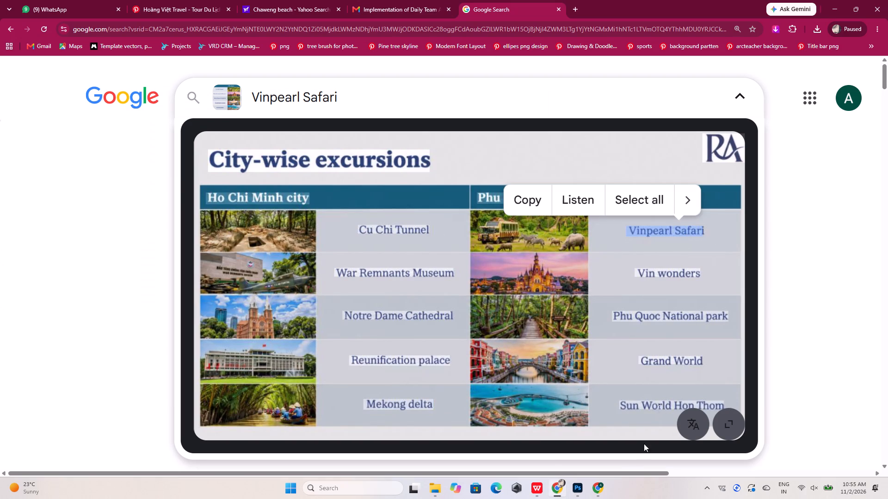
left_click(582, 487)
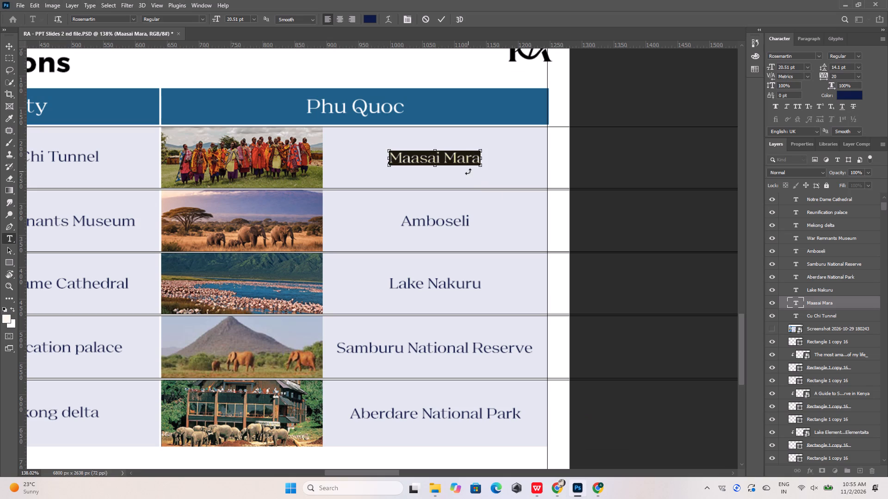
key("ctrl+v")
left_click(443, 18)
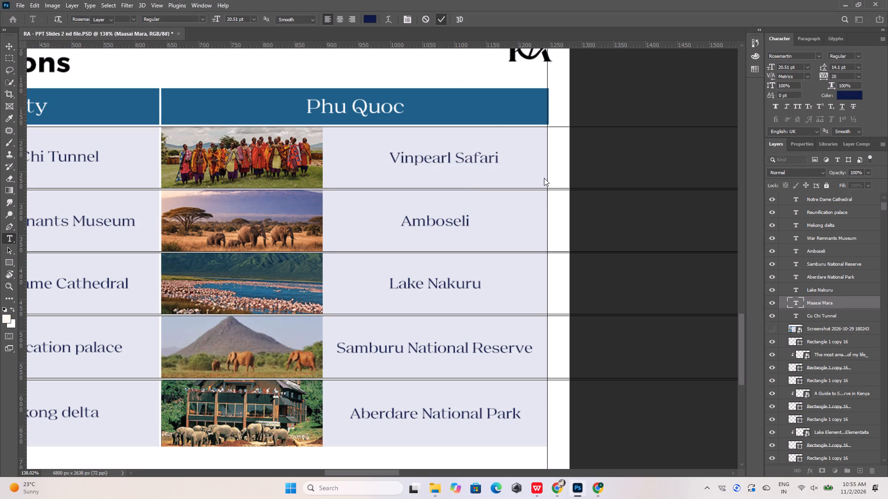
left_click(524, 156, "shift")
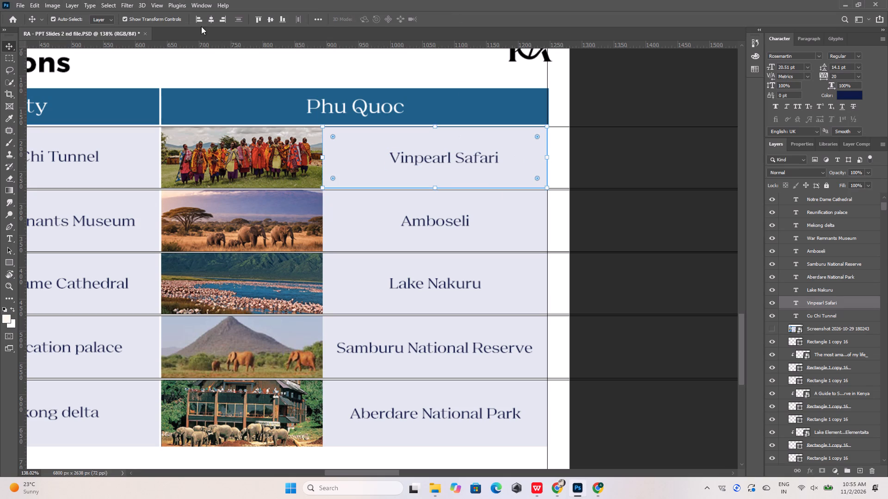
left_click(214, 20)
left_click(567, 166)
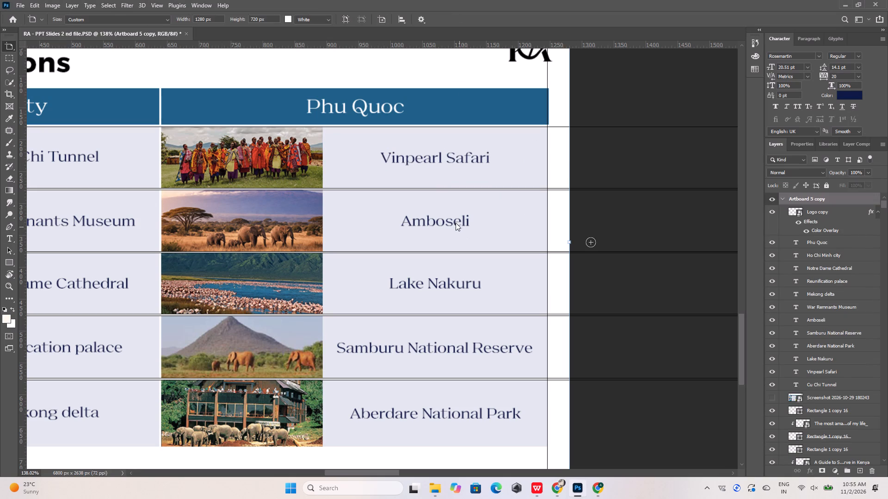
Replace the Amboseli label with "Vin wonders" copied from the Lens image in Chrome, centred horizontally in its cell.
double_click(449, 216)
double_click(450, 223)
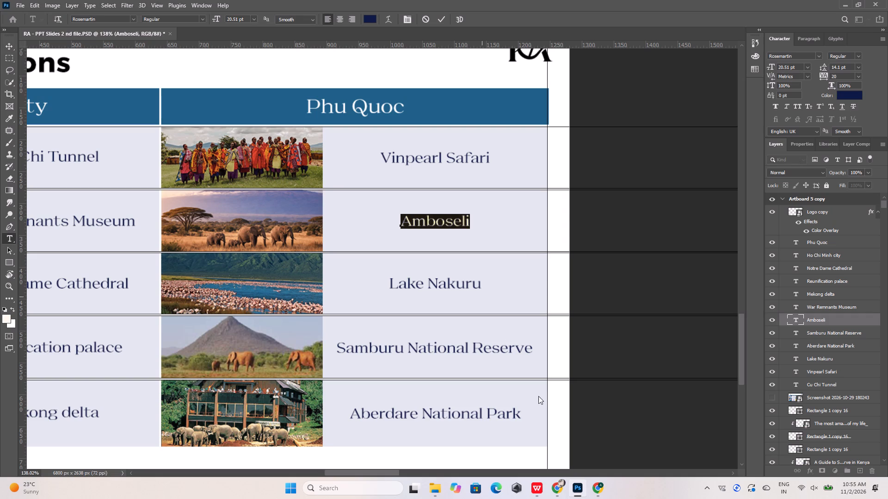
left_click(594, 485)
left_click(559, 492)
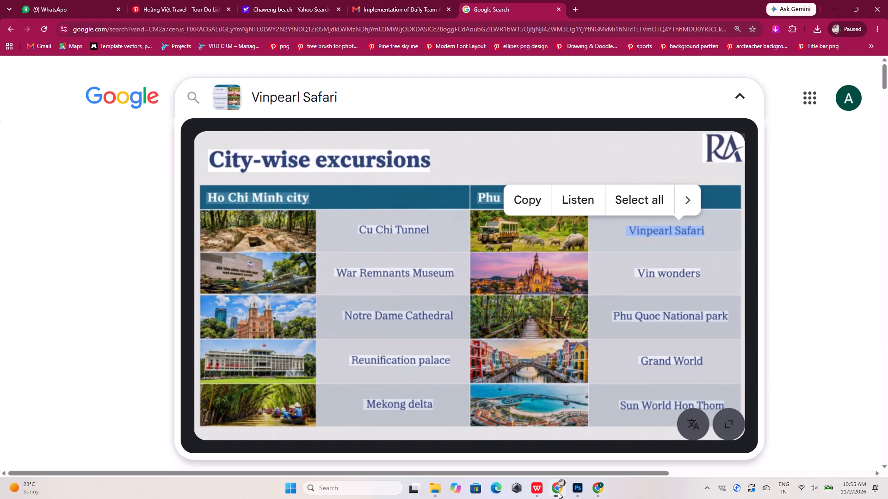
left_click_drag(699, 271, 641, 272)
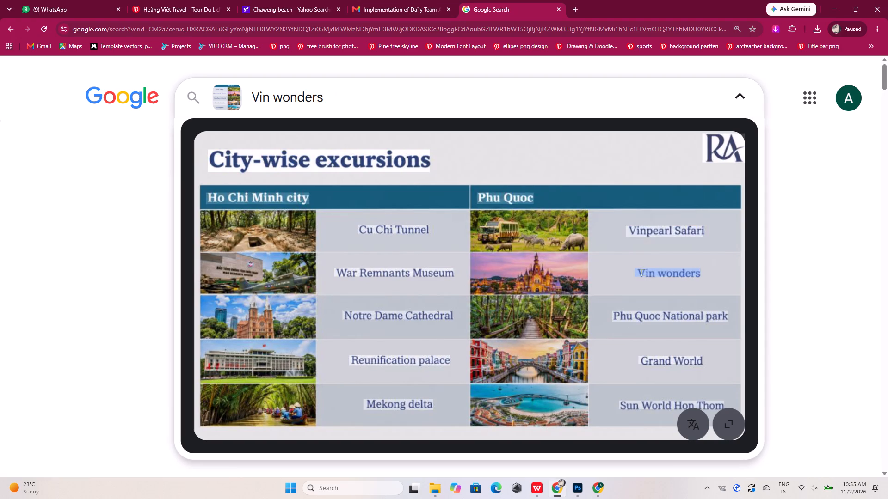
left_click_drag(641, 272, 640, 272)
key("ctrl+c")
left_click(575, 485)
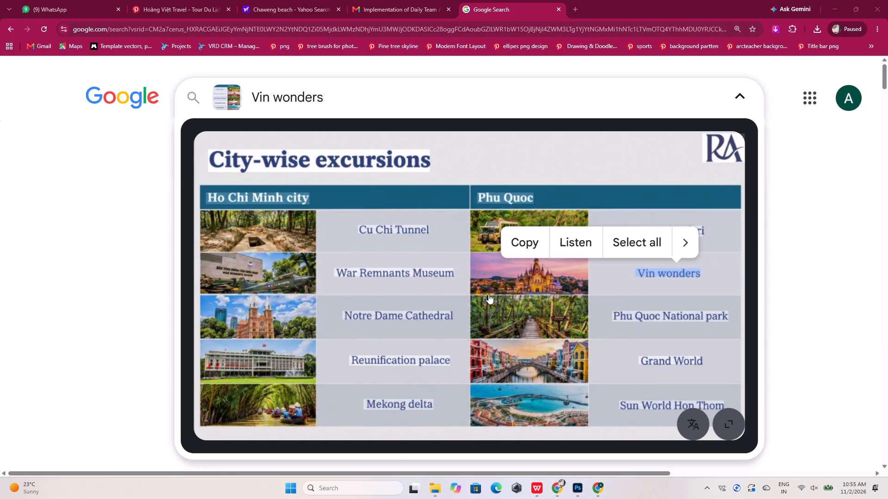
left_click(574, 485)
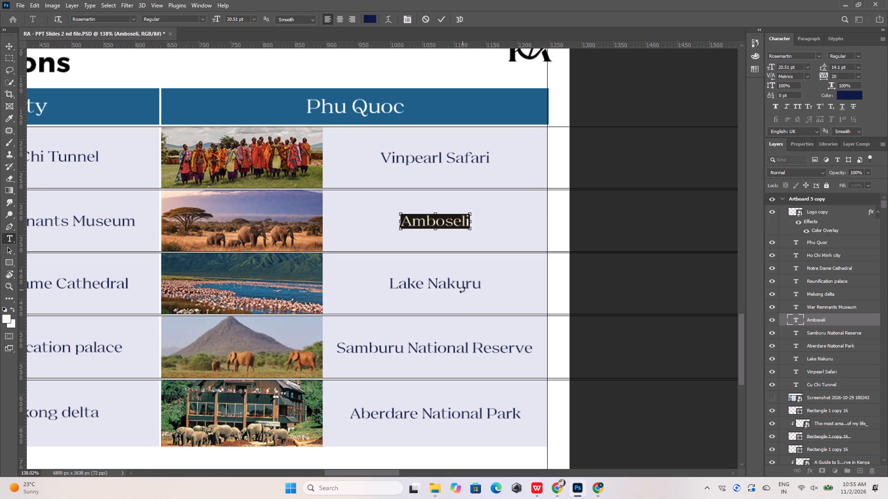
key("ctrl+v")
left_click(442, 18)
left_click(530, 213, "shift")
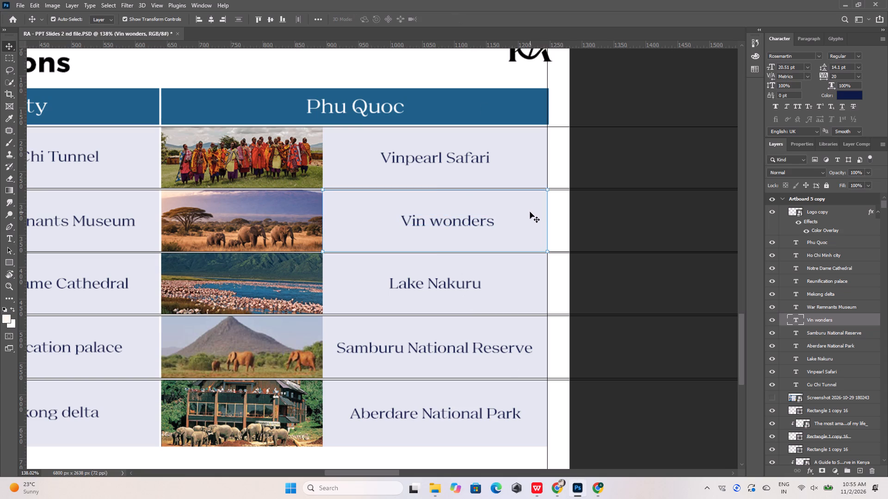
left_click(210, 20)
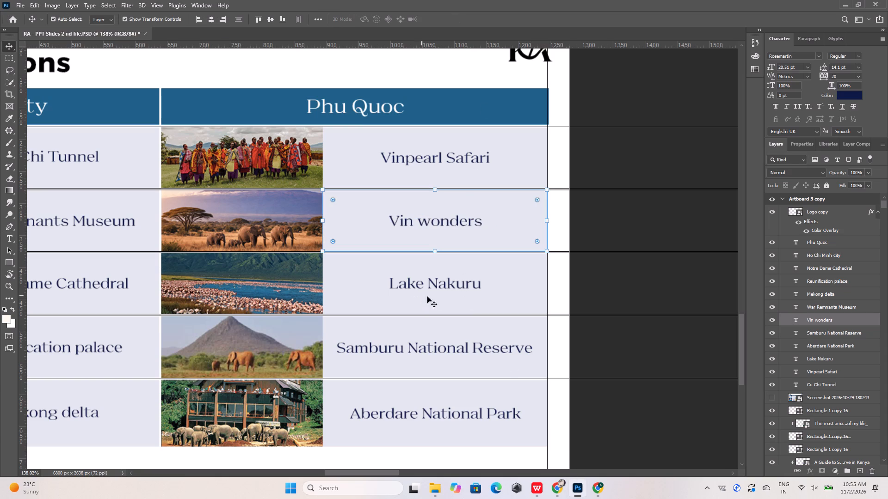
Replace the Lake Nakuru label with "Phu Quoc National park" copied from the Lens image in Chrome, and align it horizontally with its cell.
double_click(442, 286)
left_click(553, 486)
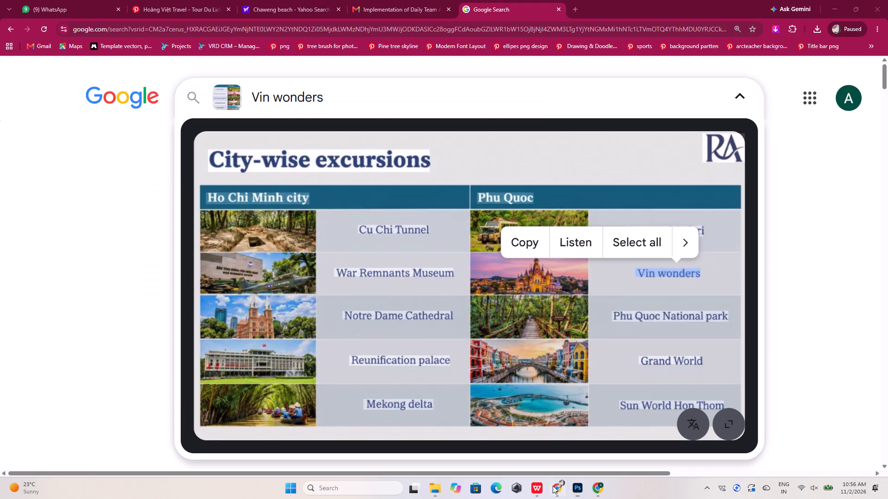
left_click_drag(726, 311, 721, 312)
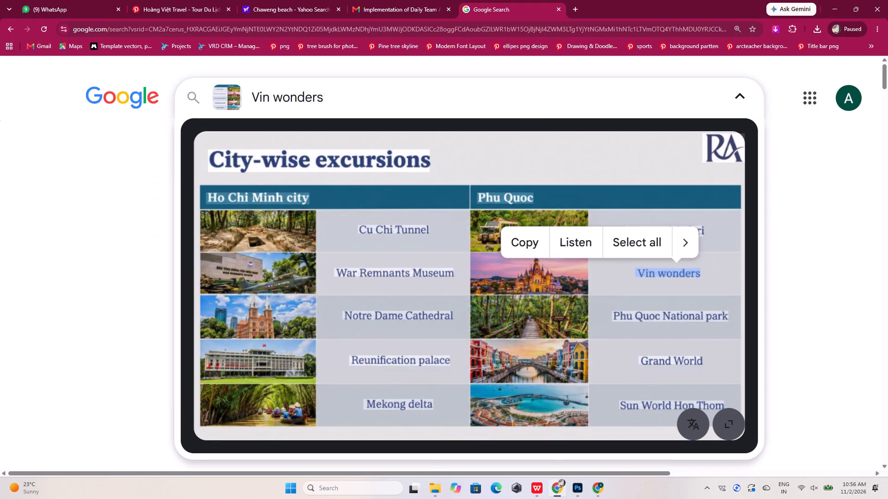
left_click_drag(721, 312, 614, 314)
left_click(556, 285)
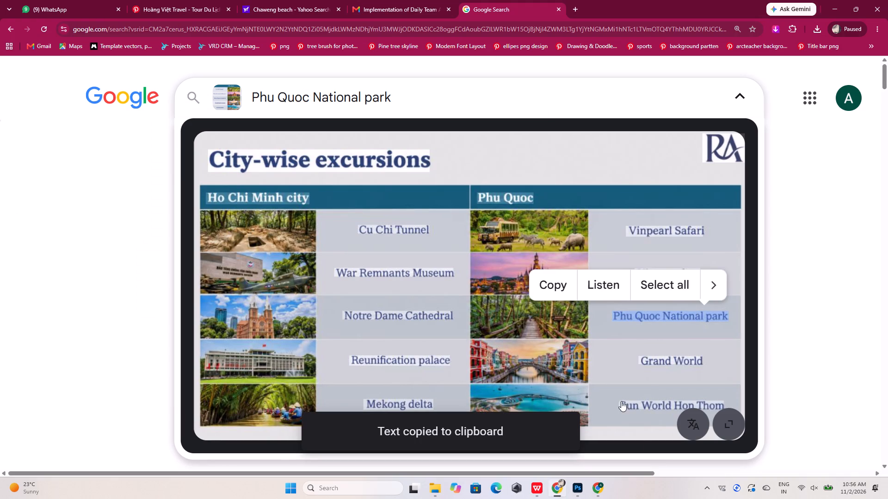
left_click(579, 489)
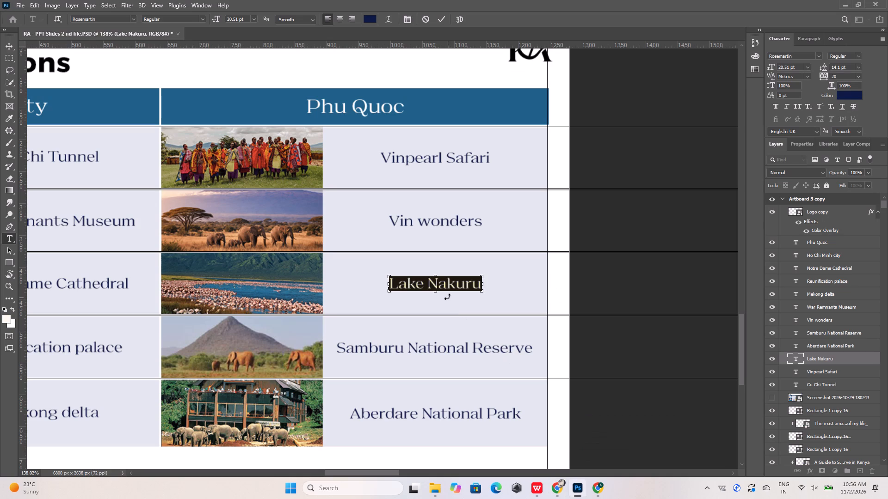
key("ctrl+v")
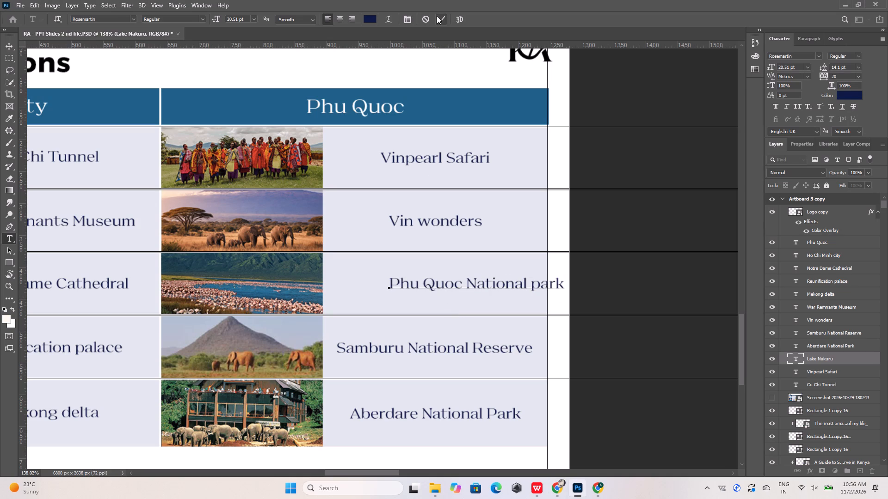
left_click(437, 16)
left_click(367, 270, "shift")
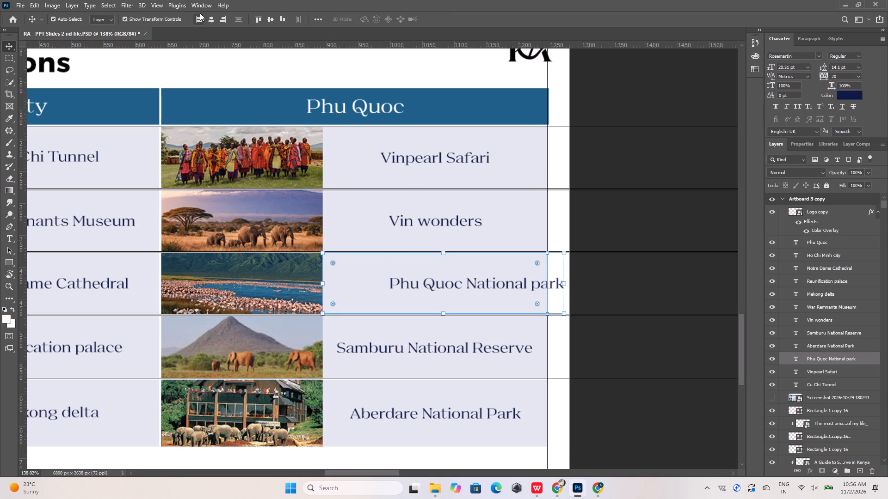
left_click(212, 18)
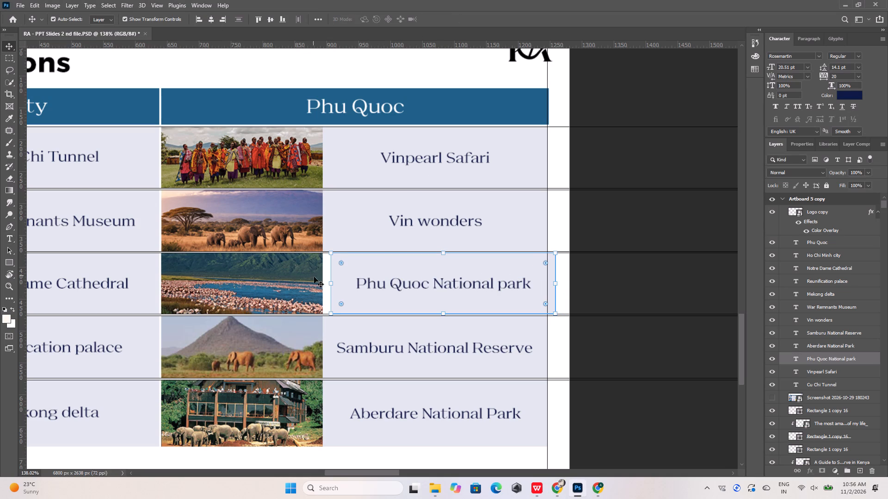
Nudge the Phu Quoc National park label and its cell 13 px left, flush with the neighbouring picture.
scroll(325, 280, "up", 20, "alt")
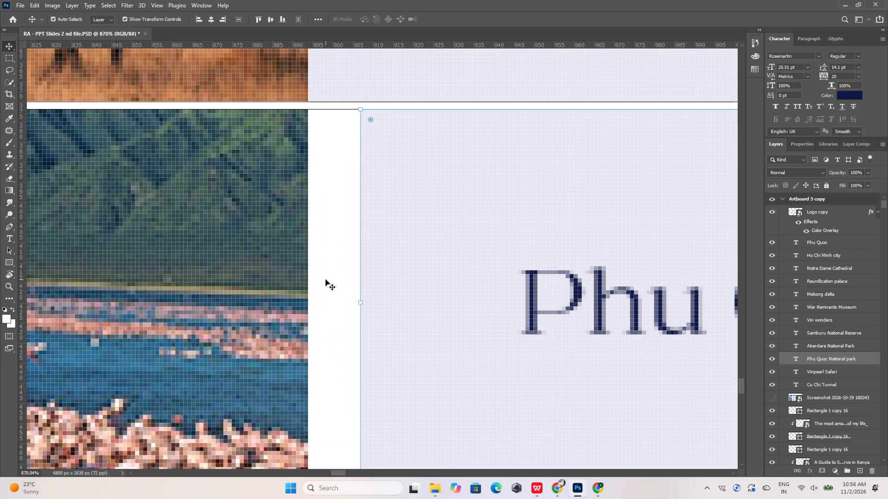
key("shift+Left")
key("Left")
key("Left")
key("Left")
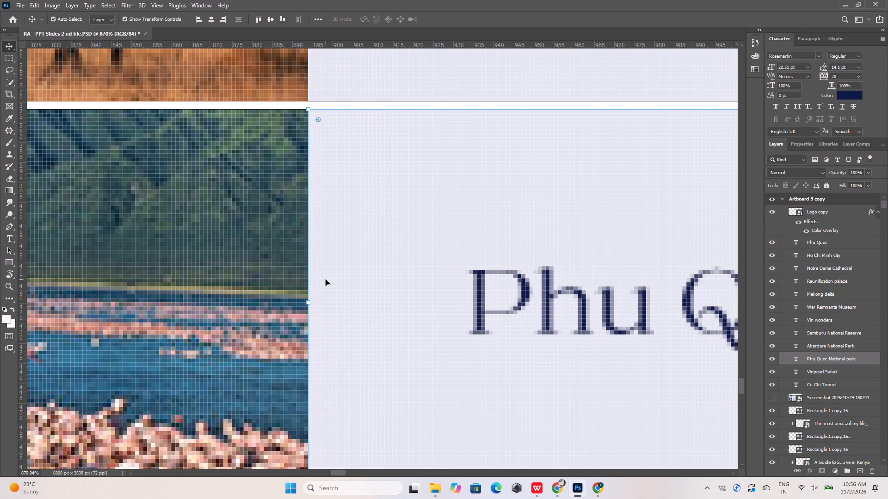
scroll(310, 266, "down", 20, "alt")
scroll(310, 266, "down", 2, "alt")
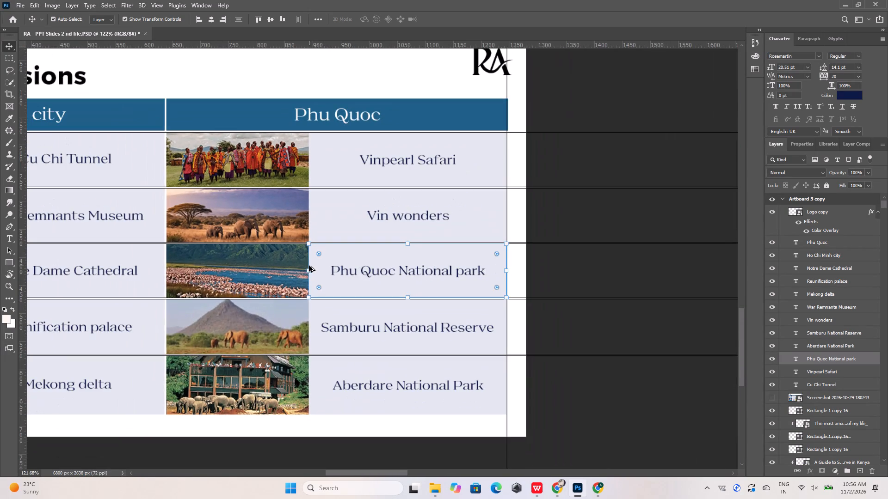
left_click(571, 273)
Replace the Samburu National Reserve label with "Grand World" copied from the Lens image in Chrome, centred horizontally in its cell.
scroll(416, 329, "up", 2, "alt")
double_click(416, 329)
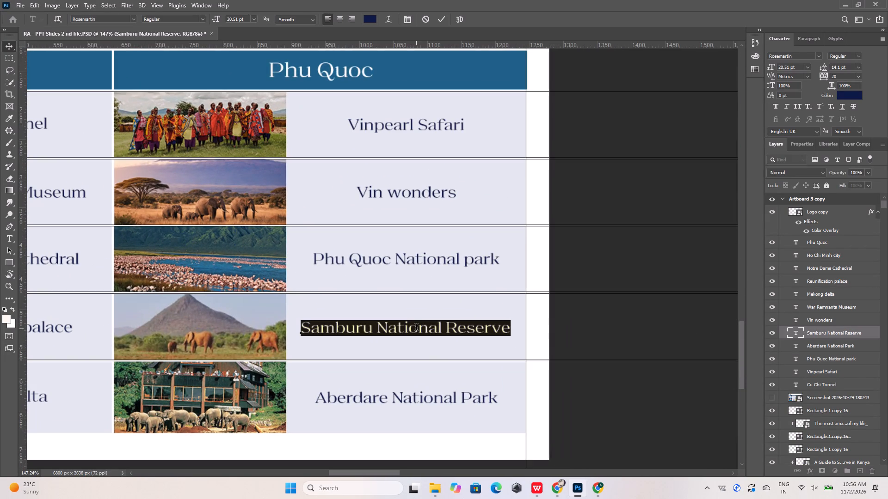
left_click(560, 487)
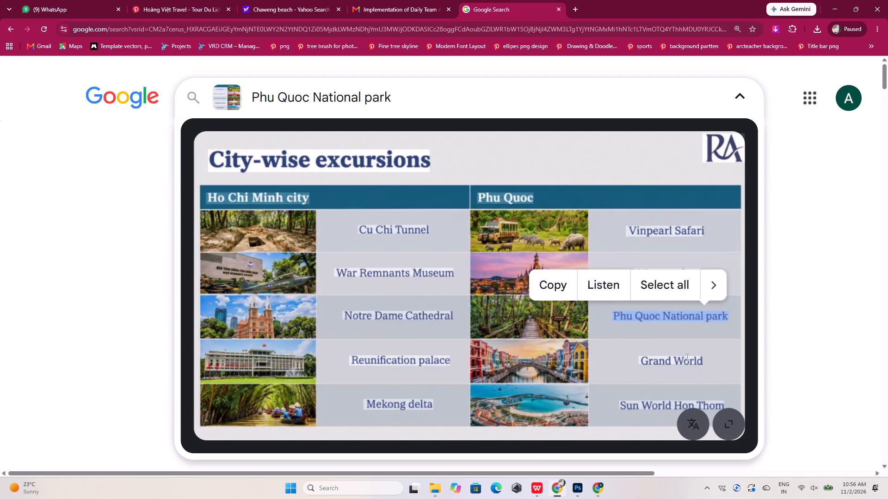
left_click_drag(700, 357, 649, 353)
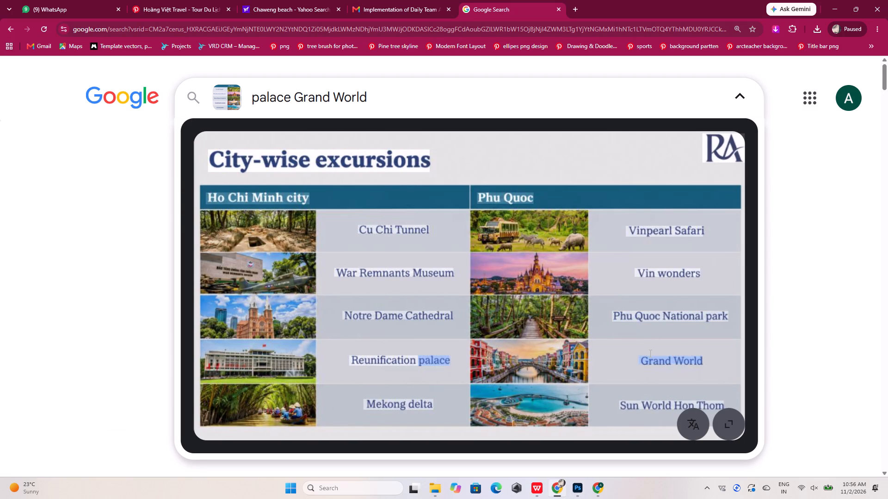
left_click_drag(649, 353, 661, 357)
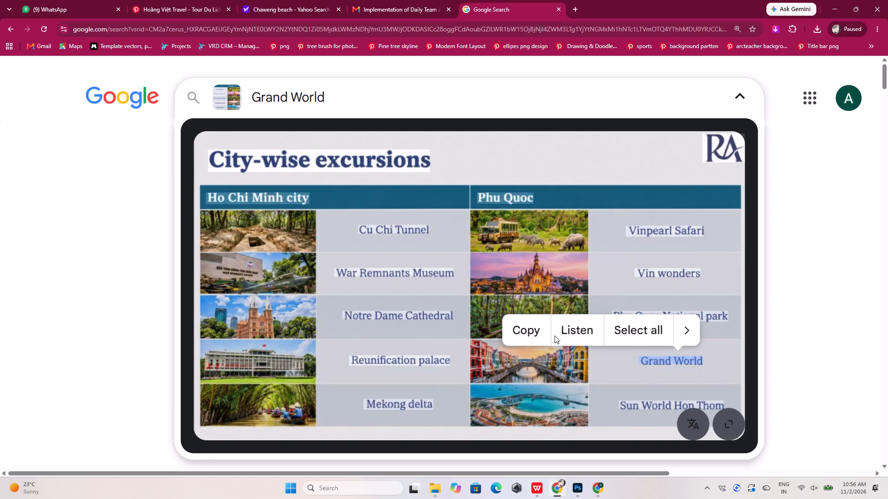
left_click(536, 329)
left_click(593, 487)
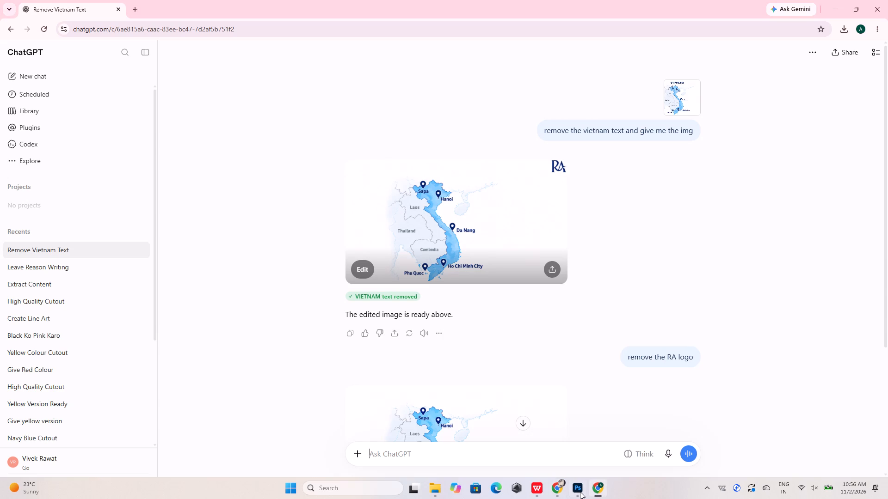
left_click(580, 492)
key("ctrl+v")
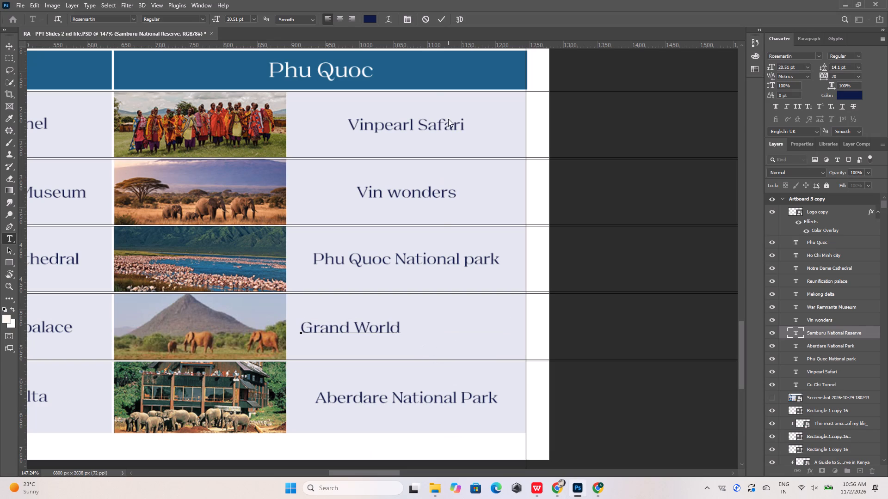
left_click(443, 18)
left_click(475, 307, "shift")
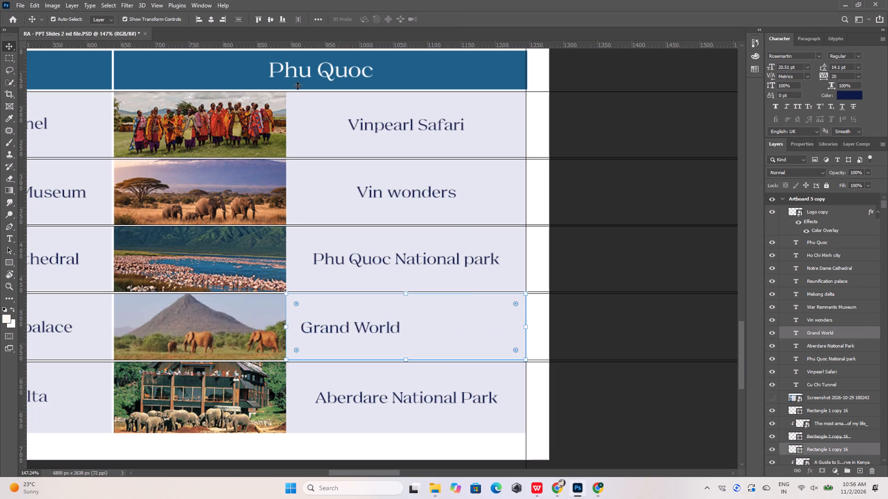
left_click(211, 18)
left_click(588, 307)
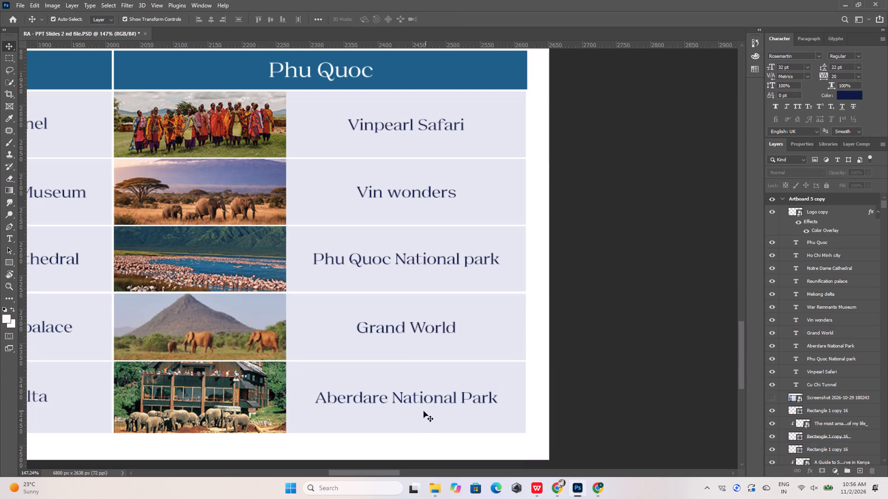
Replace the Aberdare National Park label with "Sun World Hon Thom" copied from the Lens image in Chrome, centred horizontally in its cell.
double_click(419, 398)
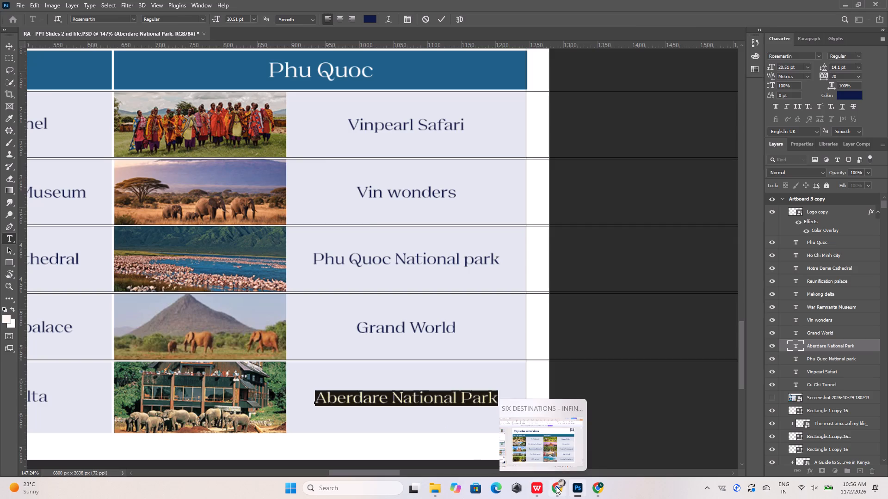
left_click(556, 486)
left_click_drag(621, 403, 646, 402)
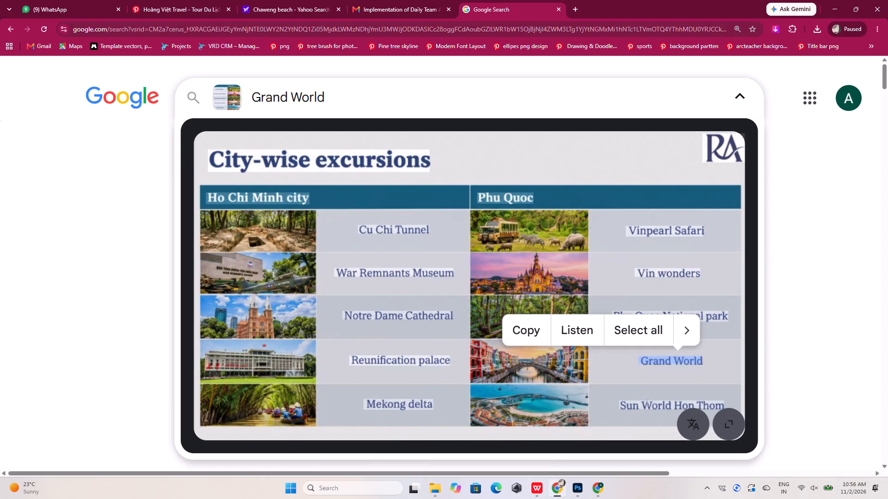
left_click_drag(646, 402, 736, 407)
left_click(548, 373)
left_click(577, 485)
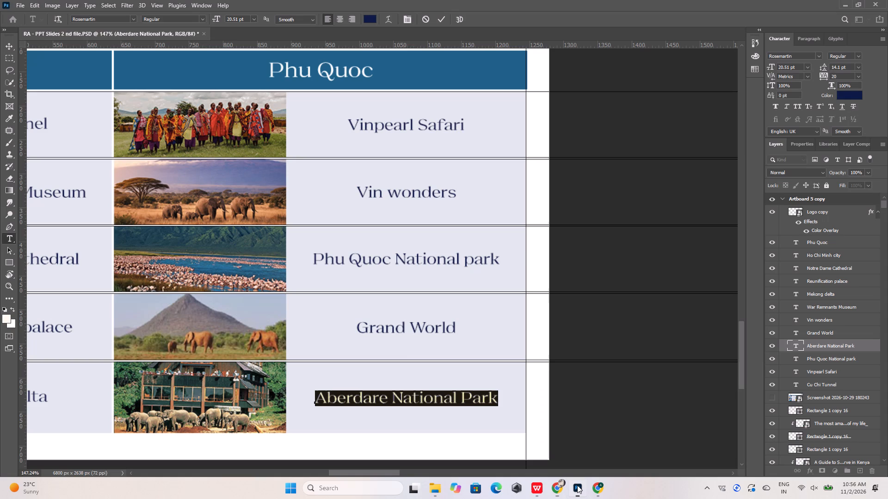
key("ctrl+v")
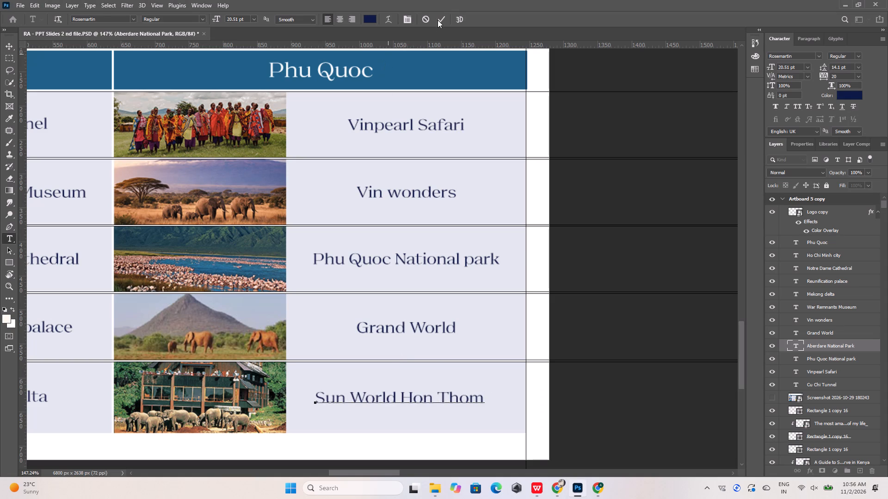
left_click(441, 18)
left_click(503, 367, "shift")
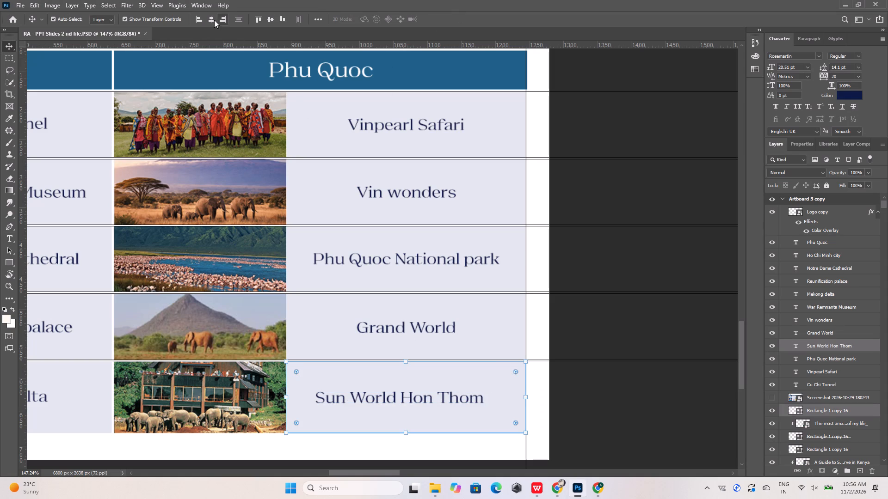
left_click(210, 19)
Copy the "Cu Chi Tunnel" label text from the slide and search for it on Pinterest in Chrome.
scroll(364, 285, "down", 11, "alt")
scroll(185, 267, "up", 9, "alt")
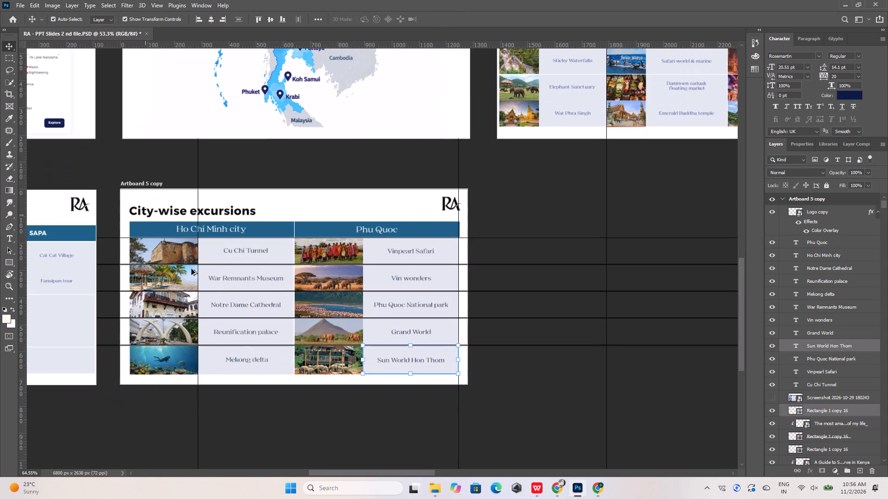
scroll(191, 269, "up", 9, "alt")
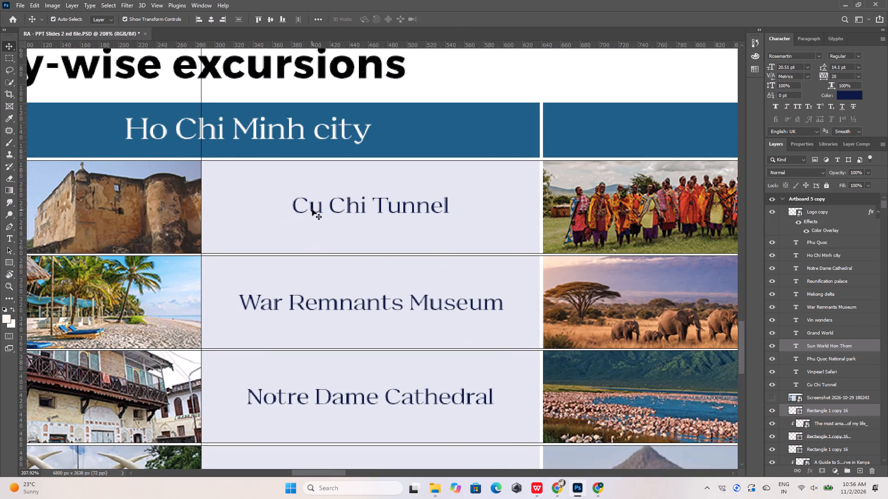
double_click(313, 209)
key("ctrl+c")
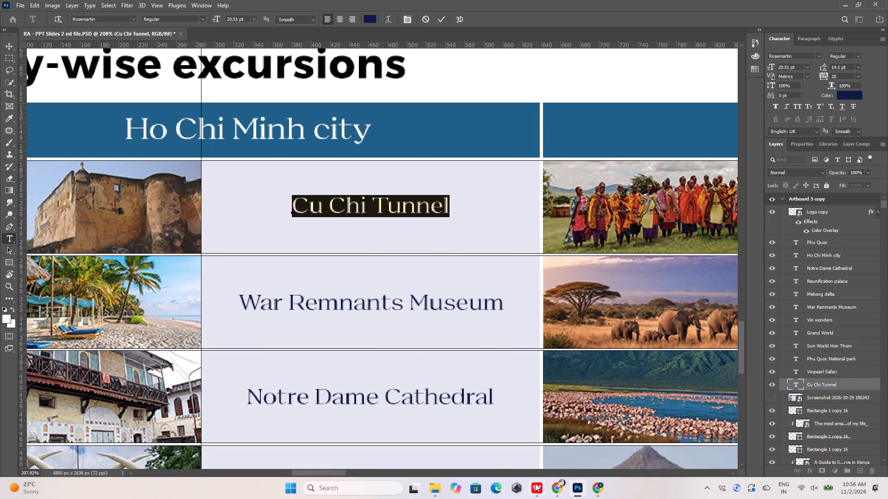
left_click(535, 483)
left_click(555, 485)
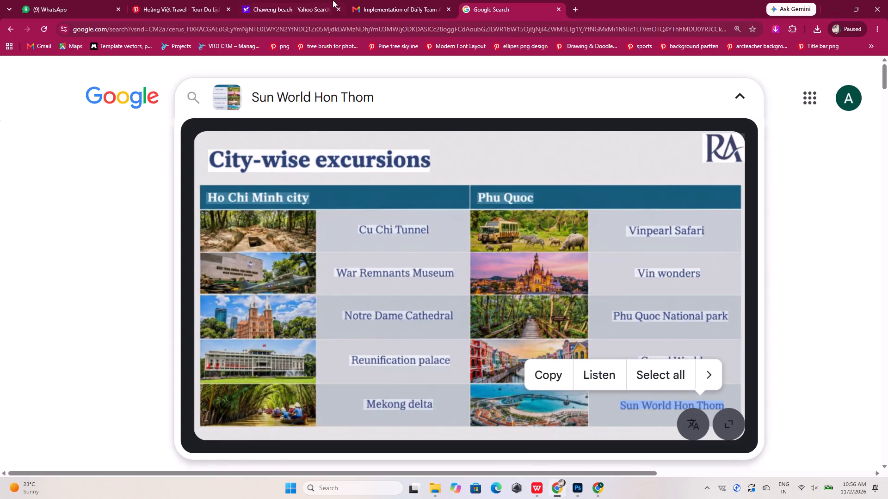
left_click(197, 2)
left_click(207, 73)
key("ctrl+v")
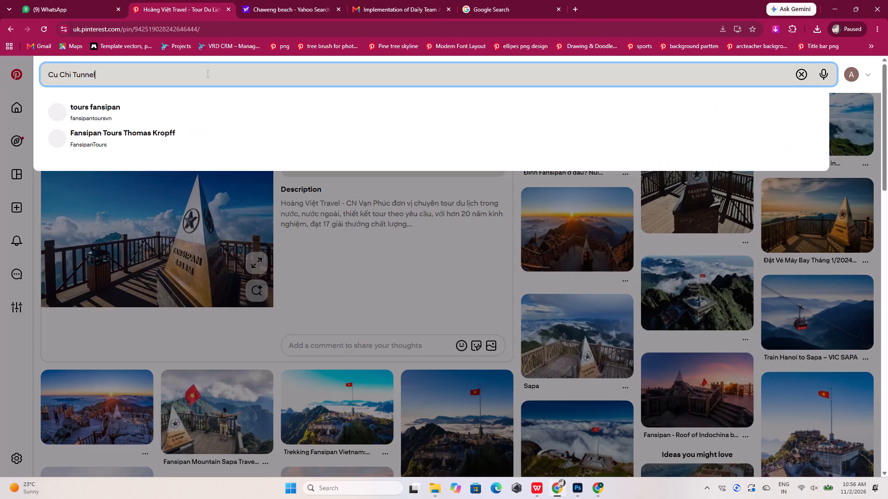
key("Return")
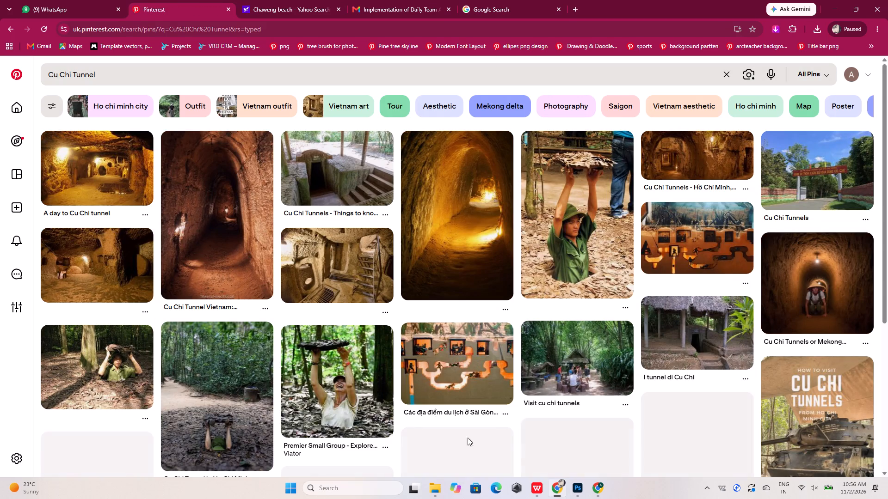
Check the reference slide in WPS Office, and download the "A day to Cu Chi tunnel" image from Pinterest in Chrome.
left_click(535, 486)
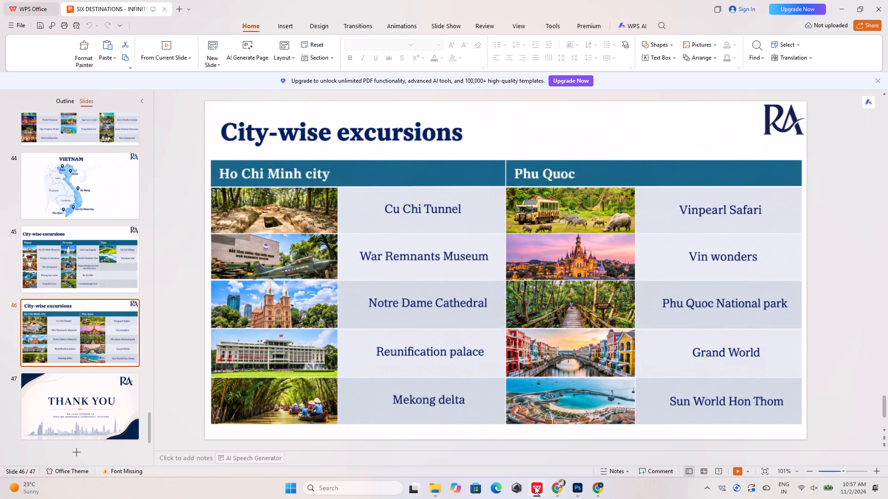
left_click(535, 486)
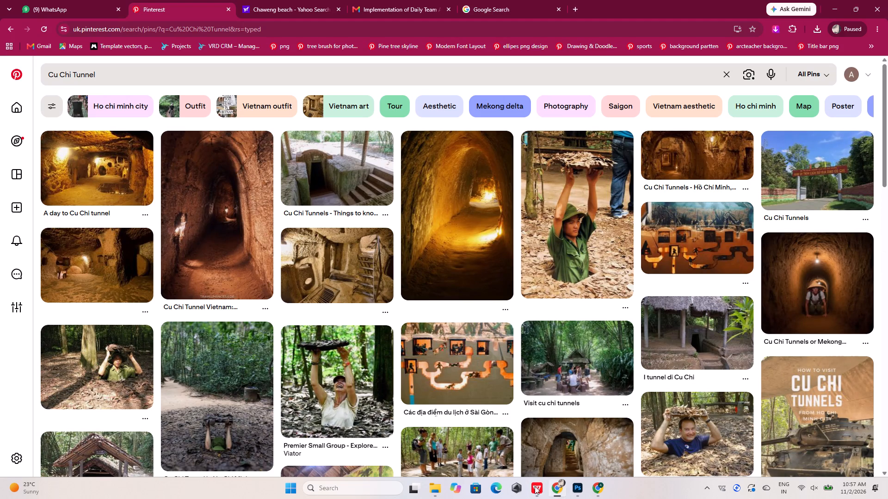
left_click(70, 173)
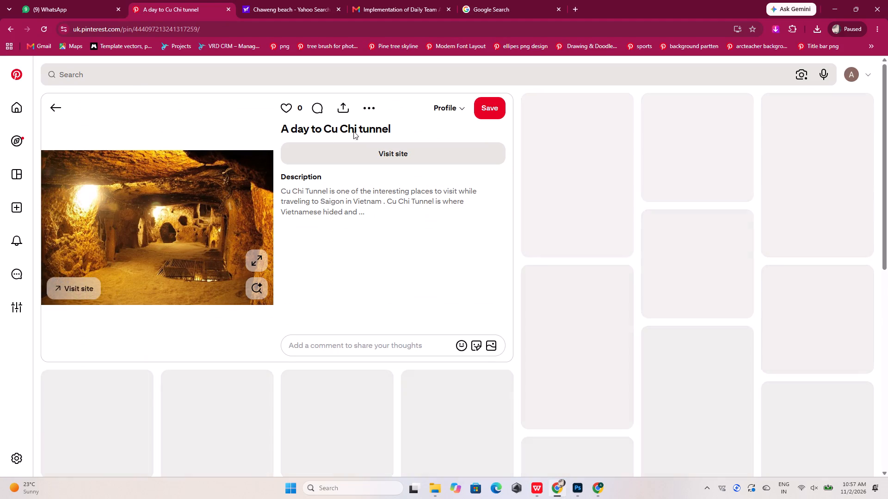
left_click(366, 109)
left_click(368, 134)
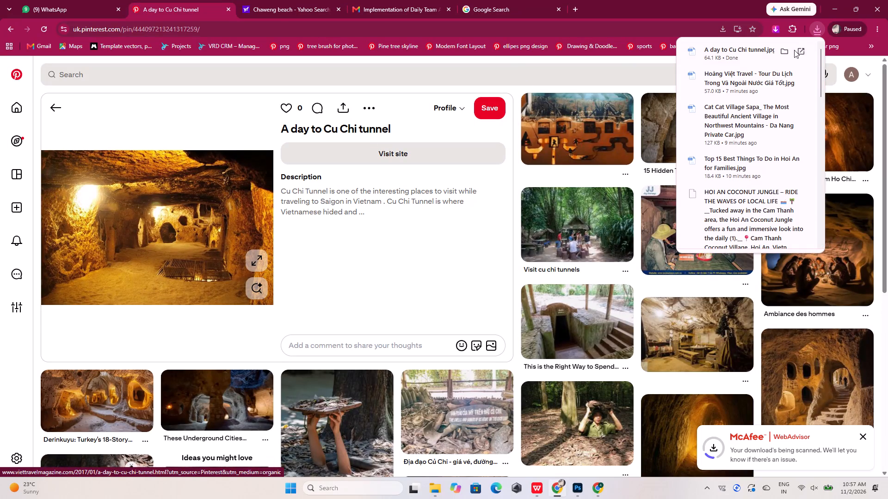
Show the downloaded "A day to Cu Chi tunnel" image in its folder and commit the open "Cu Chi Tunnel" label edit in Photoshop.
left_click(786, 53)
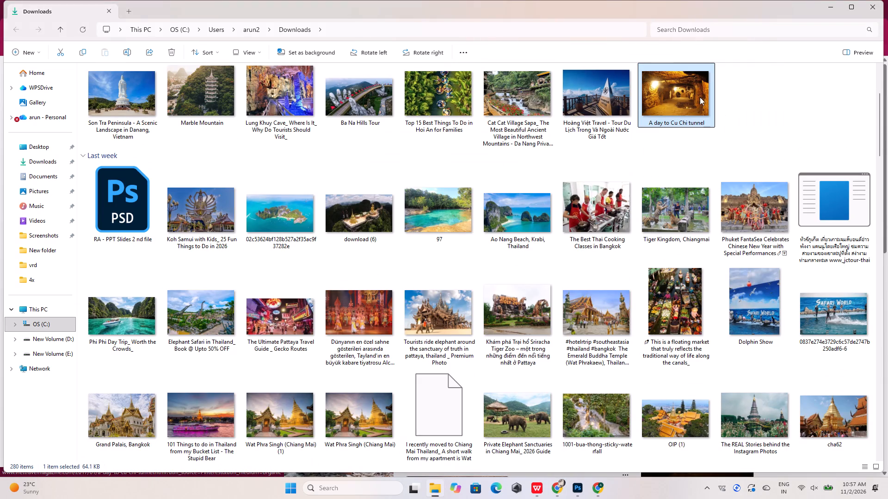
left_click_drag(698, 96, 323, 268)
left_click_drag(439, 10, 441, 19)
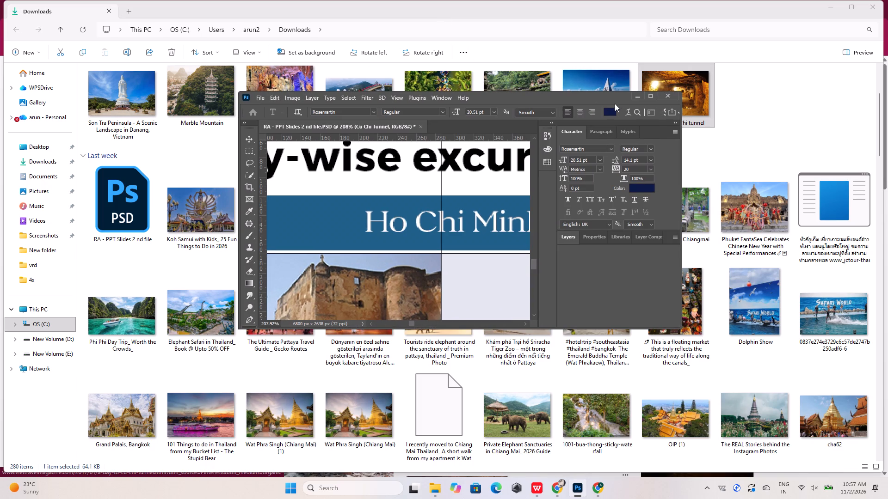
left_click(649, 96)
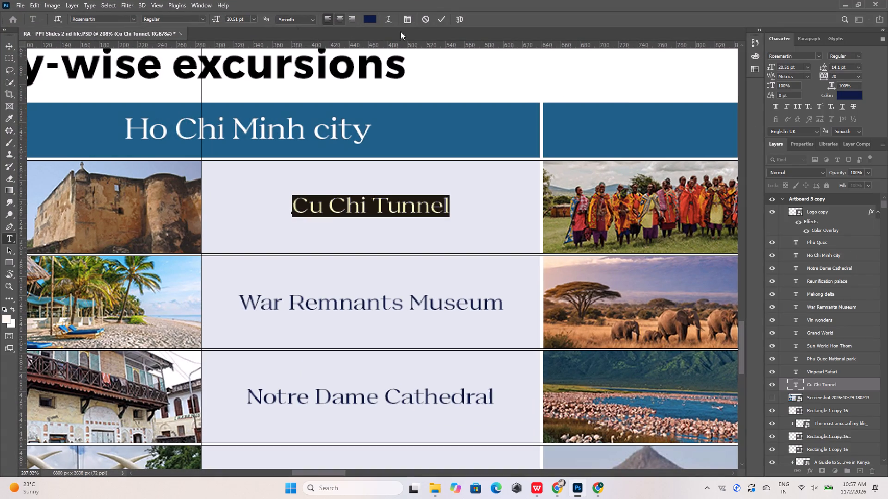
left_click(444, 21)
left_click(448, 92)
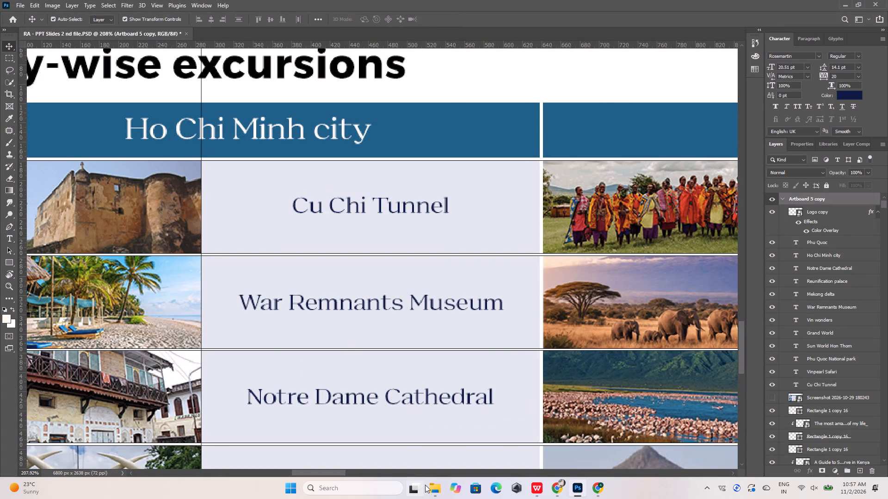
Place the "A day to Cu Chi tunnel" image from Downloads on the slide, scaled to about 26.5% over the Cu Chi Tunnel row.
left_click(432, 485)
left_click_drag(675, 85, 577, 483)
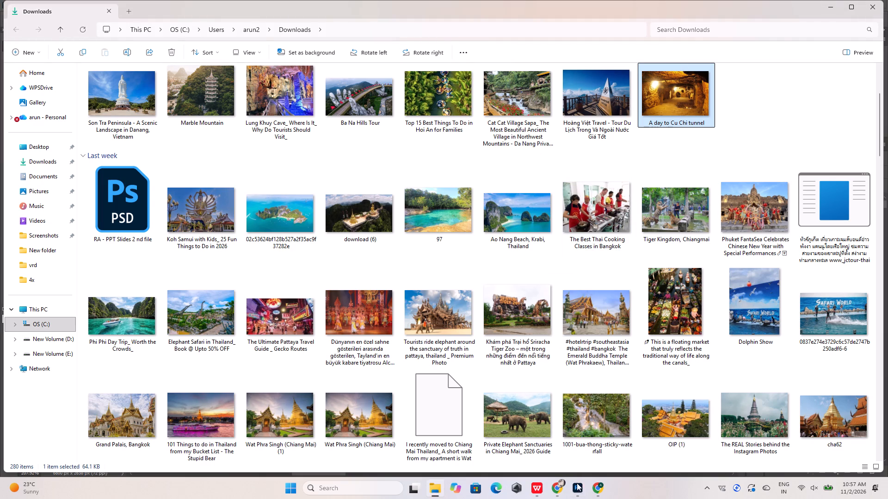
left_click_drag(577, 483, 367, 301)
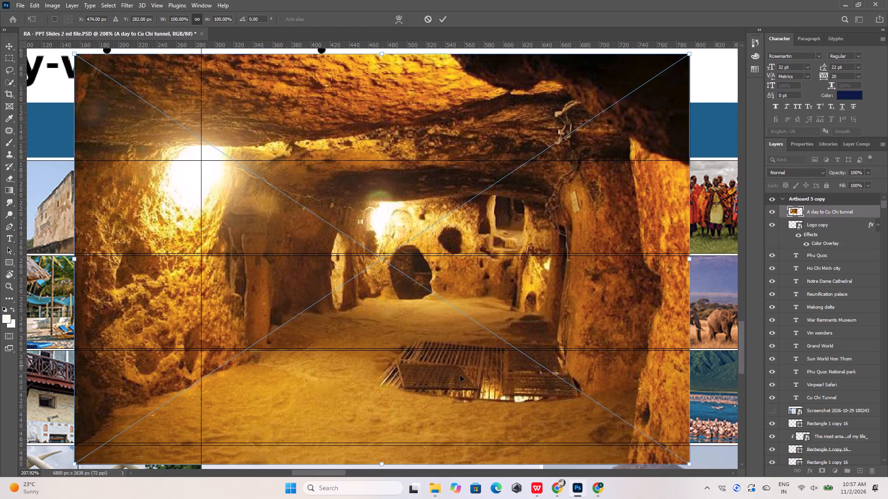
left_click_drag(689, 466, 242, 132)
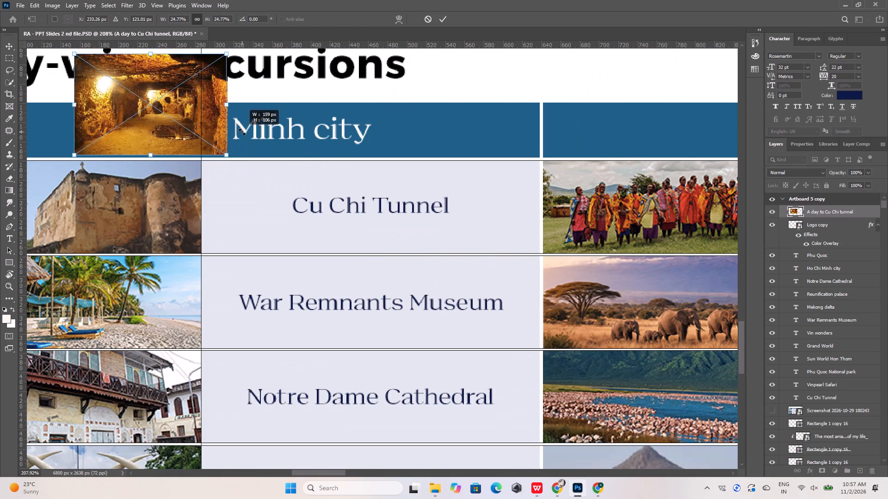
left_click_drag(242, 132, 250, 145)
left_click_drag(180, 102, 293, 245)
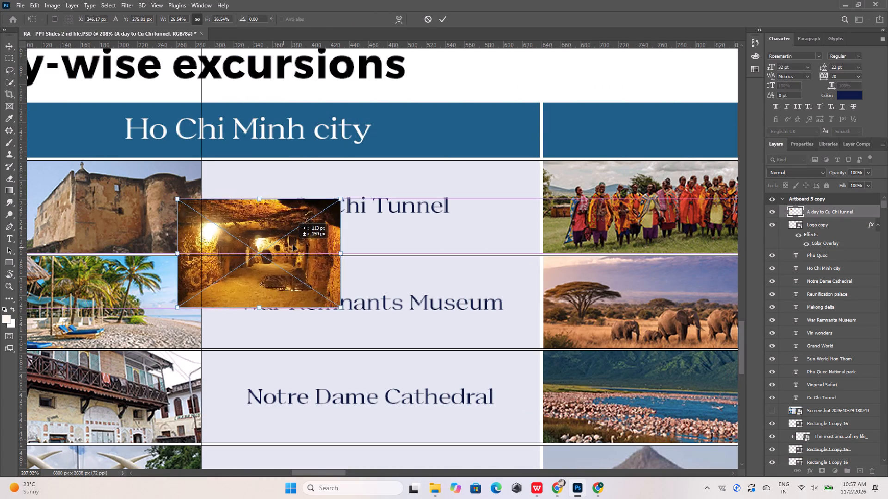
left_click_drag(293, 245, 316, 210)
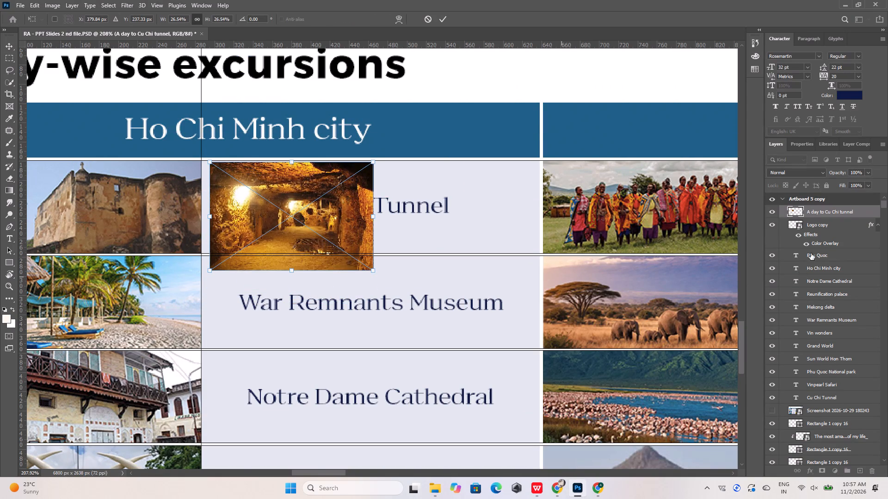
Move the Cu Chi tunnel image layer down the stack to just above Rectangle 3 copy 5, and shift the image towards the first-row picture cell.
left_click_drag(821, 213, 814, 454)
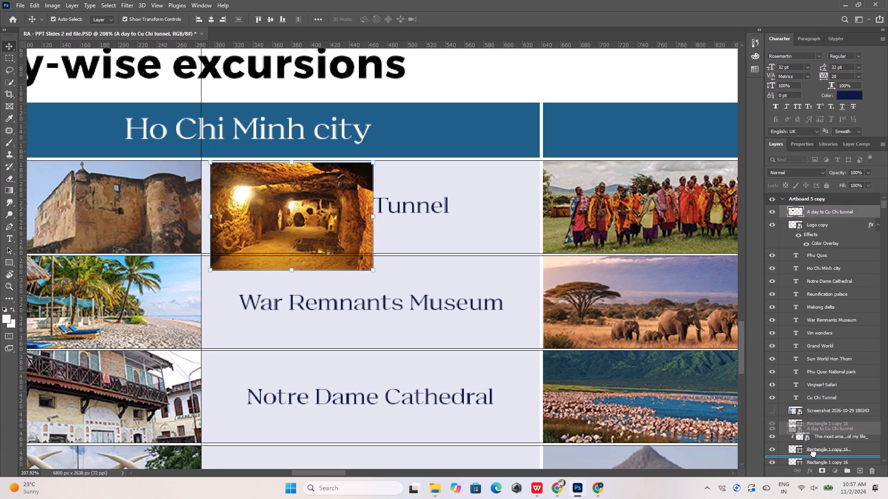
left_click_drag(814, 454, 808, 498)
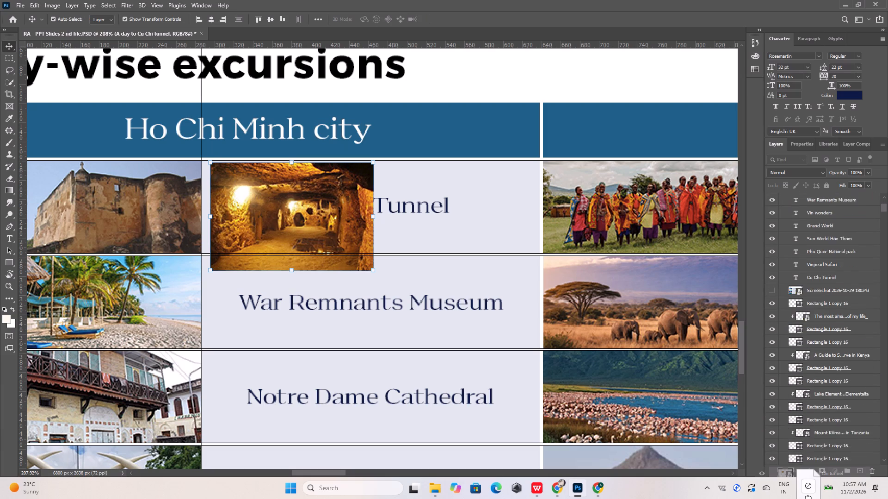
left_click_drag(808, 498, 812, 479)
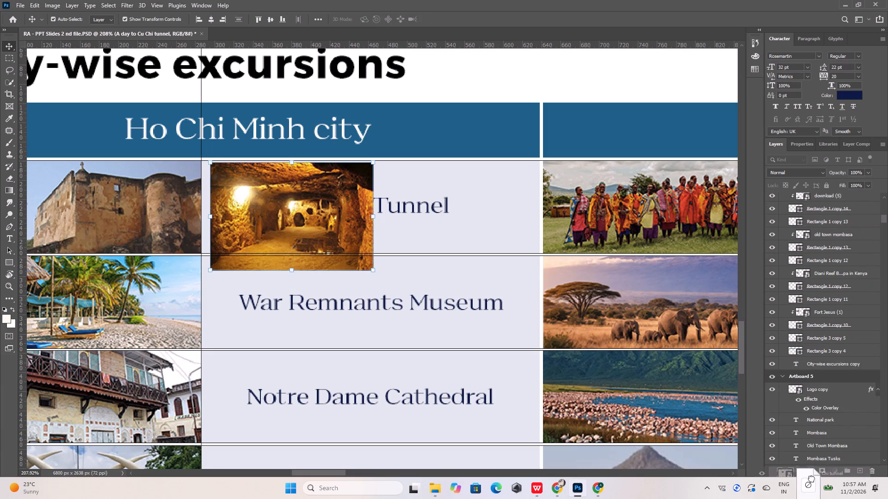
left_click_drag(812, 479, 825, 322)
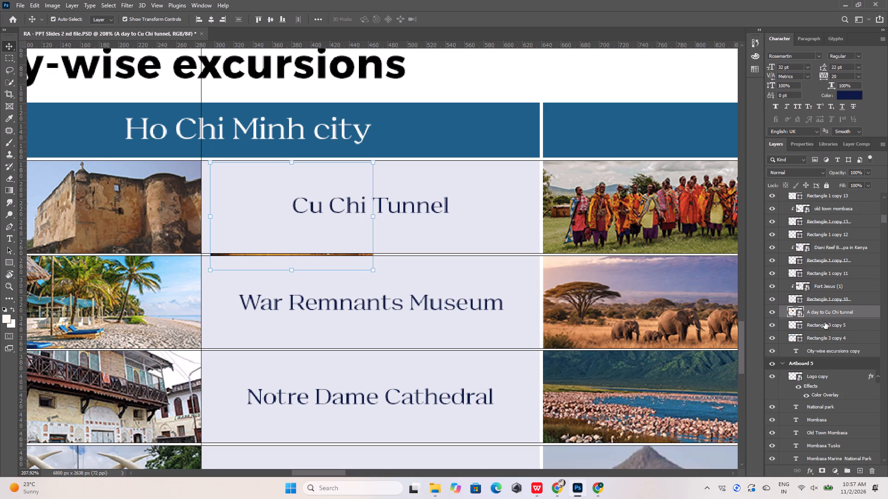
key("shift+Left")
key("shift+Left")
key("shift+Left")
key("shift+Left")
key("shift+Left")
key("shift+Left")
key("shift+Left")
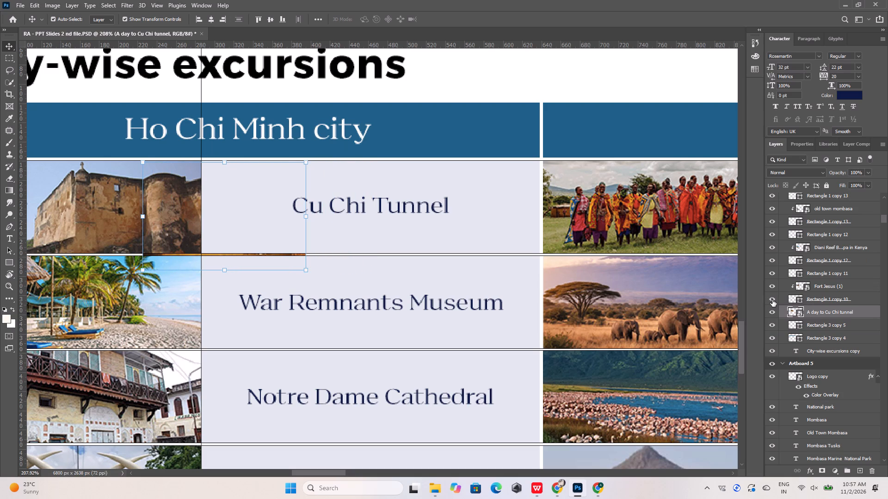
Move the Fort Jesus (1) picture out of the first row's frame to directly beneath the Diani Reef picture layer.
left_click(103, 208)
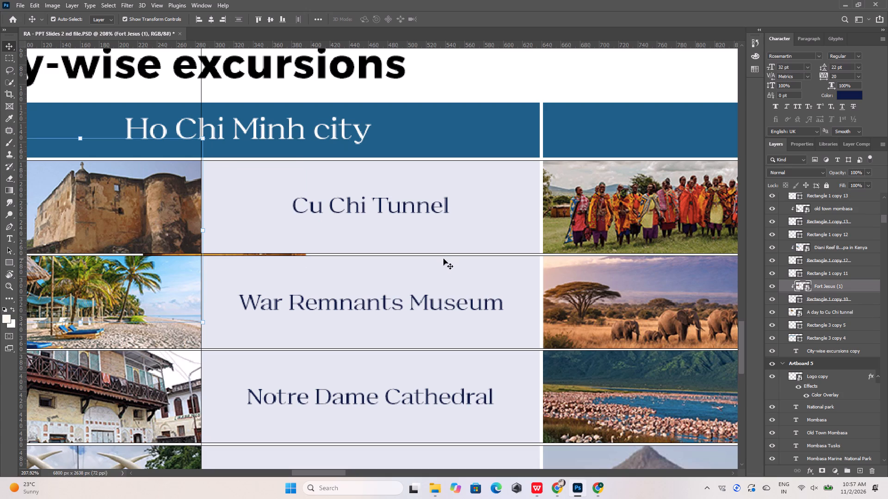
left_click_drag(818, 290, 823, 248)
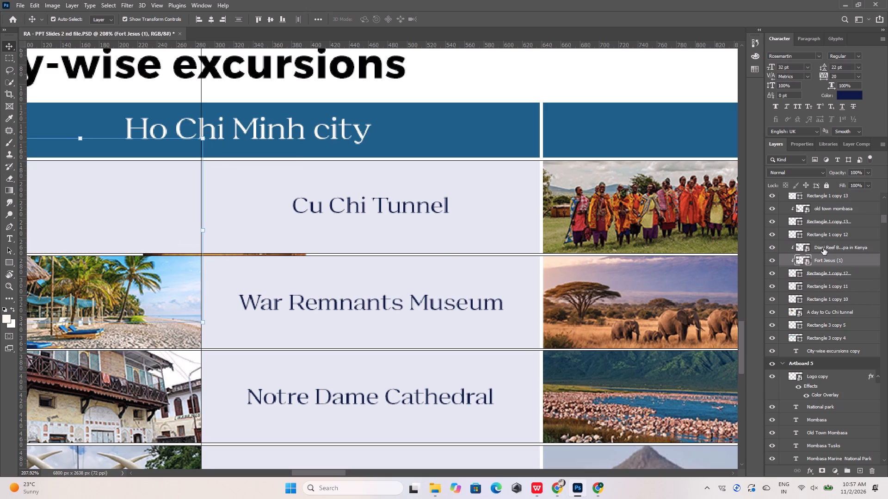
left_click(772, 248)
left_click(772, 248)
Place the Cu Chi tunnel layer directly above Rectangle 1 copy 10 and clip it to that first-row rectangle.
left_click(155, 172)
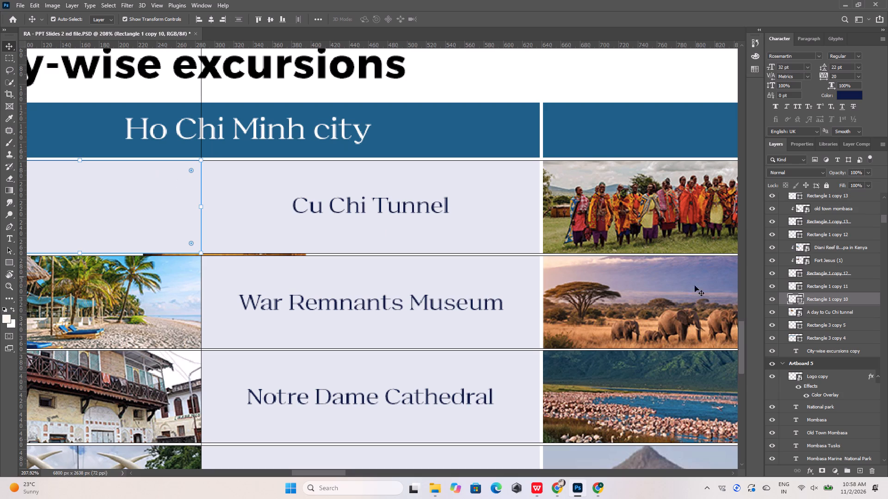
left_click_drag(827, 312, 827, 297)
right_click(827, 297)
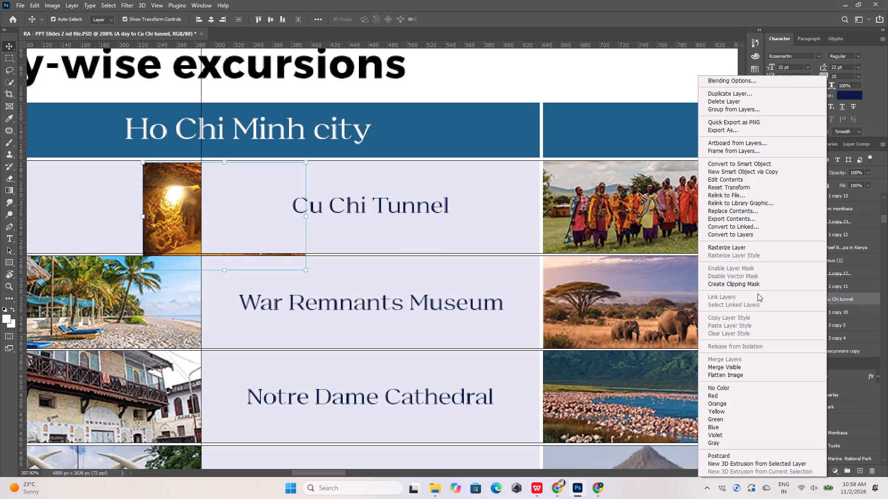
left_click(723, 283)
Move the clipped Cu Chi tunnel picture to the top-left corner of the first row's picture cell.
key("shift+Left")
key("shift+Left")
key("shift+Left")
key("shift+Left")
key("shift+Left")
key("shift+Left")
key("shift+Left")
key("shift+Left")
key("shift+Left")
key("shift+Left")
key("shift+Left")
key("shift+Left")
key("shift+Left")
key("shift+Left")
key("shift+Left")
key("shift+Left")
key("shift+Left")
key("shift+Left")
key("shift+Left")
key("shift+Left")
key("shift+Left")
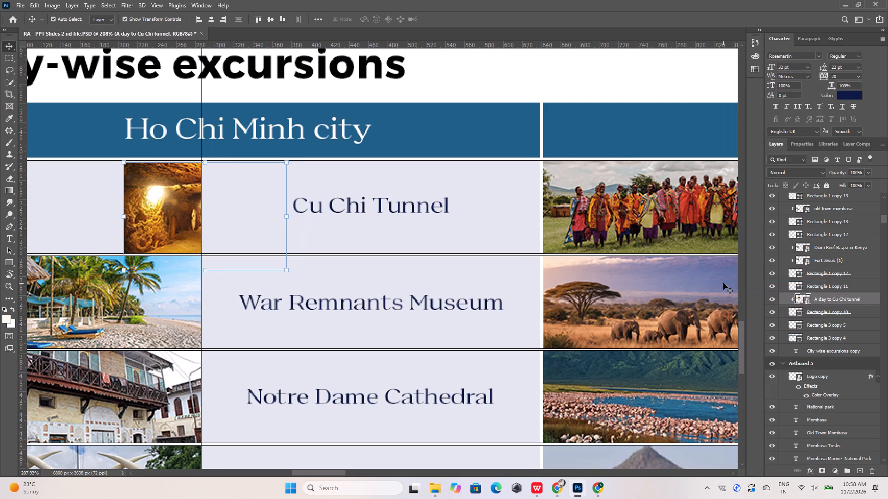
key("shift+Left")
key("shift+Left")
key("shift+Left")
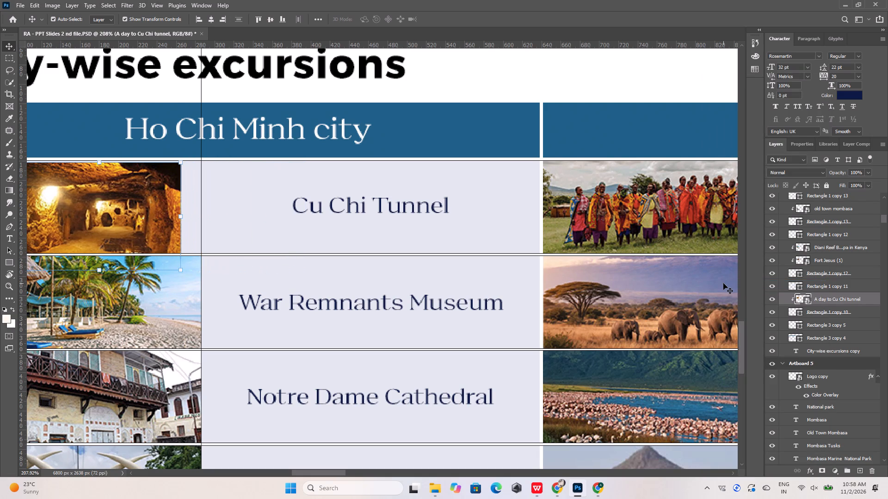
scroll(723, 283, "down", 6, "alt")
scroll(311, 253, "up", 6, "alt")
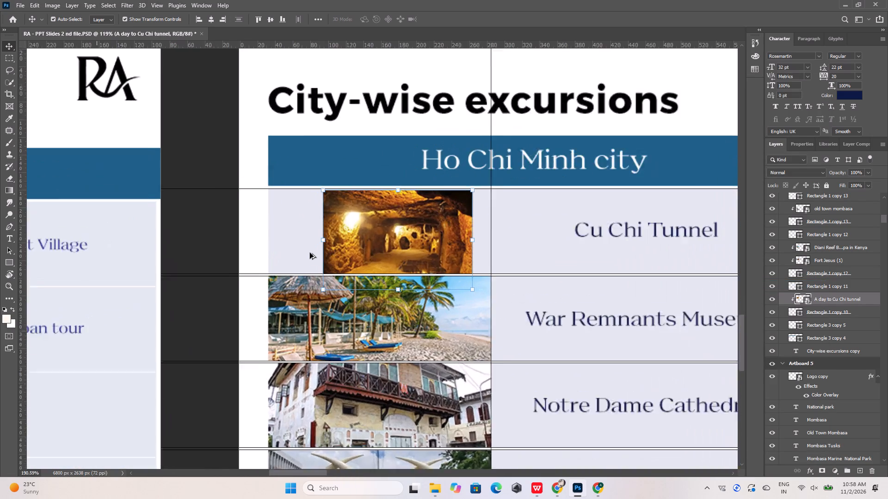
scroll(310, 253, "up", 5, "alt")
left_click_drag(410, 211, 342, 208)
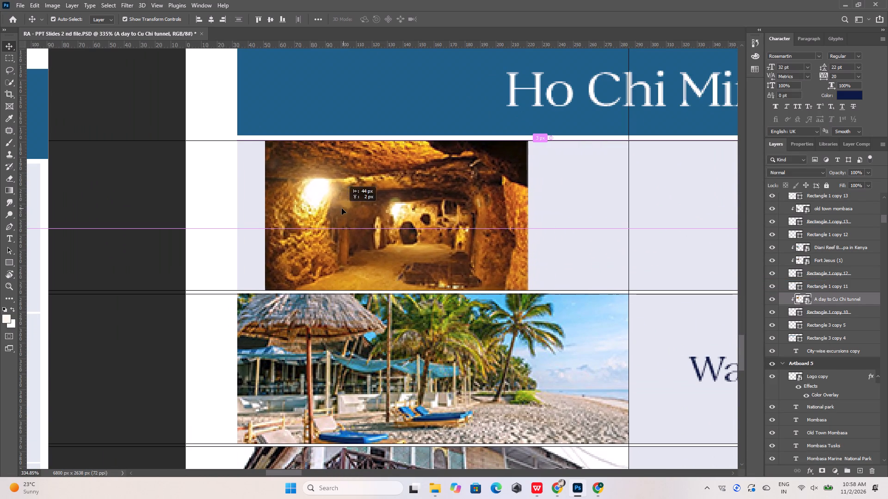
left_click_drag(342, 208, 311, 207)
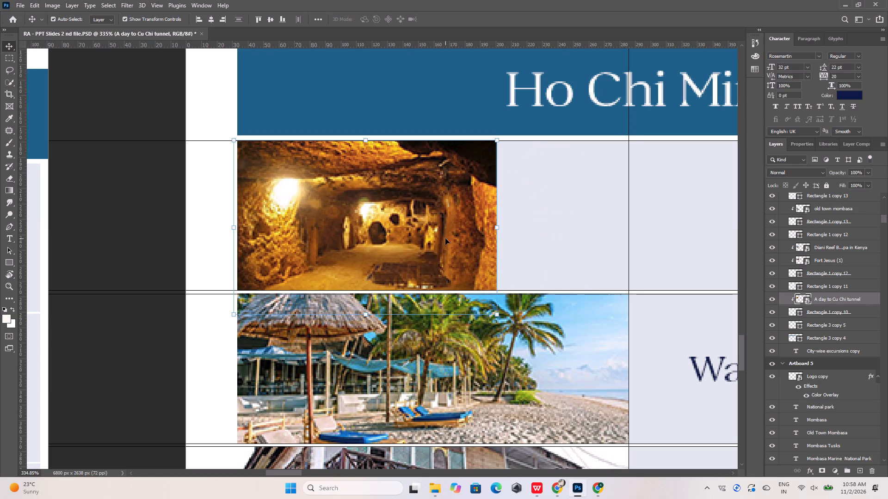
Look through the Pinterest results for "Cu Chi Tunnel" in Chrome for another suitable picture.
left_click(555, 485)
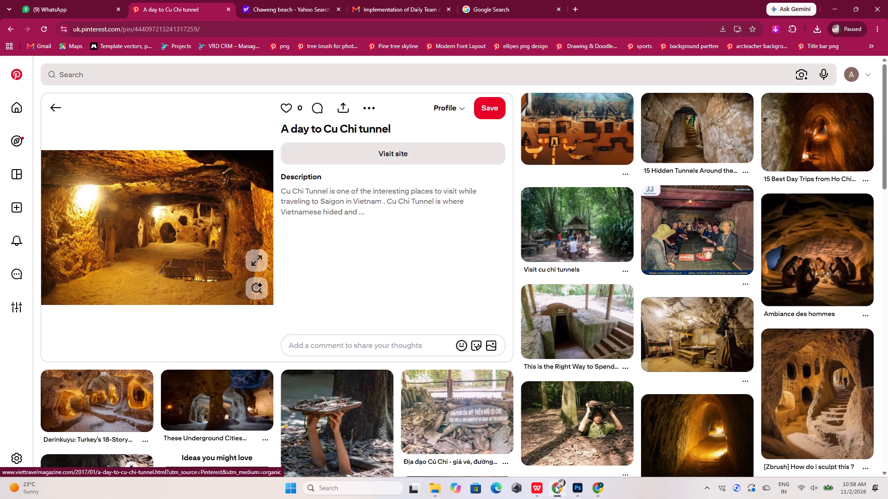
left_click(11, 25)
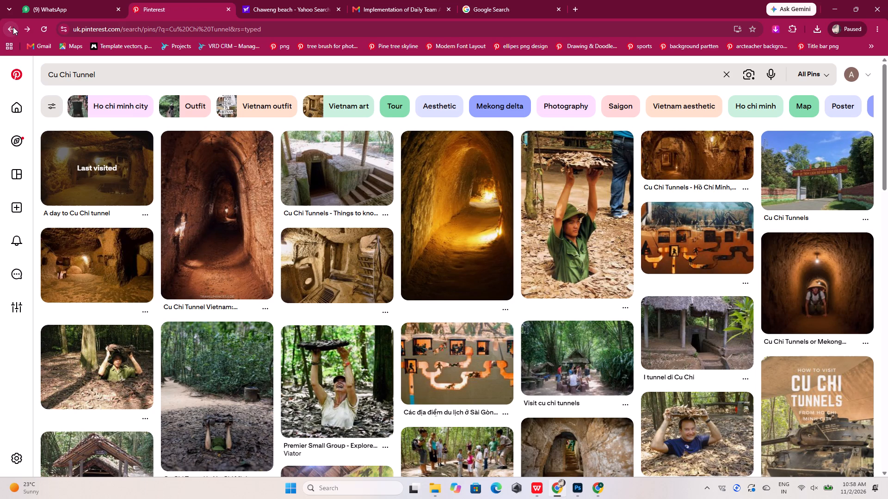
scroll(106, 137, "down", 5)
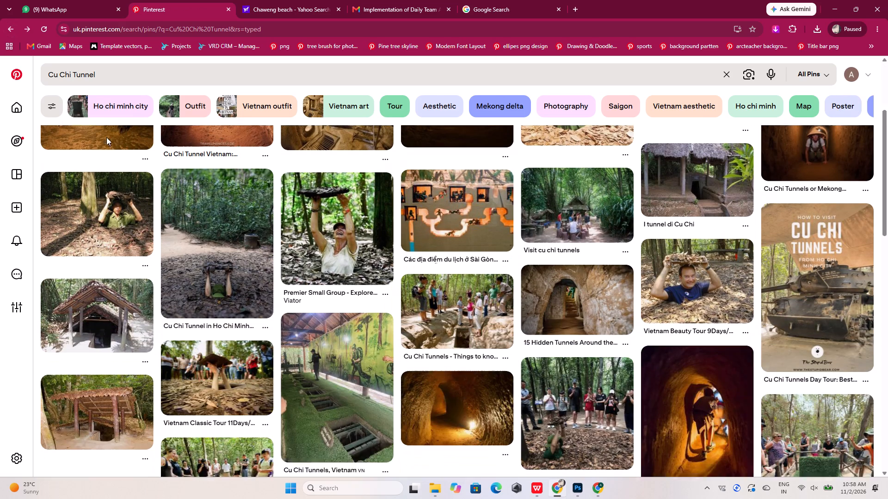
scroll(168, 179, "down", 4)
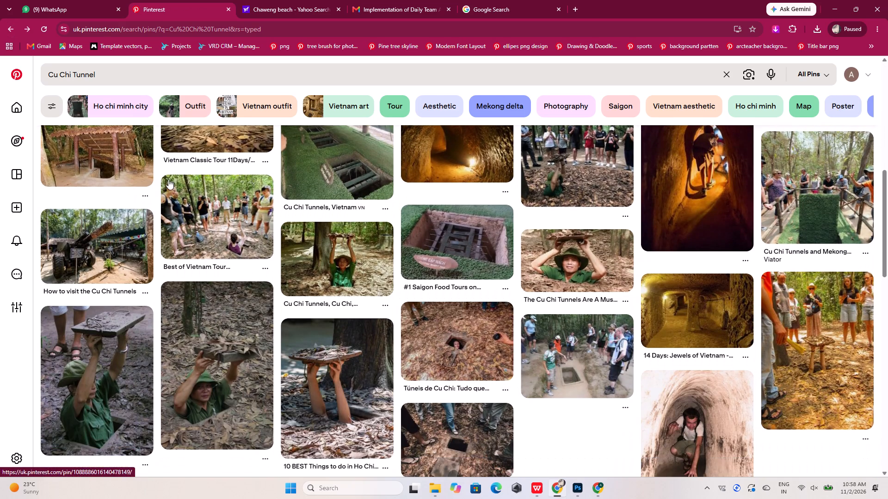
scroll(168, 179, "down", 5)
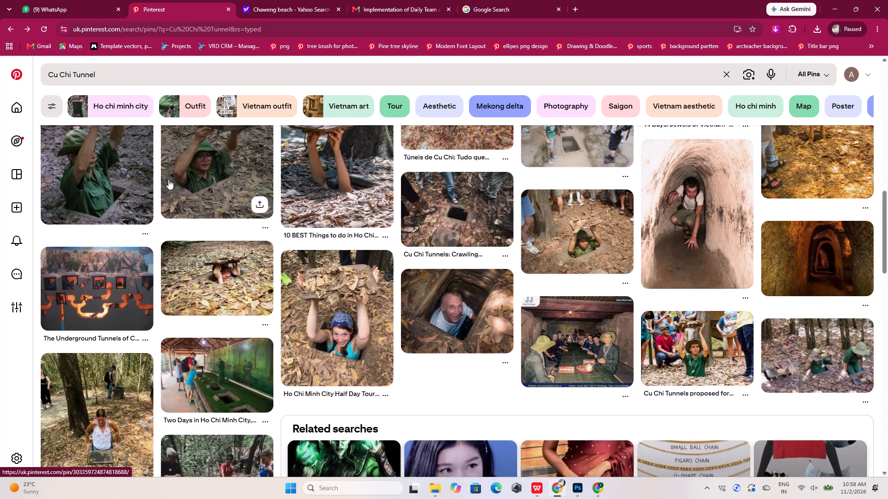
scroll(168, 179, "down", 6)
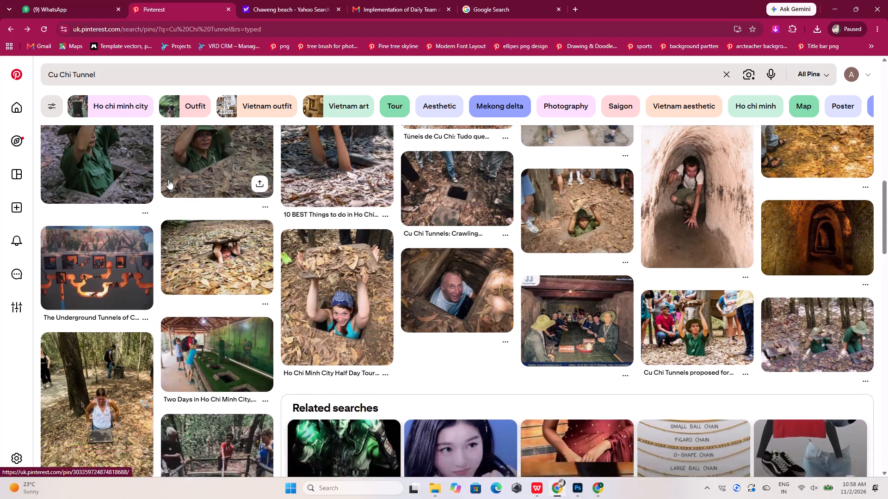
scroll(168, 179, "down", 5)
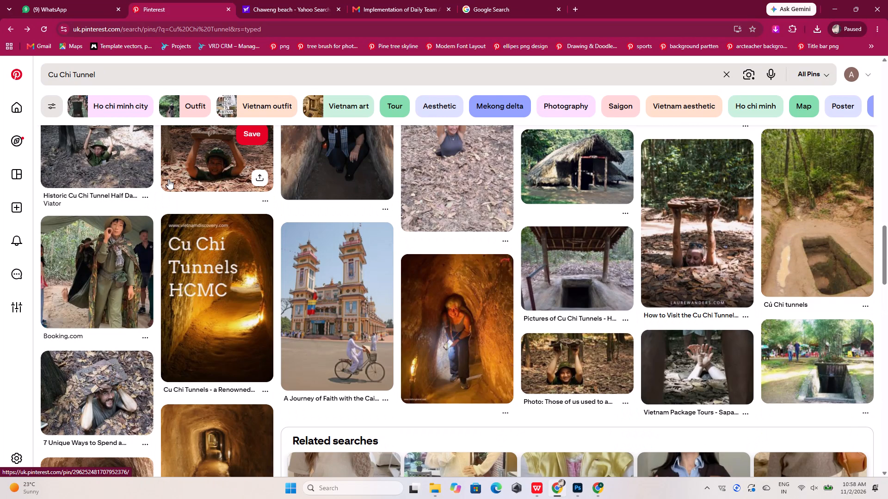
scroll(168, 179, "down", 5)
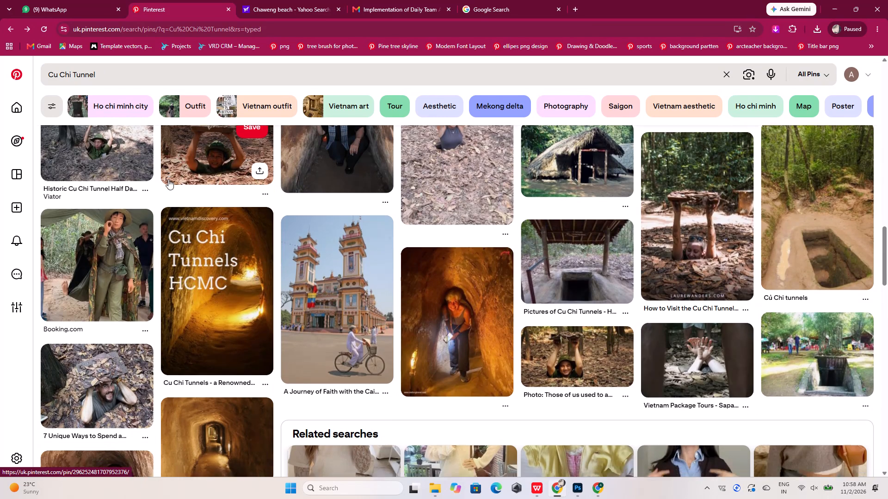
scroll(168, 179, "down", 4)
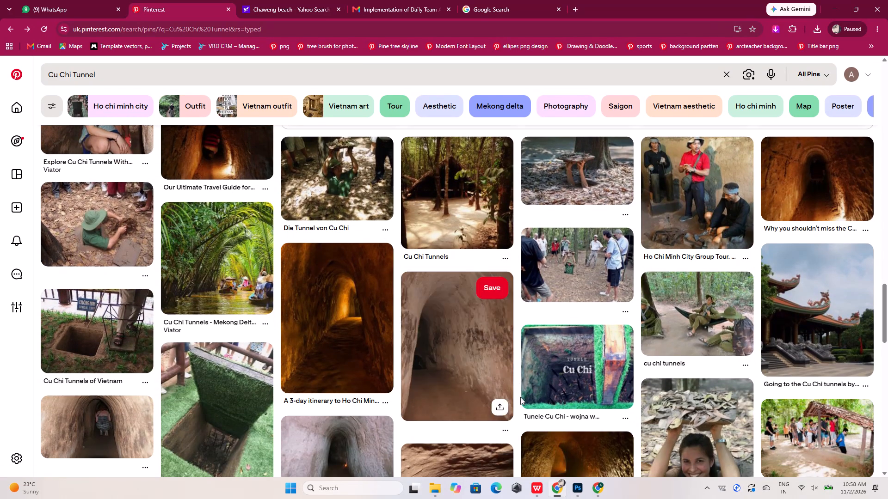
Back in Photoshop, scale the Cu Chi tunnel picture to about 39.5% so it spans the width of the first-row picture cell.
left_click(575, 487)
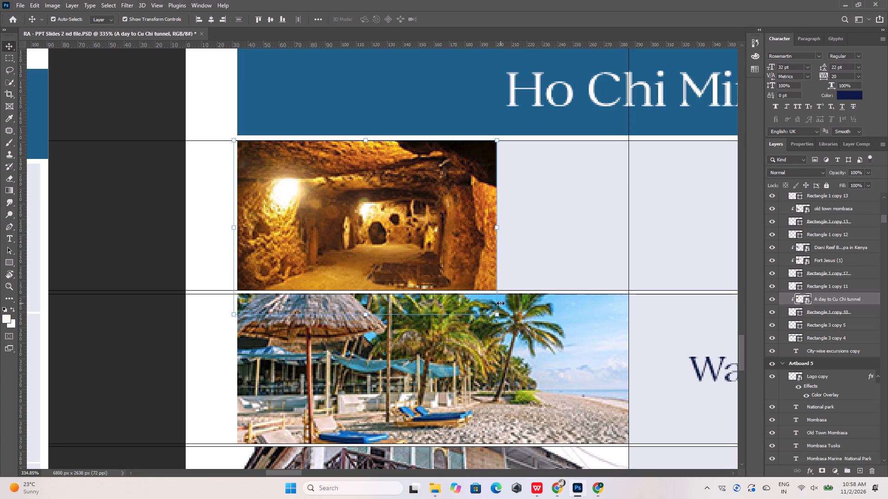
left_click_drag(498, 316, 691, 408)
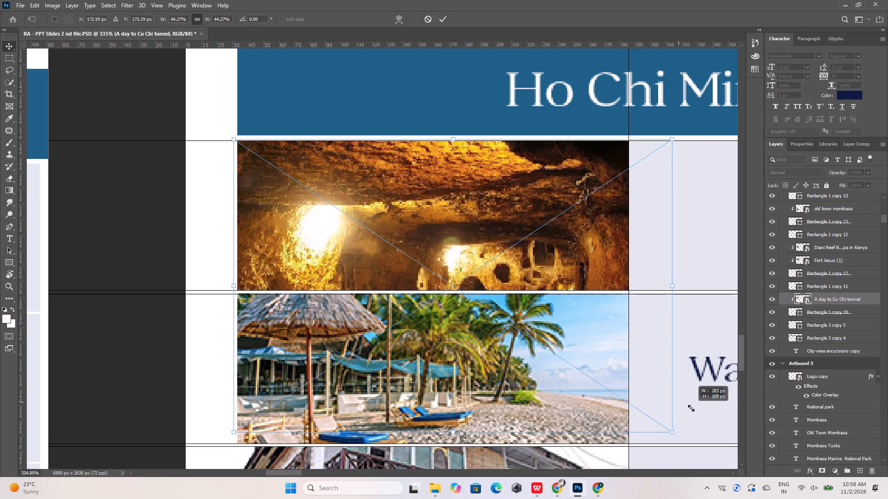
left_click_drag(691, 408, 643, 379)
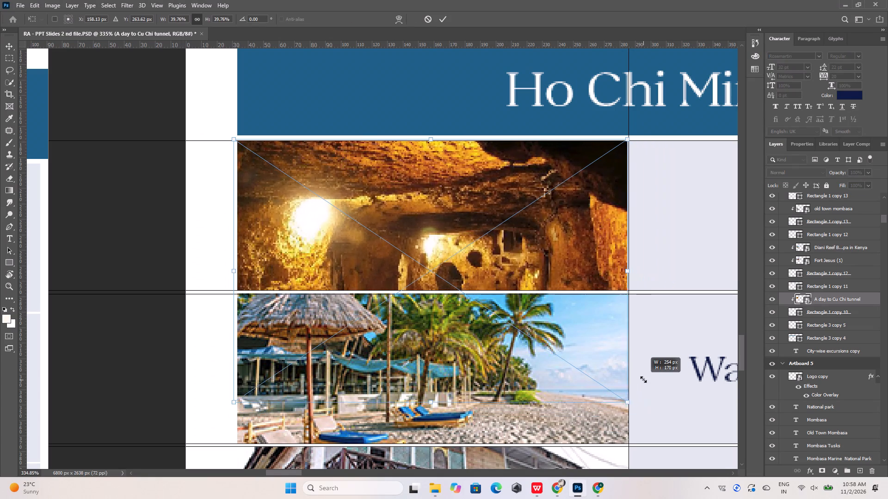
left_click_drag(643, 379, 645, 383)
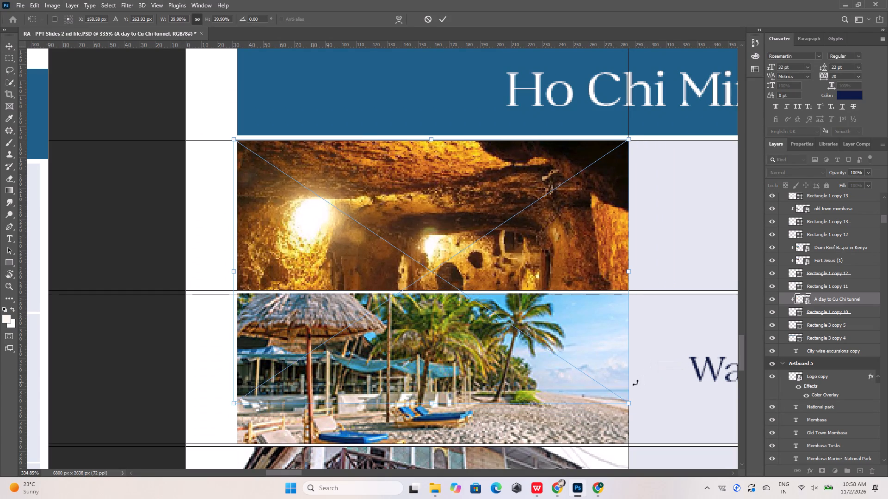
left_click_drag(233, 404, 234, 397)
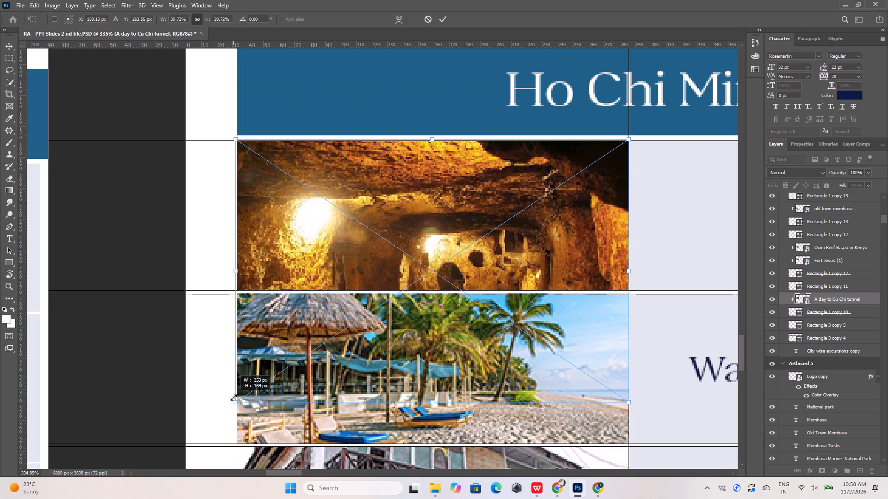
left_click_drag(234, 397, 234, 396)
Shift the Cu Chi tunnel picture up about 57 px within its frame so more of the tunnel floor shows, and apply the transform.
key("shift+Up")
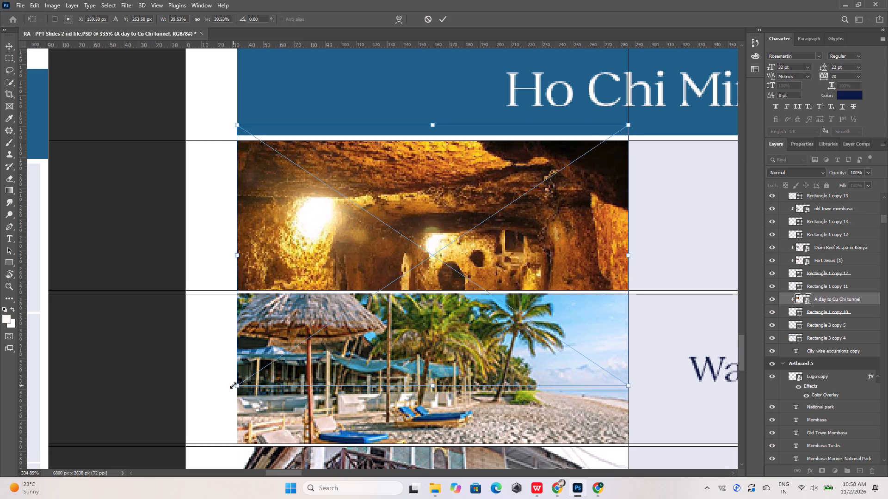
key("shift+Up")
key("shift+Up")
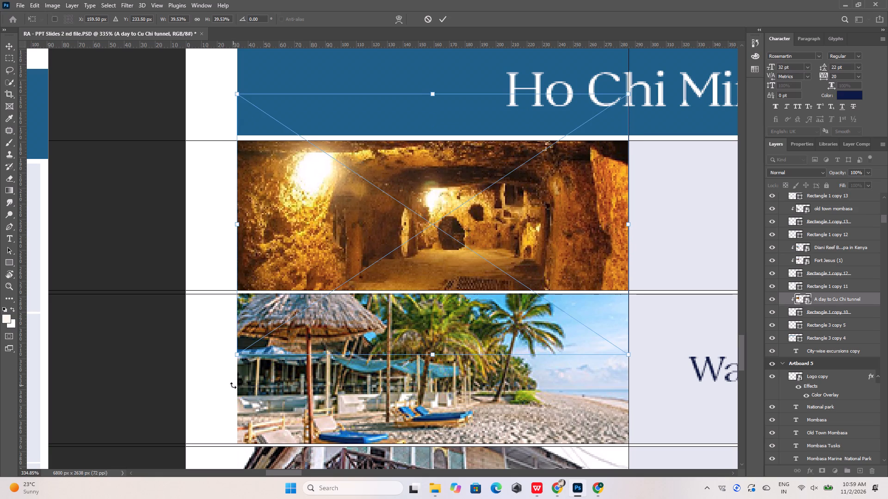
key("Up")
key("Up")
key("Up")
key("Up")
key("Up")
key("Up")
key("Up")
key("Up")
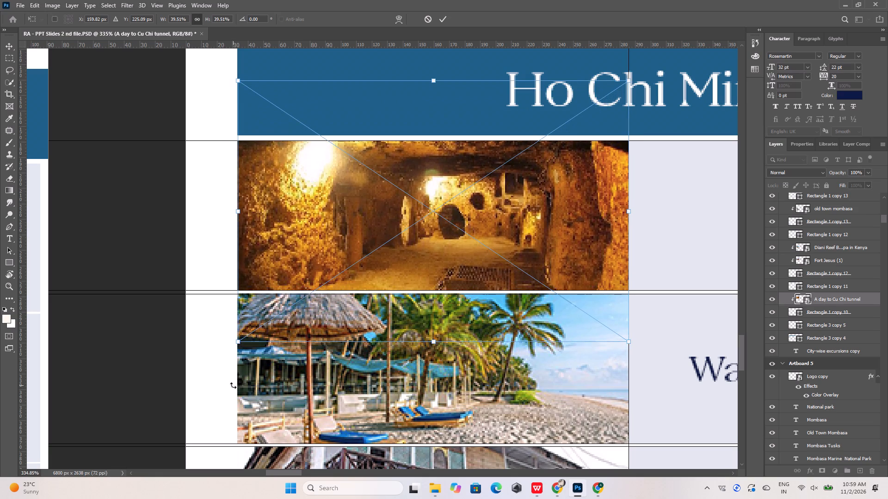
key("Up")
key("Up")
key("Up")
key("Up")
key("Up")
key("Up")
key("Up")
key("Up")
key("Up")
key("Up")
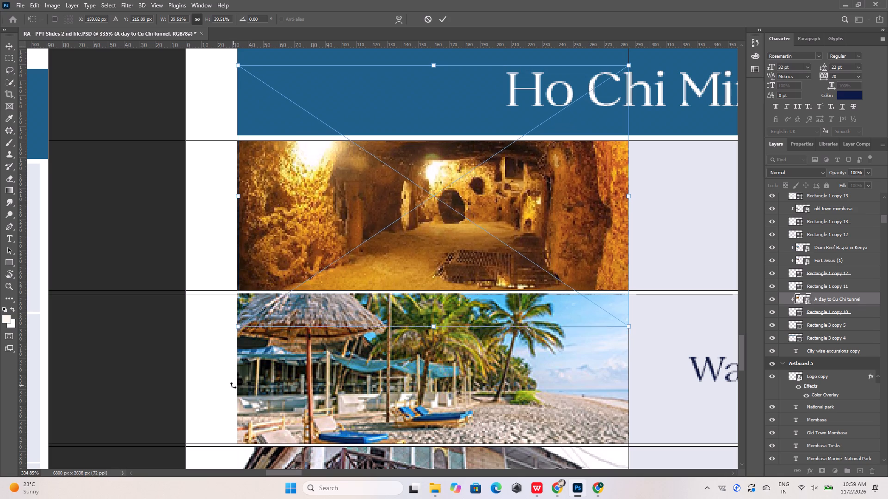
key("Up")
key("Up")
key("Up")
key("Up")
key("Up")
key("Up")
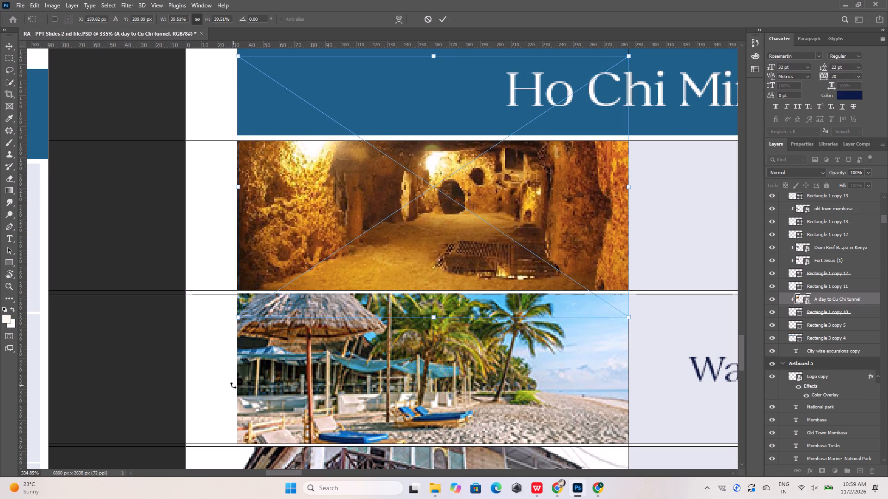
key("Up")
key("Up")
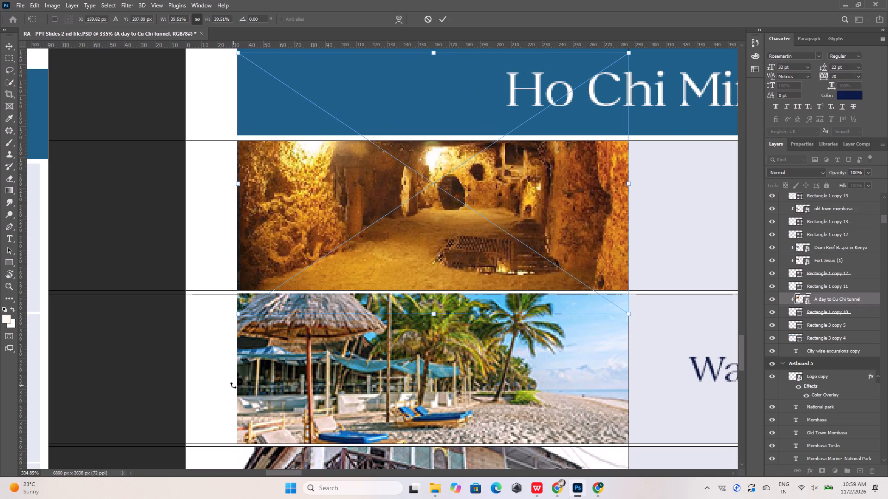
key("Up")
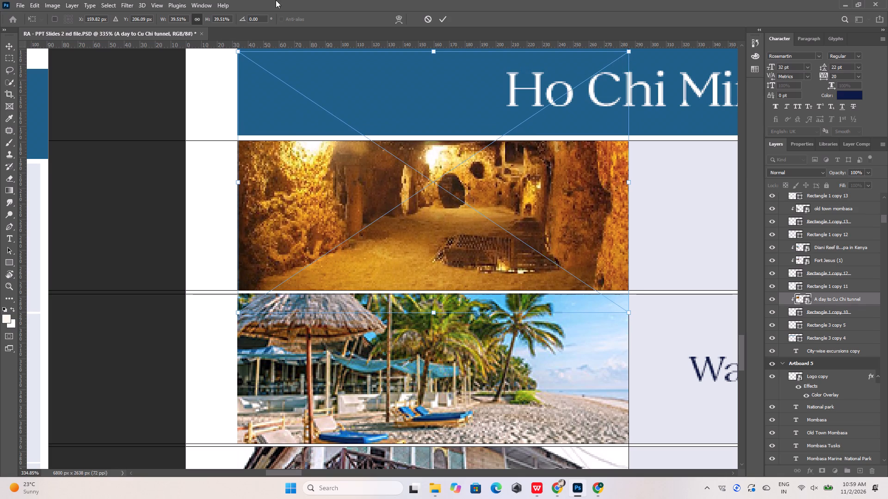
left_click(437, 18)
Copy the "War Remnants Museum" label text and search Pinterest for it in Chrome.
scroll(290, 141, "down", 13, "alt")
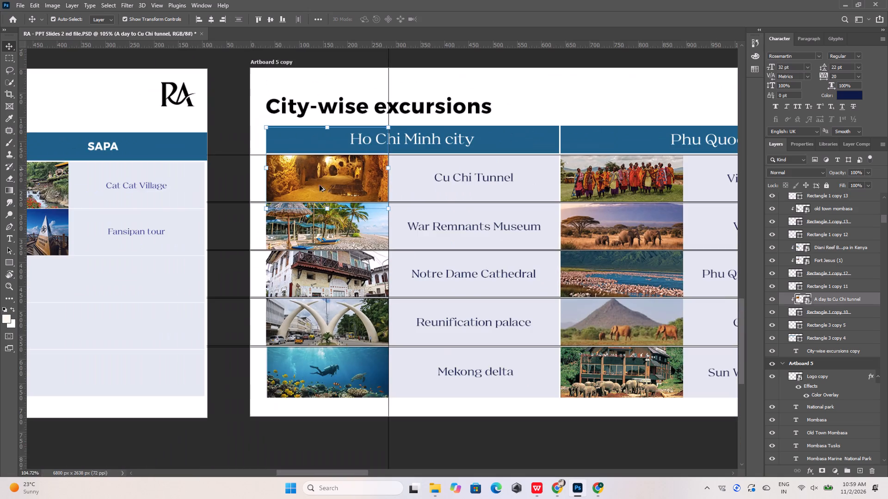
scroll(431, 226, "up", 3, "alt")
double_click(431, 226)
key("ctrl+c")
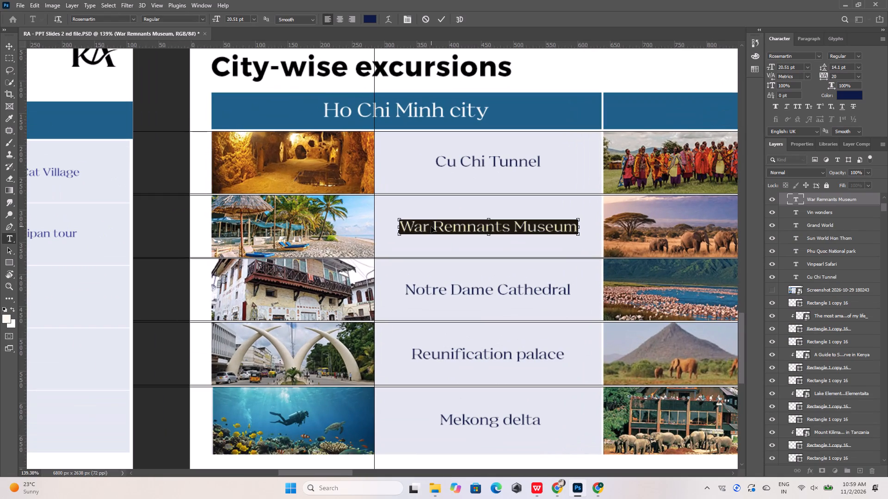
left_click(592, 488)
left_click(560, 490)
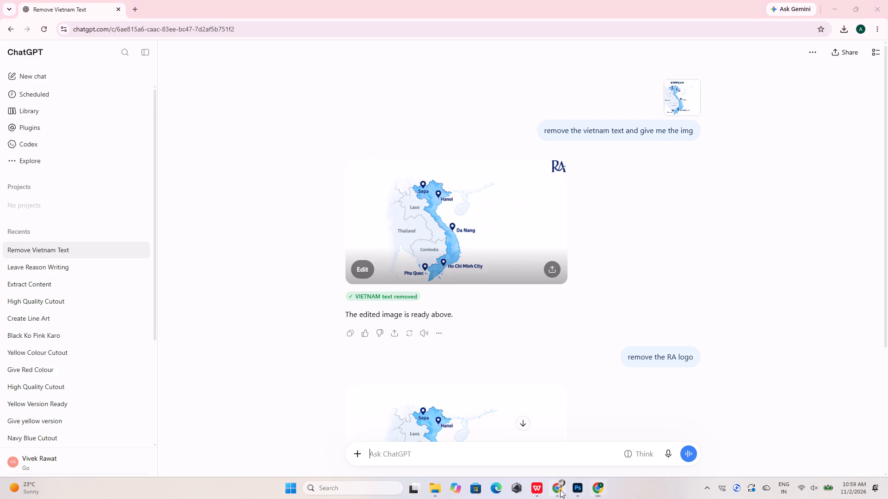
left_click(176, 70)
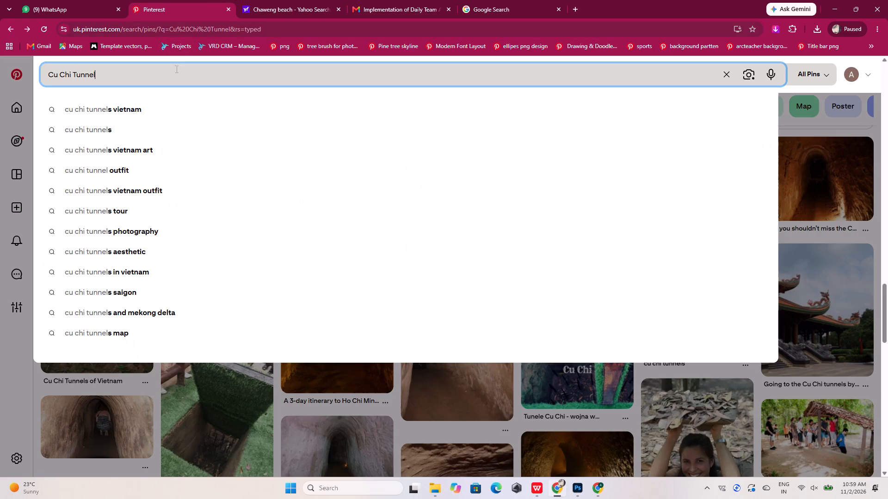
key("ctrl+a")
key("ctrl+v")
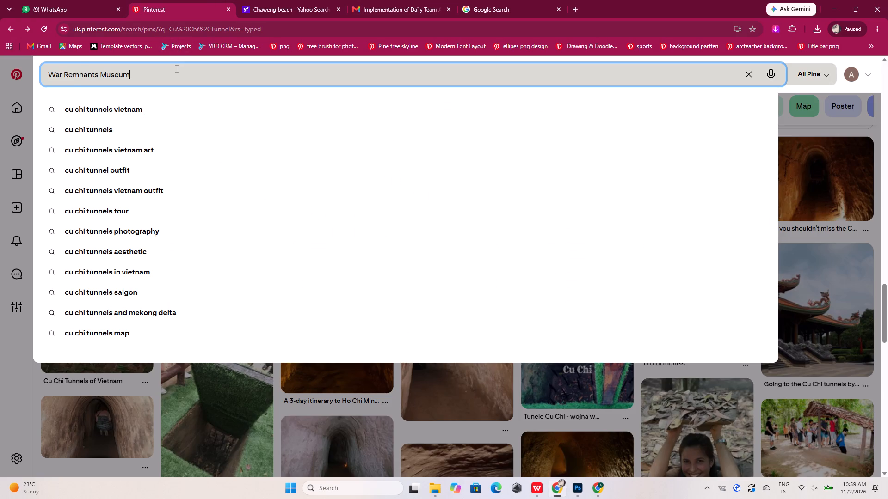
key("Return")
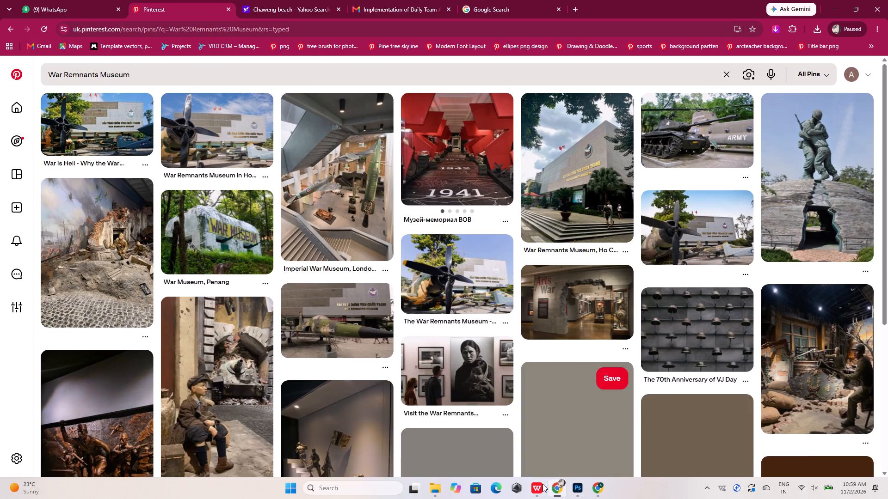
left_click(532, 485)
left_click(532, 485)
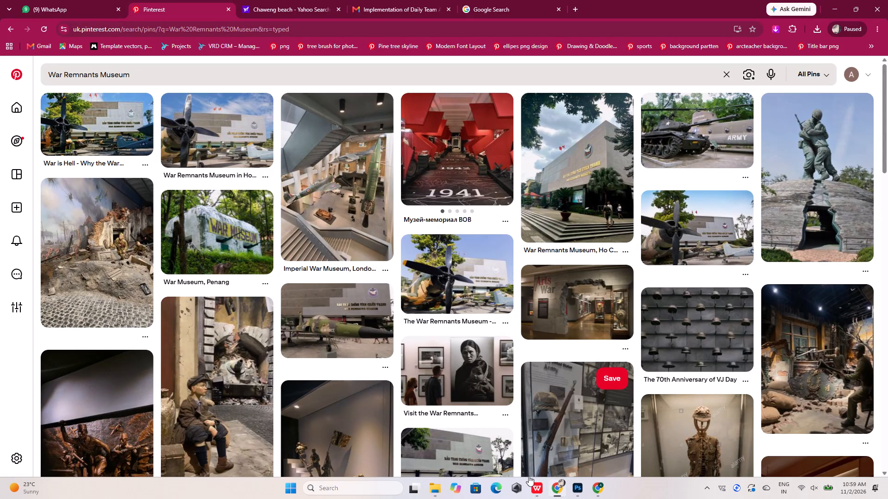
Open the War Remnants Museum pin with the camouflaged US Air Force jet and download its image.
scroll(406, 345, "down", 3)
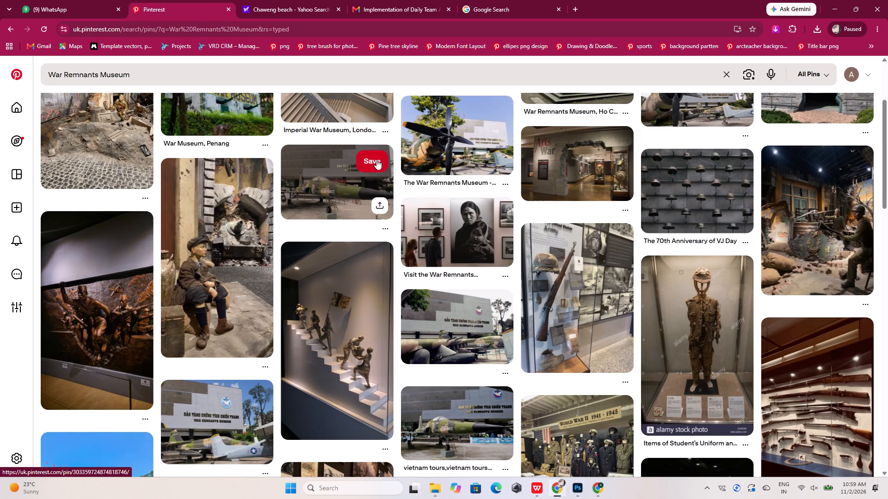
left_click(339, 184)
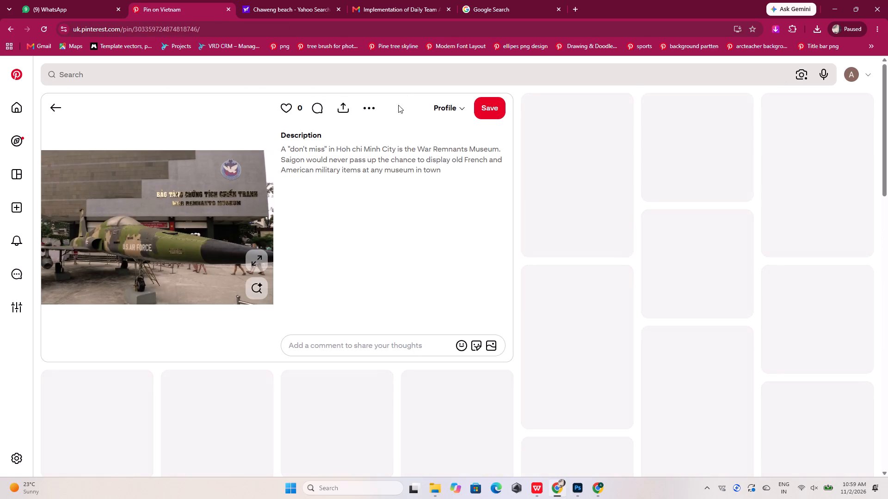
left_click(373, 106)
left_click(366, 137)
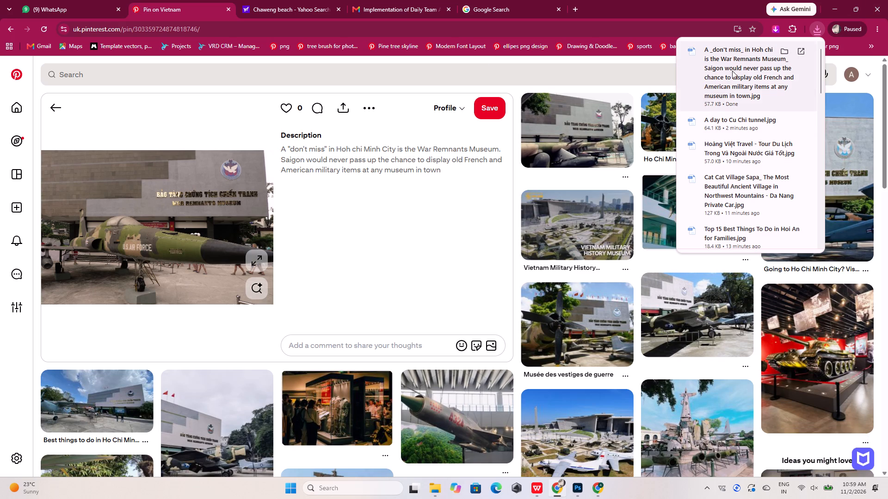
Bring the downloaded War Remnants Museum image from the Downloads folder into the Photoshop slide, ending the label's text editing first.
left_click(782, 49)
left_click_drag(764, 116, 596, 395)
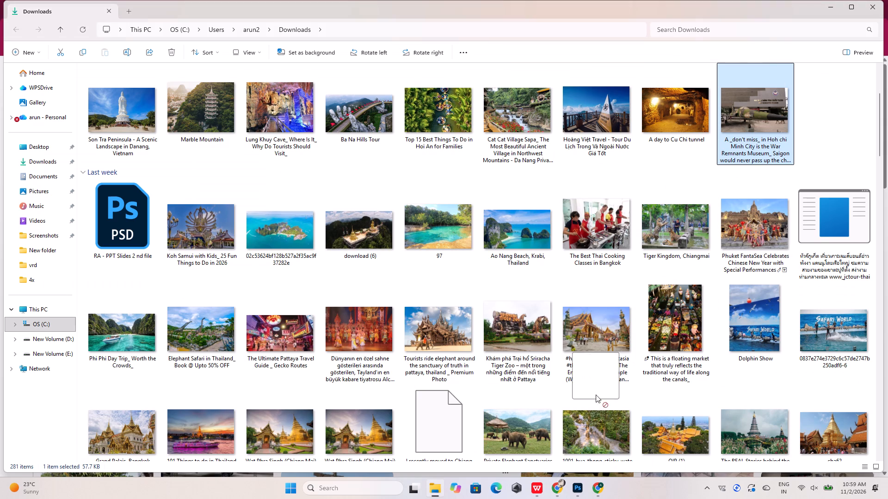
left_click_drag(596, 395, 367, 252)
left_click(444, 24)
left_click(435, 490)
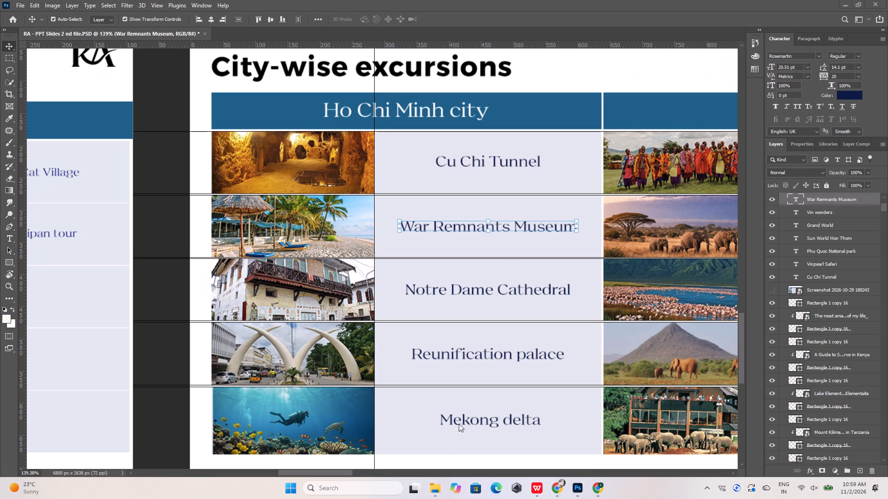
left_click(432, 483)
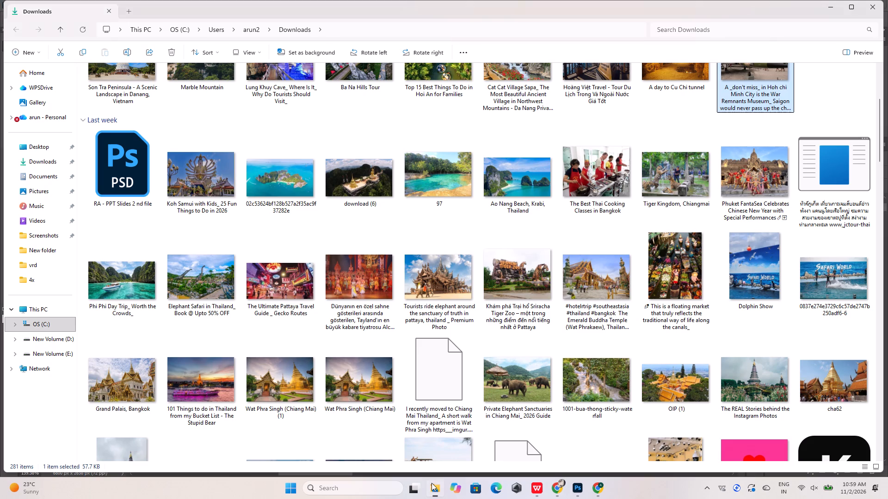
left_click_drag(765, 79, 573, 485)
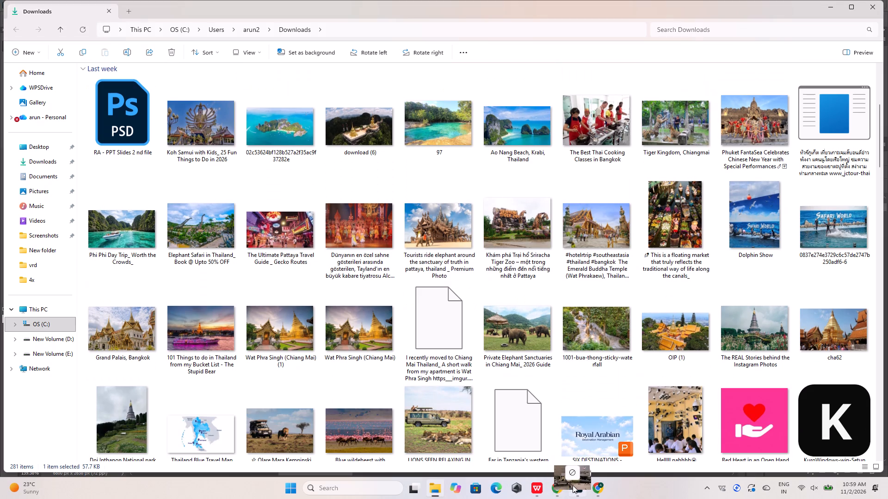
left_click_drag(573, 485, 400, 282)
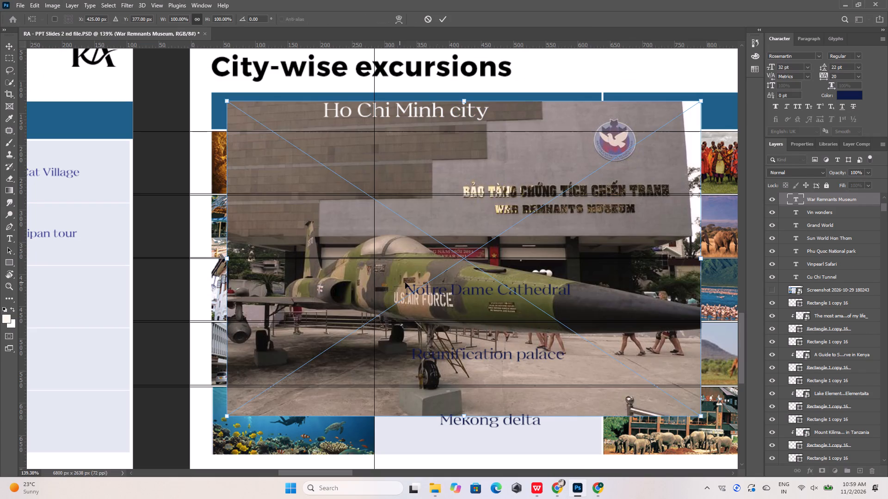
Scale the War Remnants Museum picture to about 35%, position it over the second-row picture cell and confirm the placement.
left_click_drag(700, 418, 407, 192)
left_click_drag(337, 143, 310, 225)
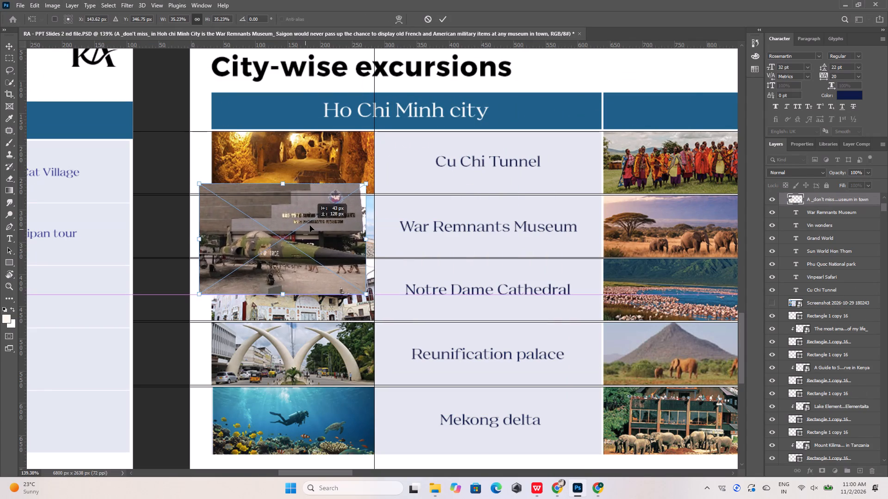
left_click_drag(310, 225, 321, 222)
left_click(444, 17)
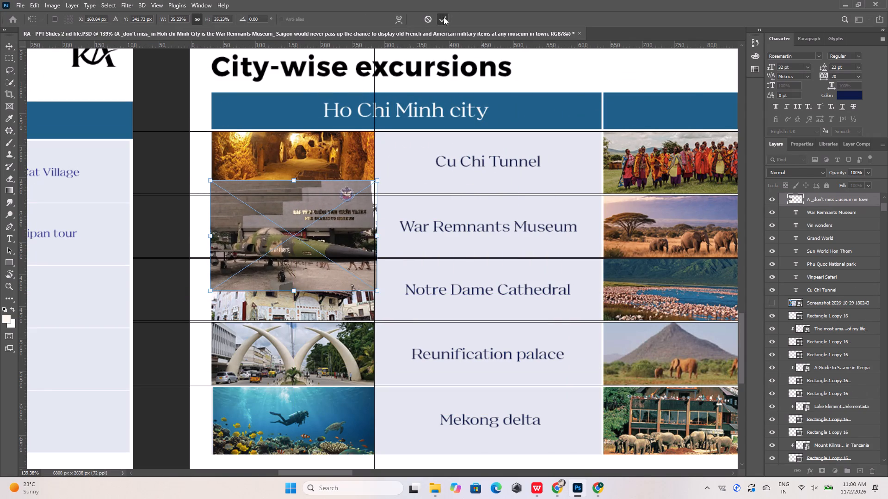
Move the War Remnants Museum picture layer down the layer stack to directly above Rectangle 1 copy 12.
left_click_drag(833, 199, 815, 466)
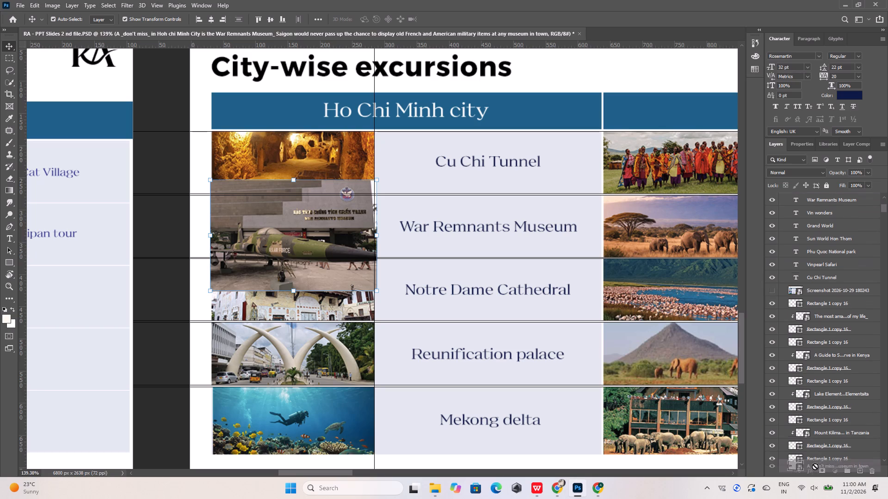
left_click_drag(815, 466, 816, 481)
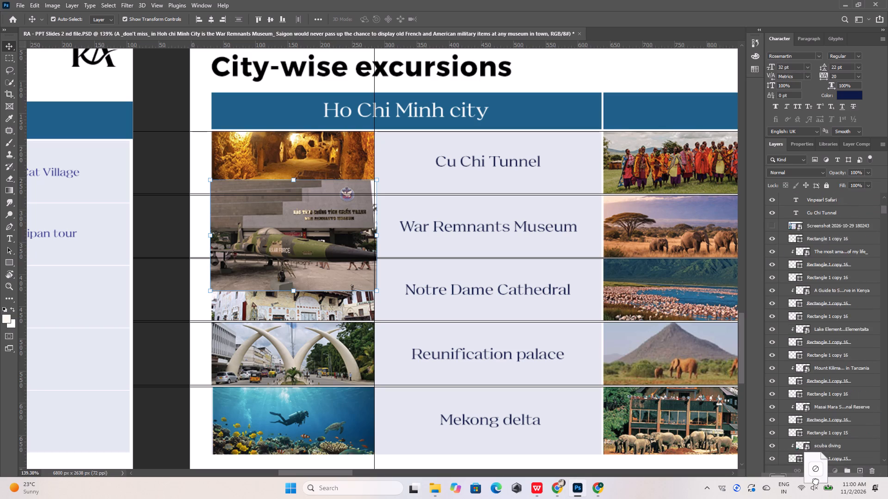
left_click_drag(816, 481, 817, 453)
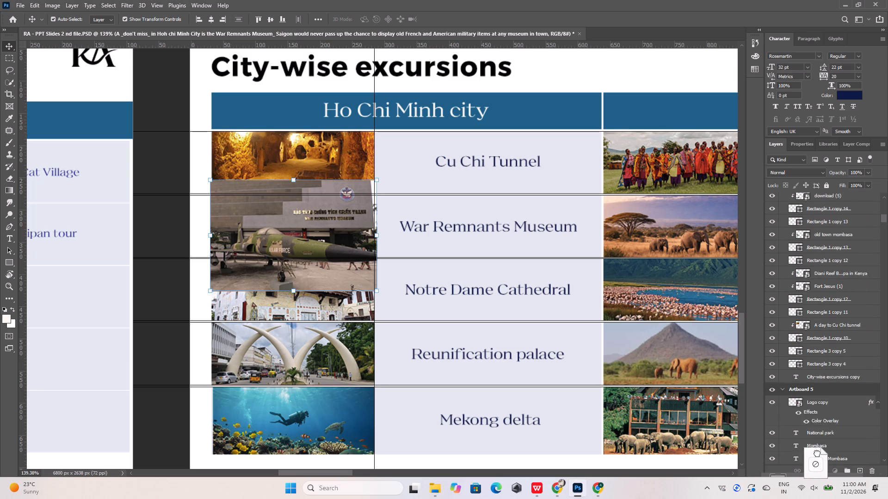
left_click_drag(817, 453, 826, 247)
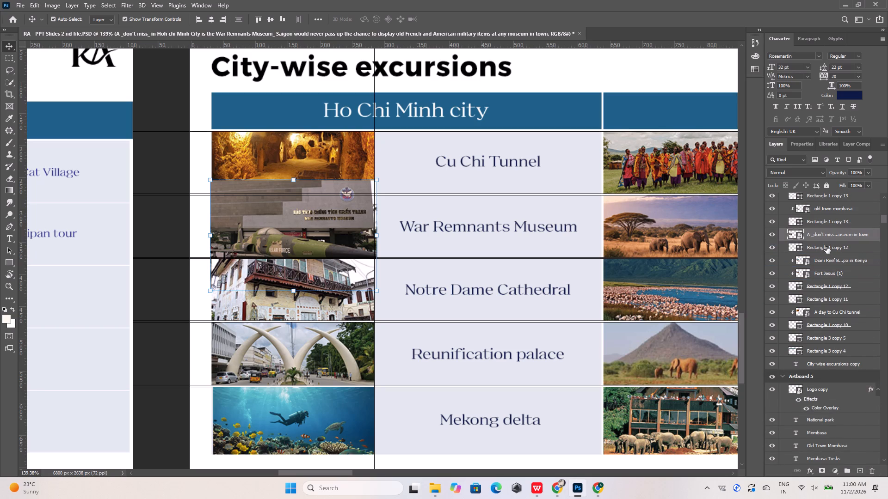
Shift the museum picture down, move the Diani Reef beach picture layer above Rectangle 1 copy 12, and hide it.
left_click_drag(338, 219, 340, 280)
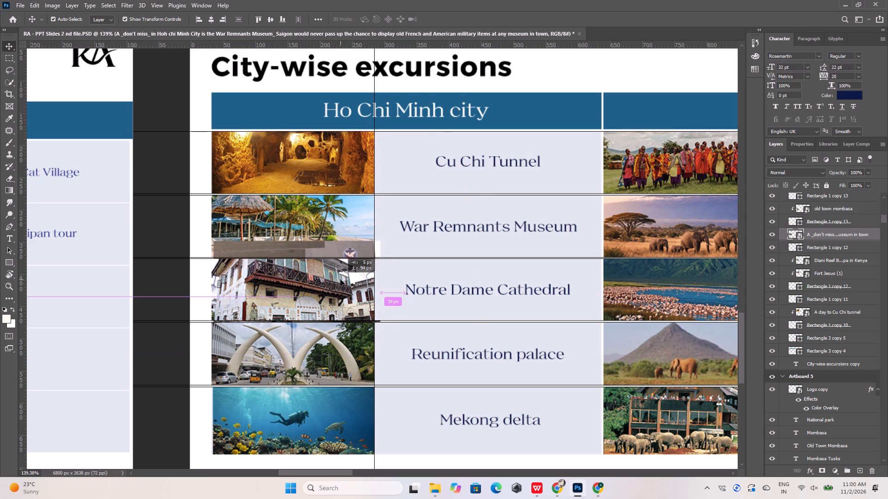
left_click_drag(340, 280, 343, 281)
left_click(337, 223)
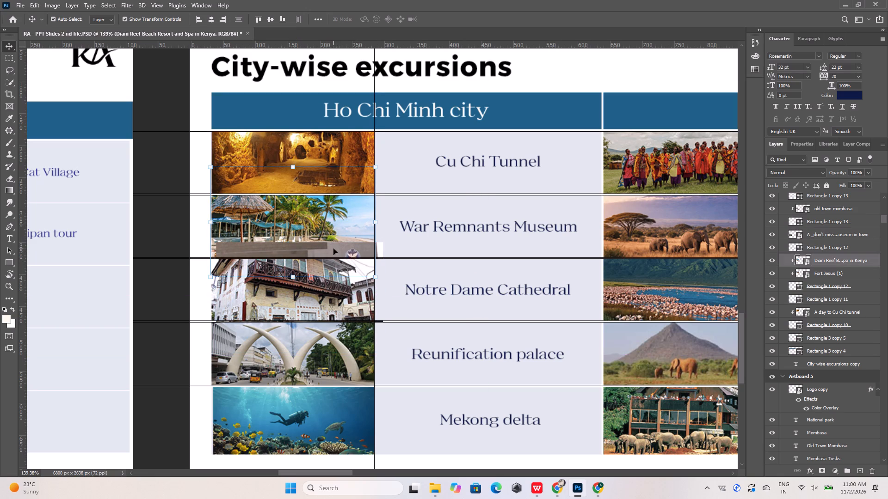
left_click(333, 249)
left_click(335, 219)
left_click_drag(821, 262, 824, 235)
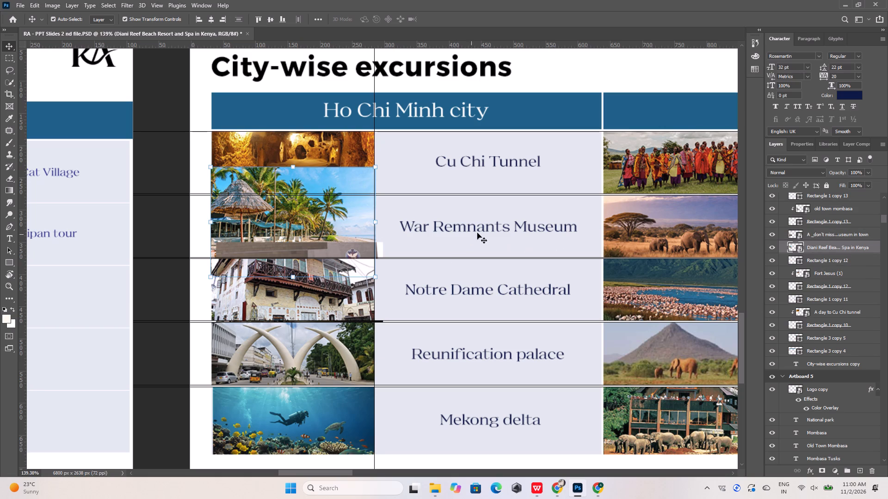
left_click(772, 236)
left_click(772, 236)
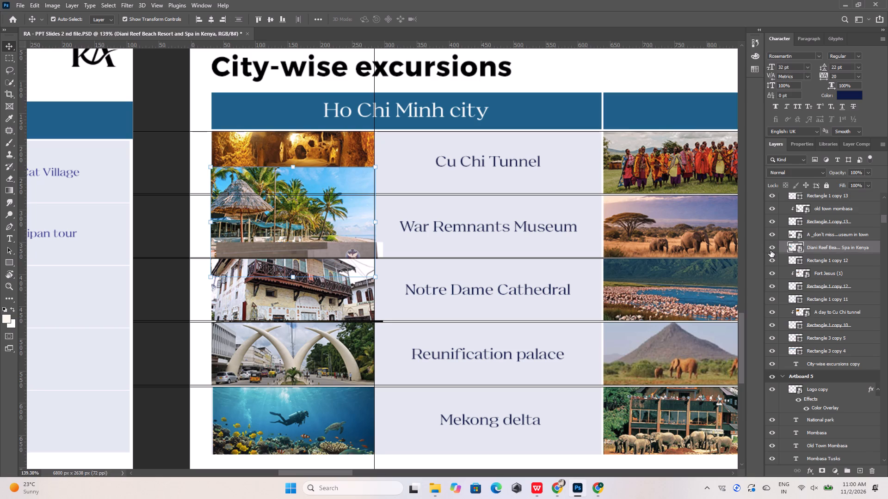
left_click(771, 250)
left_click(771, 250)
left_click(771, 250)
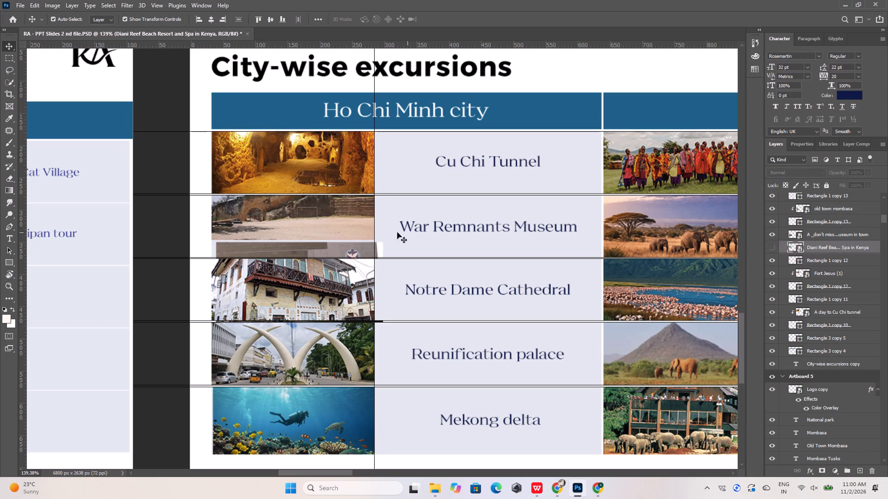
Shift the museum picture clear of the second-row cell and hide the Fort Jesus (1) picture layer beneath it.
left_click_drag(337, 249, 456, 290)
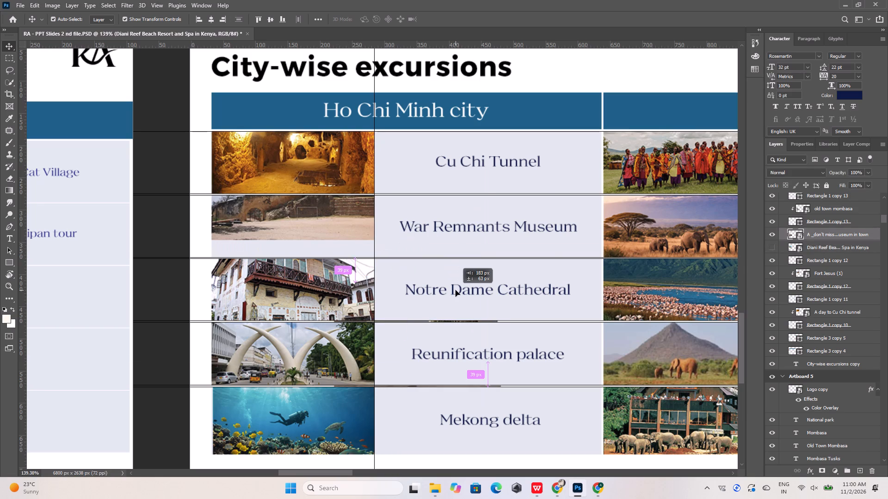
left_click_drag(456, 290, 354, 242)
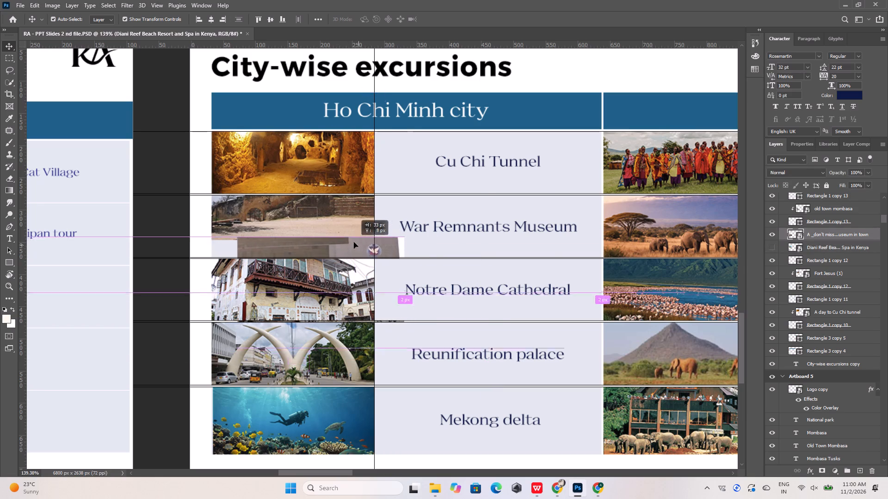
left_click_drag(354, 242, 338, 237)
left_click(335, 212)
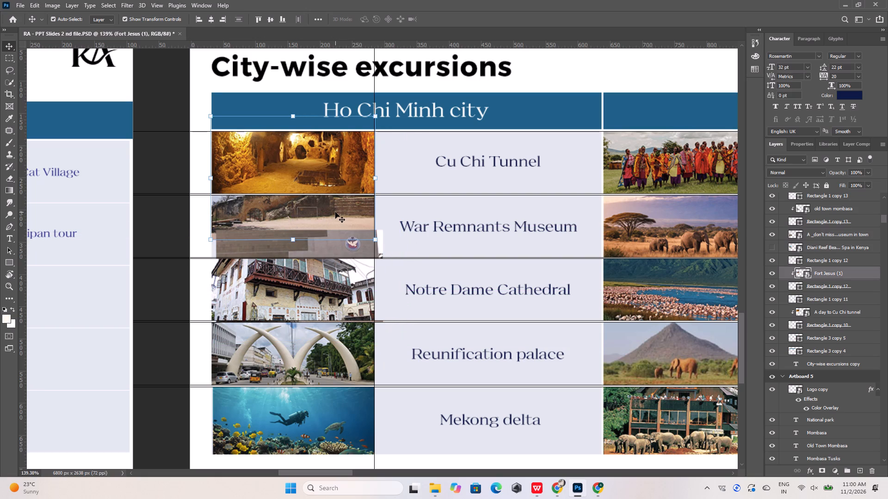
left_click(335, 212)
left_click(329, 252)
left_click_drag(328, 252, 322, 228)
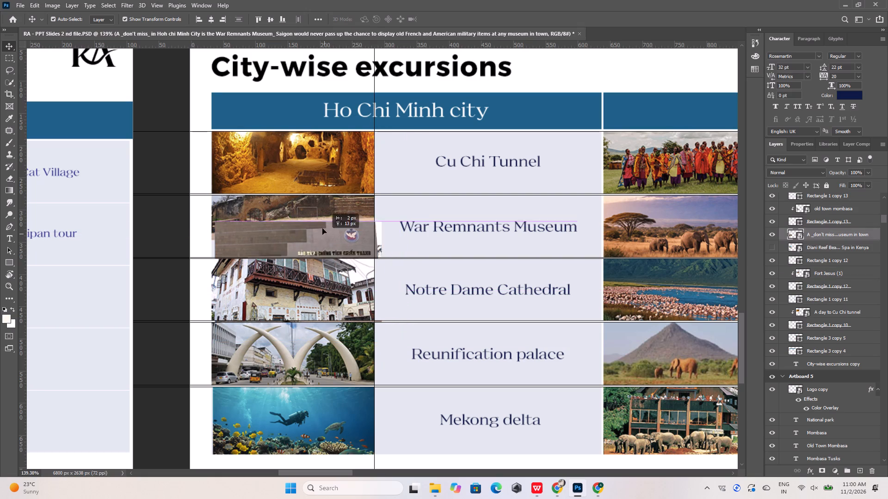
left_click_drag(322, 228, 322, 215)
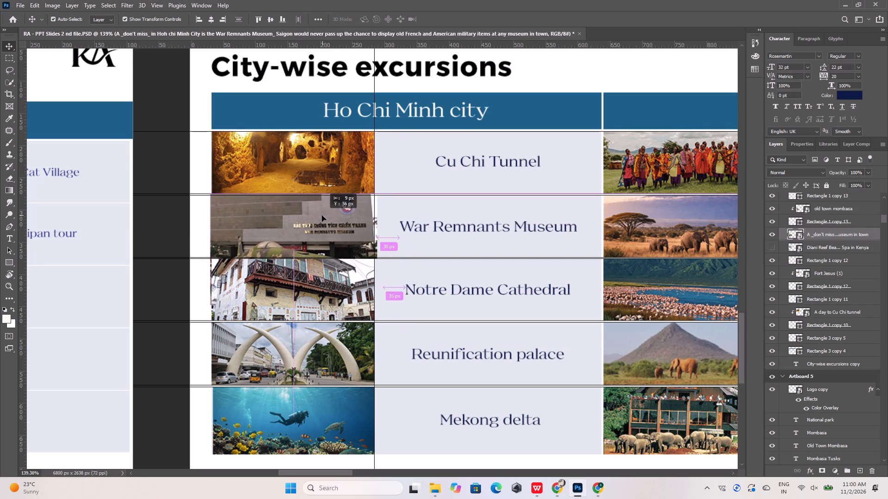
left_click_drag(322, 215, 322, 257)
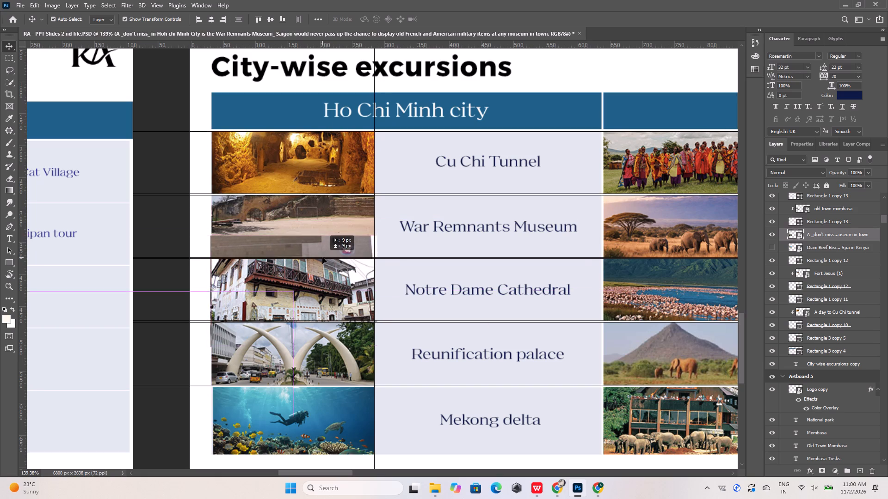
left_click_drag(322, 257, 322, 268)
left_click(327, 222)
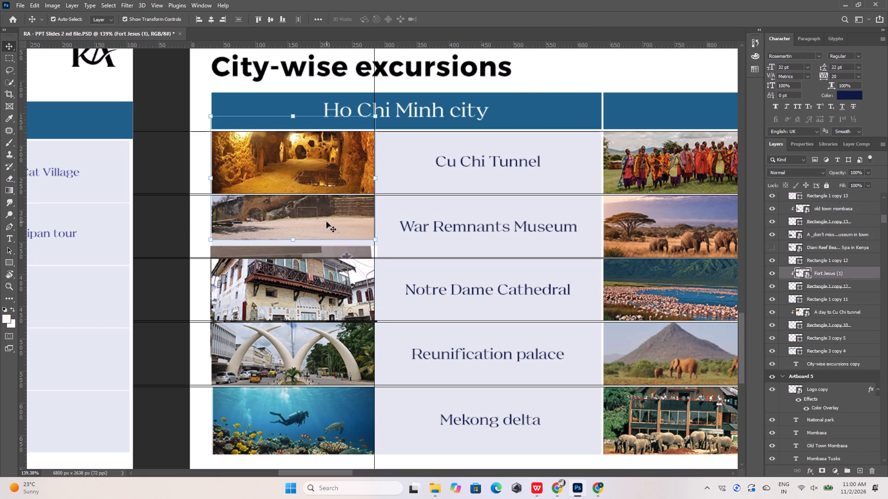
left_click(772, 273)
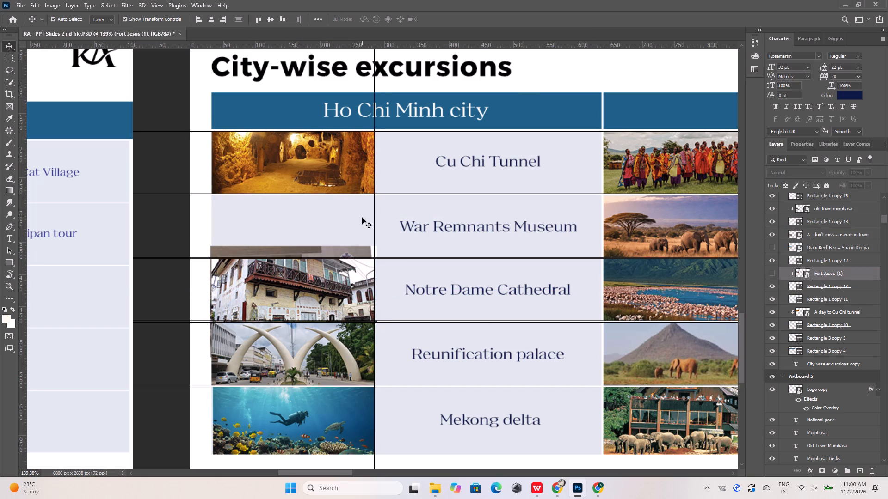
Move the War Remnants Museum picture layer directly beneath Fort Jesus (1) so it is clipped to the second-row picture cell's rectangle.
left_click(337, 176)
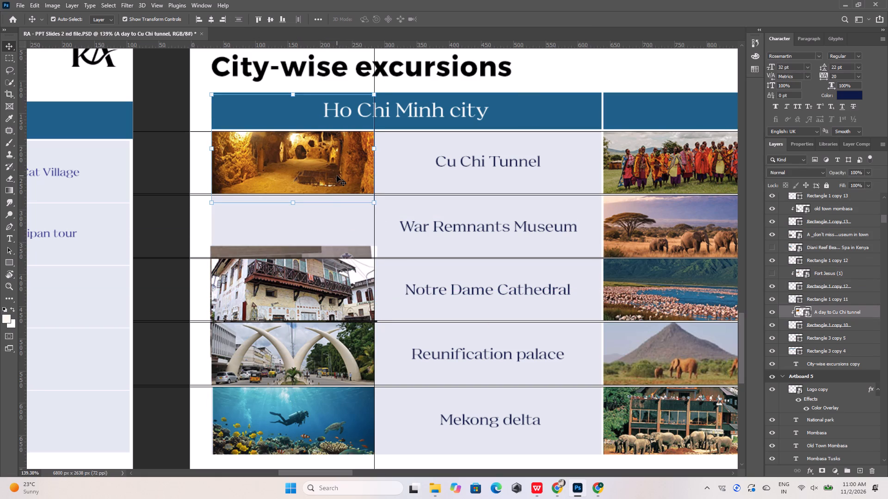
left_click(332, 229)
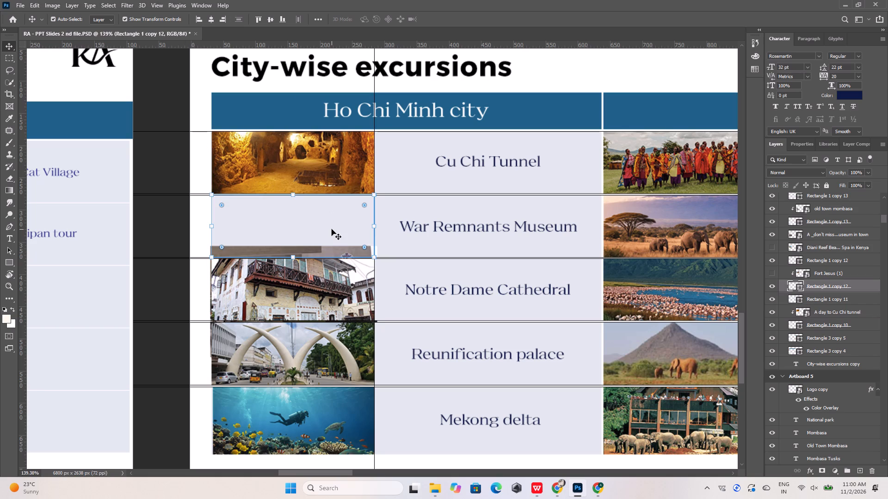
left_click(327, 250)
left_click_drag(327, 250, 329, 209)
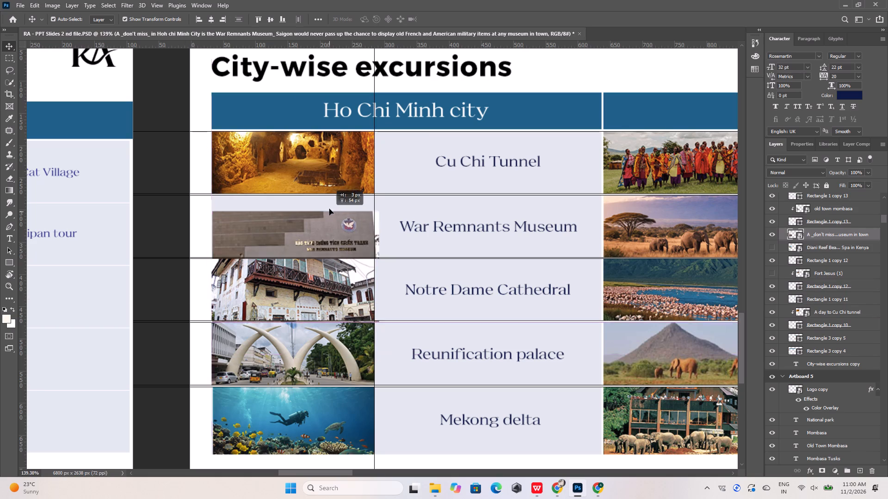
left_click_drag(329, 209, 330, 198)
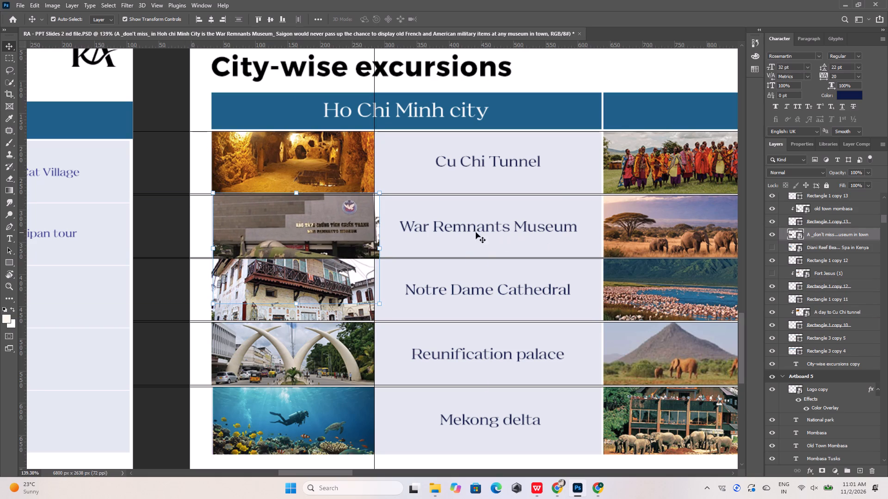
left_click_drag(349, 221, 351, 257)
left_click(350, 216)
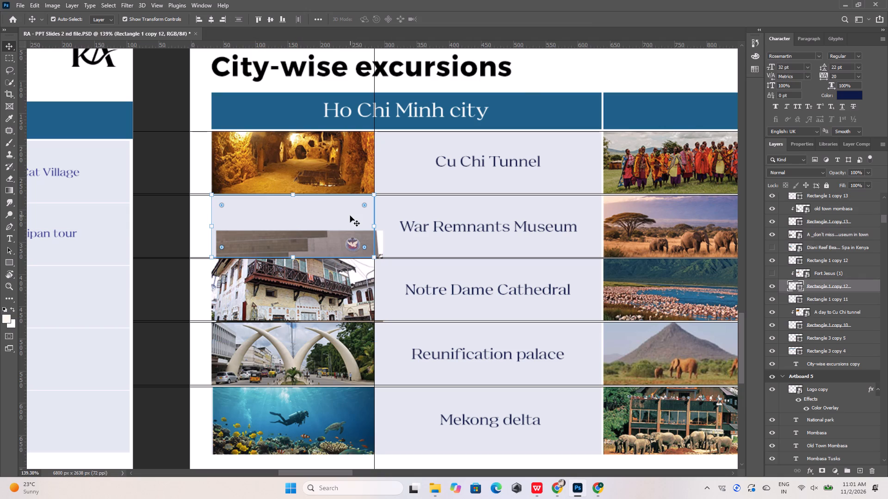
left_click_drag(817, 236, 814, 276)
Position the clipped museum picture so the jet fills the second-row cell, scale it to 34.15%, and apply the transform.
left_click_drag(339, 238, 326, 205)
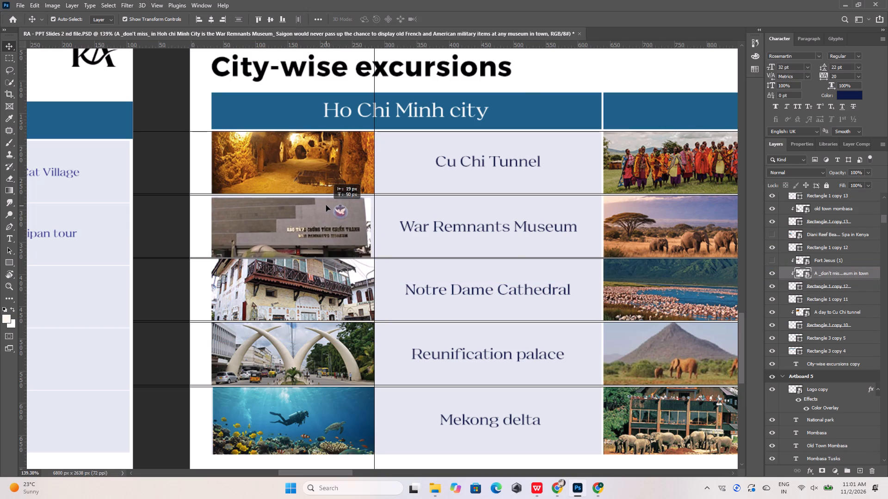
left_click_drag(326, 205, 335, 187)
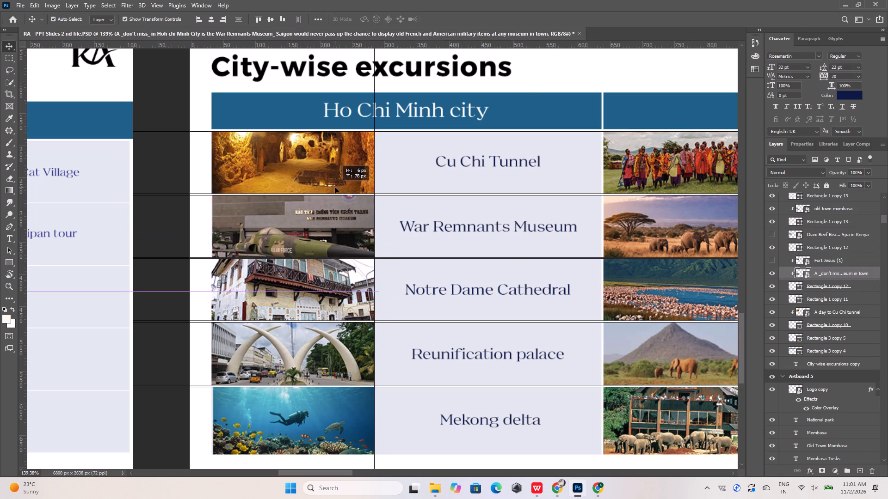
left_click_drag(335, 187, 336, 171)
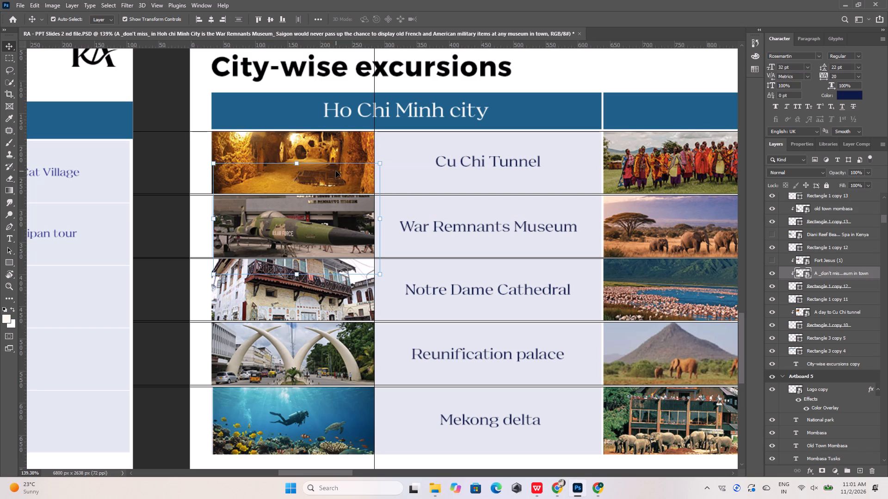
left_click_drag(381, 277, 374, 272)
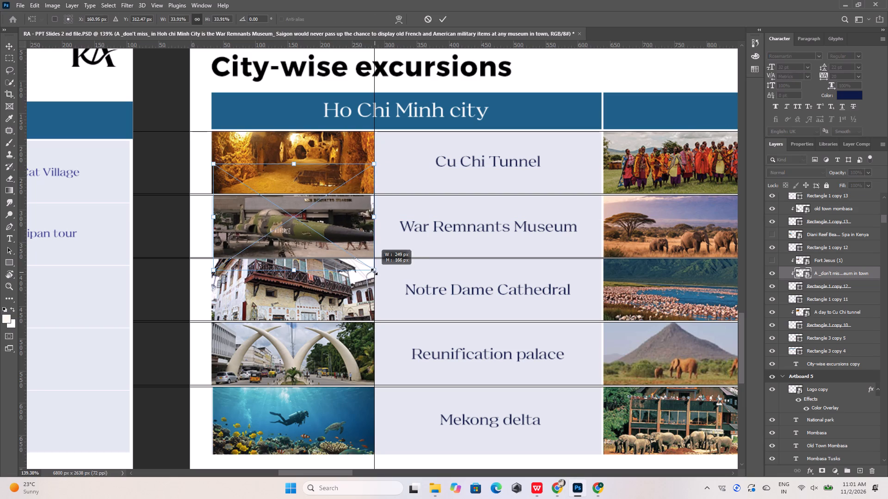
left_click_drag(374, 272, 376, 273)
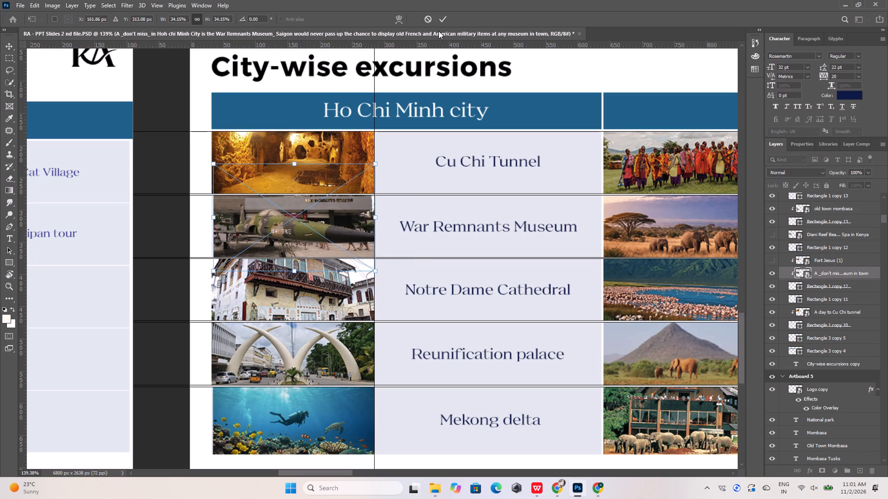
left_click(444, 20)
left_click(414, 162)
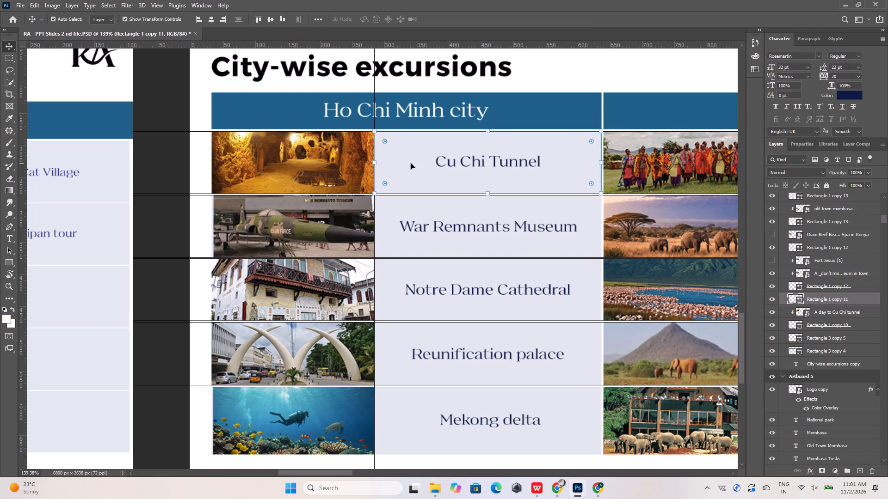
Copy the Notre Dame Cathedral label text from the slide and search Pinterest in Chrome for it.
scroll(300, 165, "down", 11, "alt")
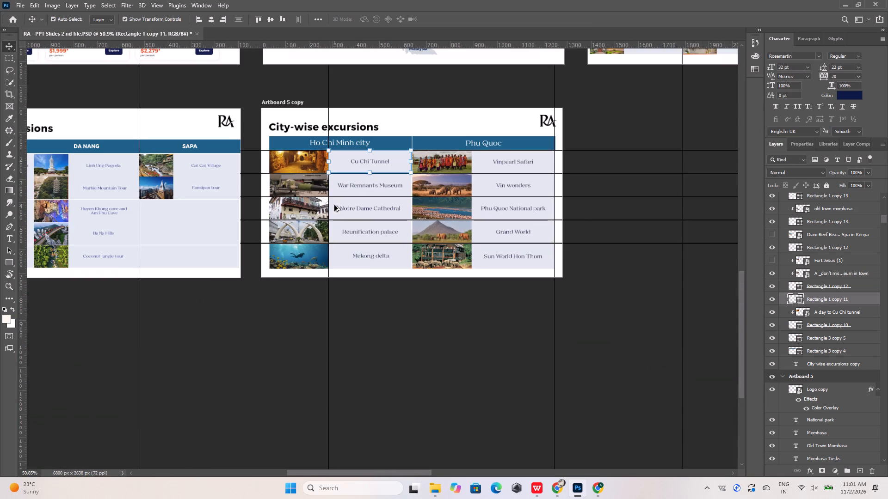
scroll(351, 214, "up", 5, "alt")
double_click(366, 207)
double_click(370, 204)
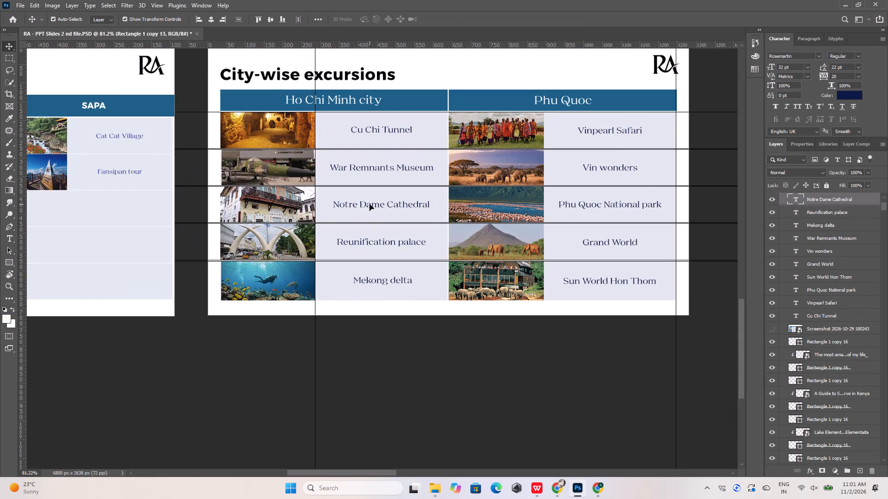
key("ctrl+c")
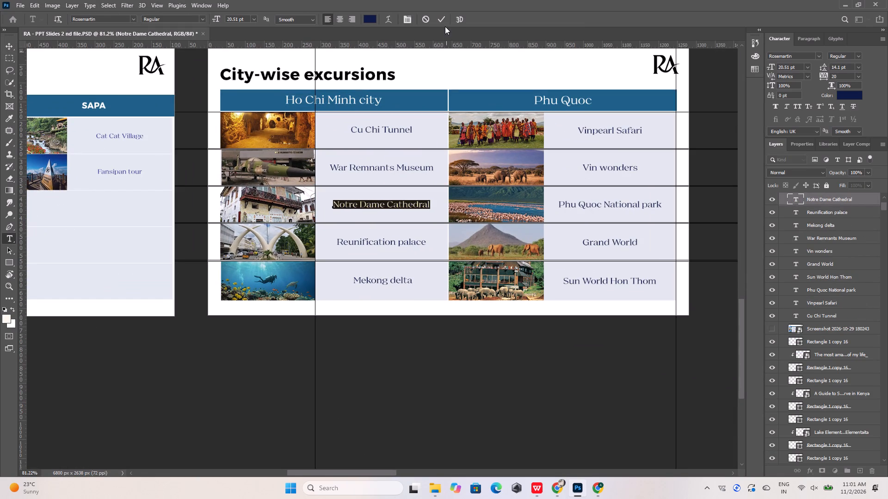
left_click(444, 19)
left_click(554, 488)
left_click(221, 73)
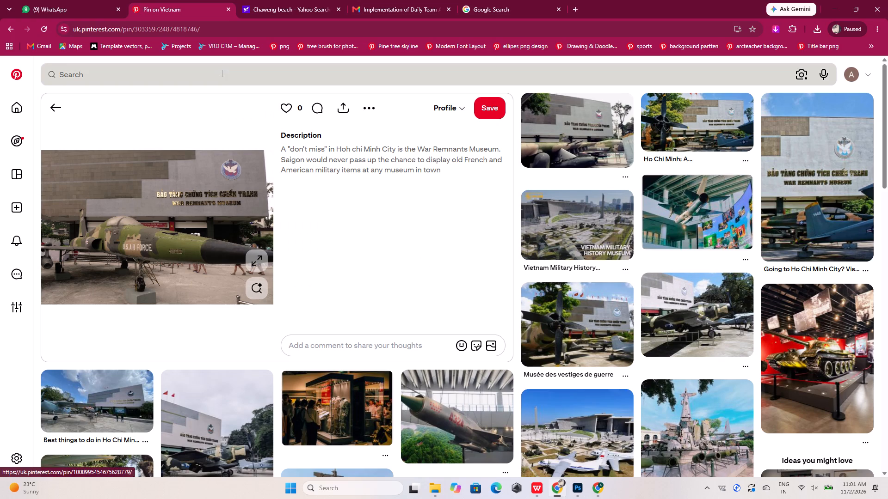
key("ctrl+v")
key("Return")
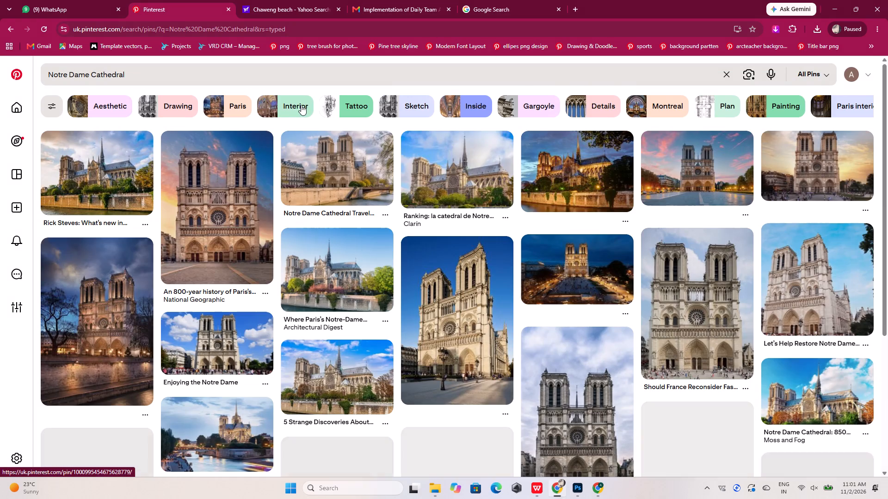
Check the Notre Dame Cathedral picture on the reference slide, download Clarín's Notre Dame image from Pinterest, and show the file in Downloads.
left_click(538, 486)
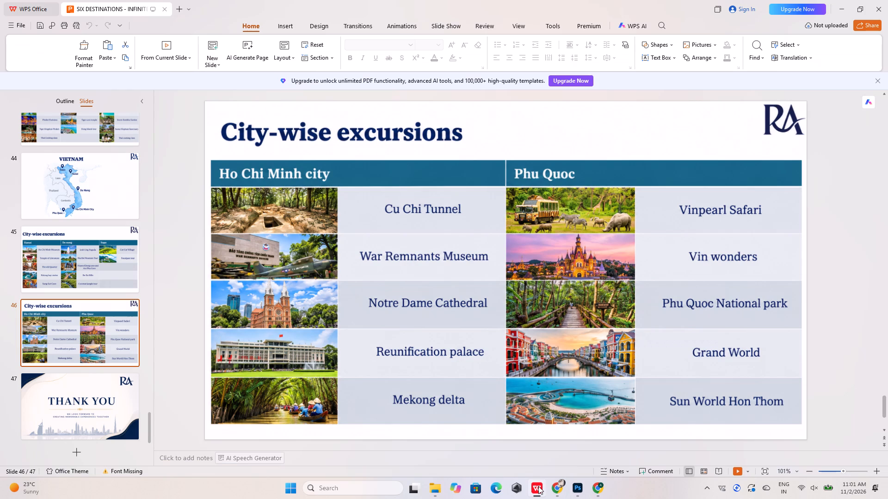
left_click(538, 486)
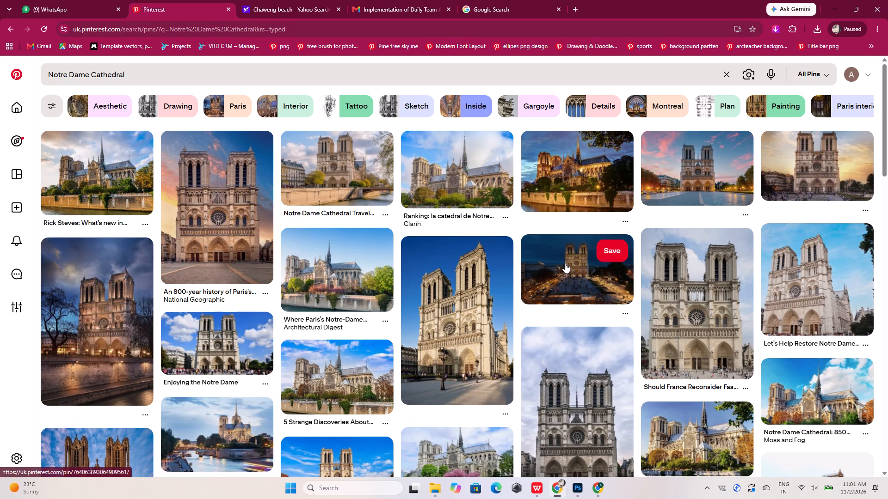
left_click(459, 183)
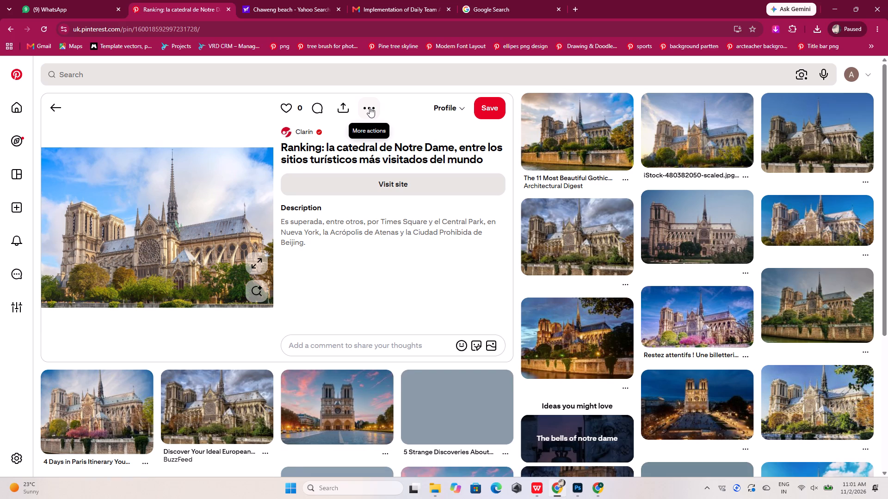
left_click(370, 107)
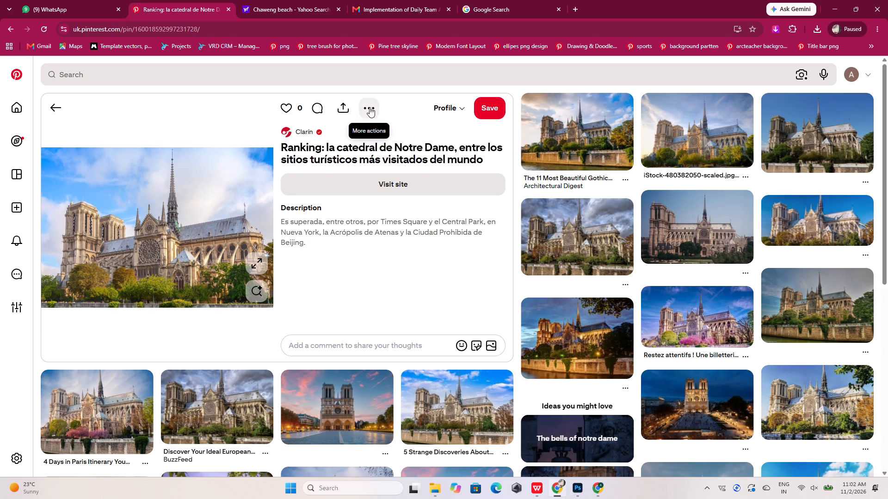
left_click(371, 140)
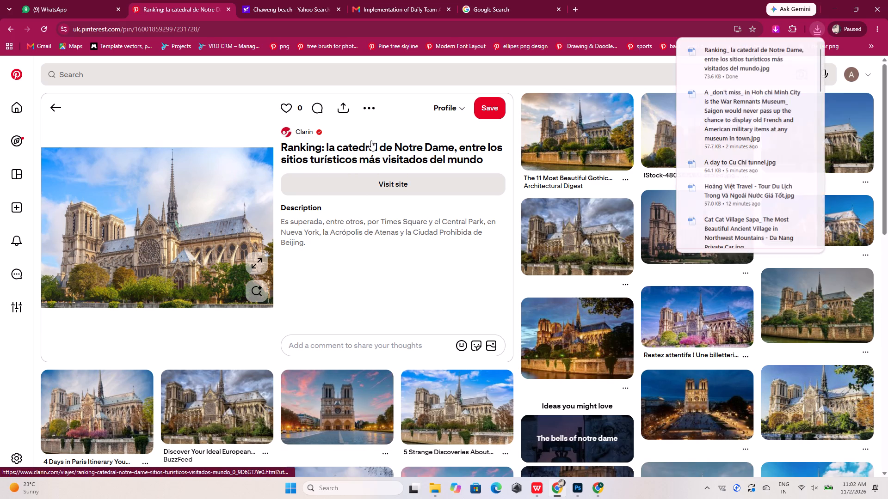
left_click(781, 53)
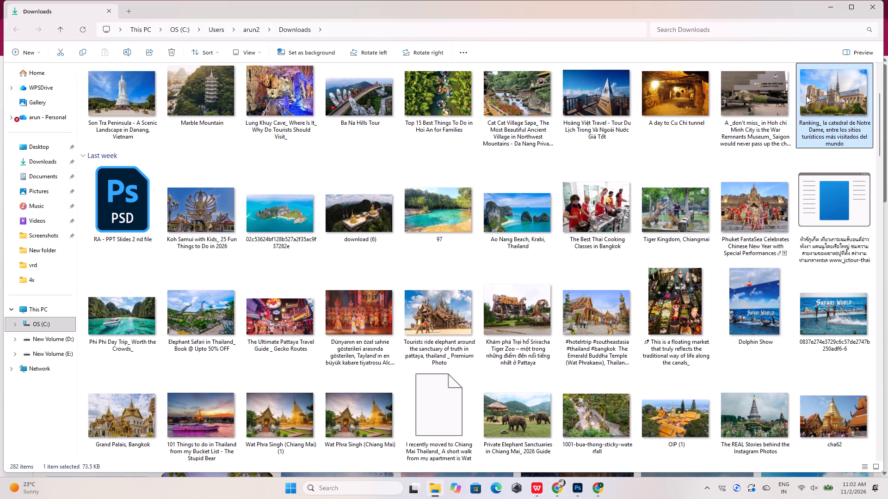
Place the downloaded Notre Dame image into the Photoshop slide document, scale it down to roughly a third, and apply the transform.
left_click_drag(820, 92, 575, 487)
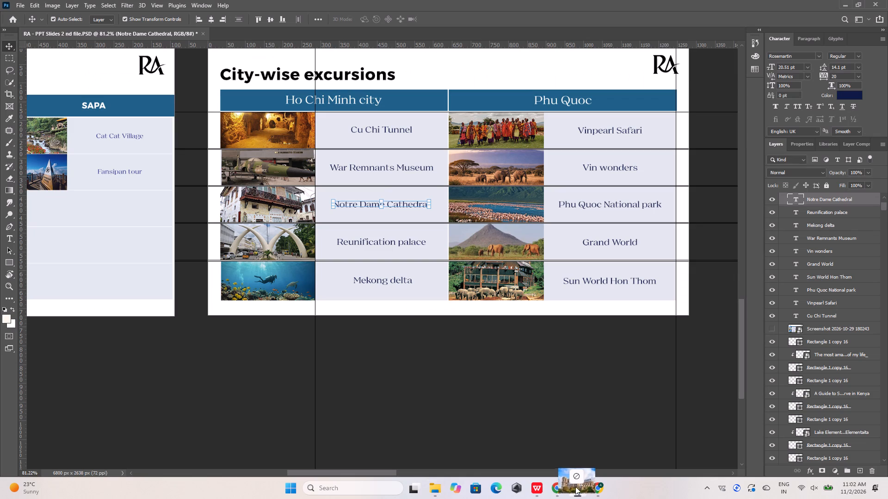
left_click_drag(575, 487, 368, 233)
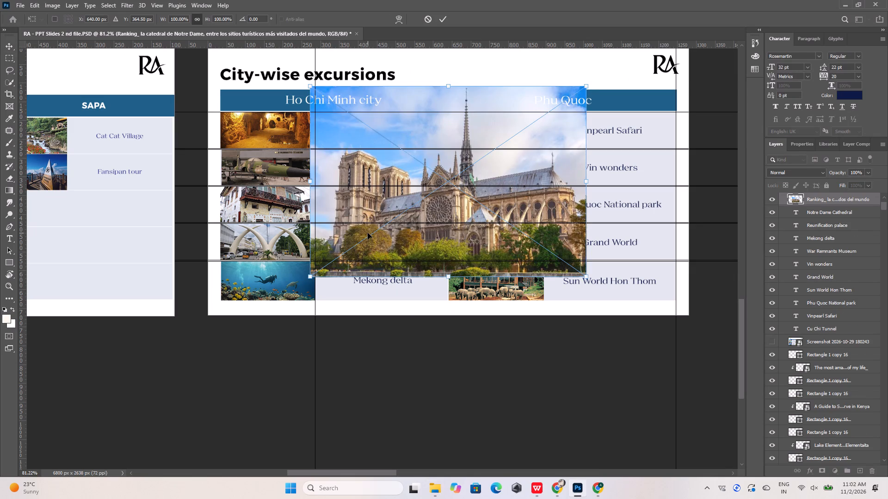
left_click_drag(586, 276, 399, 165)
left_click(440, 17)
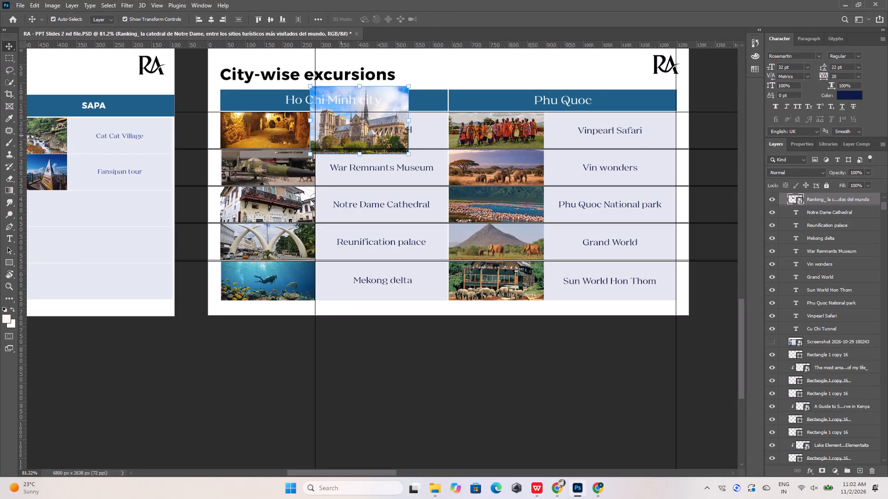
Move the Notre Dame picture layer down the layer stack to sit directly above the old town mombasa layer.
scroll(311, 199, "up", 5, "alt")
left_click(294, 200)
left_click(395, 64)
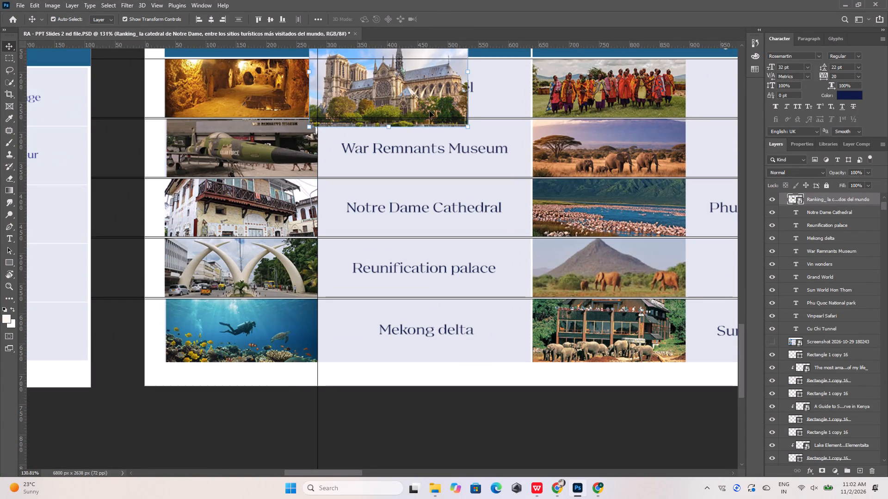
left_click_drag(831, 202, 829, 437)
scroll(434, 253, "down", 5)
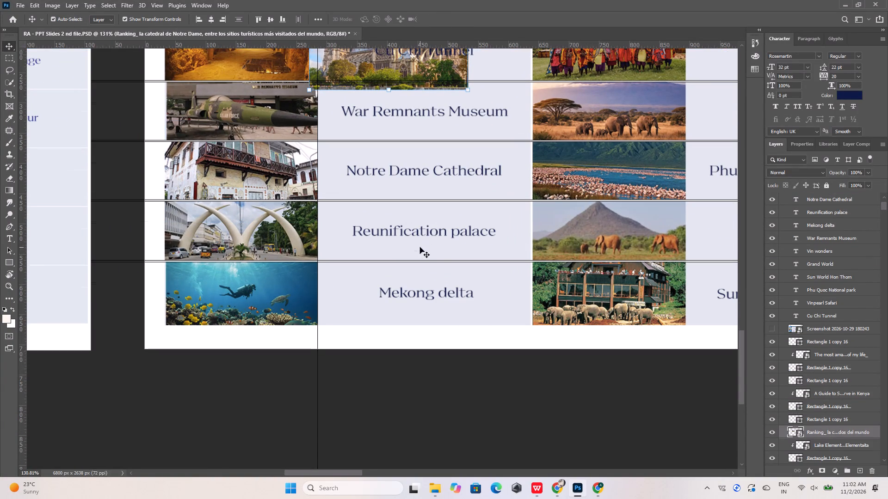
scroll(439, 256, "up", 6)
scroll(820, 414, "down", 16)
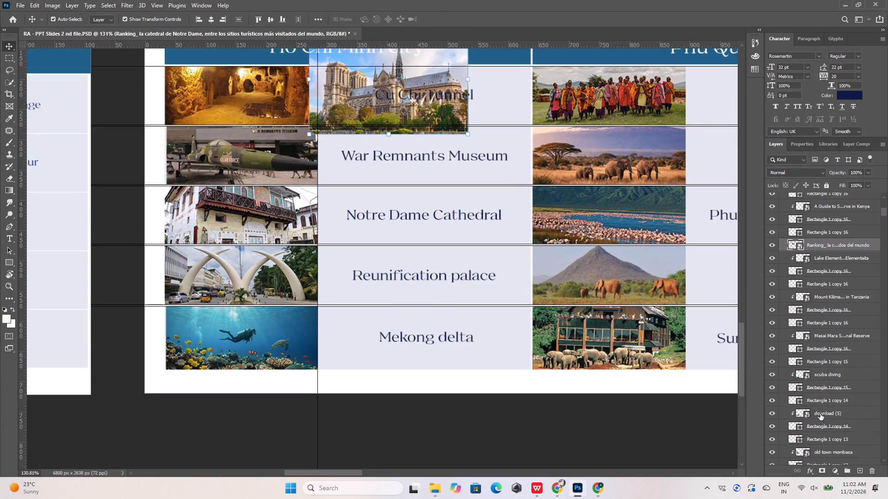
left_click_drag(832, 233, 817, 430)
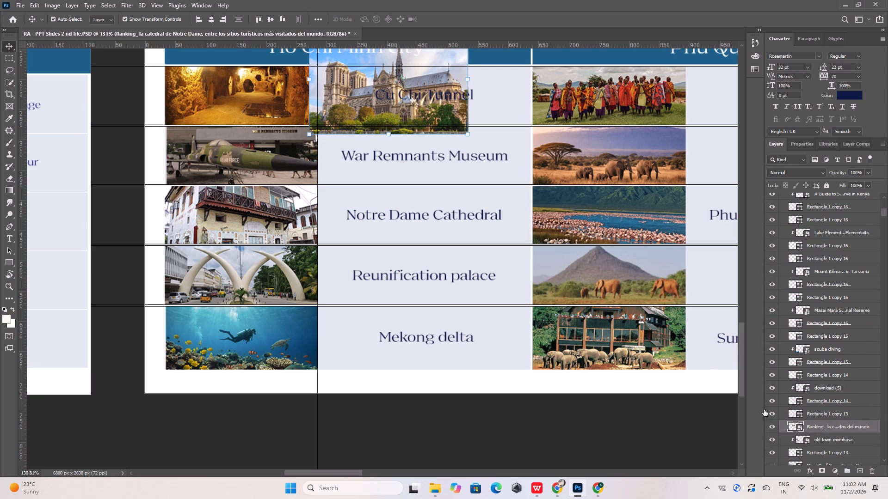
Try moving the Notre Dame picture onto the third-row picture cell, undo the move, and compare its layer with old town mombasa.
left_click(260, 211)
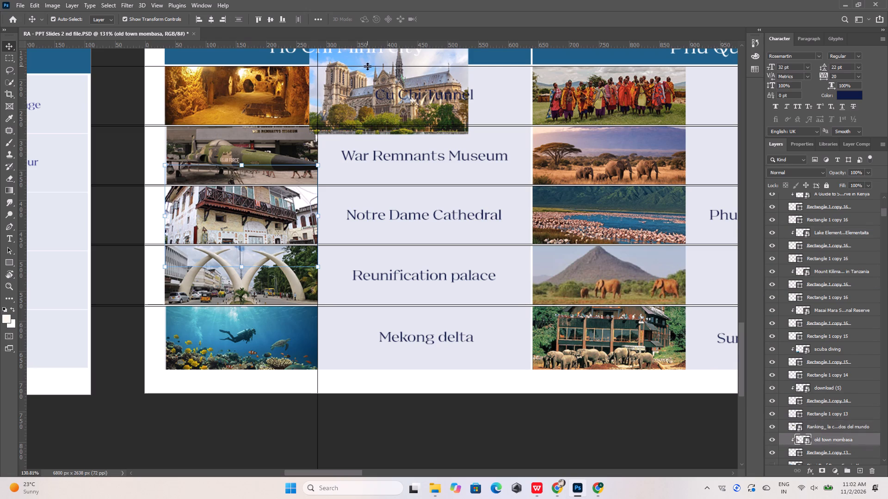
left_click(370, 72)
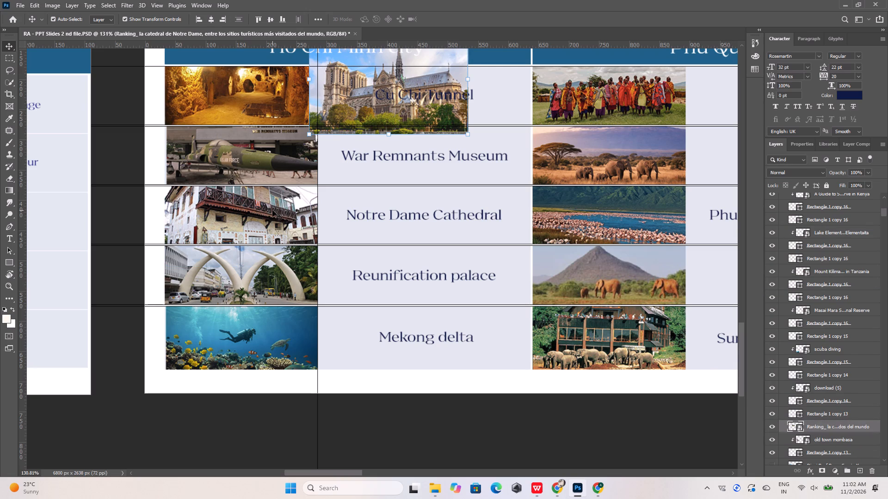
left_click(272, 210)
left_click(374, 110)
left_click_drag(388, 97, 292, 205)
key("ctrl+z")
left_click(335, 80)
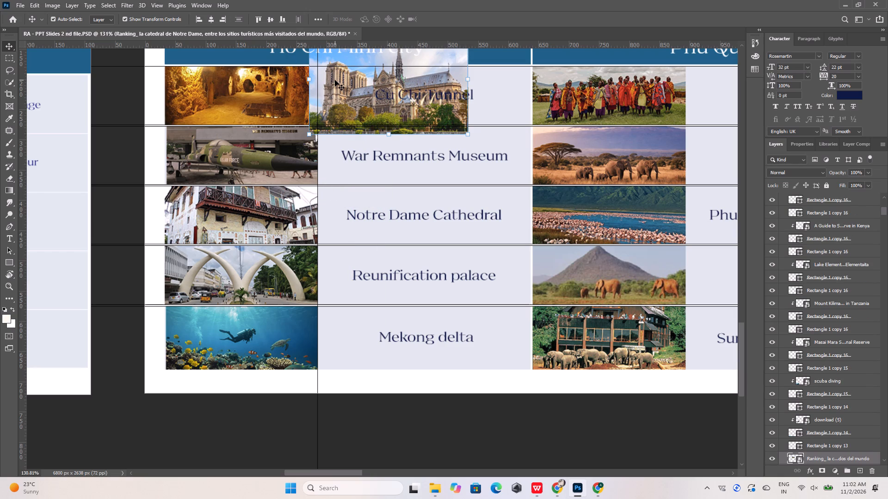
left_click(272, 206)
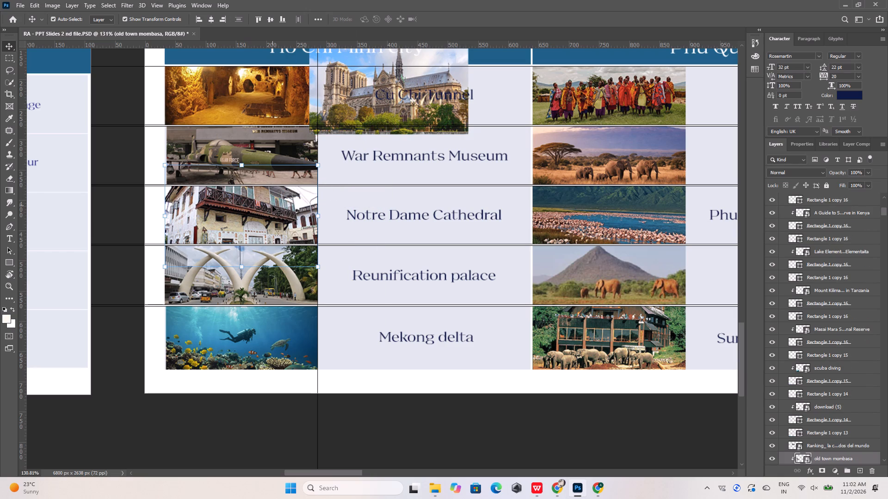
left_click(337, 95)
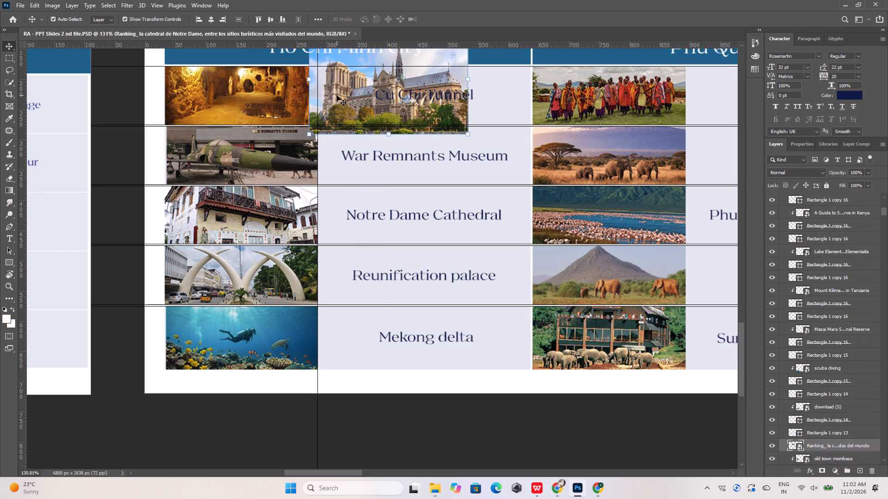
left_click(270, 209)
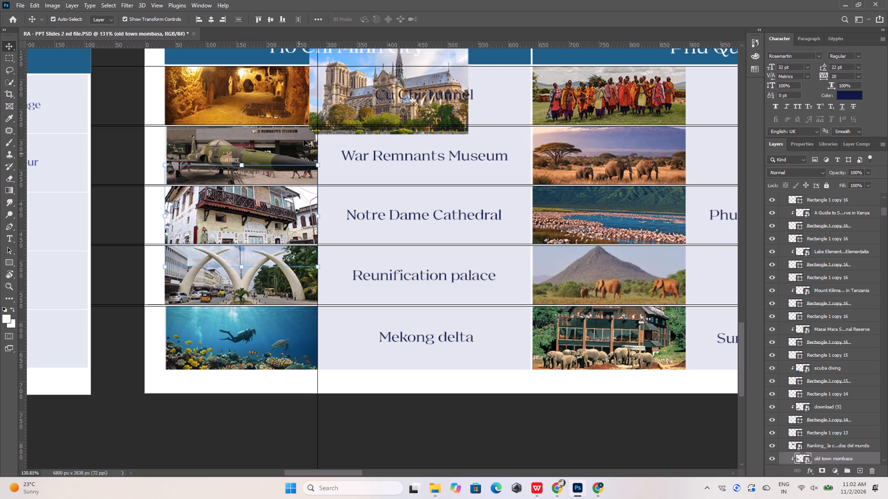
Move the Notre Dame picture over the third-row picture cell and hide the Rectangle 1 copy 13 layer directly above it.
left_click(330, 101)
left_click_drag(335, 100, 246, 260)
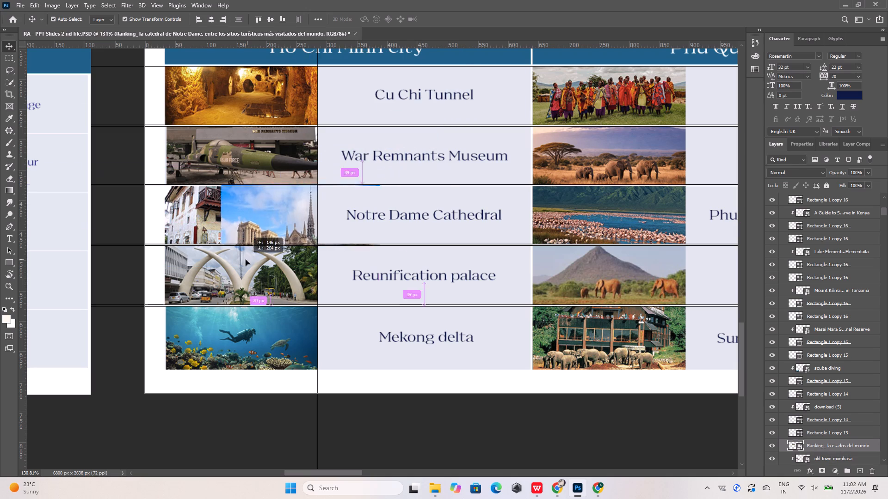
left_click_drag(246, 260, 186, 248)
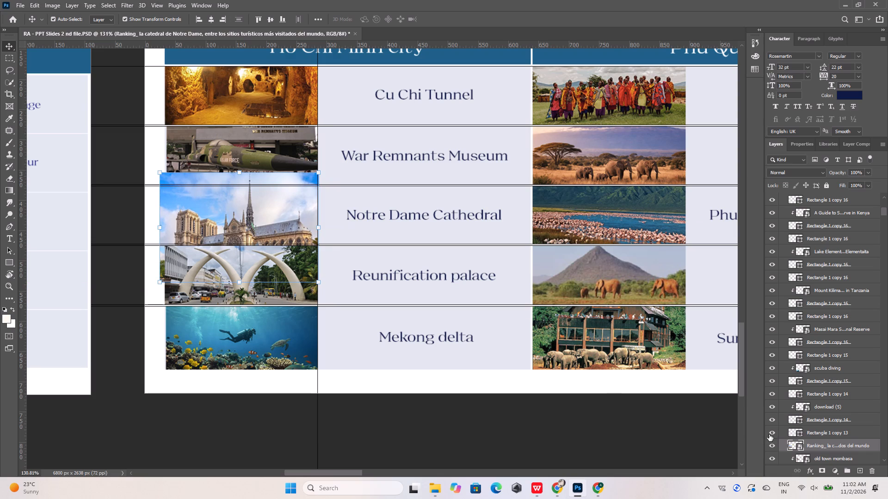
left_click(772, 434)
scroll(781, 432, "down", 3)
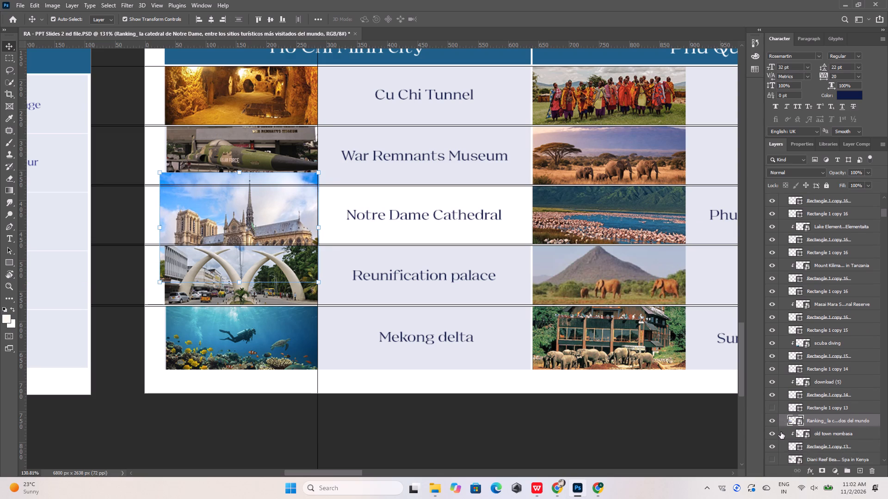
Shift the Notre Dame picture down off most of the third-row cell and hide the old town mombasa picture layer.
left_click_drag(291, 203, 291, 204)
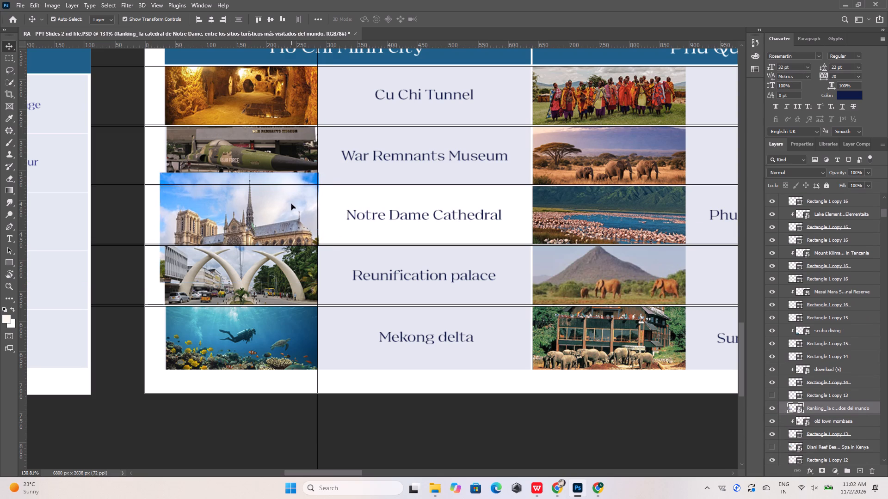
left_click_drag(291, 204, 296, 265)
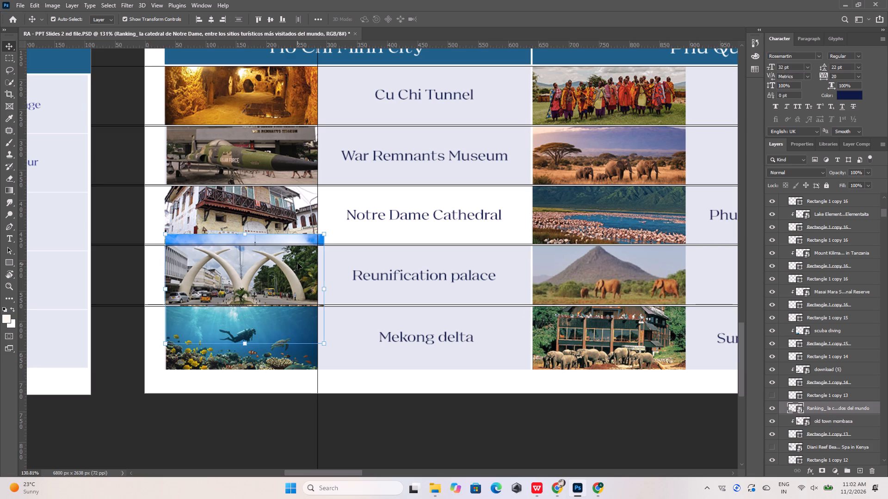
left_click(262, 219)
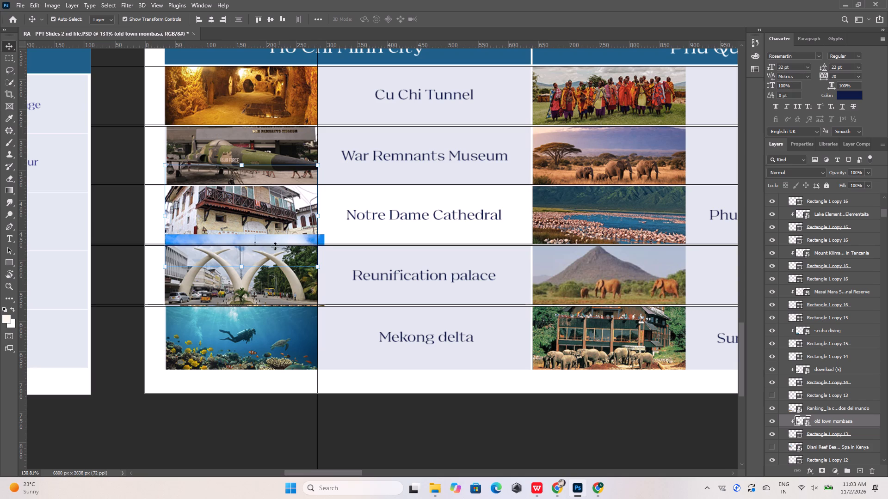
left_click(249, 239)
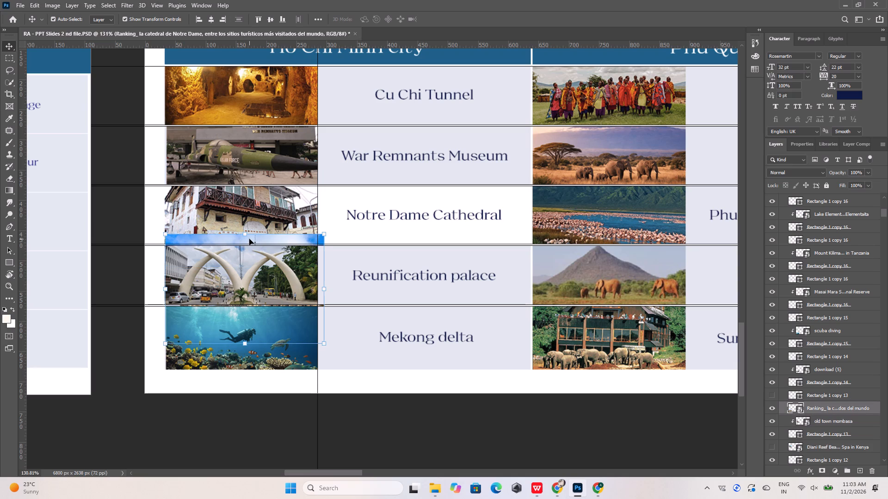
left_click(249, 239)
left_click(254, 217)
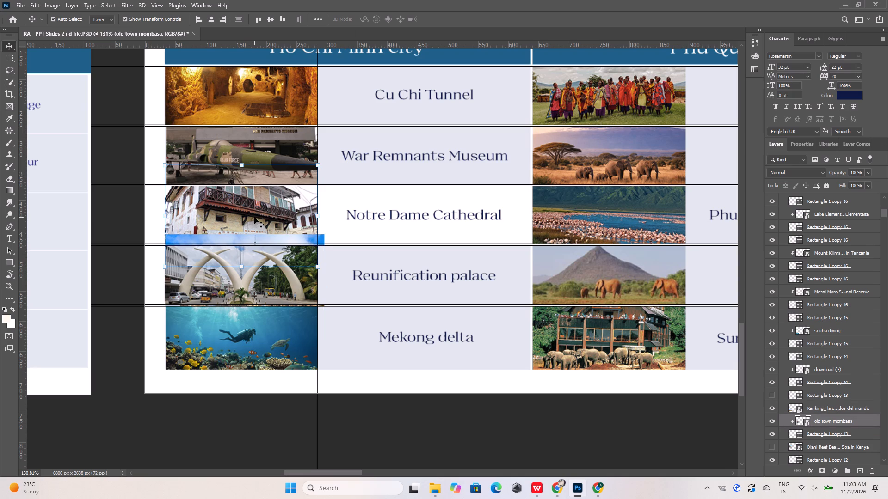
left_click(261, 240)
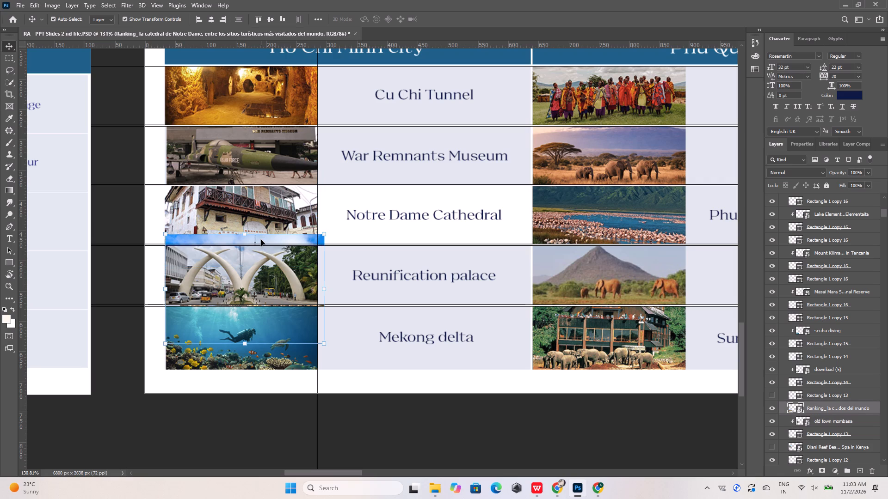
left_click(772, 423)
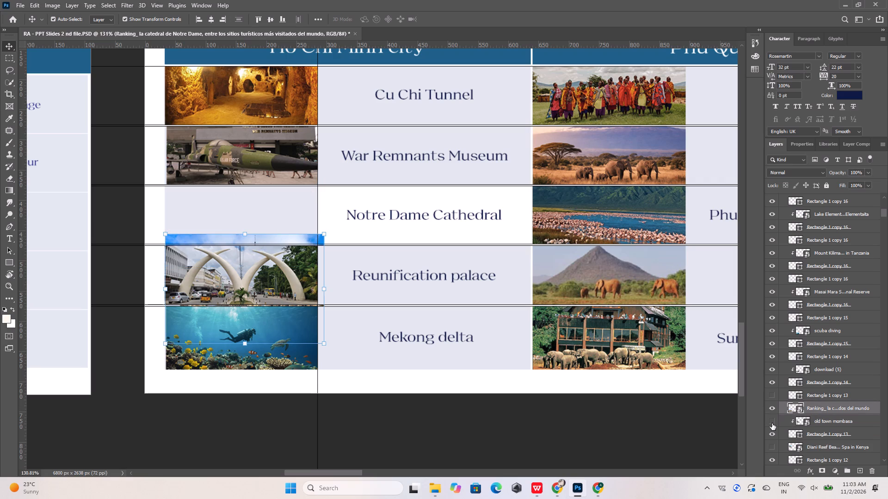
Delete the old town mombasa picture layer from beneath the Notre Dame picture layer.
right_click(815, 408)
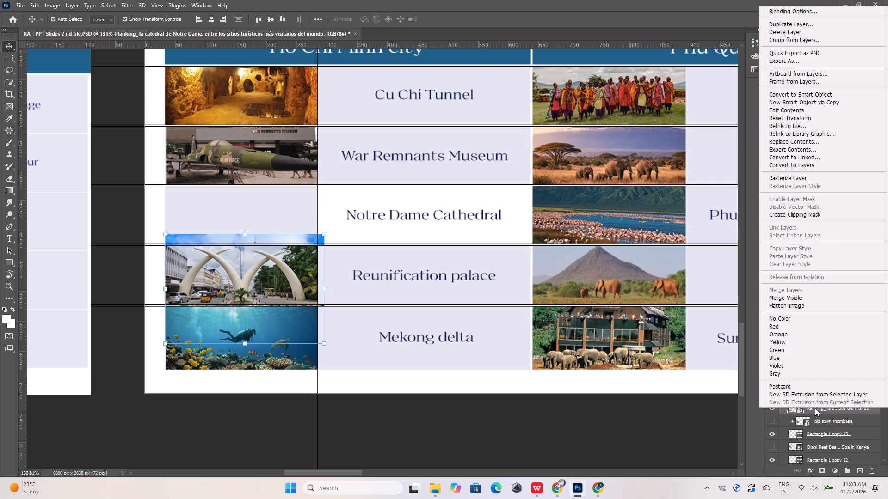
left_click(811, 419)
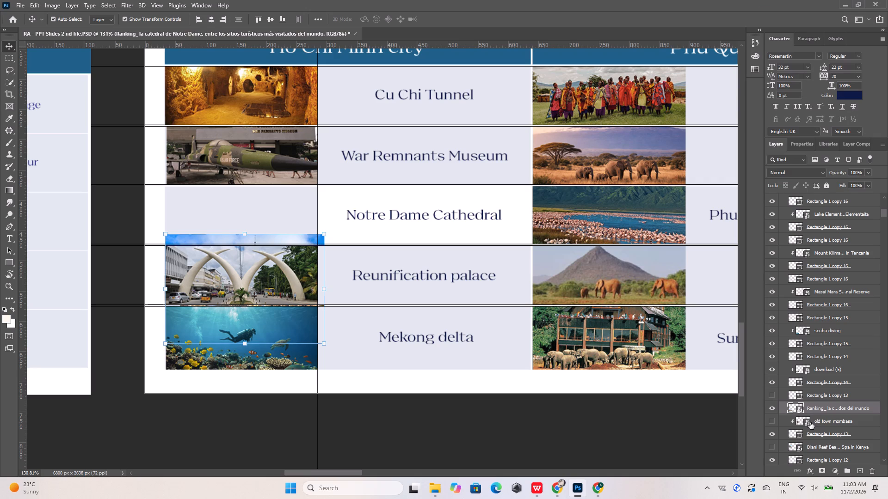
left_click(810, 422)
left_click_drag(818, 421, 870, 471)
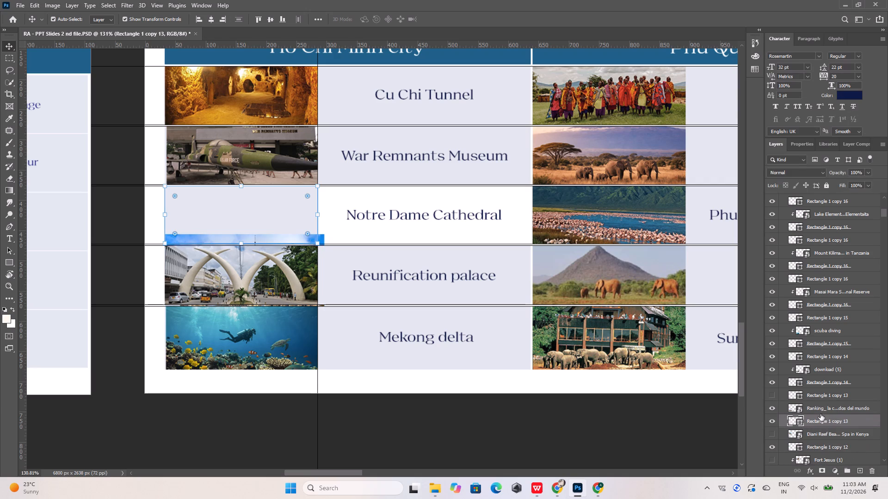
Clip the Notre Dame picture to the third-row rectangle, Rectangle 1 copy 13, and move it up to the cell's top edge.
left_click(824, 409)
right_click(824, 409)
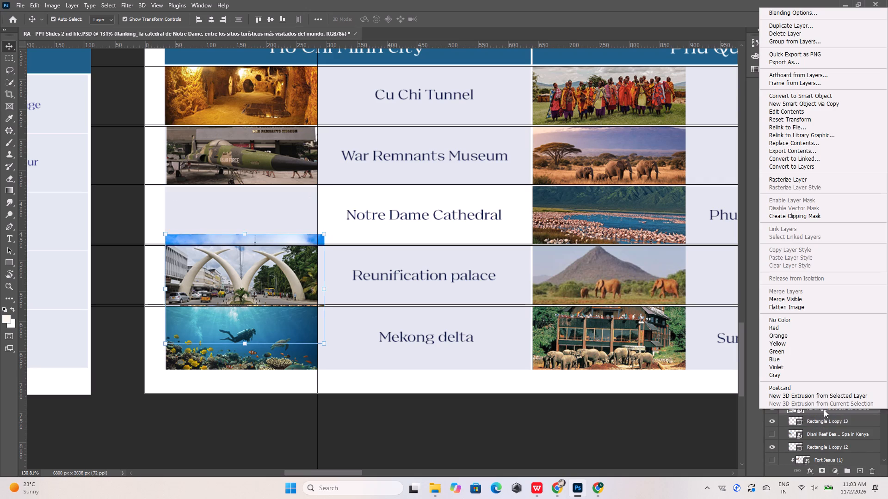
left_click(775, 215)
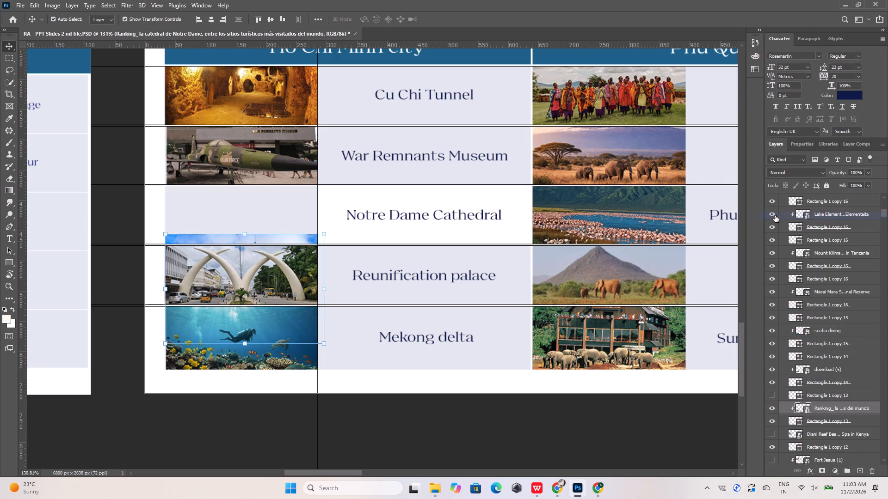
key("shift+Up")
key("shift+Up")
key("shift+Up")
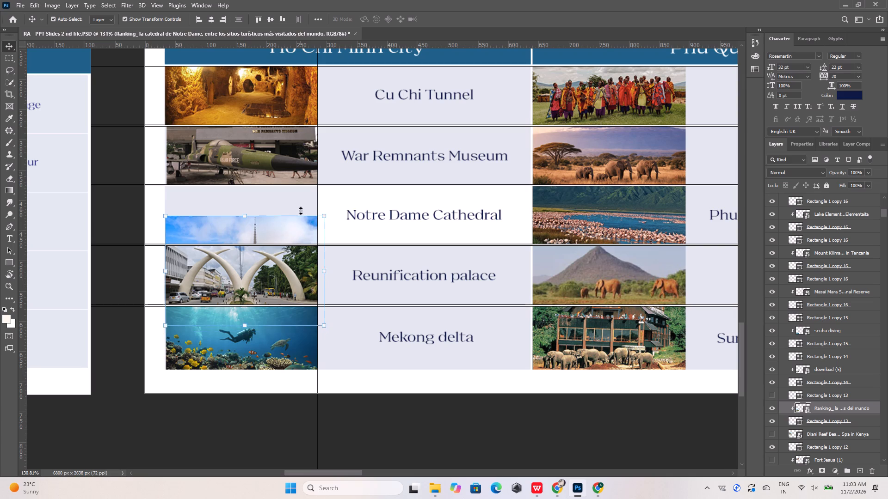
key("shift+Up")
key("shift+Up")
key("shift+Up")
key("shift+Up")
key("shift+Up")
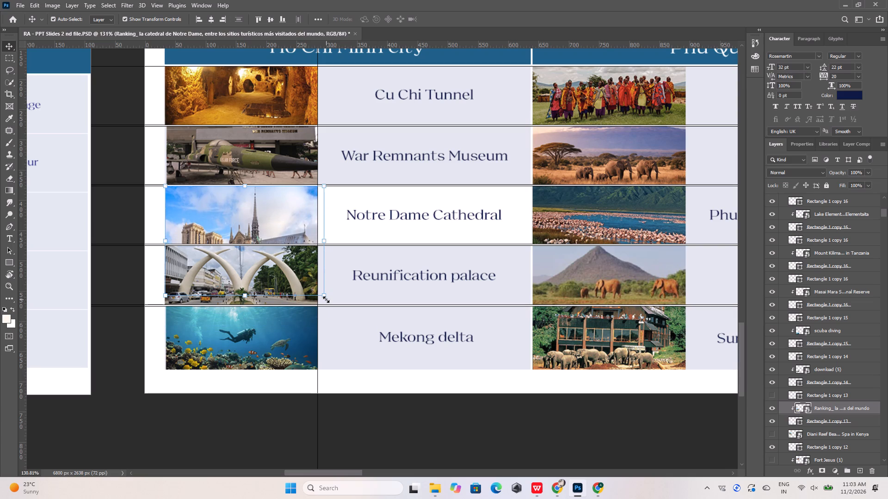
Scale the Notre Dame picture to about 34.5% and shift it up so the cathedral fills the third-row cell.
left_click_drag(326, 299, 321, 294)
key("shift+Up")
key("shift+Up")
key("shift+Up")
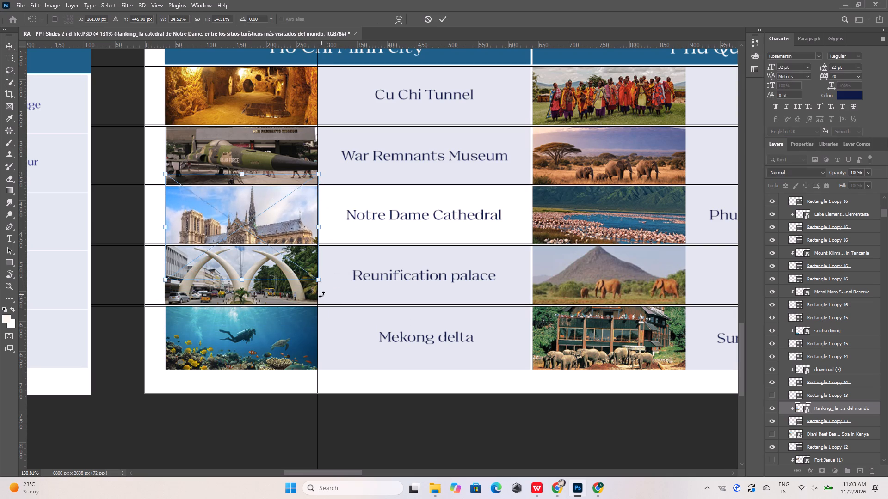
key("shift+Up")
key("shift+Up")
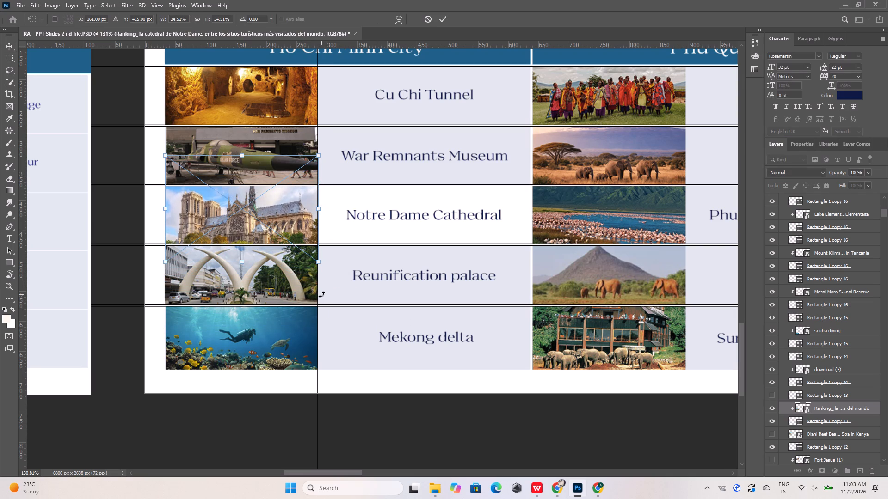
key("Up")
key("Up")
key("Up")
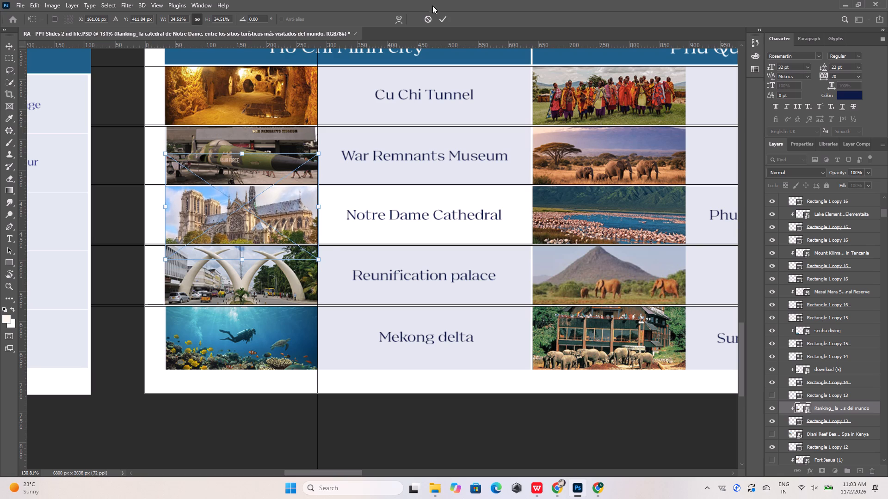
left_click(444, 21)
left_click(401, 424)
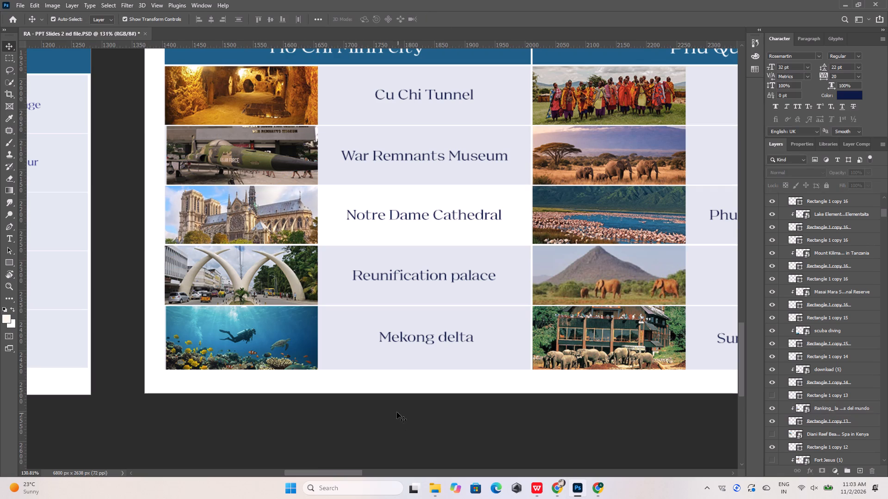
Copy the Reunification palace label text and search Pinterest in Chrome for it.
left_click(256, 287)
double_click(401, 276)
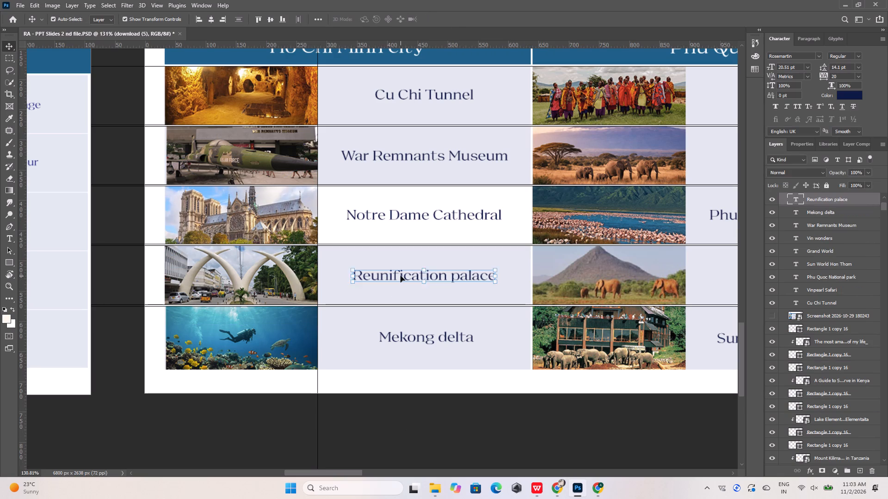
key("ctrl+c")
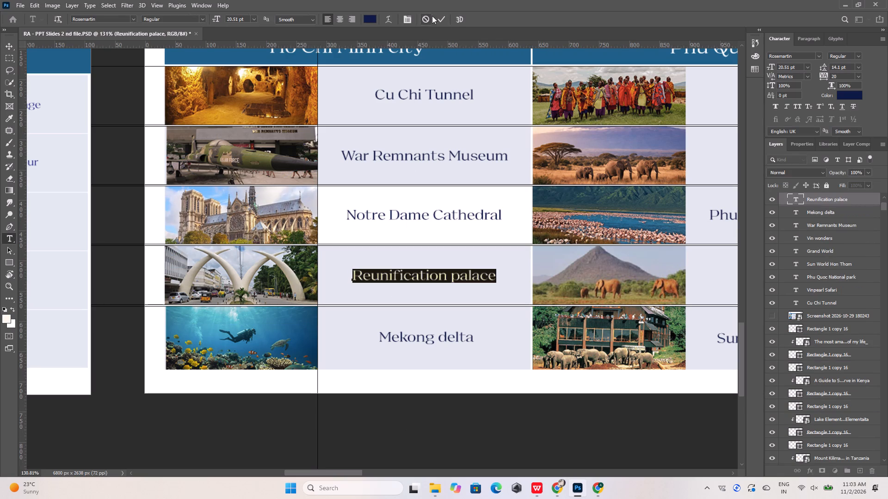
left_click(437, 16)
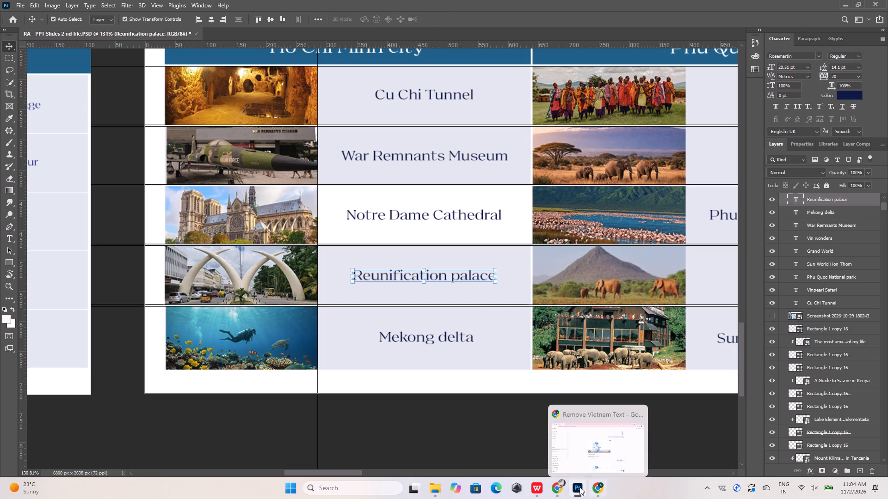
left_click(558, 486)
left_click(246, 79)
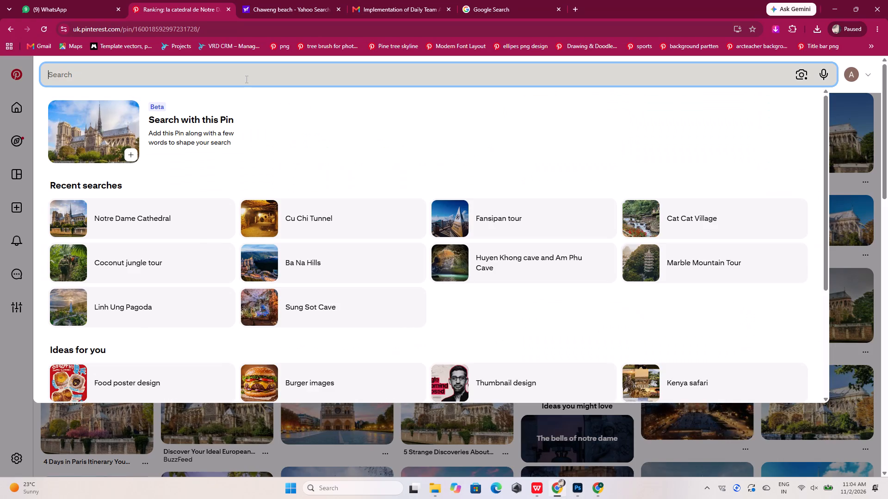
key("ctrl+v")
key("Return")
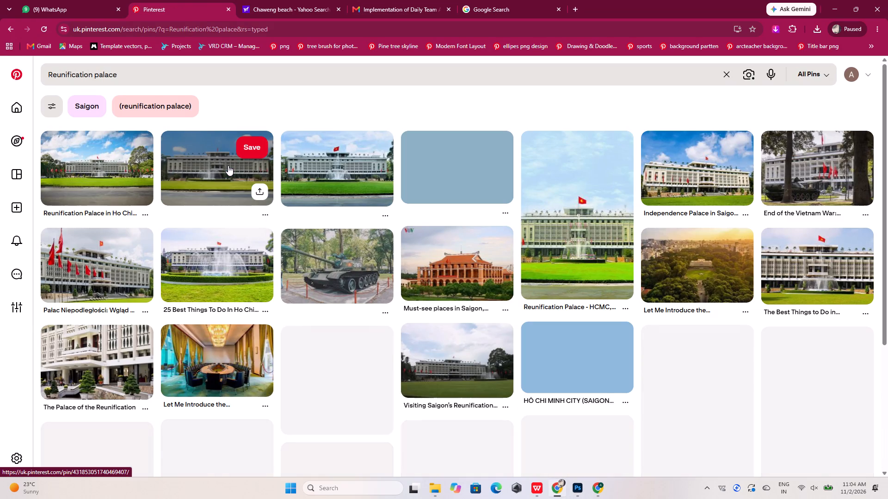
Download the Reunification Palace in Ho Chi Minh City stock image from its pin and show it in the Downloads folder.
left_click(128, 169)
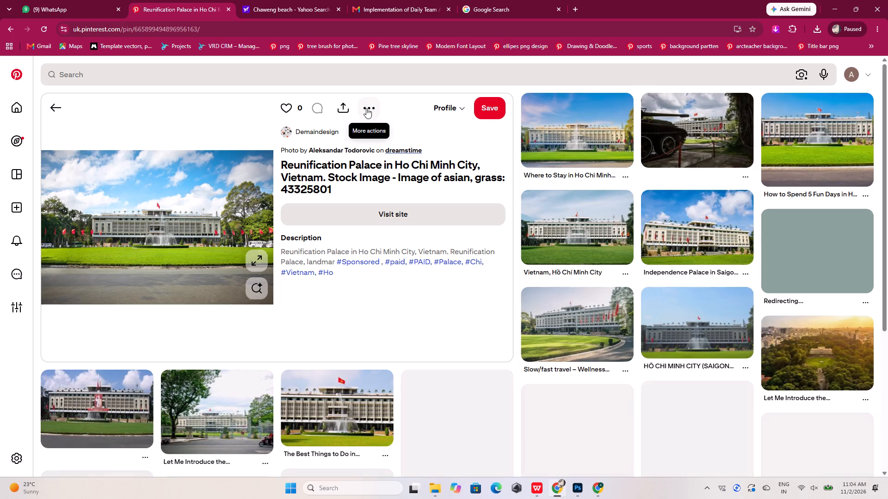
left_click(366, 108)
left_click(365, 132)
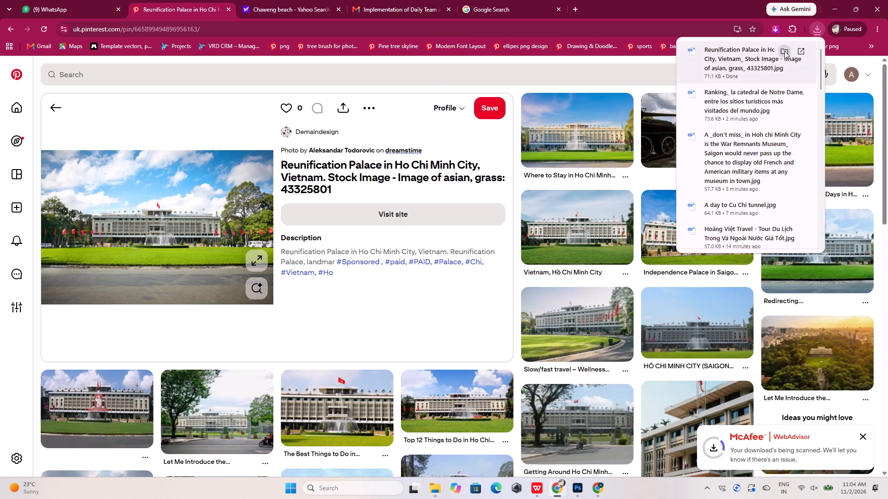
left_click(784, 51)
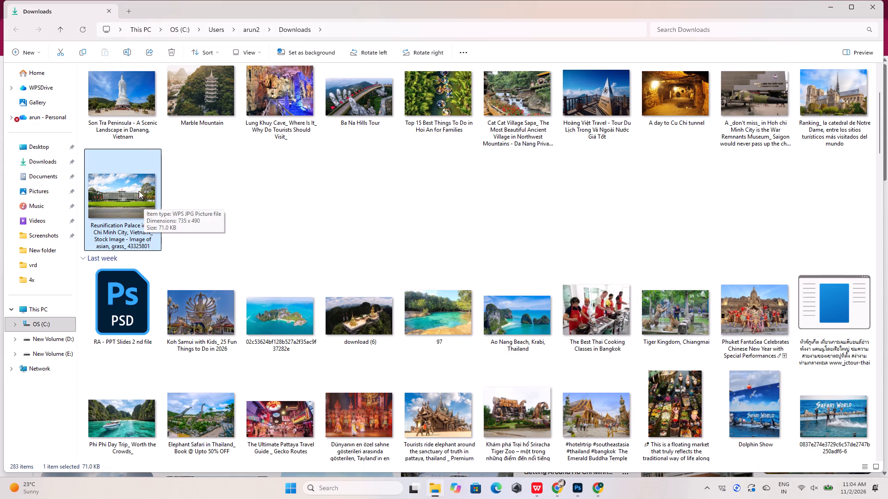
Place the downloaded Reunification Palace image into the Photoshop slide, over the Notre Dame Cathedral label.
left_click_drag(139, 191, 577, 488)
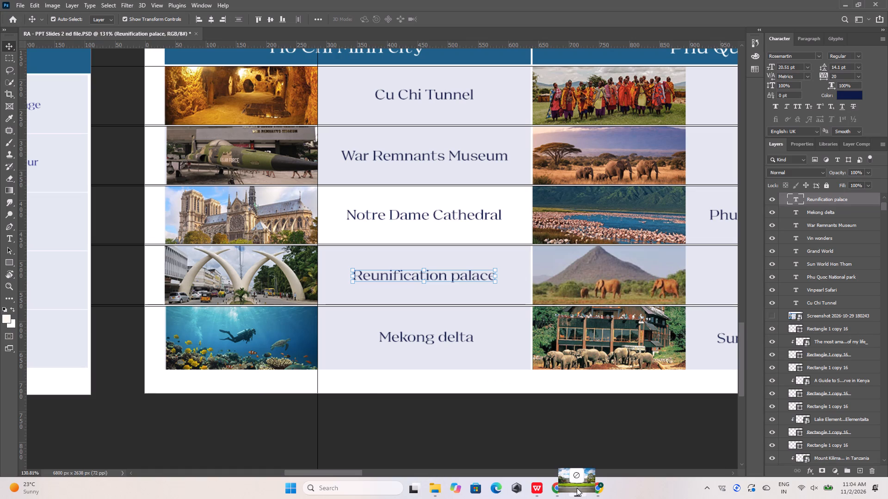
left_click_drag(577, 488, 492, 225)
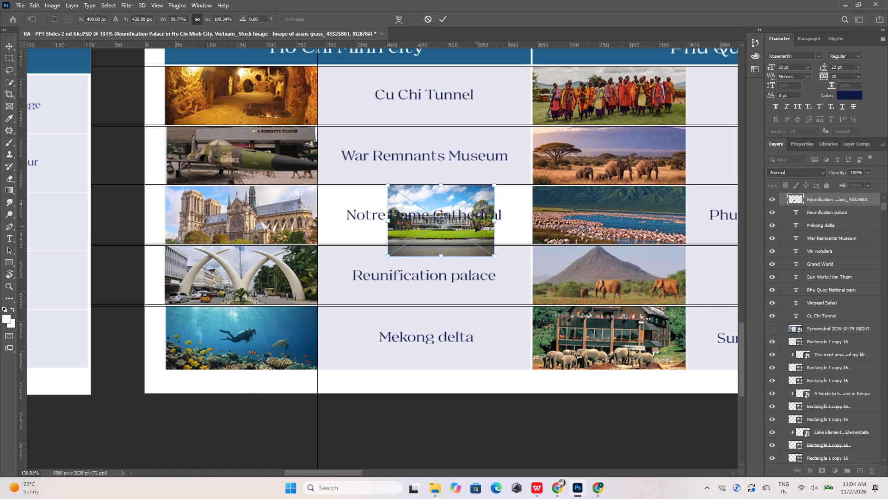
left_click(279, 273)
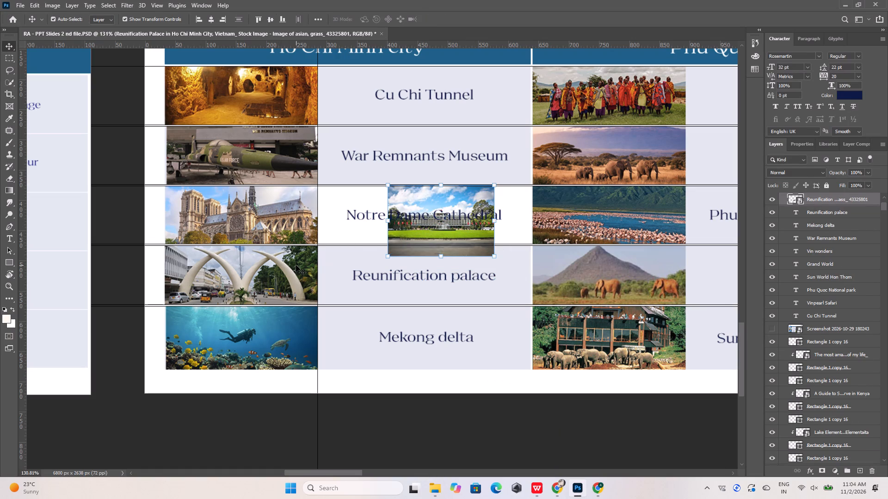
Move the Reunification Palace picture layer down the stack to directly above the download (5) layer.
left_click(296, 265)
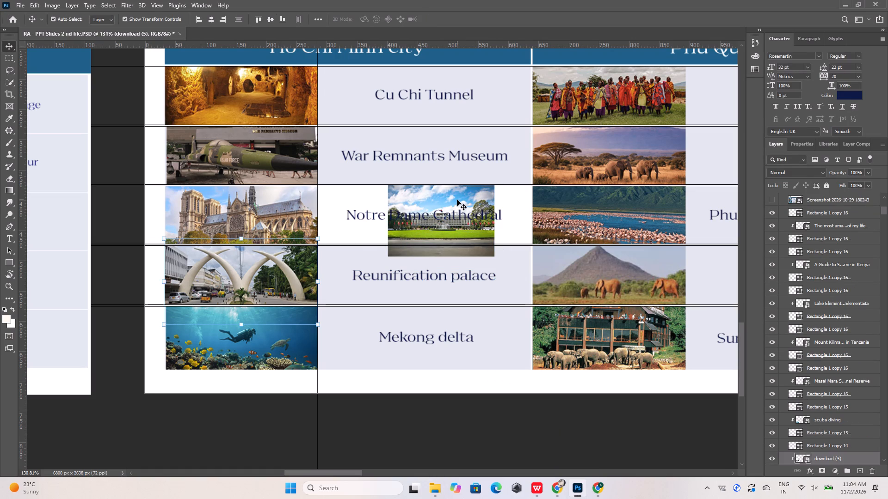
left_click(457, 200)
left_click_drag(836, 200, 839, 347)
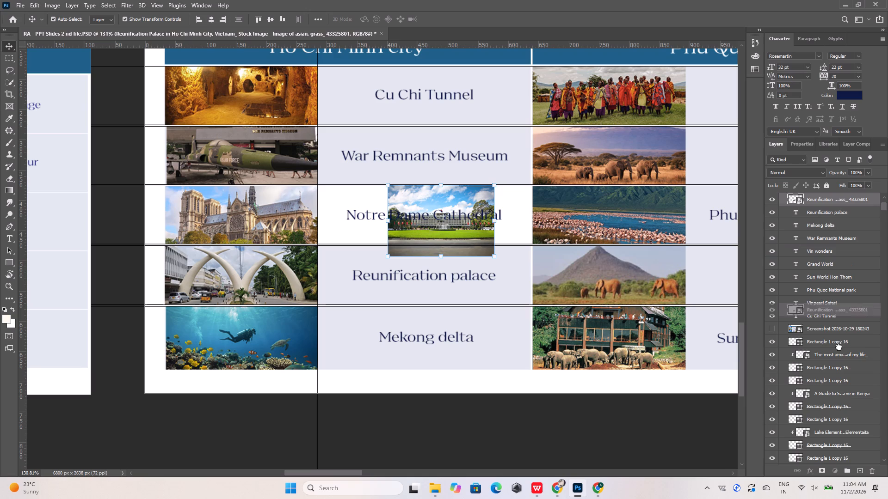
left_click_drag(839, 347, 836, 478)
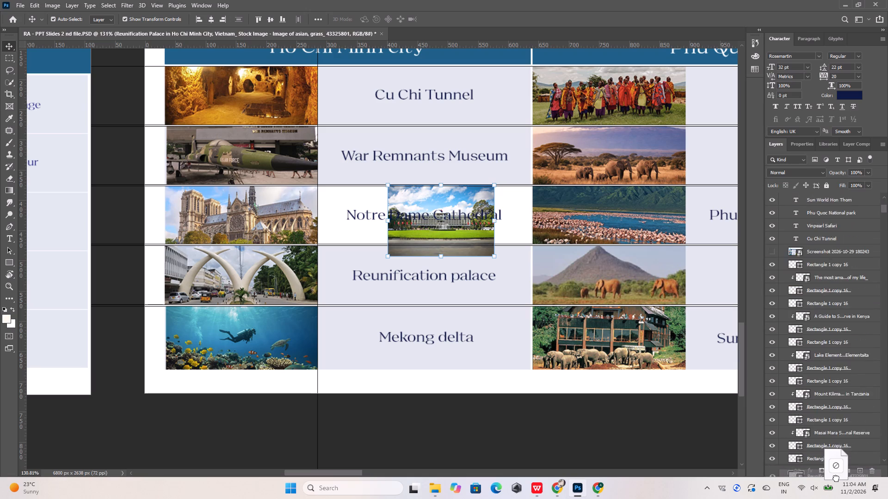
left_click_drag(836, 478, 837, 475)
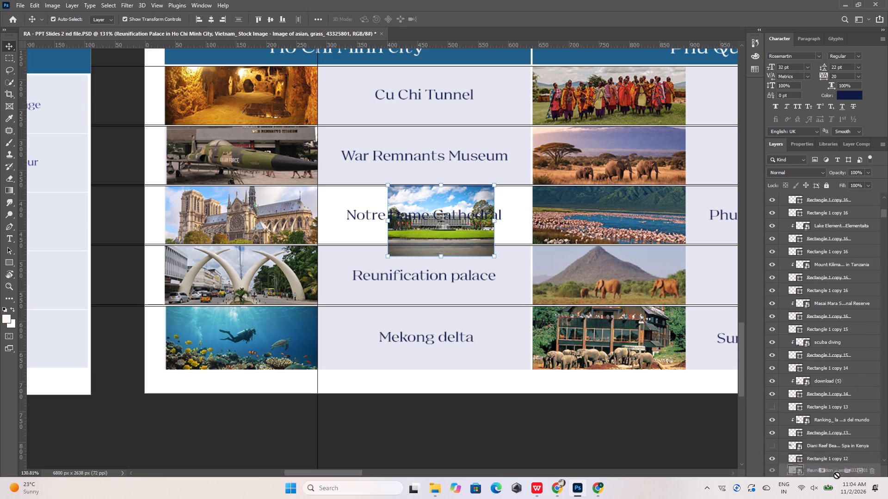
left_click_drag(837, 475, 796, 194)
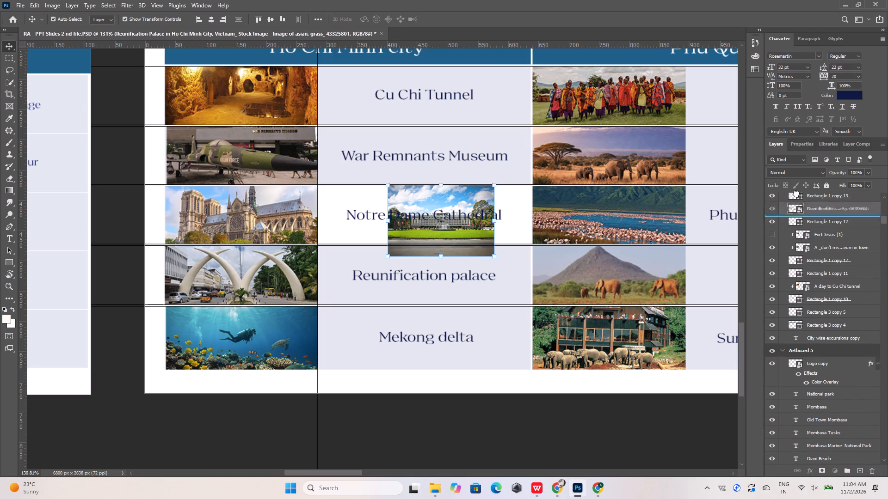
left_click_drag(796, 194, 813, 261)
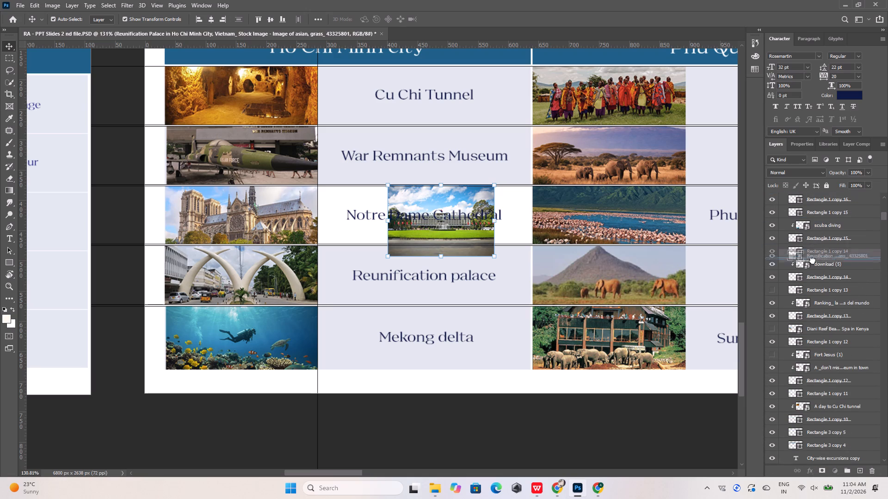
left_click_drag(813, 261, 819, 251)
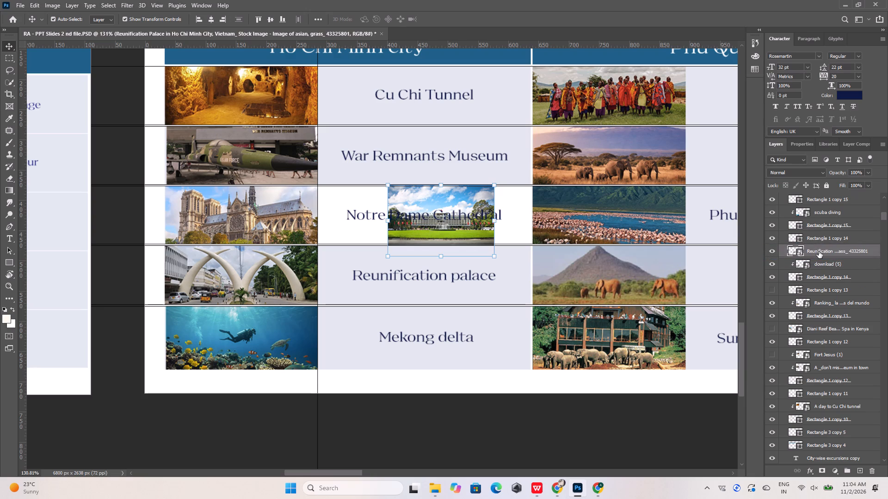
Move the Reunification Palace picture over the fourth-row picture cell, undoing the first attempt.
left_click_drag(429, 216, 286, 288)
key("ctrl+z")
left_click(474, 195)
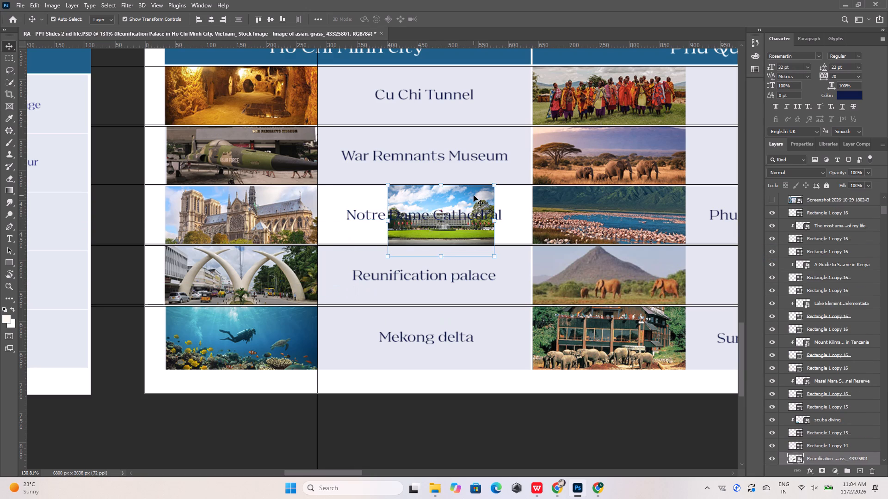
left_click_drag(474, 195, 250, 254)
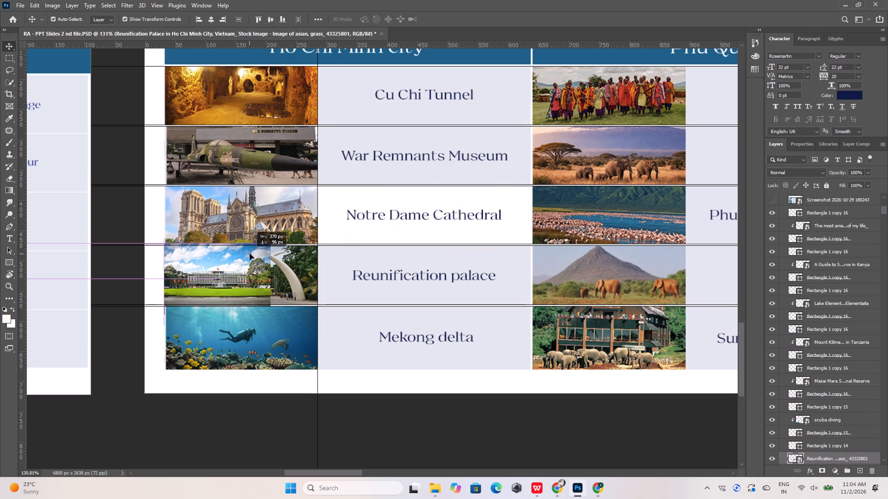
left_click_drag(250, 254, 253, 262)
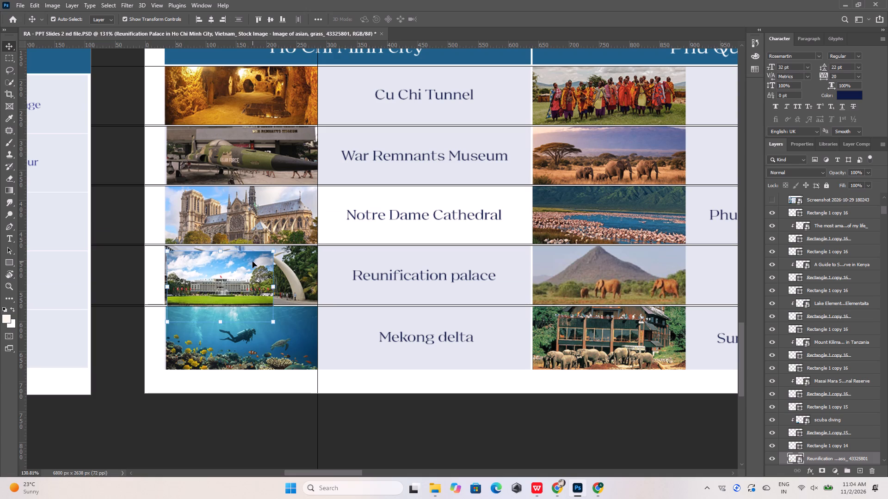
Hide and delete the download (5) tusks picture layer beneath the Reunification Palace picture layer.
left_click(297, 264)
left_click(250, 282)
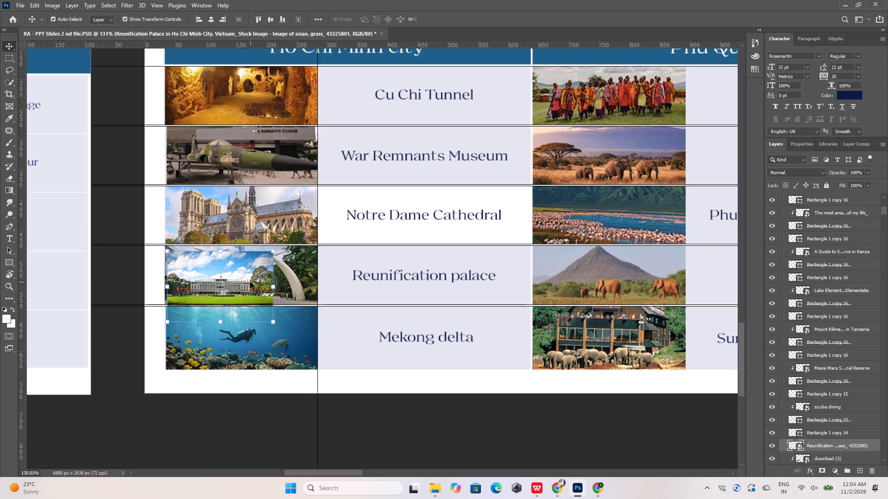
scroll(830, 456, "down", 5)
left_click(774, 398)
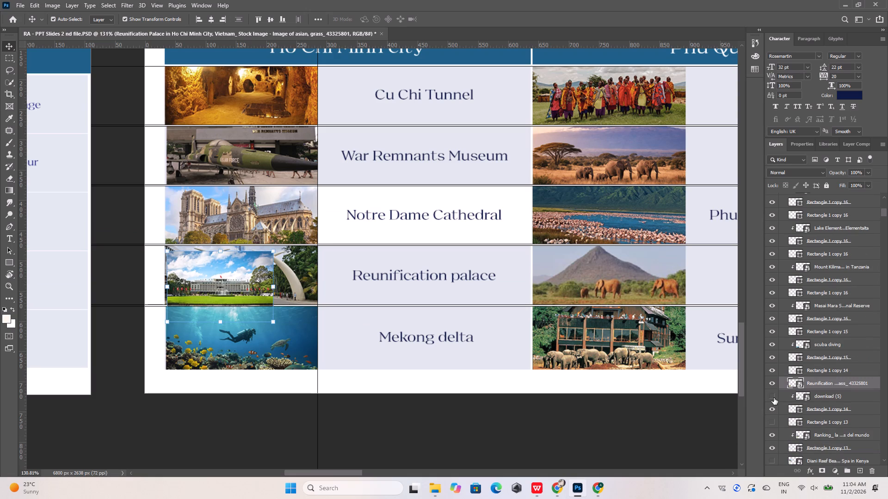
left_click(817, 395)
left_click_drag(816, 397, 872, 471)
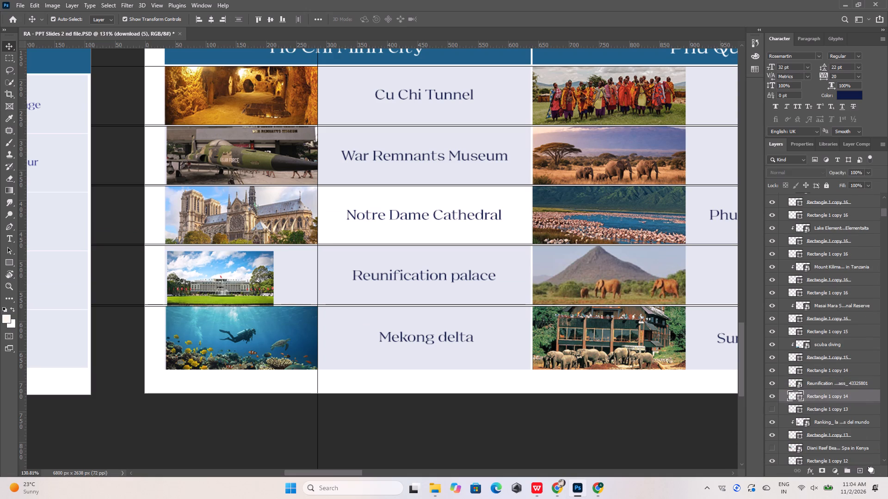
Clip the Reunification Palace picture to the fourth-row rectangle, Rectangle 1 copy 14.
left_click(815, 381)
right_click(815, 381)
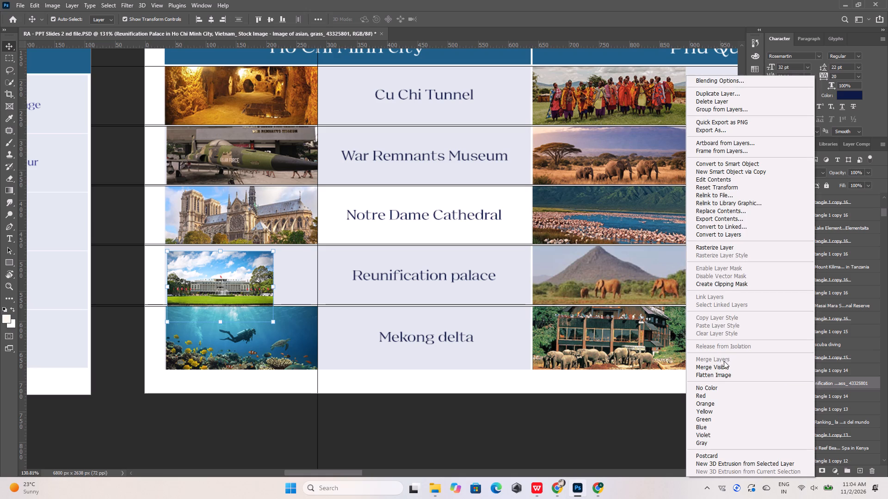
left_click(722, 283)
Scale the Reunification Palace picture to about 144% to span the fourth-row cell and shift it up about 24 px to frame the building.
left_click_drag(239, 283, 234, 277)
left_click_drag(267, 317, 316, 347)
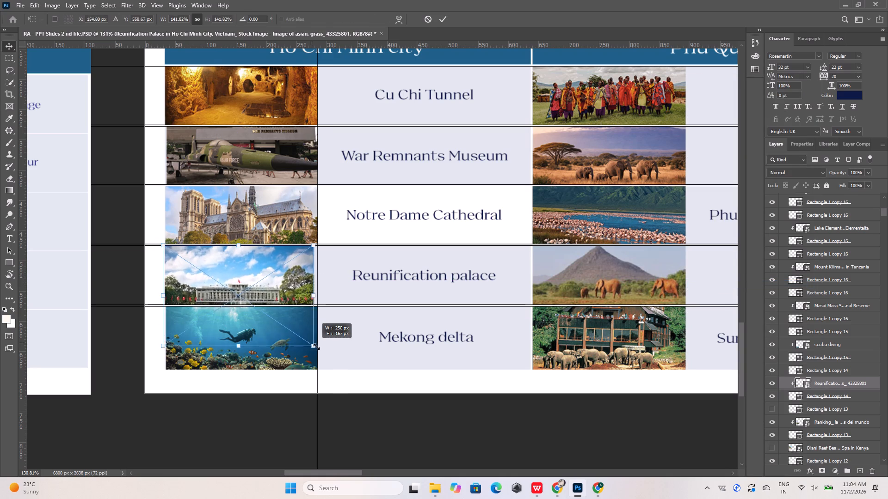
left_click_drag(316, 347, 318, 347)
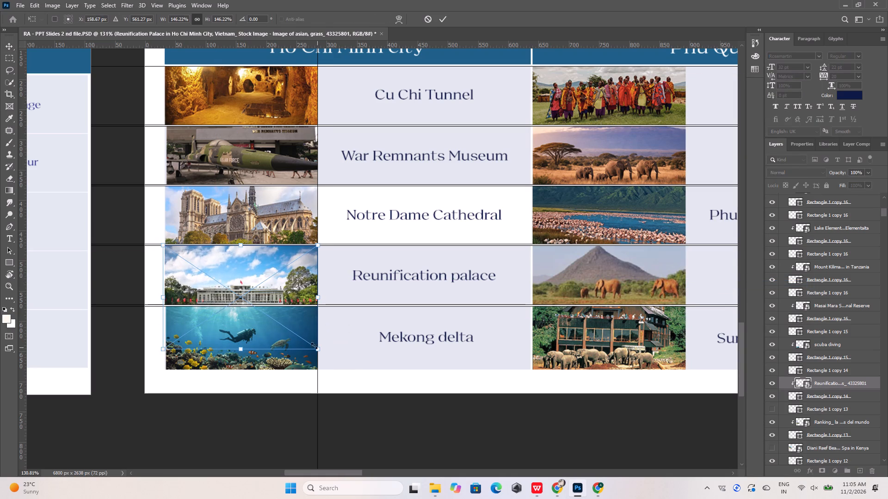
left_click_drag(164, 347, 168, 348)
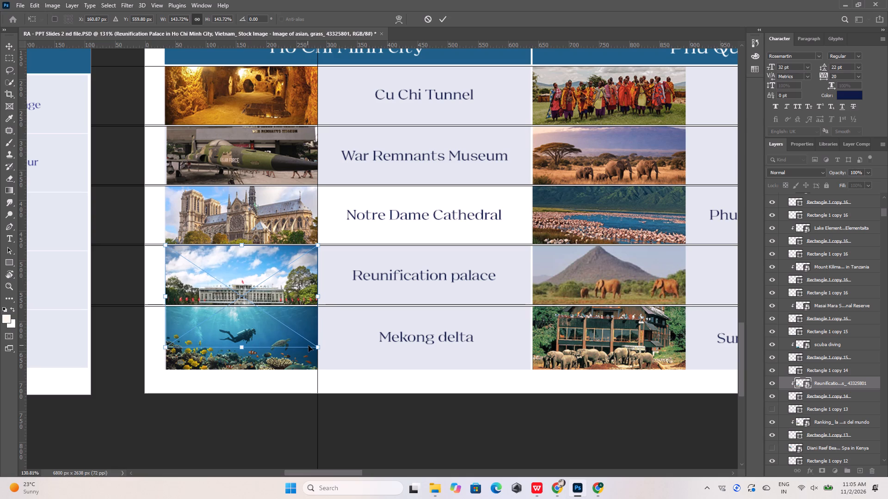
key("shift+Up")
key("shift+Up")
key("Up")
key("Up")
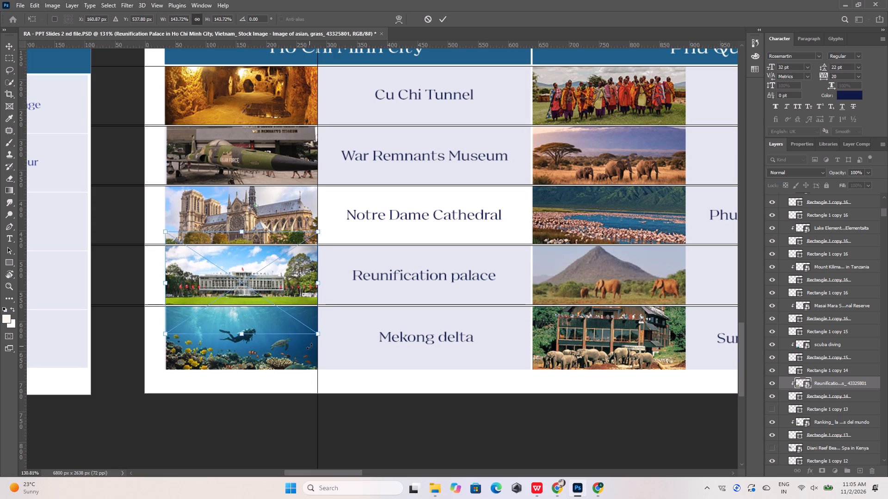
key("Up")
key("Up")
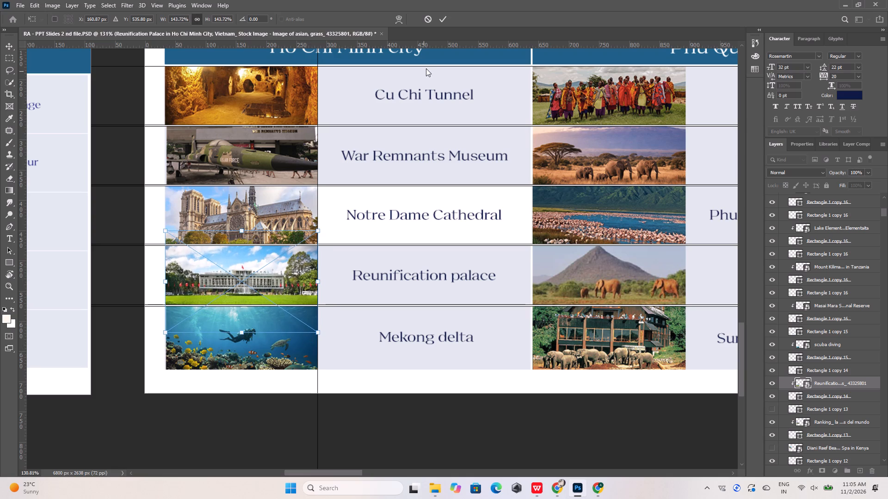
left_click(446, 18)
left_click(382, 403)
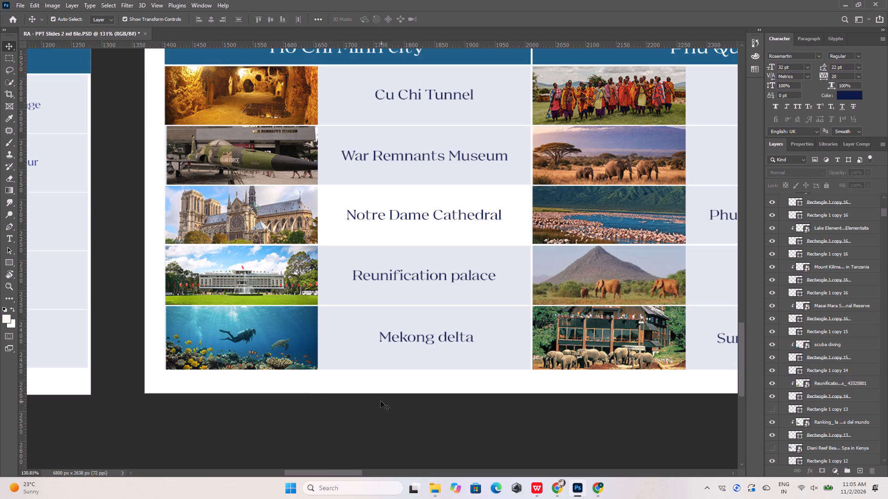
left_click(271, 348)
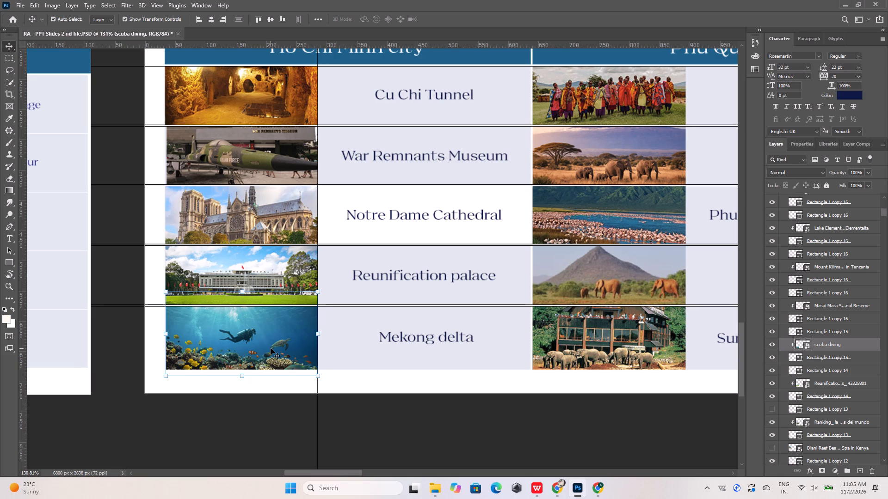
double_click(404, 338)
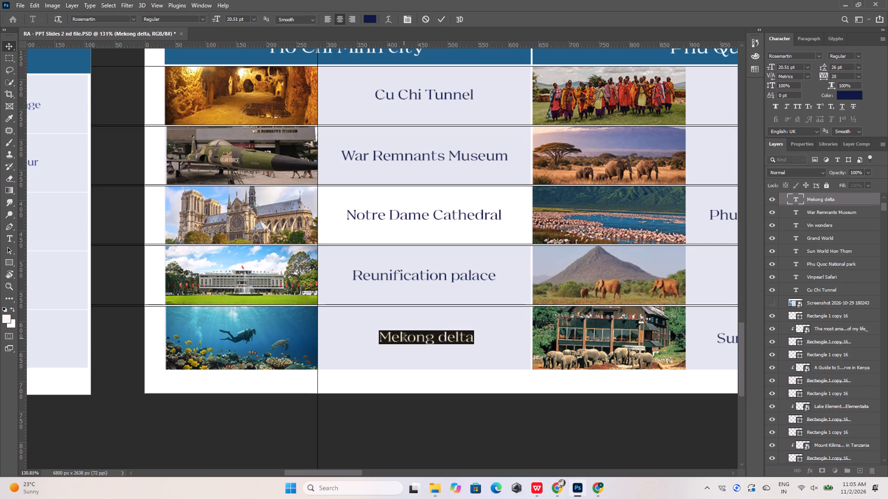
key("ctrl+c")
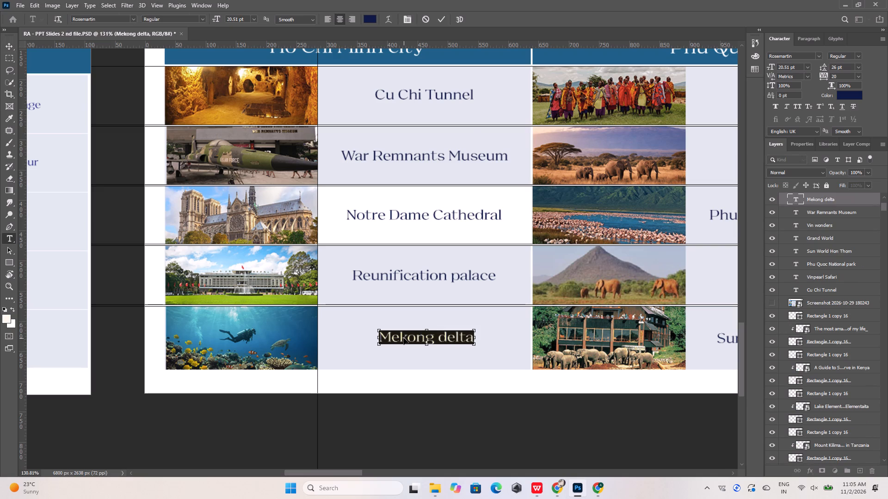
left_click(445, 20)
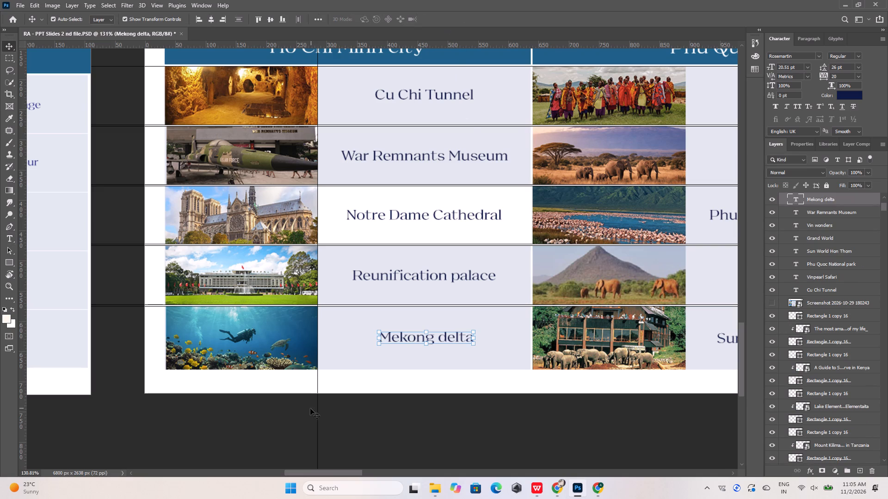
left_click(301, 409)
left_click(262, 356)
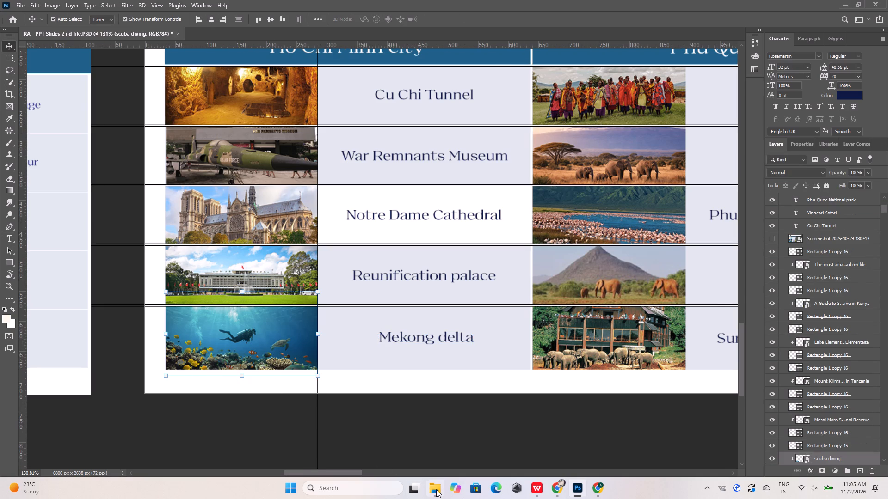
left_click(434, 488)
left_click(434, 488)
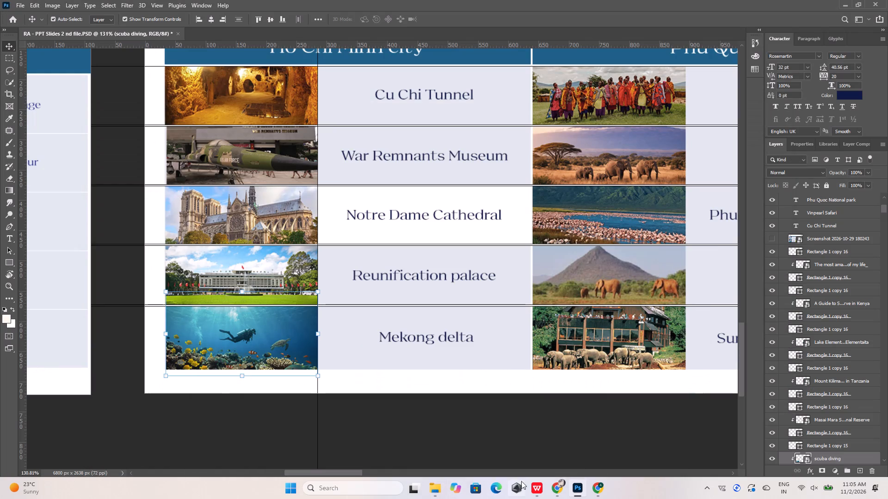
Copy the fifth-row label text Mekong delta and search Pinterest in the Chrome browser for it.
double_click(404, 336)
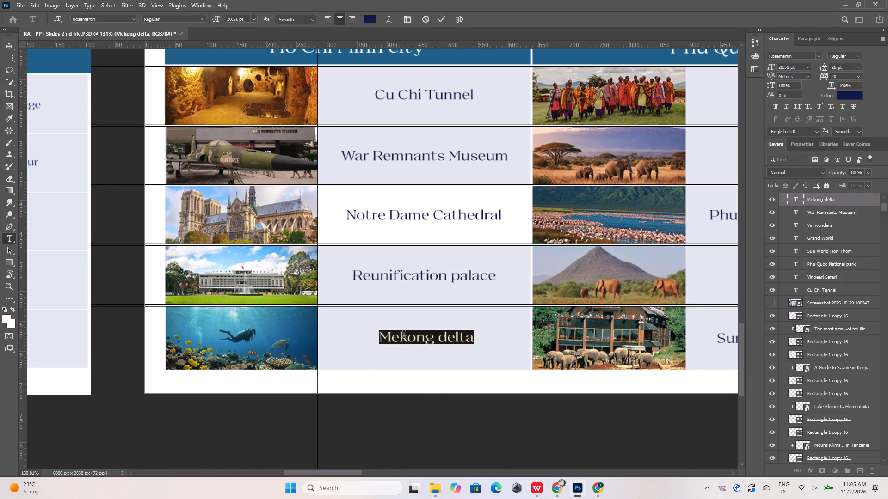
key("ctrl+c")
left_click(438, 19)
left_click(560, 488)
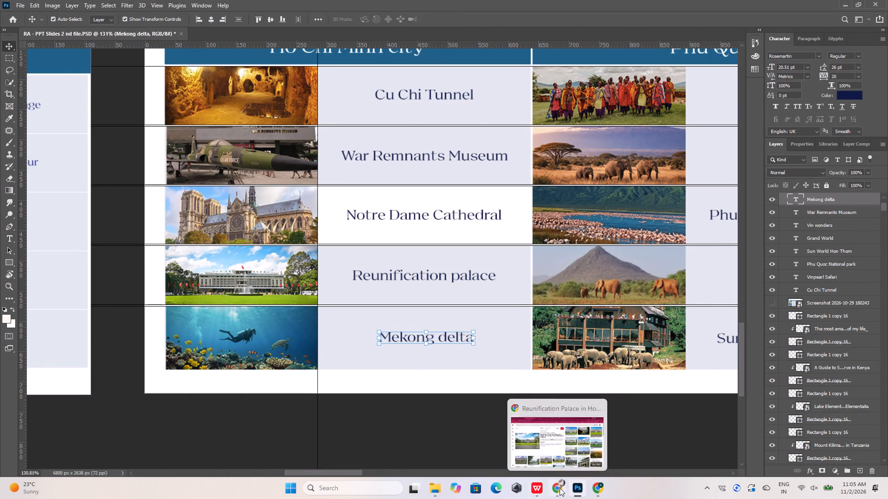
left_click(204, 79)
key("ctrl+v")
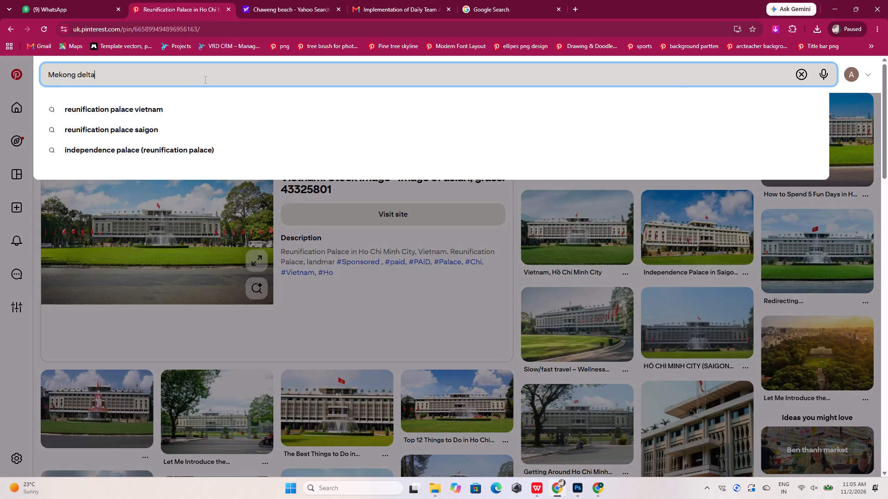
key("Return")
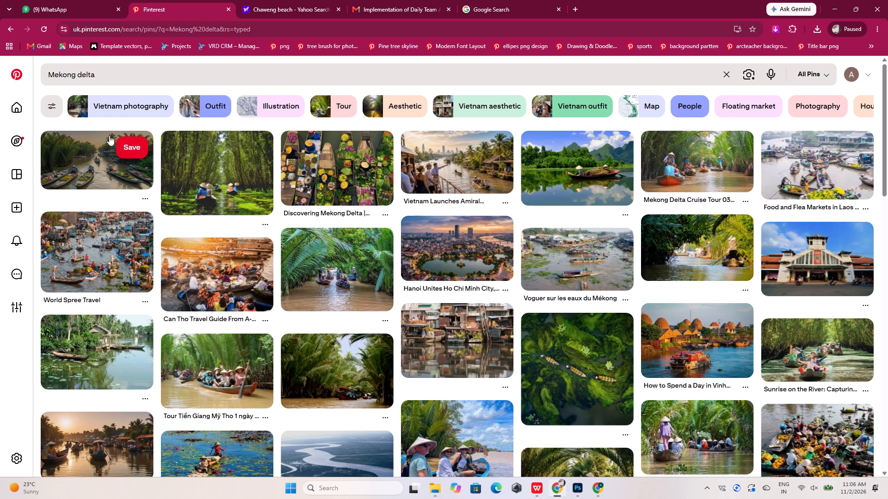
Open the first Mekong delta pin, showing boats on a palm-lined river, and download its image.
left_click(100, 156)
left_click(96, 163)
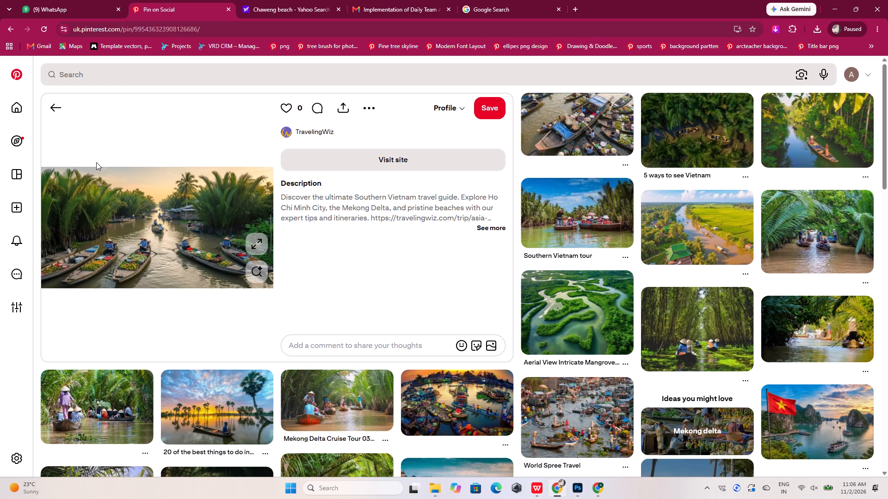
left_click(367, 104)
left_click(371, 133)
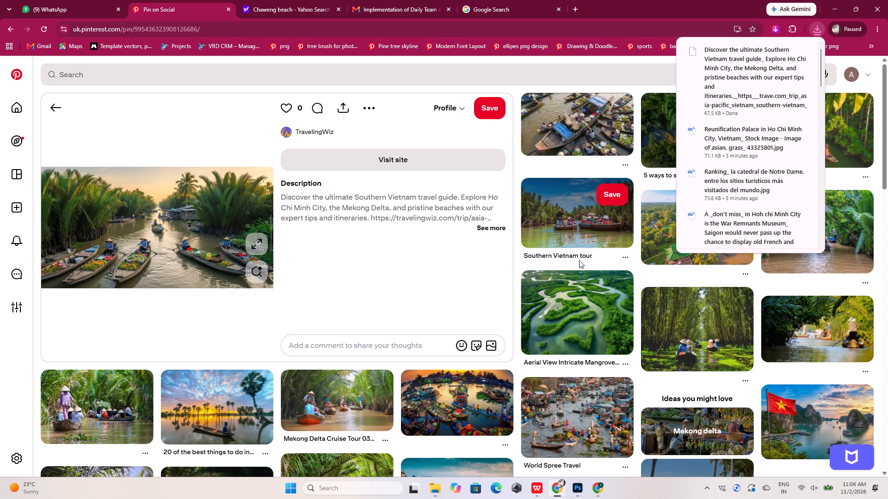
Browse the related pins, open the Southern Vietnam tour pin and download its image.
scroll(378, 265, "down", 3)
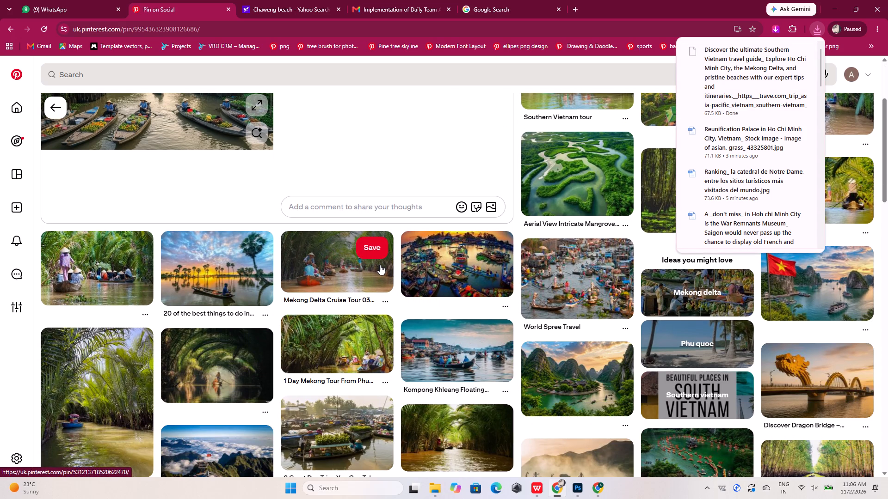
scroll(380, 265, "down", 6)
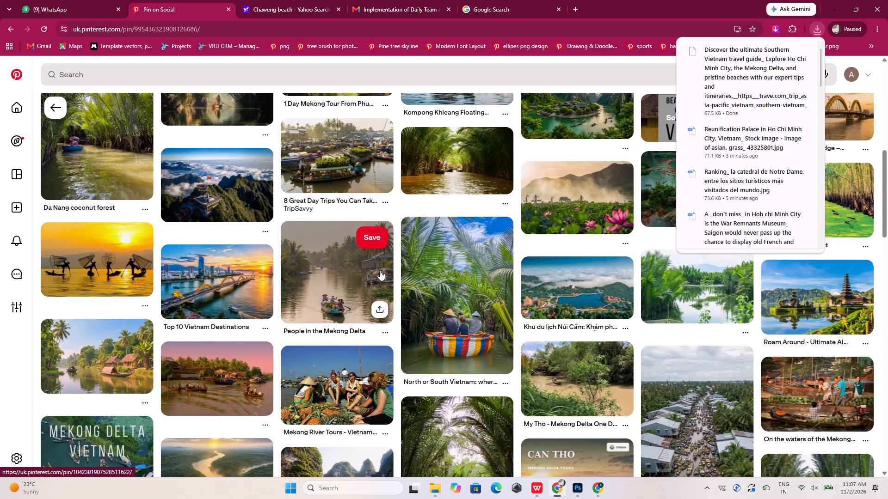
scroll(381, 301, "down", 3)
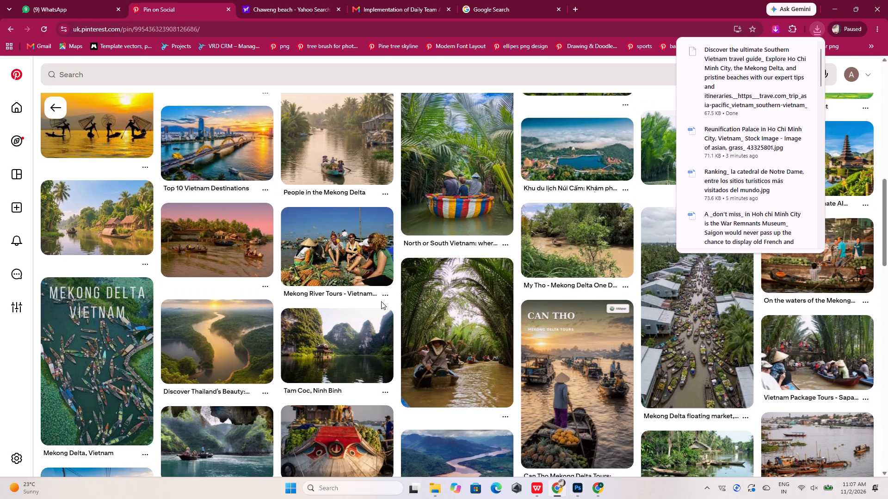
scroll(381, 301, "up", 5)
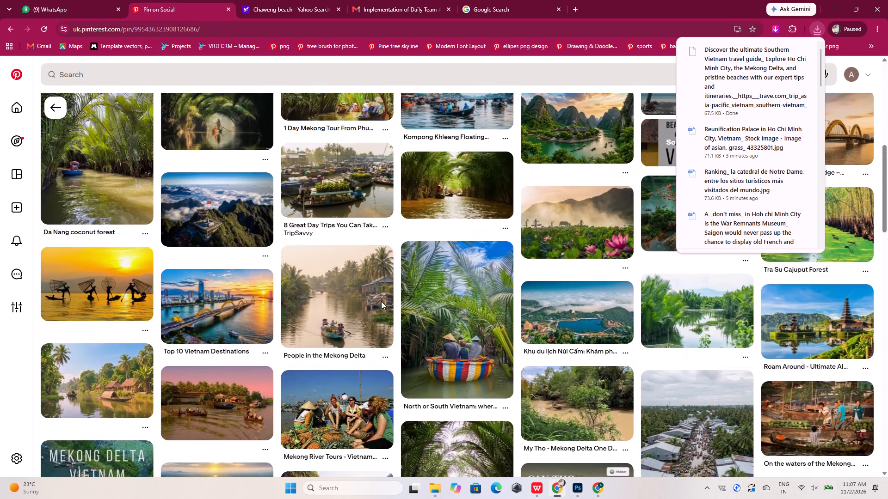
scroll(381, 301, "up", 9)
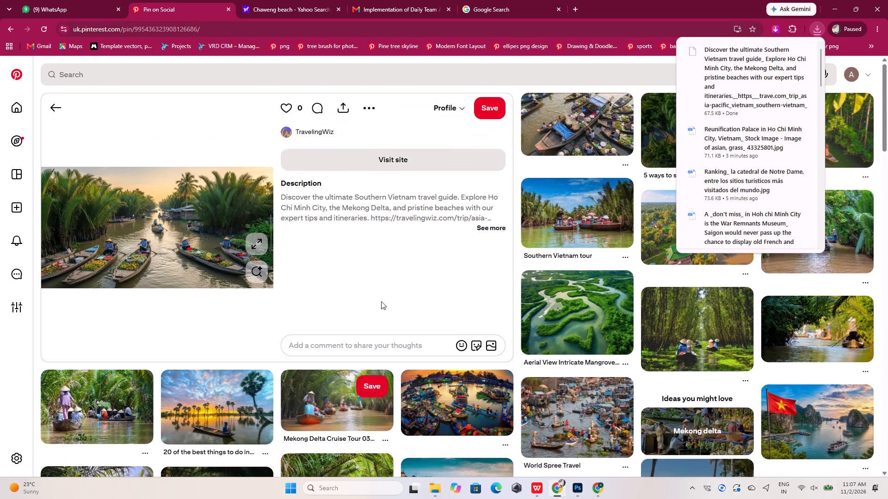
left_click(555, 204)
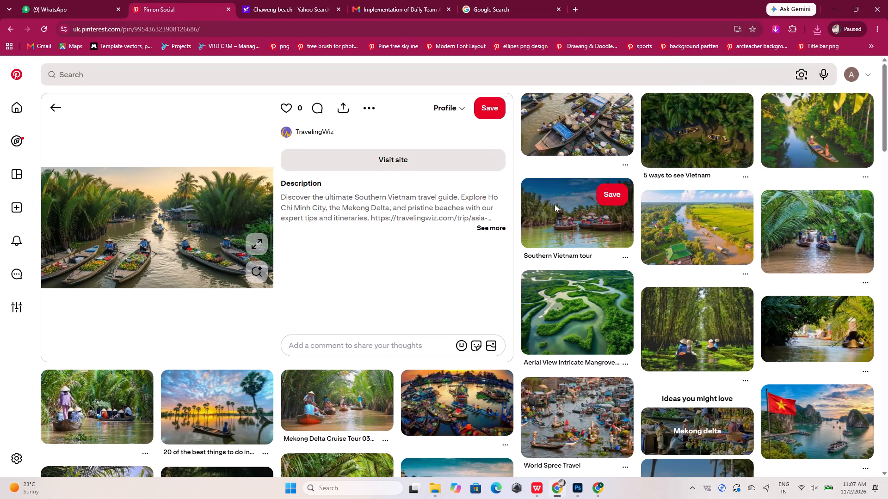
left_click(555, 204)
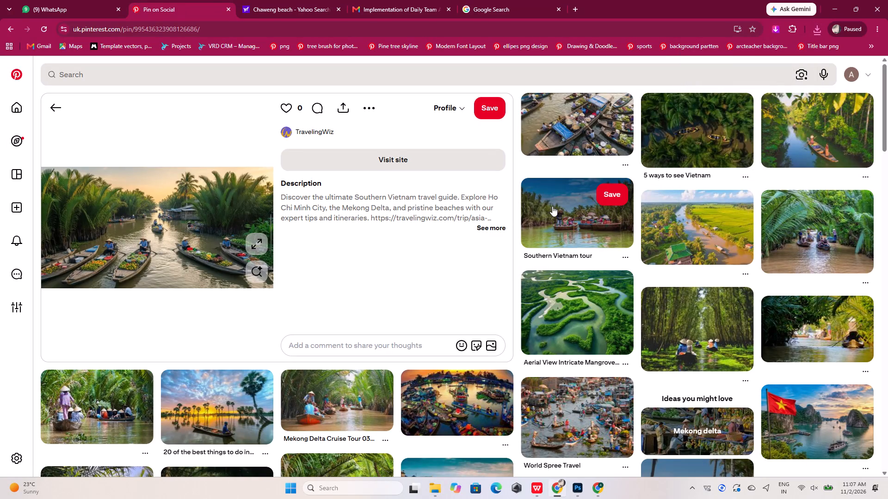
double_click(552, 206)
left_click(368, 106)
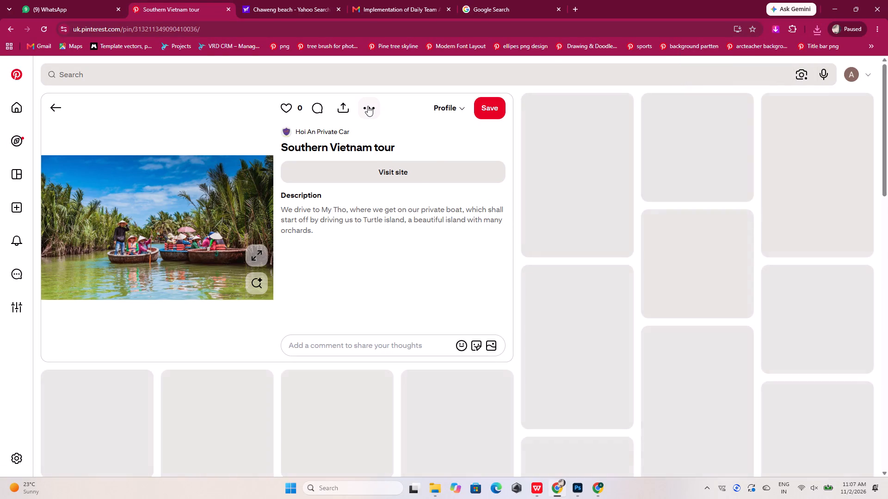
left_click(367, 133)
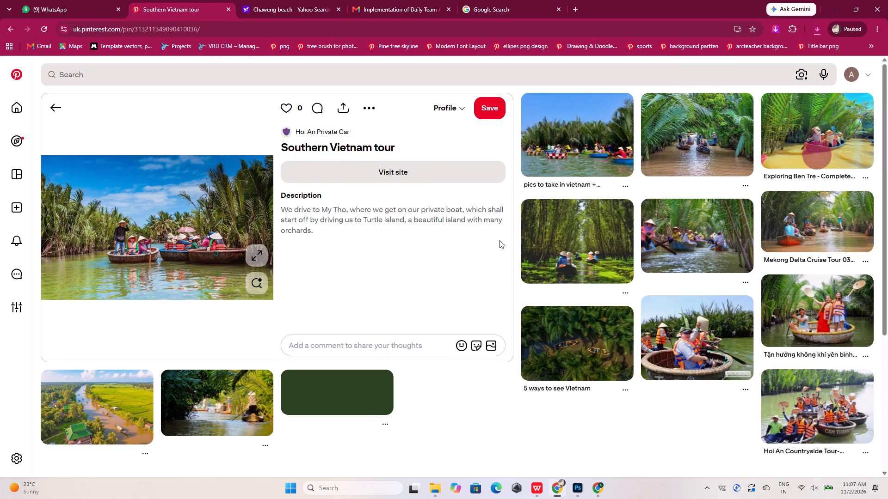
Place the downloaded Southern Vietnam tour image from the Downloads folder into the Photoshop document, scaled to about 51%.
left_click(783, 49)
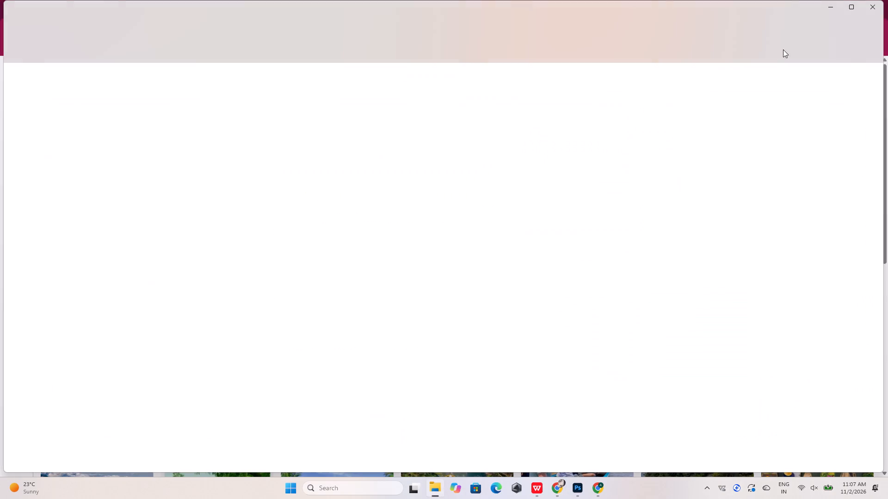
left_click_drag(304, 150, 569, 482)
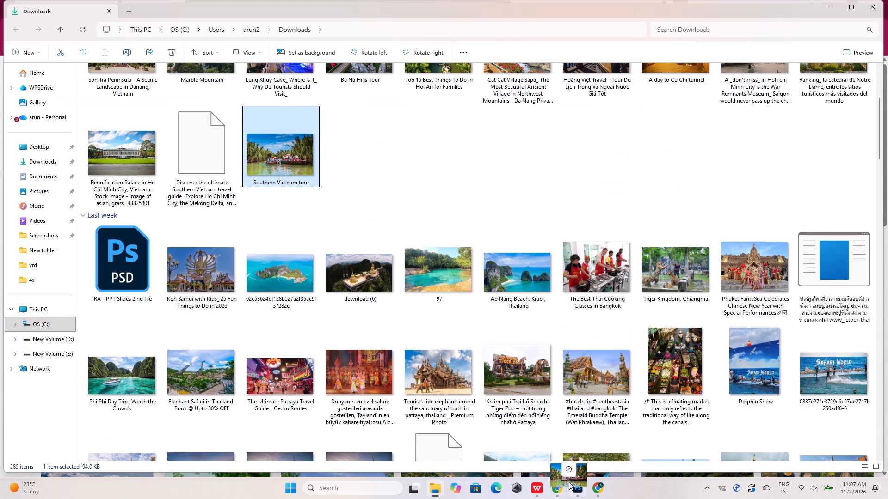
left_click_drag(569, 482, 454, 263)
left_click_drag(665, 359, 664, 357)
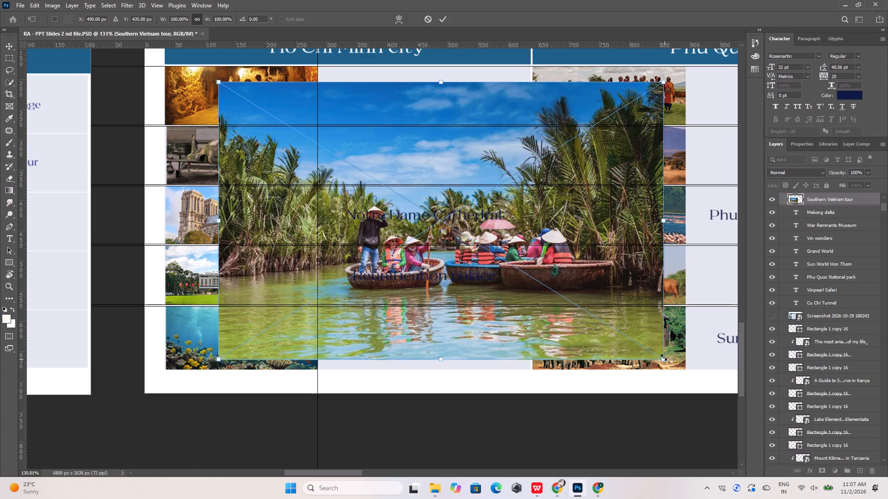
left_click_drag(664, 357, 469, 186)
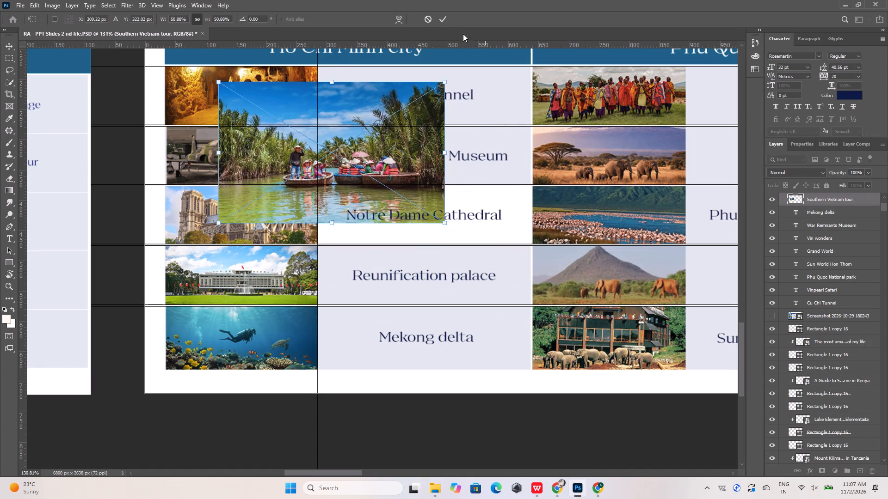
left_click(443, 16)
Move the Southern Vietnam tour image over the Ho Chi Minh city picture column and hide the scuba diving picture in the Mekong delta row.
left_click(279, 312)
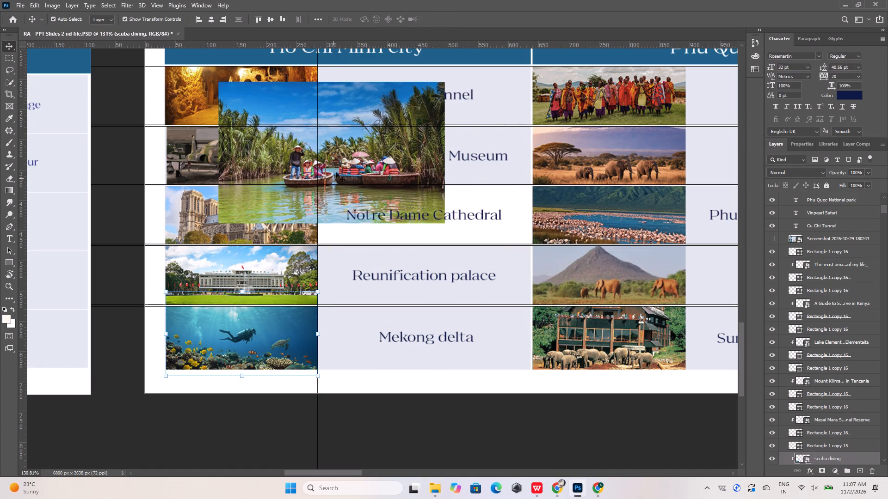
left_click_drag(339, 158, 265, 236)
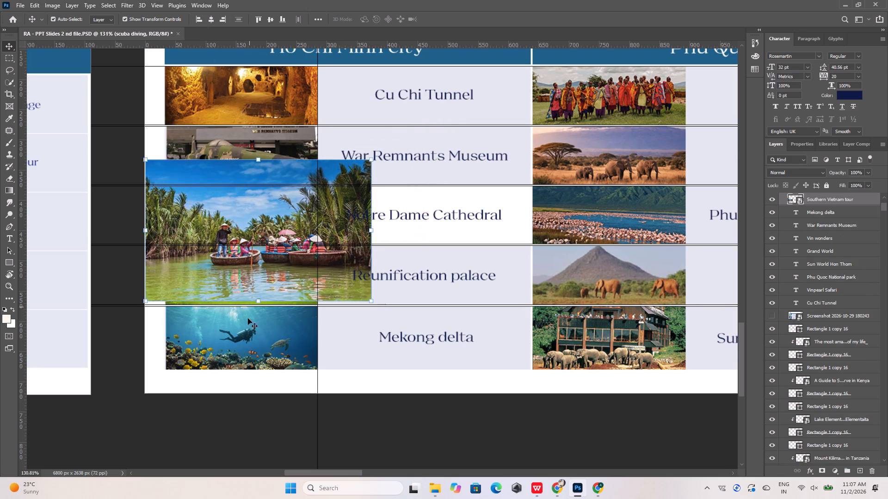
left_click(248, 327)
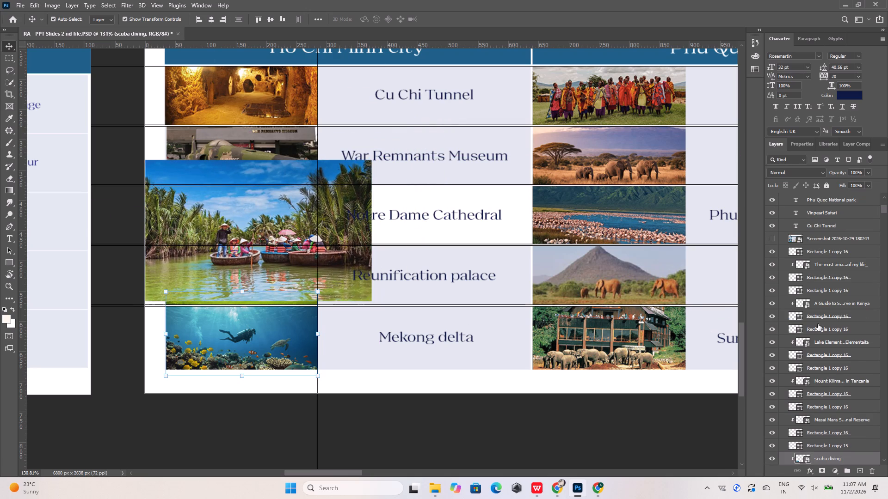
left_click(773, 460)
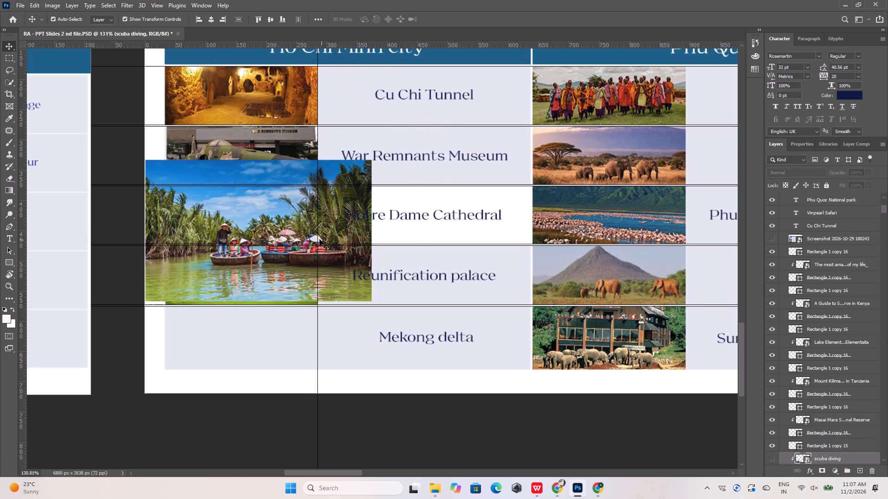
Move the Southern Vietnam tour layer directly beneath the scuba diving layer so it is clipped to the Mekong delta row's picture rectangle.
left_click(271, 219)
left_click_drag(833, 202, 830, 458)
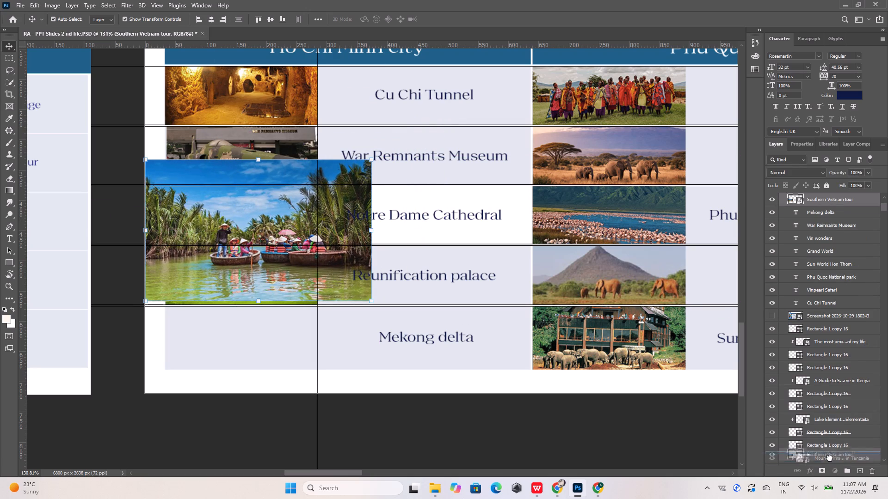
left_click_drag(830, 458, 829, 393)
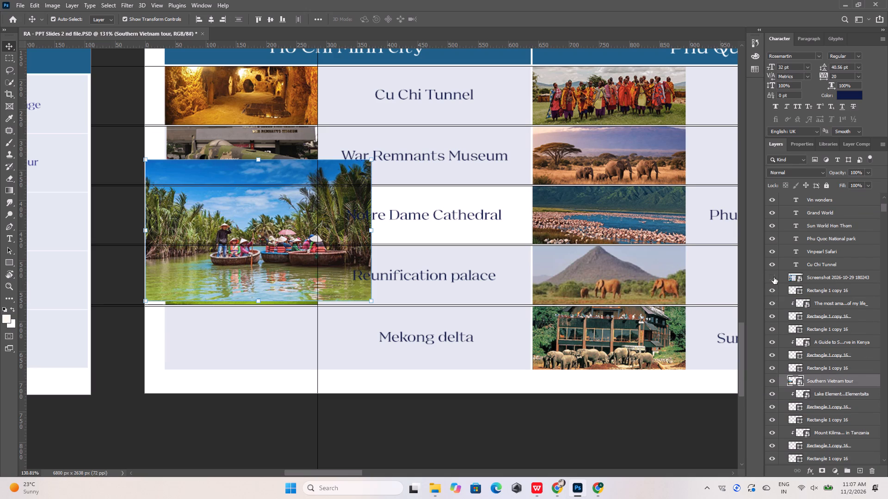
left_click(774, 277)
left_click(774, 277)
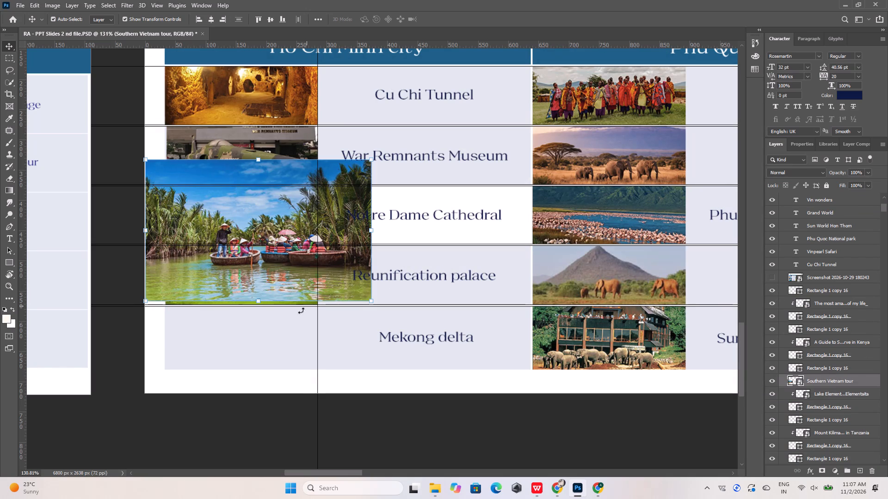
left_click(289, 337)
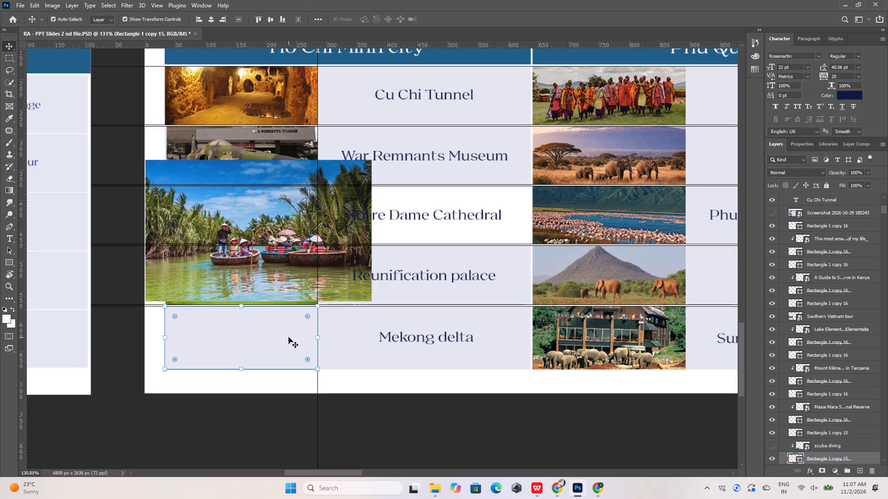
left_click(293, 256)
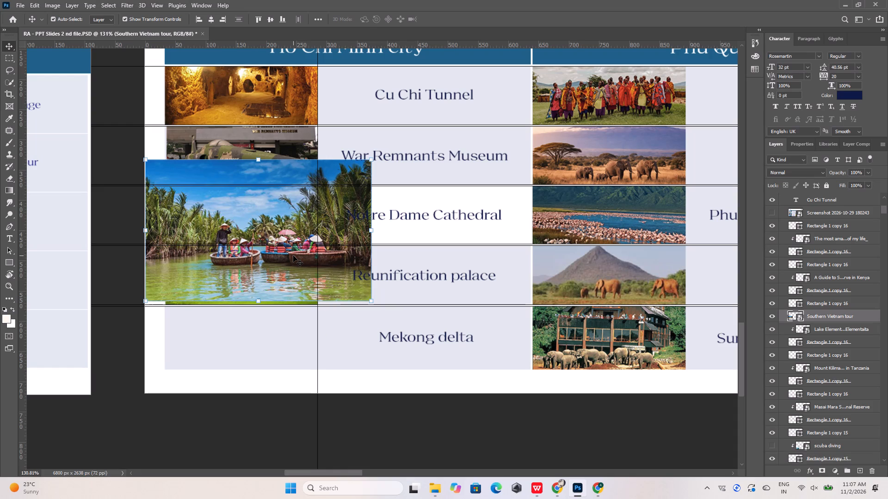
left_click(281, 345)
left_click(280, 266)
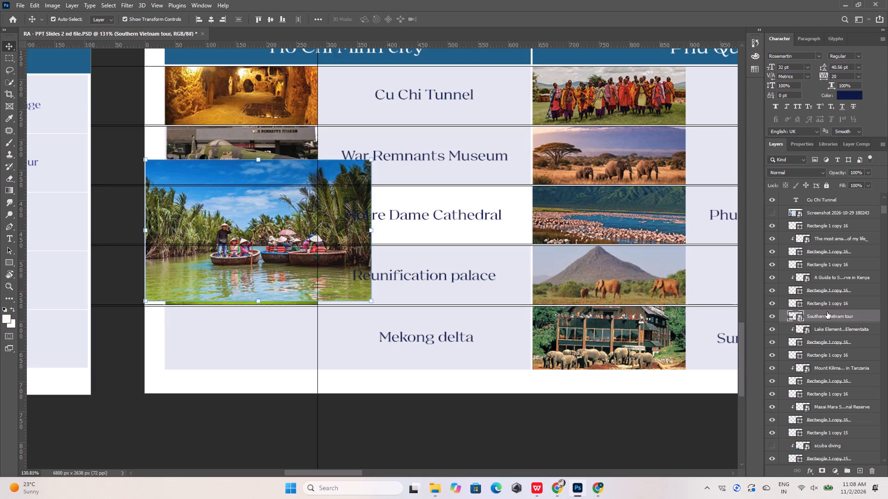
left_click_drag(277, 209, 278, 227)
left_click(283, 343)
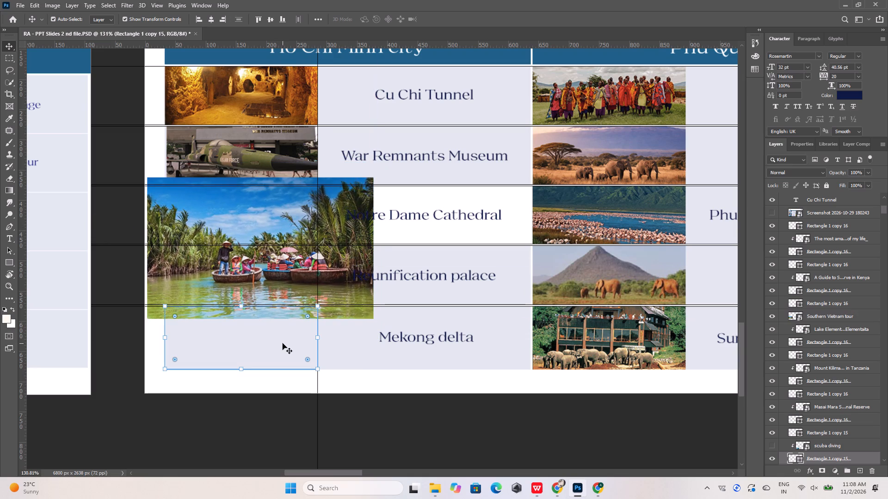
left_click(282, 276)
left_click(288, 345)
left_click_drag(809, 315, 824, 438)
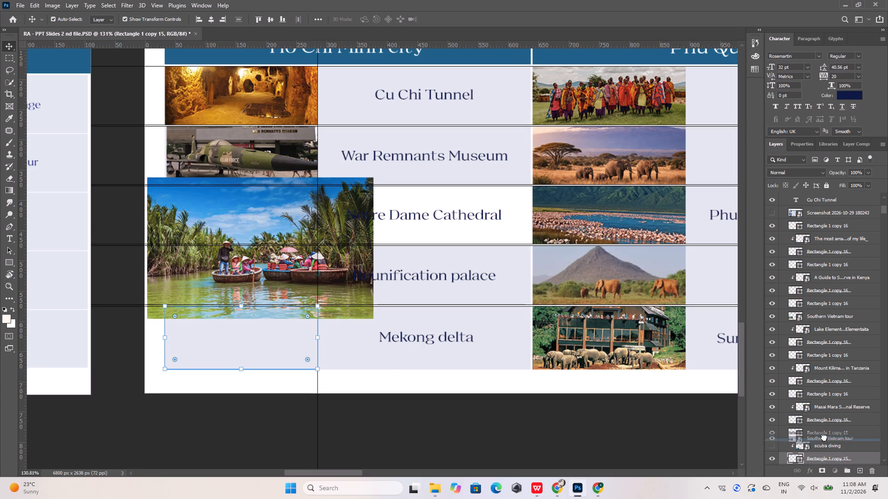
left_click_drag(824, 438, 825, 446)
scroll(825, 446, "down", 4)
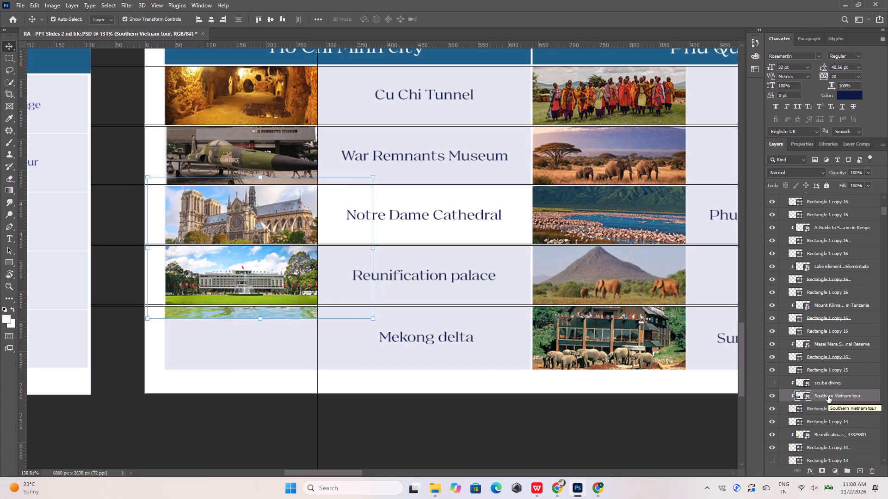
Lower the clipped Southern Vietnam tour image and scale it to about 35% to fill the Mekong delta picture cell.
key("shift+Down")
key("shift+Down")
key("shift+Down")
key("shift+Down")
key("shift+Down")
key("shift+Down")
key("shift+Down")
key("shift+Down")
key("shift+Down")
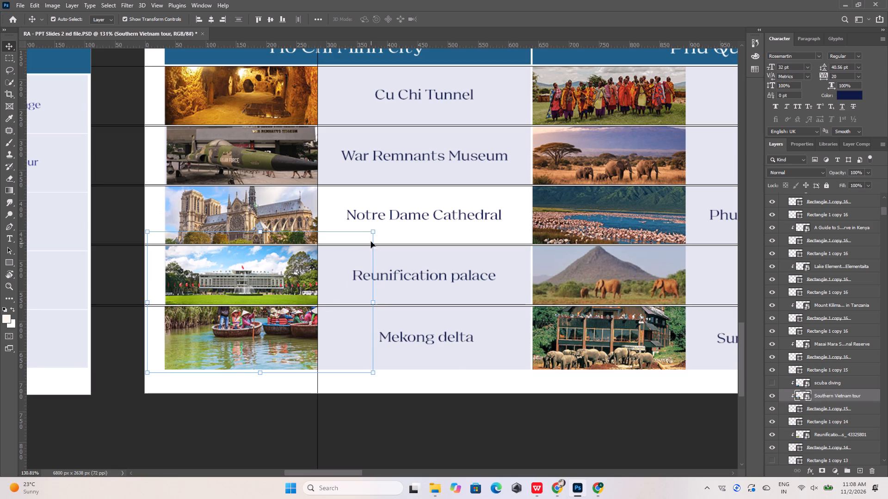
left_click_drag(374, 232, 331, 289)
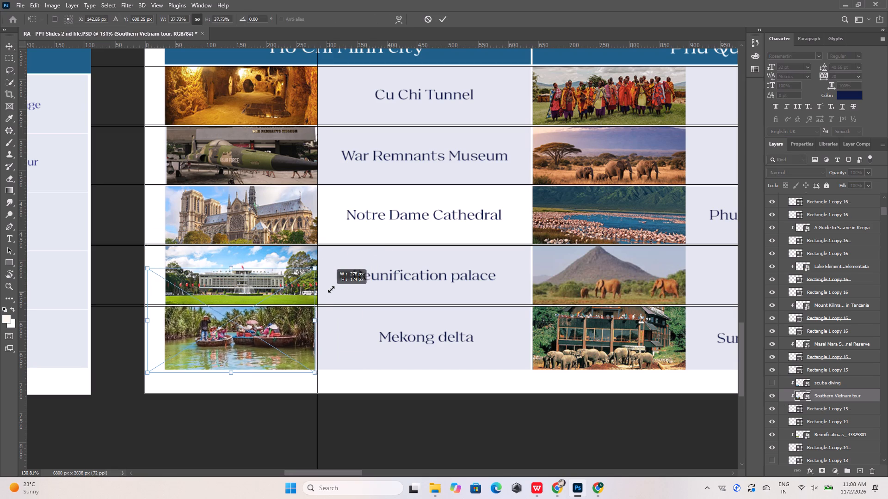
left_click_drag(331, 289, 332, 288)
left_click_drag(147, 267, 162, 280)
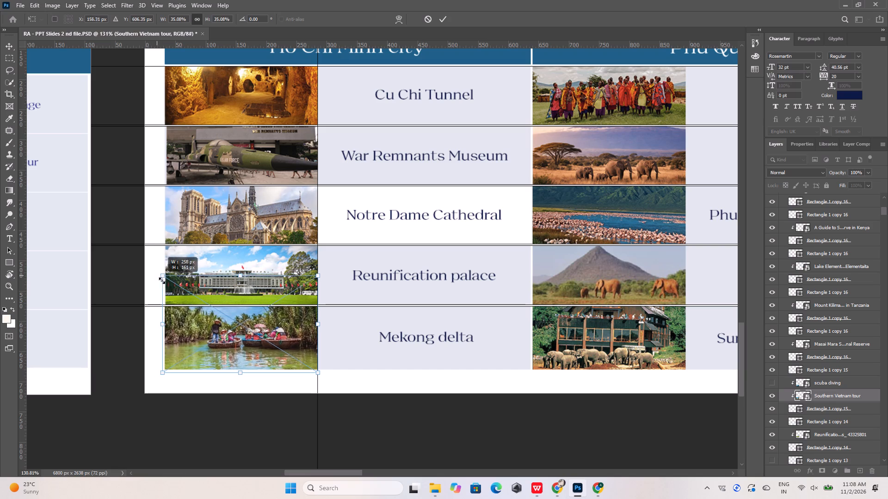
left_click_drag(162, 280, 161, 281)
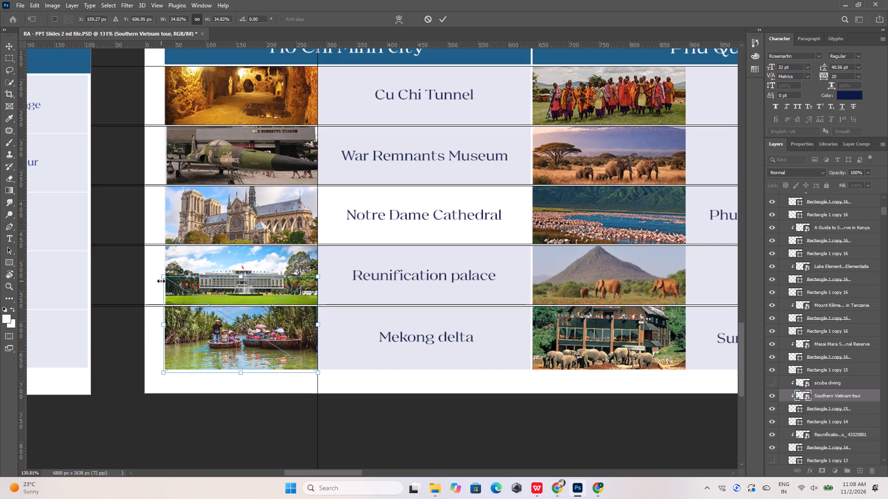
key("shift+Down")
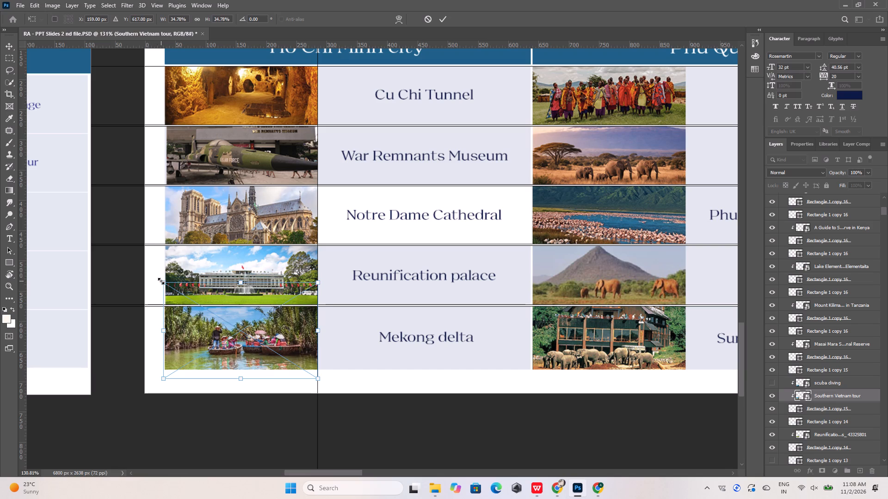
key("Down")
key("Down")
key("Down")
key("Down")
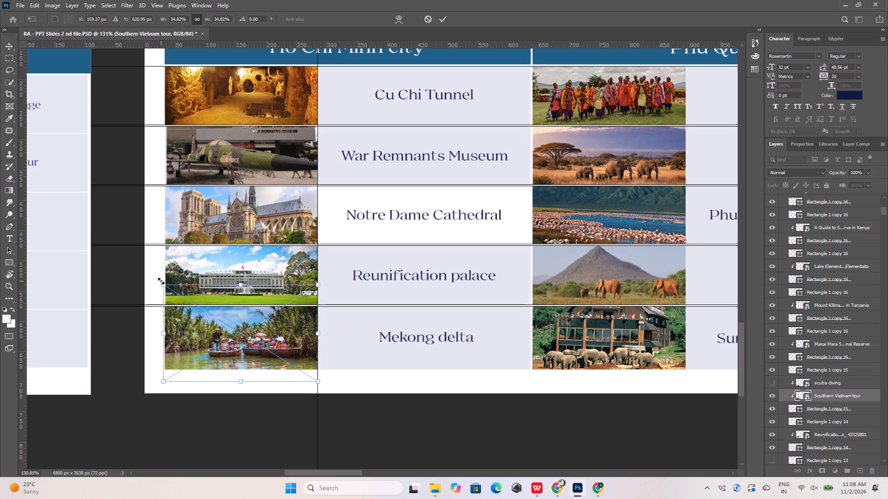
key("Down")
left_click(443, 18)
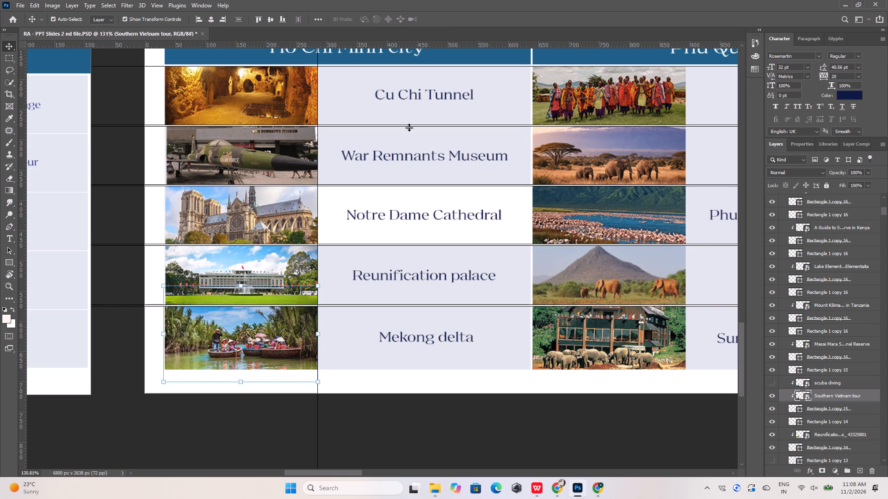
left_click(269, 340)
scroll(272, 318, "down", 11, "alt")
scroll(448, 247, "up", 4, "alt")
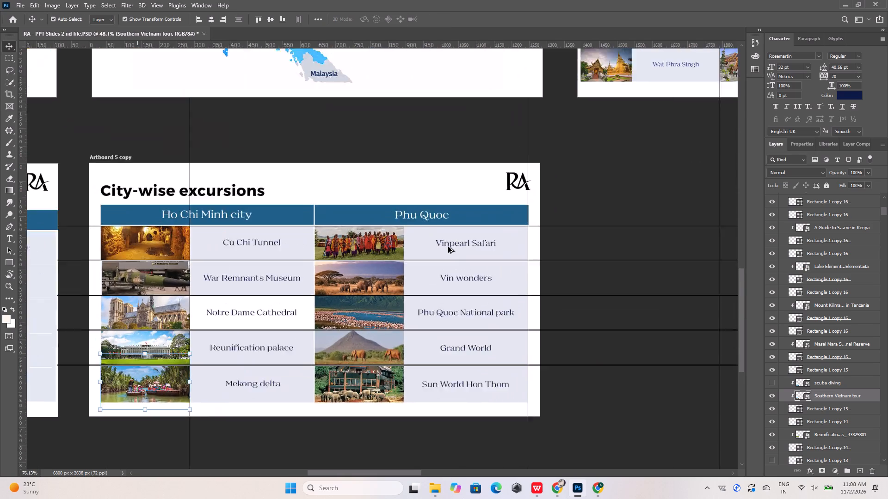
scroll(448, 247, "up", 8, "alt")
double_click(465, 240)
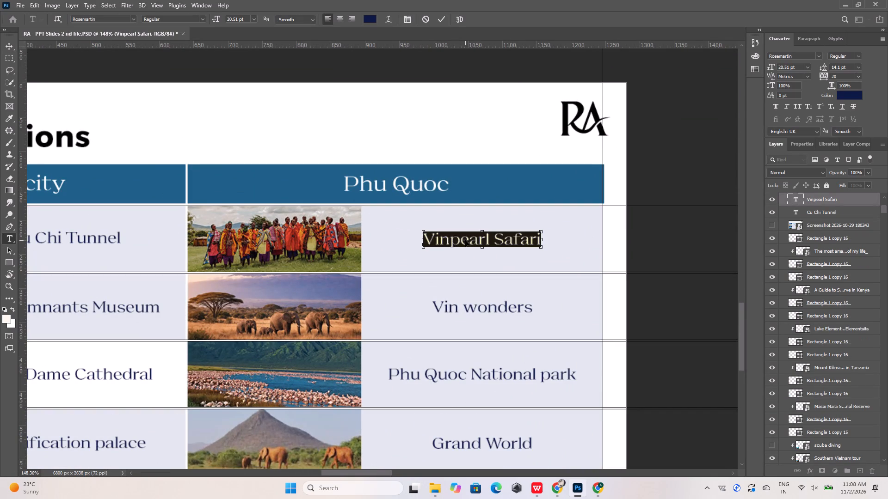
key("ctrl+c")
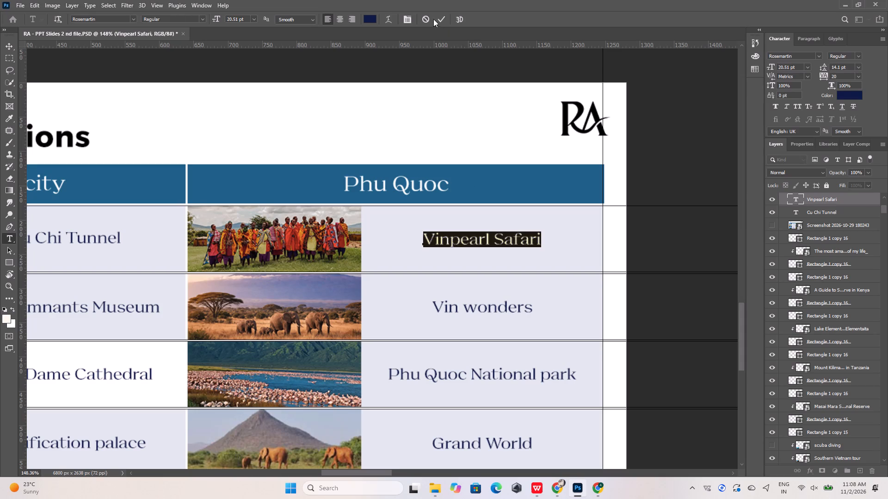
left_click(438, 17)
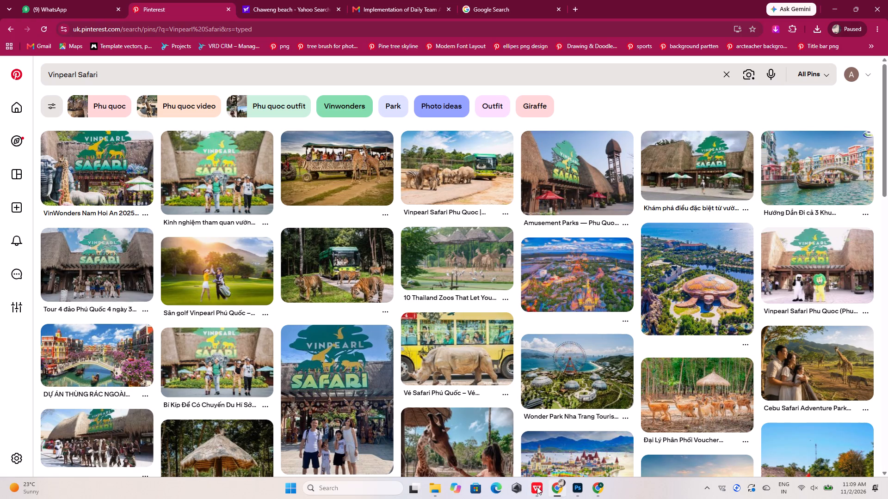
left_click(537, 487)
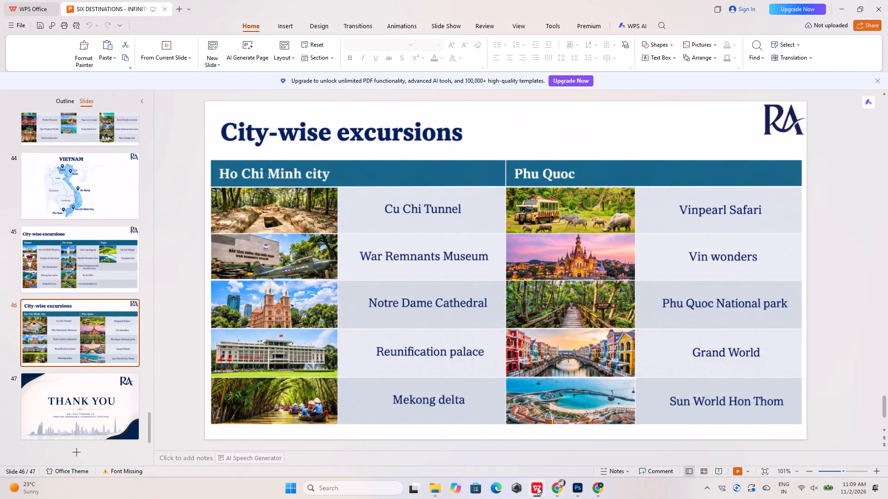
left_click(537, 487)
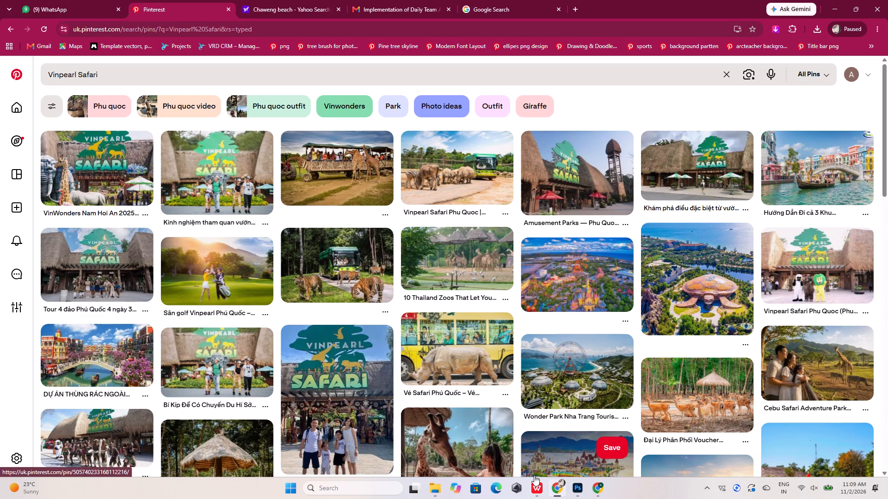
scroll(534, 475, "down", 1)
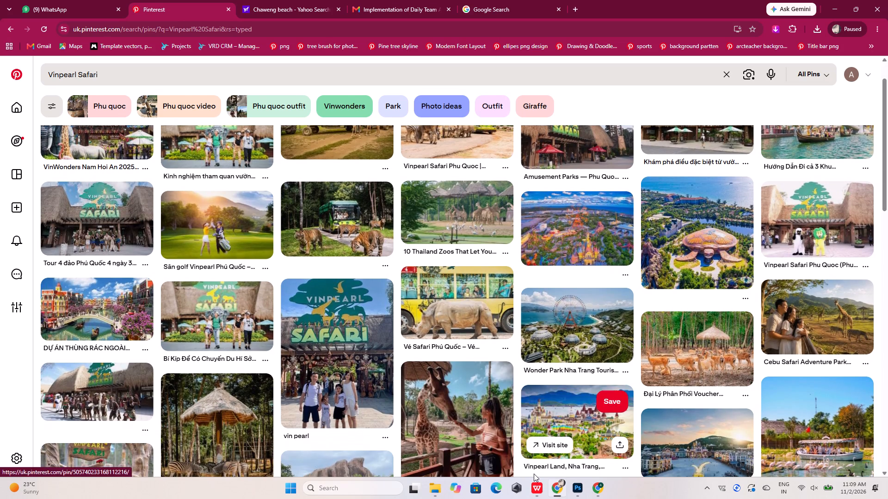
scroll(533, 472, "up", 3)
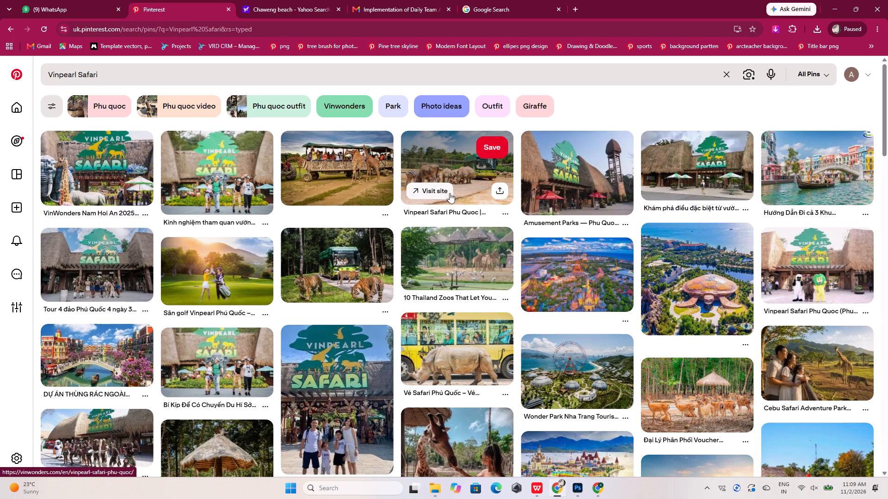
Open the Vinpearl Safari Phu Quoc website from its pin and enlarge the gallery photo of giraffes beside a yellow bus.
left_click(450, 191)
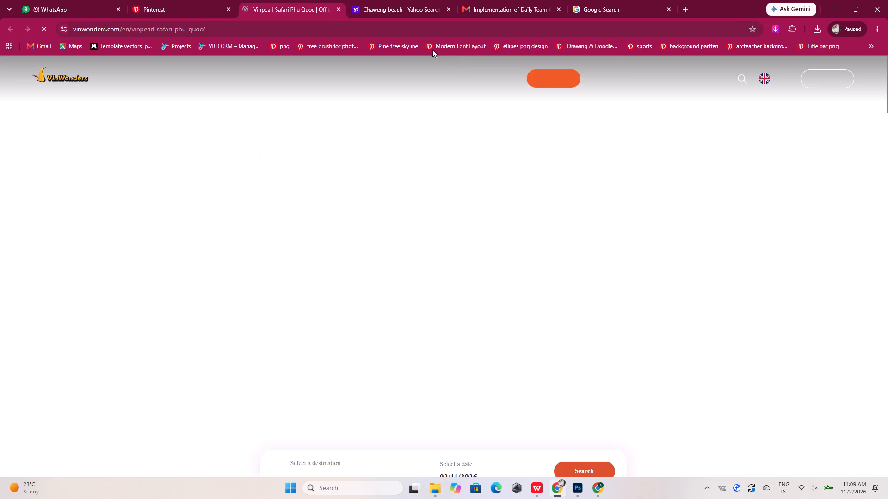
left_click(171, 3)
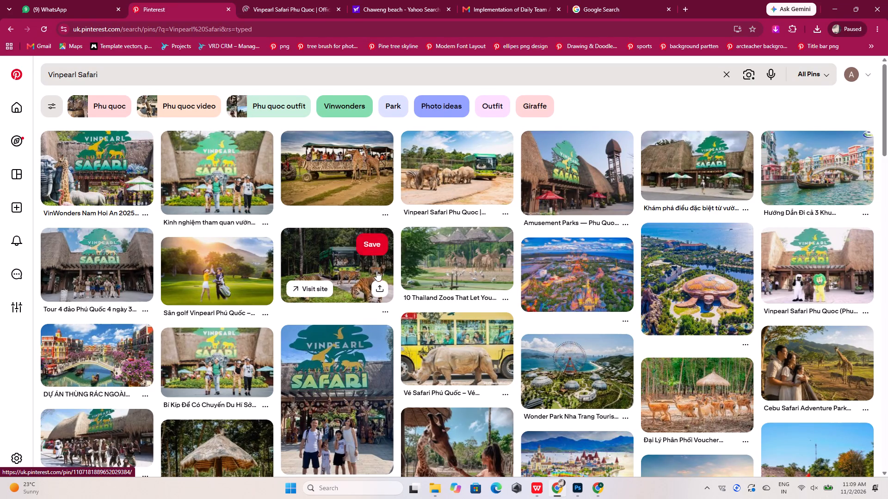
left_click(337, 252)
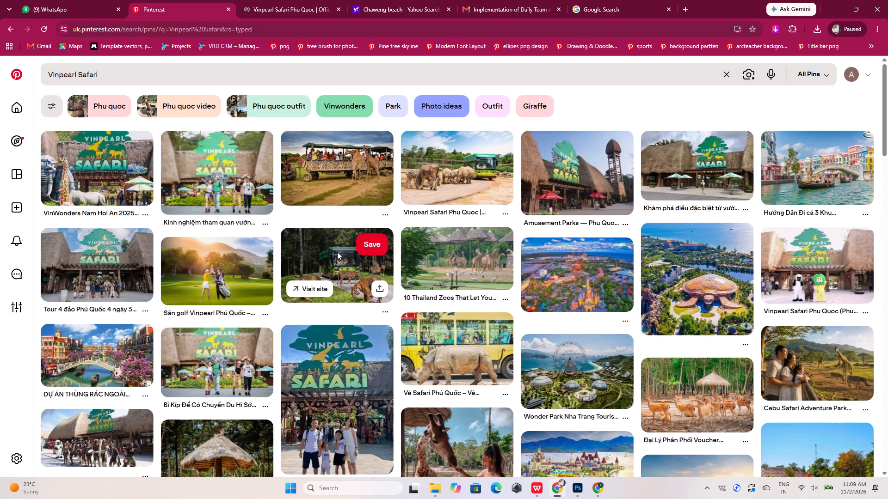
left_click(333, 253)
left_click(309, 5)
scroll(381, 231, "down", 8)
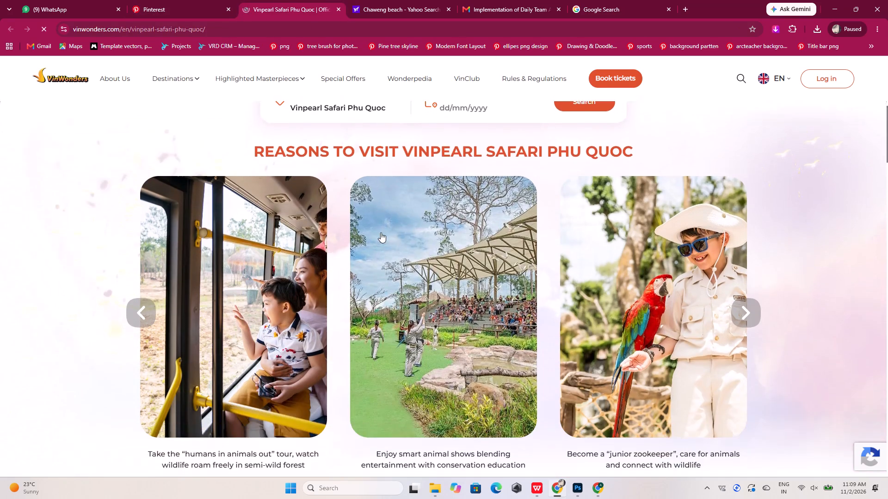
scroll(381, 232, "down", 13)
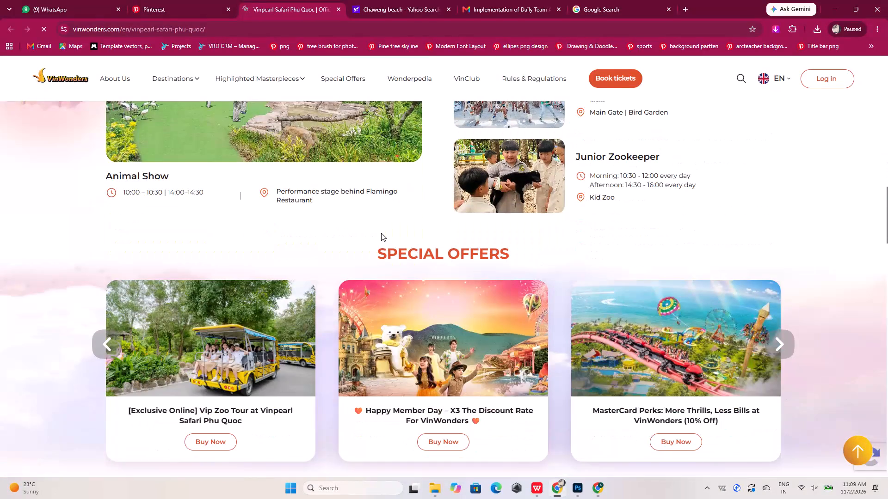
scroll(381, 233, "down", 10)
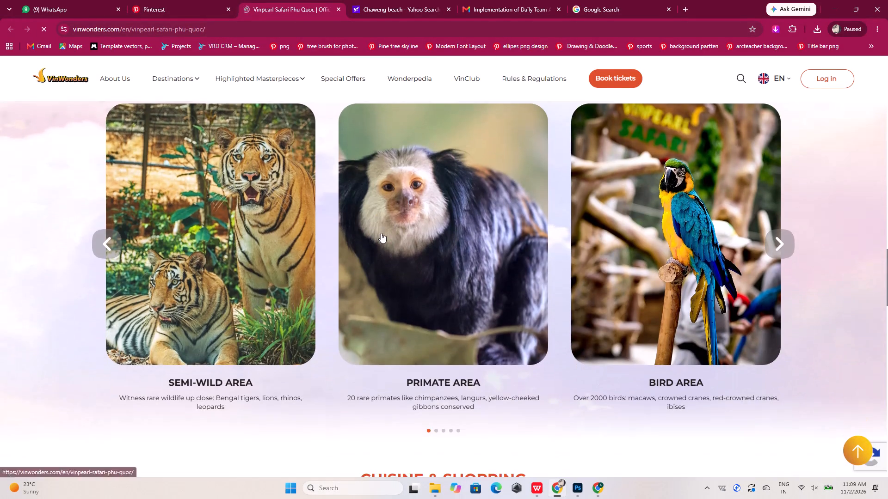
scroll(381, 233, "down", 19)
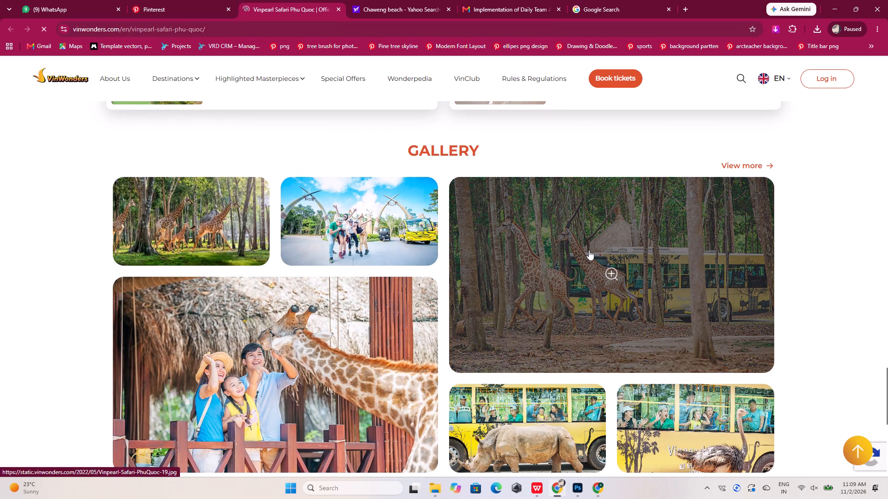
left_click(589, 250)
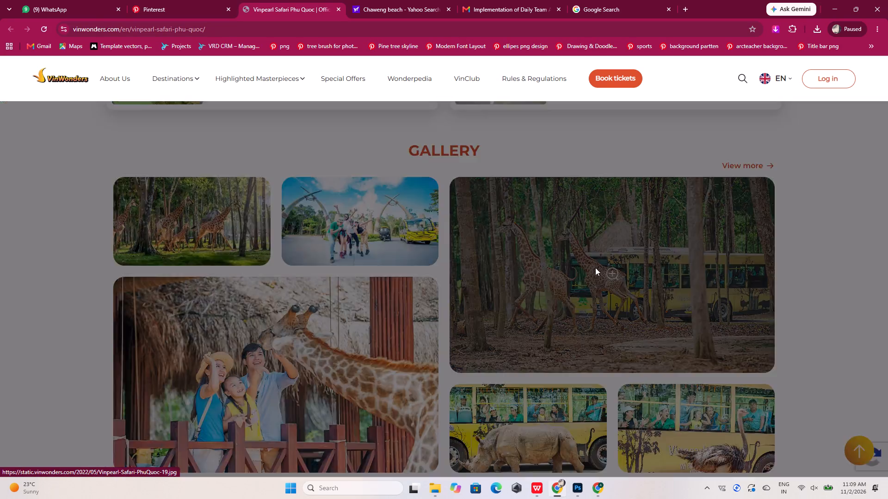
Save the giraffe and bus photo as Vinpearl-Safari-PhuQuoc-19 in the Downloads folder.
right_click(523, 237)
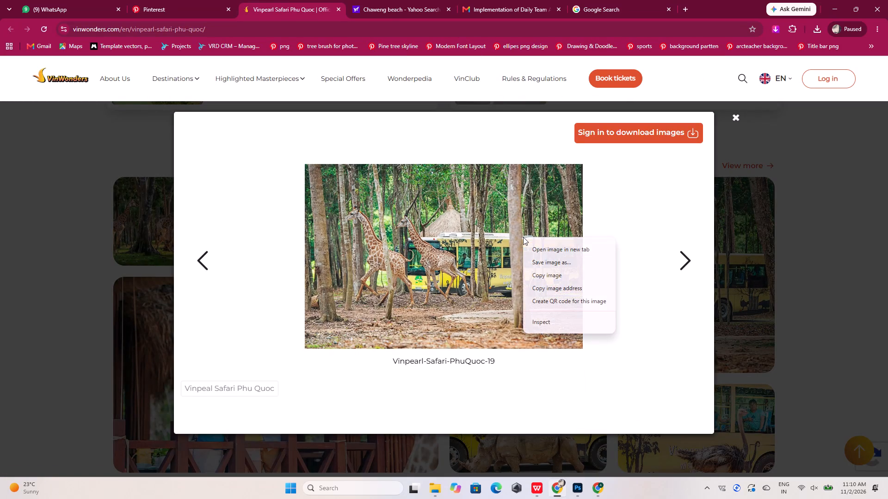
left_click(543, 263)
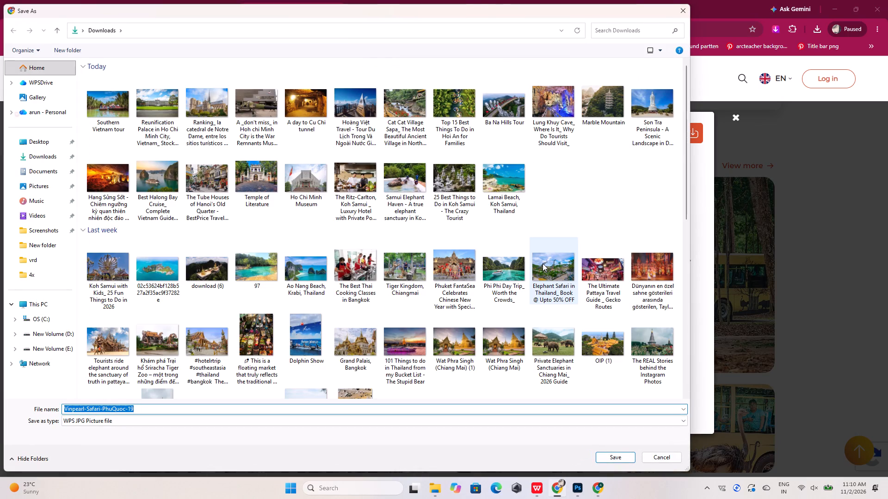
left_click(31, 152)
left_click(598, 454)
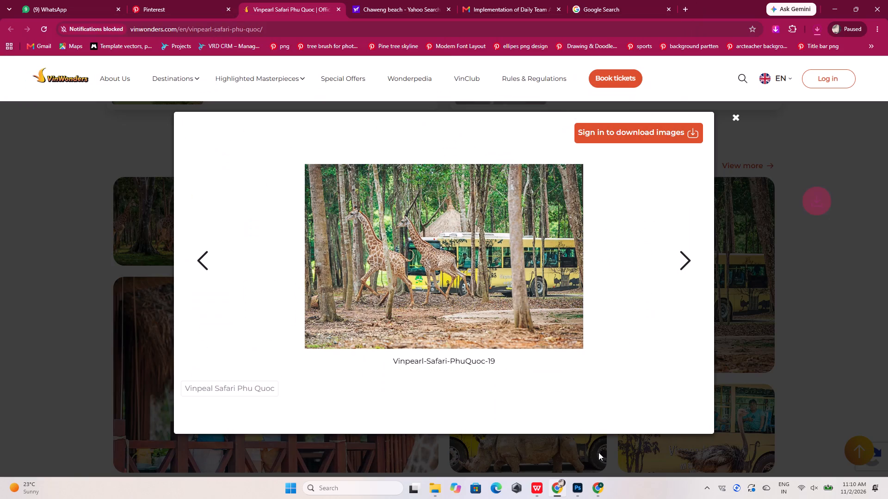
Place the downloaded Vinpearl-Safari-PhuQuoc-19 image into the Photoshop slide and move it down over the Phu Quoc picture column.
left_click(783, 48)
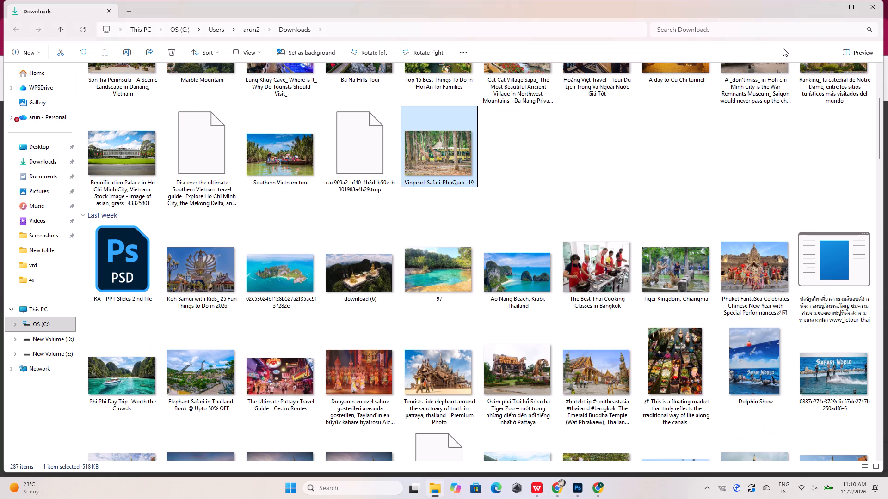
left_click_drag(458, 152, 578, 481)
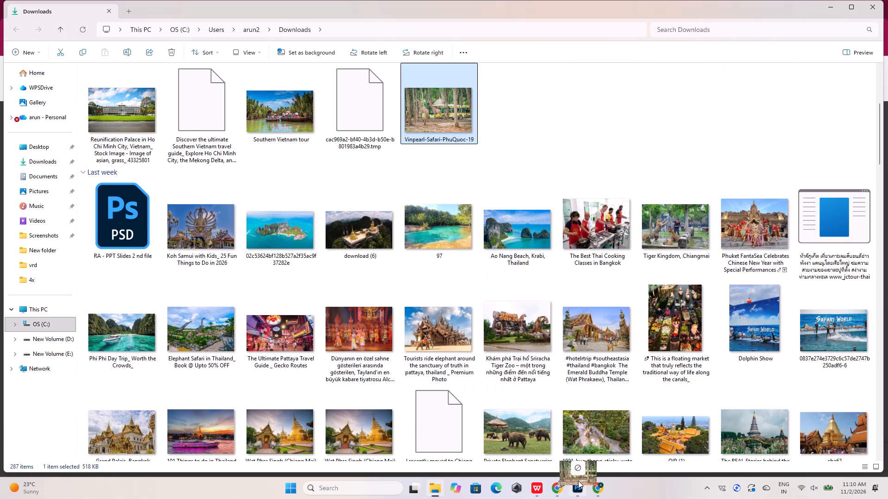
left_click_drag(578, 481, 334, 239)
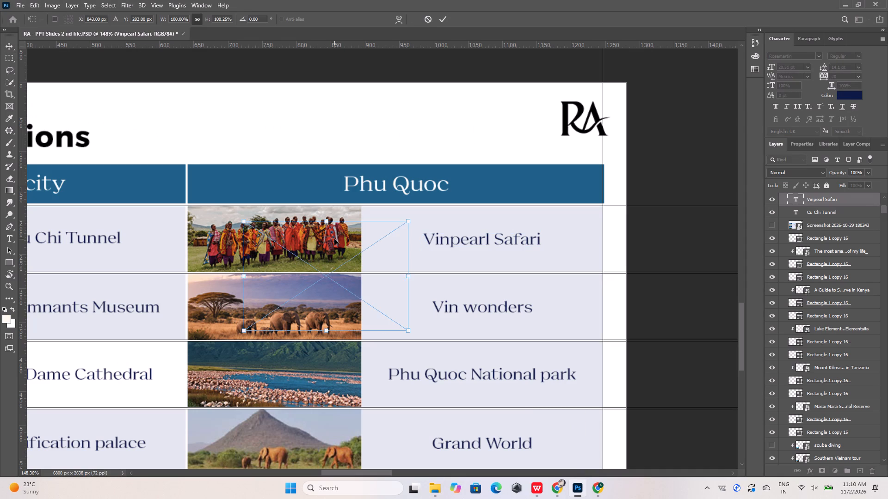
left_click(446, 18)
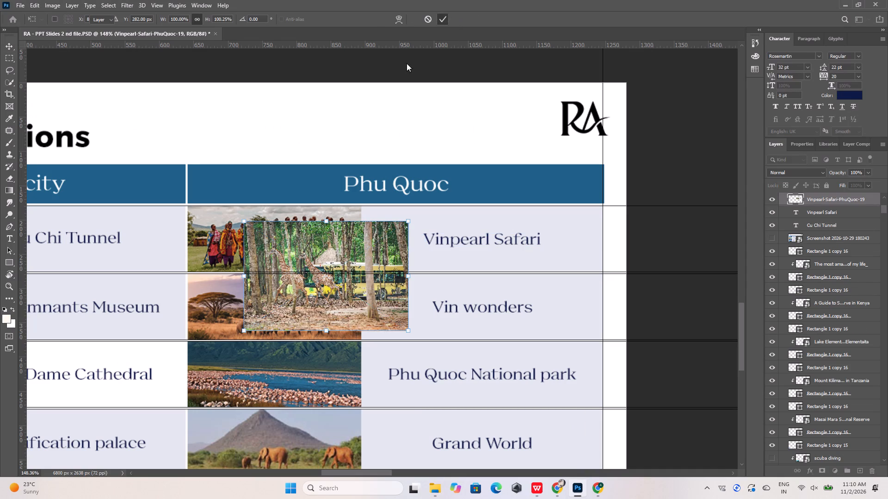
left_click_drag(338, 256, 328, 323)
left_click_drag(336, 289, 304, 357)
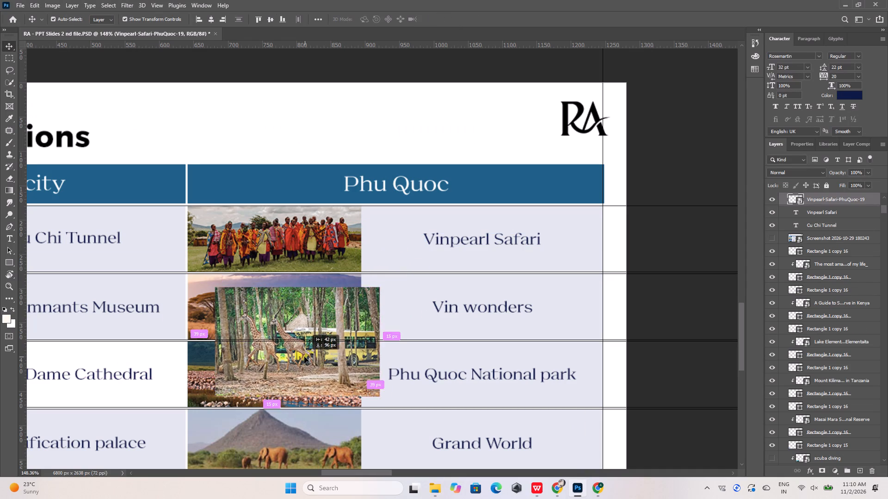
left_click_drag(304, 357, 296, 349)
Move the Vinpearl-Safari-PhuQuoc-19 layer directly beneath the Masai Mara layer so it is clipped, and hide the Masai Mara picture.
left_click(309, 242)
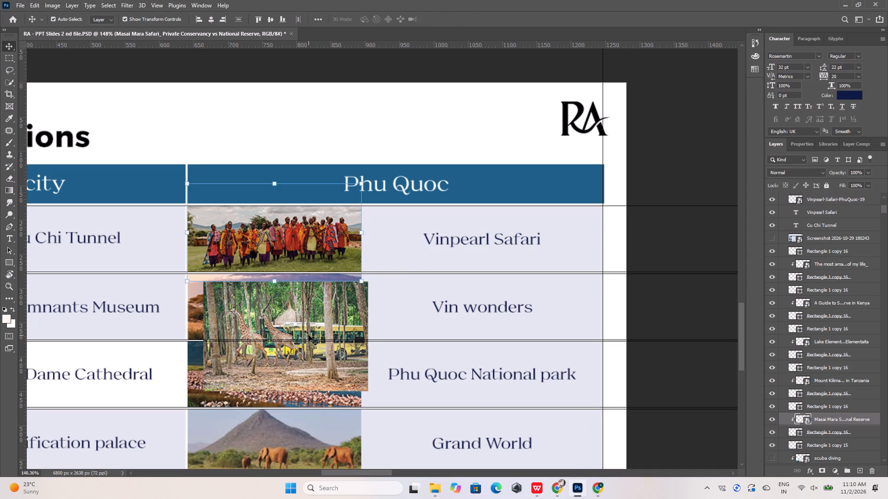
left_click(309, 333)
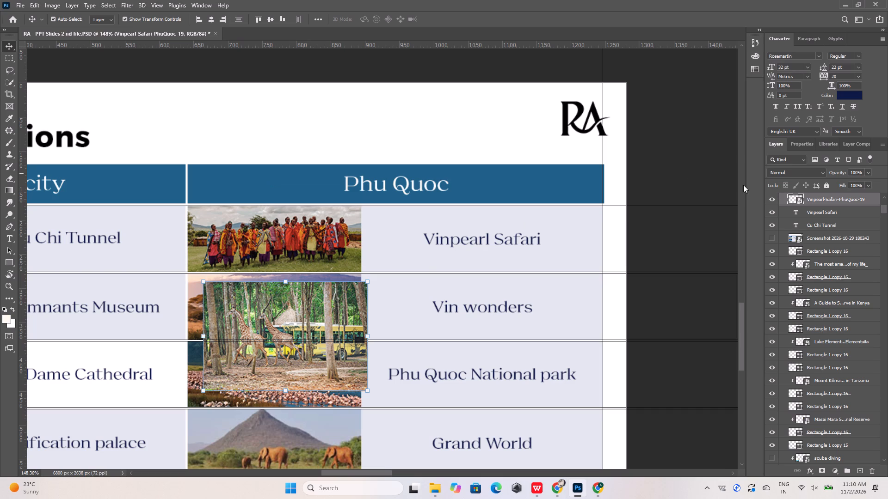
left_click_drag(816, 201, 823, 421)
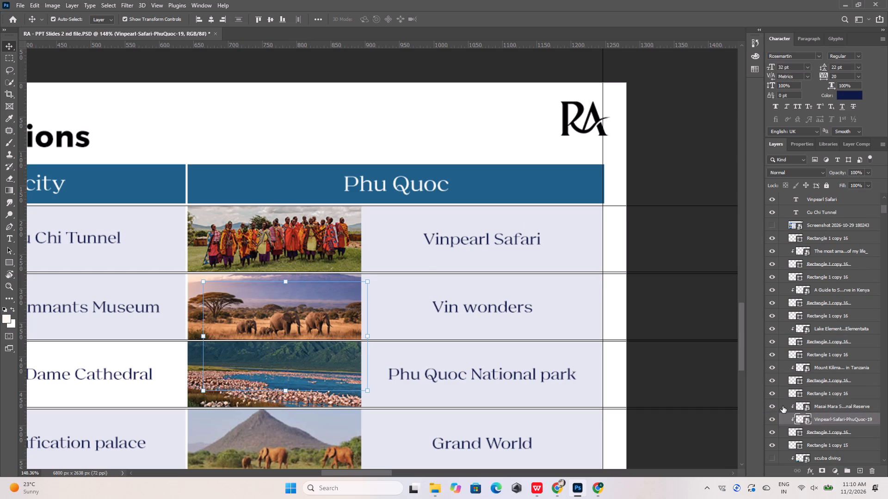
left_click(770, 407)
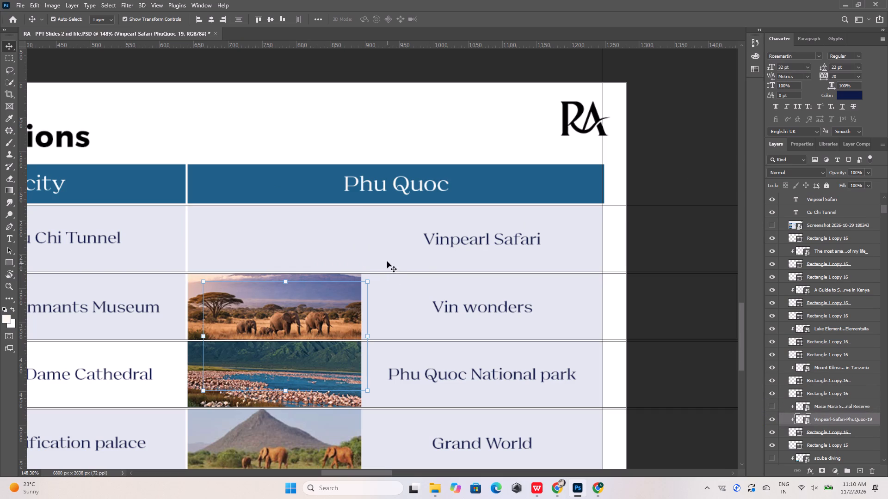
Raise the clipped giraffe image into the Vinpearl Safari row and align it with the picture cell's left edge.
key("shift+Up")
key("shift+Up")
key("shift+Up")
key("shift+Up")
key("shift+Up")
key("shift+Up")
key("shift+Up")
key("shift+Up")
key("shift+Up")
key("shift+Up")
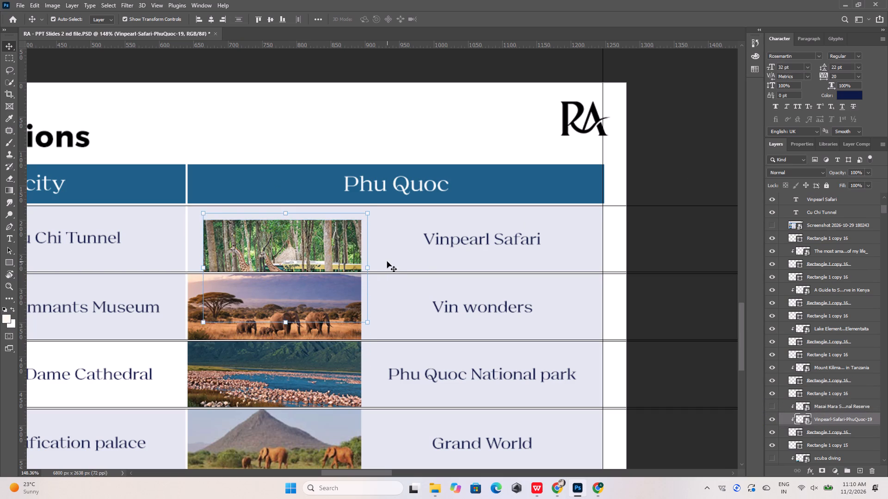
key("shift+Up")
left_click_drag(324, 246, 306, 243)
Scale the clipped giraffe image to about 106% and nudge it upward to fill the Vinpearl Safari picture cell.
left_click_drag(352, 310, 358, 319)
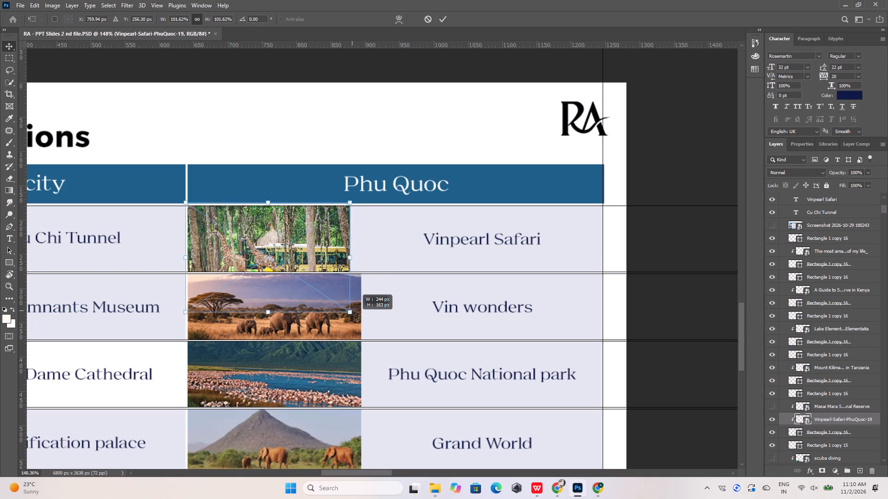
left_click_drag(358, 319, 362, 321)
key("shift+Up")
key("shift+Up")
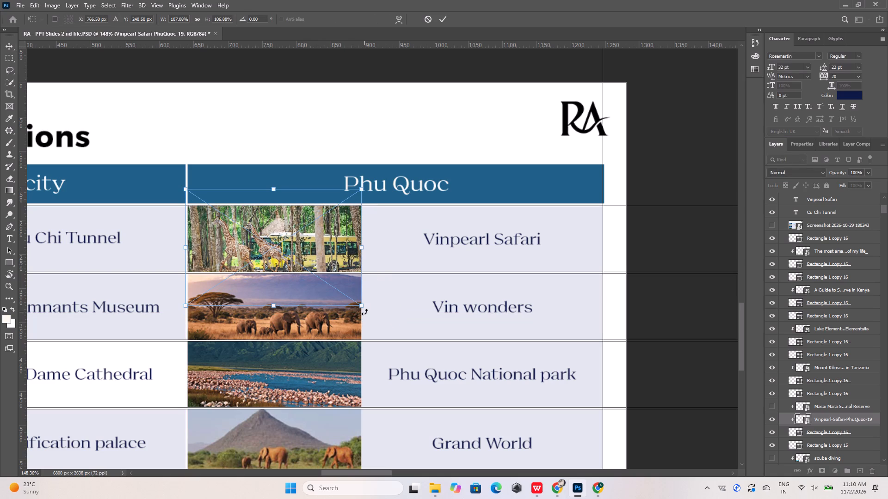
key("Up")
key("Up")
key("Up")
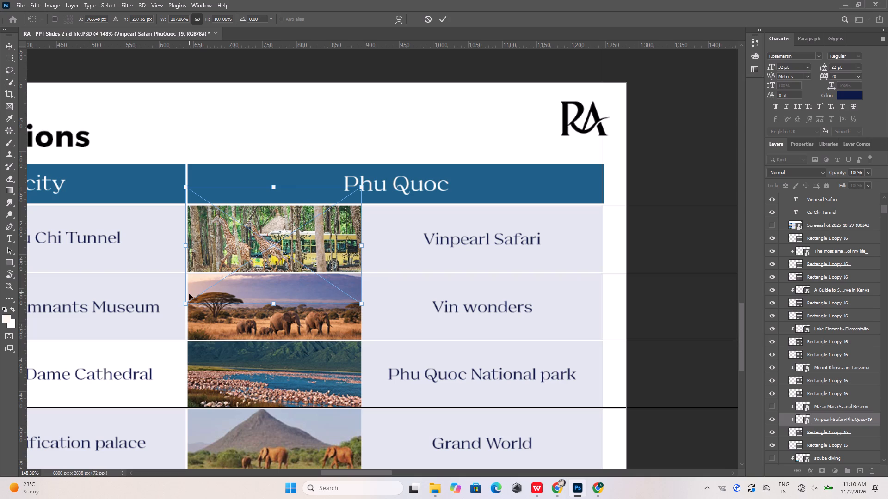
left_click(185, 302)
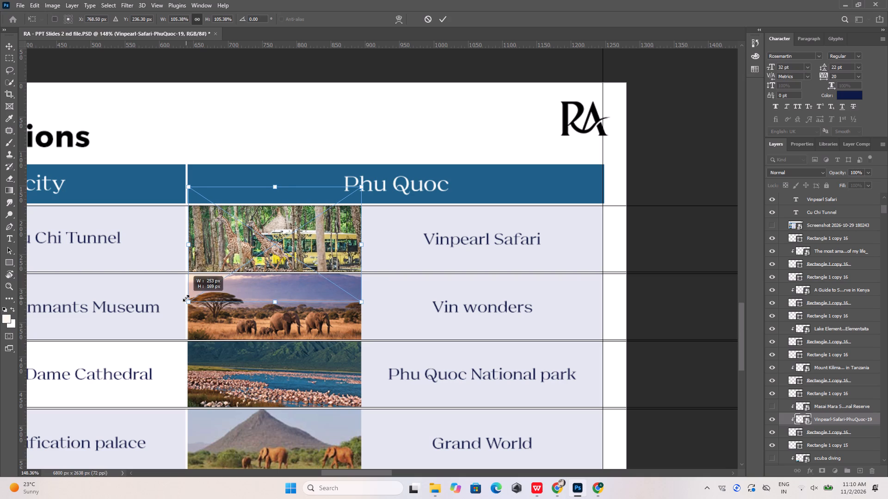
left_click(186, 298)
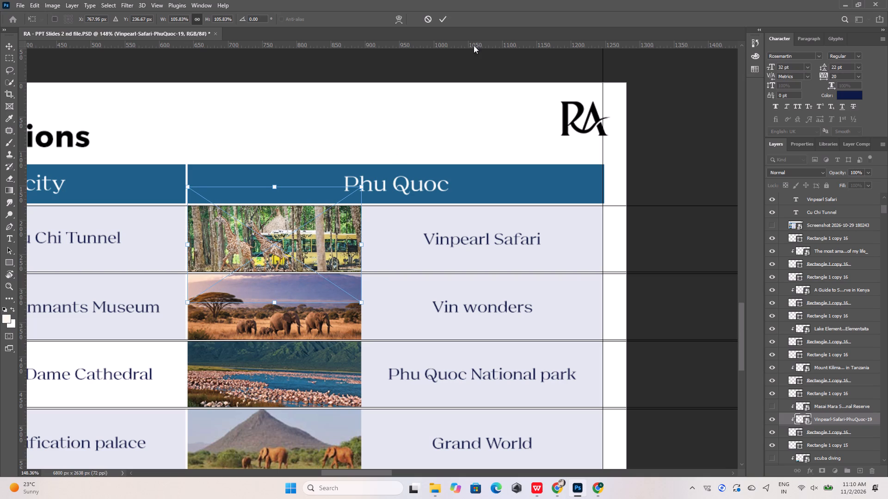
left_click(445, 22)
left_click(436, 69)
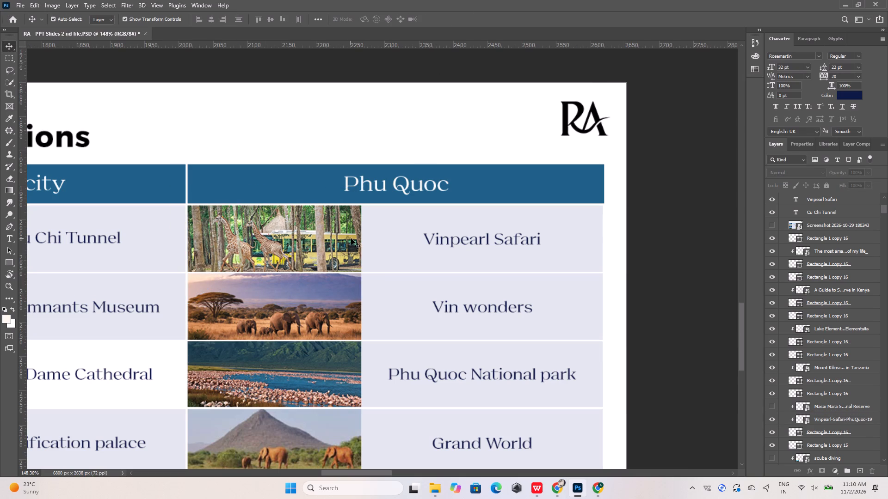
Copy the Vin wonders label text from the Photoshop slide and search Pinterest in Chrome for "Vin wonders".
scroll(351, 238, "down", 10)
double_click(447, 233)
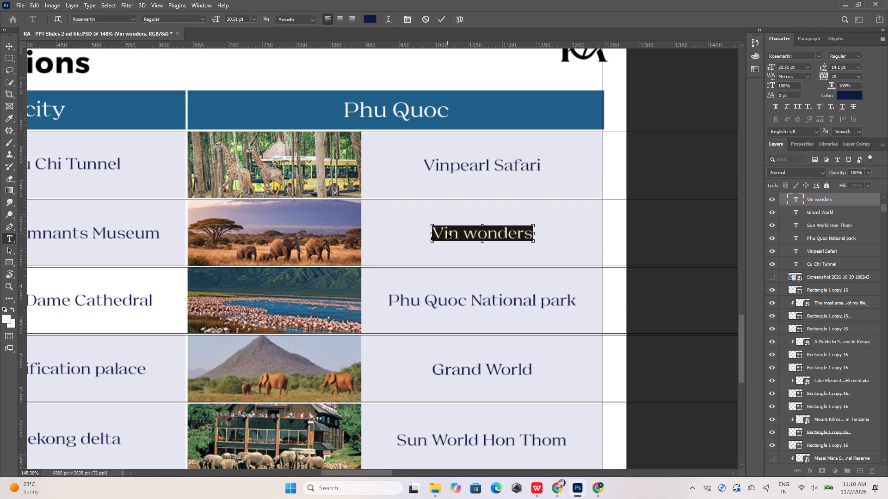
key("ctrl+c")
left_click(446, 19)
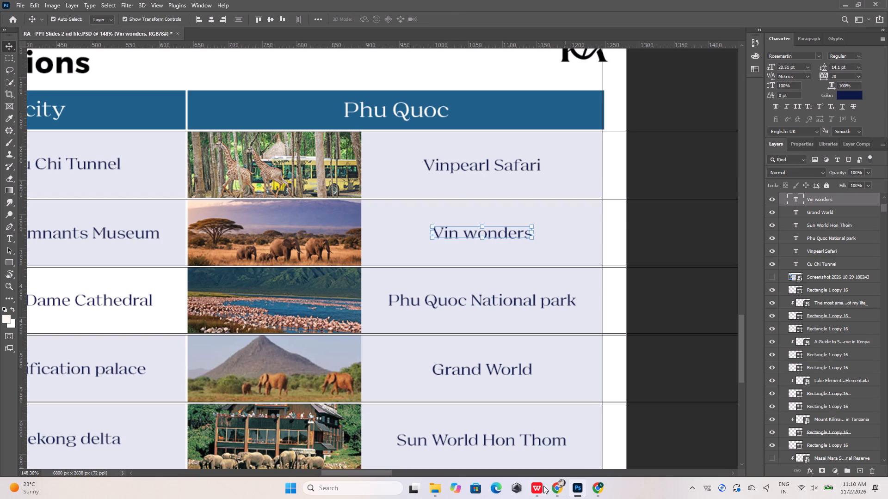
left_click(559, 485)
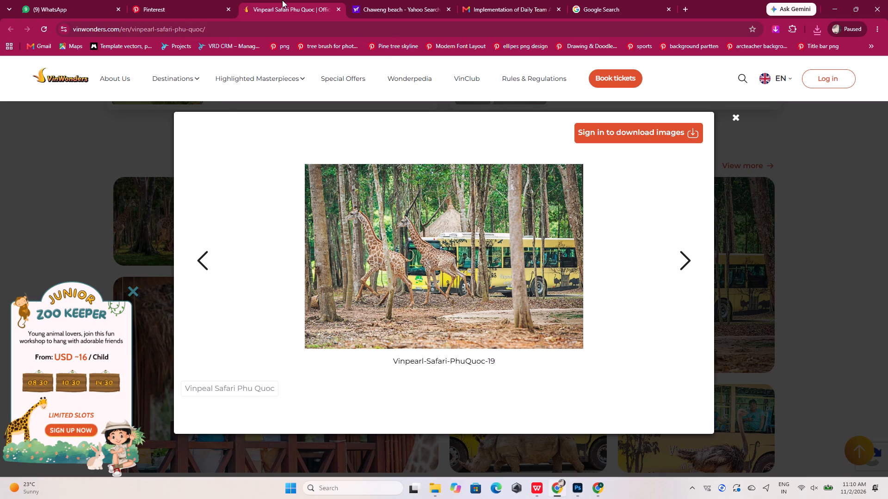
left_click(183, 0)
left_click(234, 76)
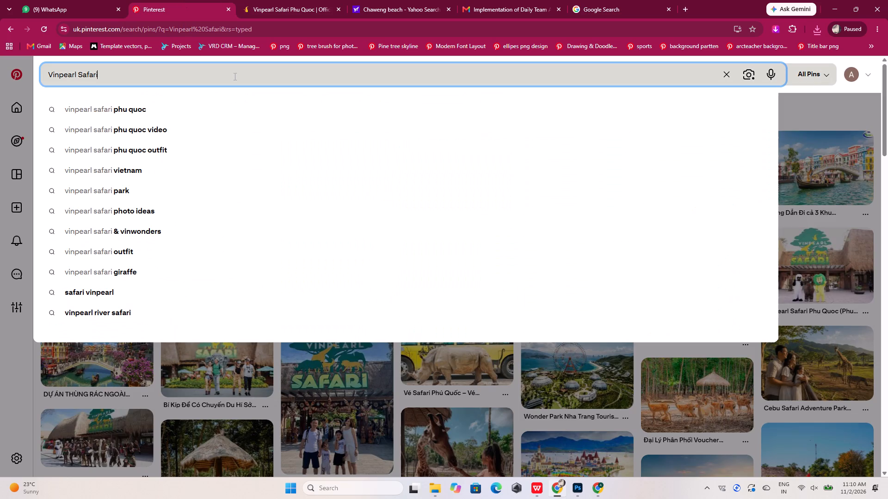
key("ctrl+a")
key("ctrl+v")
key("Return")
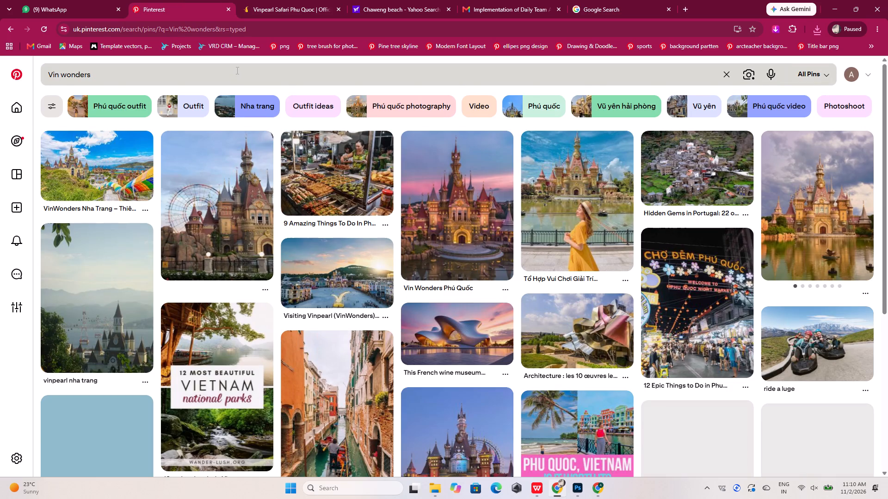
Check the Vin wonders picture on the WPS reference slide and download the VinWonders Nha Trang castle image from Pinterest.
left_click(541, 491)
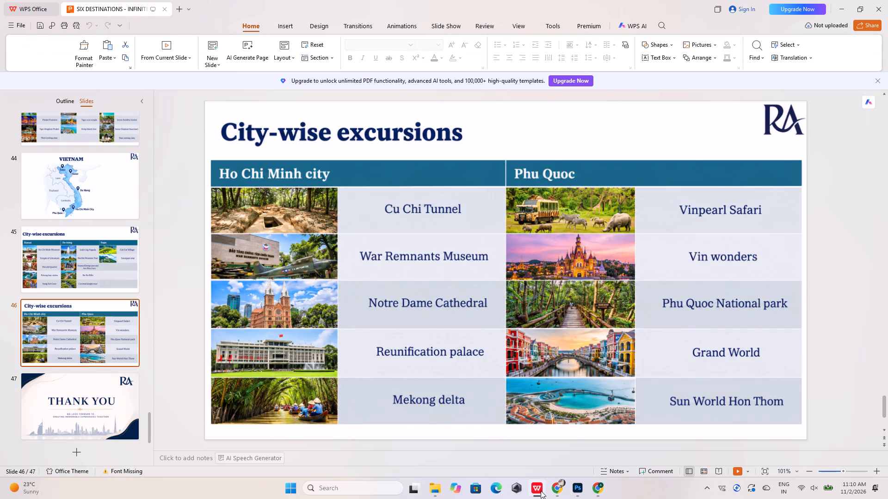
left_click(541, 491)
left_click(541, 491)
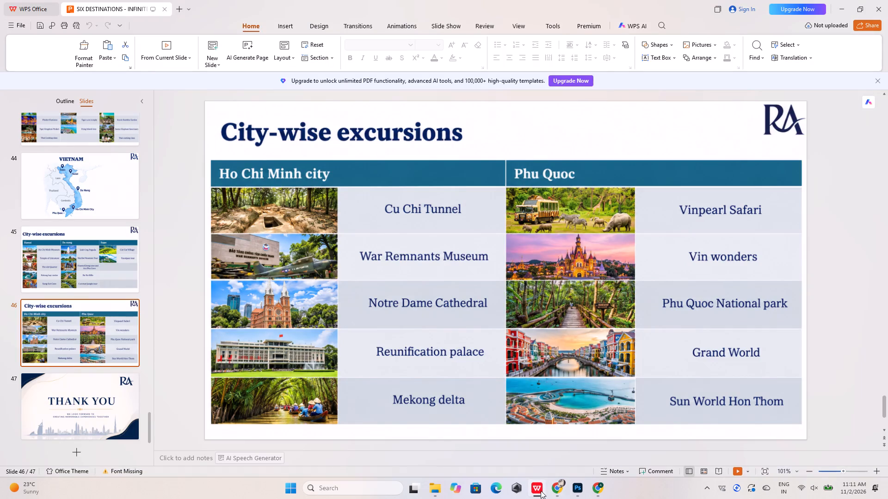
left_click(541, 491)
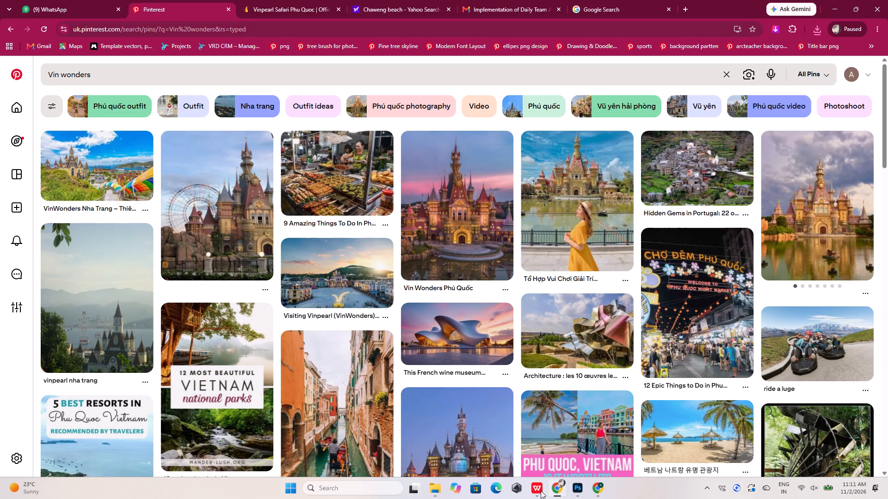
left_click(96, 178)
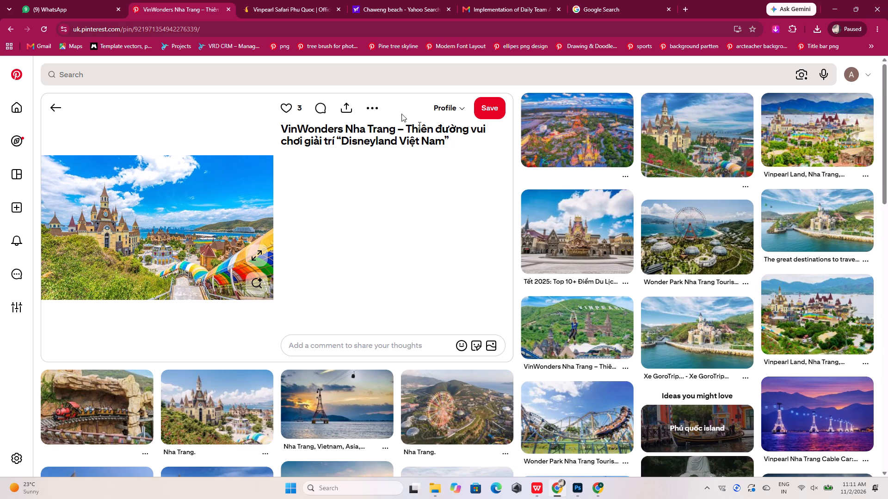
left_click(376, 108)
left_click(374, 137)
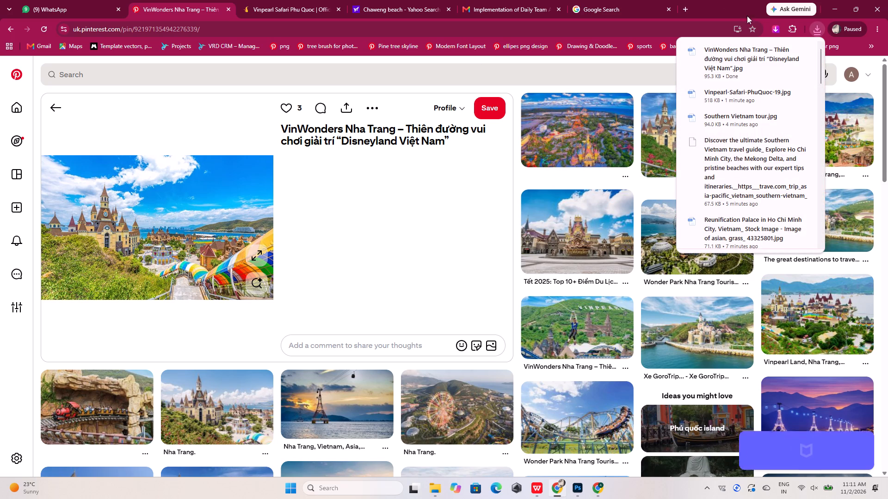
Place the downloaded VinWonders Nha Trang image into the Photoshop slide, scaled to 36% and moved over the Phu Quoc picture column.
left_click(781, 54)
left_click_drag(535, 107, 574, 473)
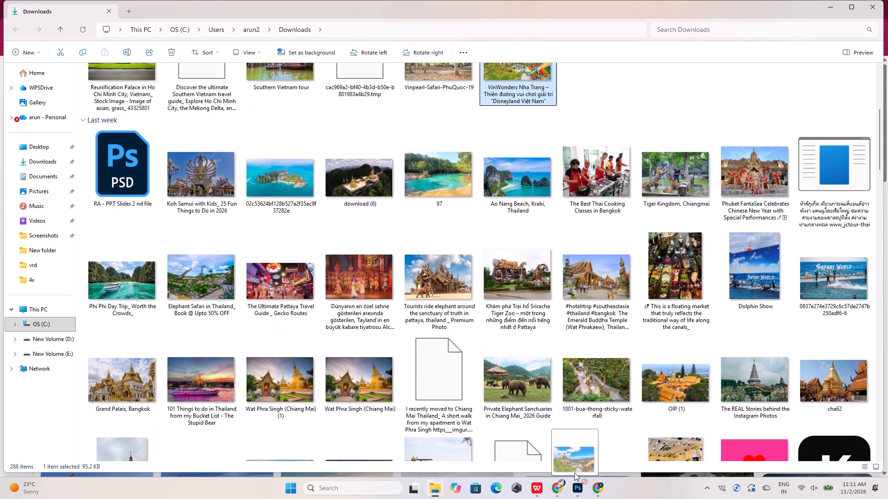
left_click_drag(574, 473, 449, 275)
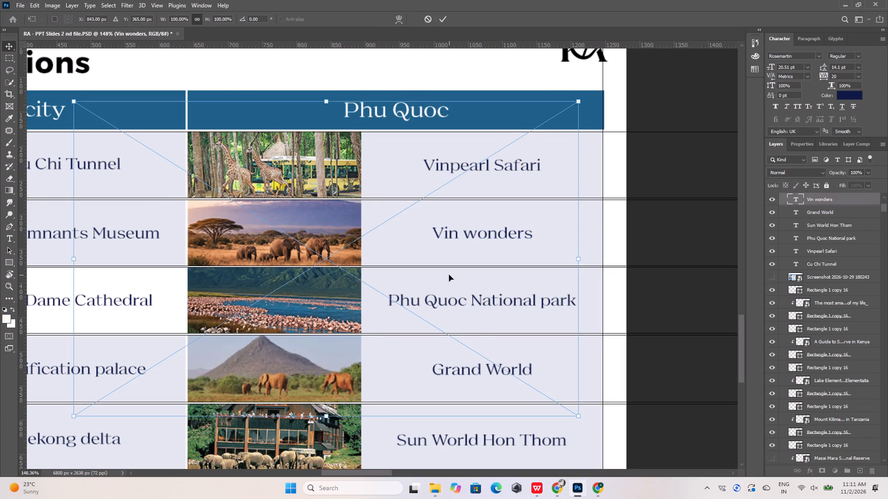
left_click_drag(576, 416, 267, 208)
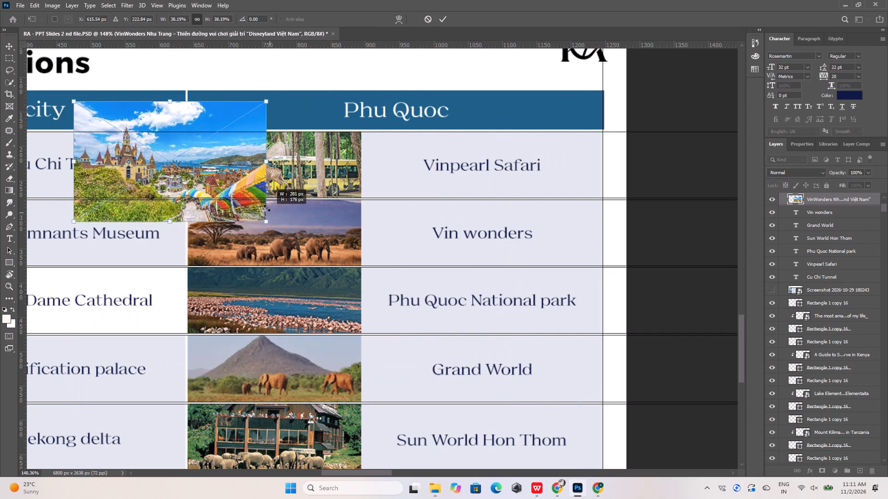
left_click_drag(267, 208, 262, 201)
left_click_drag(236, 152, 363, 336)
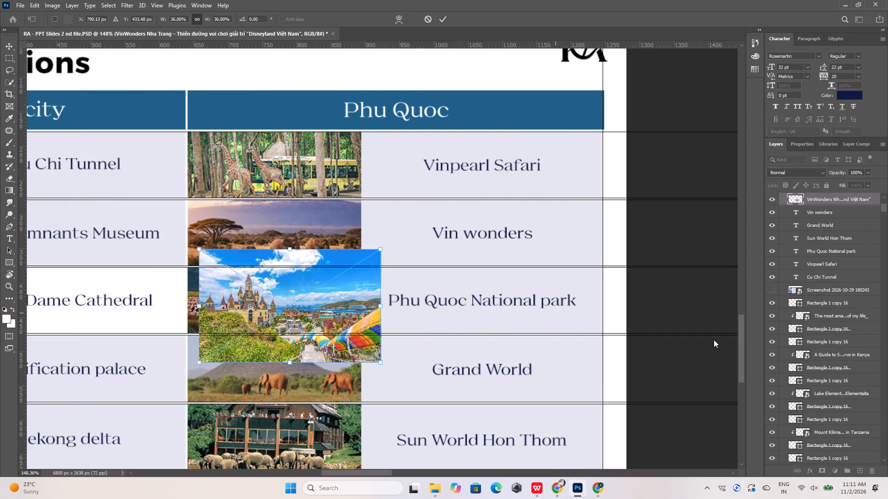
left_click(438, 18)
left_click(265, 228)
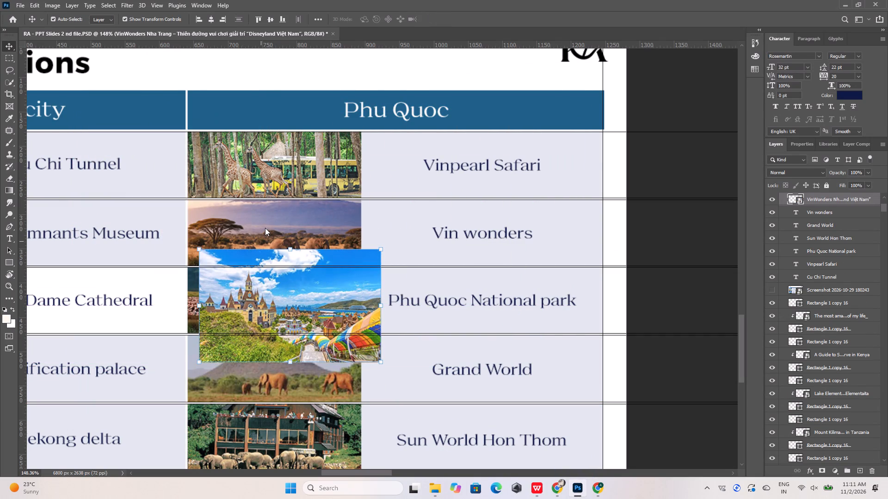
left_click(290, 327)
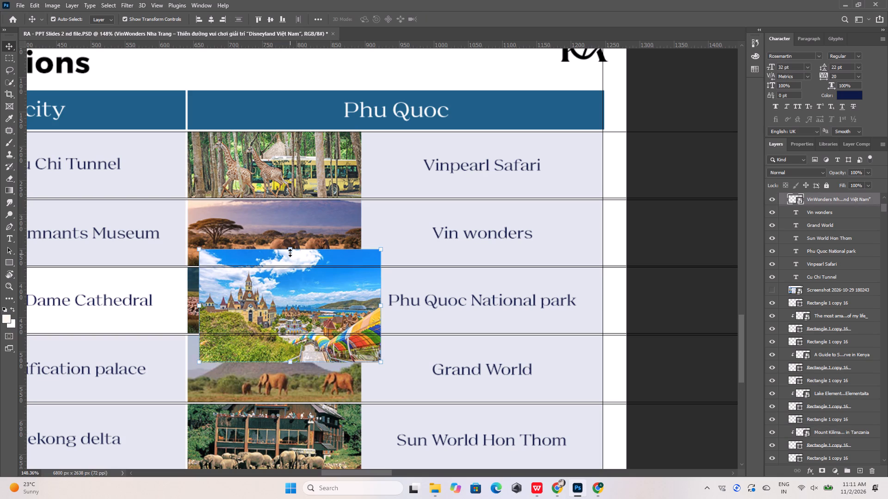
left_click(290, 252)
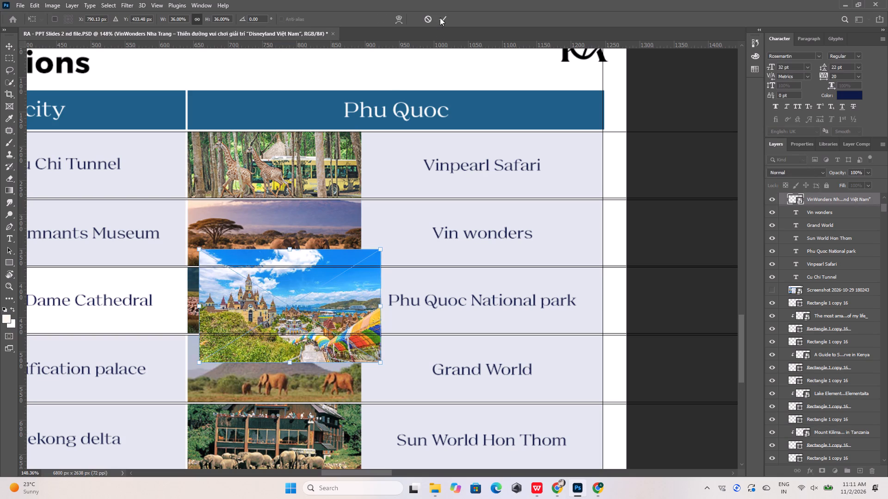
left_click(442, 16)
Move the VinWonders layer directly beneath the Mount Kilimanjaro layer so it is clipped, and hide the Mount Kilimanjaro picture.
left_click(313, 218)
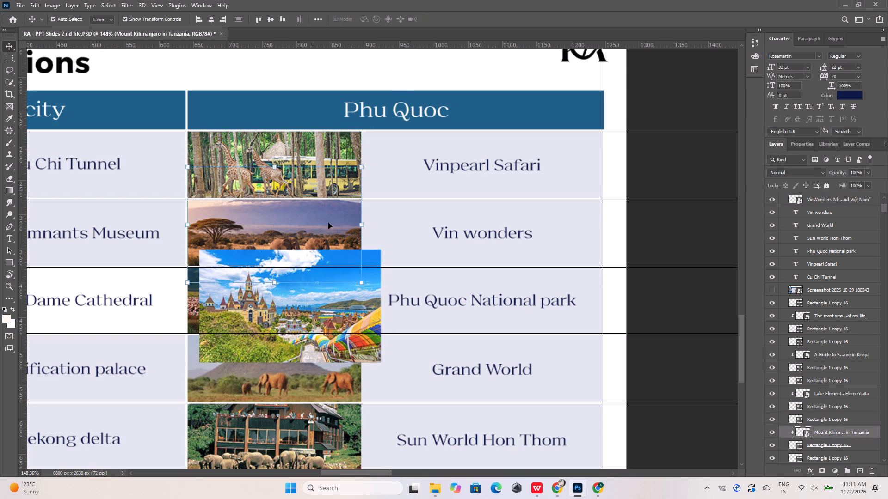
left_click_drag(825, 199, 820, 433)
left_click(771, 419)
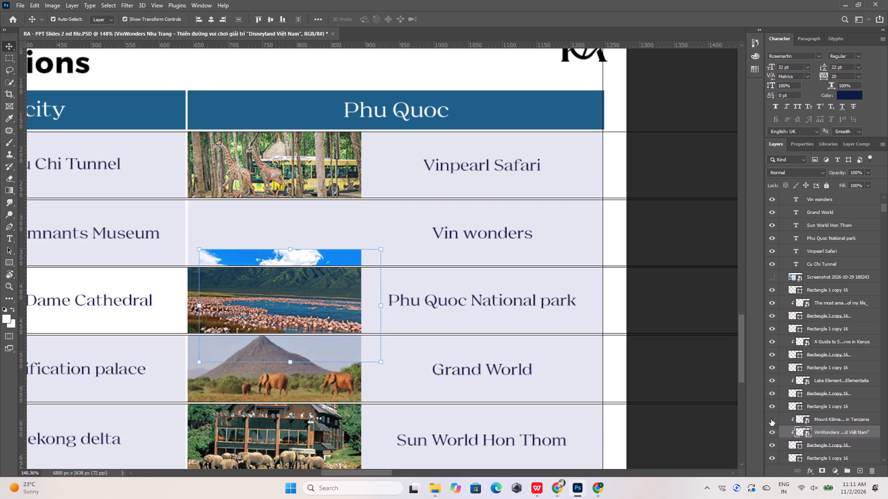
Raise the clipped VinWonders image into the Vin wonders row and shift it to the picture cell's left edge.
key("shift+Up")
key("shift+Up")
key("shift+Up")
key("shift+Up")
key("shift+Up")
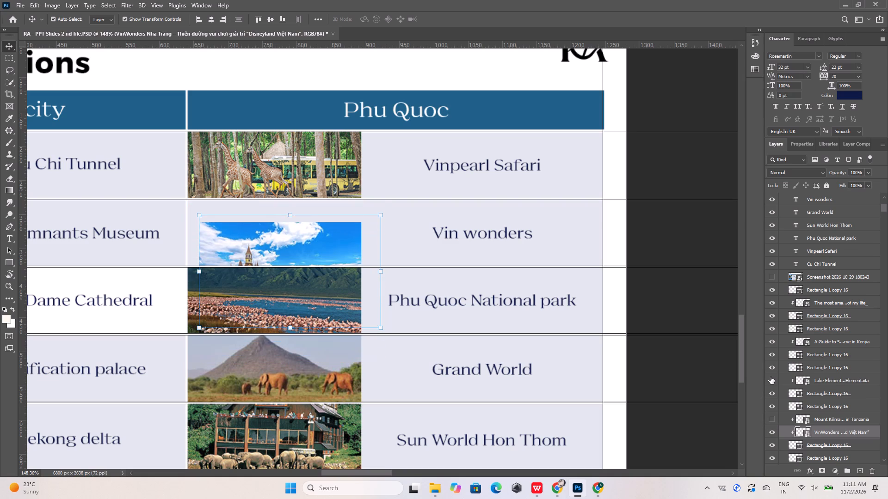
key("shift+Up")
key("shift+Up")
key("shift+Up")
key("shift+Left")
key("shift+Left")
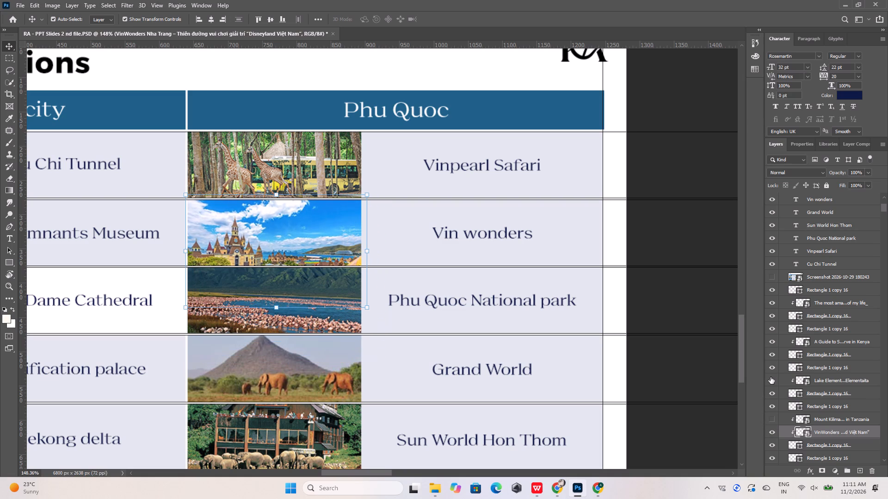
Scale the clipped VinWonders image to 35% and nudge it upward to frame the castle in the Vin wonders picture cell.
left_click(369, 309)
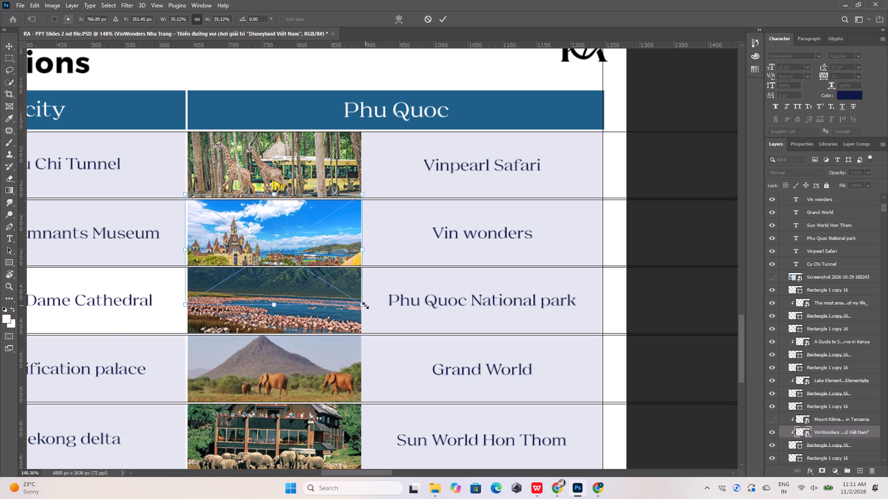
left_click(185, 194)
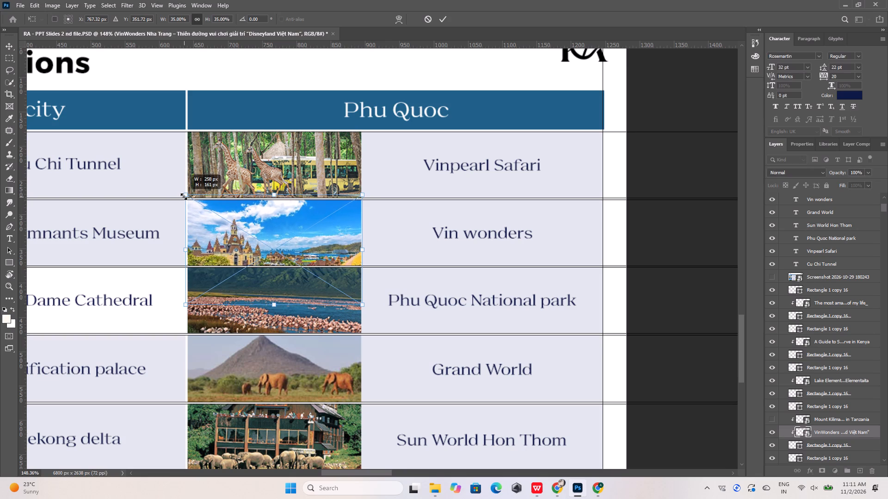
left_click(443, 20)
left_click(315, 222)
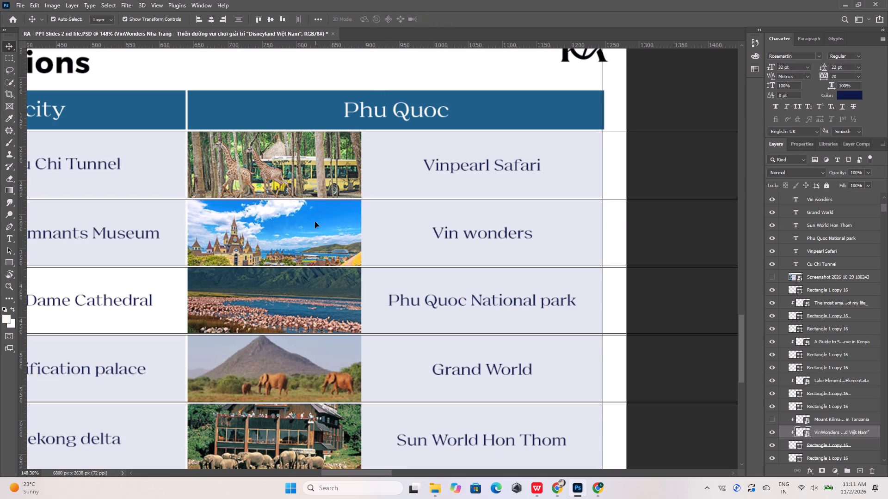
left_click(315, 220)
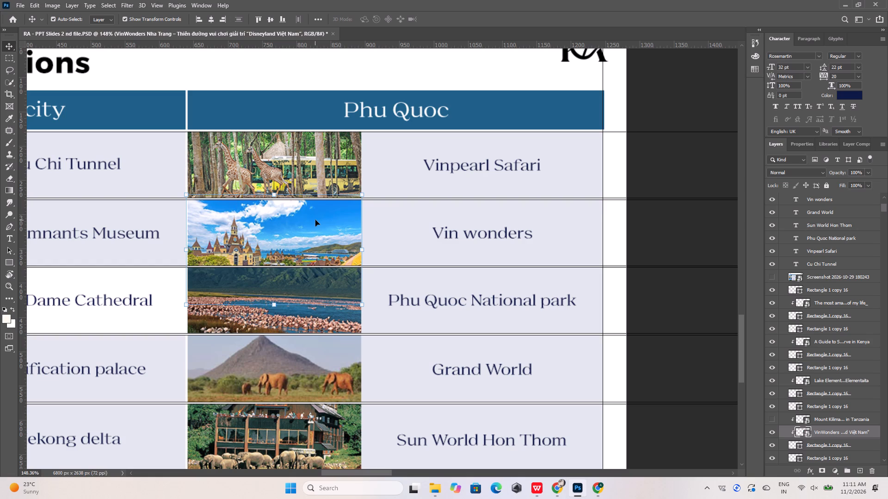
key("shift+Up")
key("Up")
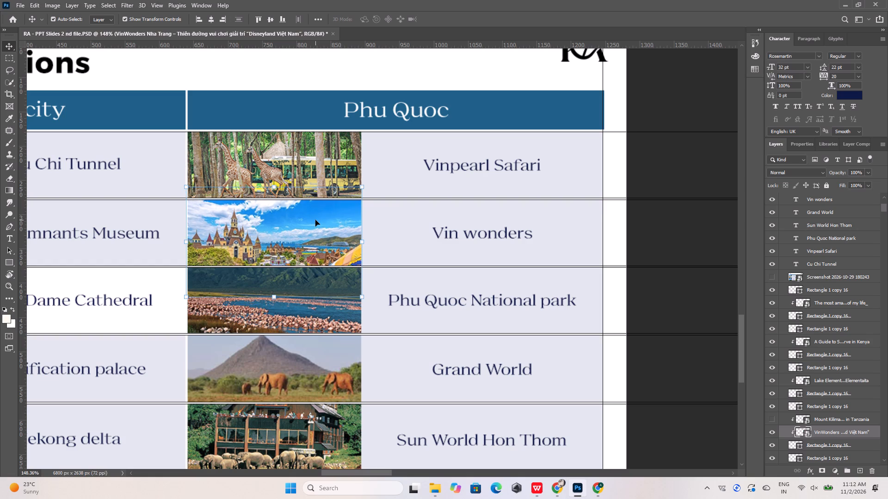
key("shift+Up")
key("Up")
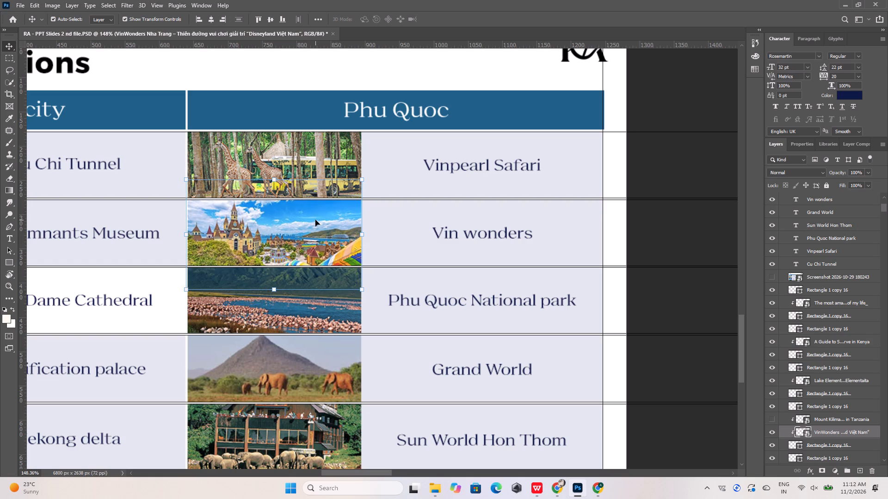
left_click(671, 236)
Copy the Phu Quoc National park label text from the slide and search Pinterest in Chrome for "Phu Quoc National park".
double_click(483, 302)
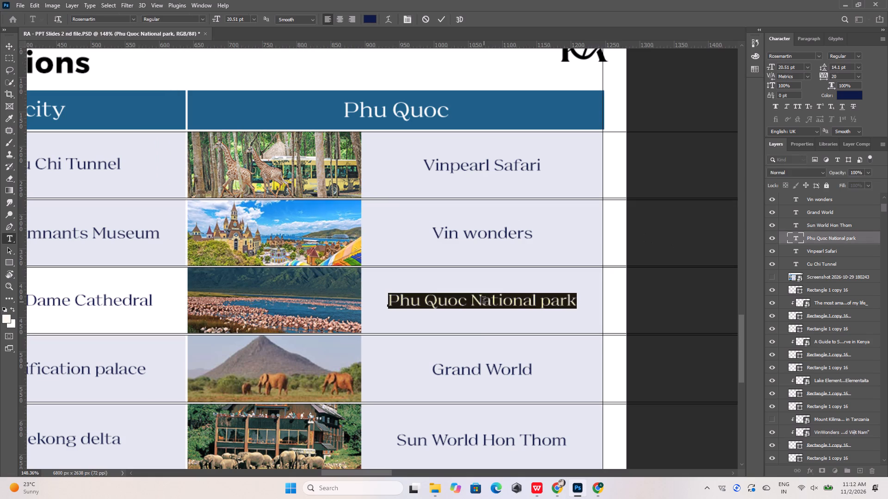
key("ctrl+c")
left_click(444, 16)
left_click(555, 484)
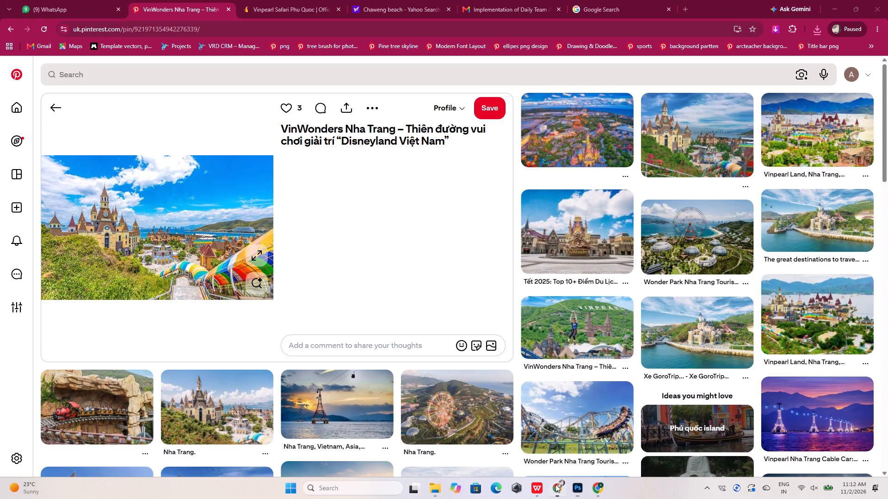
left_click(185, 72)
key("ctrl+v")
key("Return")
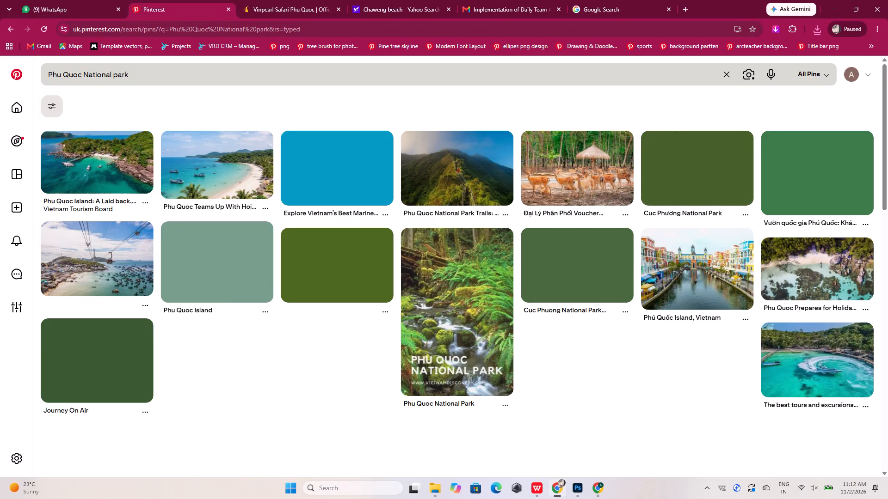
Open the Vietnam Tourism Board pin "Phu Quoc Island: A Laid back, Leisure Getaway" and download its image.
left_click(75, 157)
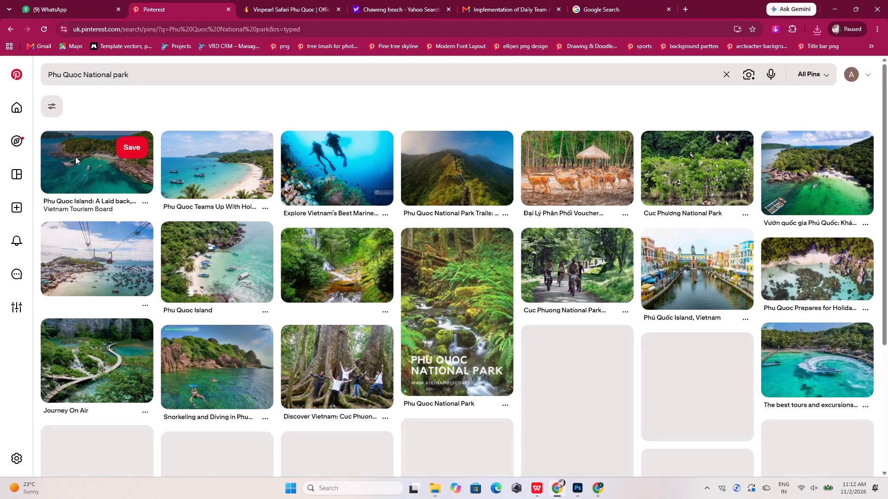
left_click(74, 157)
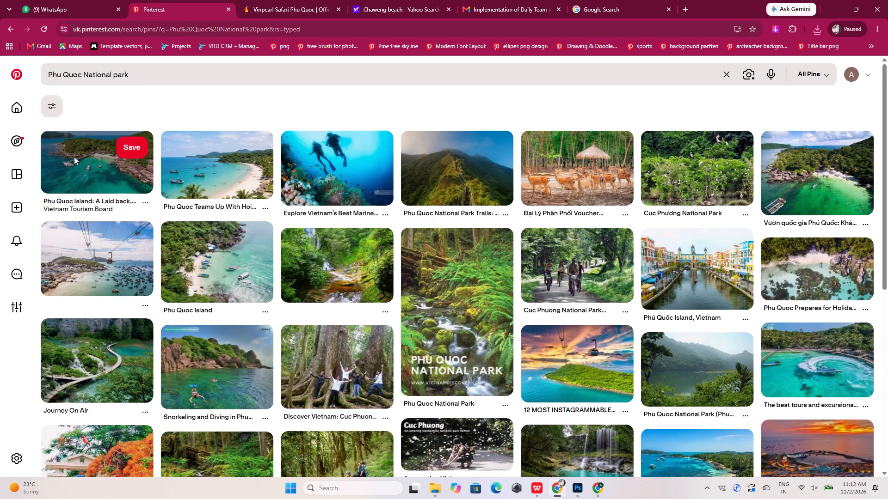
left_click(74, 157)
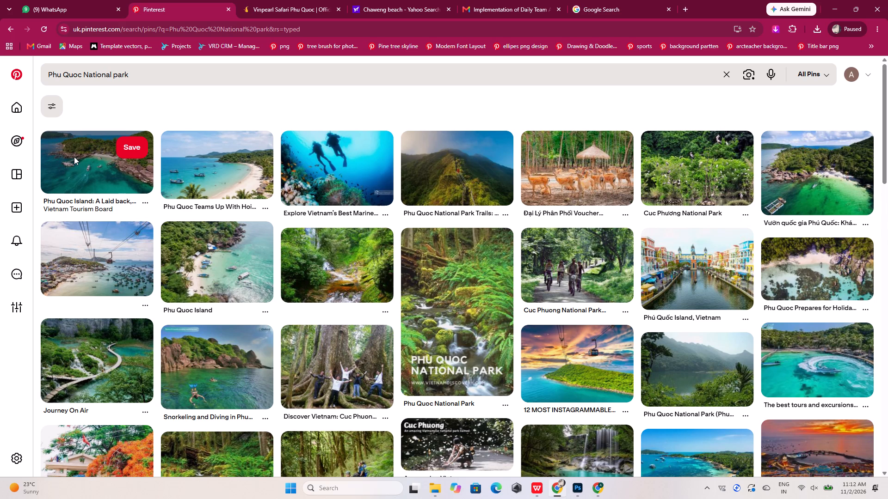
double_click(74, 157)
left_click(122, 172)
left_click(376, 110)
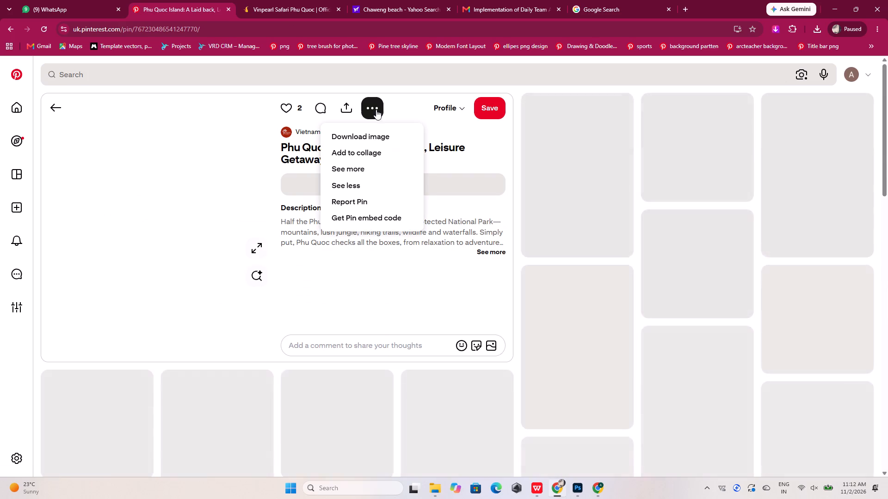
left_click(369, 135)
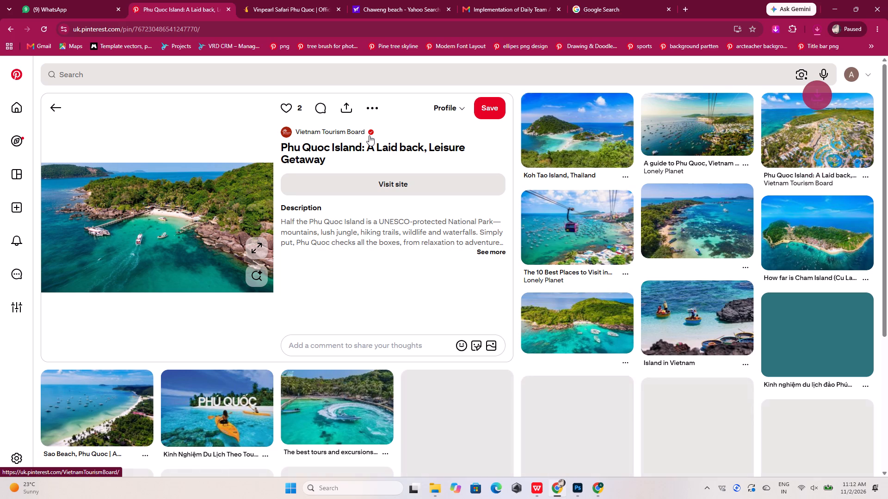
Place the downloaded Phu Quoc Island image from the Downloads folder into the Photoshop slide, scaled to about 44%.
left_click(784, 50)
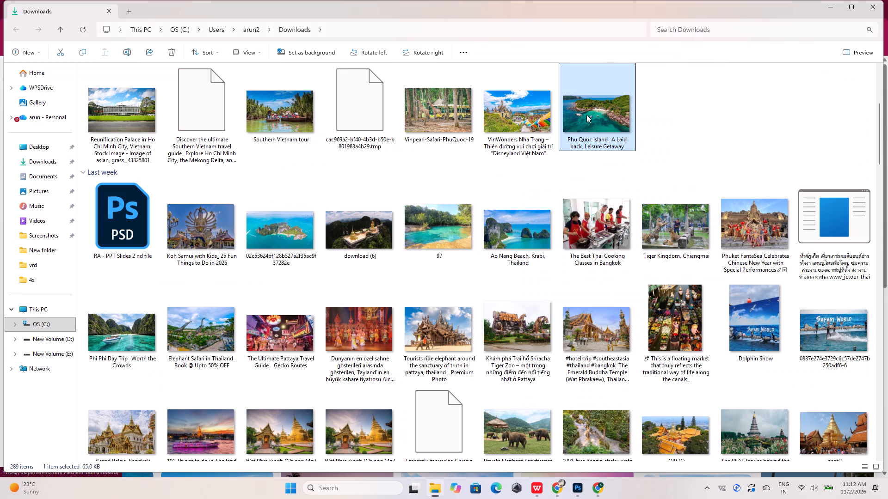
left_click_drag(592, 112, 449, 348)
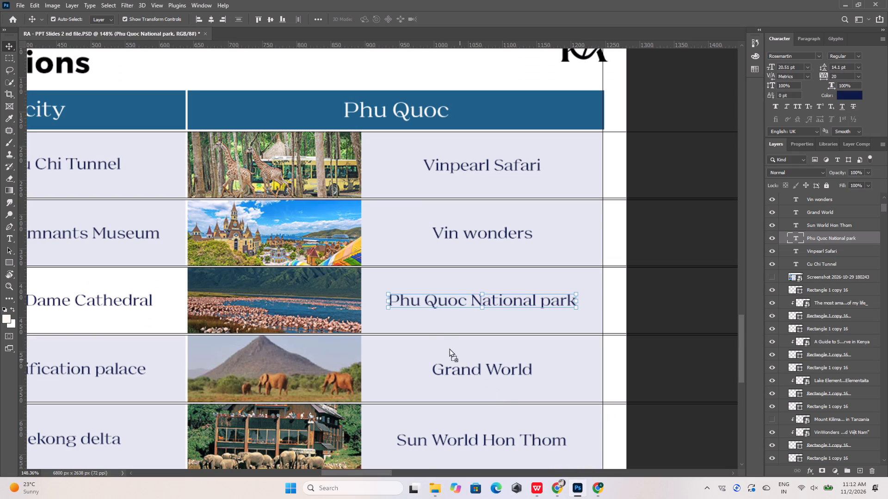
left_click_drag(449, 348, 436, 322)
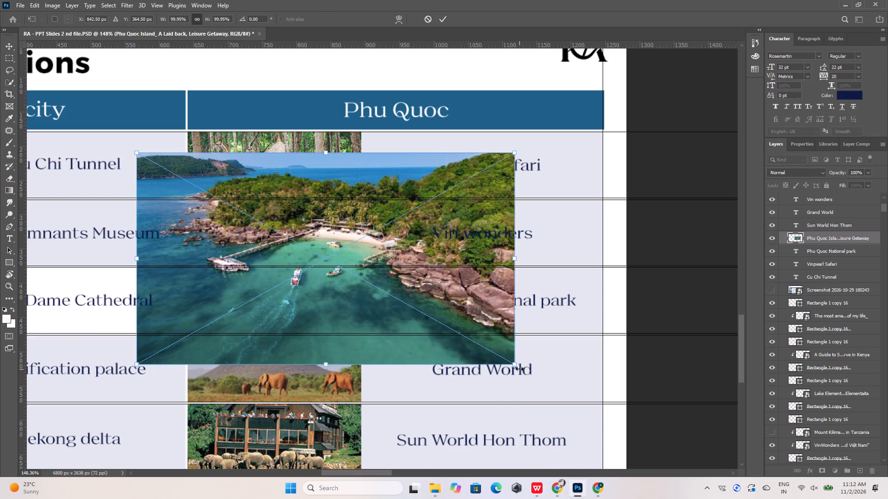
left_click_drag(519, 367, 324, 222)
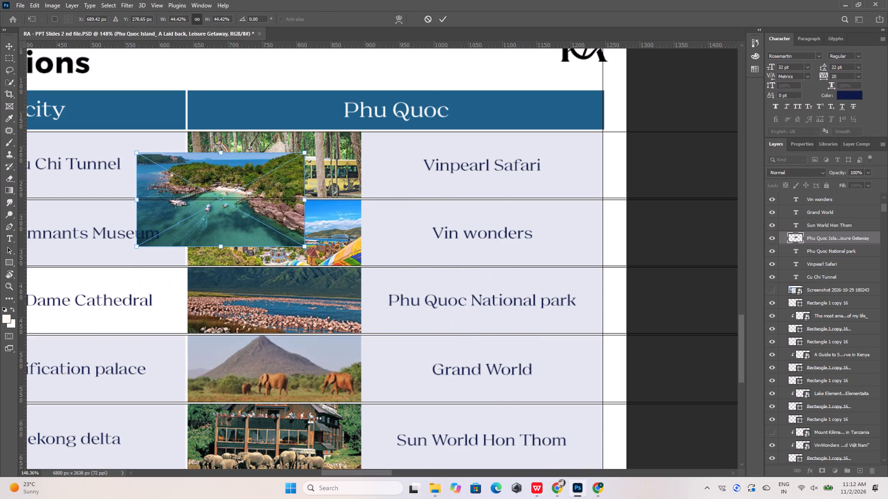
left_click(444, 18)
Move the Phu Quoc Island layer directly beneath the Lake Elementaita layer so it is clipped, and hide the Lake Elementaita picture.
left_click(336, 288)
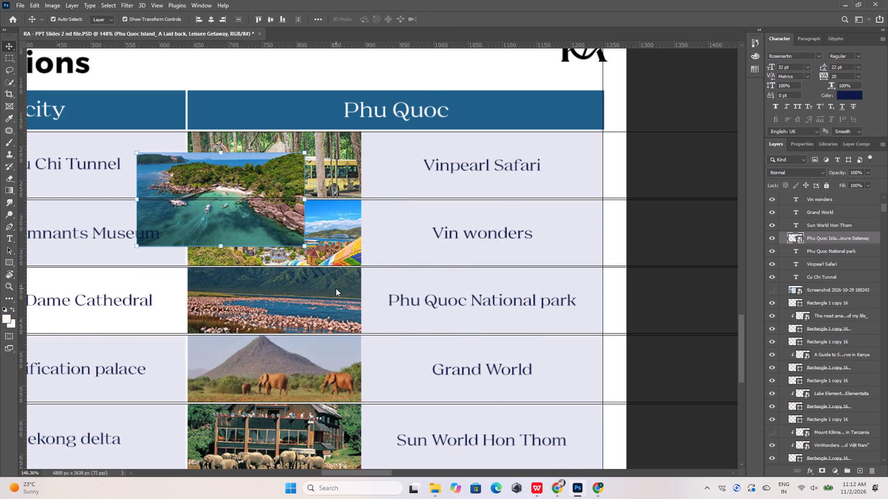
left_click(250, 214)
left_click_drag(822, 240, 825, 396)
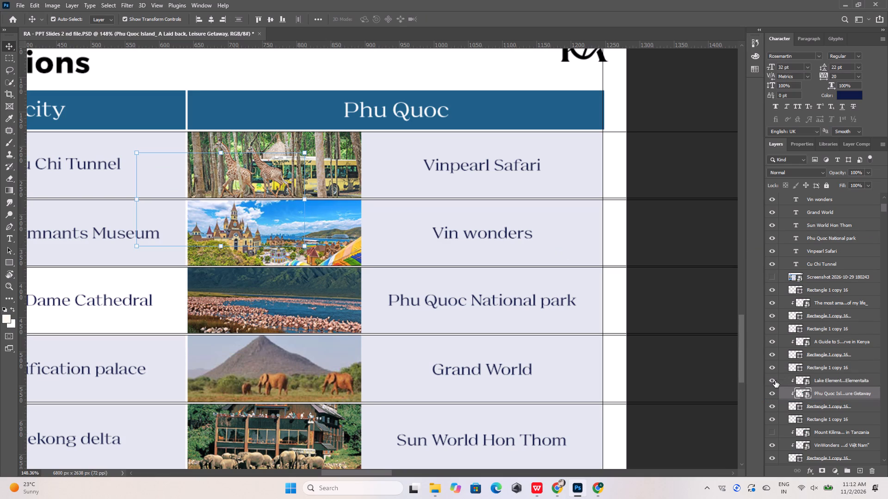
left_click(772, 381)
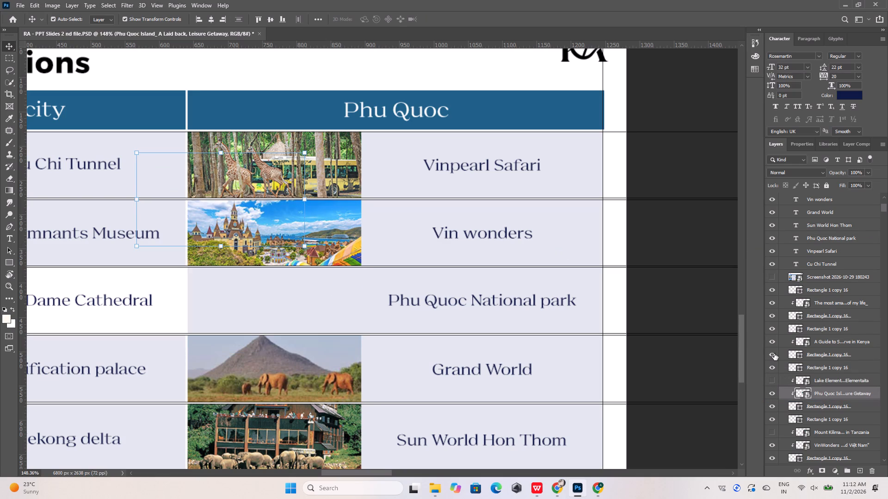
Lower the clipped Phu Quoc Island image into the Phu Quoc National park row and align it with the picture cell's left edge.
key("shift+Down")
key("shift+Down")
key("shift+Down")
key("shift+Down")
key("shift+Down")
key("shift+Down")
key("shift+Down")
key("shift+Down")
key("shift+Down")
key("shift+Down")
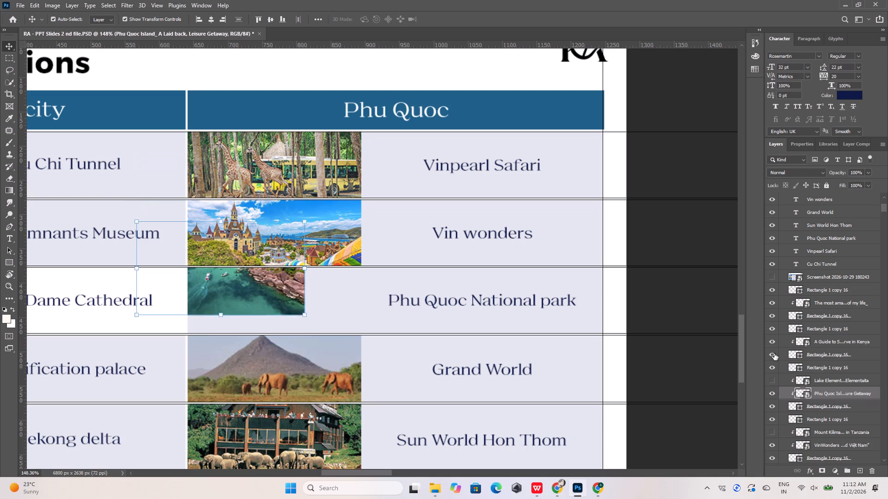
key("shift+Down")
key("shift+Down")
key("shift+Down")
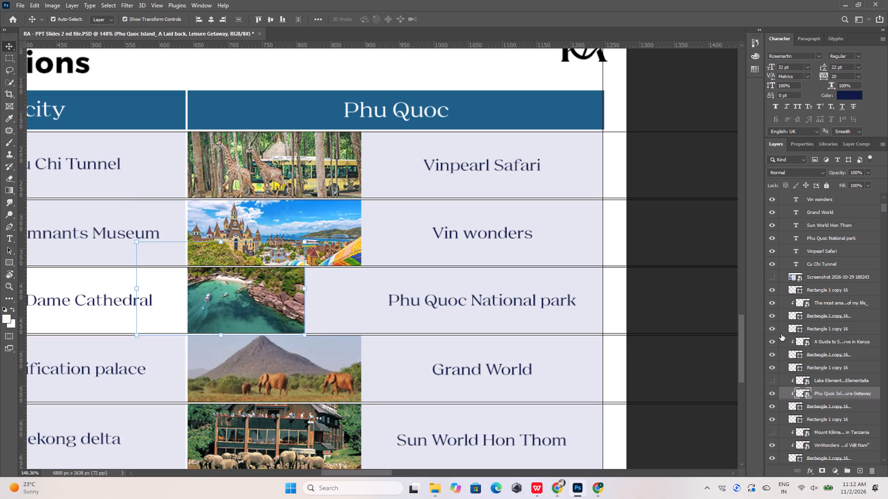
left_click_drag(285, 313, 330, 313)
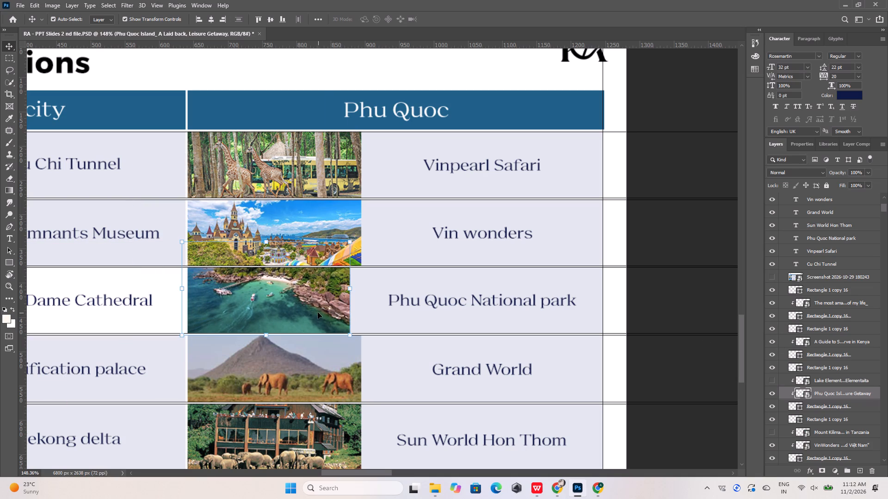
key("shift+Right")
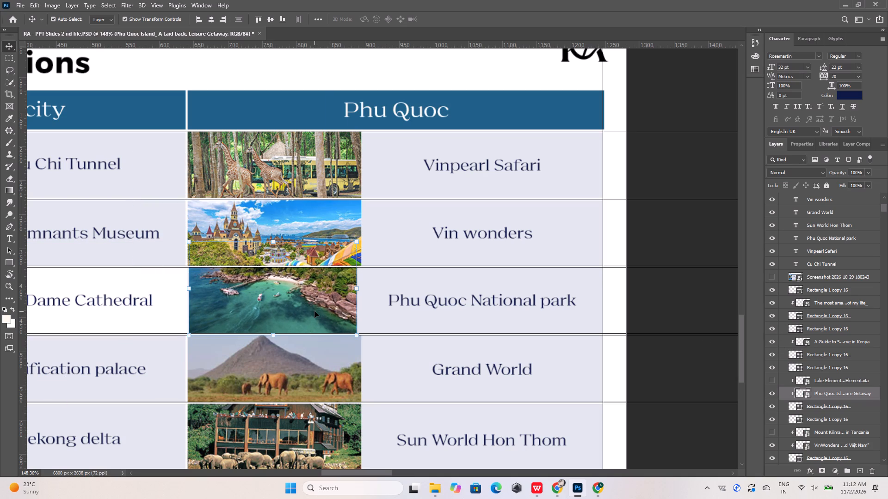
key("Left")
key("Left")
key("Left")
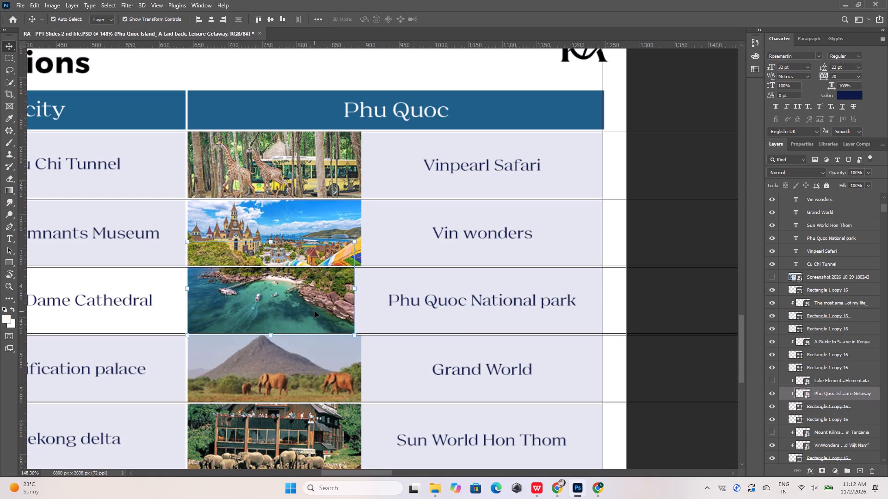
Scale the clipped Phu Quoc Island image to about 46.6% and nudge it down to frame the beach in its picture cell.
left_click_drag(354, 338, 365, 348)
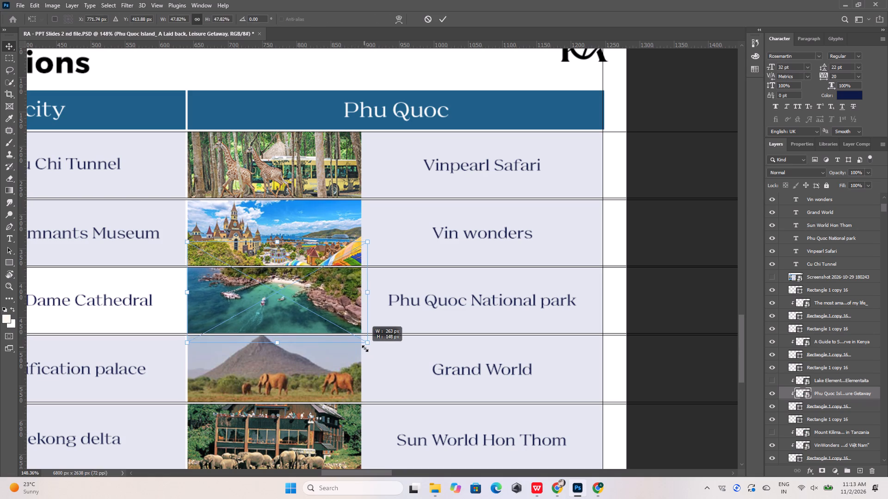
left_click_drag(365, 348, 361, 345)
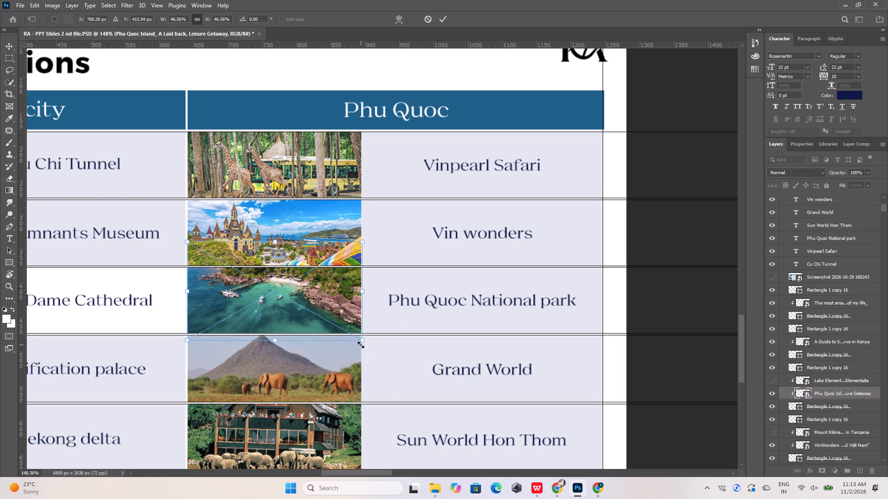
key("shift+Down")
key("Down")
key("Down")
key("Down")
key("Down")
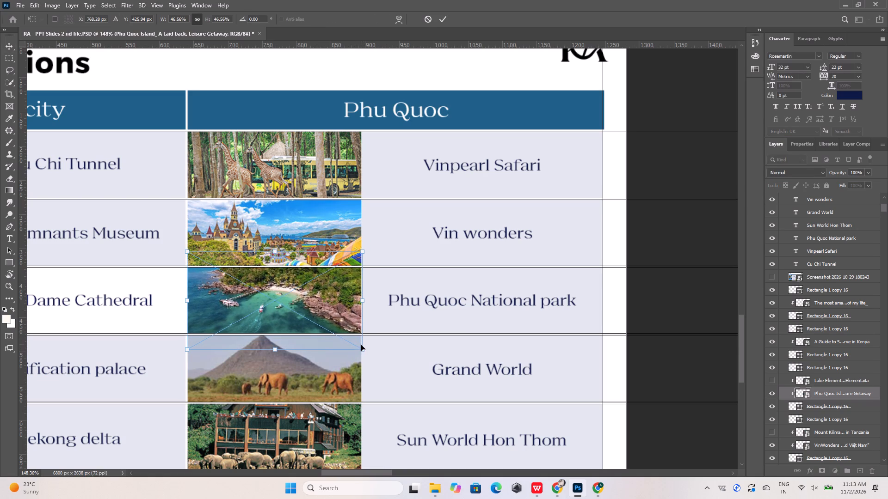
key("Down")
key("Down")
key("Down")
key("Down")
key("Down")
key("Down")
key("Down")
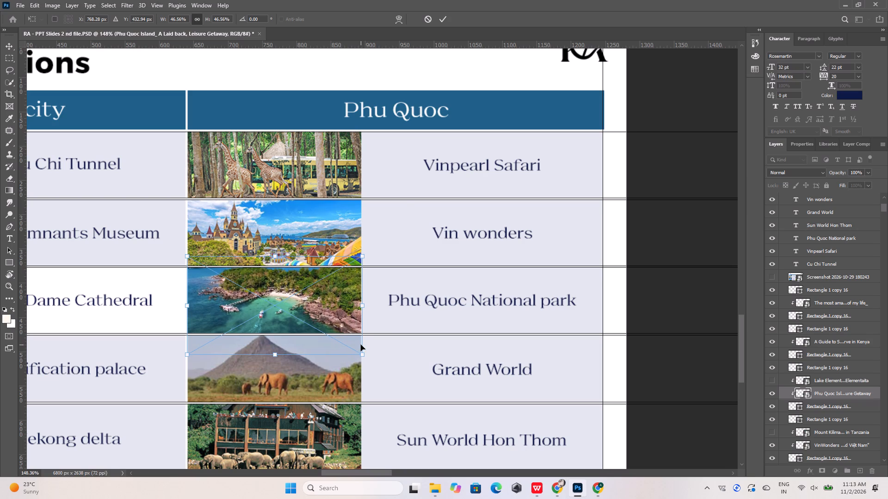
left_click(440, 20)
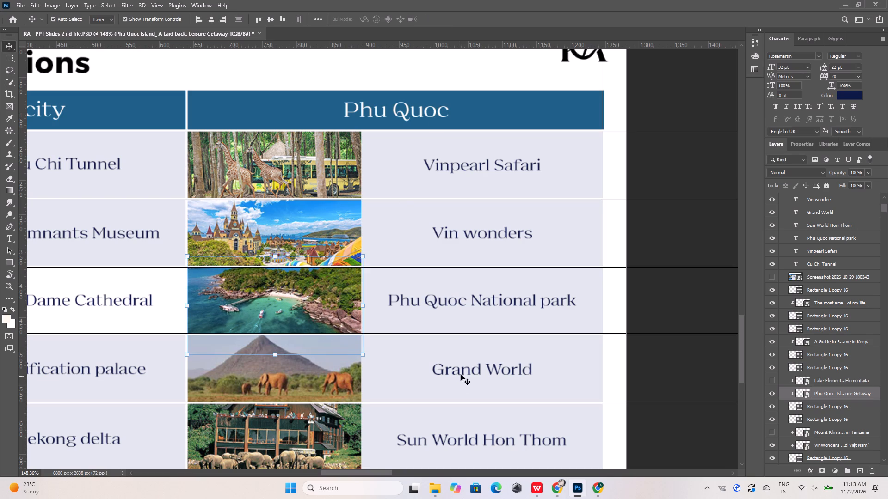
Copy the Grand World label text from the slide and search Pinterest in Chrome for "Grand World".
double_click(461, 374)
key("ctrl+c")
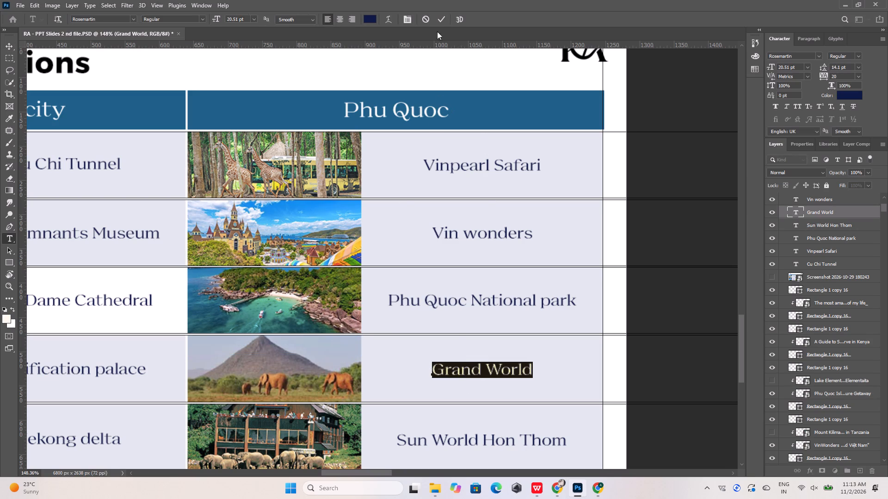
left_click(436, 15)
left_click(554, 486)
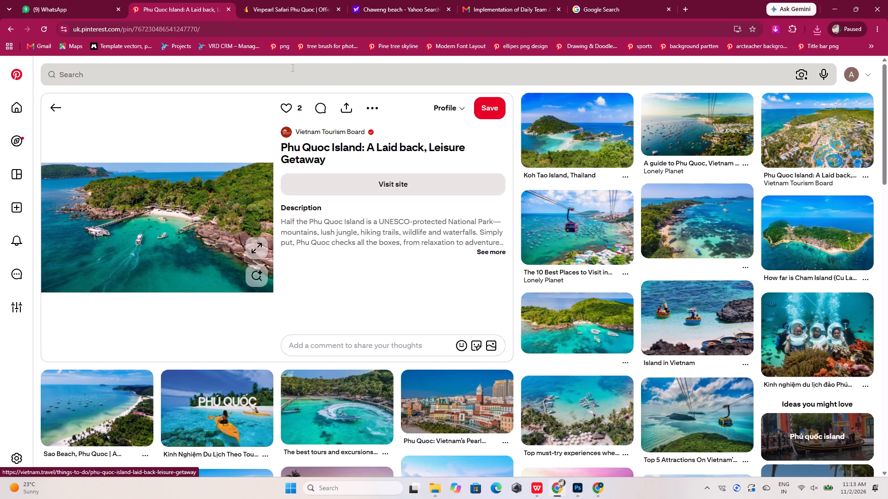
left_click(287, 69)
key("ctrl+v")
key("Return")
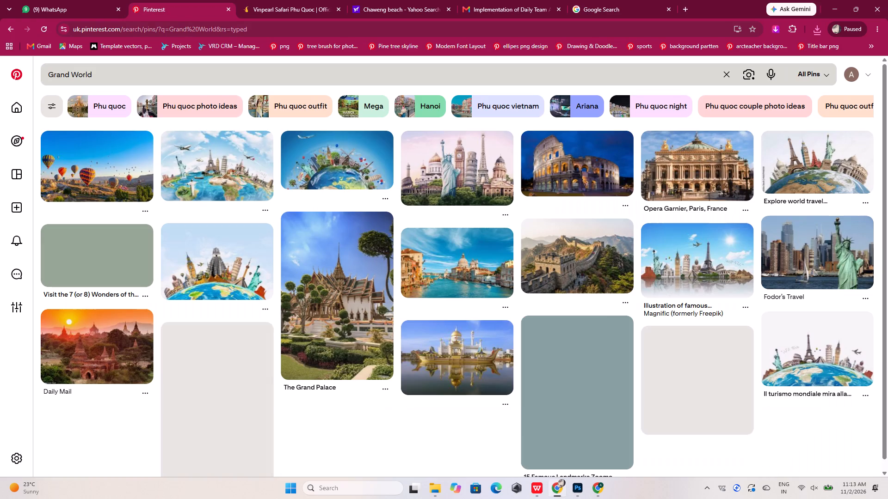
Examine the Grand World picture on the WPS reference slide and the matching Grand World row in the Photoshop table.
left_click(540, 488)
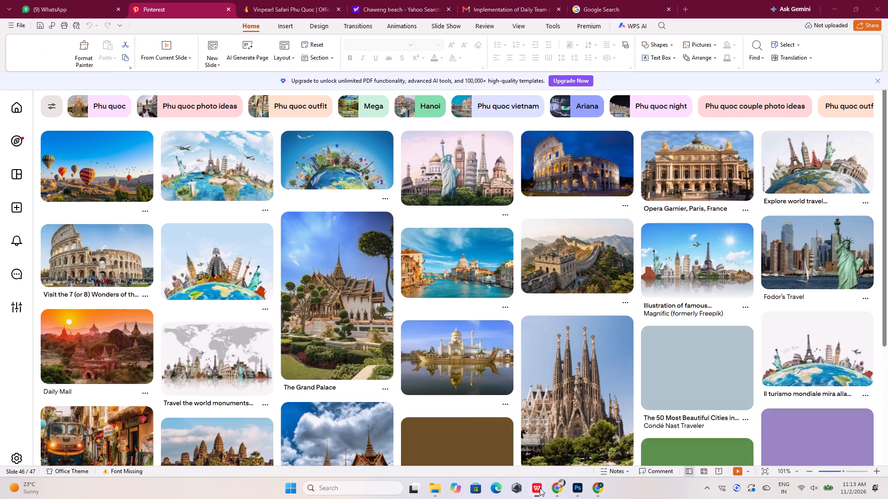
left_click(540, 488)
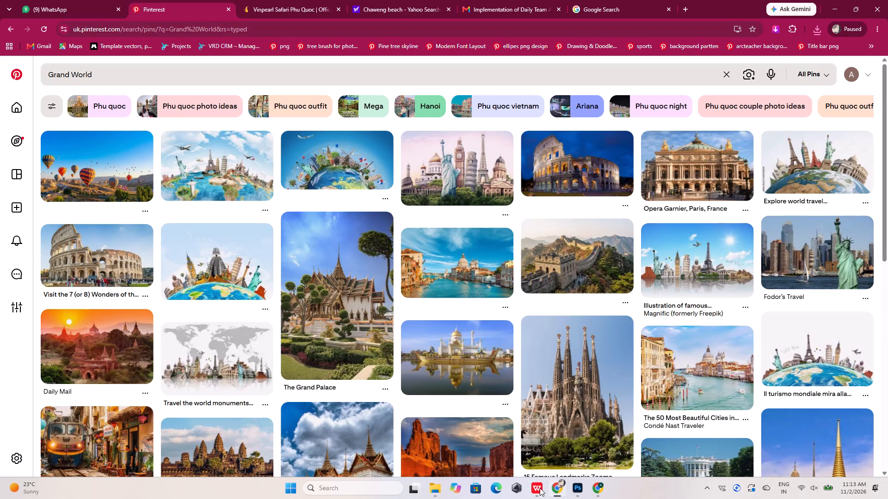
left_click(578, 493)
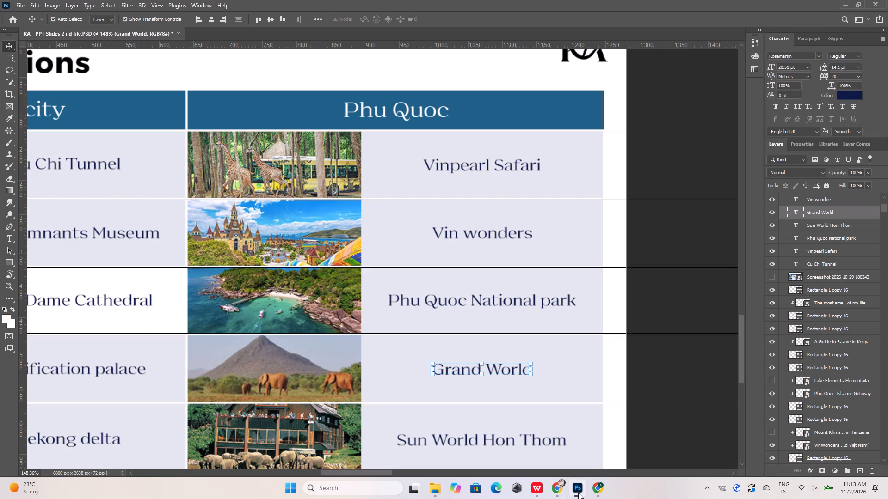
left_click(537, 488)
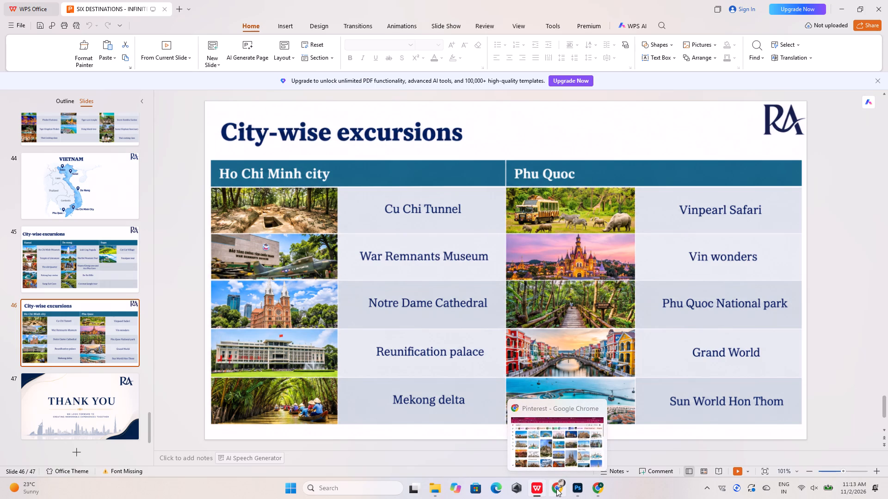
left_click(577, 487)
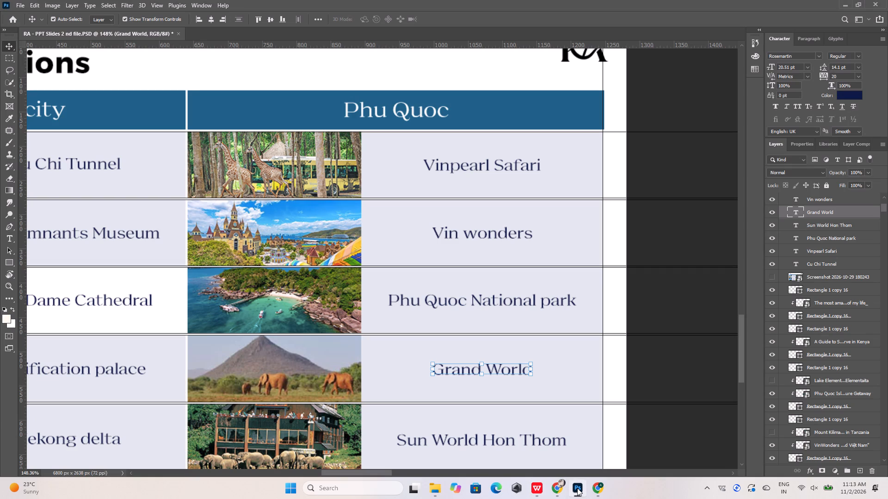
left_click(535, 488)
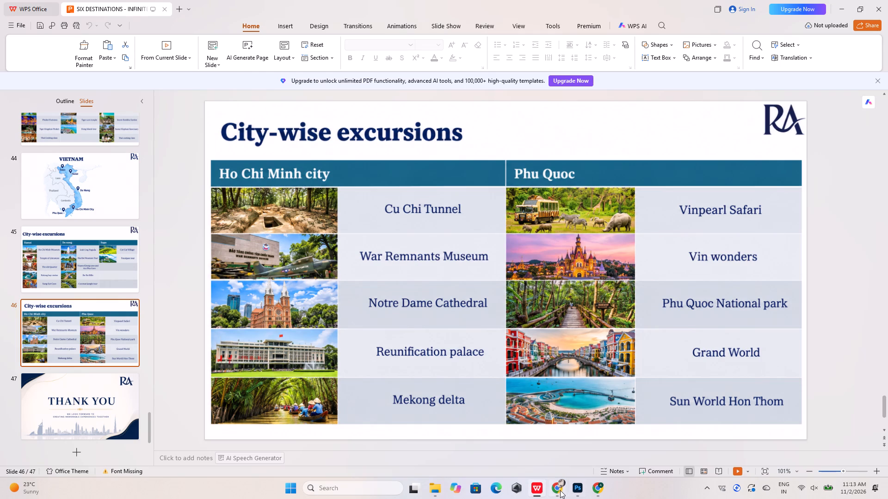
left_click(556, 489)
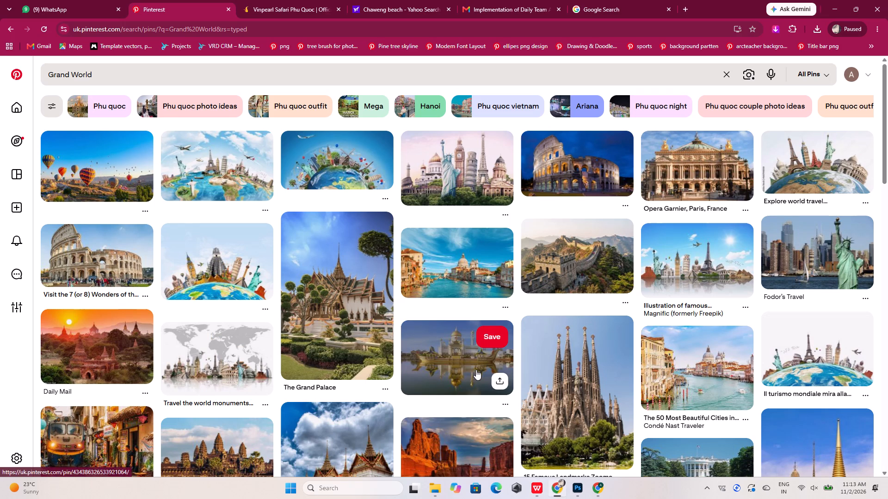
Browse the Pinterest results for "Grand World" in Chrome for a suitable picture, checking against the Grand World image on the WPS slide.
scroll(476, 370, "down", 2)
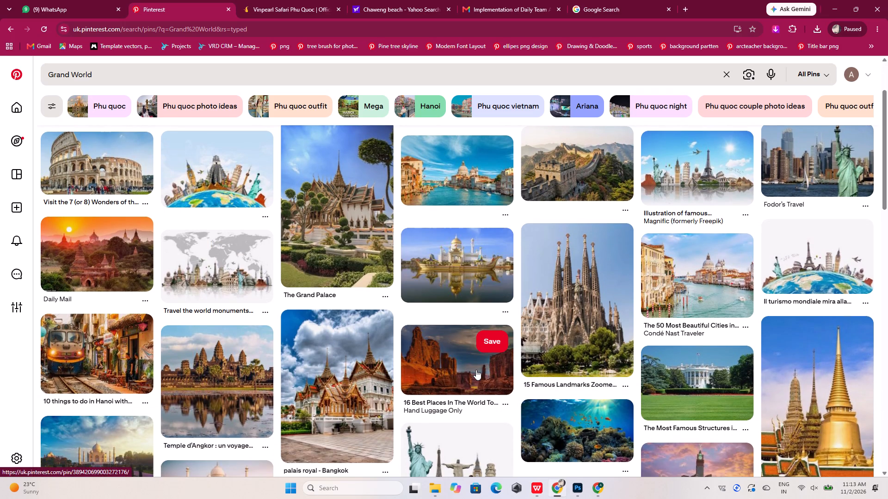
scroll(476, 370, "down", 3)
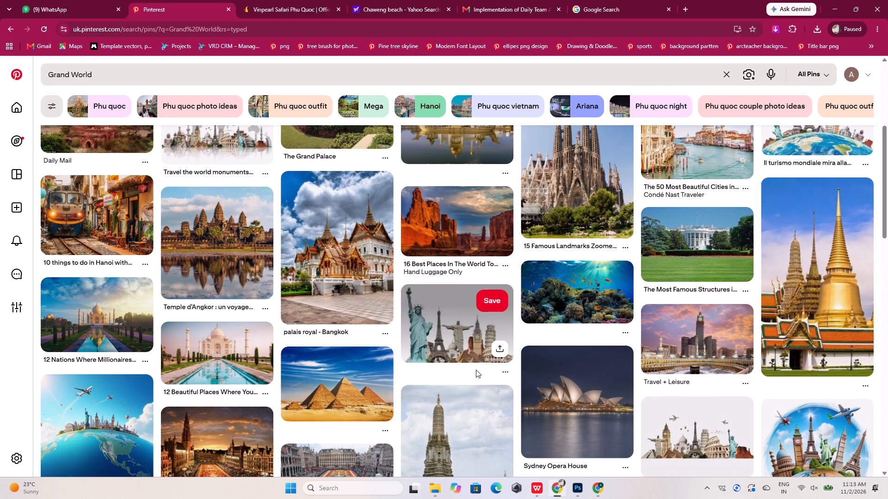
scroll(476, 370, "up", 11)
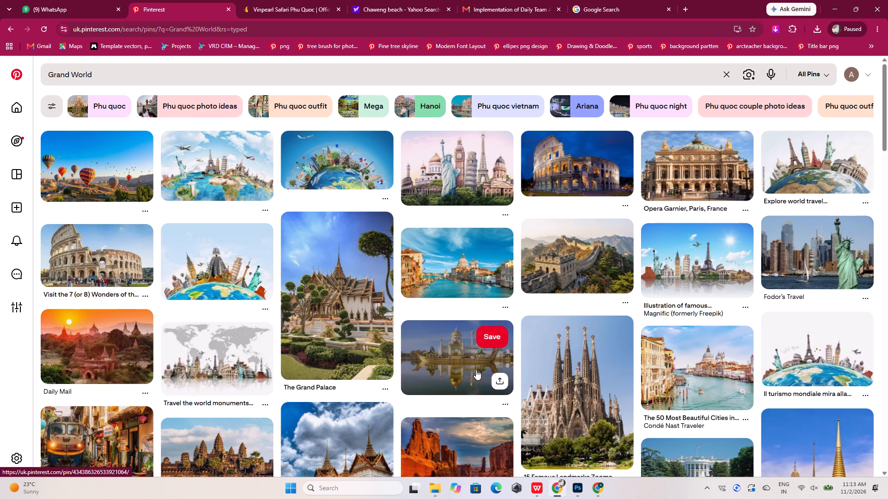
scroll(476, 370, "down", 2)
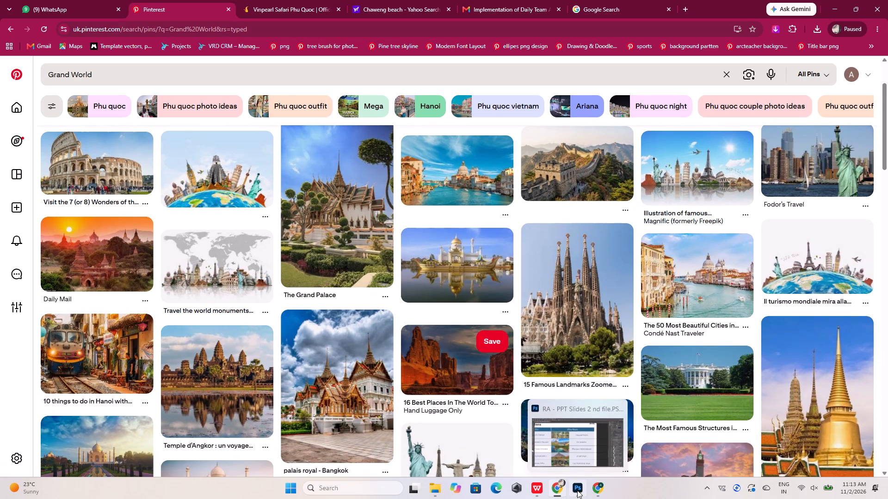
left_click(580, 493)
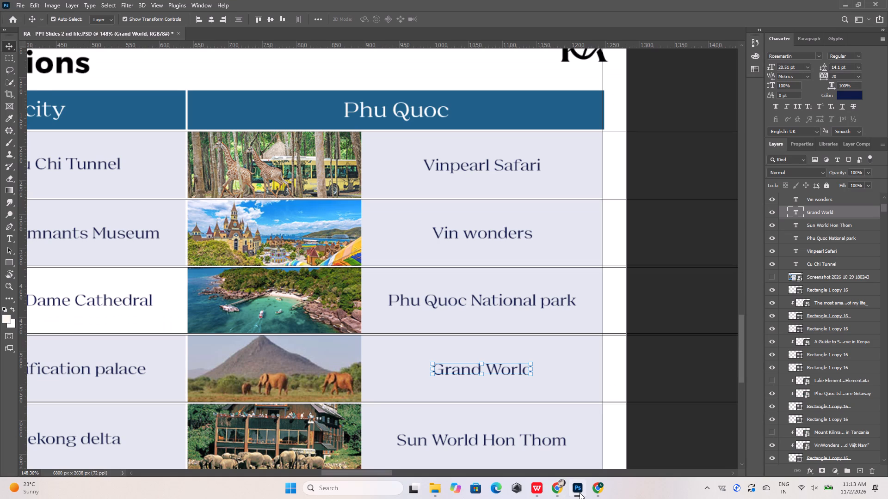
left_click(580, 493)
left_click(539, 491)
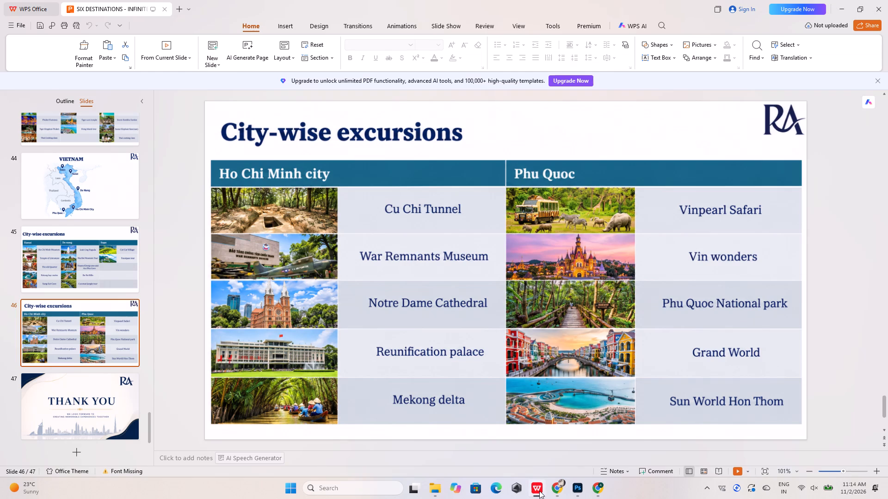
left_click(539, 491)
scroll(431, 339, "down", 3)
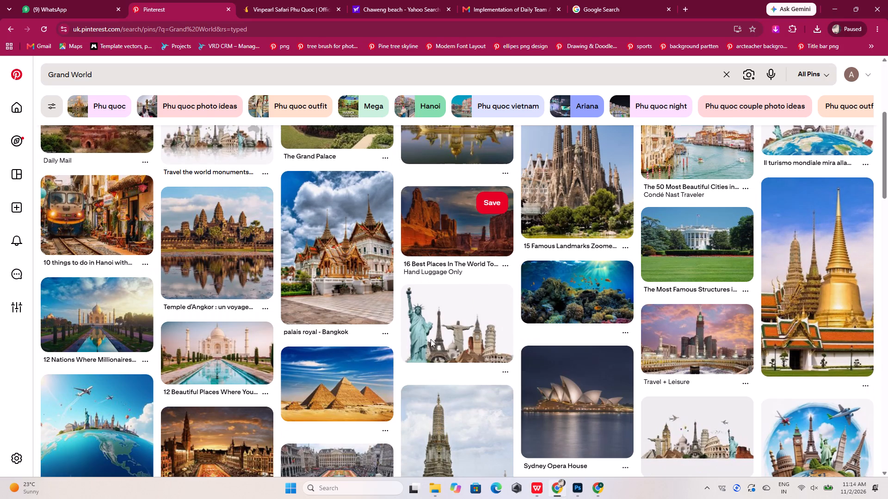
scroll(431, 339, "down", 5)
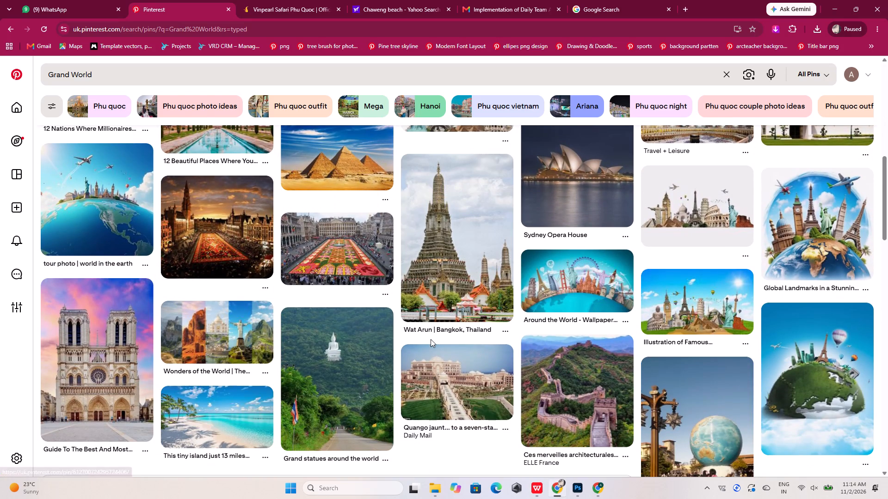
scroll(431, 339, "down", 10)
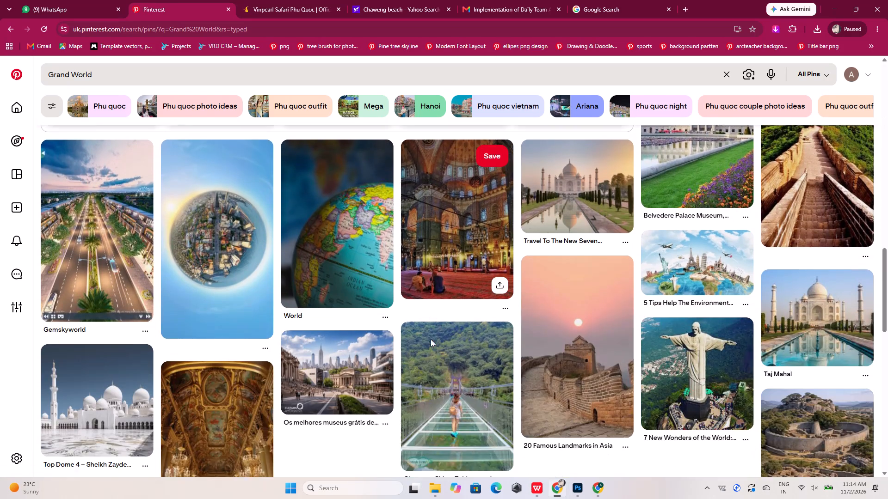
scroll(431, 339, "down", 8)
scroll(431, 339, "up", 6)
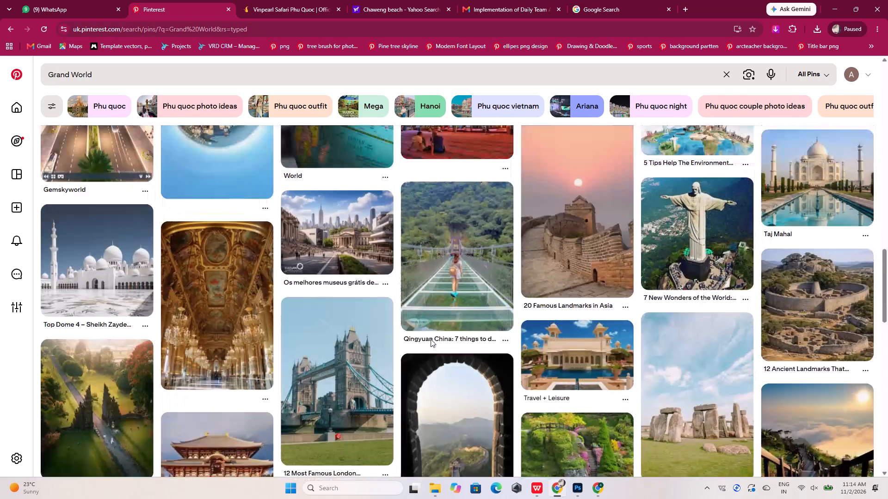
scroll(431, 339, "up", 20)
scroll(431, 339, "up", 13)
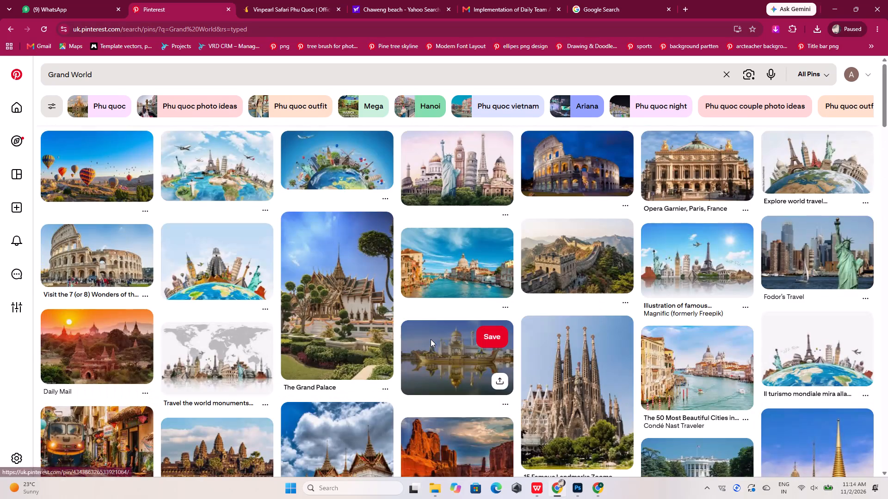
scroll(431, 339, "up", 2)
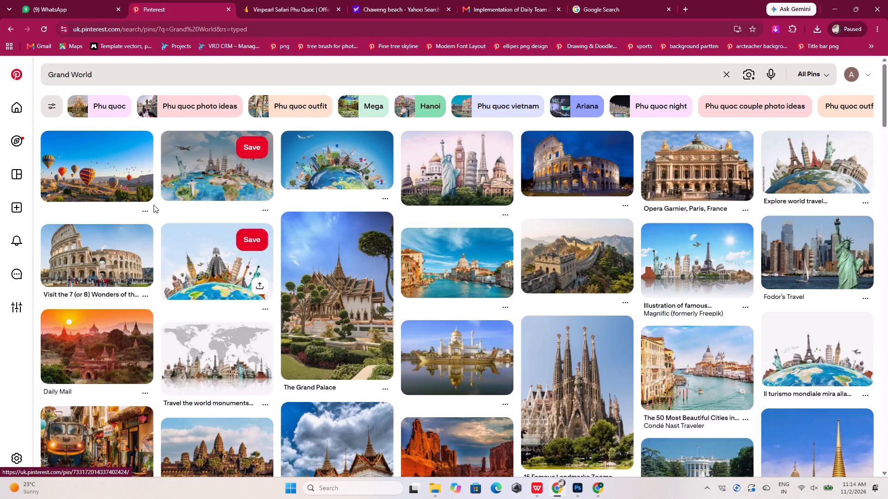
View the Colosseum pin, compare it with the Grand World picture on the WPS slide, and return to the search results.
left_click(115, 252)
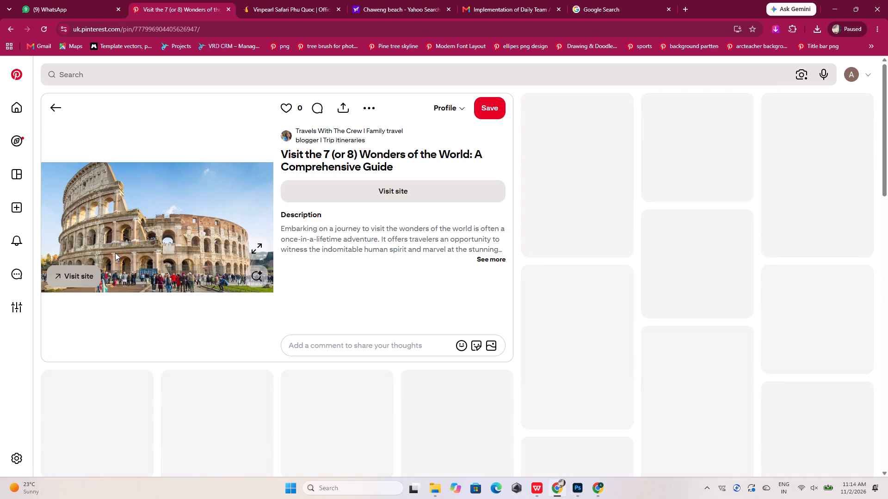
left_click(538, 488)
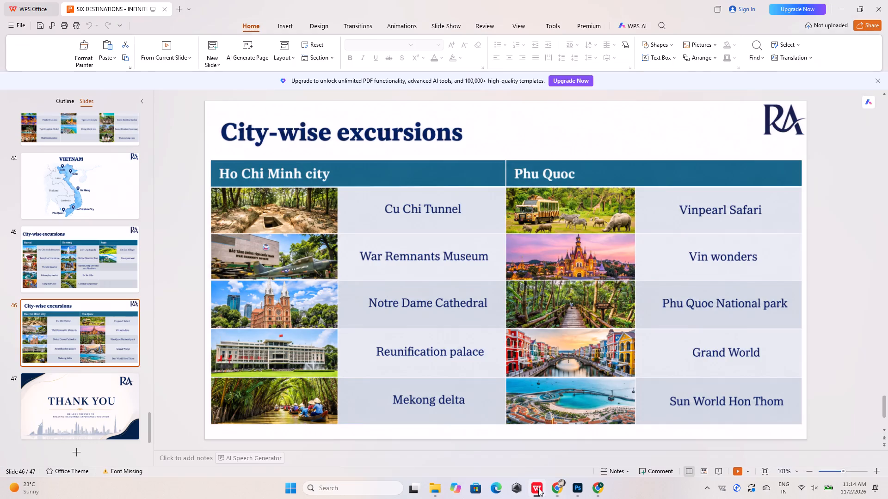
left_click(538, 488)
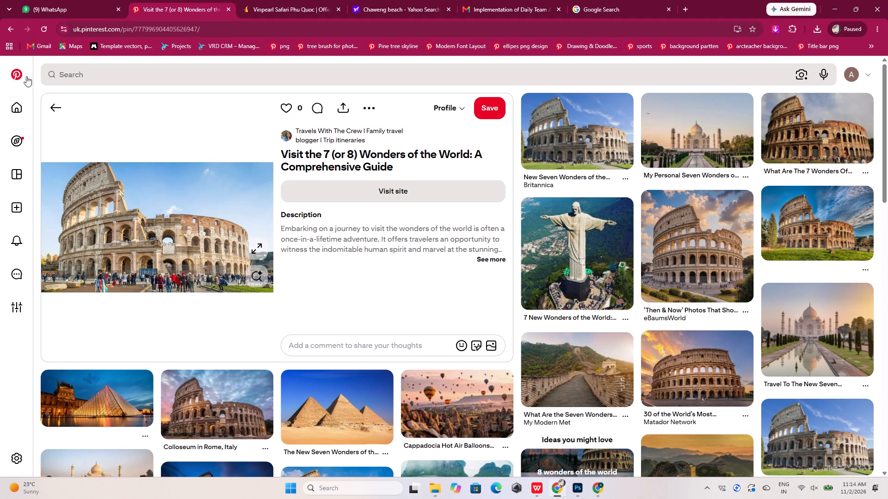
left_click(11, 31)
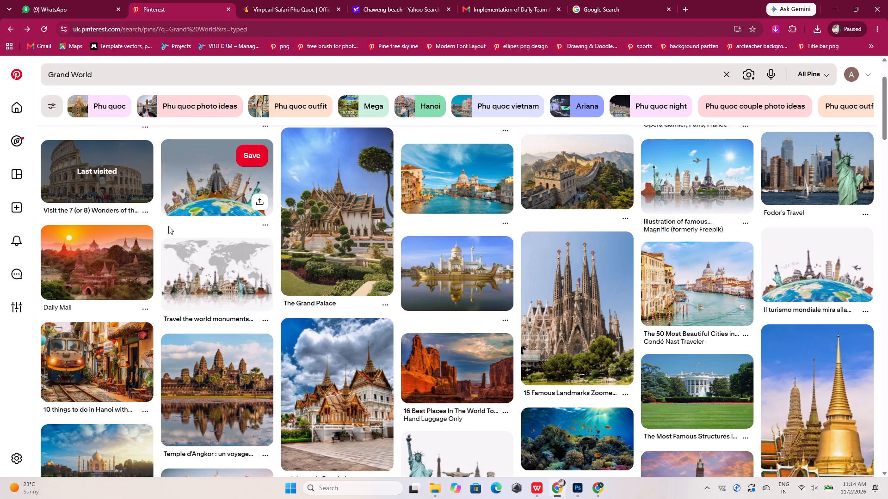
Browse further through the Pinterest results for "Grand World" for a suitable picture, checking against the Grand World image on the WPS slide.
scroll(277, 270, "down", 8)
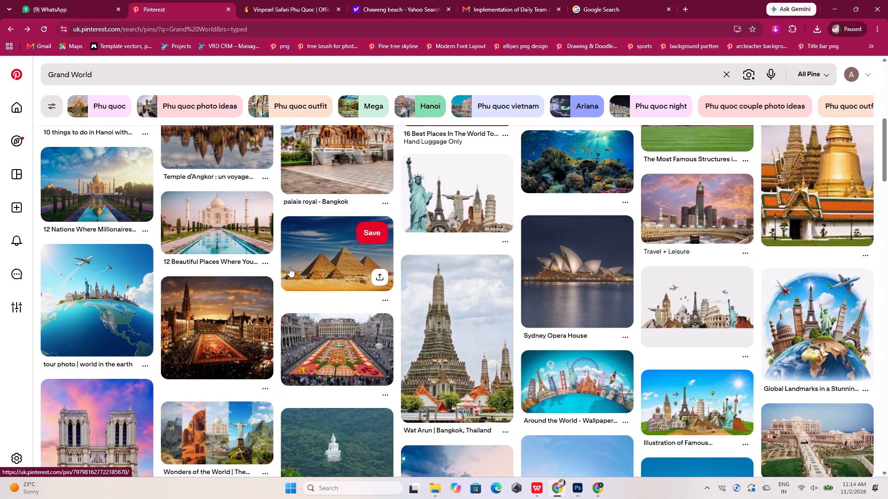
scroll(290, 267, "down", 2)
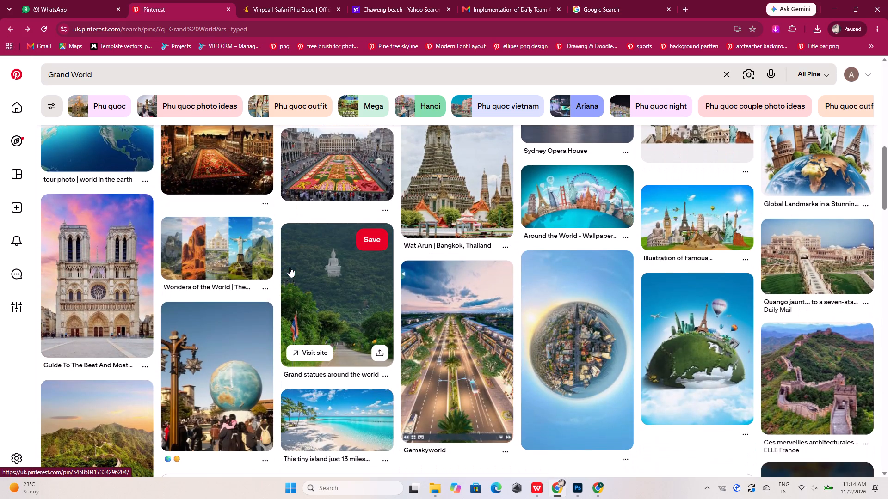
scroll(290, 267, "down", 7)
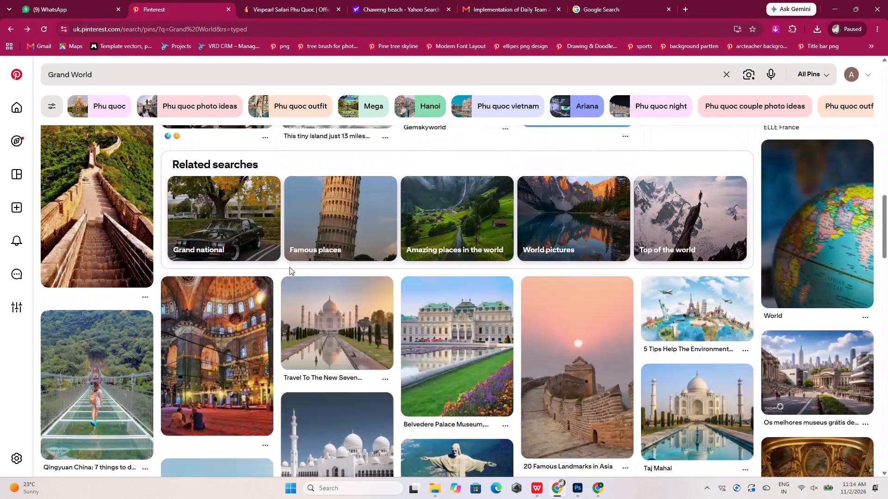
scroll(290, 267, "down", 12)
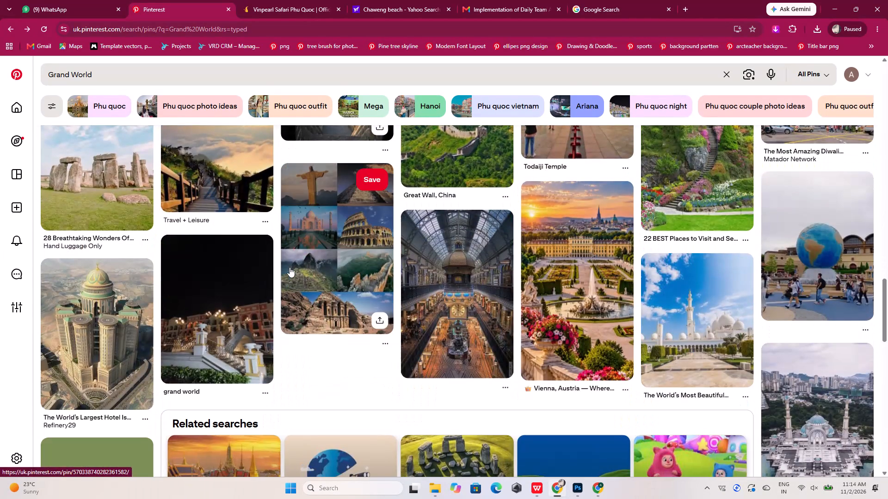
scroll(290, 267, "down", 9)
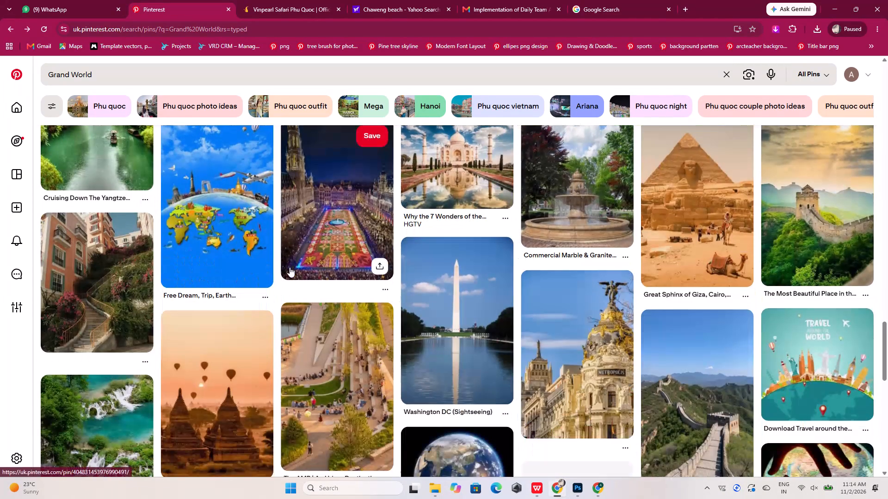
scroll(290, 267, "down", 5)
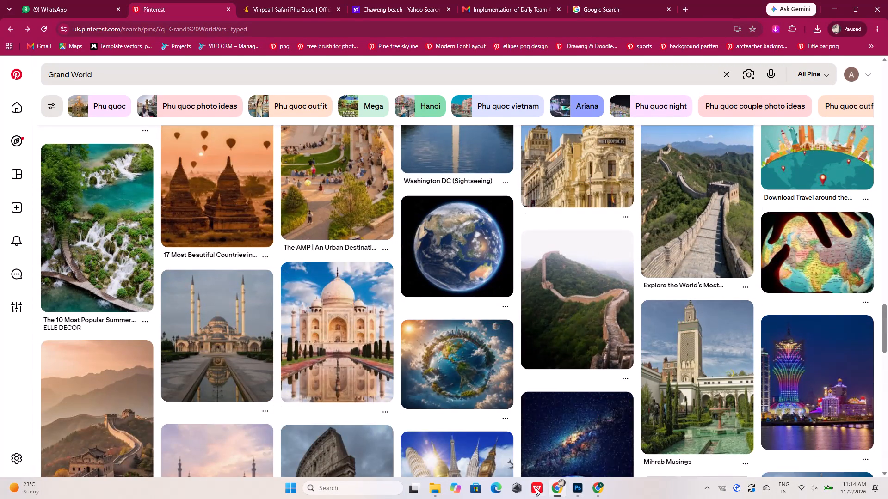
left_click(536, 487)
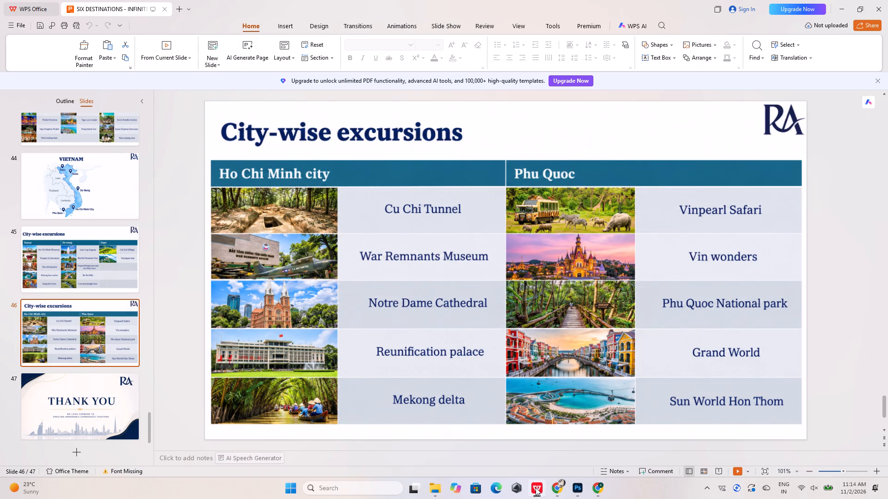
left_click(536, 487)
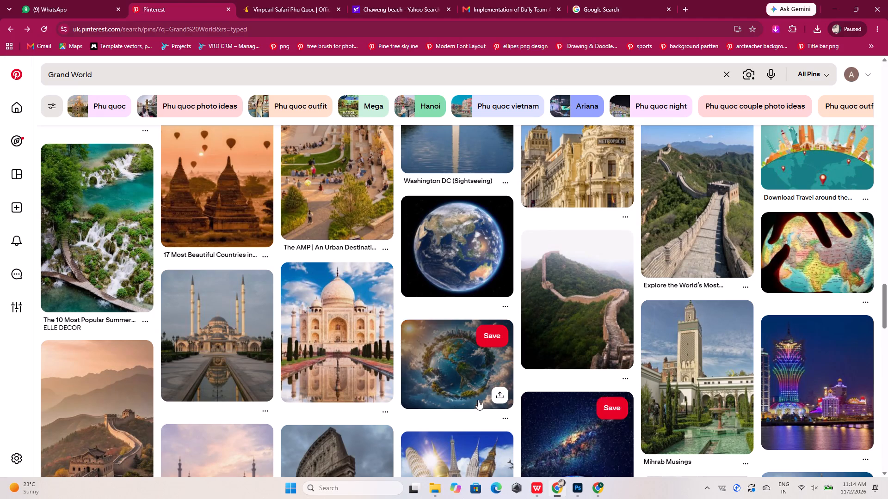
scroll(478, 400, "down", 7)
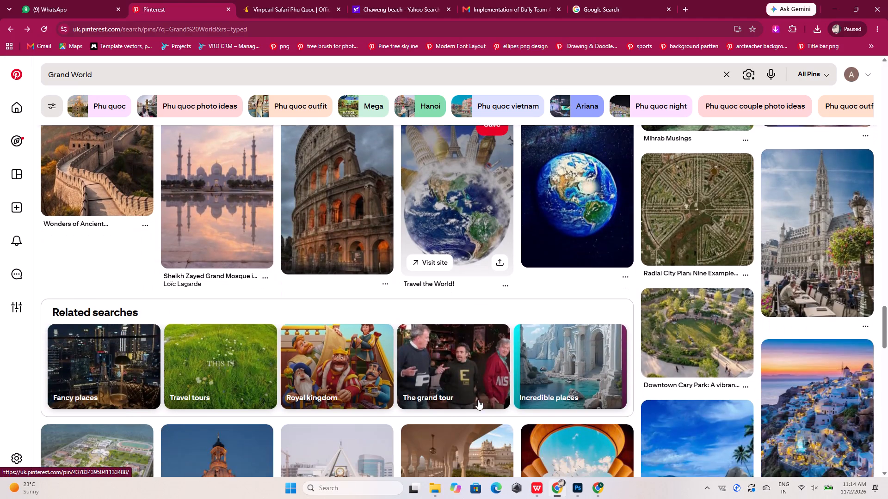
scroll(478, 400, "down", 3)
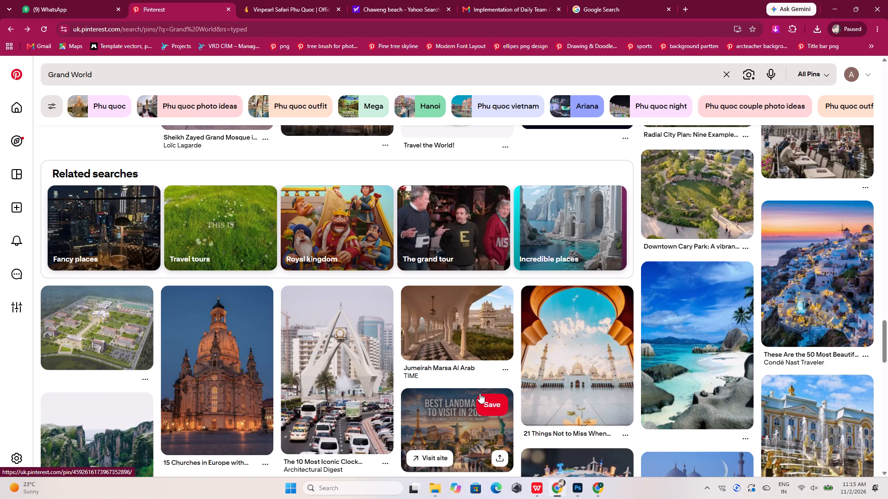
scroll(412, 319, "down", 7)
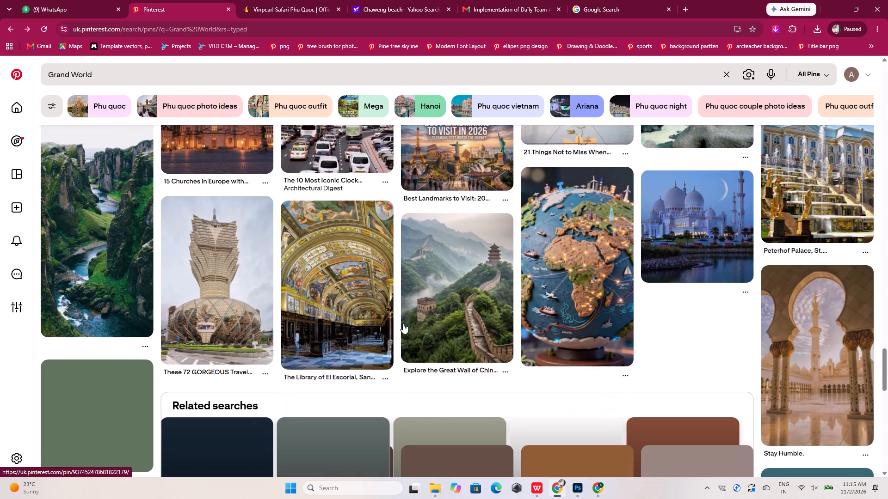
scroll(403, 323, "down", 5)
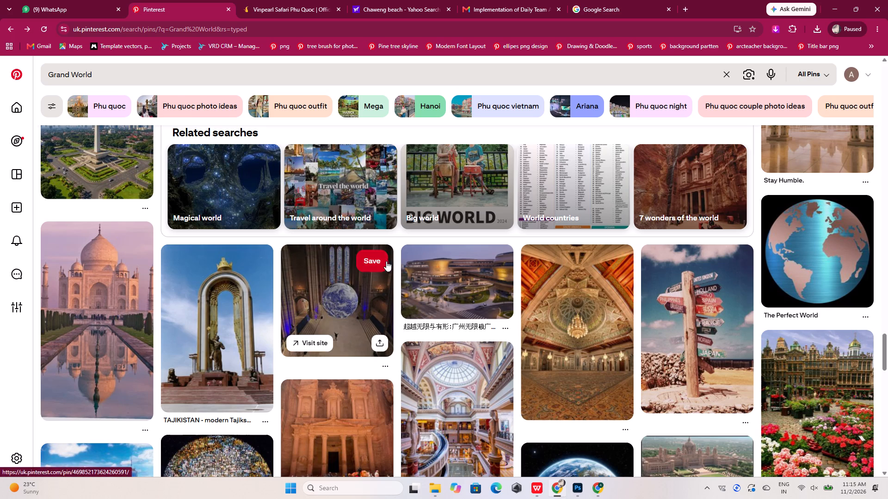
Open the related Pinterest search "Travel around the world" and look through its results for a picture for the Grand World row.
left_click(361, 207)
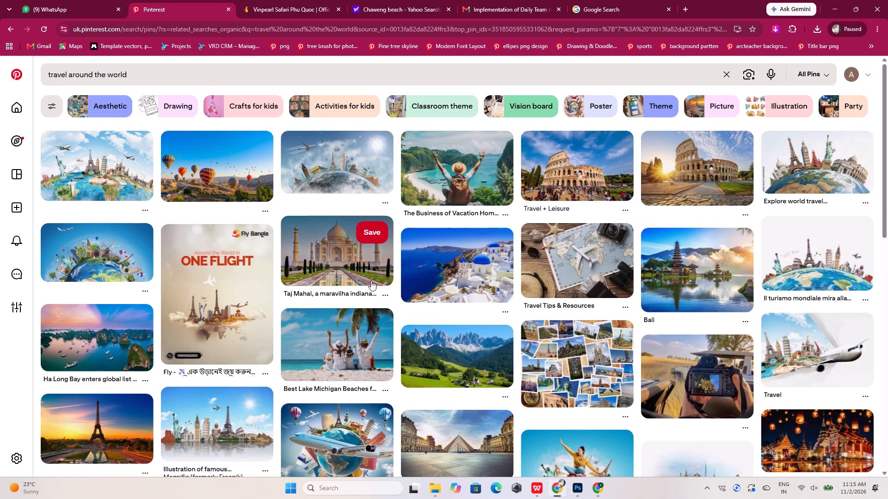
scroll(370, 290, "down", 2)
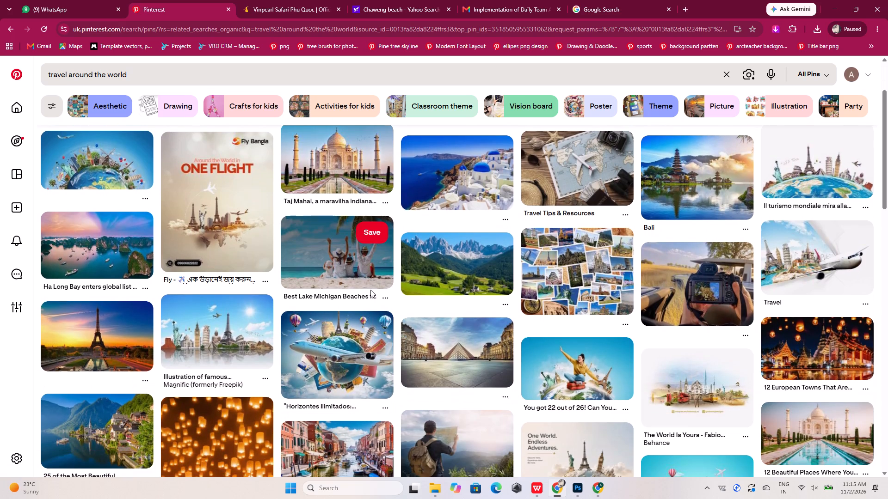
scroll(370, 290, "down", 6)
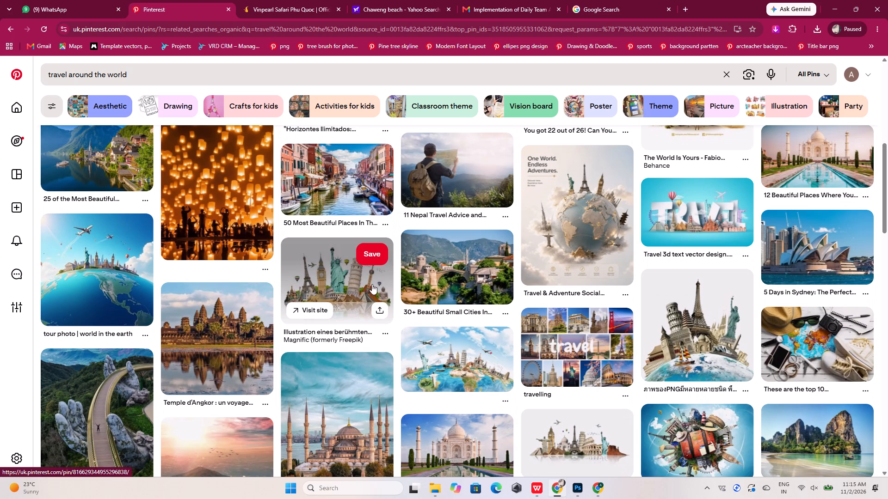
scroll(372, 284, "down", 4)
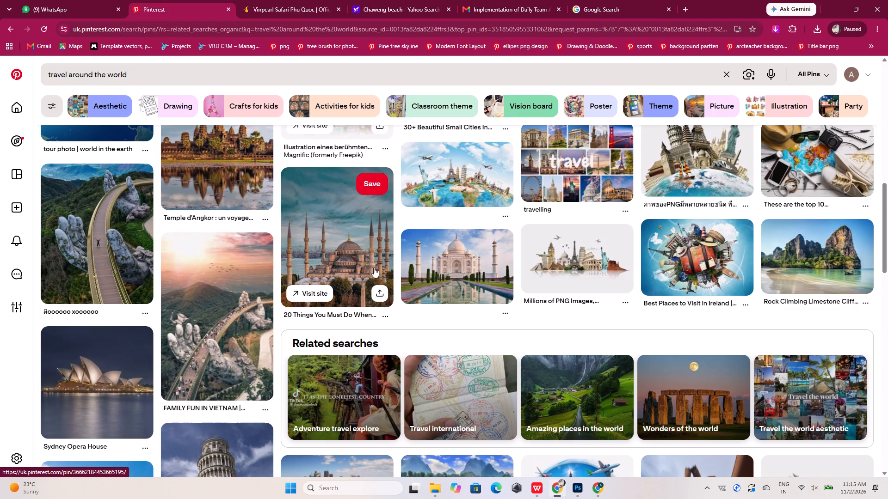
scroll(372, 326, "down", 4)
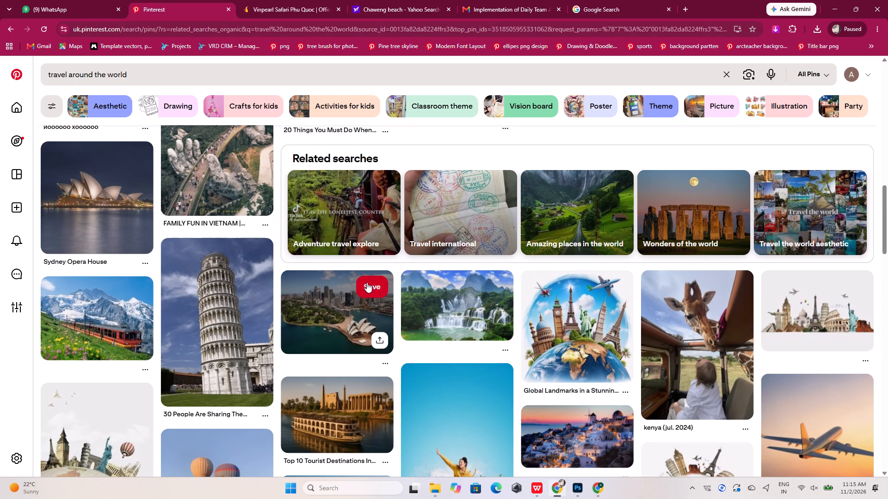
scroll(367, 282, "down", 7)
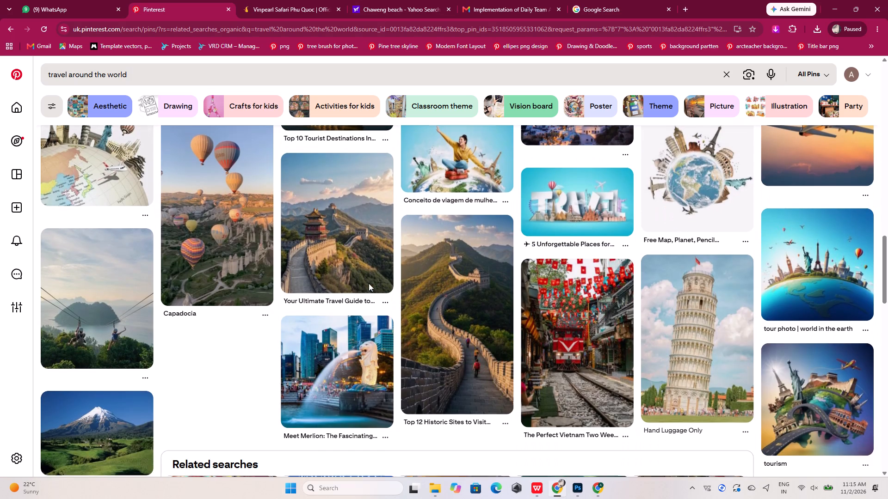
scroll(369, 283, "down", 4)
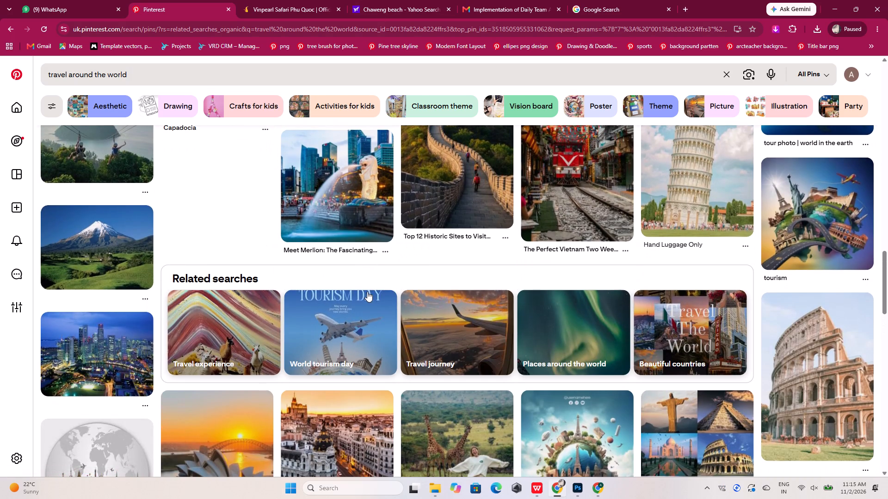
scroll(367, 292, "down", 2)
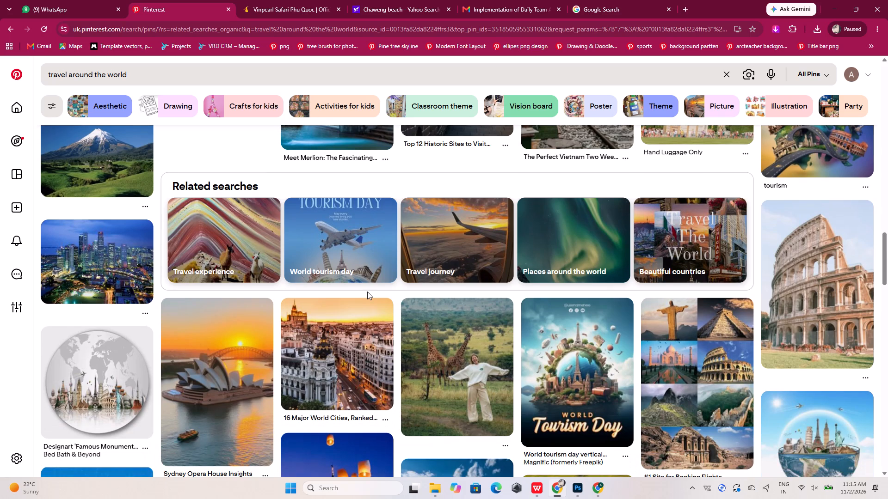
scroll(367, 292, "down", 5)
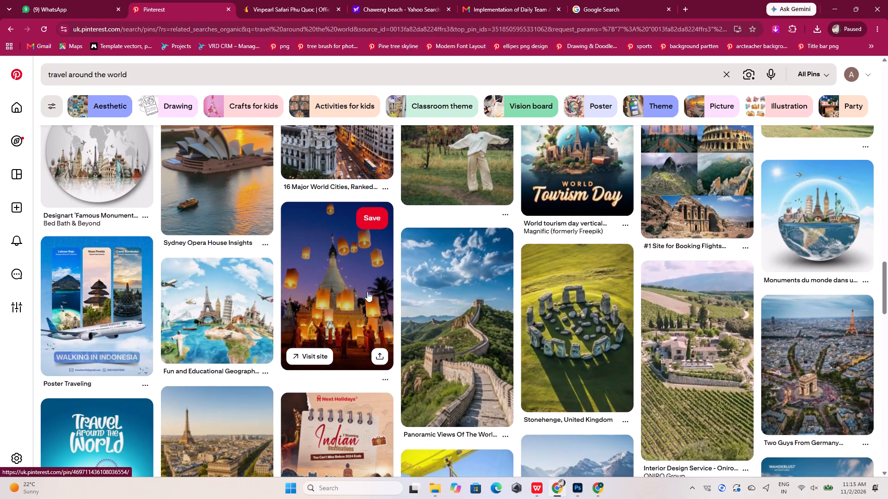
scroll(367, 292, "down", 4)
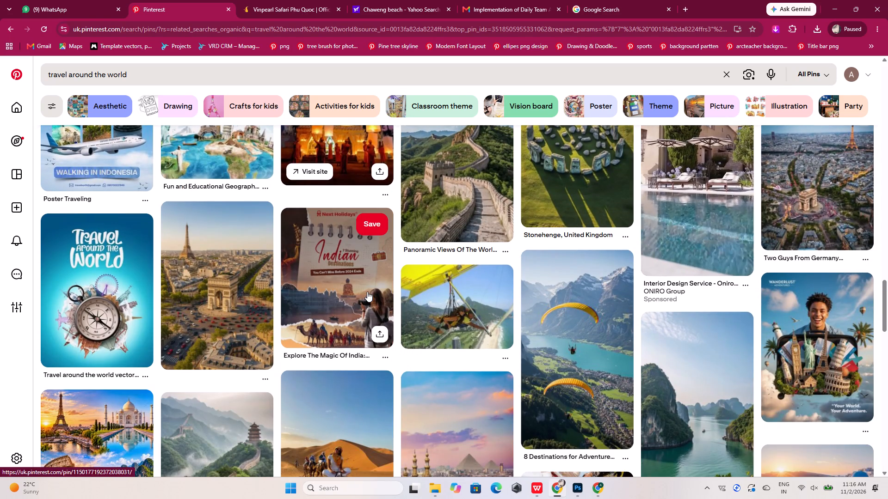
scroll(367, 292, "down", 4)
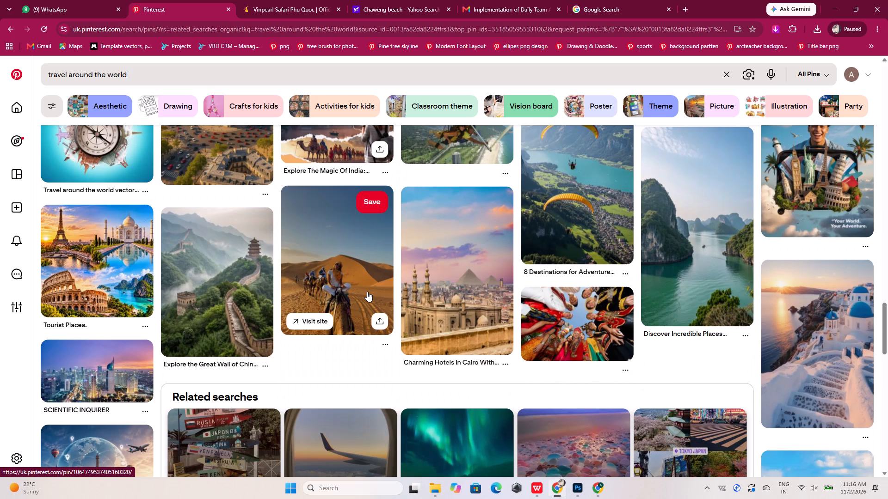
scroll(367, 292, "down", 8)
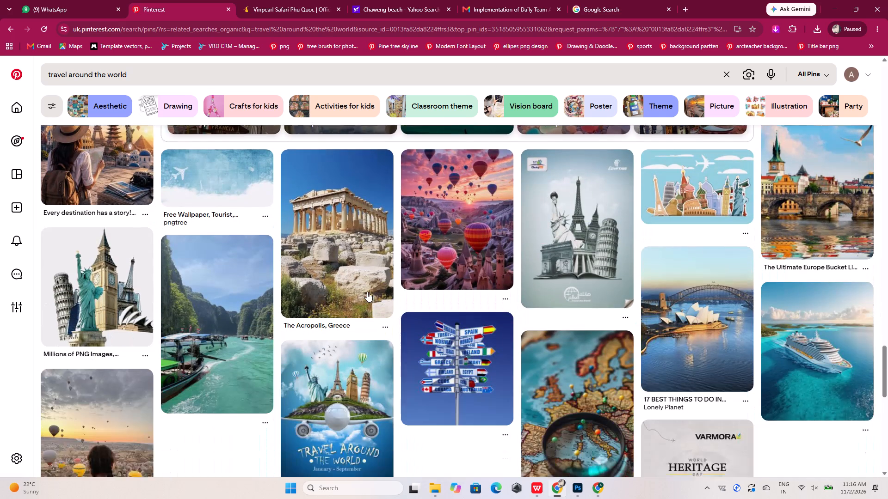
scroll(367, 292, "down", 4)
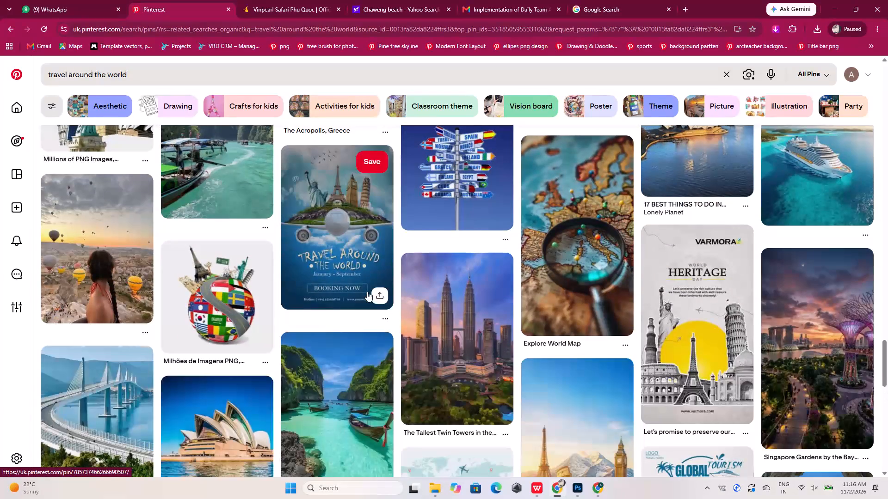
scroll(367, 292, "down", 6)
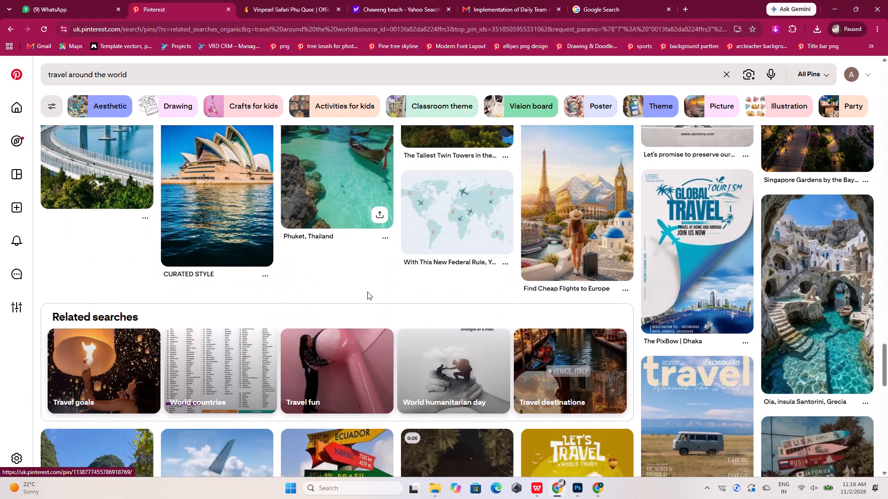
scroll(367, 292, "down", 9)
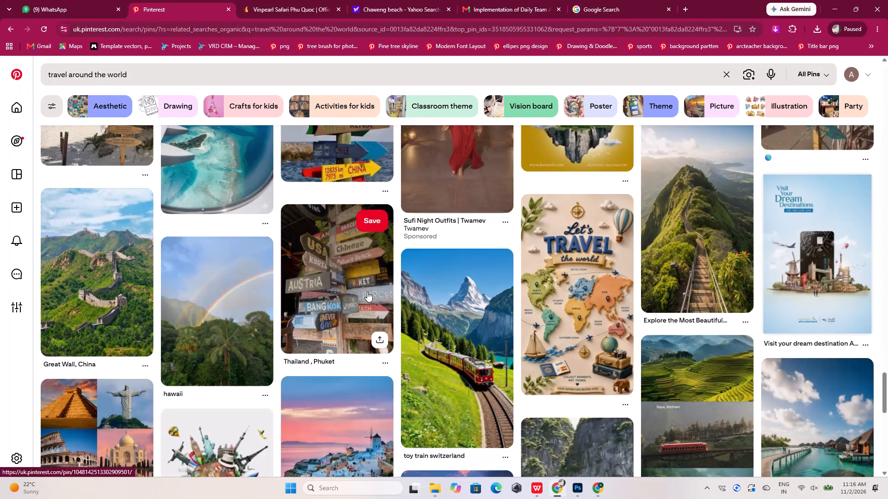
scroll(367, 292, "down", 10)
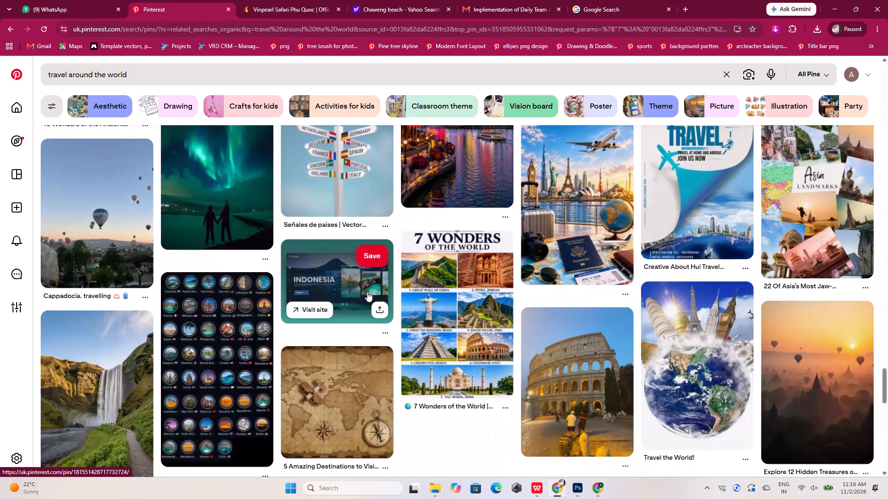
scroll(367, 292, "up", 20)
scroll(367, 292, "up", 4)
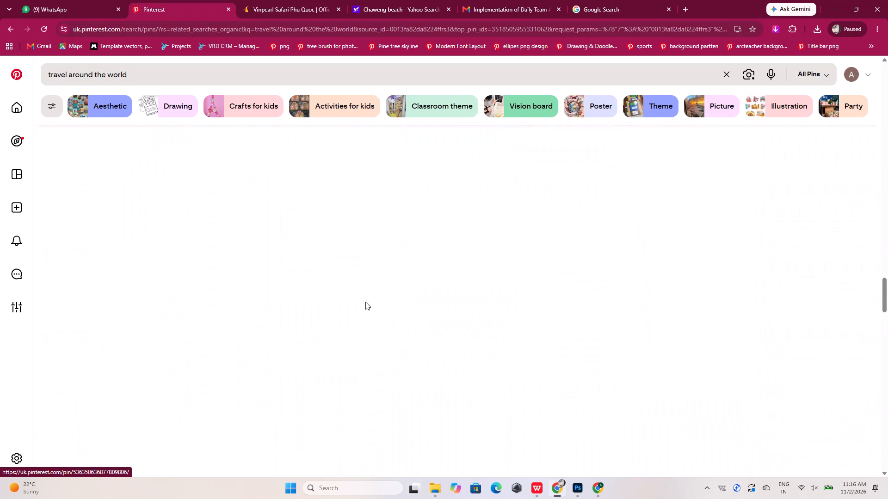
scroll(365, 302, "up", 20)
scroll(365, 302, "up", 20)
scroll(365, 302, "up", 3)
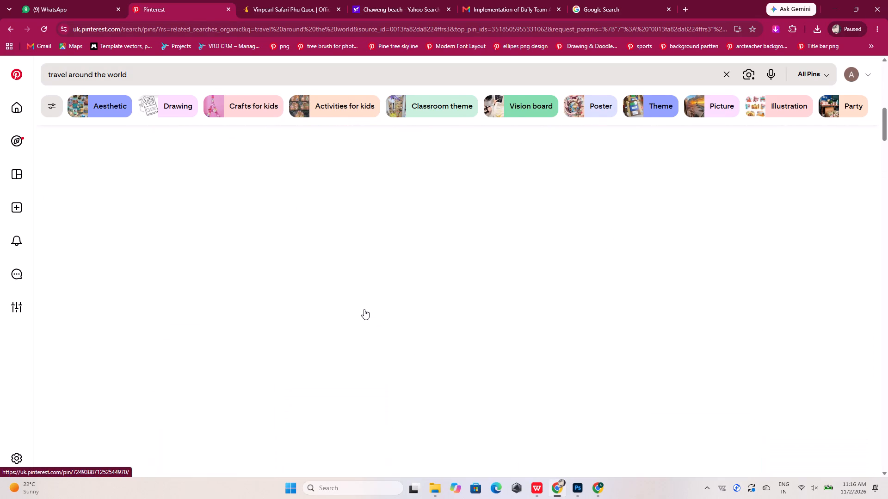
scroll(364, 309, "up", 20)
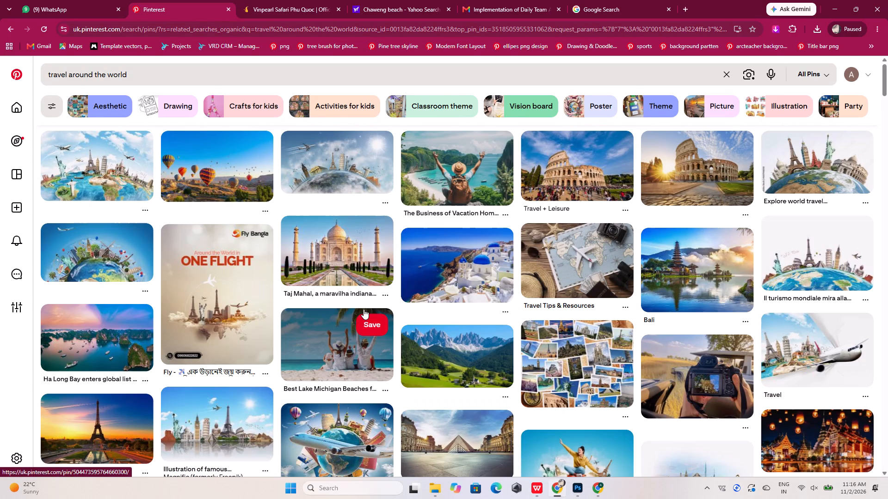
Open the pin of hot-air balloons over a rocky landscape and download its image.
left_click(208, 177)
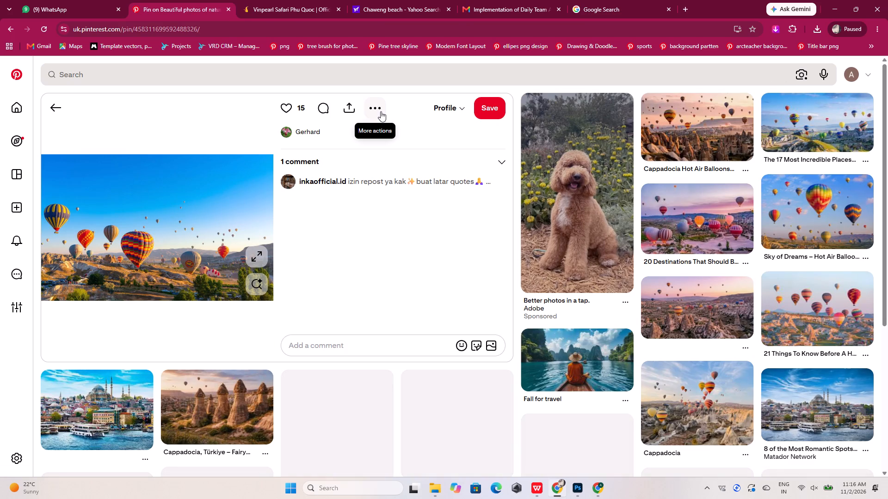
left_click(380, 111)
left_click(378, 137)
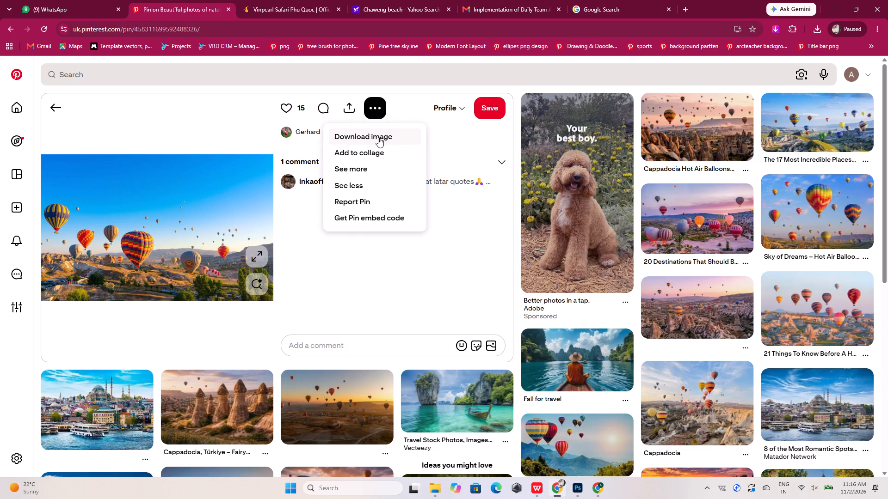
Place the downloaded hot-air balloon image from the Downloads folder into the Photoshop slide, scaled to about 31% over the Phu Quoc pictures.
left_click(781, 56)
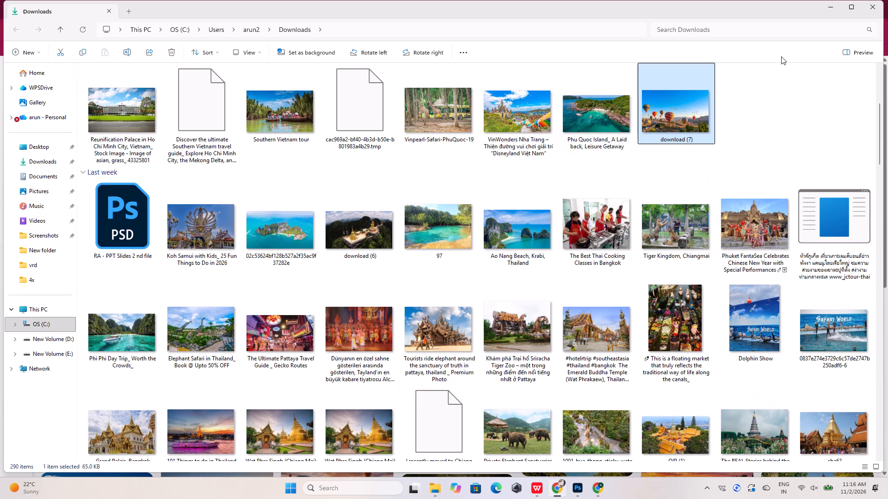
left_click_drag(671, 104, 579, 490)
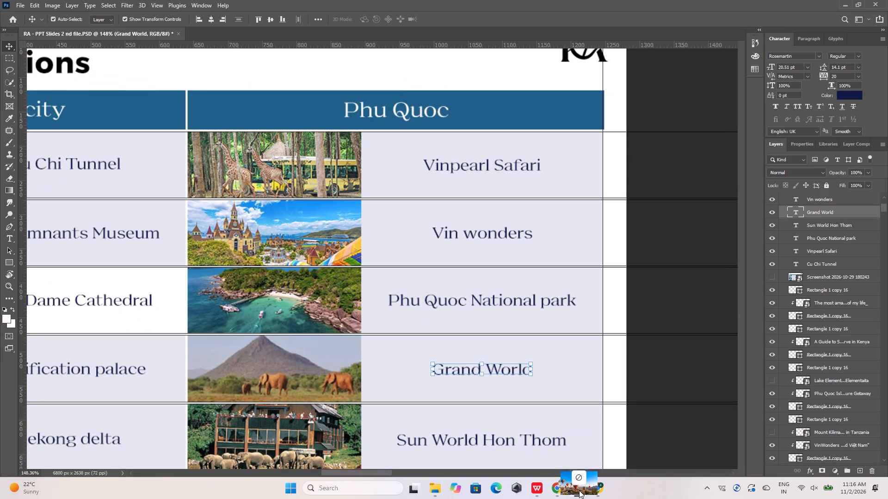
left_click_drag(579, 490, 378, 287)
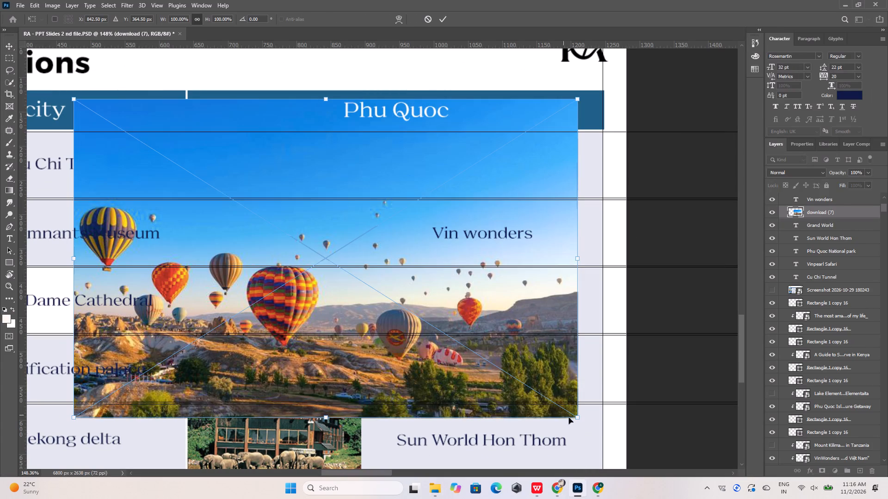
left_click_drag(577, 417, 230, 199)
left_click_drag(181, 161, 312, 316)
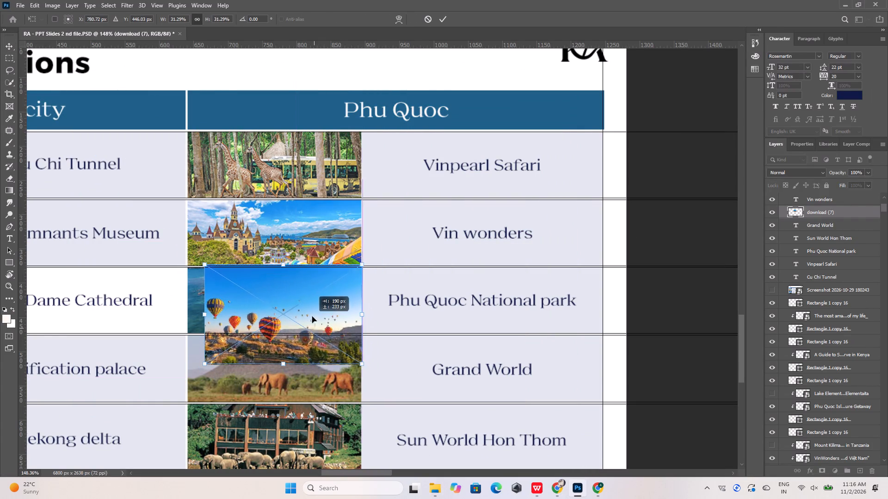
left_click_drag(312, 316, 298, 298)
left_click(447, 22)
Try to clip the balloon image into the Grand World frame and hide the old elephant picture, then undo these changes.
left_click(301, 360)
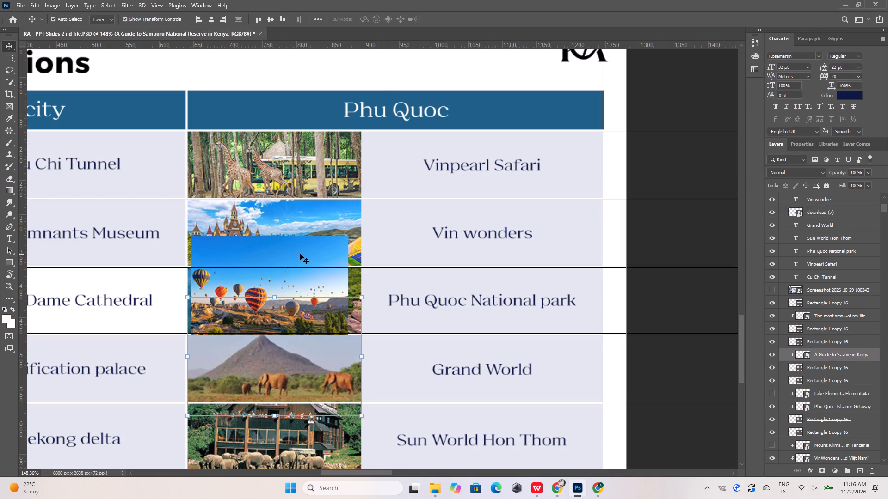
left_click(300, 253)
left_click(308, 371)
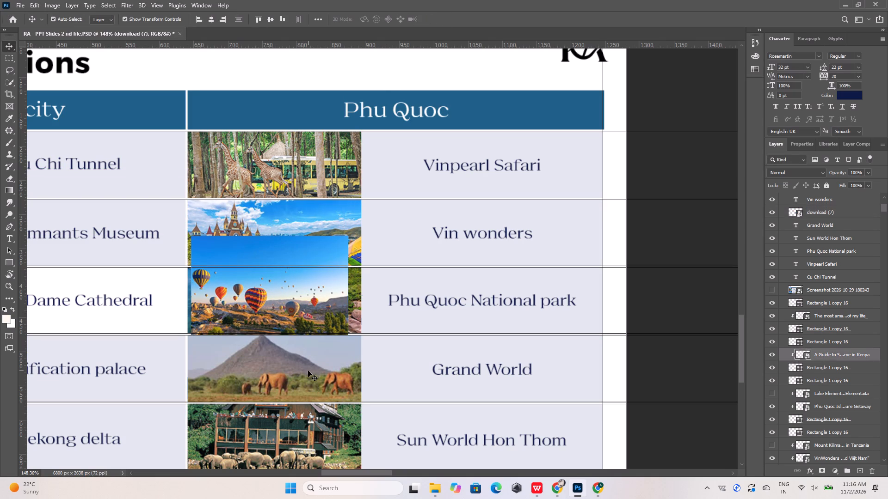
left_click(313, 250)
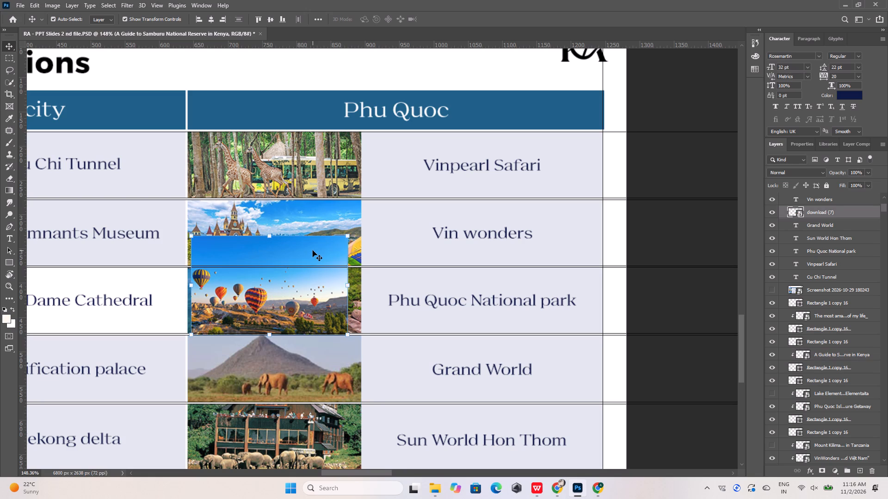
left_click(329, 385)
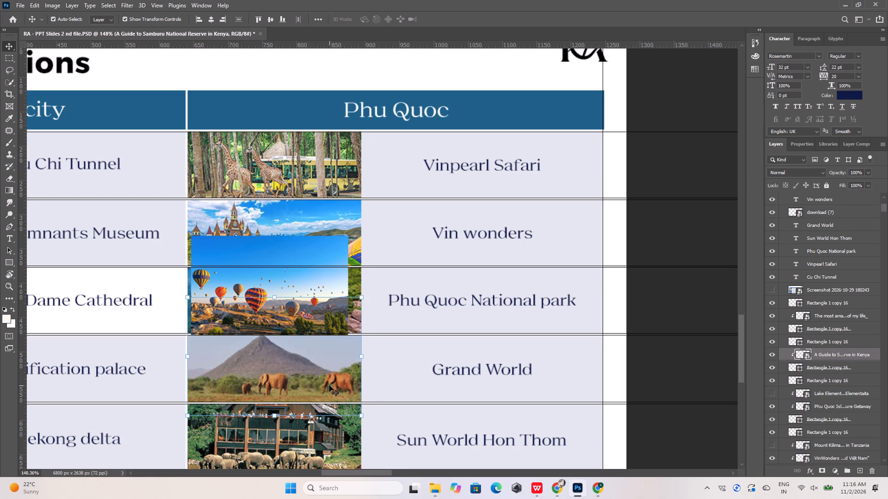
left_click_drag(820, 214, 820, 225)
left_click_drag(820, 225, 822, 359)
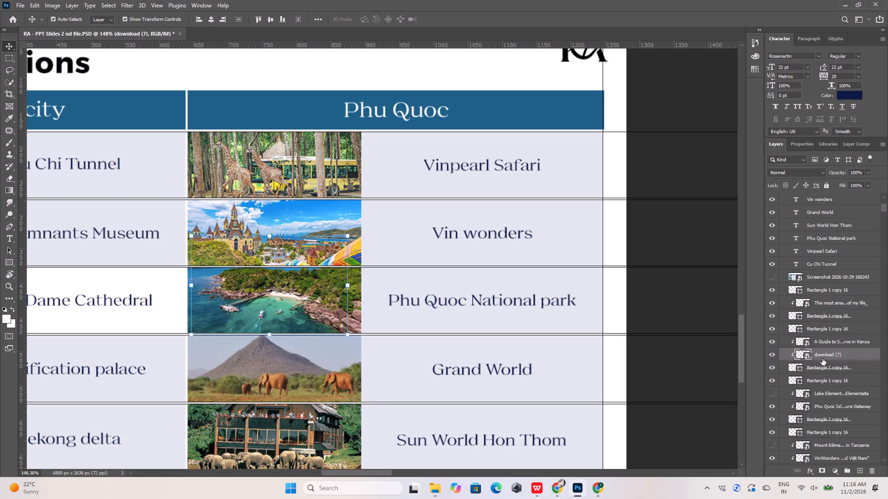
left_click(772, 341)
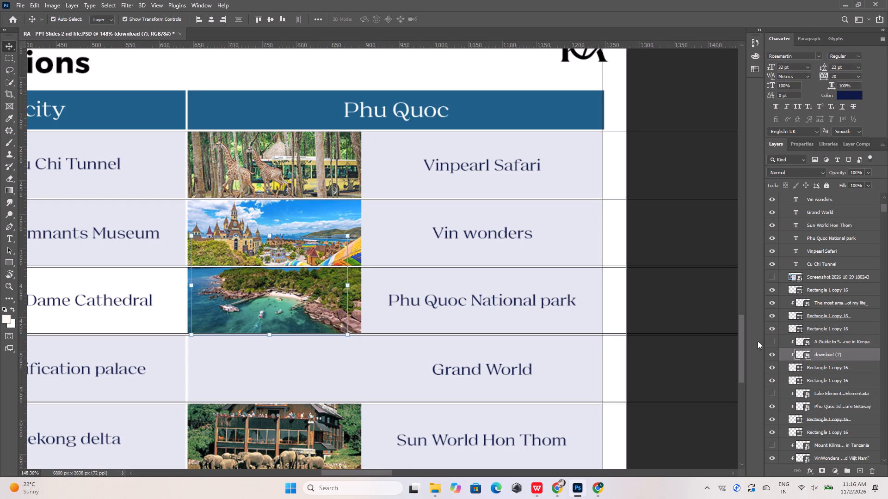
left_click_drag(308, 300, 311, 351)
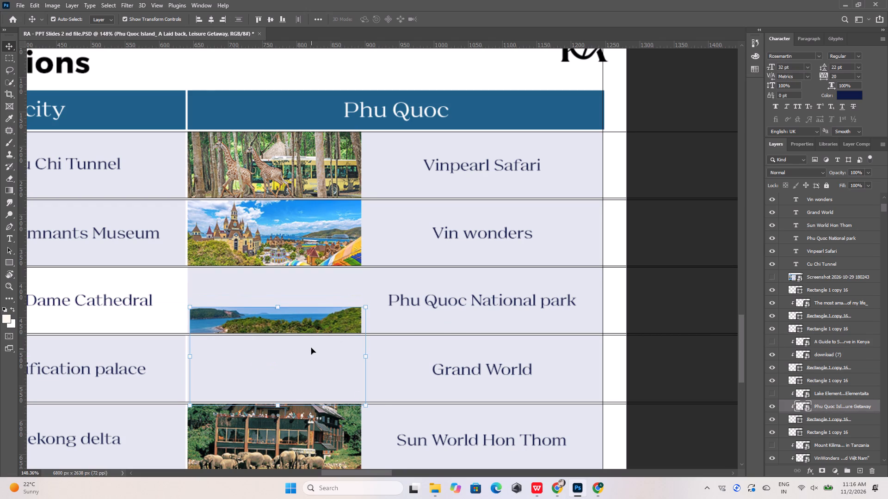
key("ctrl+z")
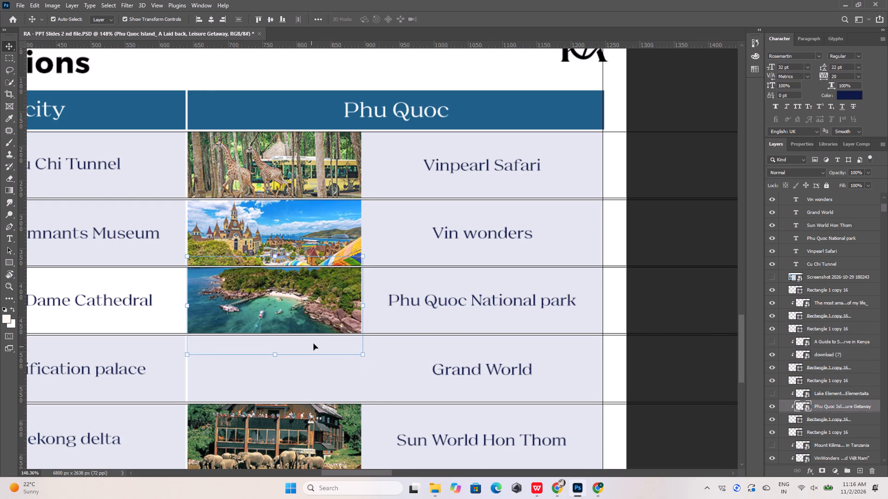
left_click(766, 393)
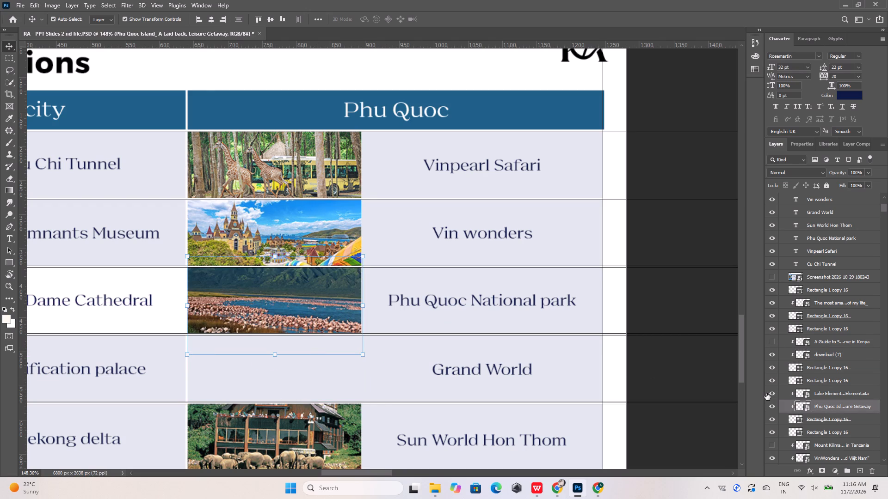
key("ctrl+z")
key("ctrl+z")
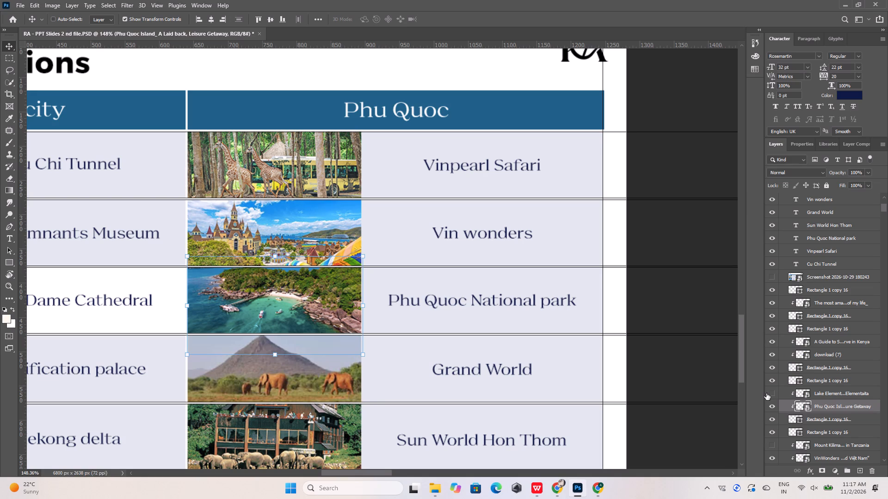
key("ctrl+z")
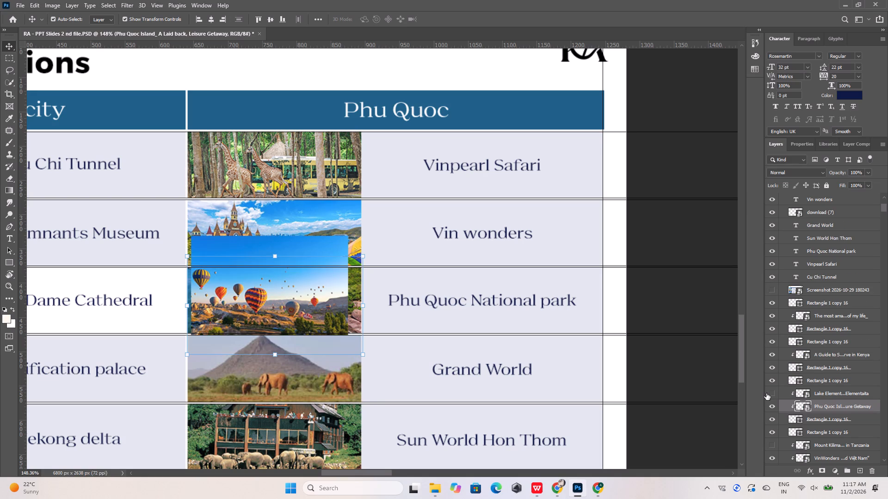
Move the balloon image down over the old picture in the Grand World row.
left_click(586, 325)
left_click(285, 286)
left_click_drag(286, 288, 287, 290)
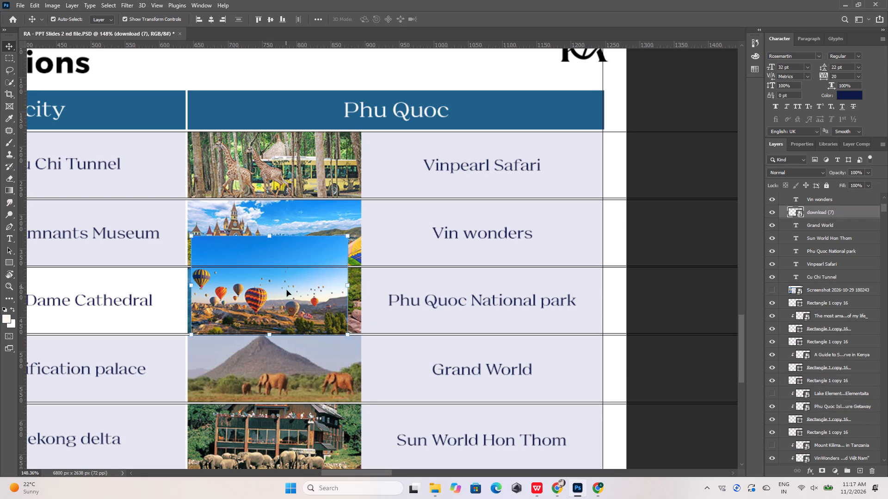
left_click_drag(287, 290, 284, 409)
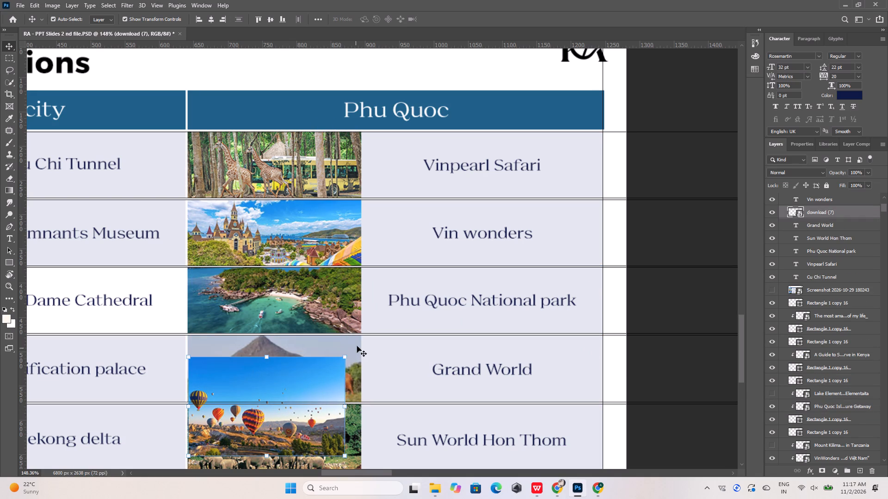
Clip the balloon image to the Grand World frame beneath the Kenya elephant layer, and hide that old picture.
left_click(356, 346)
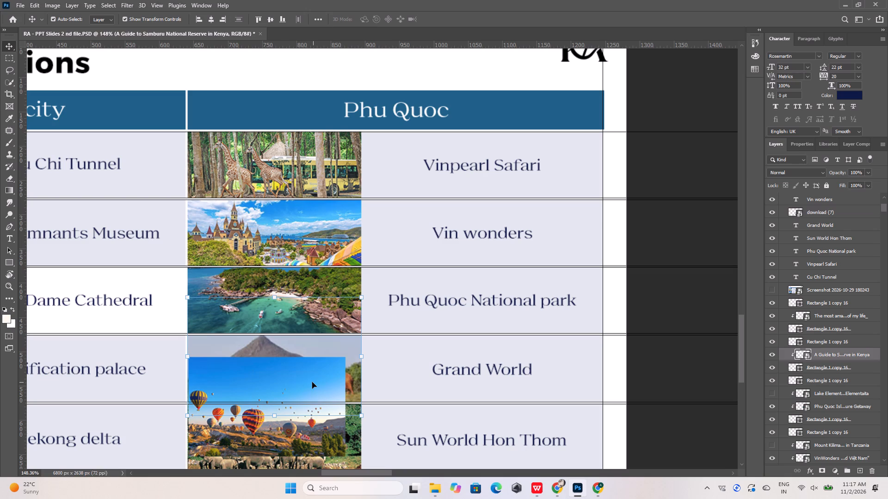
left_click(312, 382)
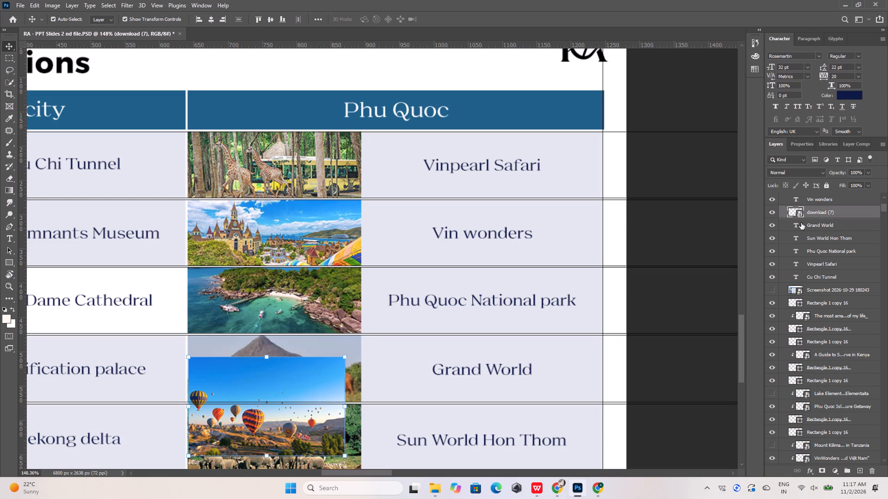
left_click_drag(818, 213, 828, 364)
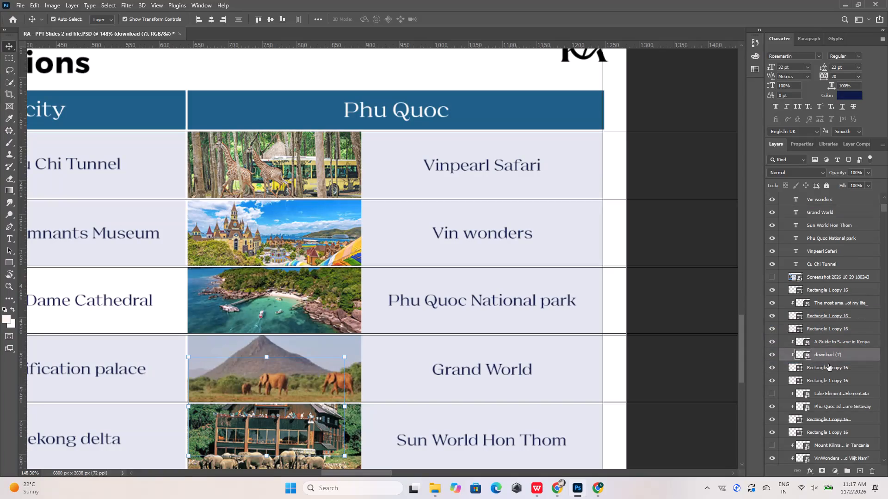
left_click(769, 341)
Enlarge the clipped balloon image to span the Grand World frame's width and shift it up so the balloons and landscape fill it.
left_click_drag(285, 376, 289, 357)
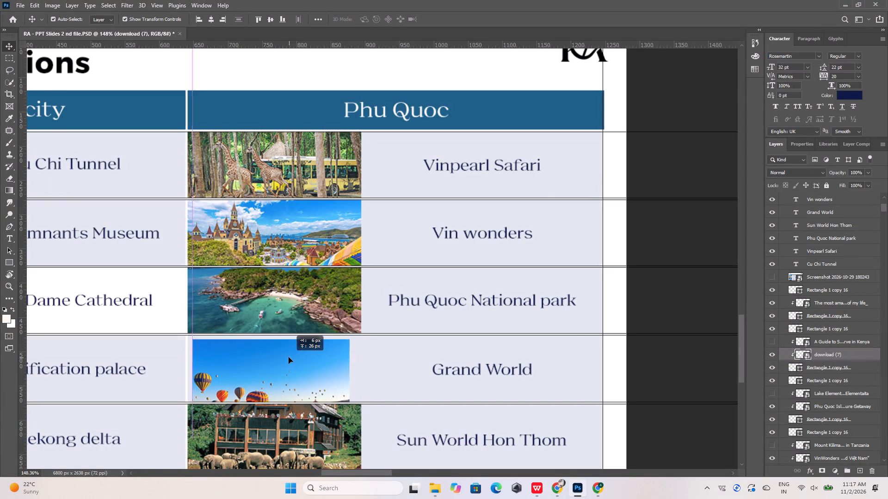
left_click_drag(289, 357, 284, 350)
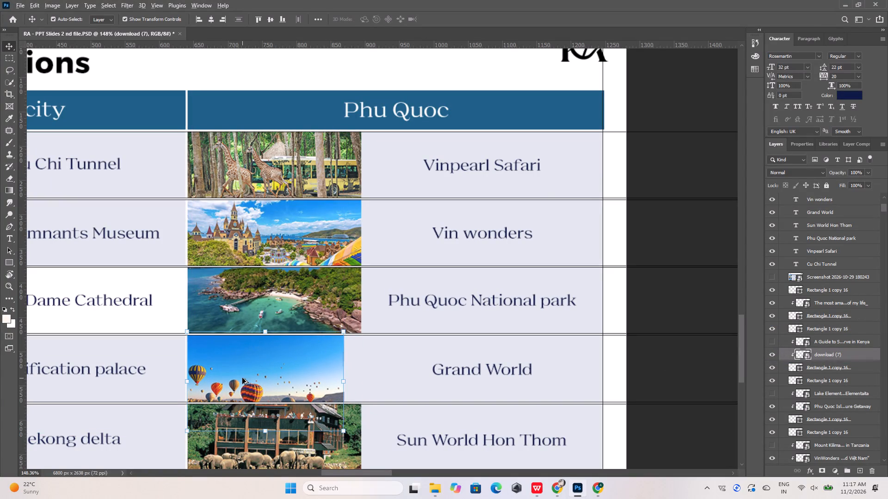
left_click_drag(347, 433, 364, 446)
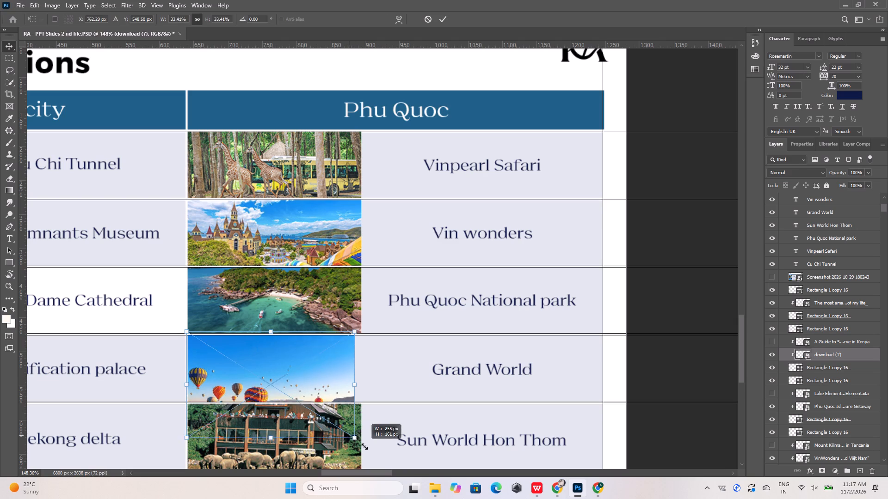
left_click_drag(364, 446, 365, 444)
left_click(443, 16)
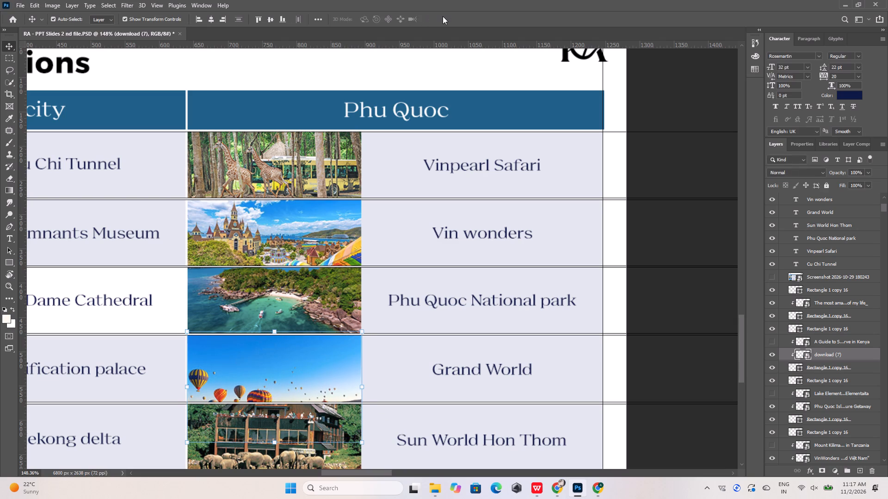
key("shift+Up")
key("shift+Up")
key("shift+Up")
key("shift+Up")
key("shift+Up")
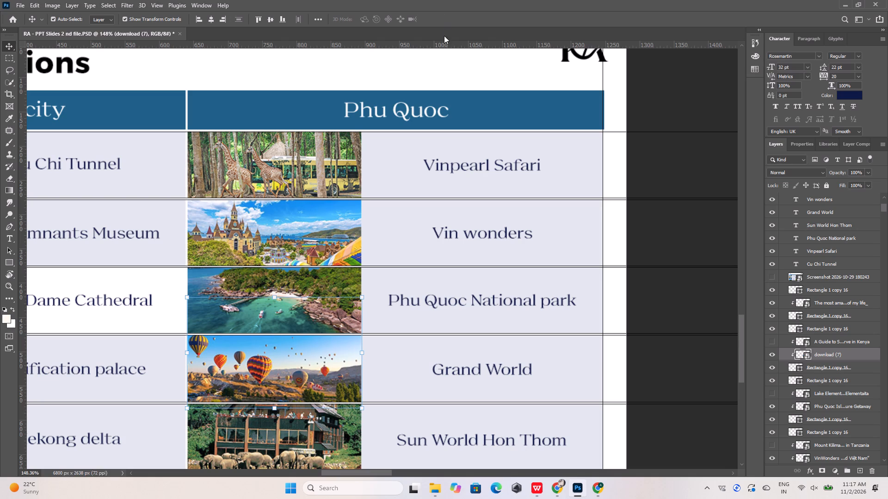
key("Down")
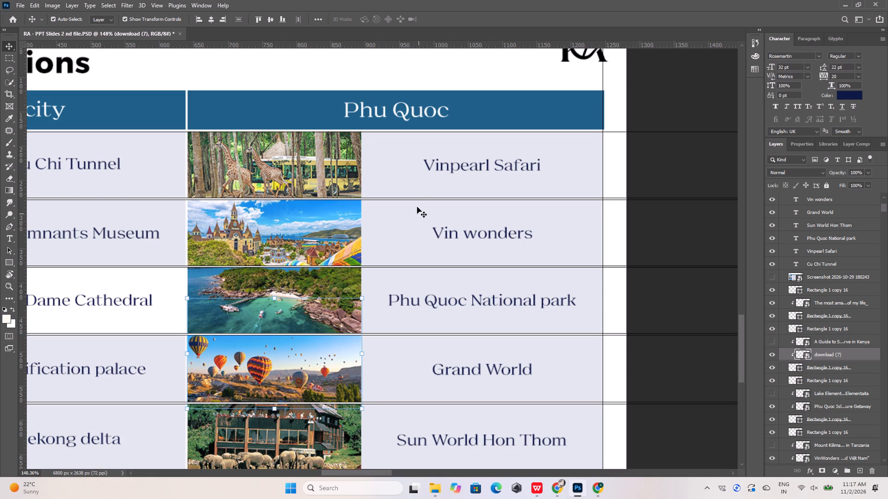
left_click(634, 225)
Copy the "Sun World Hon Thom" text from the last Phu Quoc row and search Pinterest for it.
scroll(444, 282, "down", 8)
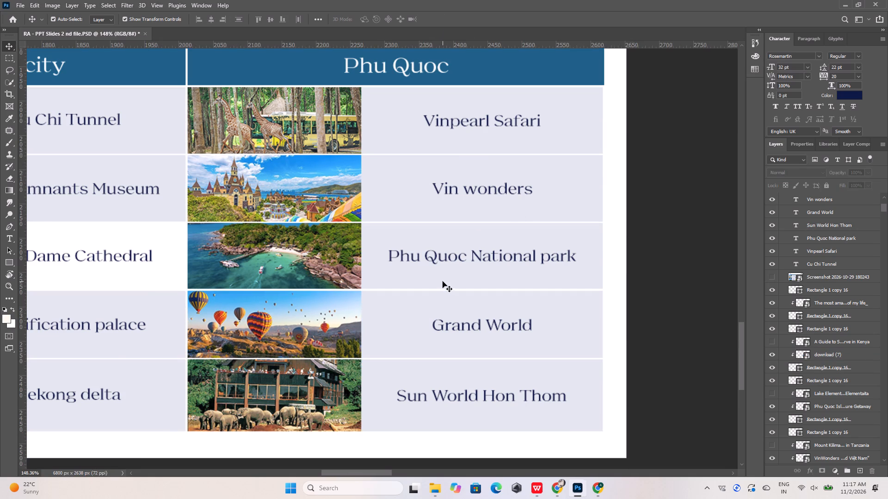
scroll(443, 281, "down", 3)
double_click(465, 356)
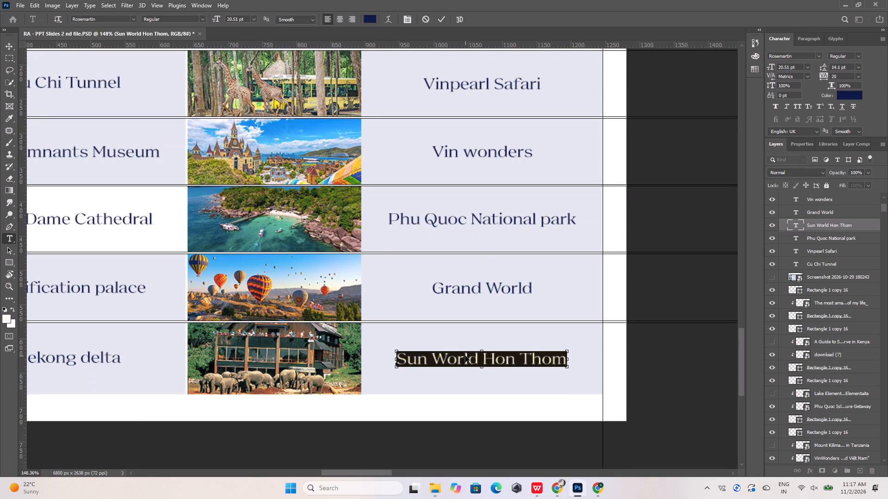
key("ctrl+c")
left_click(444, 22)
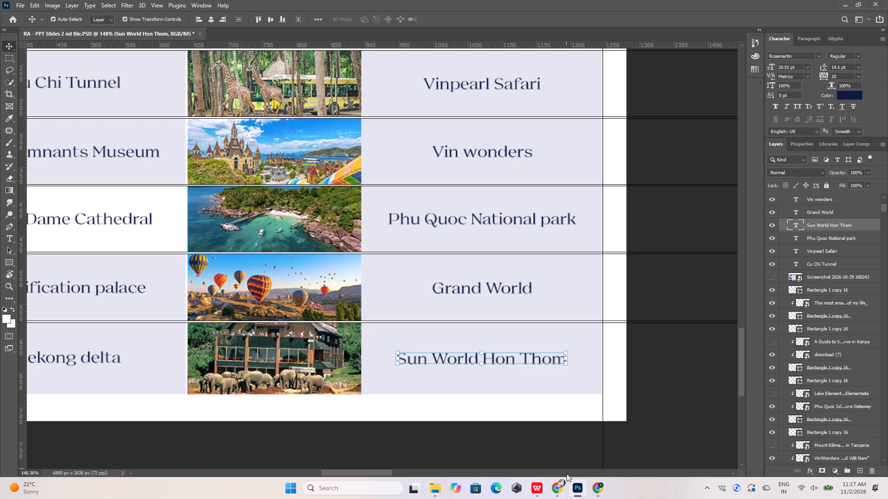
left_click(560, 486)
left_click(184, 78)
key("ctrl+v")
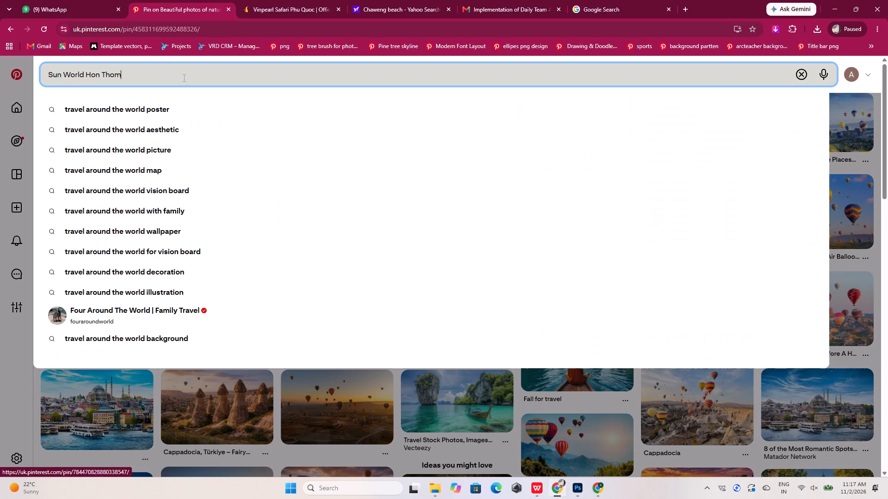
key("Return")
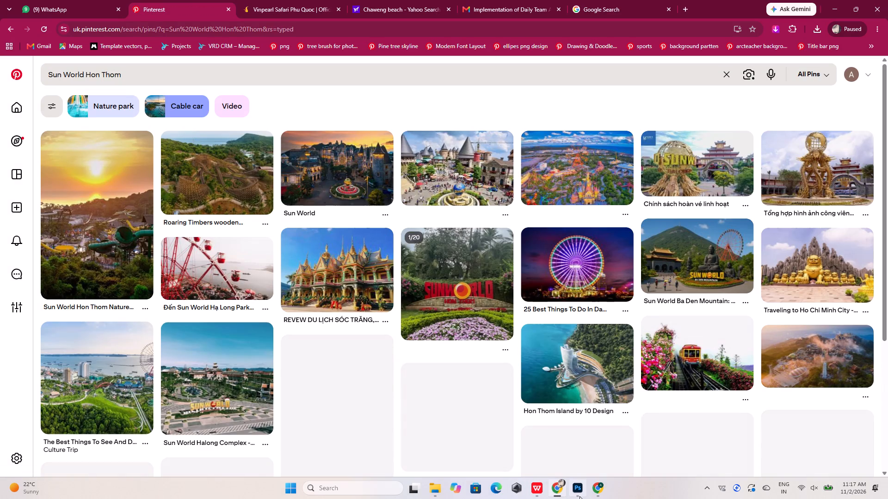
Compare the Pinterest results for Sun World Hon Thom with that attraction's picture on the reference slide in WPS Office.
left_click(580, 494)
left_click(580, 494)
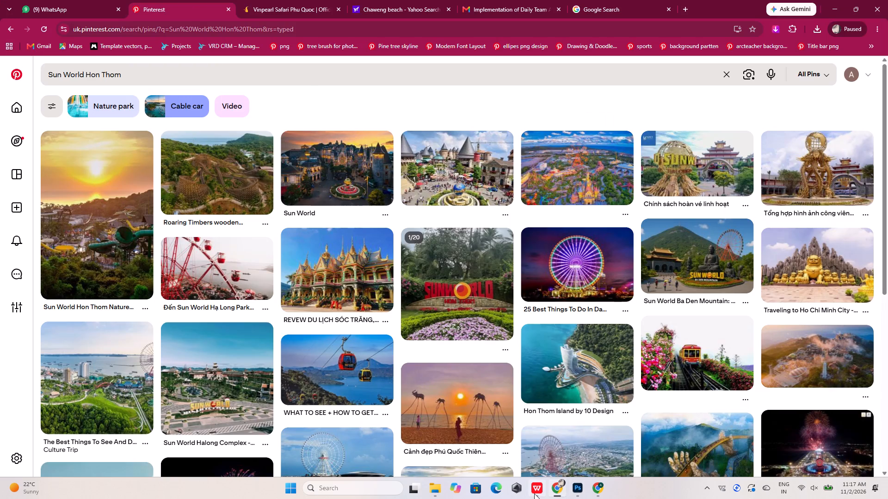
left_click(534, 493)
left_click(534, 493)
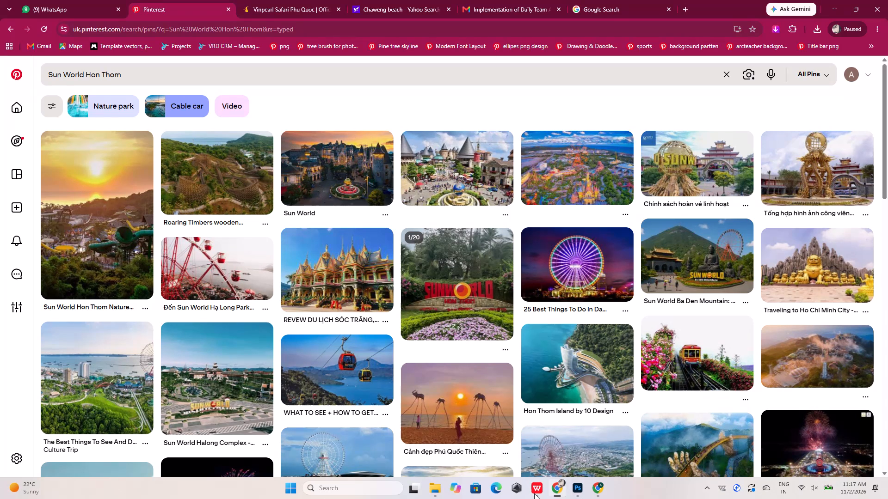
left_click(534, 493)
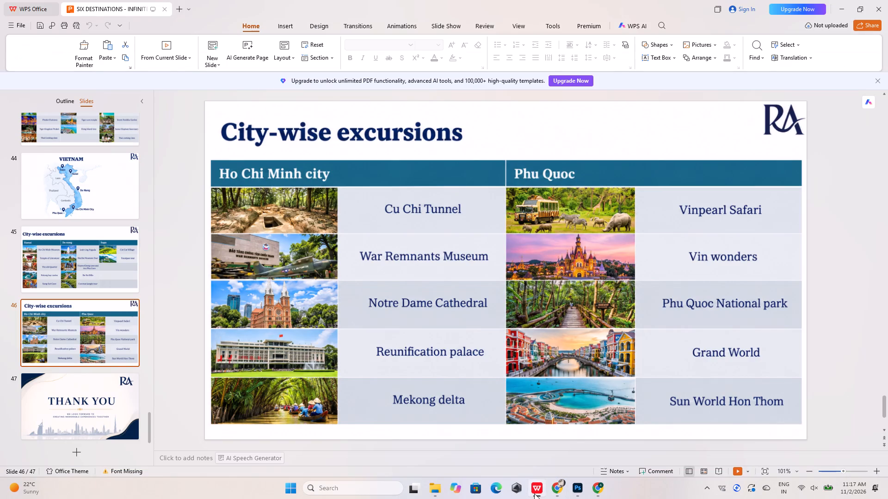
left_click(534, 493)
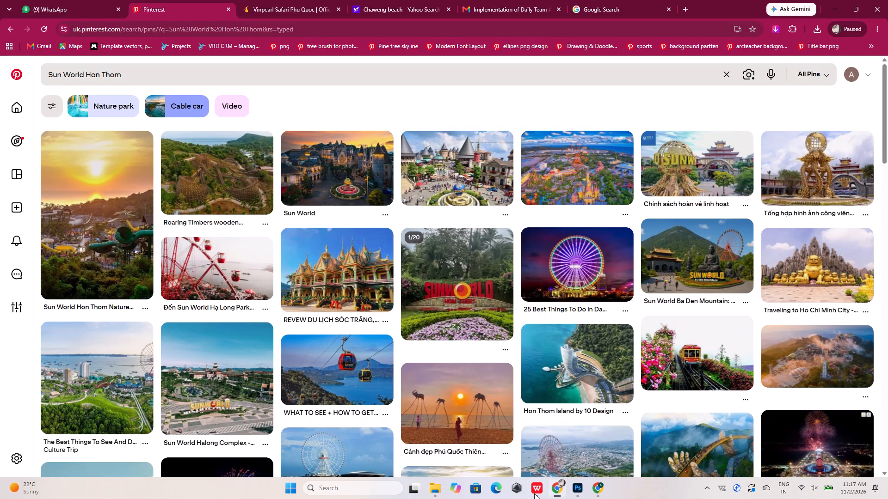
left_click(534, 493)
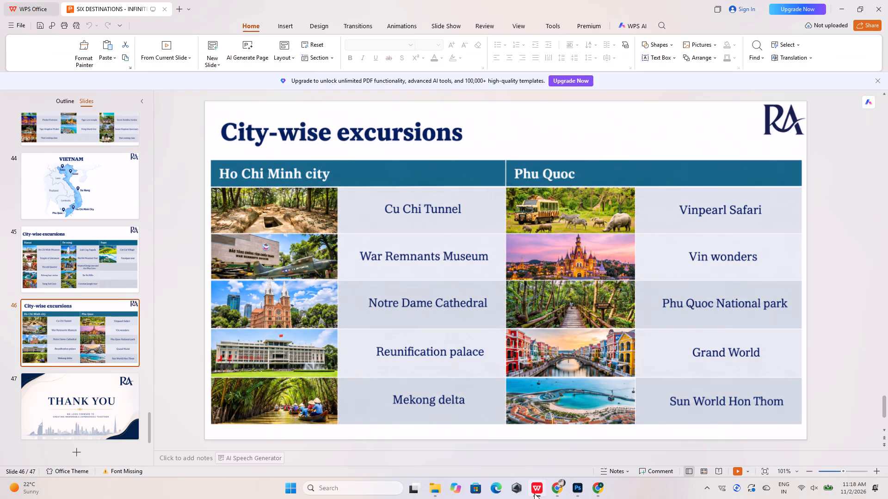
left_click(534, 493)
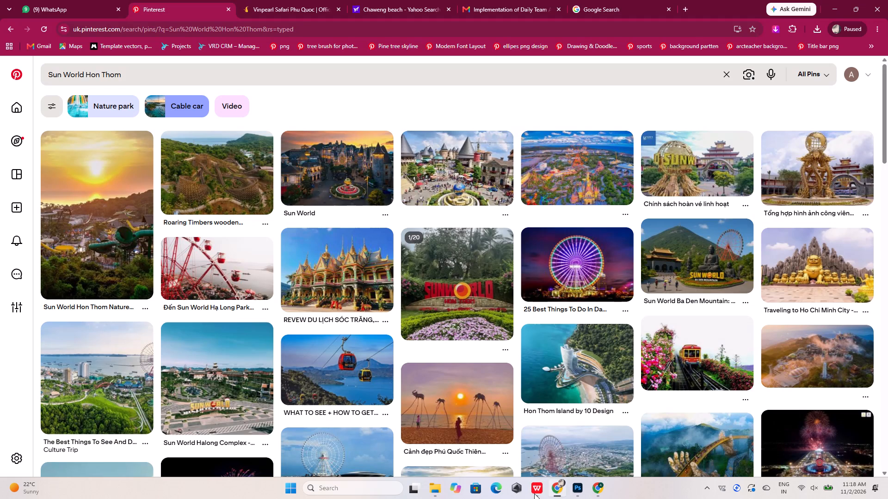
left_click(534, 493)
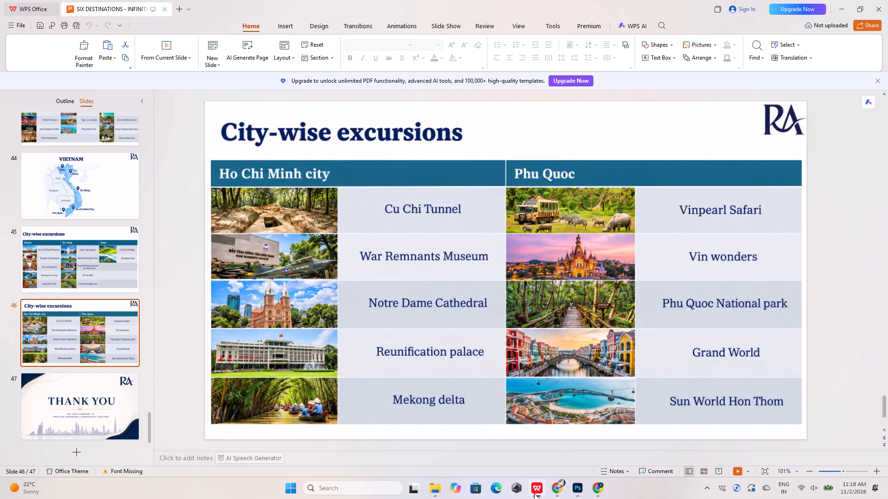
left_click(534, 493)
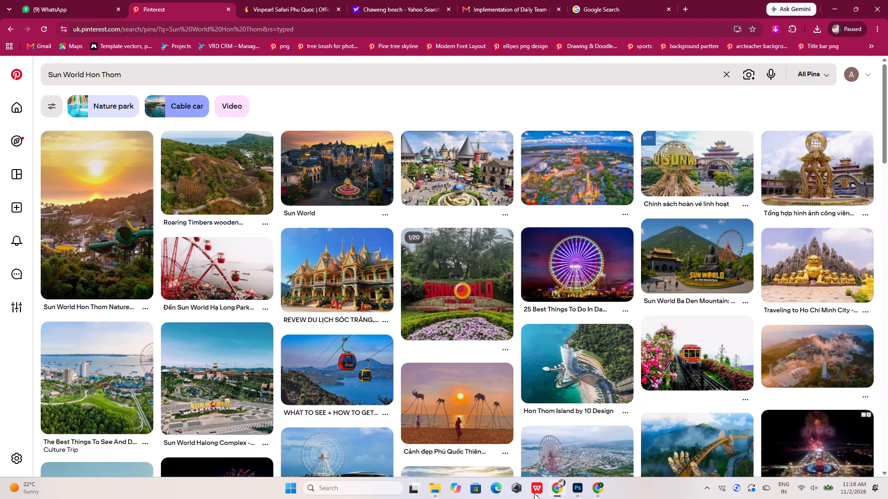
Download the Pinterest "Sun World" image of the castle square and fountain at dusk.
left_click(316, 162)
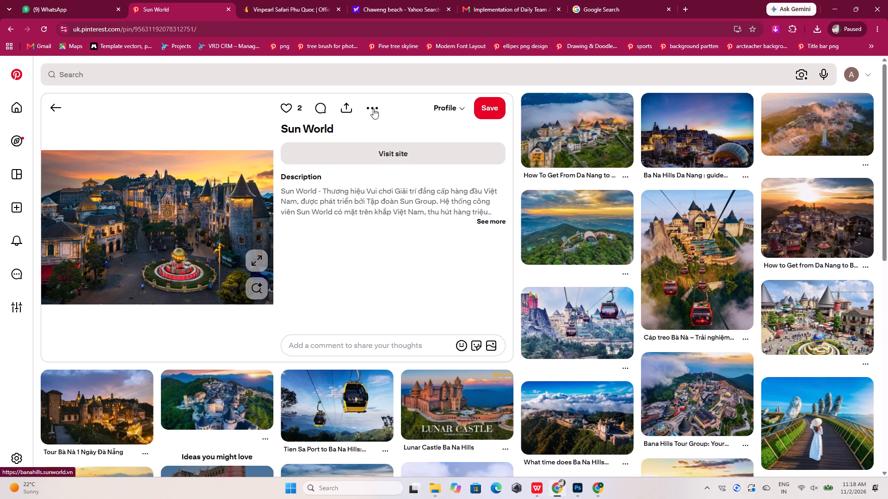
left_click(373, 108)
left_click(376, 133)
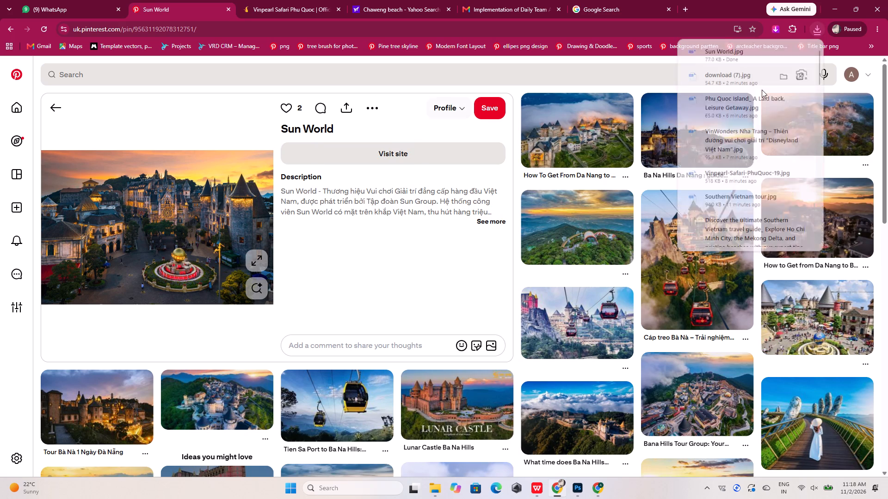
Place the downloaded Sun World image into the Photoshop document beside the last Phu Quoc picture, scaled to about 43%.
left_click(788, 52)
left_click_drag(754, 101, 651, 353)
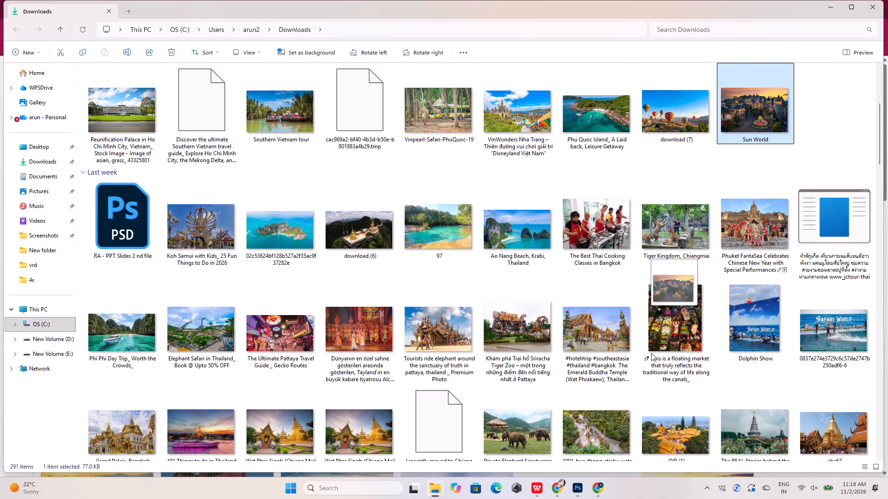
left_click_drag(651, 353, 403, 306)
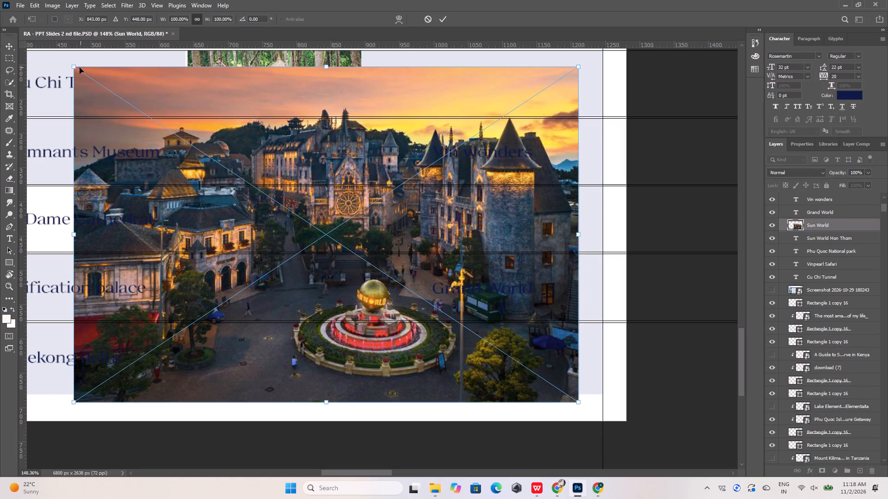
left_click_drag(75, 67, 341, 287)
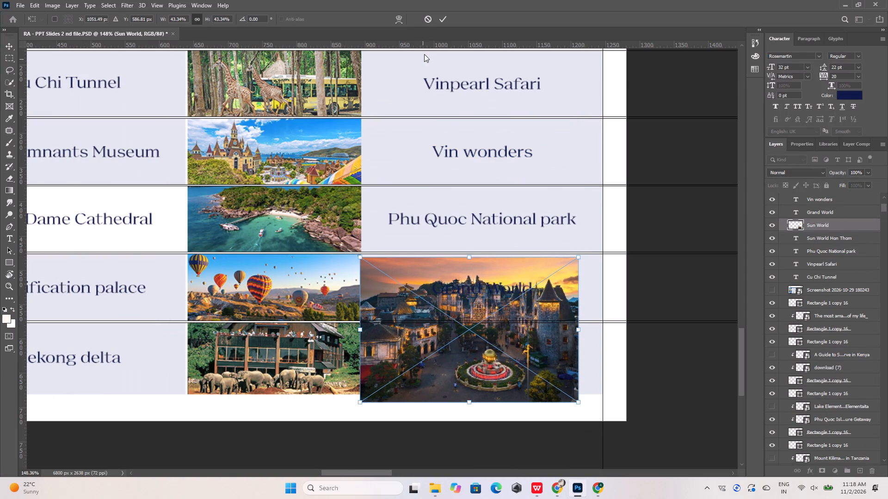
left_click(448, 21)
Clip the Sun World image to the Sun World Hon Thom row's frame, beneath the old elephant lodge picture's layer.
left_click(301, 363)
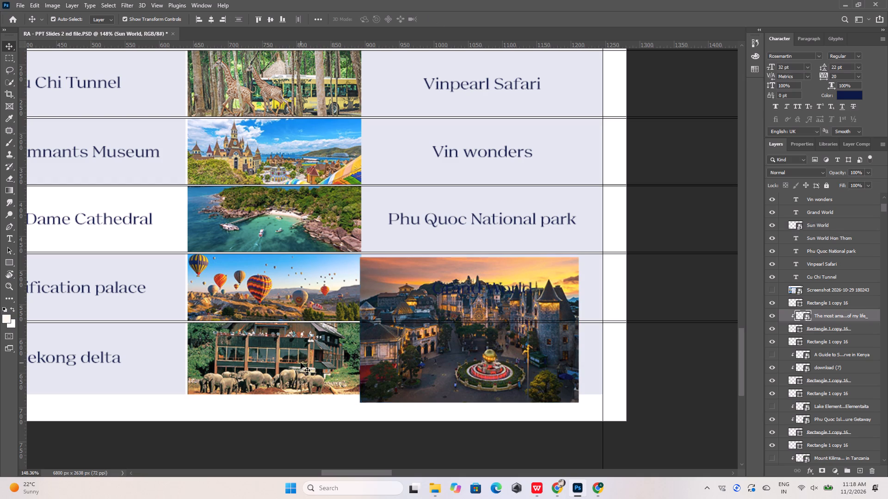
left_click(498, 339)
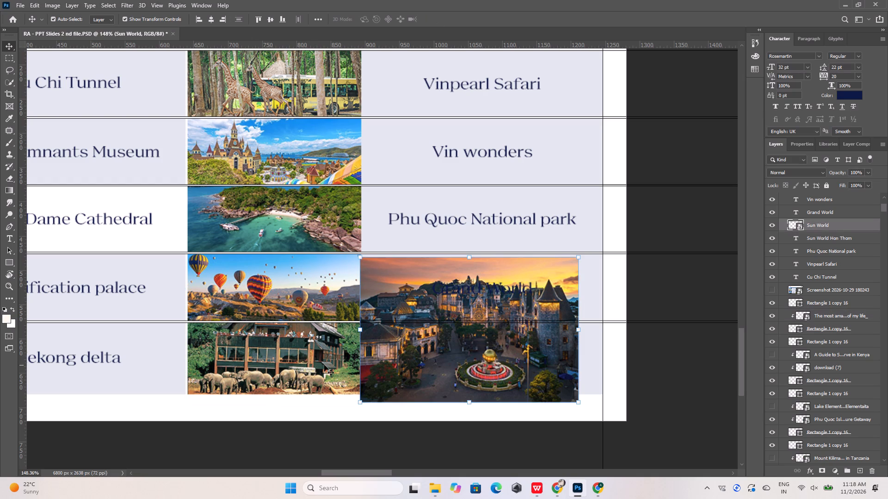
left_click(296, 358)
left_click_drag(812, 225, 823, 310)
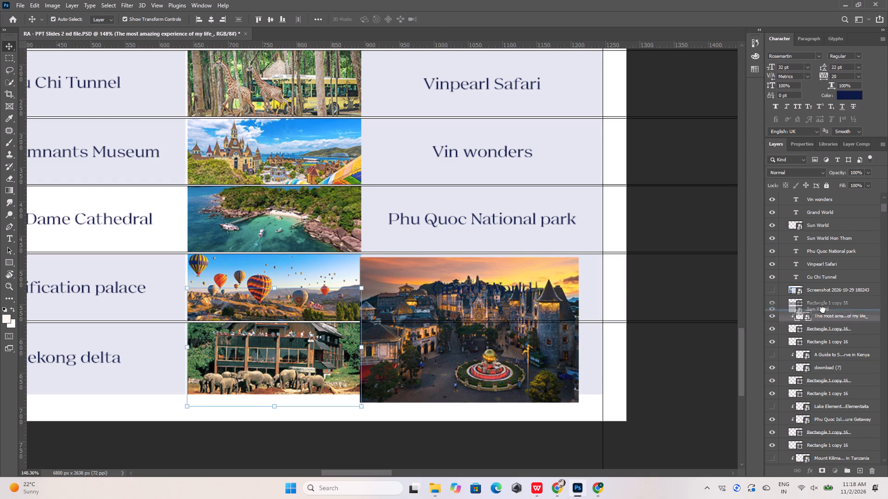
left_click_drag(823, 310, 823, 320)
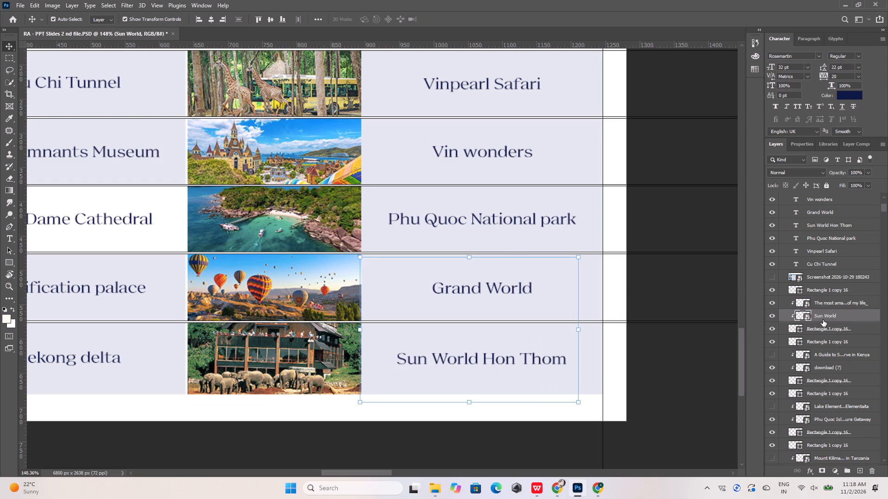
Hide the old elephant lodge picture and shift the Sun World image left to line up with the frame's left edge.
key("shift+Left")
key("shift+Left")
key("shift+Left")
key("shift+Left")
key("shift+Left")
key("shift+Left")
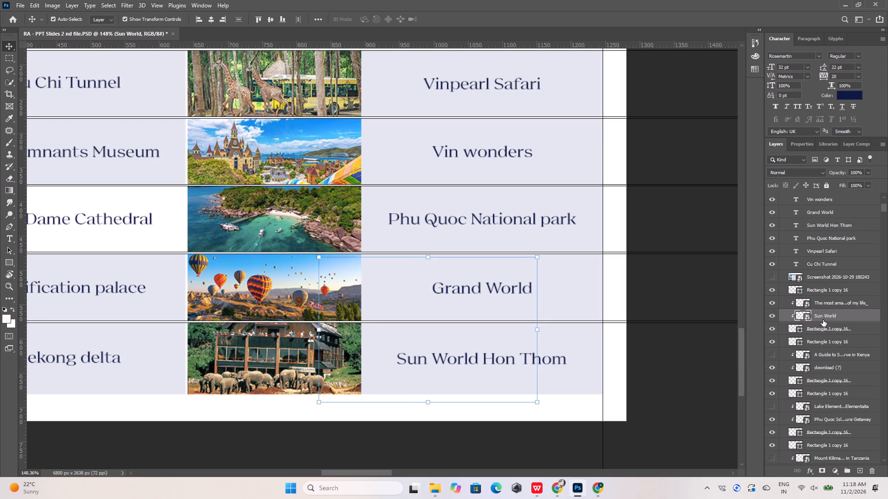
key("shift+Left")
left_click(774, 304)
key("shift+Left")
key("shift+Left")
key("shift+Left")
key("shift+Left")
key("shift+Left")
key("shift+Left")
key("shift+Left")
key("shift+Left")
key("shift+Left")
key("shift+Left")
key("shift+Left")
key("shift+Left")
key("shift+Left")
key("shift+Left")
key("shift+Left")
key("shift+Left")
key("shift+Left")
key("shift+Left")
key("shift+Left")
key("shift+Left")
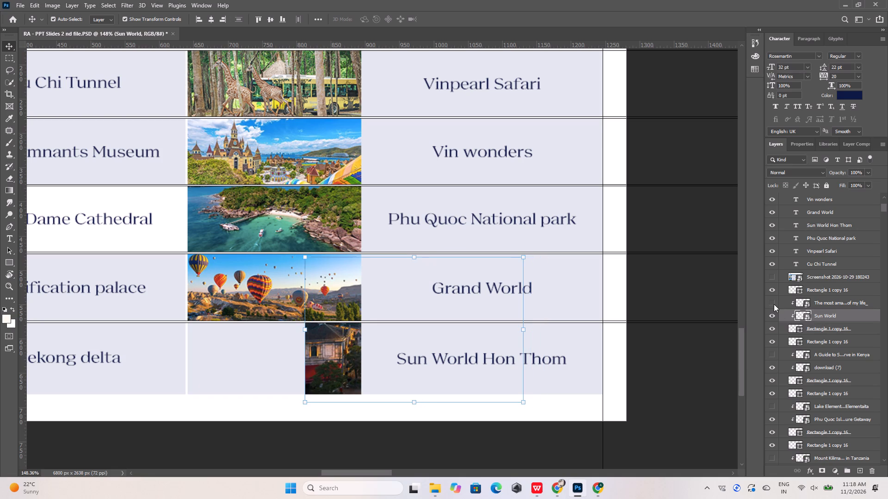
key("shift+Left")
key("shift+Left")
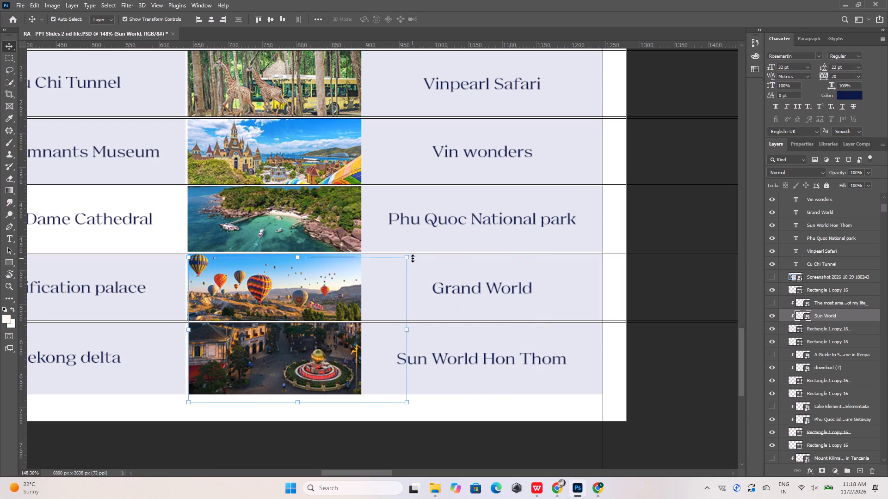
Scale the clipped Sun World image to about 34.7% so it spans the full width of the frame.
left_click_drag(407, 258, 366, 296)
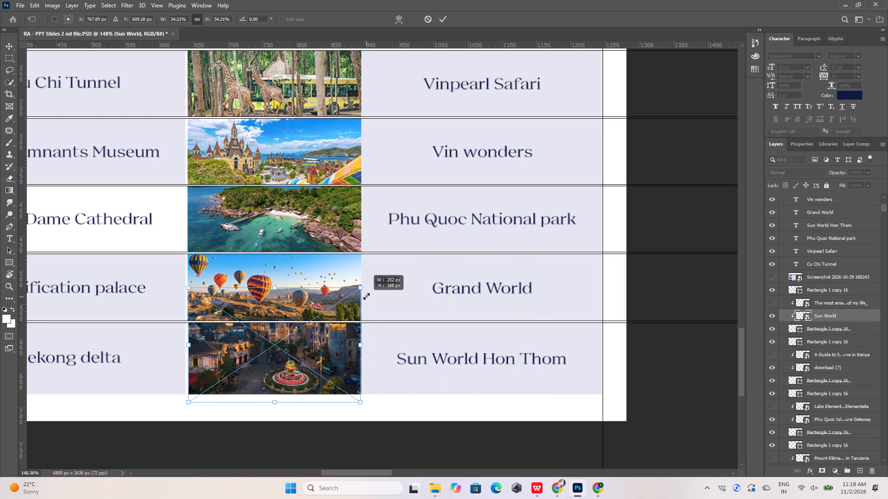
left_click_drag(366, 296, 366, 296)
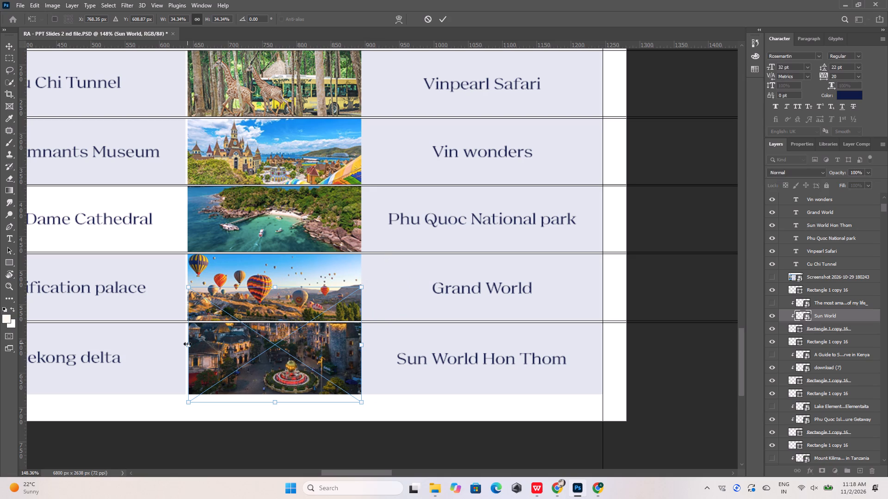
scroll(148, 377, "up", 7, "alt")
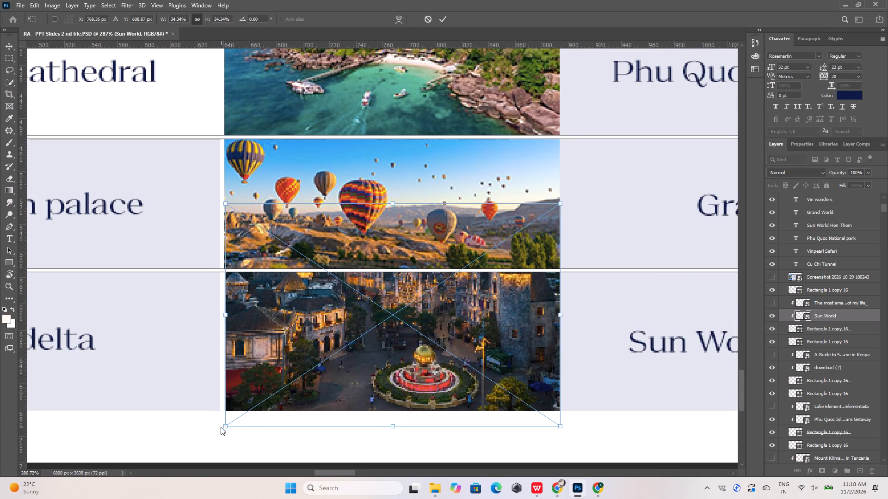
left_click(224, 425)
left_click_drag(225, 425, 223, 430)
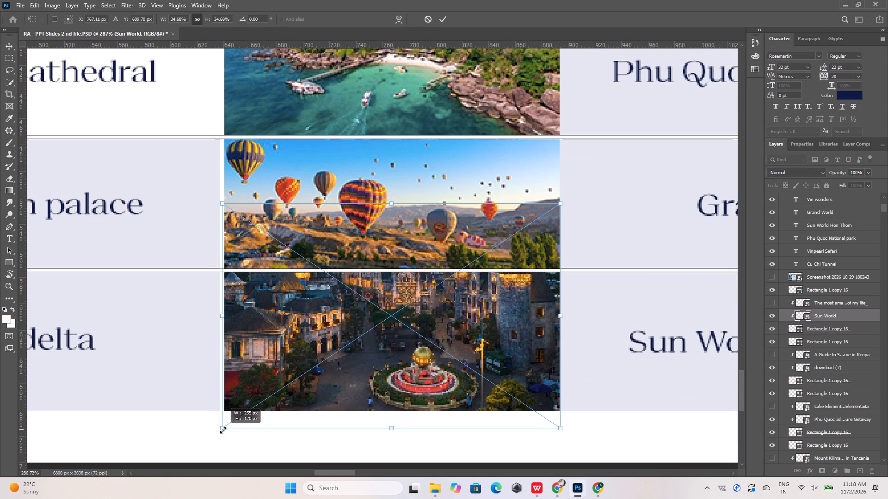
left_click_drag(223, 430, 223, 429)
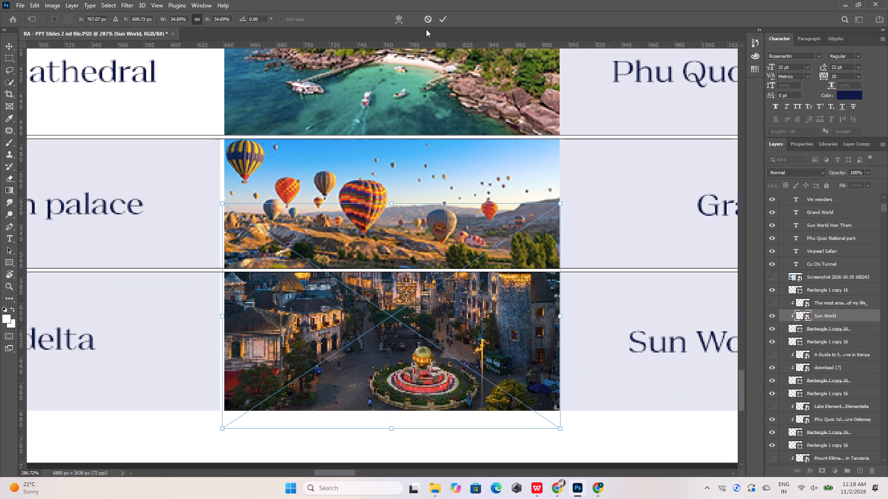
left_click(445, 20)
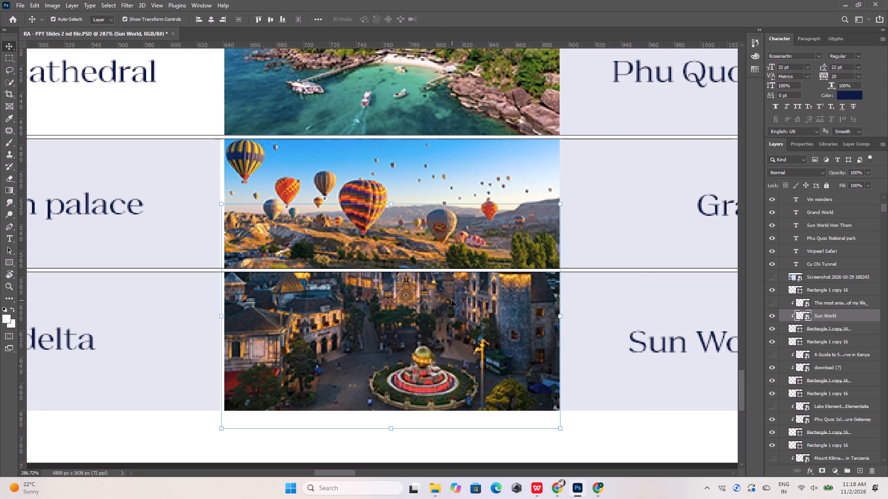
Move the Sun World image down about 35 px within its frame to bring in the castle towers and sunset sky.
left_click(452, 300)
key("shift+Down")
key("shift+Down")
key("shift+Down")
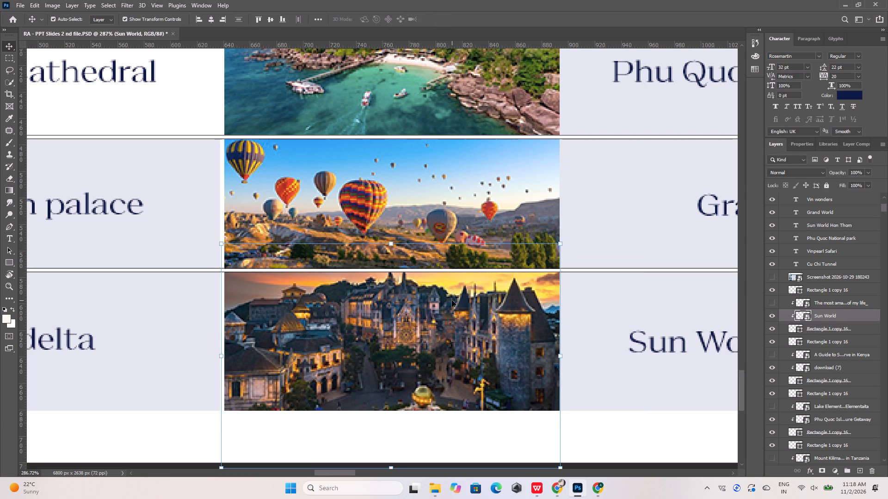
key("Down")
key("Down")
key("Down")
key("Down")
key("Down")
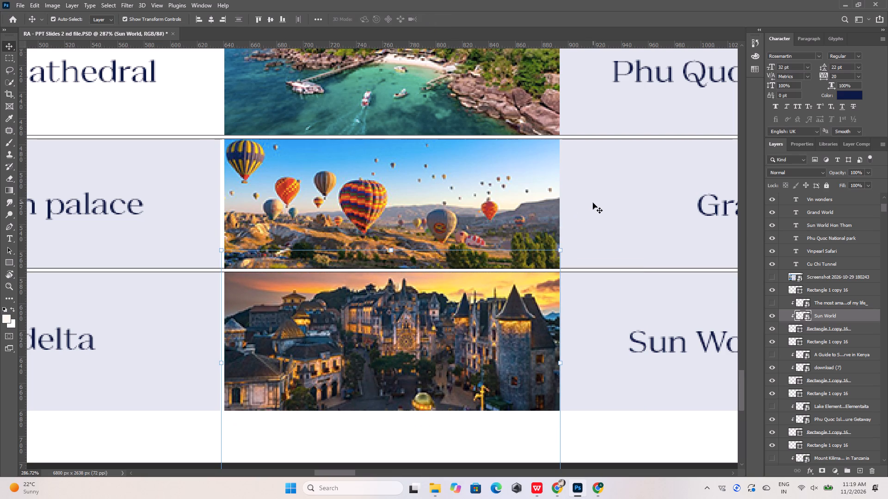
Review the whole Ho Chi Minh city and Phu Quoc slide, and check the reference deck in WPS Office for slides after it.
left_click(593, 203)
scroll(375, 329, "down", 18, "alt")
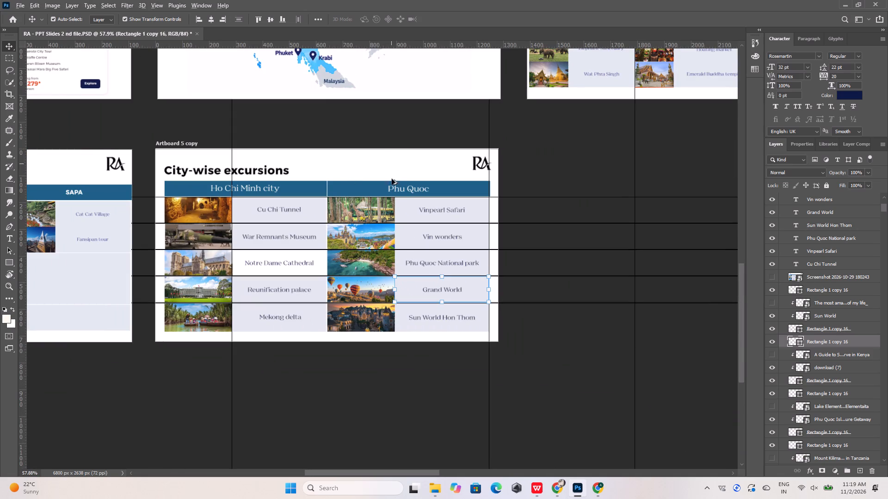
left_click(576, 440)
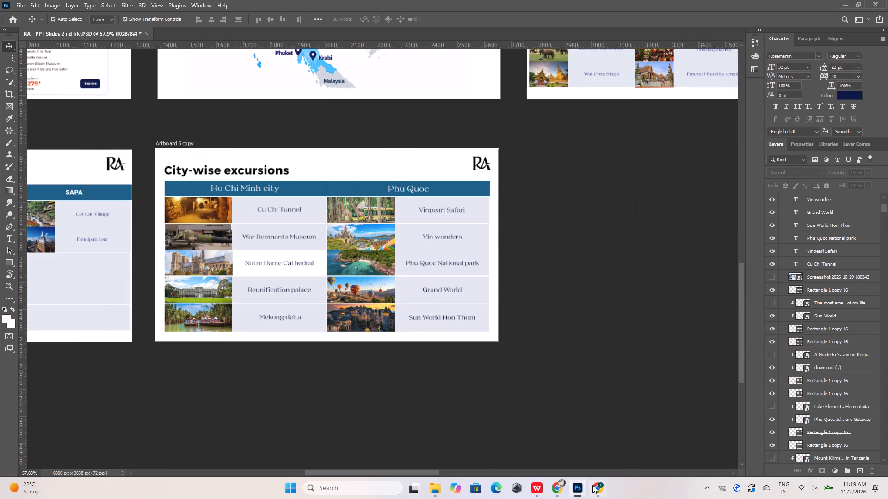
left_click(593, 485)
left_click(593, 485)
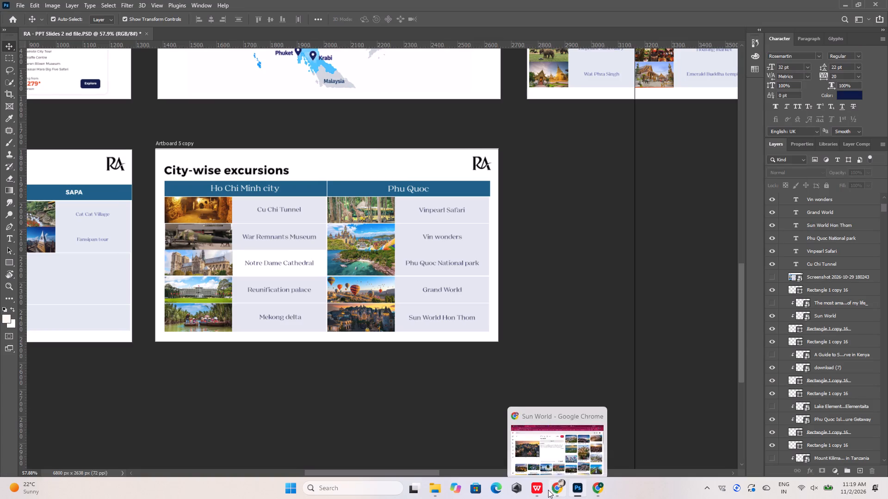
left_click(535, 490)
scroll(120, 329, "down", 1)
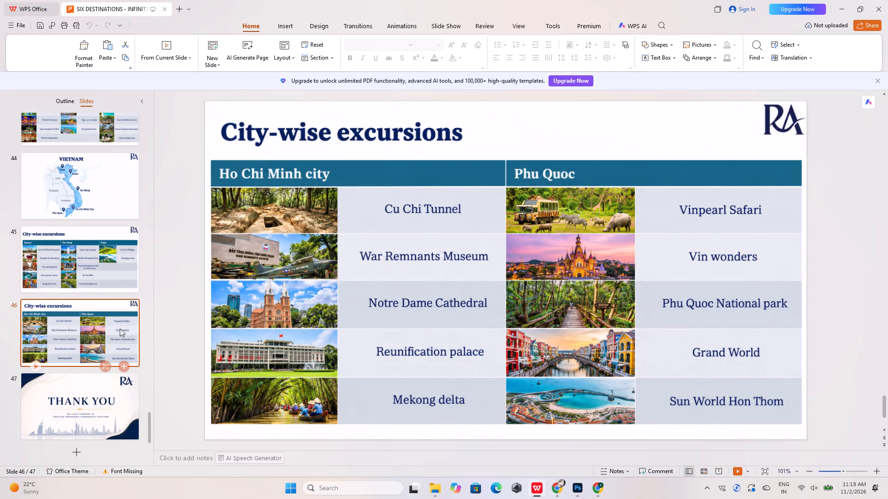
scroll(120, 329, "down", 1)
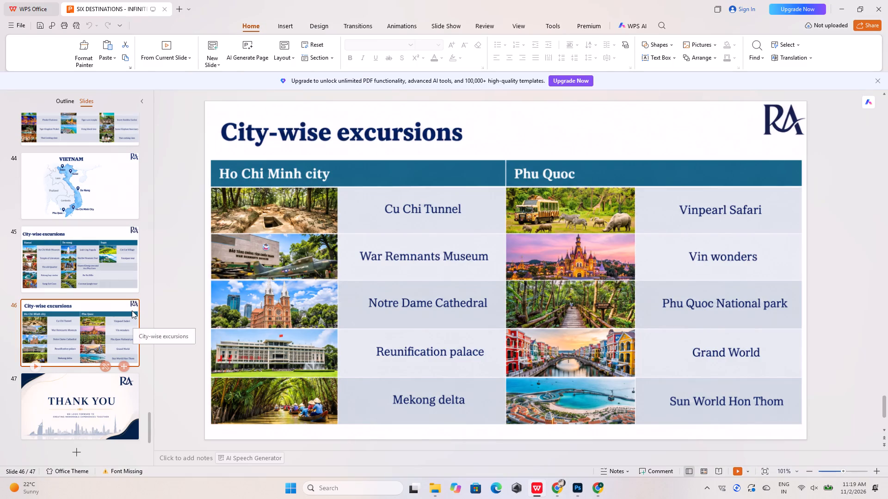
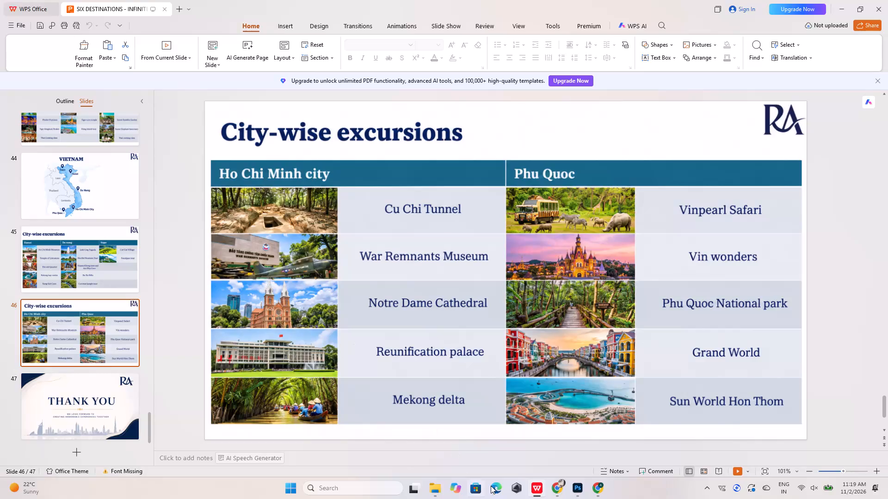
Check the matching slide's number in the WPS Office deck and rename the Ho Chi Minh city and Phu Quoc artboard in Photoshop as 46.
left_click(577, 488)
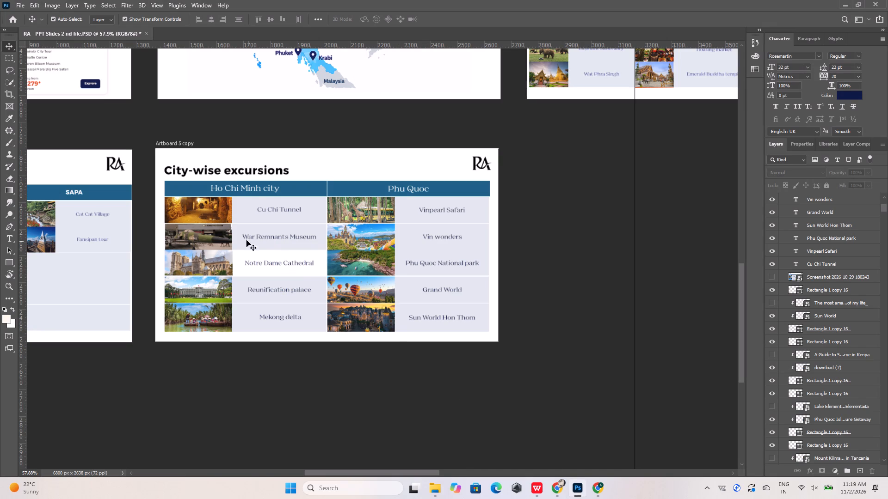
scroll(228, 184, "up", 7, "alt")
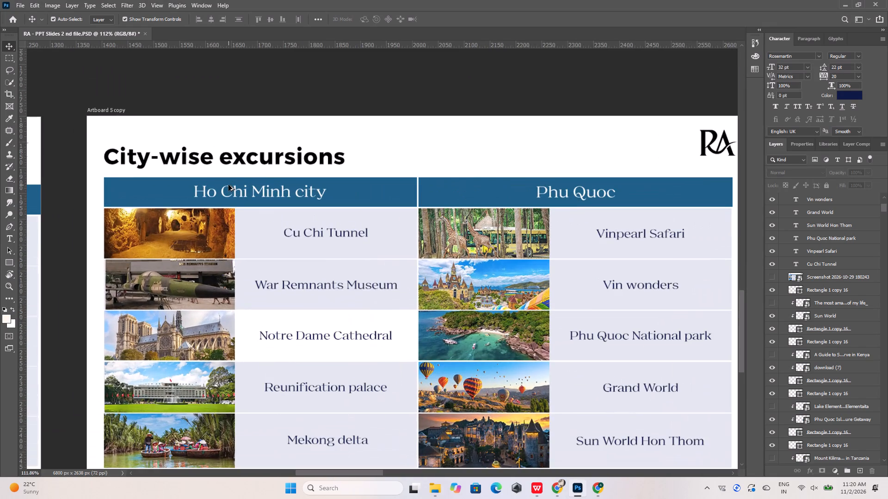
scroll(228, 186, "down", 12, "alt")
scroll(444, 286, "down", 10, "alt")
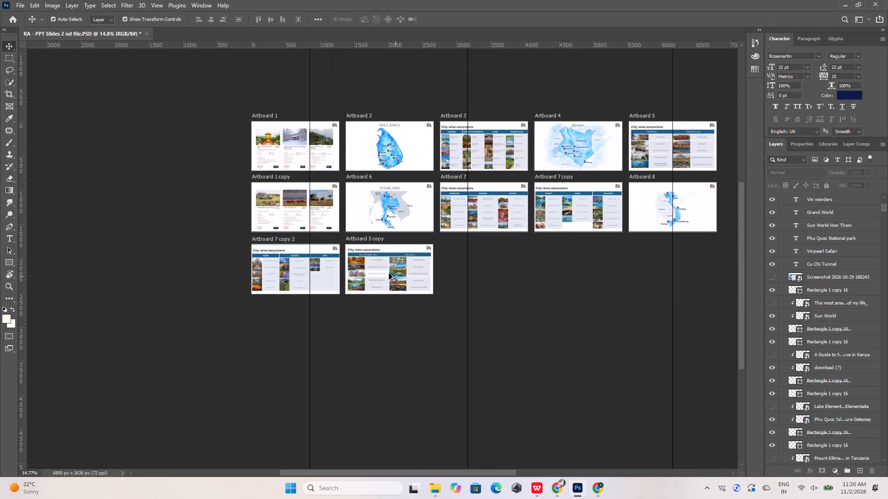
scroll(364, 234, "up", 10, "alt")
left_click(542, 487)
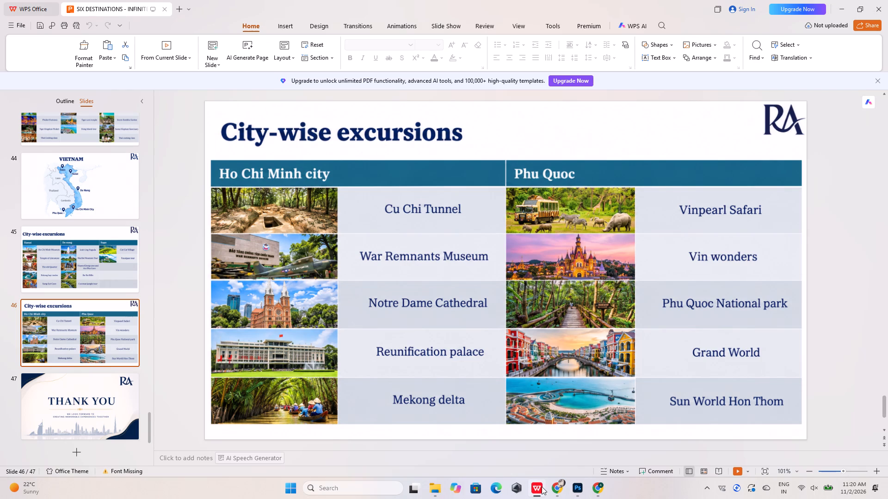
left_click(542, 487)
double_click(327, 252)
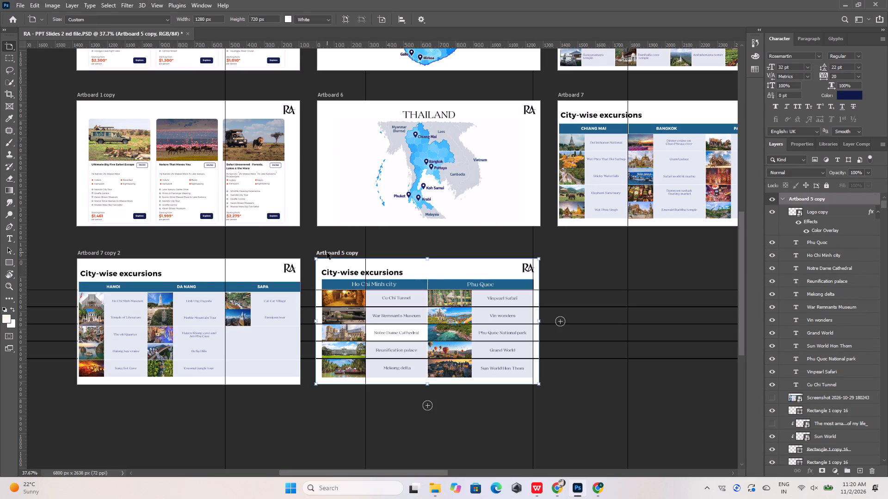
double_click(333, 252)
double_click(334, 255)
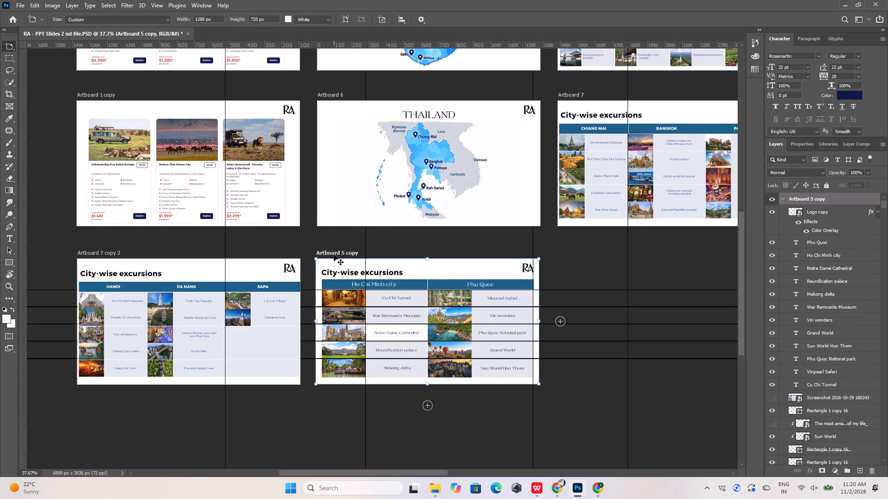
scroll(334, 255, "up", 12, "alt")
triple_click(306, 262)
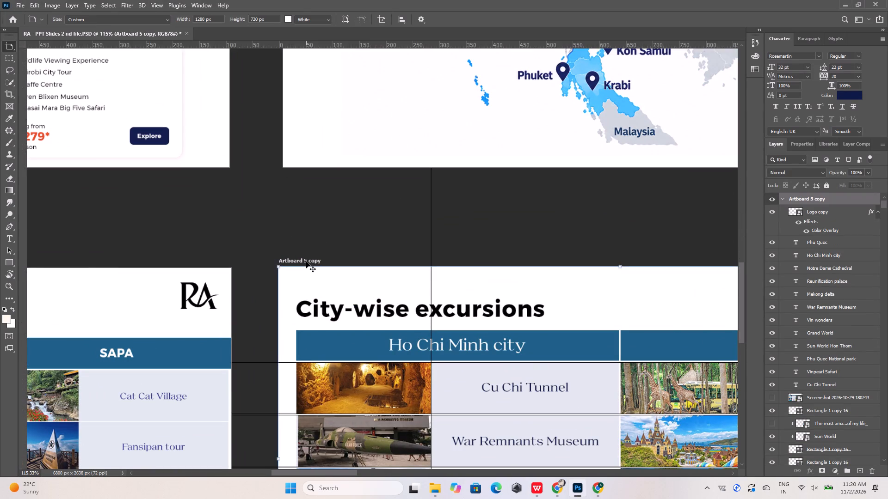
left_click(306, 262)
scroll(306, 262, "down", 6, "alt")
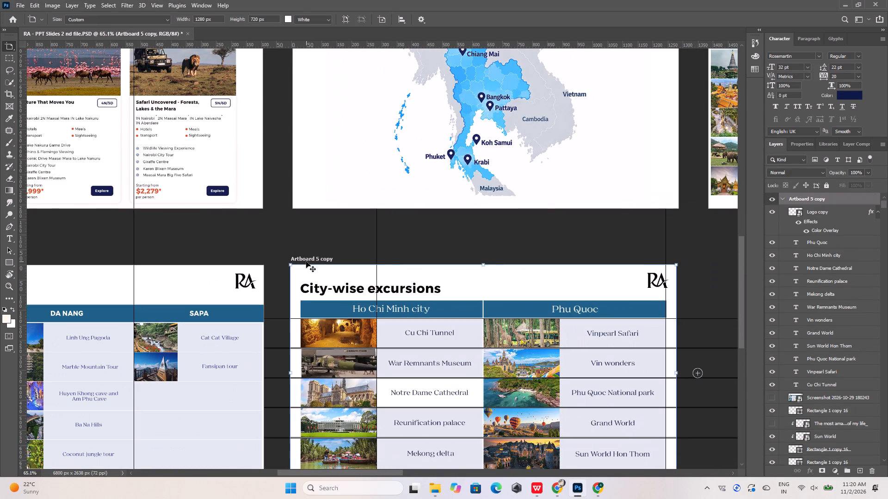
double_click(804, 198)
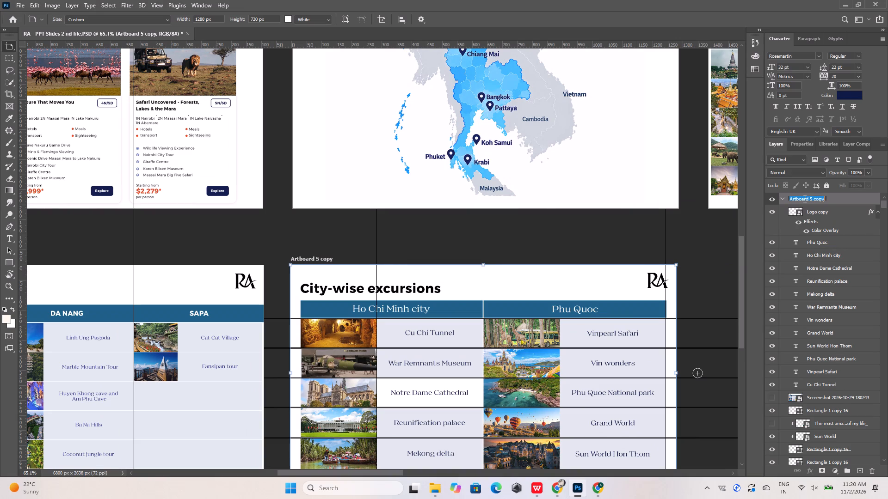
left_click(554, 488)
left_click(554, 488)
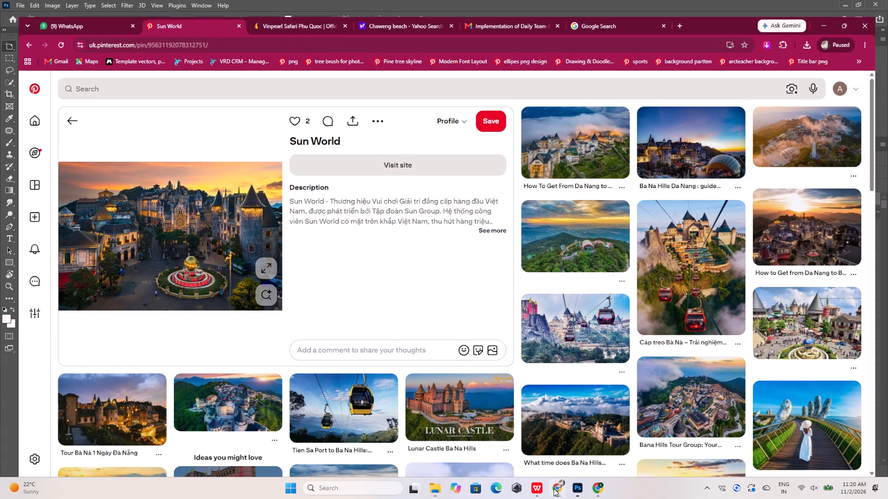
left_click(538, 491)
left_click(538, 491)
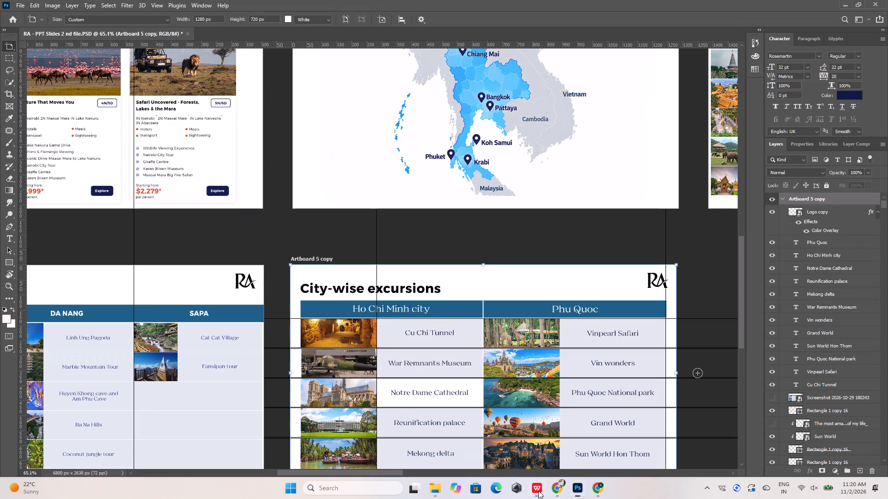
double_click(795, 199)
type("46")
key("Return")
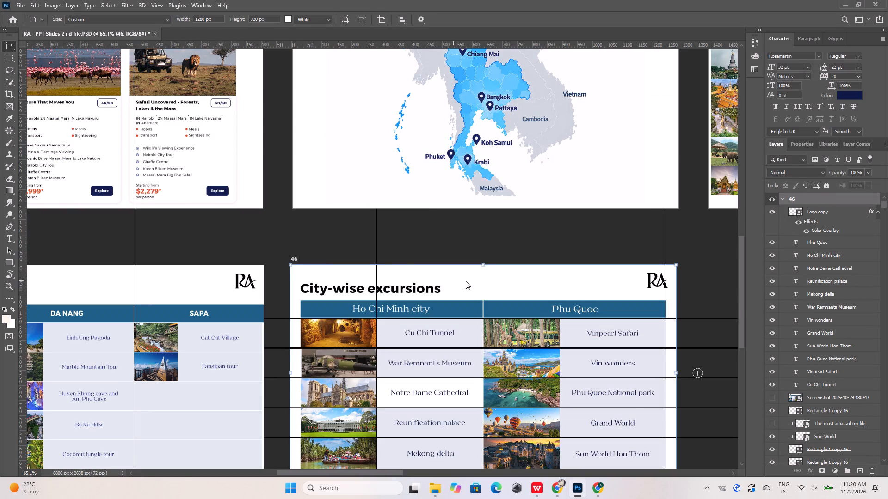
Check the Photoshop artboards, including the Hanoi, Da Nang and Sapa slide, against the reference deck in WPS Office.
left_click(511, 246)
right_click(511, 246)
scroll(513, 268, "down", 2, "alt")
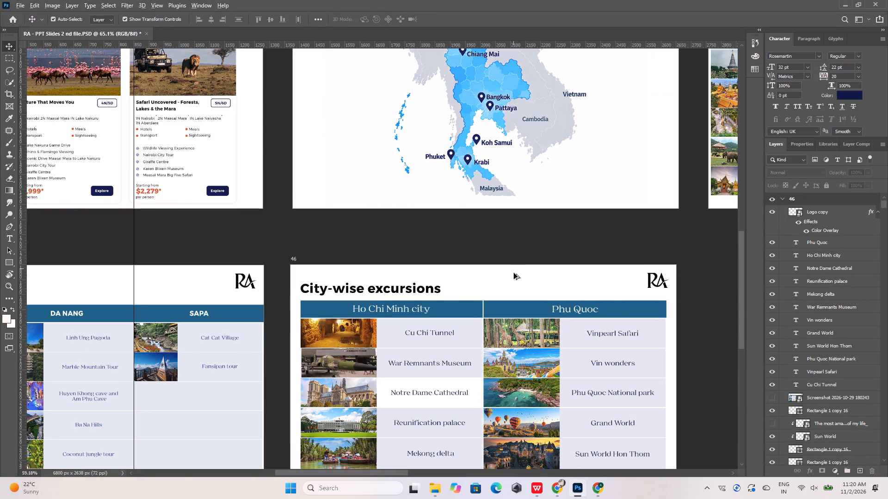
scroll(514, 273, "down", 7, "alt")
left_click(533, 490)
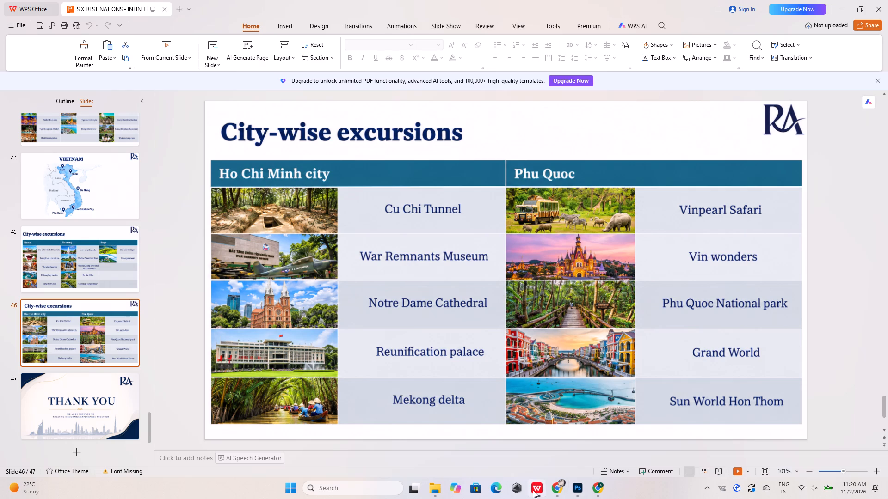
left_click(533, 490)
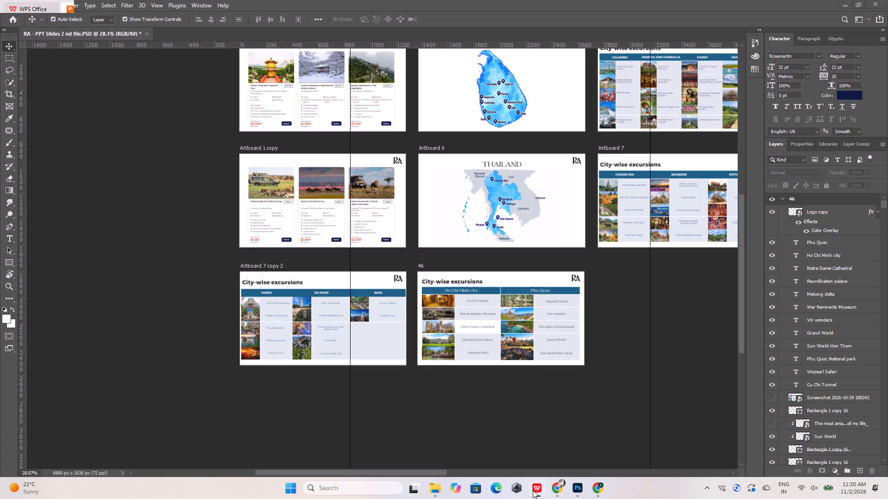
scroll(272, 279, "up", 7, "alt")
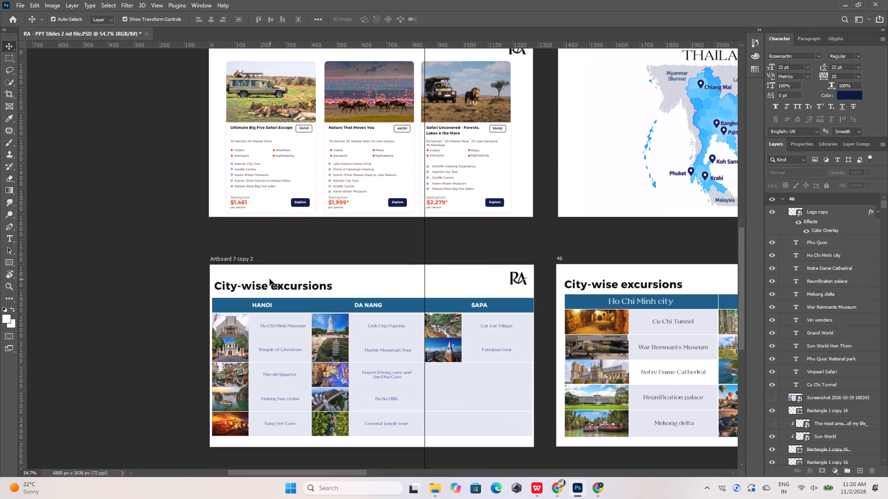
left_click(574, 485)
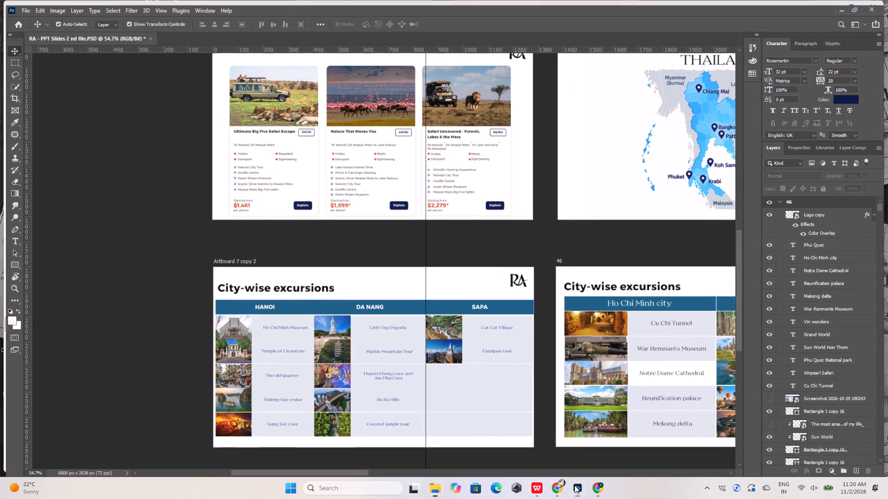
left_click(537, 490)
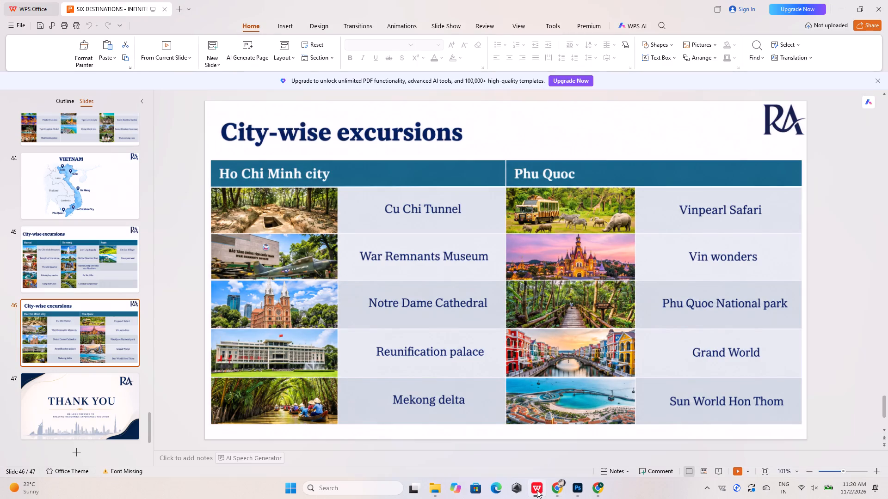
left_click(104, 393)
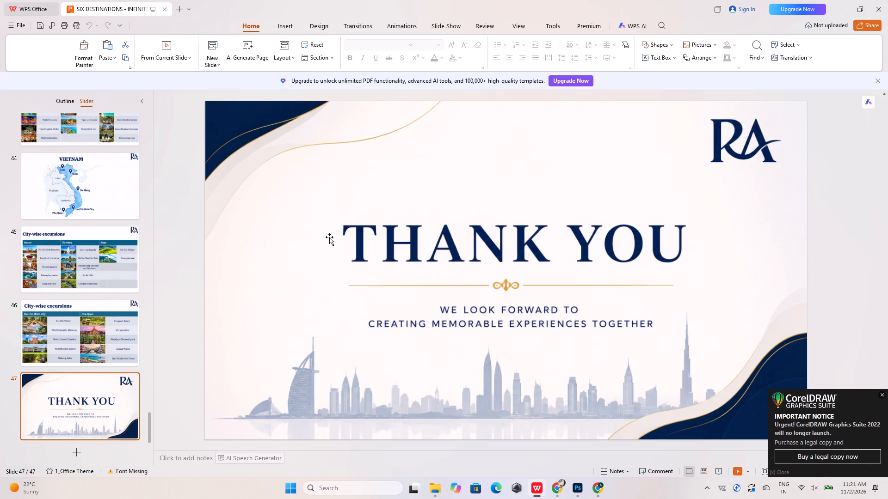
left_click(853, 209)
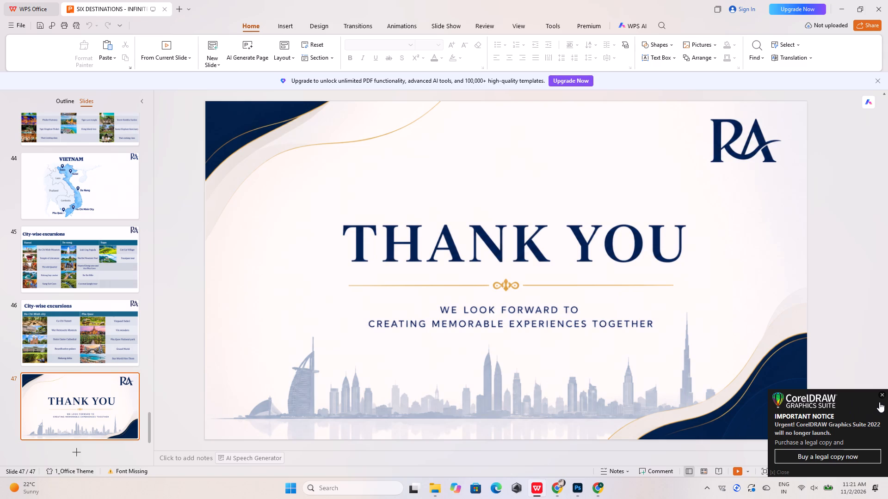
left_click(883, 396)
key("Print")
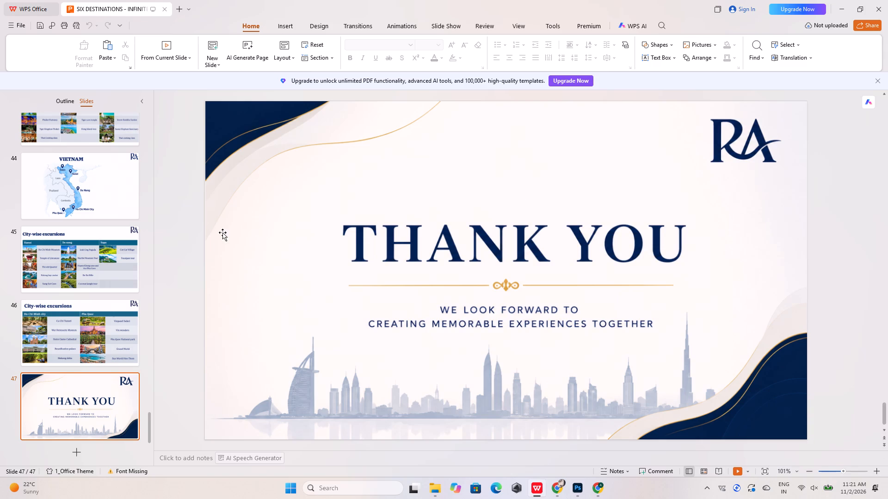
left_click_drag(206, 101, 252, 226)
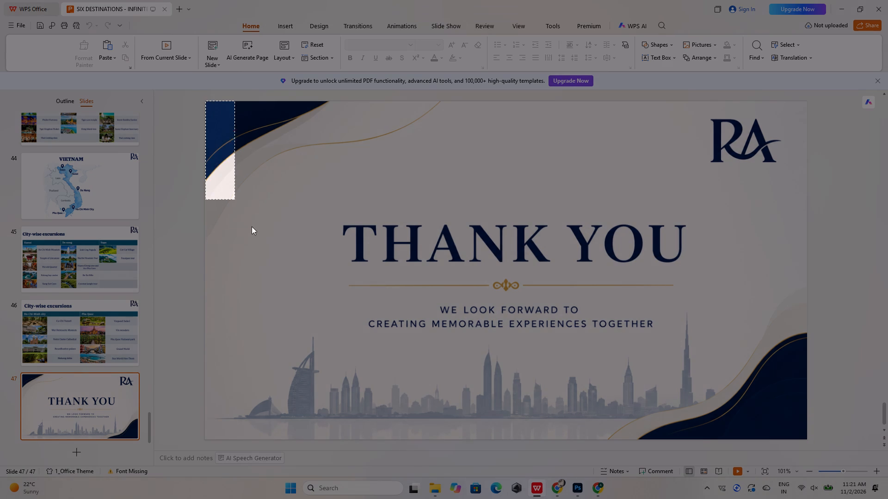
left_click_drag(252, 226, 806, 439)
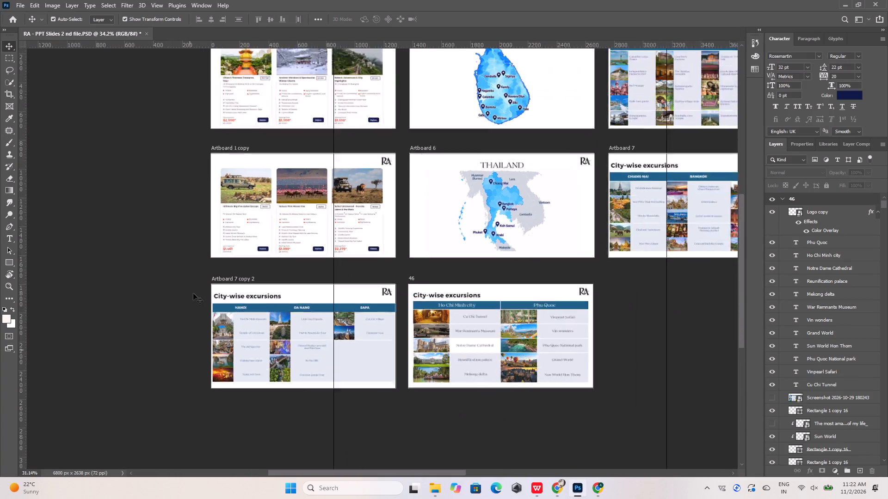
scroll(193, 293, "down", 5, "alt")
scroll(463, 329, "up", 5, "alt")
scroll(419, 327, "down", 4, "alt")
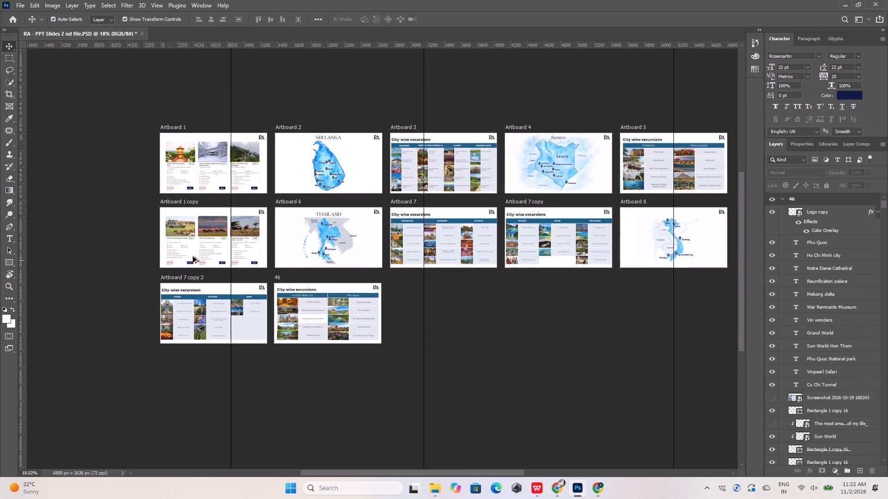
scroll(149, 274, "up", 4, "alt")
left_click(187, 283)
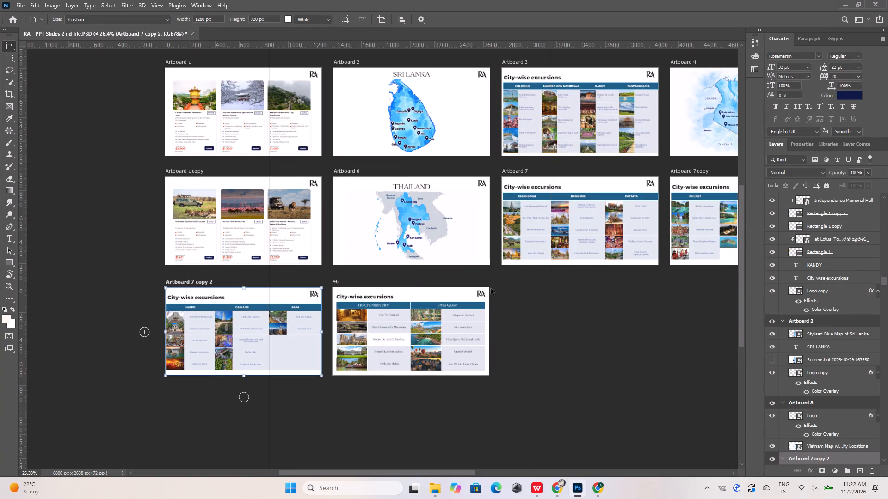
double_click(809, 458)
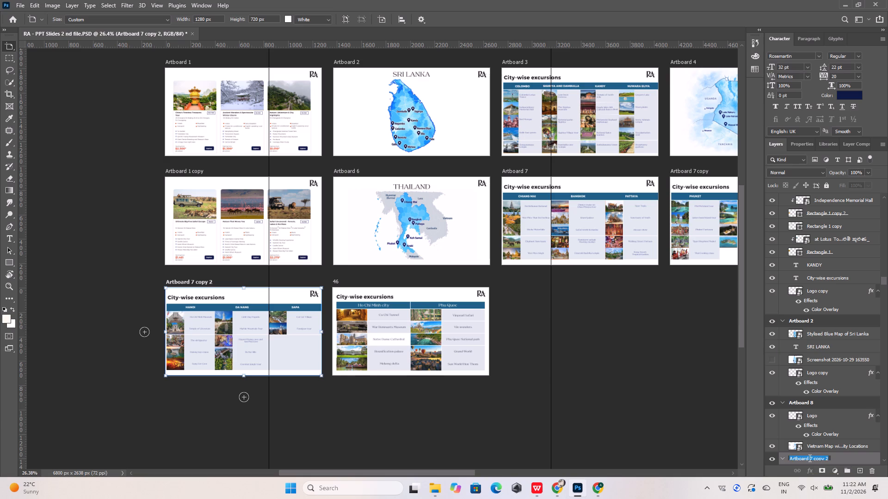
type("45")
key("Return")
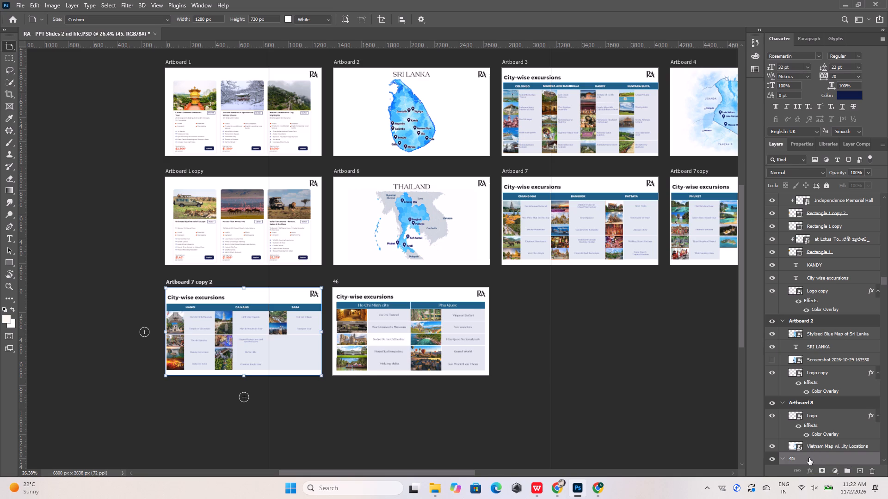
left_click(580, 304)
right_click(564, 300)
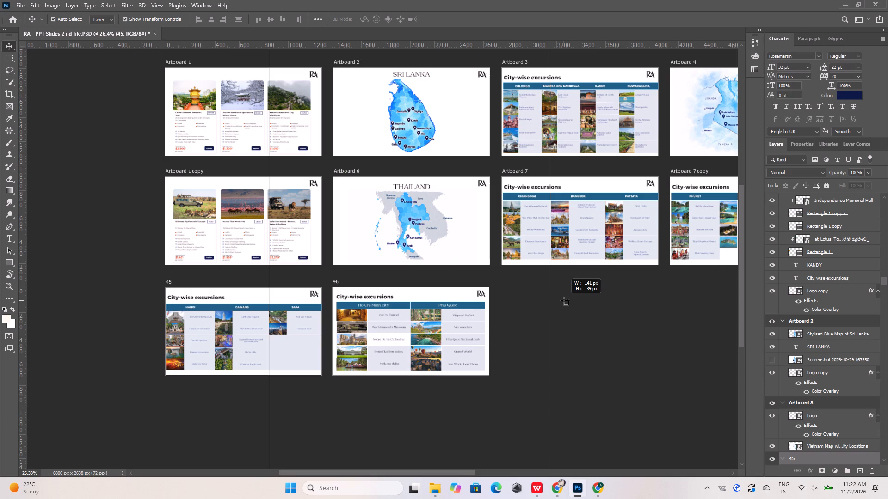
Rename the Vietnam map artboard, Artboard 8, as 44.
scroll(258, 281, "down", 10, "alt")
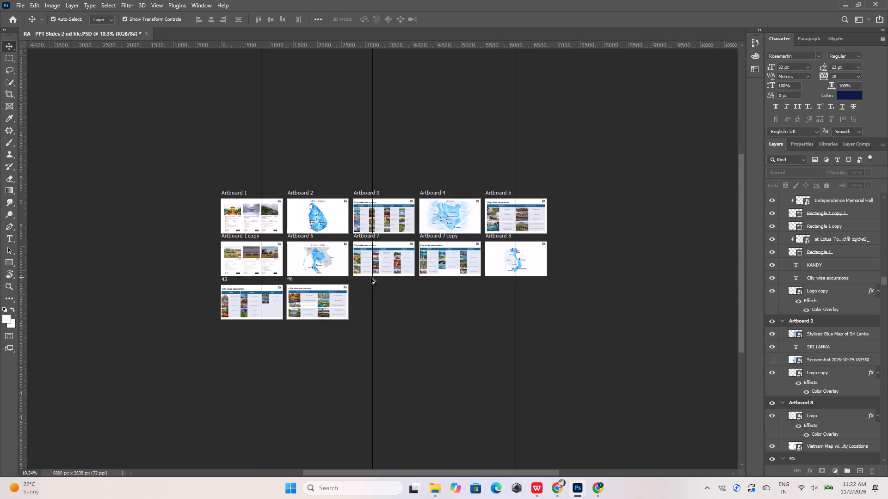
scroll(463, 265, "up", 13, "alt")
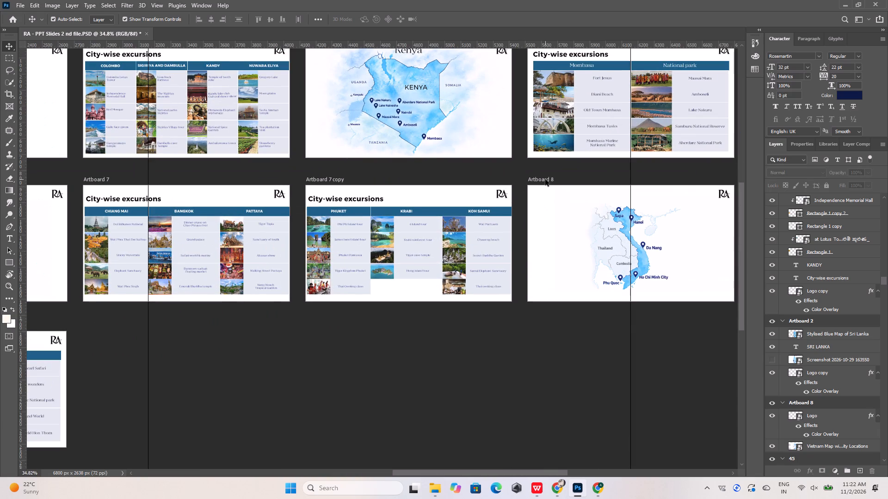
double_click(545, 179)
double_click(802, 403)
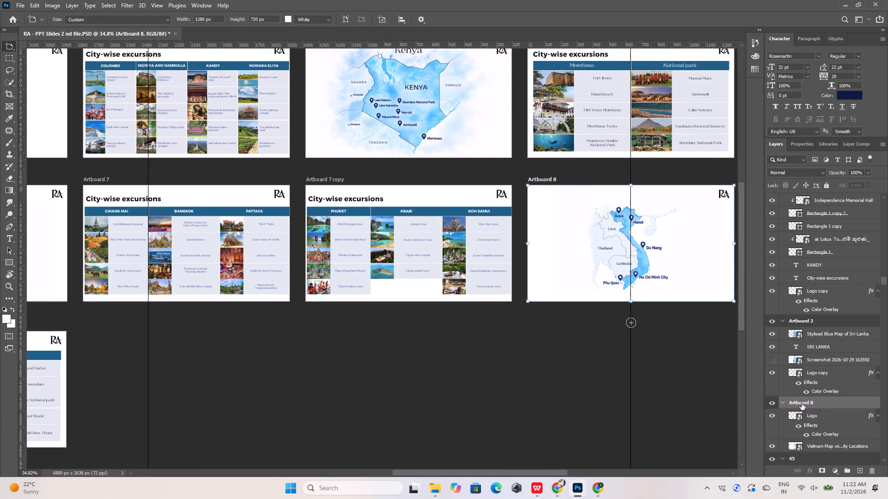
type("44")
key("Return")
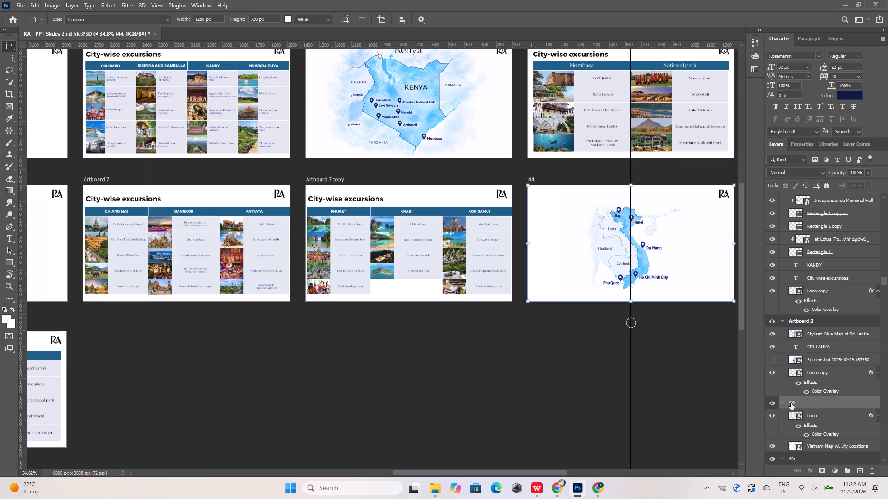
Rename the Phuket, Krabi and Koh Samui excursions artboard as 43.
scroll(570, 370, "down", 8, "alt")
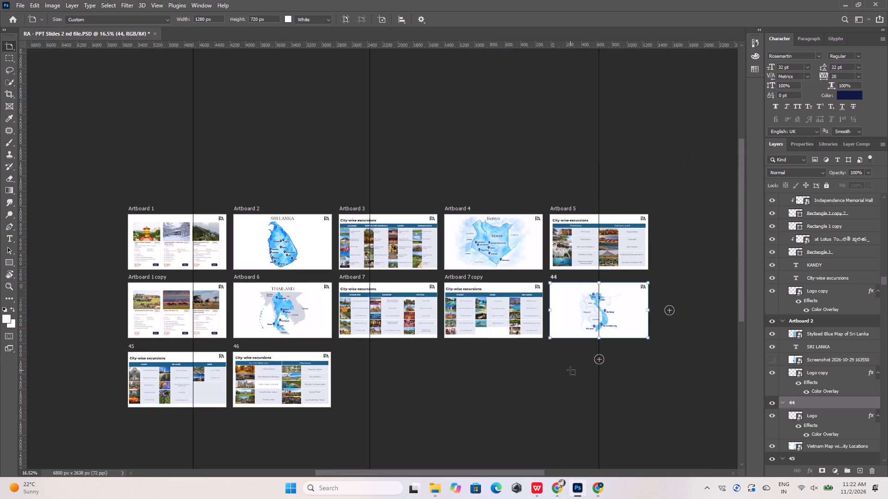
scroll(210, 362, "up", 8, "alt")
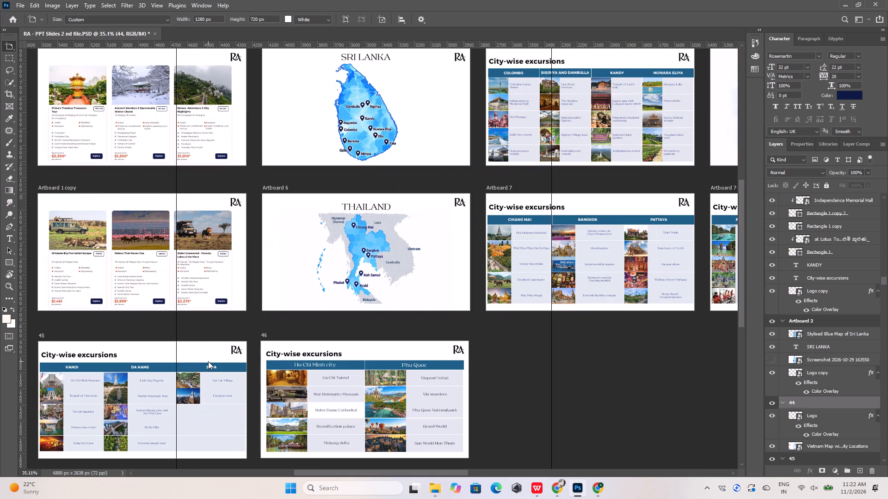
scroll(208, 361, "down", 11, "alt")
scroll(433, 330, "up", 9, "alt")
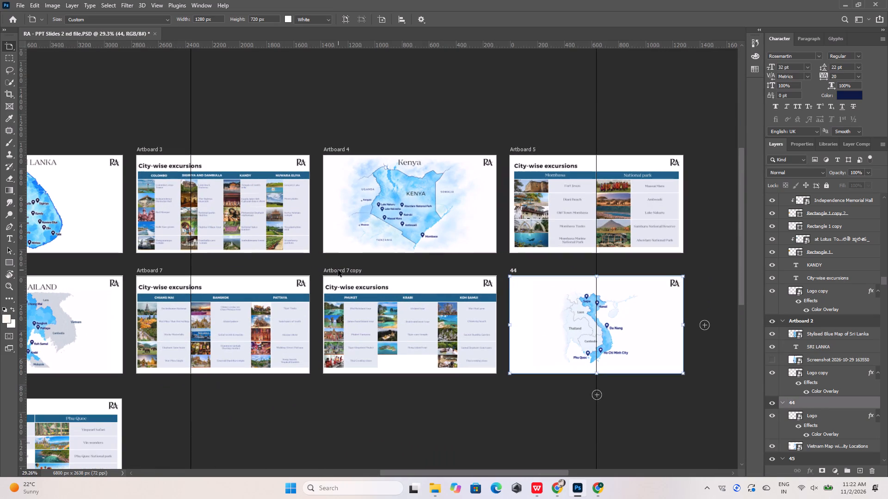
double_click(338, 270)
double_click(832, 461)
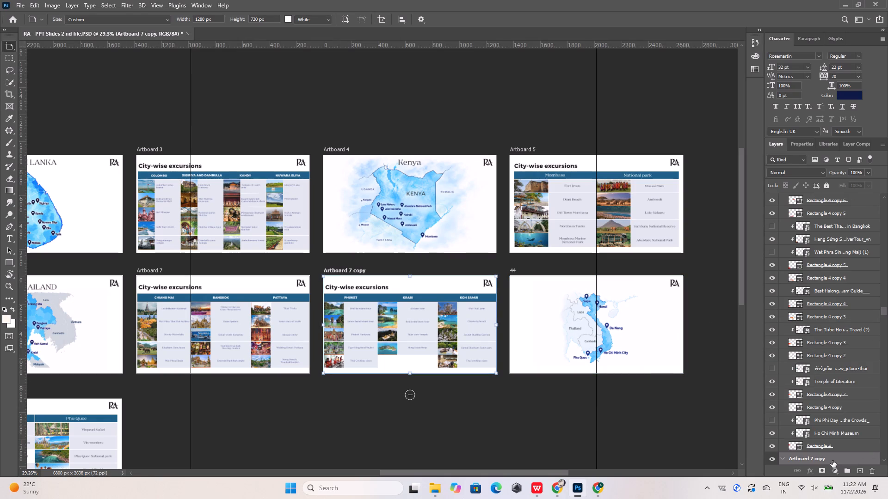
double_click(807, 457)
type("43")
key("Return")
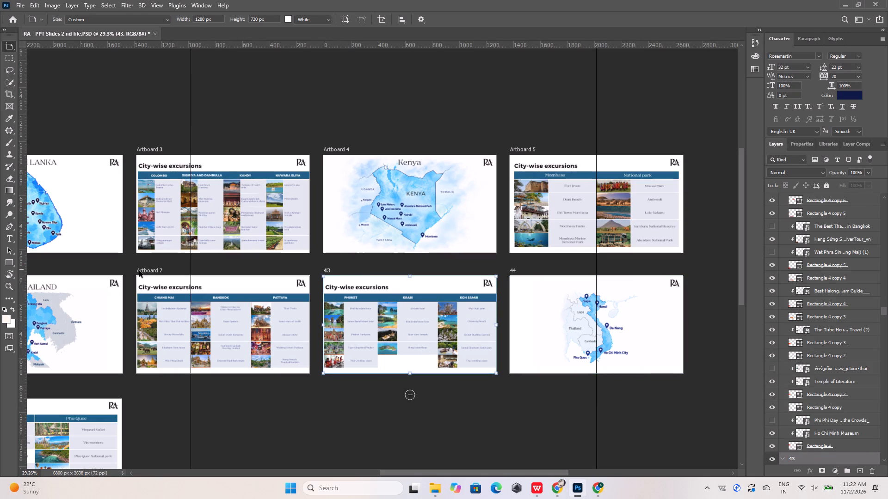
Rename the Chiang Mai, Bangkok and Pattaya excursions artboard, Artboard 7, as 42.
left_click(143, 272)
double_click(798, 458)
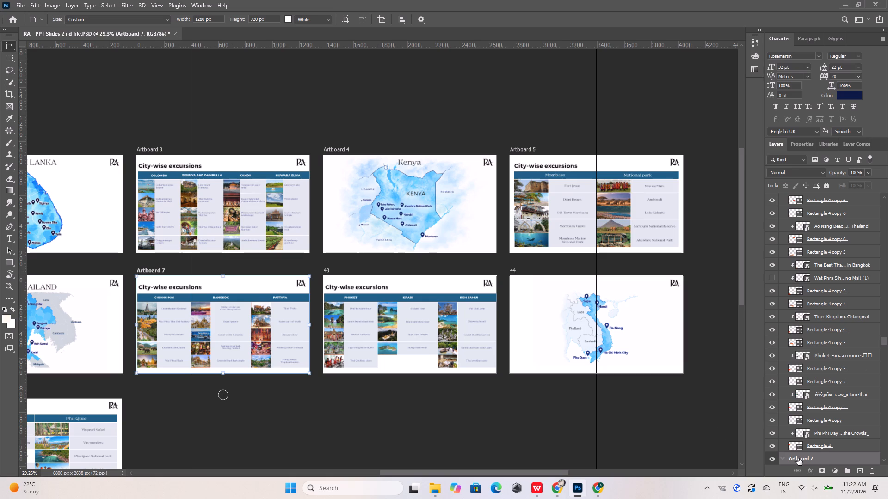
type("42")
key("Return")
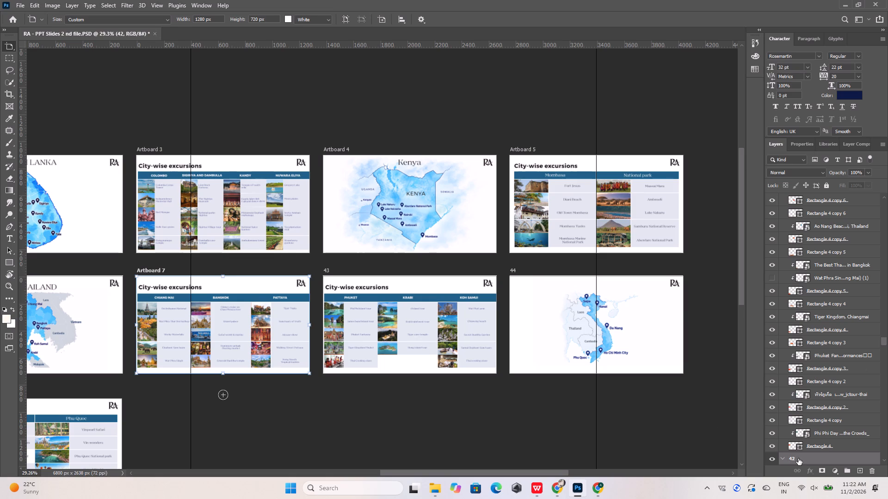
Rename the Thailand map artboard, Artboard 6, as 41.
left_click_drag(495, 470, 419, 466)
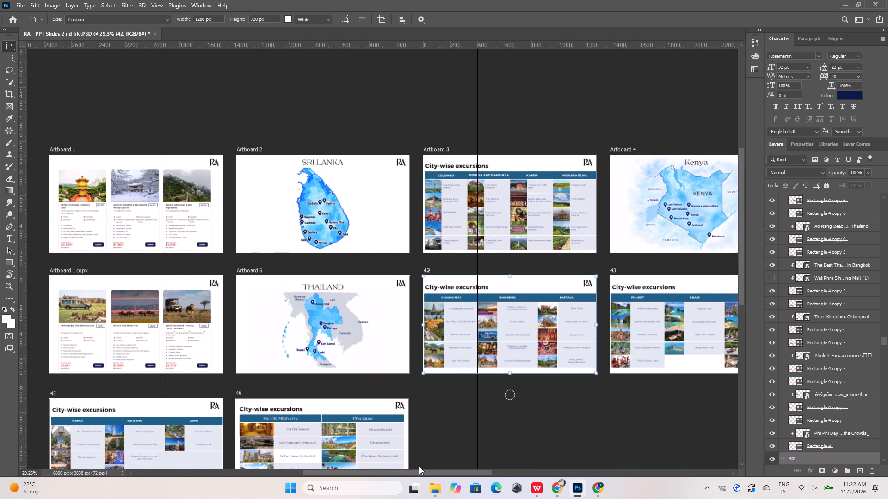
left_click_drag(419, 466, 415, 466)
left_click(276, 273)
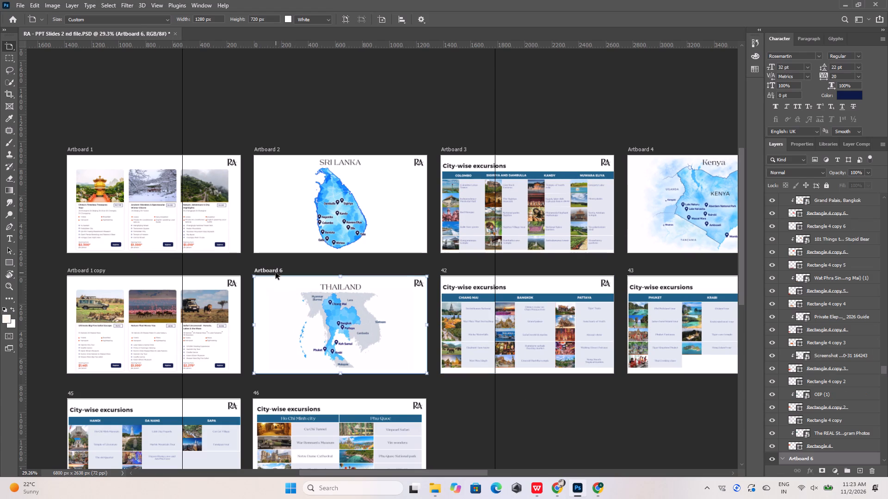
double_click(801, 458)
key("4")
type("41")
key("BackSpace")
key("BackSpace")
key("1")
key("Return")
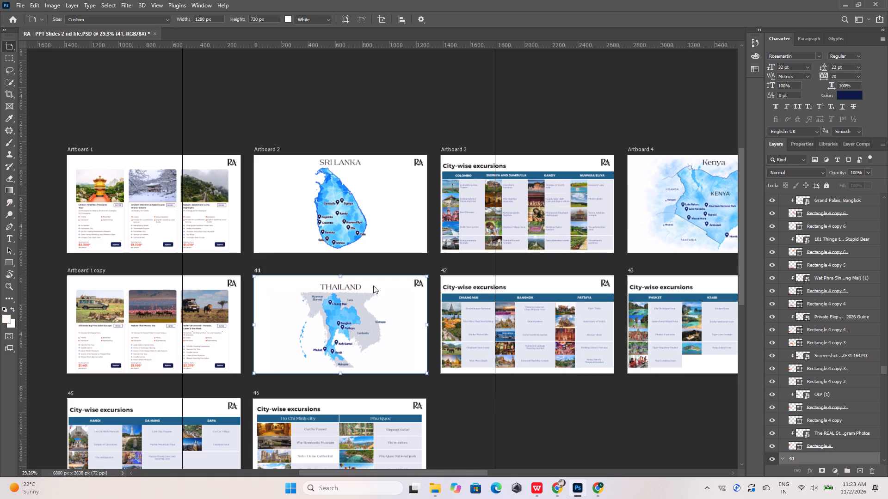
Rename the safari packages artboard, Artboard 1 copy, as 40.
left_click(93, 270)
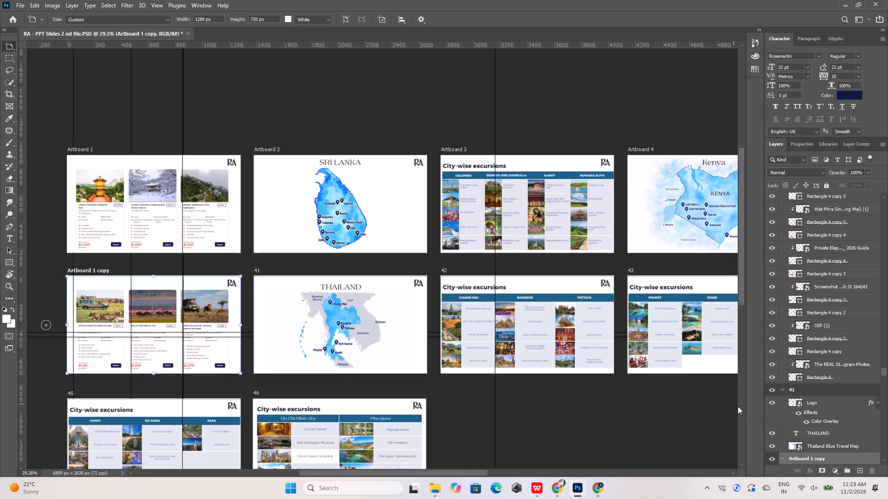
double_click(795, 457)
type("40")
key("Return")
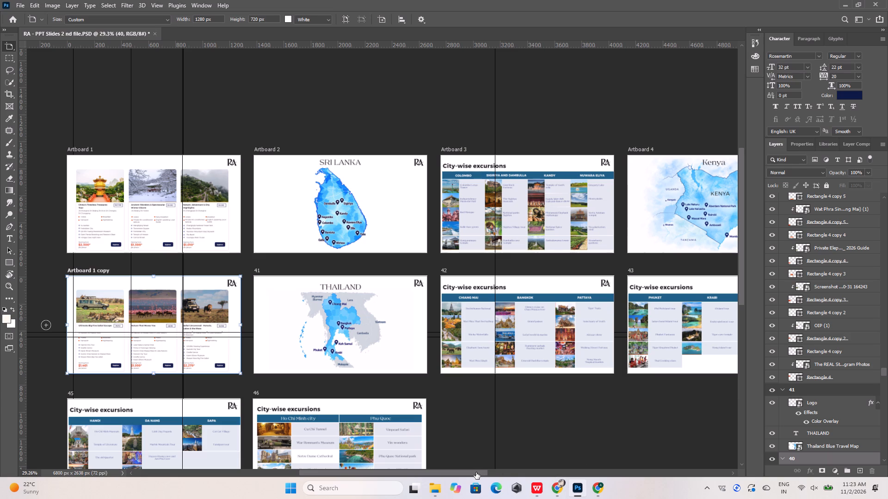
Rename the Mombasa and National park excursions artboard, Artboard 5, as 39.
left_click_drag(476, 472, 593, 474)
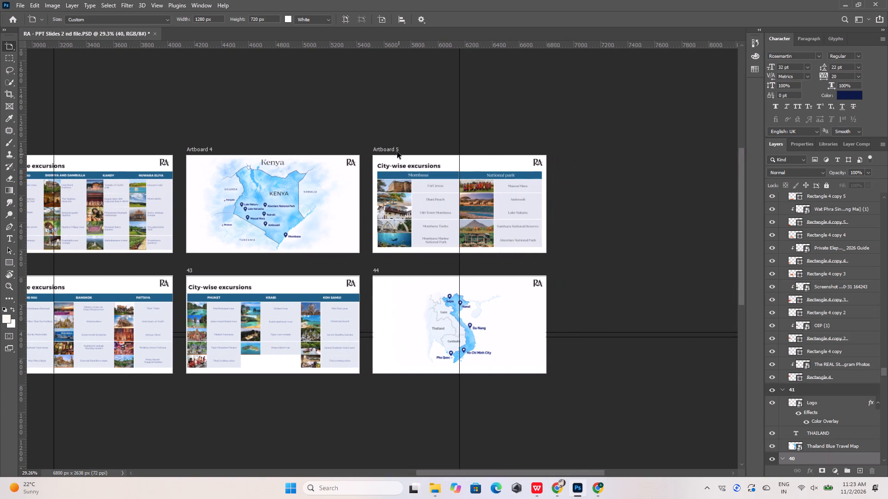
left_click(395, 148)
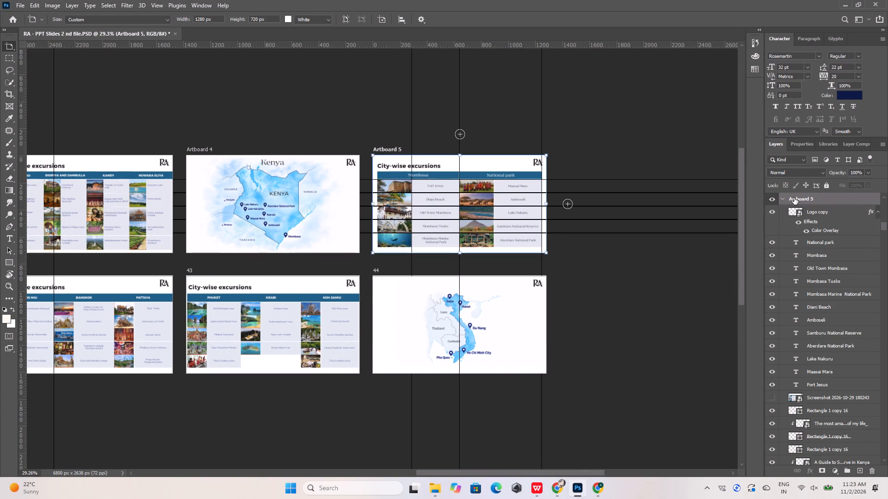
double_click(794, 198)
type("39")
key("Return")
Rename the Kenya map artboard, Artboard 4, as 38.
left_click(206, 152)
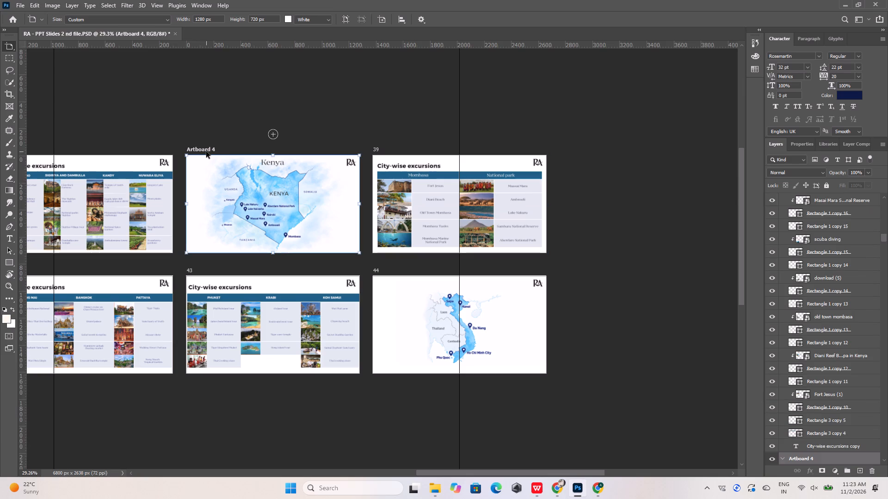
left_click(794, 459)
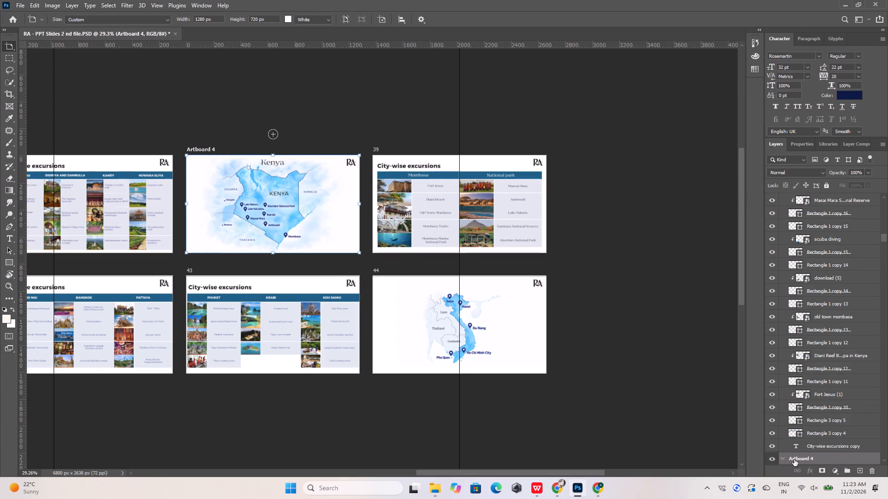
left_click(794, 459)
double_click(794, 459)
left_click(798, 457)
left_click_drag(814, 456, 777, 455)
key("3")
key("8")
key("Return")
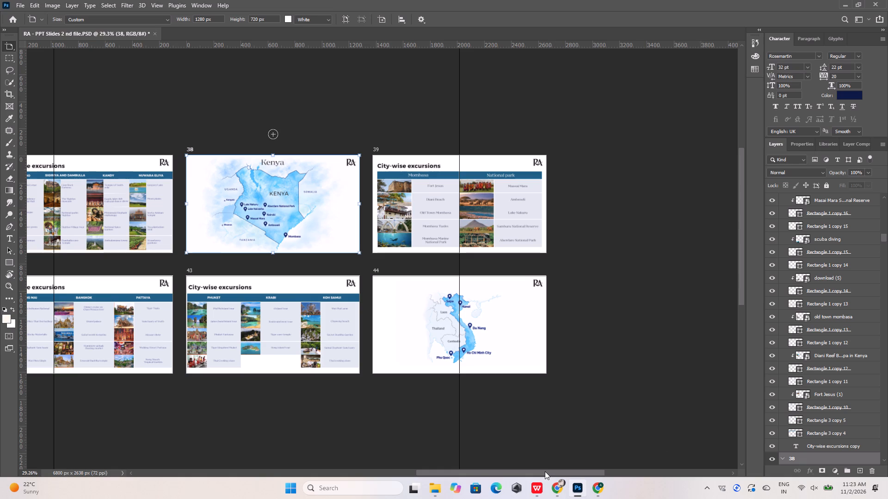
Rename the Colombo, Kandy and Nuwara Eliya excursions artboard, Artboard 3, as 37.
left_click_drag(545, 471, 451, 468)
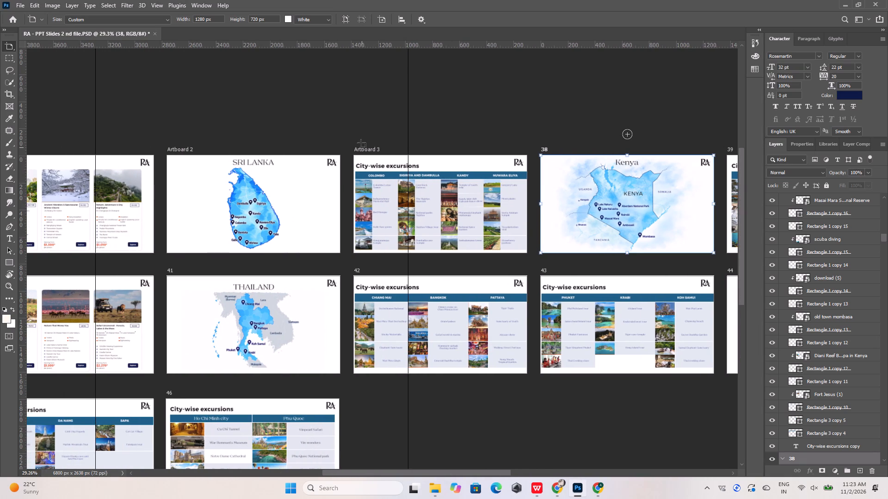
left_click(362, 149)
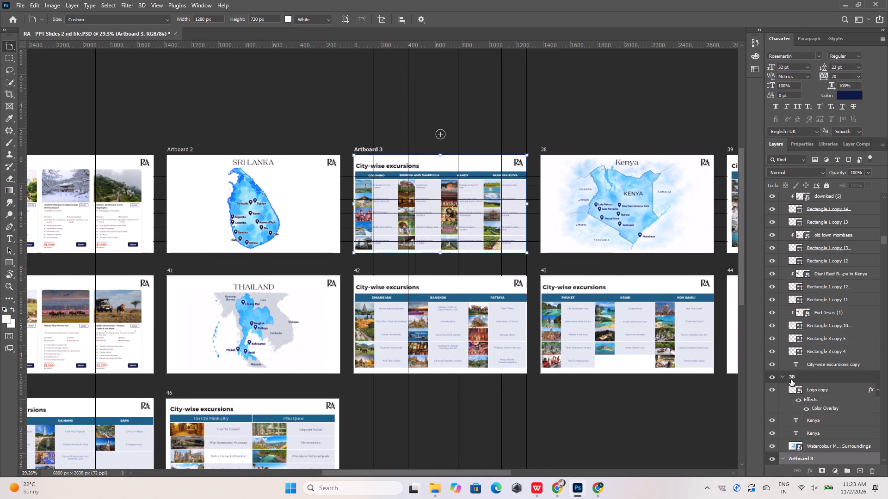
double_click(798, 458)
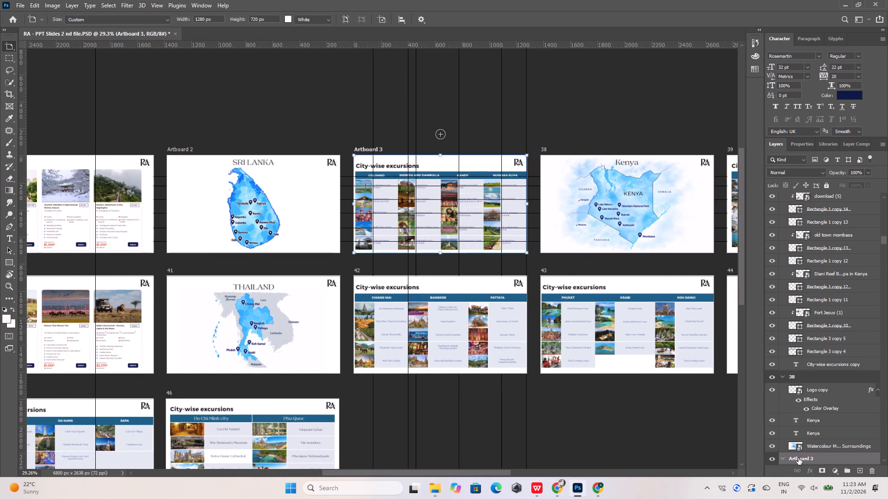
double_click(798, 458)
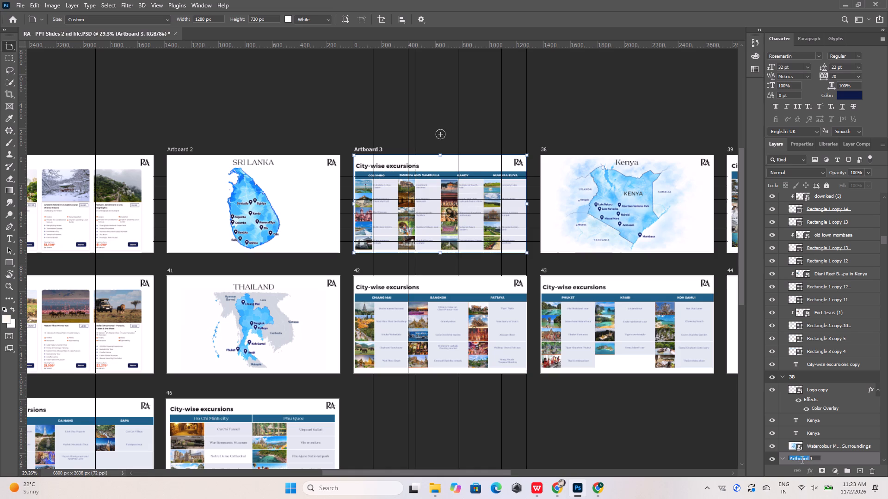
key("3")
key("7")
key("Right")
key("BackSpace")
key("Return")
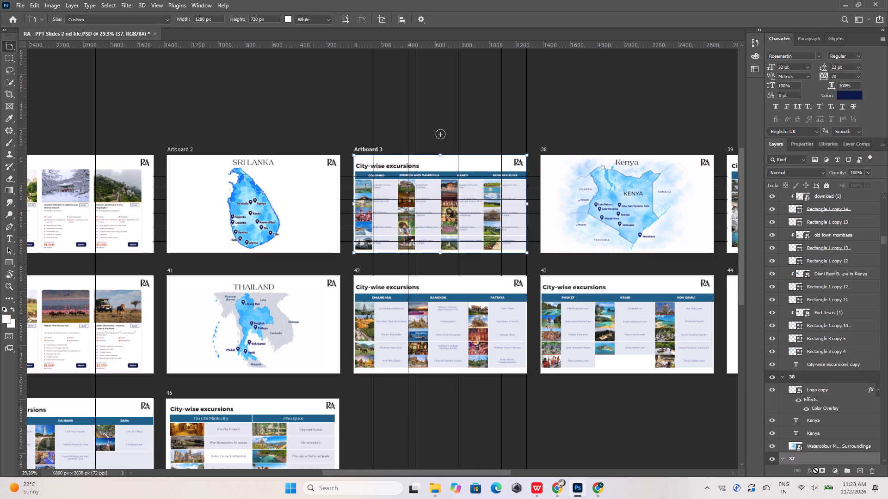
Rename the Sri Lanka map artboard, Artboard 2, as 36.
left_click(191, 152)
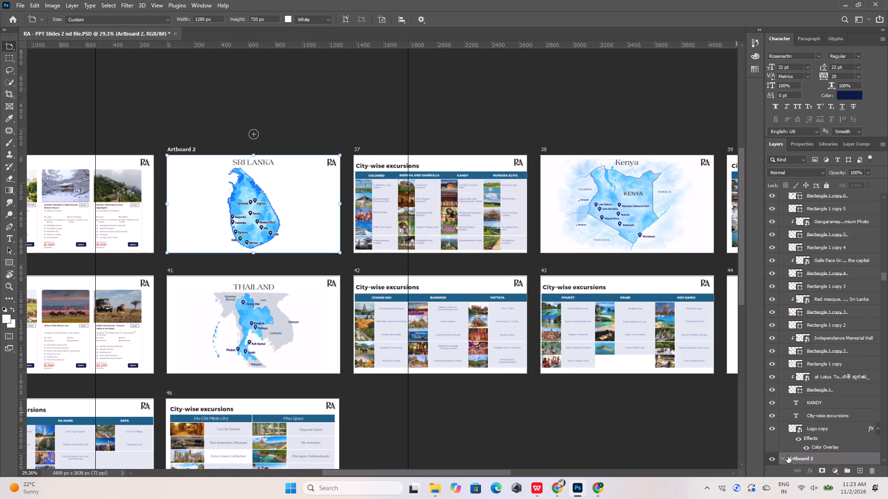
double_click(798, 457)
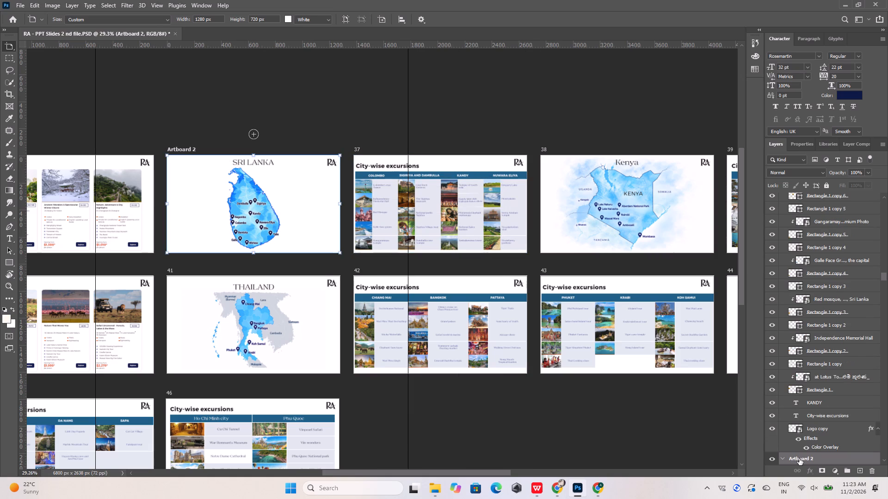
double_click(799, 459)
key("3")
key("6")
left_click(801, 458)
key("BackSpace")
key("Return")
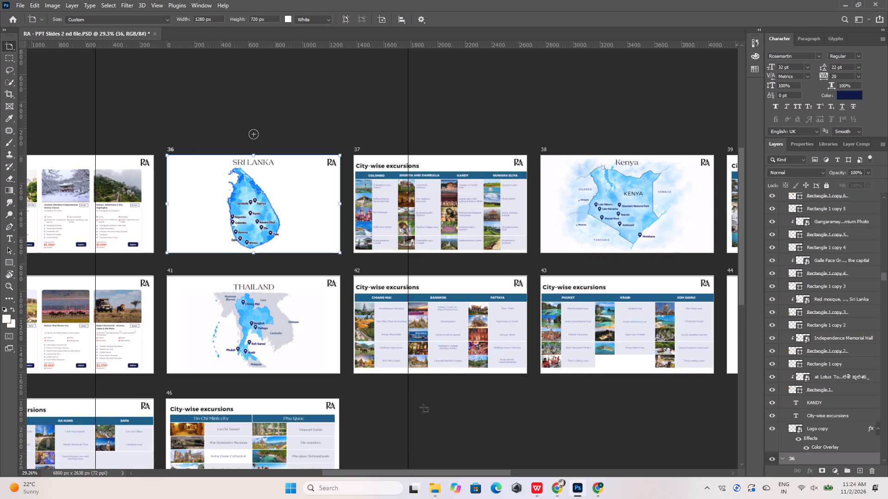
Rename the three-package tour artboard before the Sri Lanka map, Artboard 1, as 35.
left_click_drag(452, 473, 393, 466)
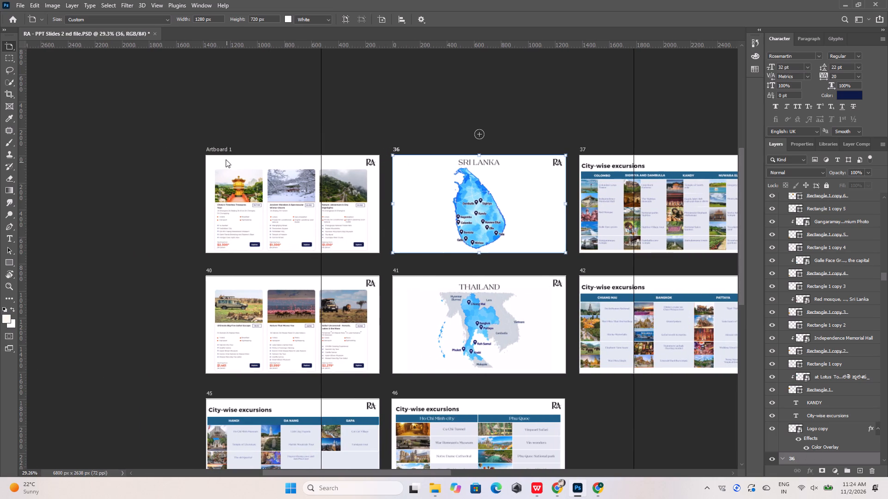
left_click(225, 150)
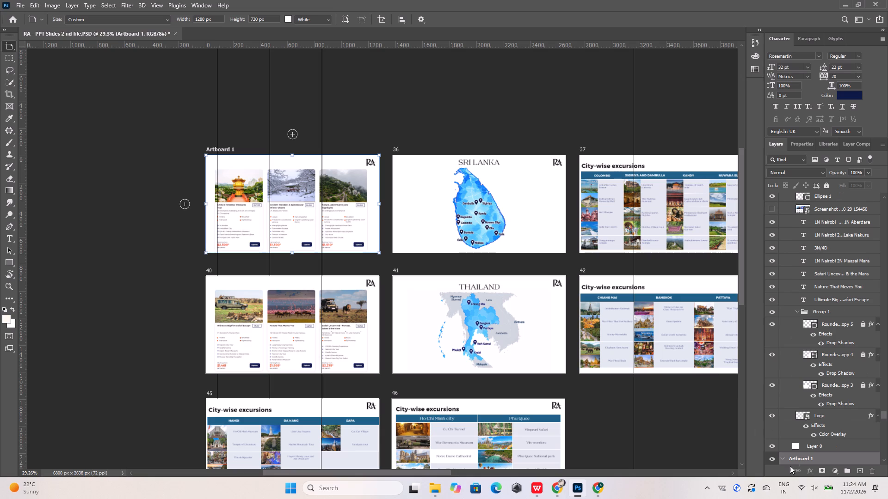
double_click(797, 459)
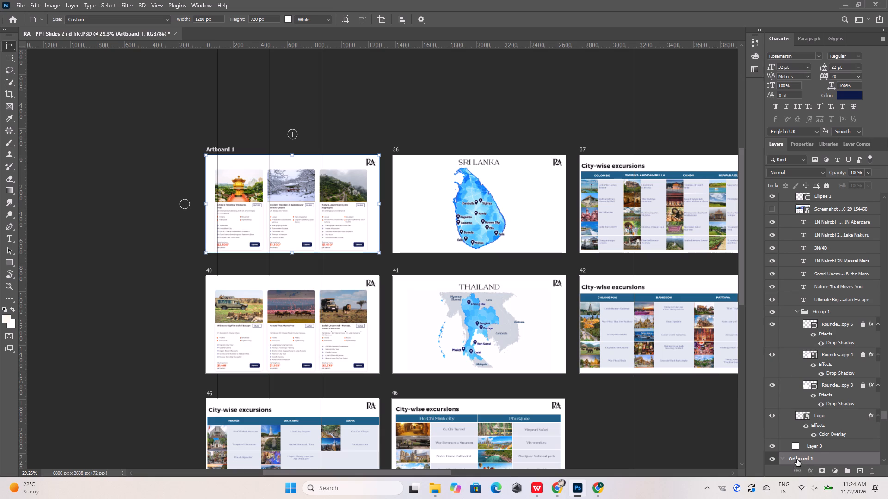
left_click(797, 458)
double_click(797, 458)
left_click_drag(814, 459, 810, 459)
left_click_drag(810, 459, 782, 458)
type("35")
key("Return")
key("v")
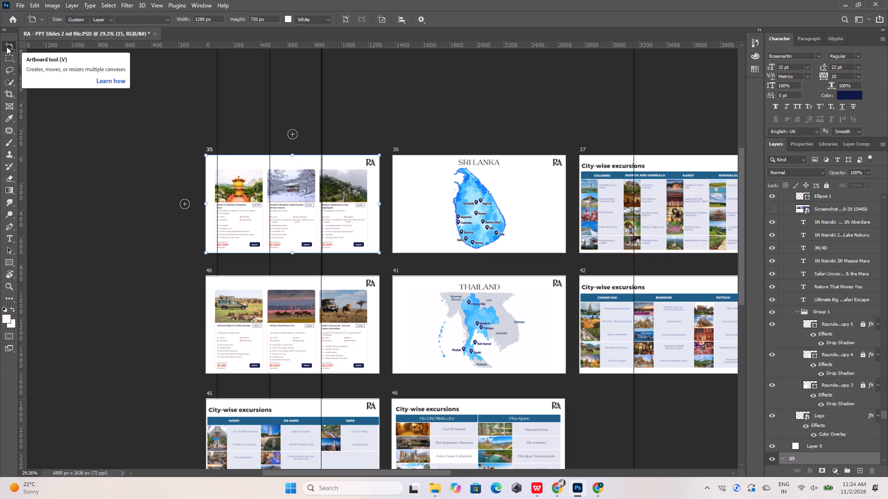
left_click(84, 146)
scroll(83, 146, "down", 10, "alt")
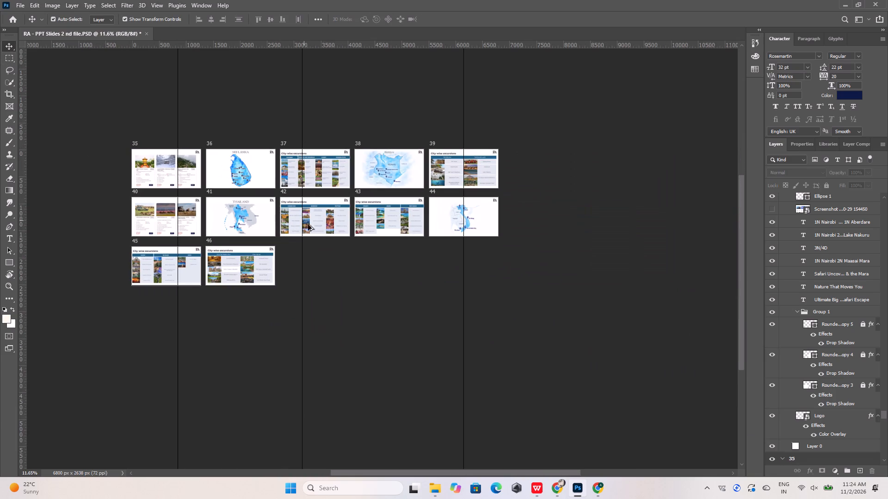
scroll(335, 241, "up", 6, "alt")
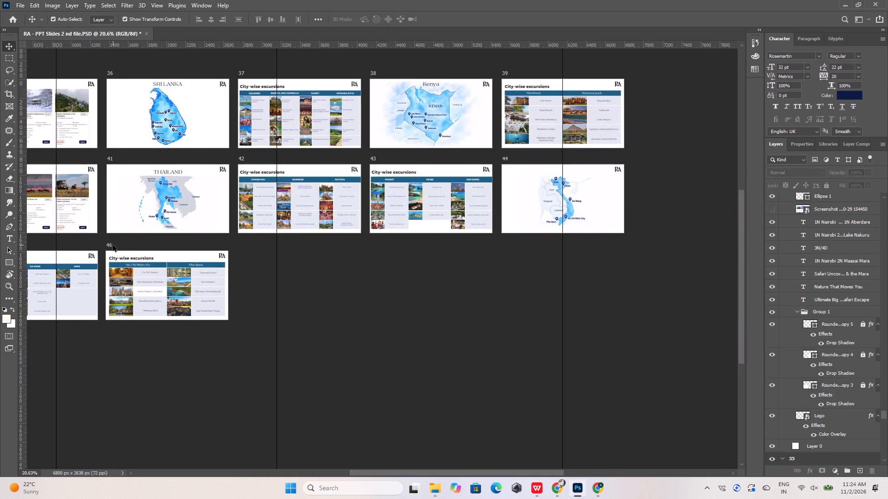
left_click(110, 244)
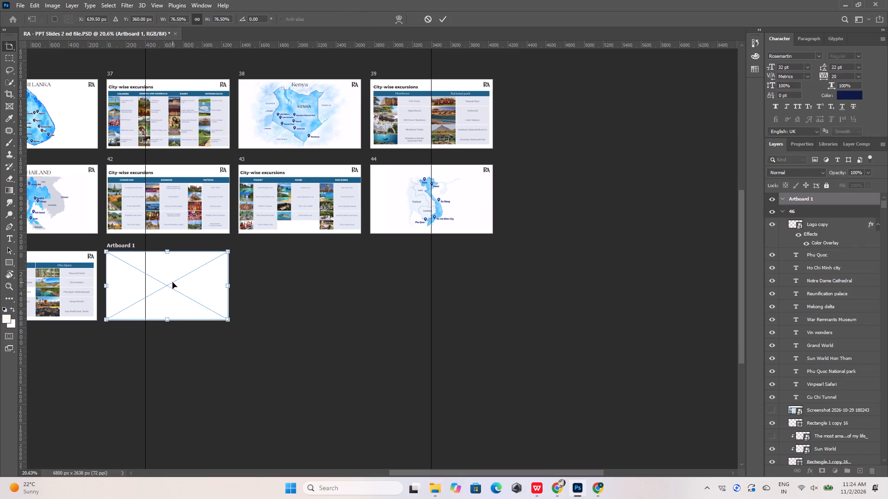
left_click(444, 18)
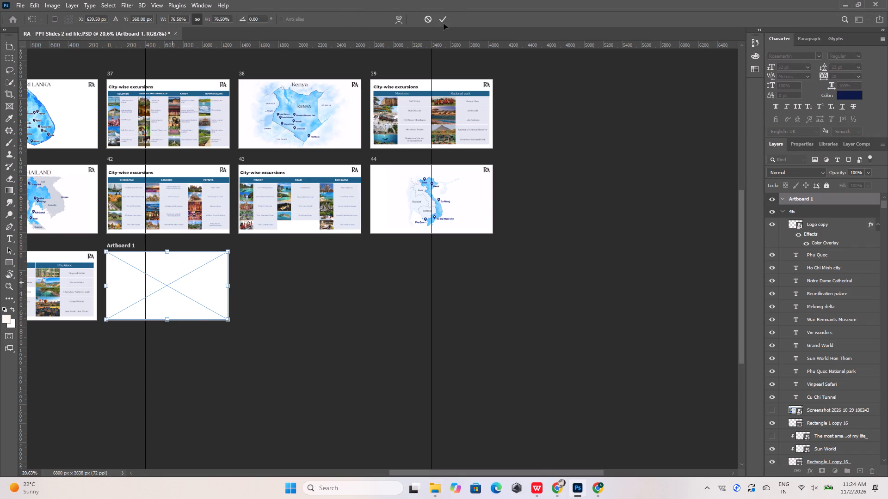
left_click(444, 24)
scroll(485, 225, "down", 6, "alt")
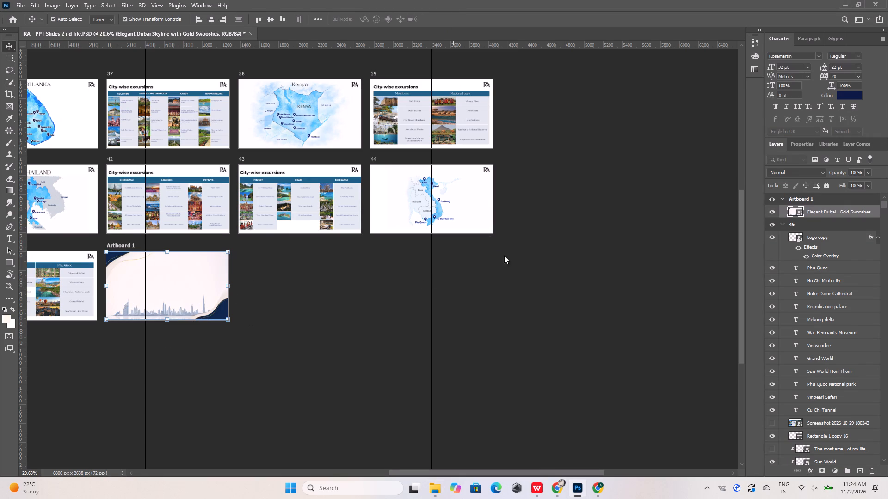
scroll(508, 261, "down", 4, "alt")
scroll(327, 272, "up", 15, "alt")
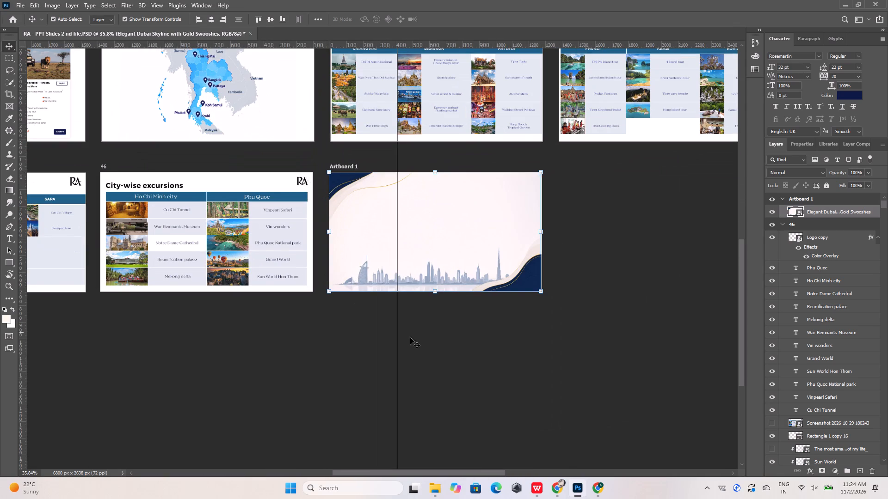
left_click(434, 345)
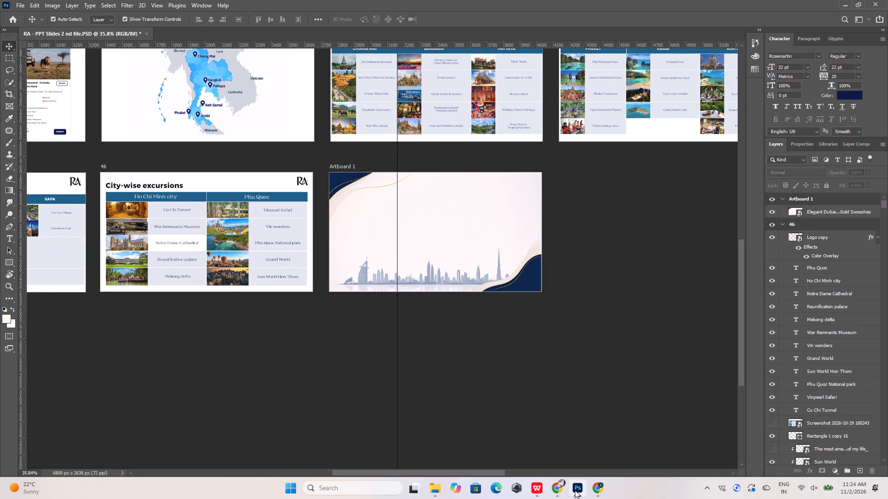
left_click(558, 488)
left_click(592, 6)
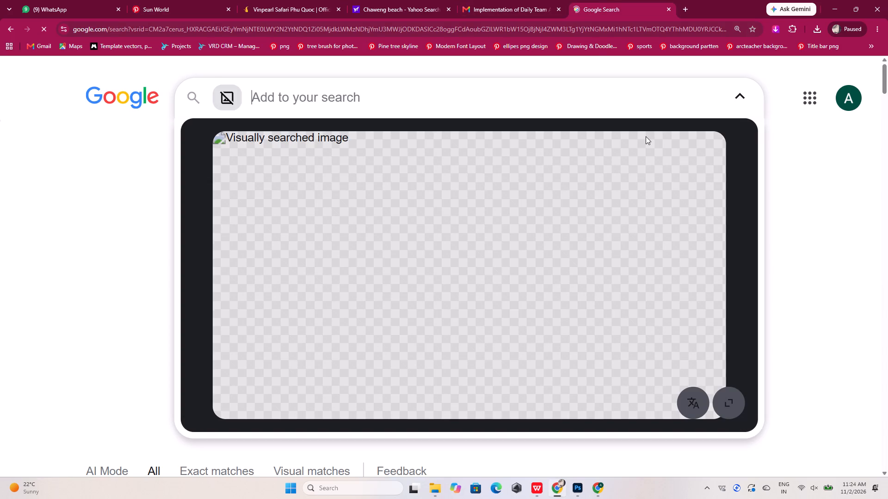
left_click(703, 95)
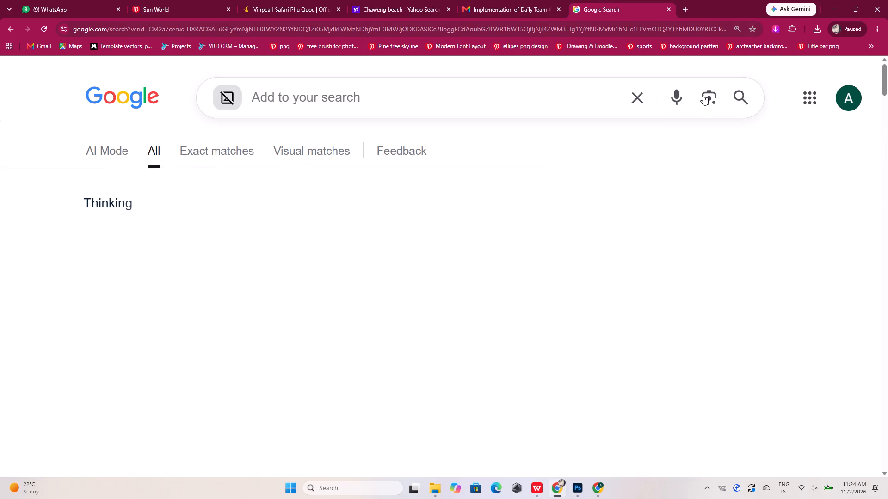
left_click(591, 208)
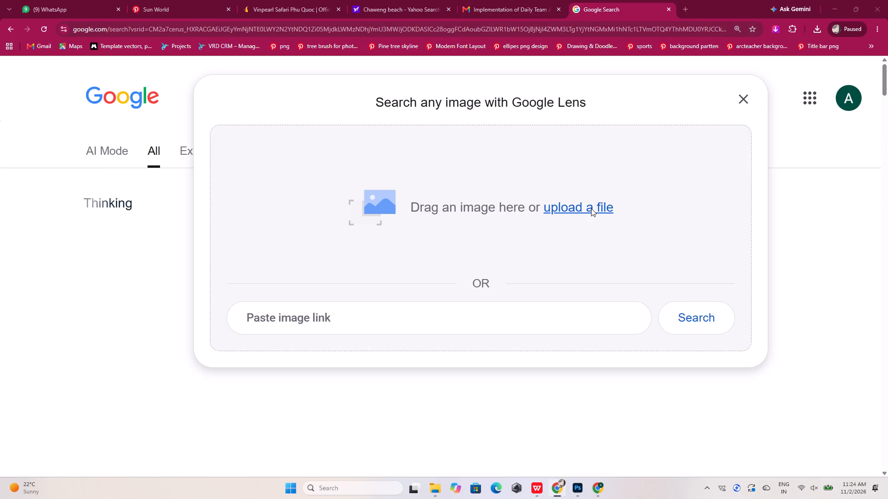
scroll(435, 322, "down", 13)
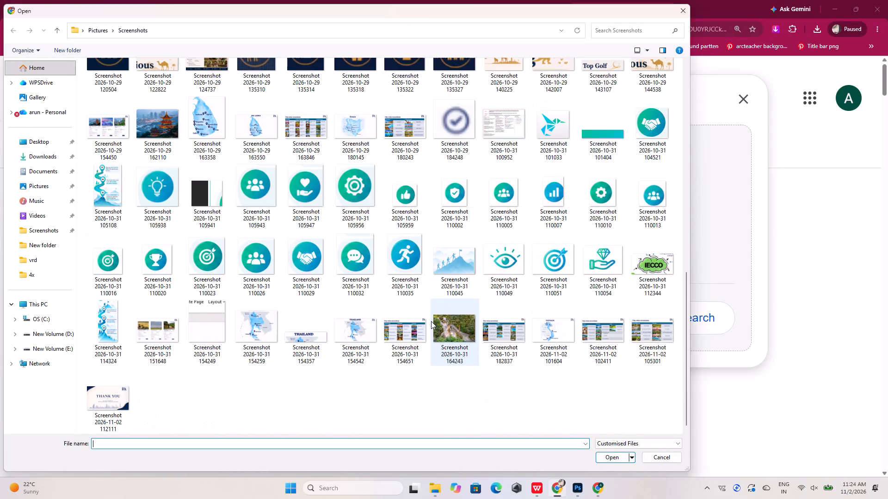
left_click(111, 397)
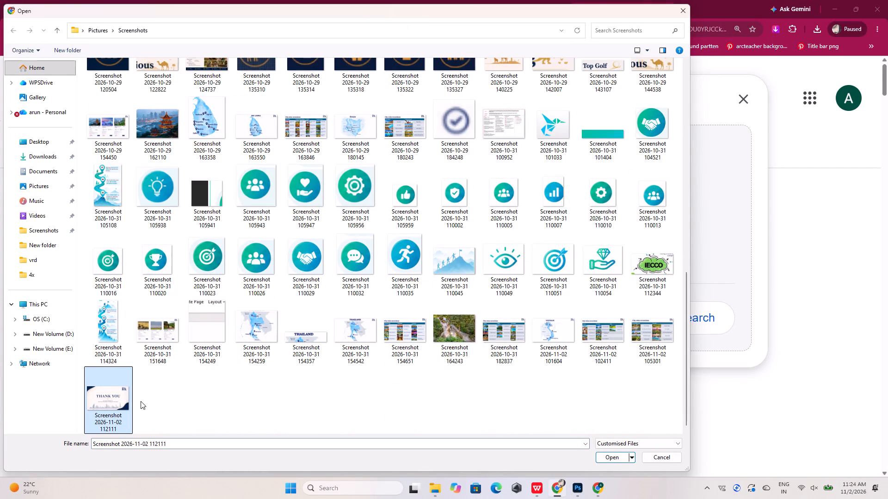
left_click(601, 455)
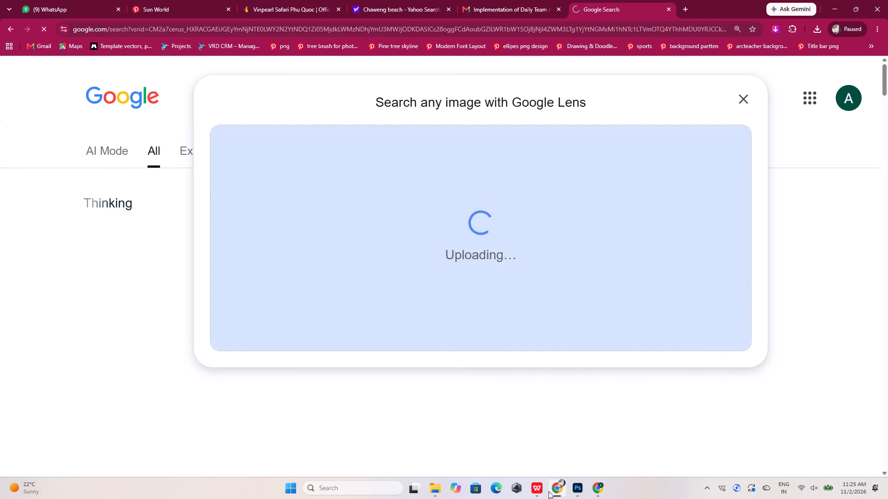
Return to Photoshop and copy the RA logo from artboard 46 to the same position on the new skyline artboard.
left_click(558, 493)
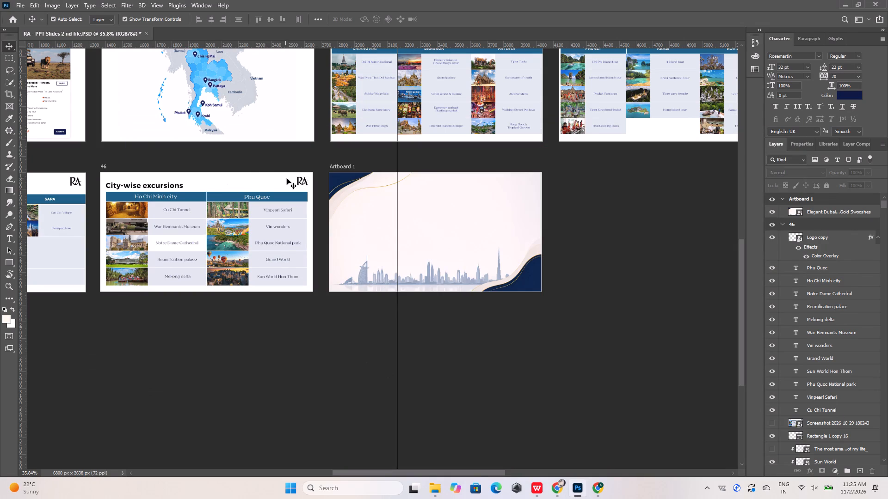
left_click(301, 182)
scroll(301, 182, "up", 18, "alt")
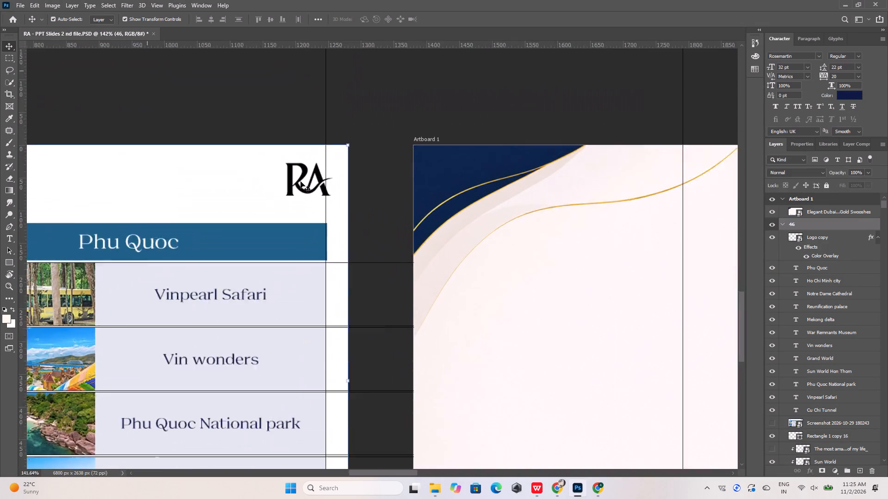
left_click(304, 171)
key("ctrl+c")
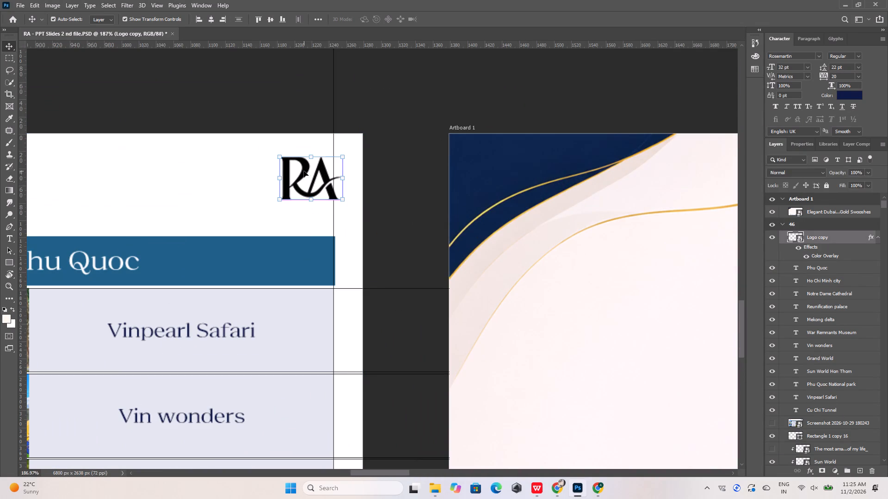
scroll(301, 176, "down", 11, "alt")
scroll(295, 187, "down", 11, "alt")
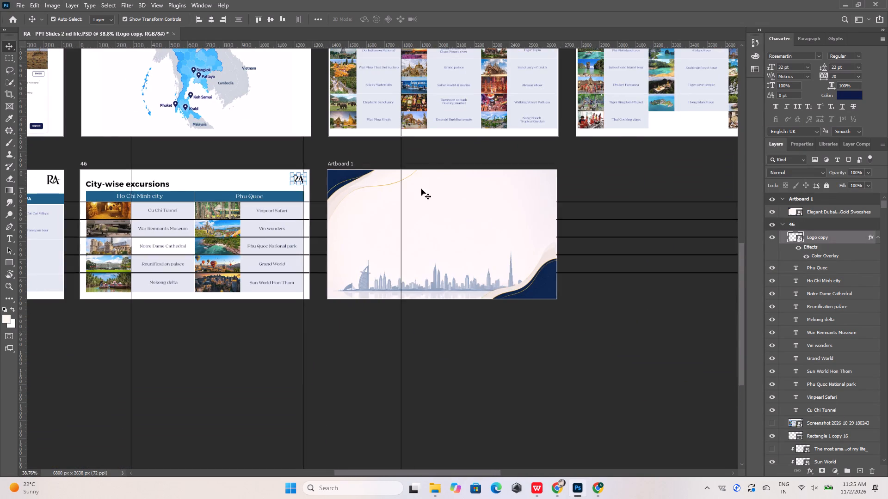
left_click(475, 192)
key("ctrl+shift+v")
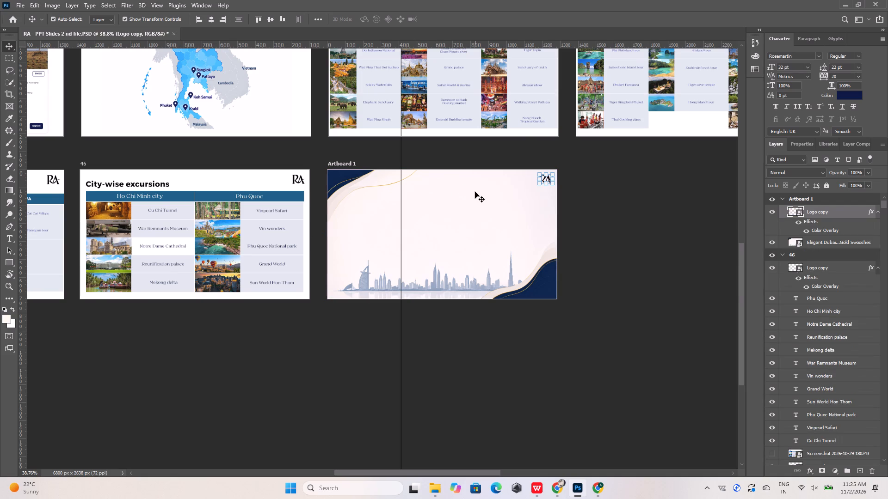
left_click(656, 199)
scroll(503, 189, "up", 5, "alt")
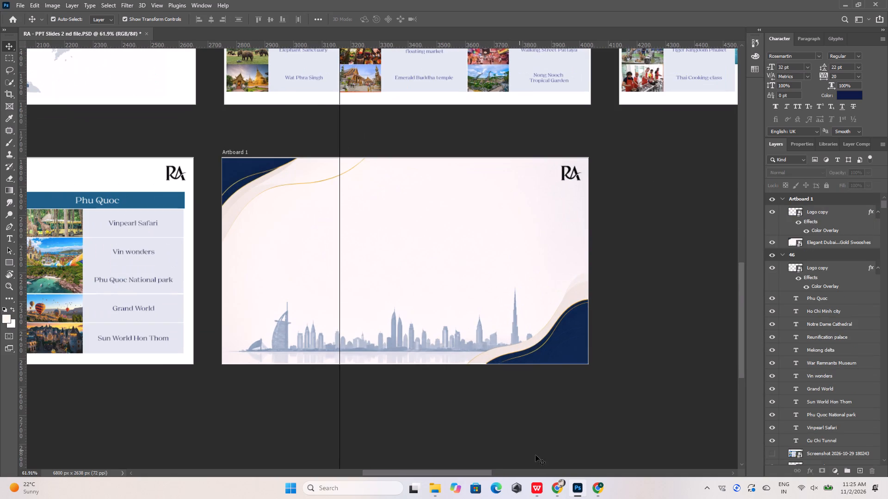
Copy the heading text THANK YOU from the Google Lens image in Chrome and return to Photoshop.
left_click(561, 489)
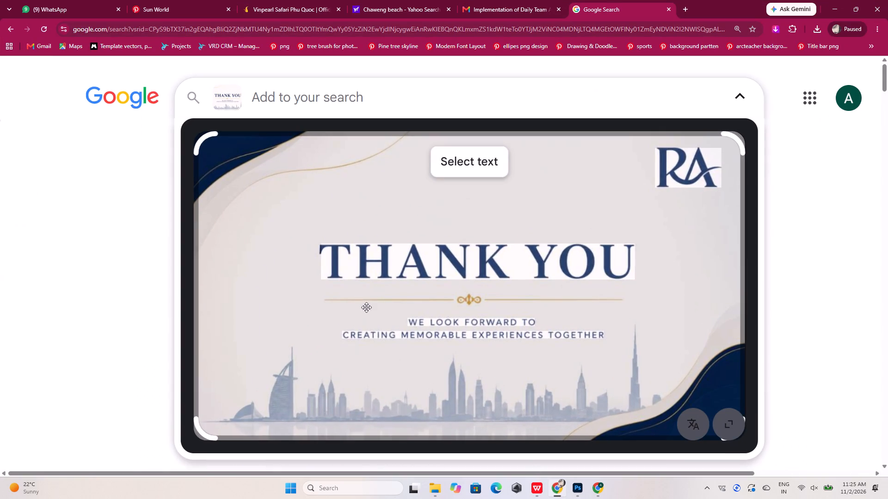
left_click_drag(334, 263, 614, 267)
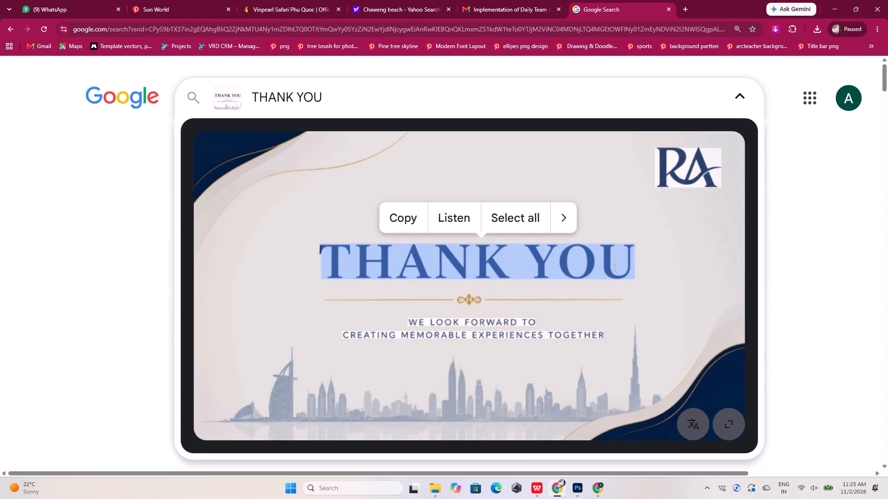
left_click(412, 215)
left_click(580, 487)
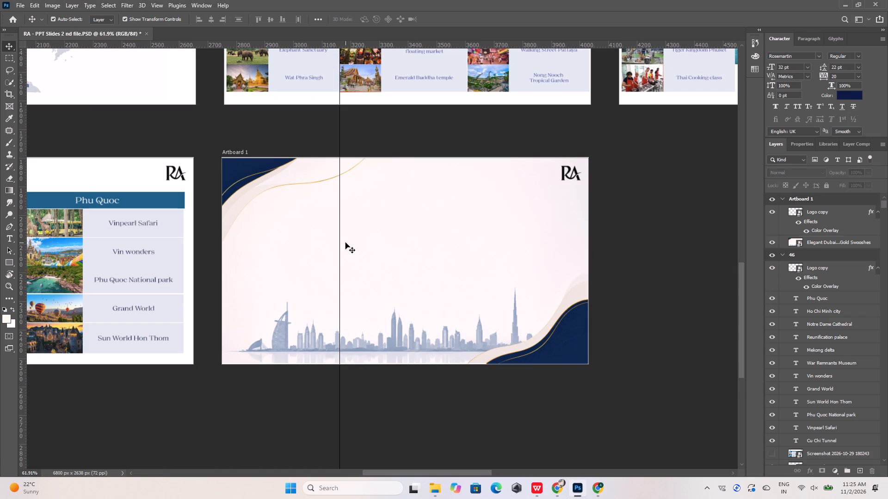
Add the copied THANK YOU heading as a new text layer on the skyline artboard and centre it horizontally.
left_click(345, 243)
key("t")
left_click(352, 241)
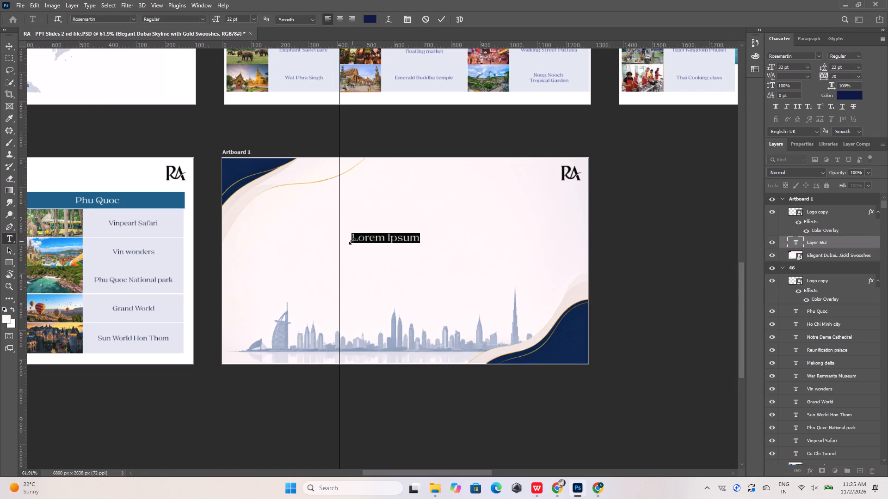
key("ctrl+v")
left_click(6, 49)
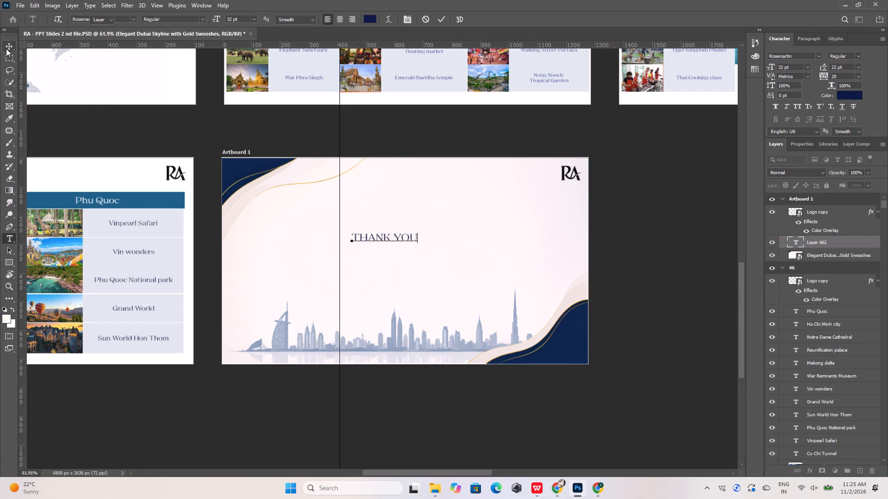
left_click(213, 21)
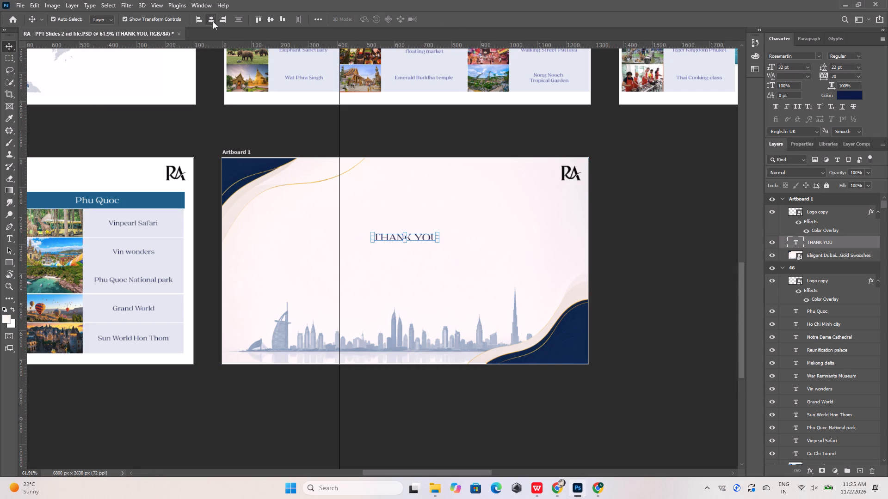
Enlarge the THANK YOU heading to 84 pt and centre it horizontally on the artboard again.
double_click(399, 238)
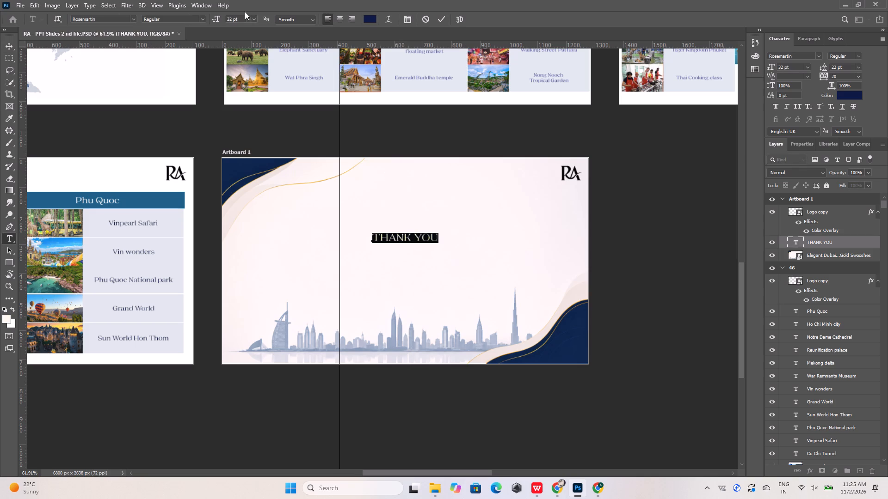
left_click_drag(215, 22, 238, 18)
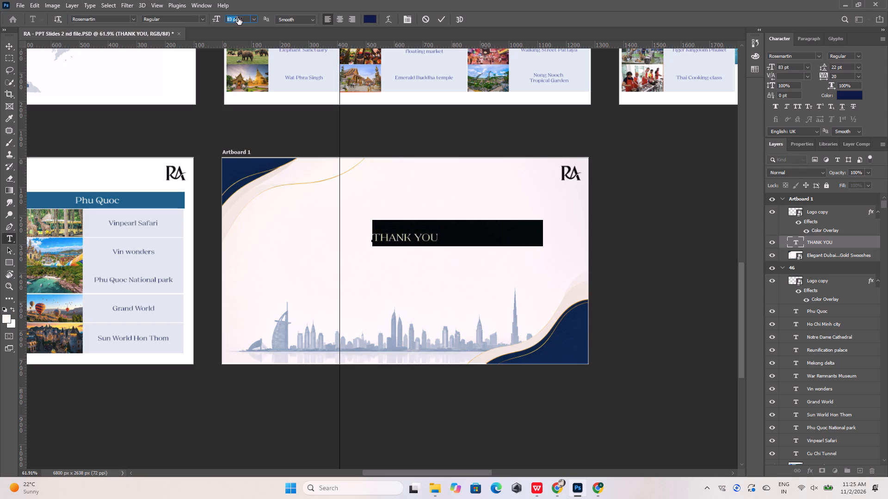
left_click_drag(238, 18, 239, 18)
left_click(444, 19)
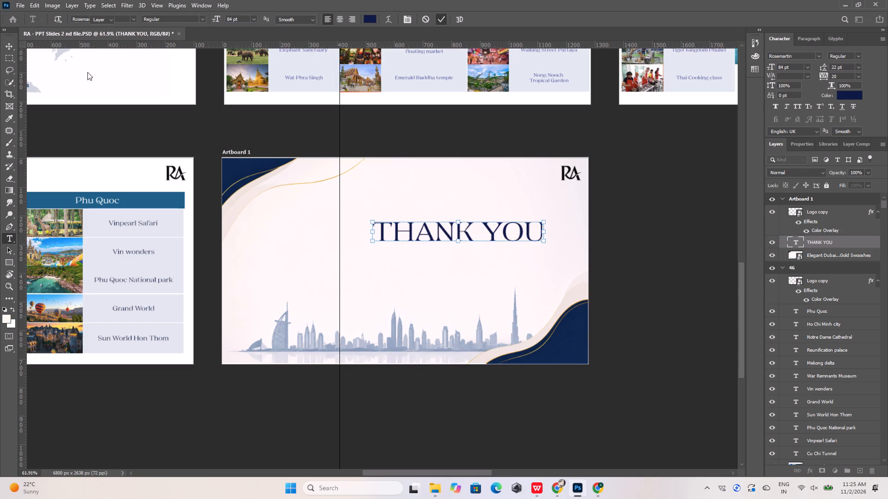
left_click(210, 18)
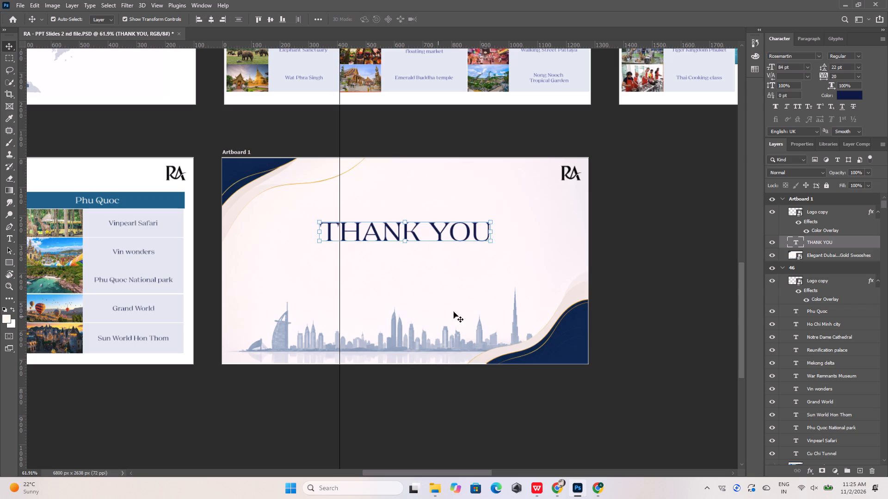
Copy the tagline WE LOOK FORWARD TO CREATING MEMORABLE EXPERIENCES TOGETHER from the Google Lens image in Chrome and return to Photoshop.
left_click(596, 487)
left_click(596, 487)
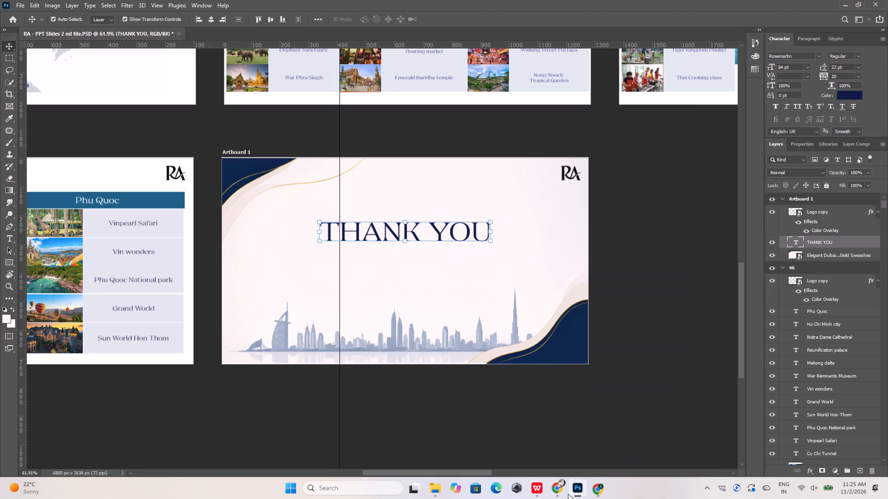
left_click(561, 492)
left_click(561, 492)
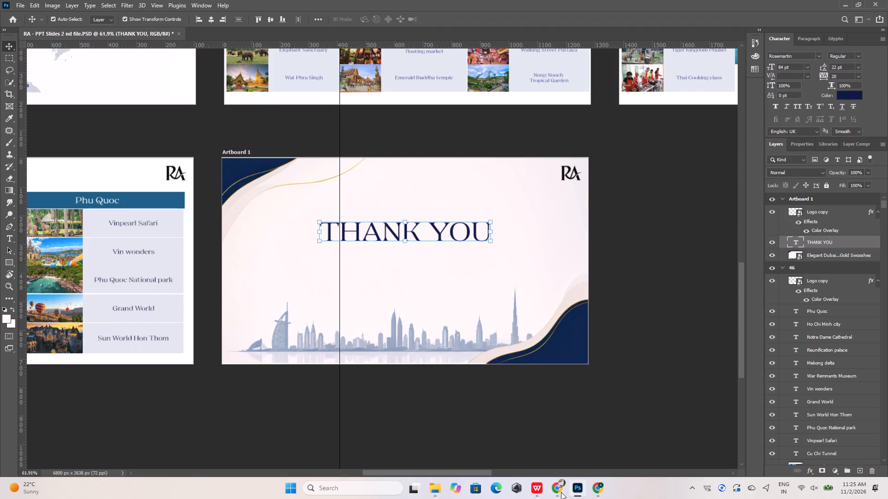
left_click(561, 492)
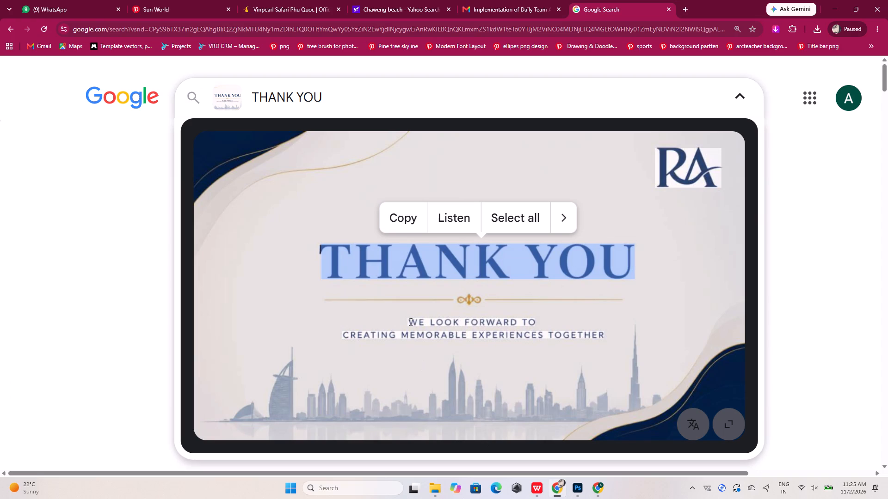
left_click_drag(410, 322, 591, 338)
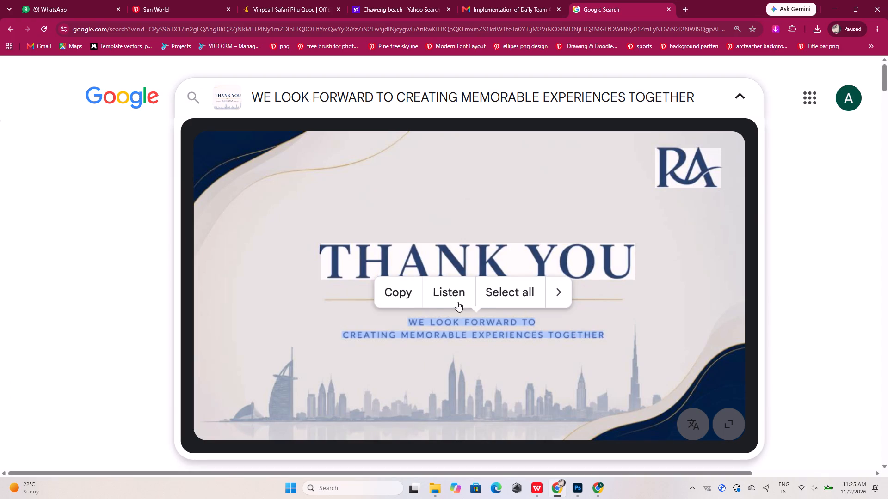
left_click(400, 292)
left_click(598, 490)
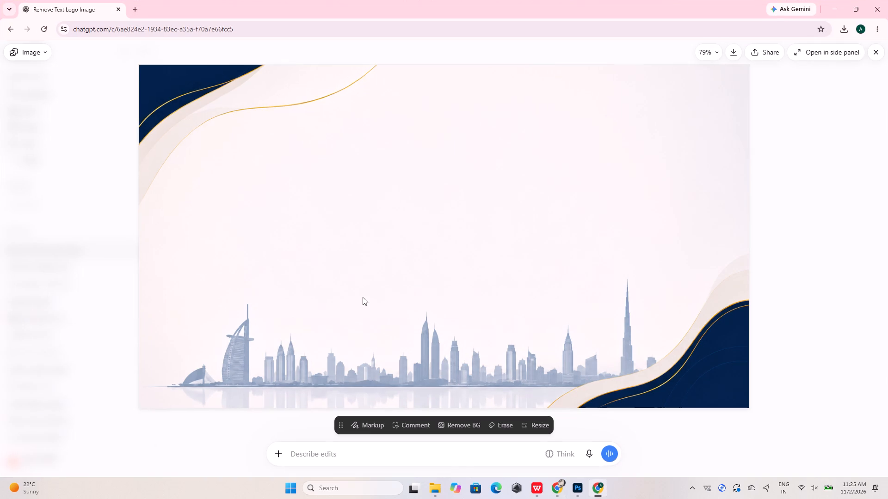
left_click(574, 489)
Add the copied tagline as a new text layer below THANK YOU, set it to 24 pt and centre it horizontally.
left_click(382, 300)
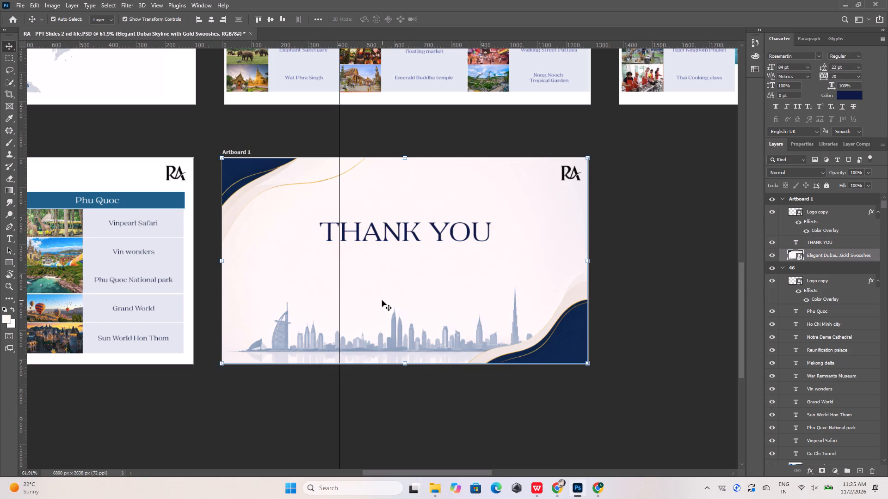
key("t")
left_click(357, 291)
key("ctrl+v")
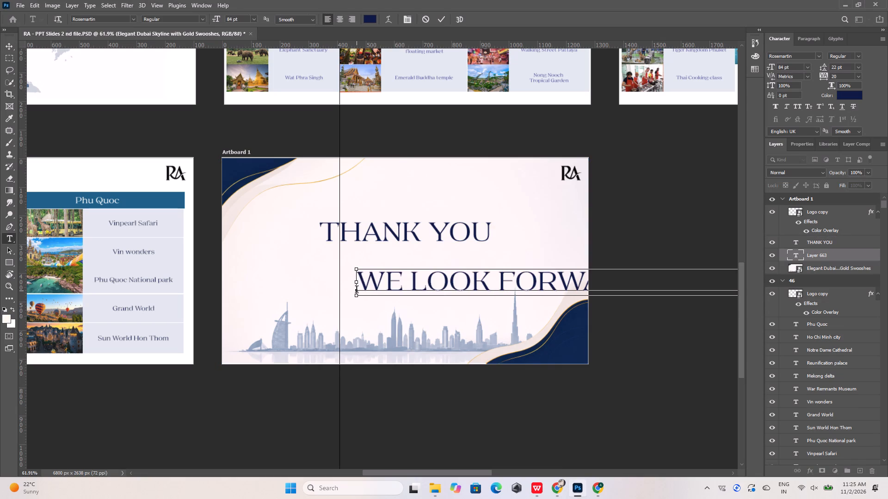
key("ctrl+a")
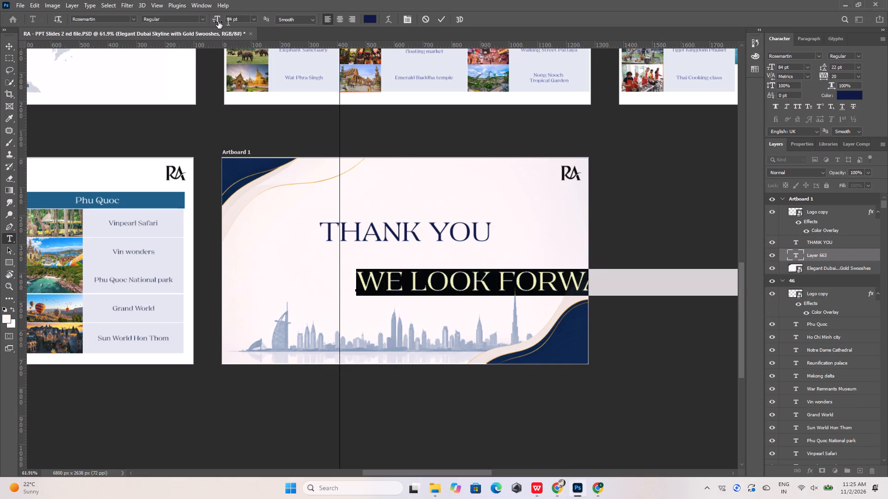
left_click_drag(217, 22, 189, 33)
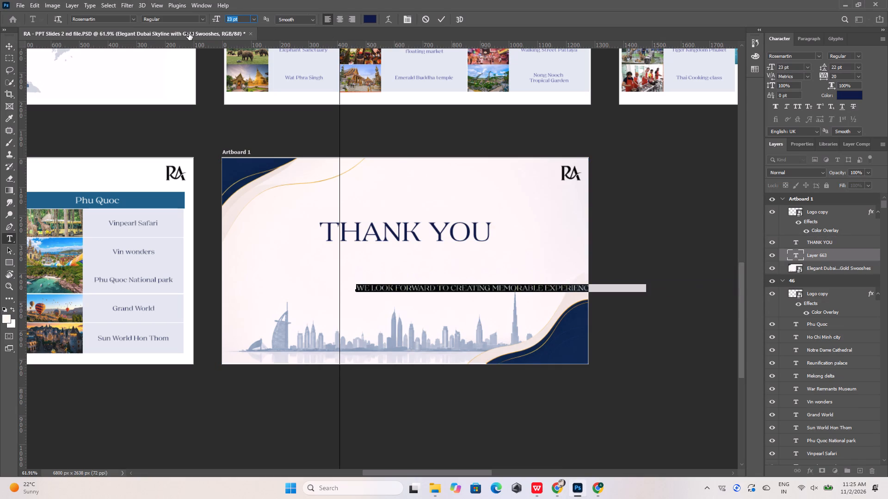
left_click_drag(189, 33, 189, 32)
left_click(444, 18)
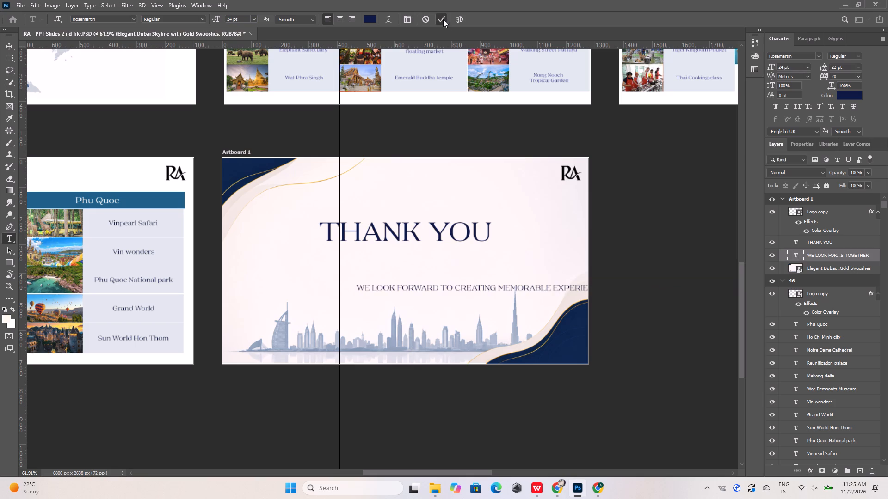
left_click(12, 49)
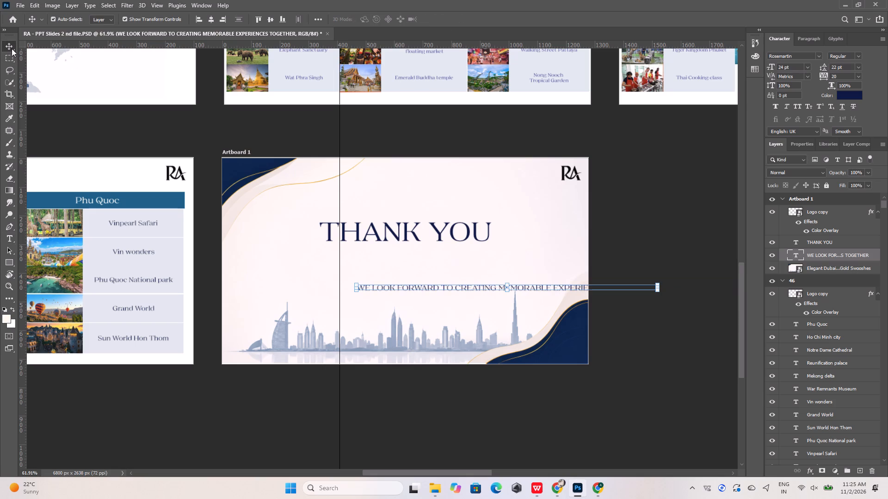
left_click(211, 20)
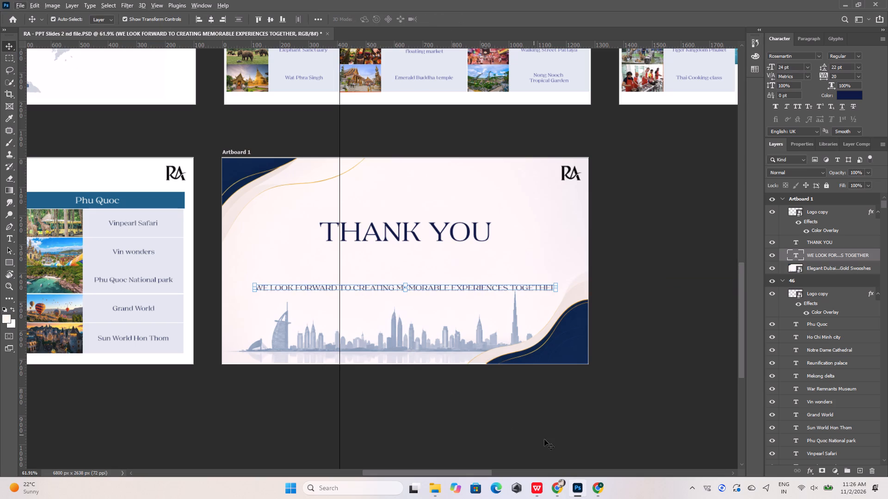
Split the tagline into two lines after WE LOOK FORWARD TO, centre-align the text and recentre it horizontally on the artboard.
left_click(600, 488)
left_click(601, 488)
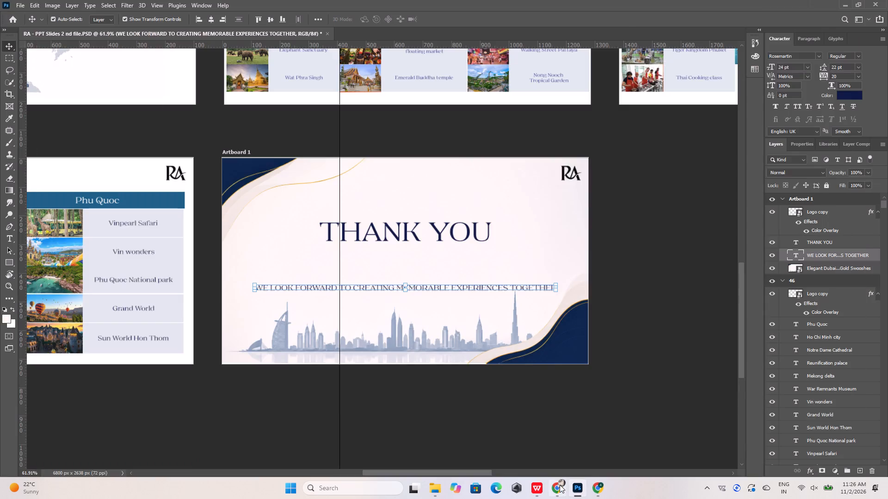
left_click(560, 485)
left_click(560, 485)
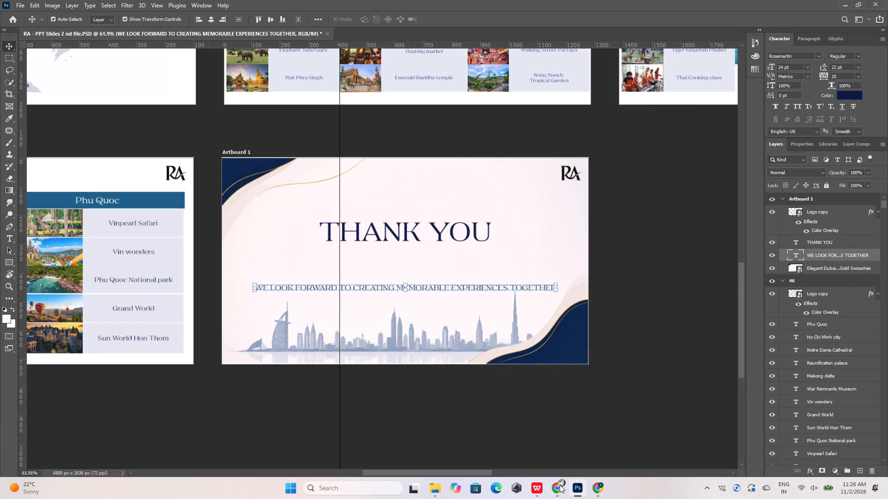
left_click(560, 485)
left_click(560, 485)
double_click(352, 285)
double_click(352, 288)
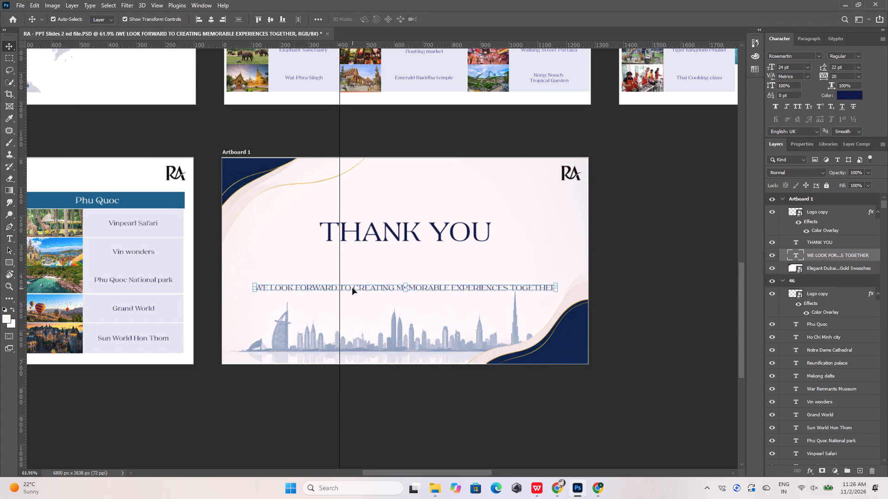
left_click(352, 288)
key("Return")
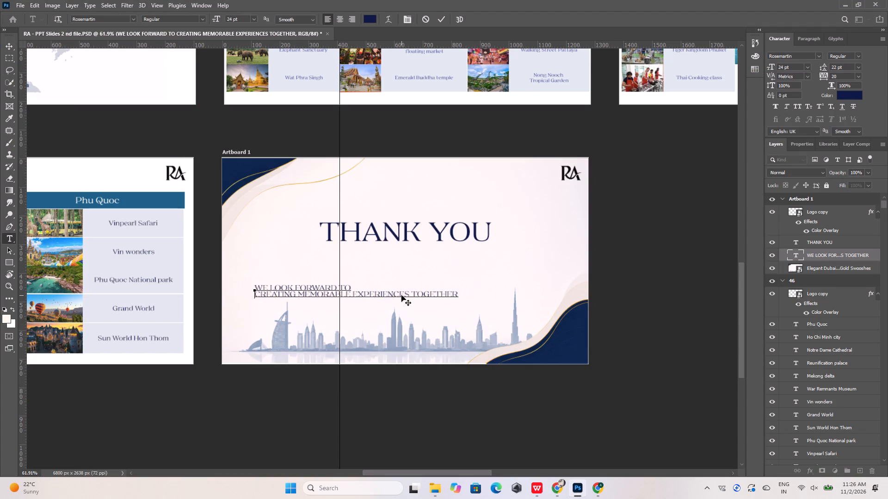
key("ctrl+a")
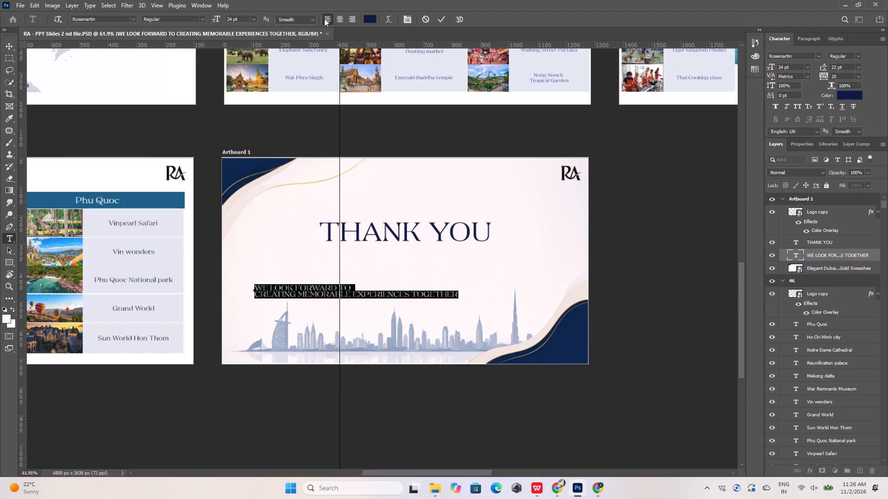
left_click(343, 20)
left_click(10, 43)
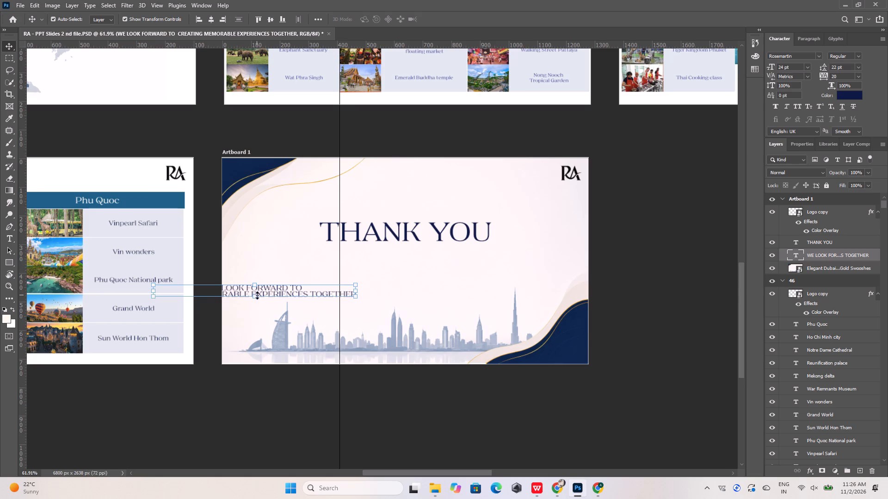
scroll(265, 295, "up", 6, "alt")
left_click(210, 22)
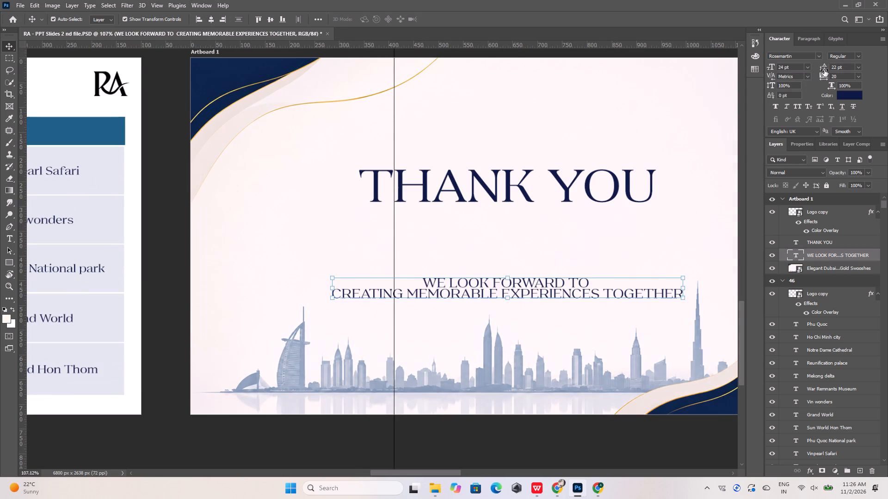
Set the two-line tagline's leading to 37 pt and keep it horizontally centred on the artboard.
left_click_drag(824, 69, 826, 68)
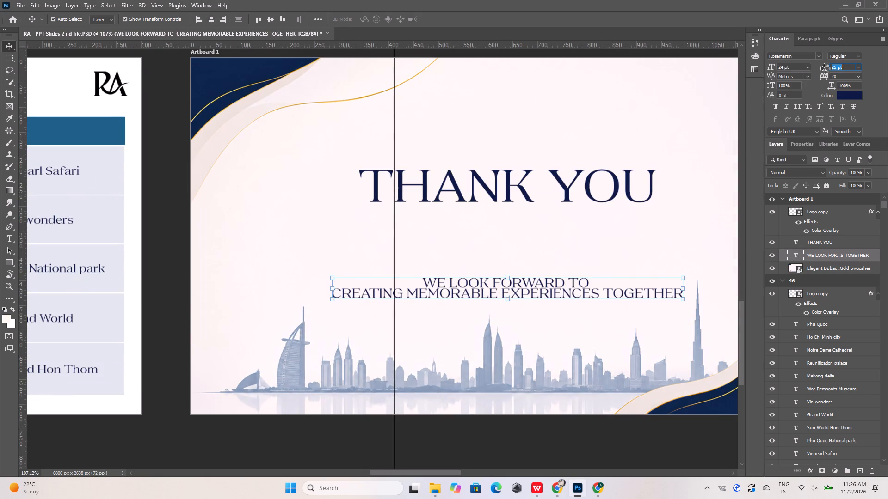
left_click_drag(826, 68, 832, 67)
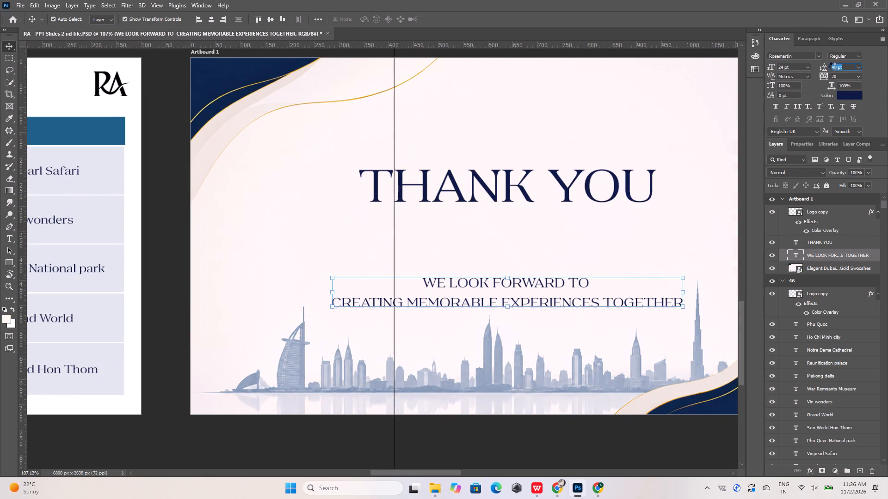
left_click_drag(832, 67, 831, 67)
left_click(209, 18)
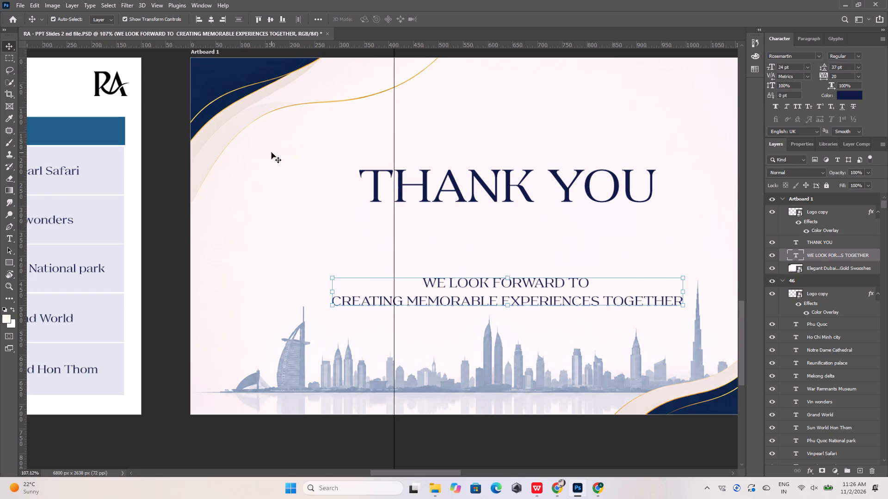
left_click(274, 153)
Move the tagline straight up about 90 px so it sits closely beneath the THANK YOU heading.
scroll(353, 258, "down", 6, "alt")
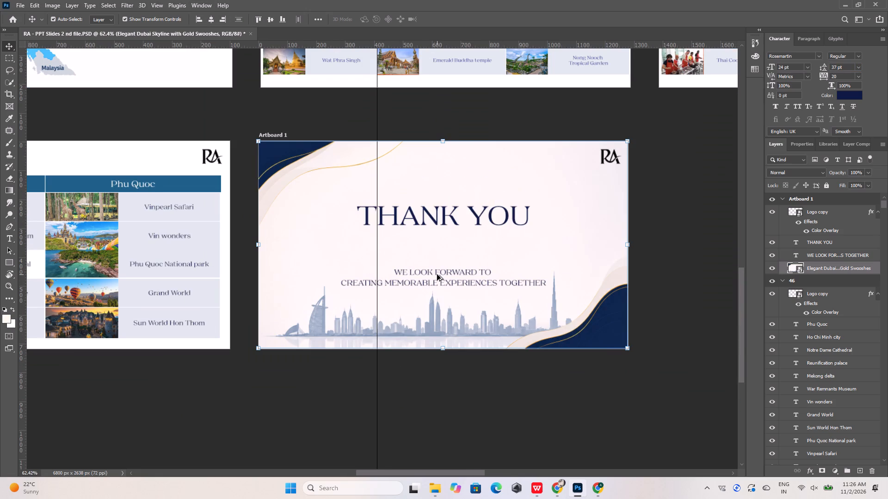
left_click(437, 274)
key("shift+Up")
key("shift+Up")
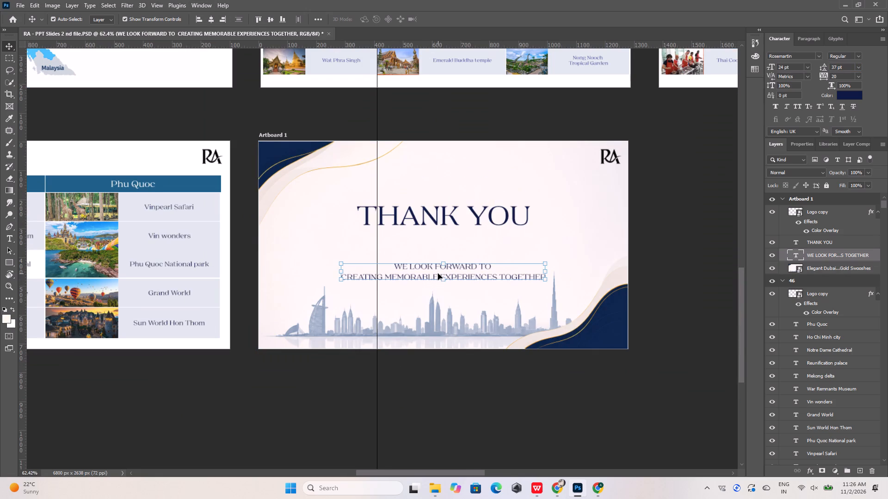
key("shift+Up")
key("shift+Up")
key("shift+Up")
key("shift+Up")
key("shift+Up")
key("shift+Up")
key("shift+Up")
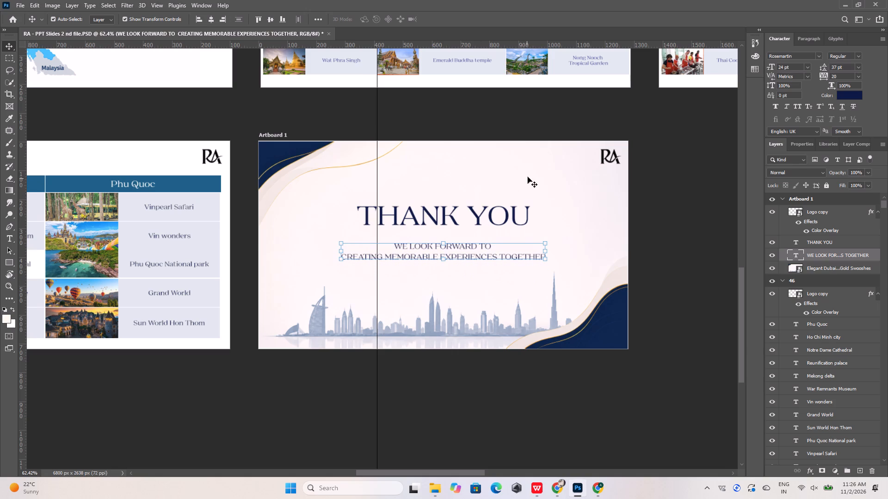
left_click(530, 171)
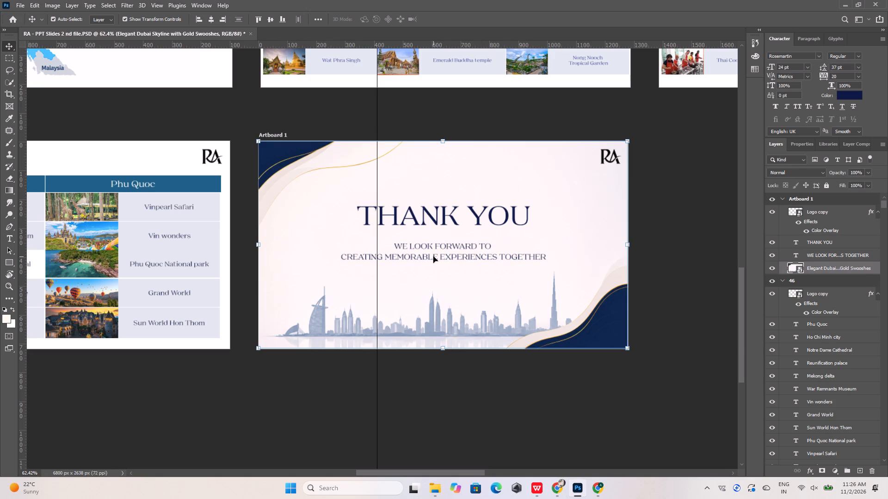
Copy the font name used by the BANGKOK column heading on slide 42's City-wise excursions table.
double_click(433, 256)
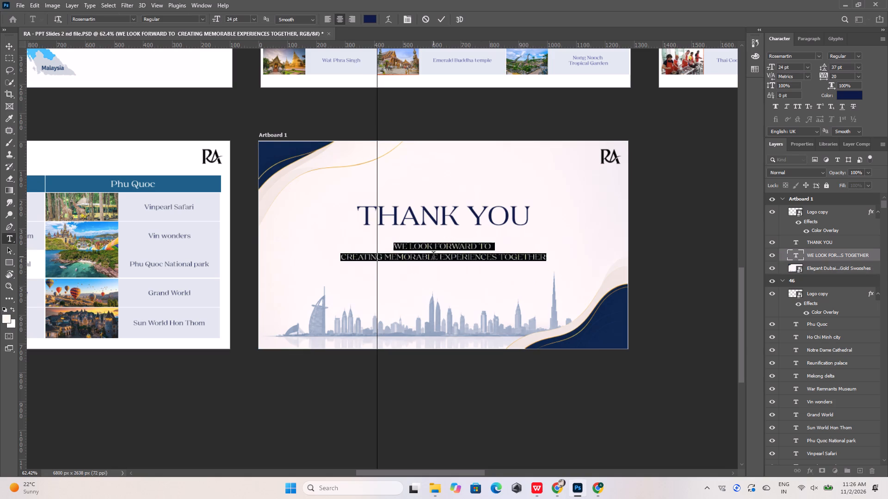
scroll(439, 278, "down", 11, "alt")
scroll(456, 151, "up", 9, "alt")
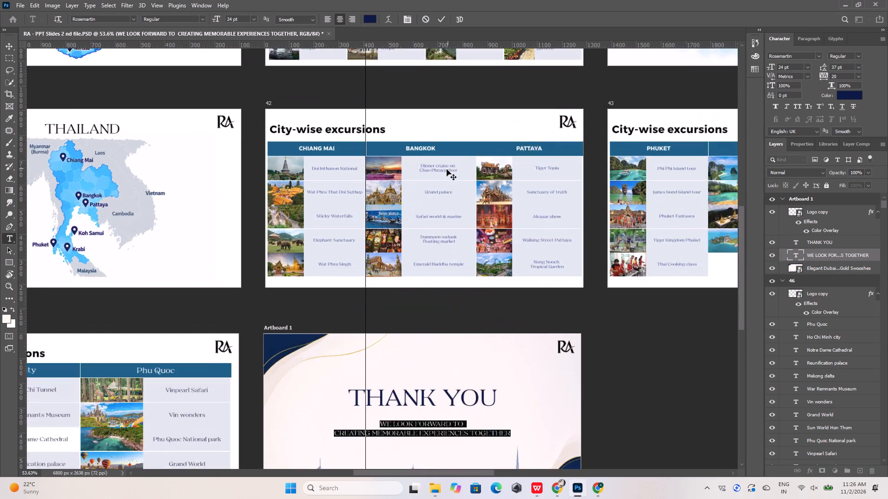
scroll(447, 170, "up", 9, "alt")
left_click(410, 120)
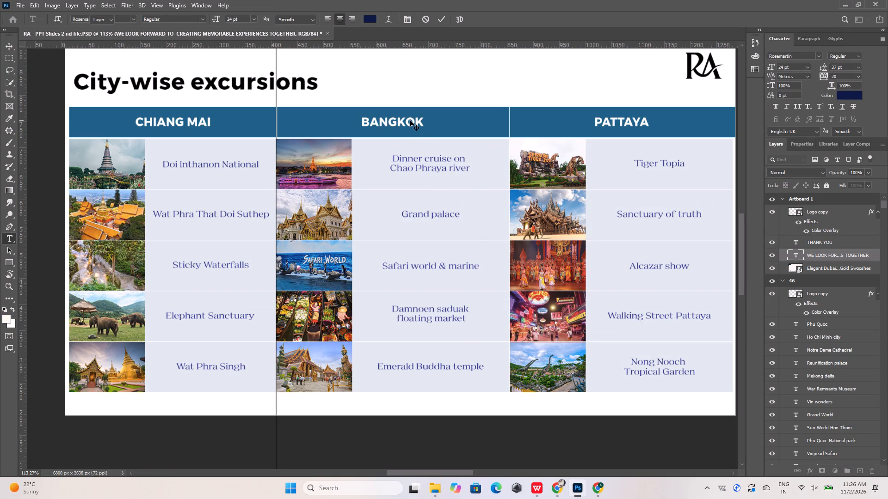
double_click(410, 120)
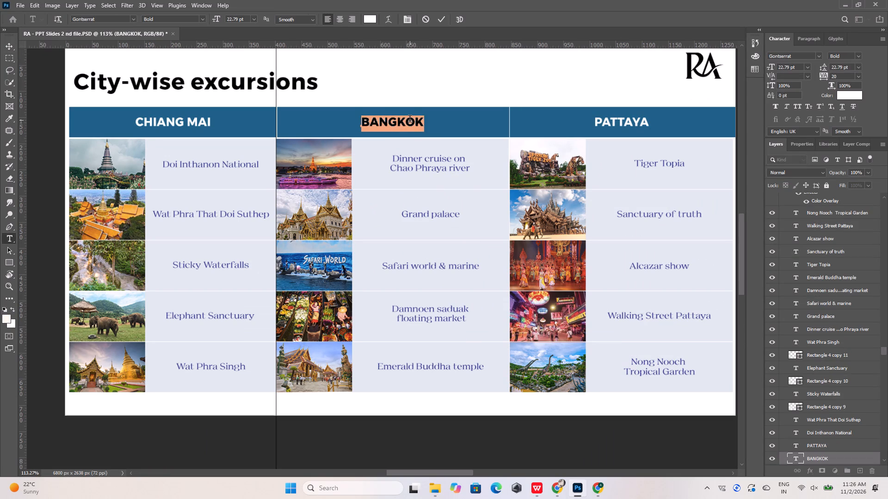
left_click(117, 19)
key("ctrl+c")
left_click(442, 22)
Change the two-line tagline on the Thank You slide to the copied font, Gontserrat Regular.
scroll(335, 119, "down", 10, "alt")
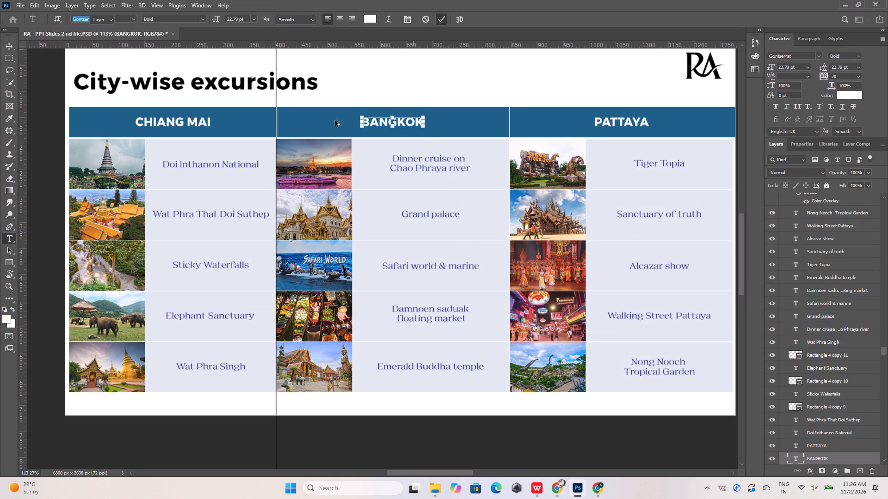
scroll(335, 120, "down", 5, "alt")
scroll(350, 326, "up", 6, "alt")
double_click(356, 307)
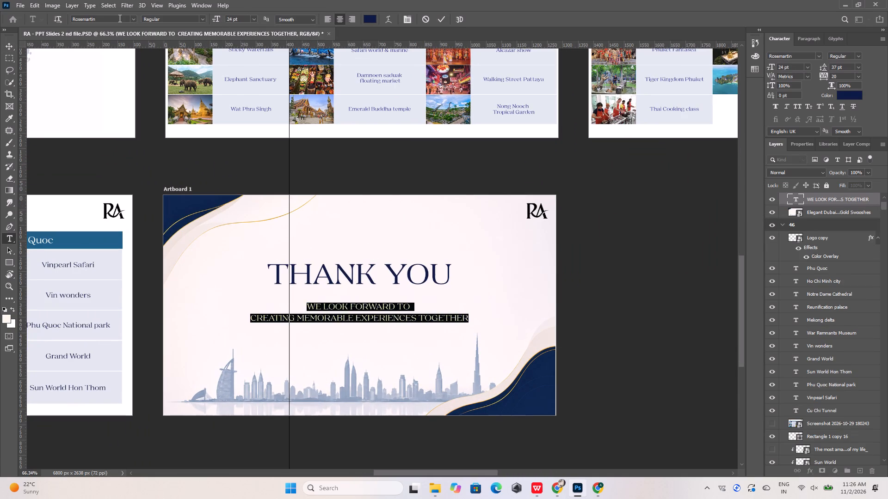
left_click(118, 18)
key("ctrl+v")
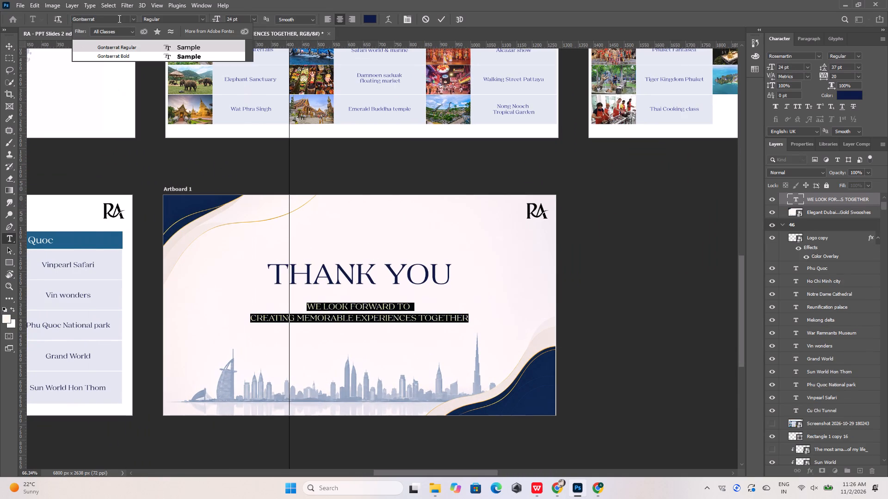
key("Return")
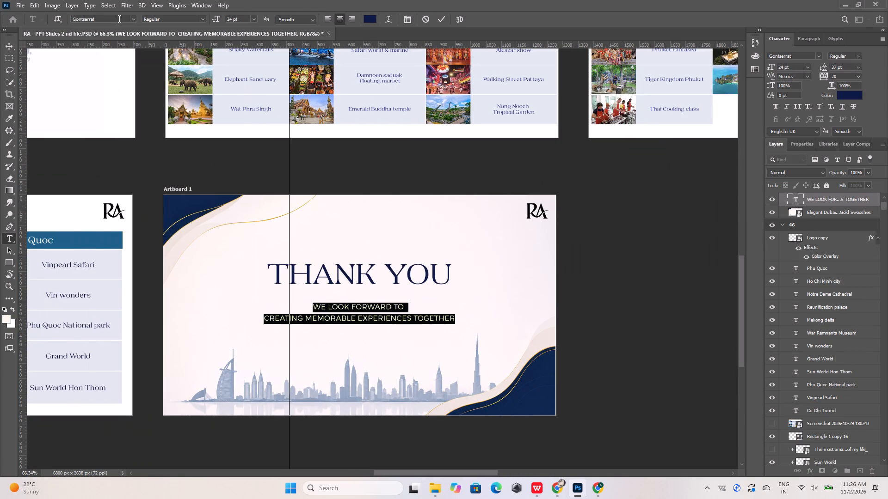
left_click(443, 18)
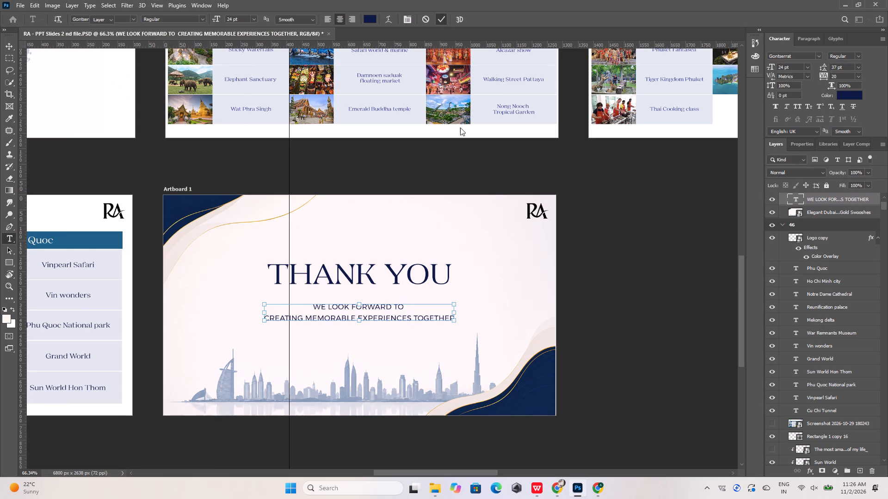
Check the tagline against the reference image and set its leading to 32 pt.
left_click(596, 487)
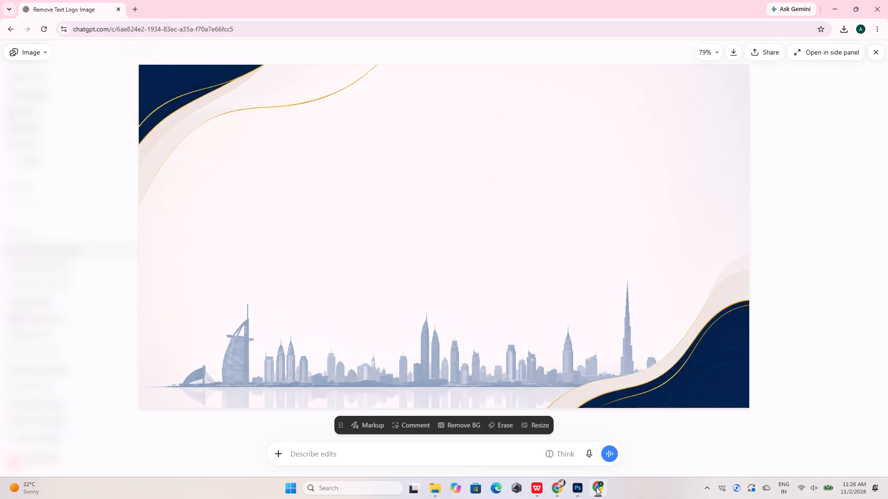
left_click(596, 487)
left_click(557, 487)
left_click(557, 487)
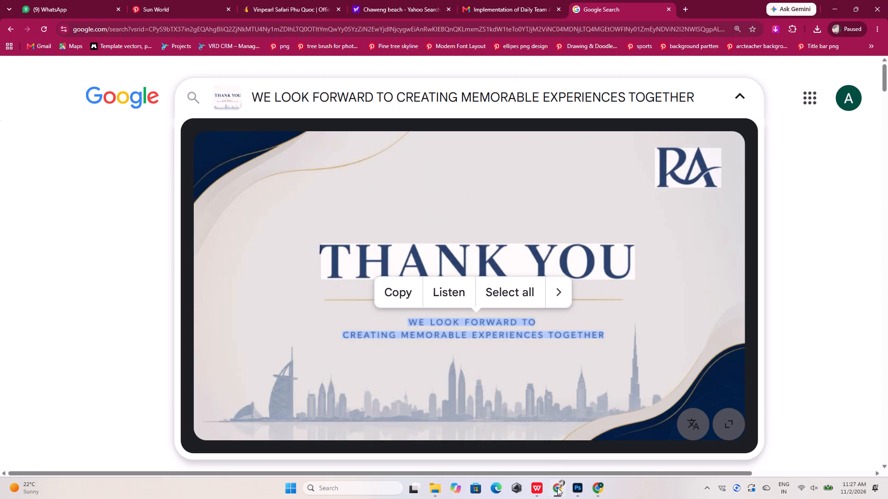
scroll(338, 325, "up", 8, "alt")
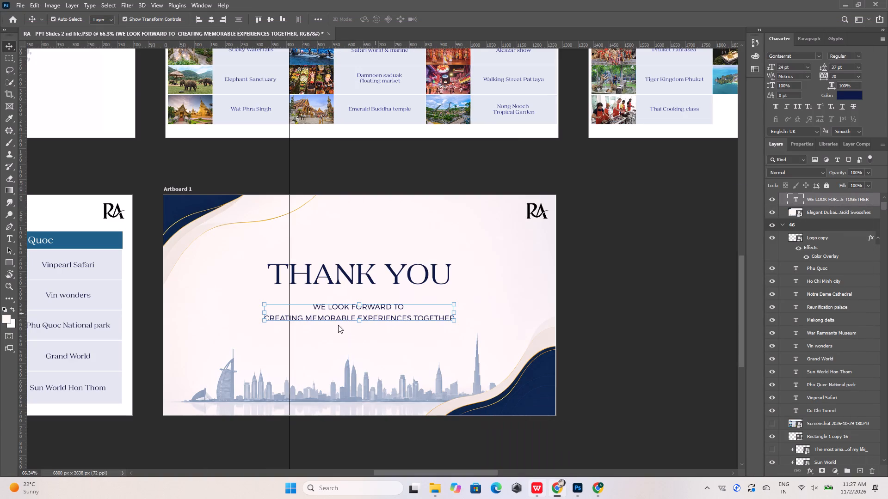
scroll(345, 314, "up", 6, "alt")
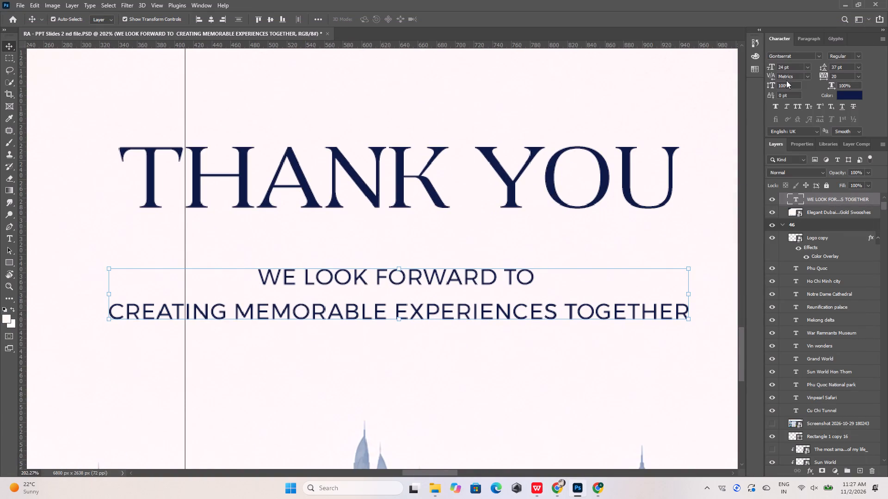
left_click(825, 70)
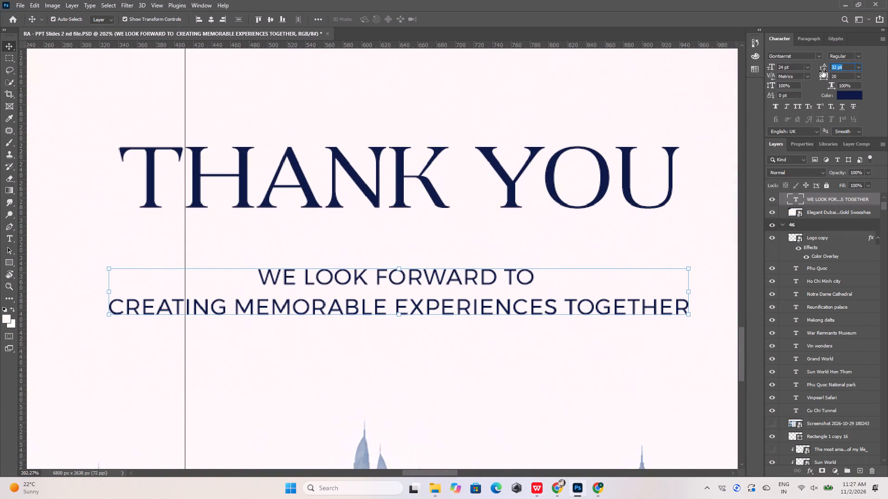
left_click(506, 80)
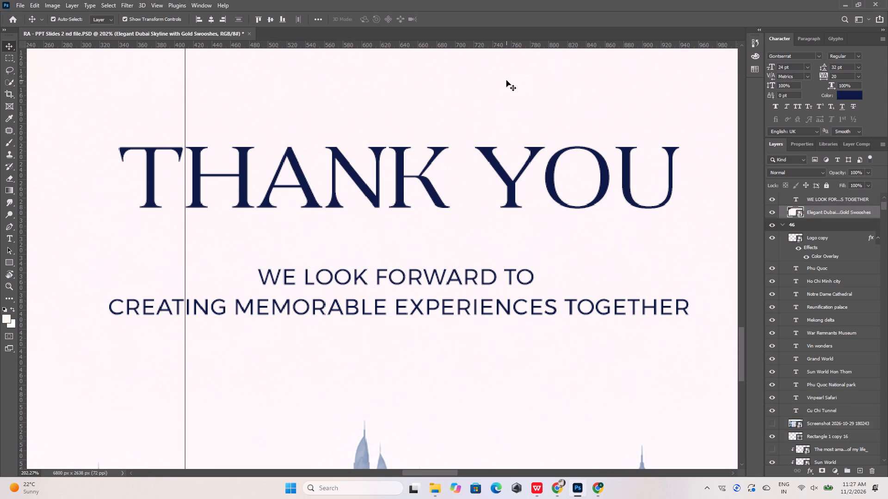
scroll(470, 218, "down", 10, "alt")
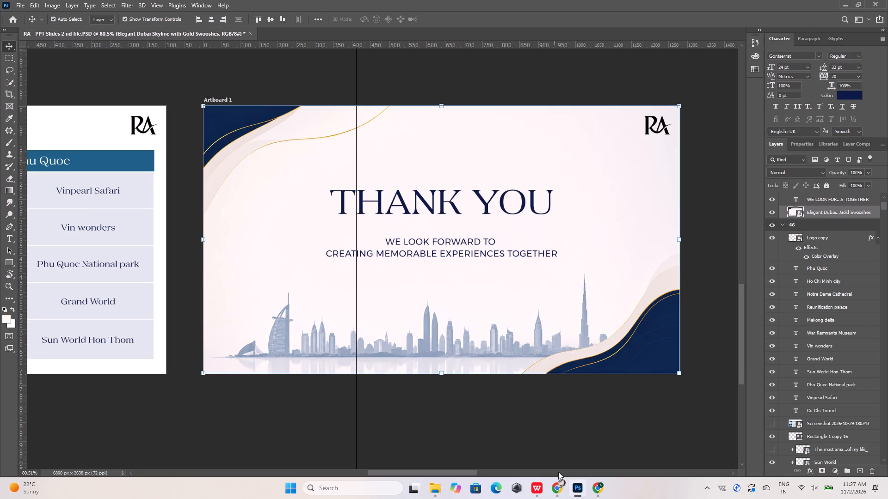
left_click(556, 489)
left_click(610, 339)
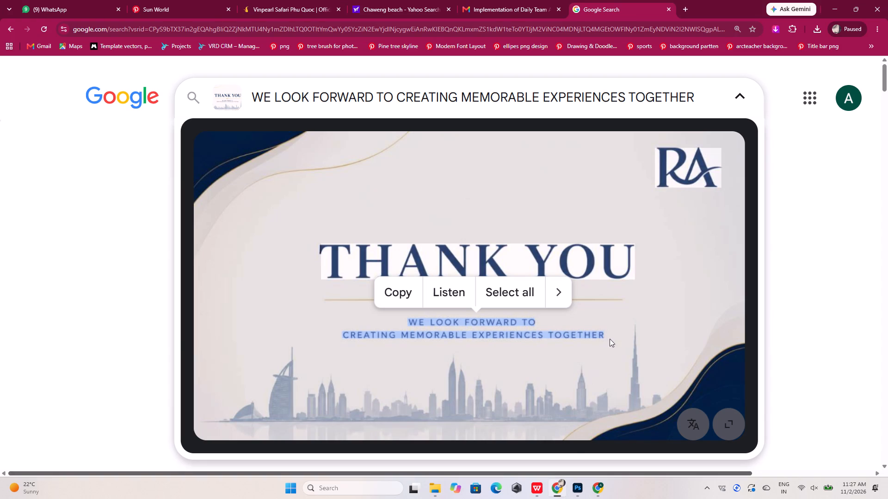
left_click(315, 288)
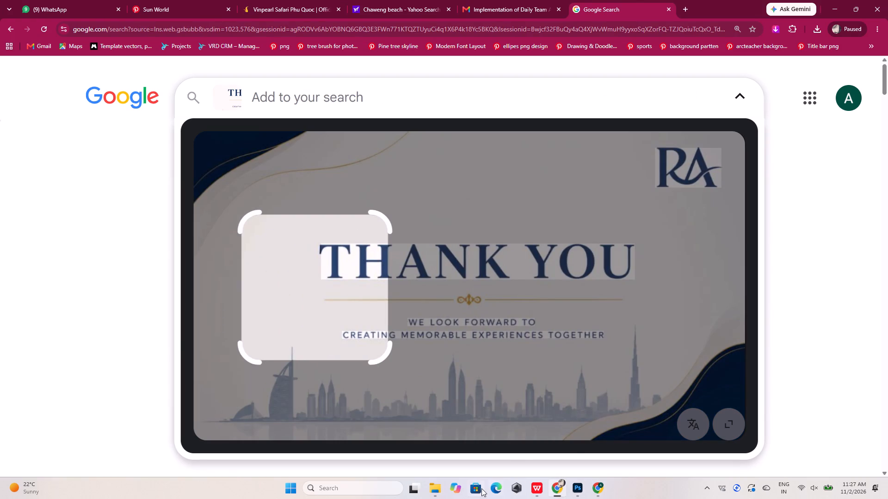
left_click(434, 487)
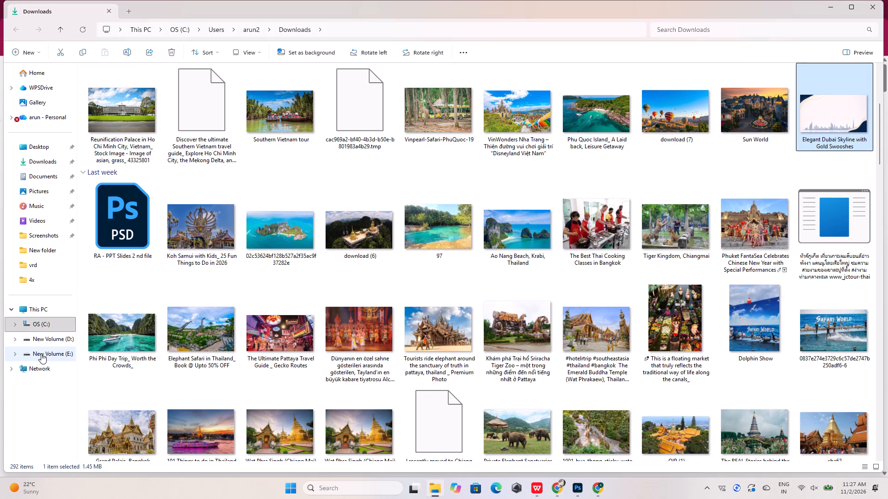
left_click(56, 236)
scroll(261, 321, "down", 13)
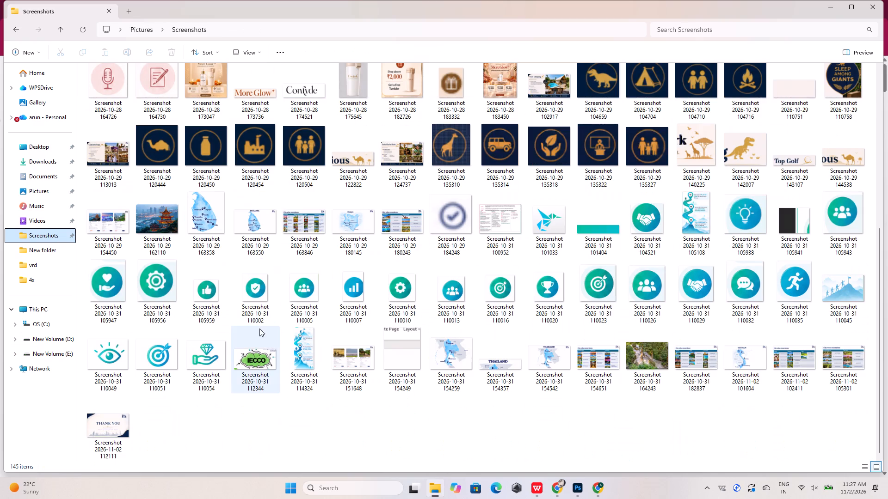
double_click(113, 432)
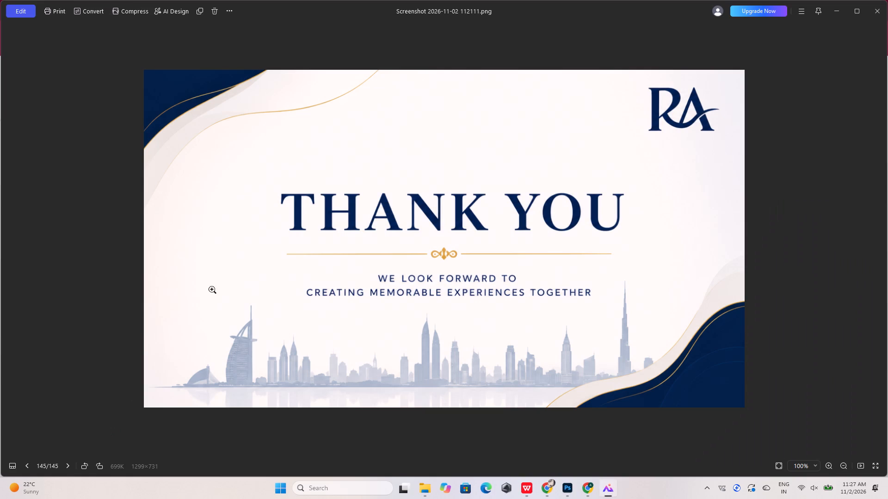
key("Print")
left_click_drag(271, 241, 660, 277)
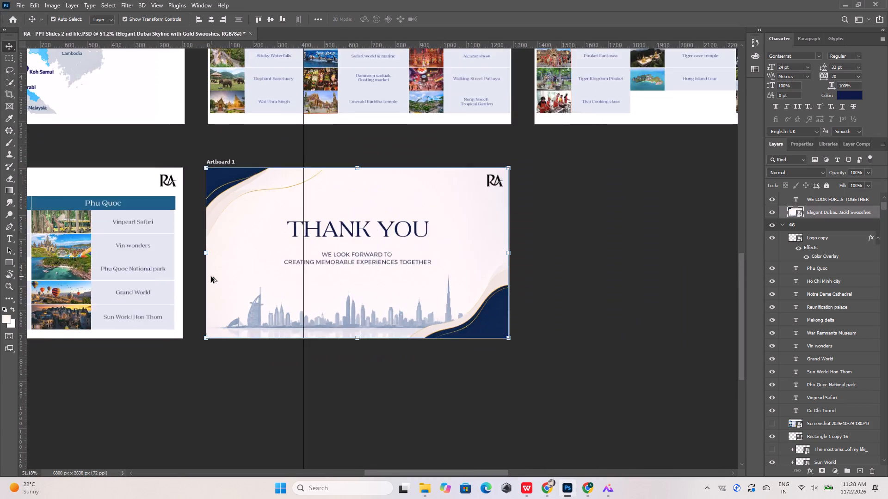
scroll(211, 276, "down", 19, "alt")
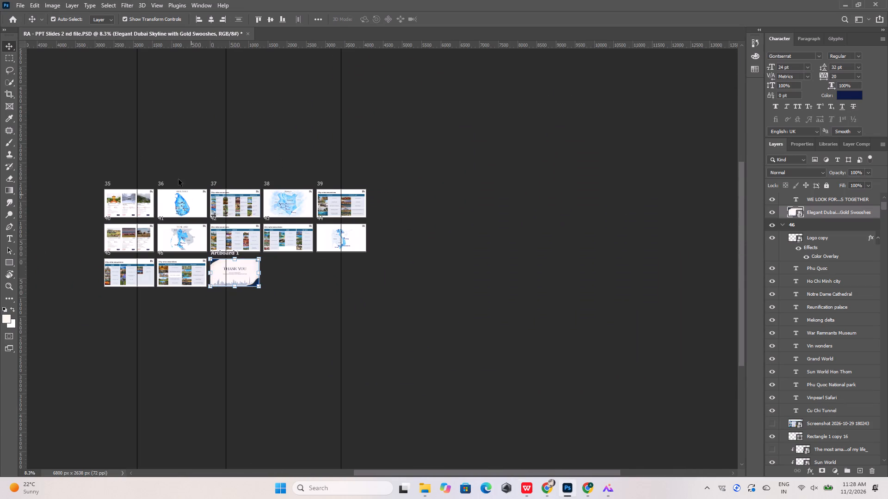
left_click(171, 159)
scroll(173, 228, "up", 6, "alt")
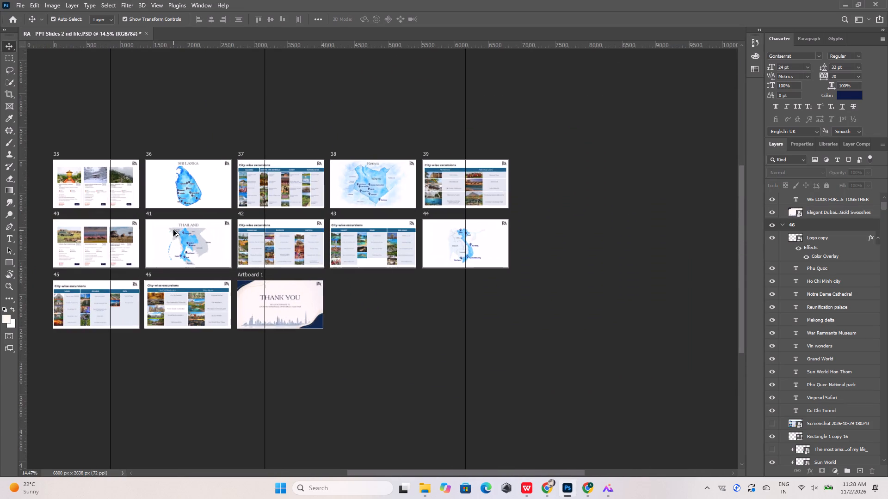
scroll(173, 230, "up", 3, "alt")
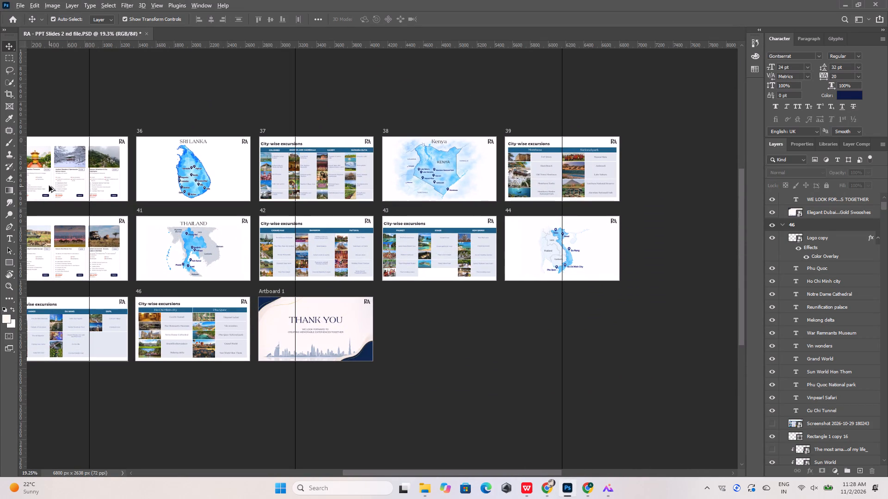
scroll(49, 185, "up", 20, "alt")
scroll(49, 185, "up", 10, "alt")
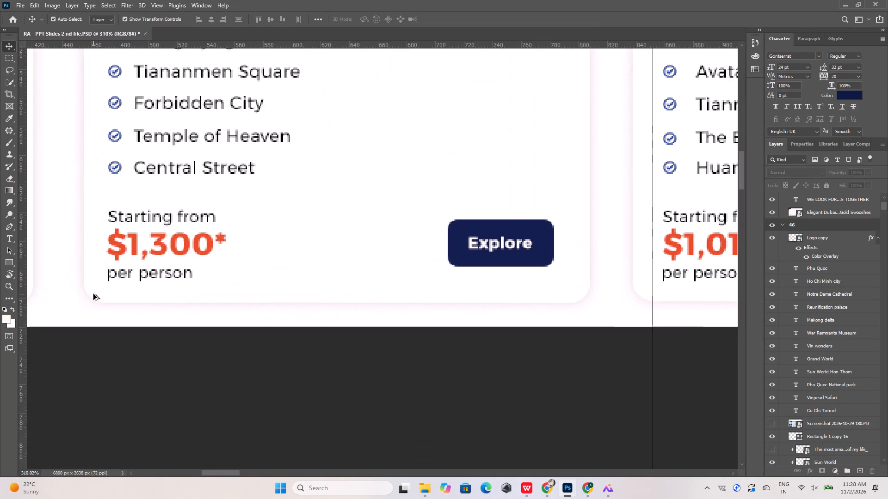
scroll(93, 294, "down", 12, "alt")
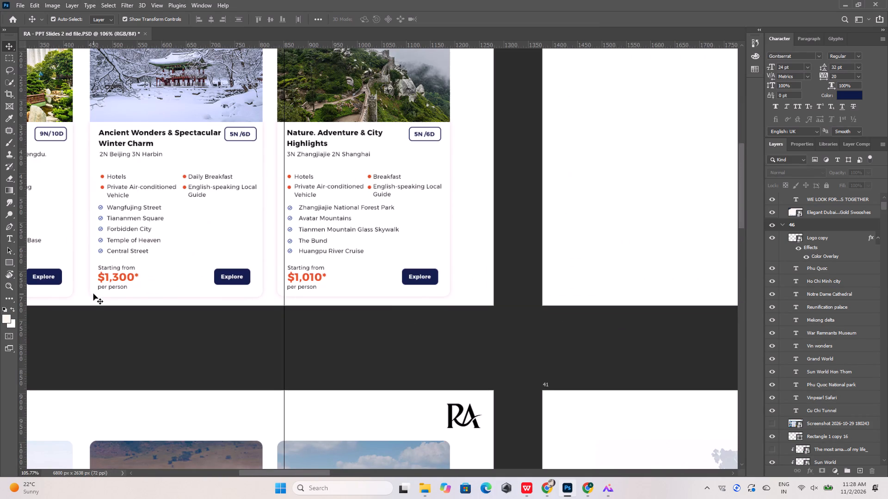
scroll(300, 218, "up", 4, "alt")
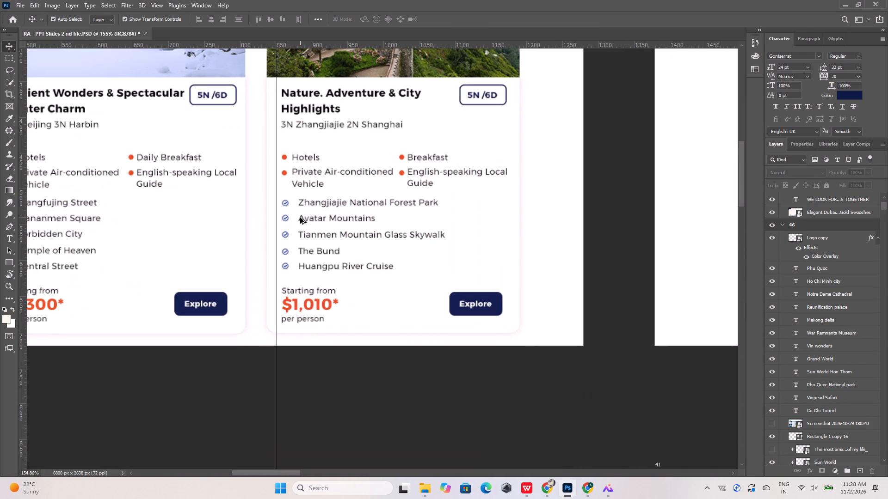
scroll(300, 218, "down", 4, "alt")
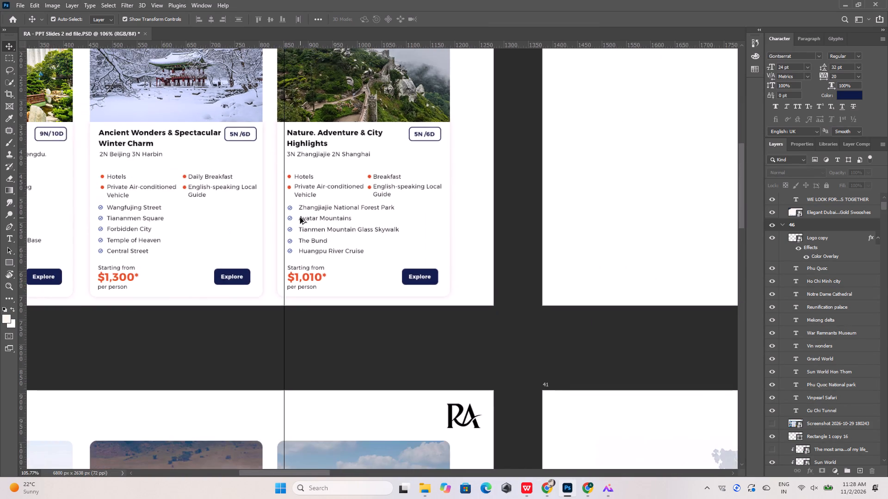
scroll(300, 218, "down", 9, "alt")
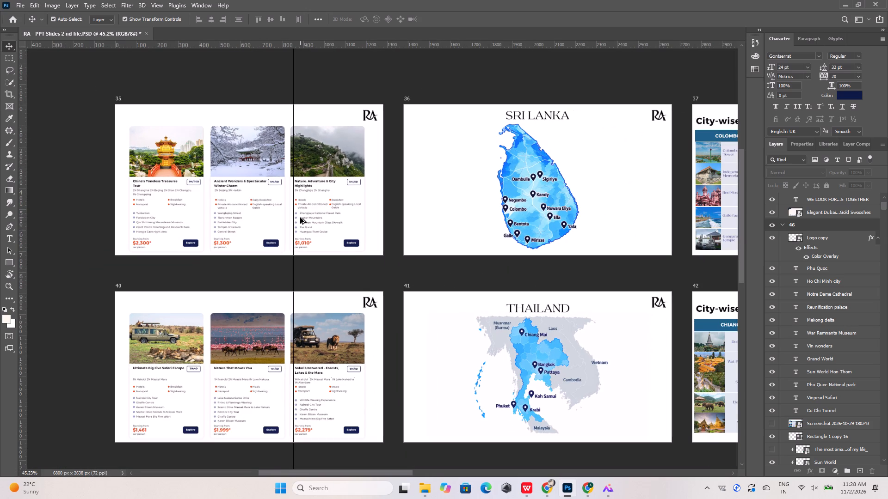
Compare slides 35 and 37 of the WPS Office reference deck with the China tour cards on Photoshop's artboard 35.
left_click(530, 493)
scroll(74, 320, "up", 10)
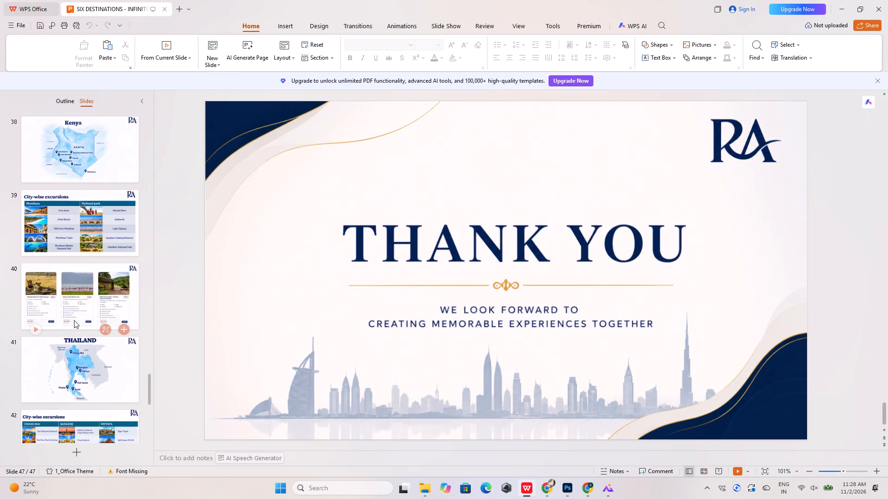
left_click(58, 155)
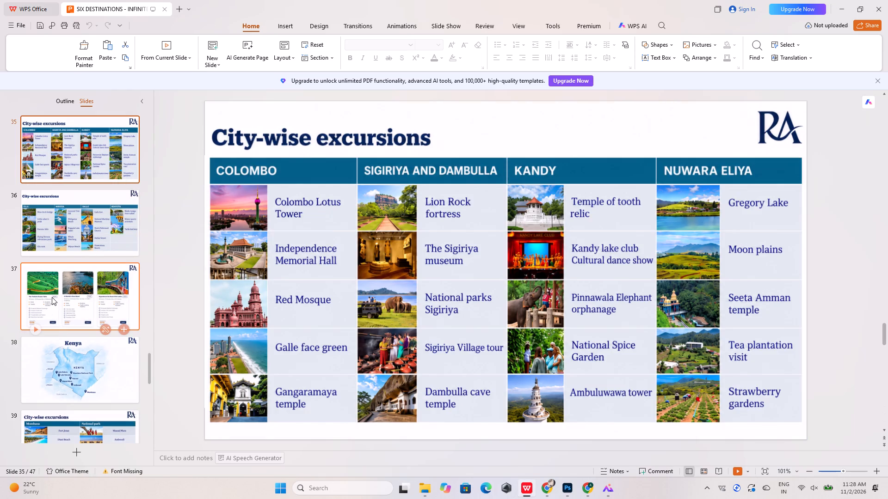
left_click(52, 300)
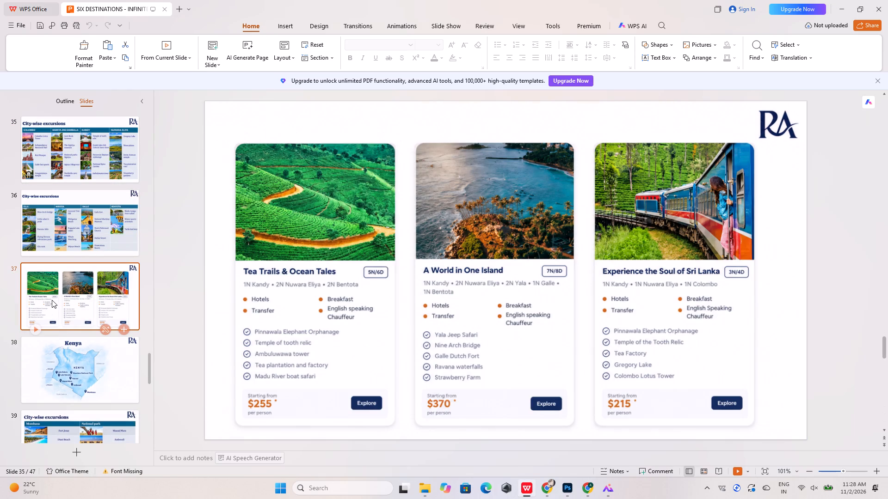
left_click(565, 485)
scroll(141, 366, "up", 8, "alt")
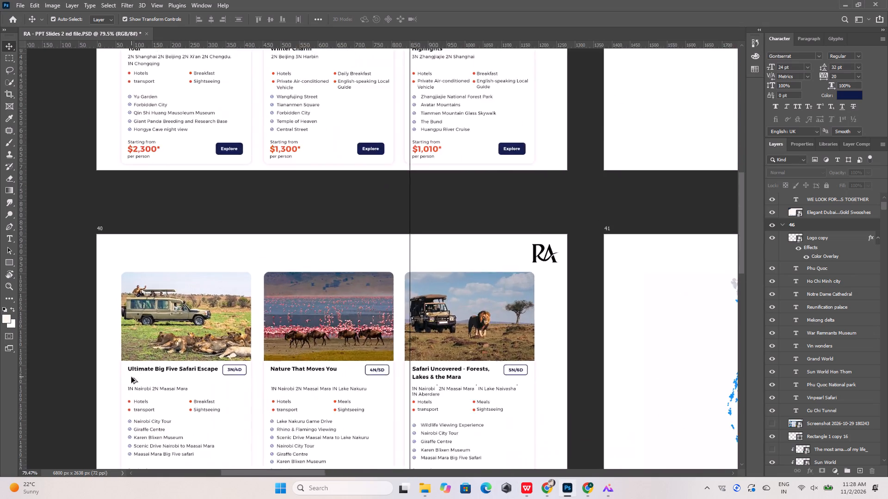
scroll(131, 377, "up", 3, "alt")
scroll(131, 378, "down", 11, "alt")
scroll(121, 186, "up", 12, "alt")
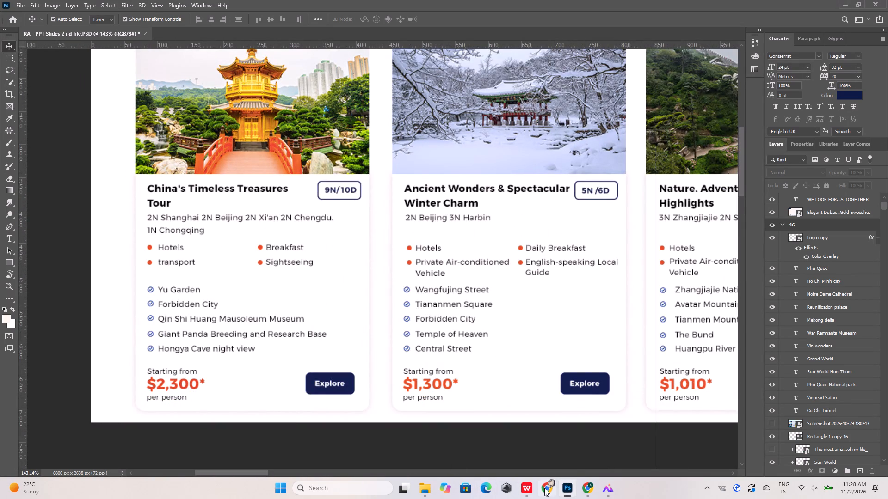
Browse the WPS Office reference deck for the slide matching the China tour package cards and open it.
left_click(525, 488)
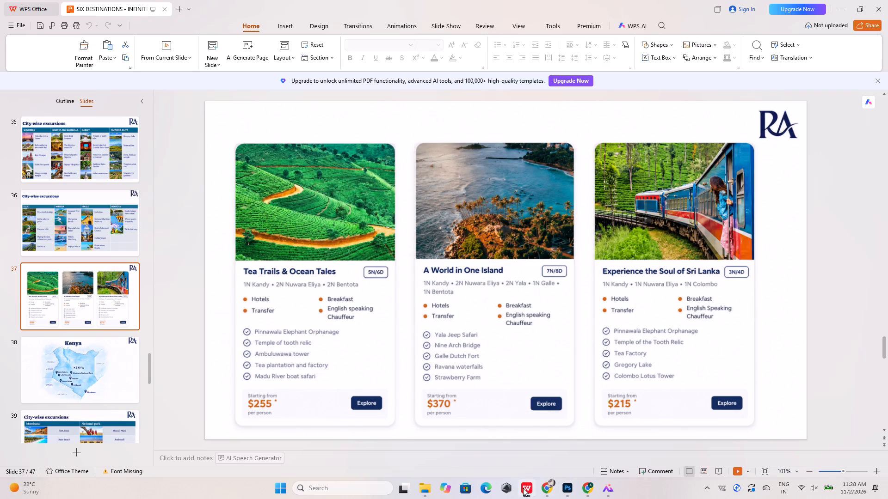
scroll(64, 398, "down", 5)
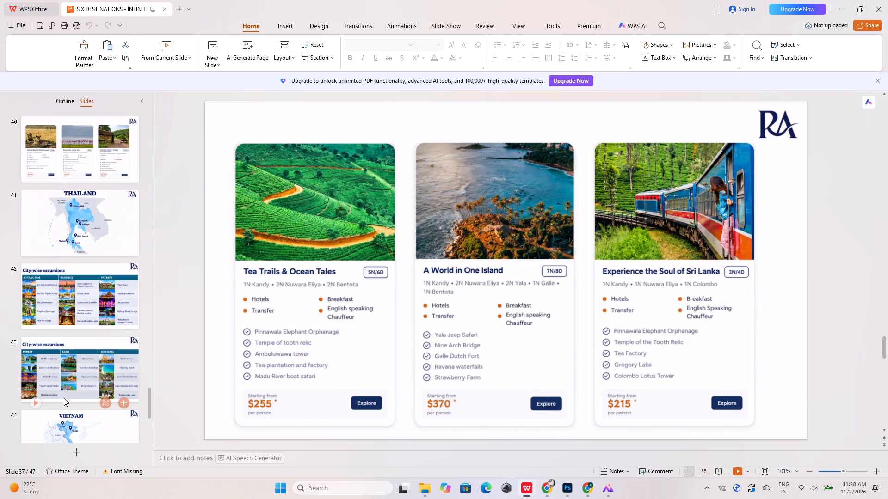
left_click(61, 153)
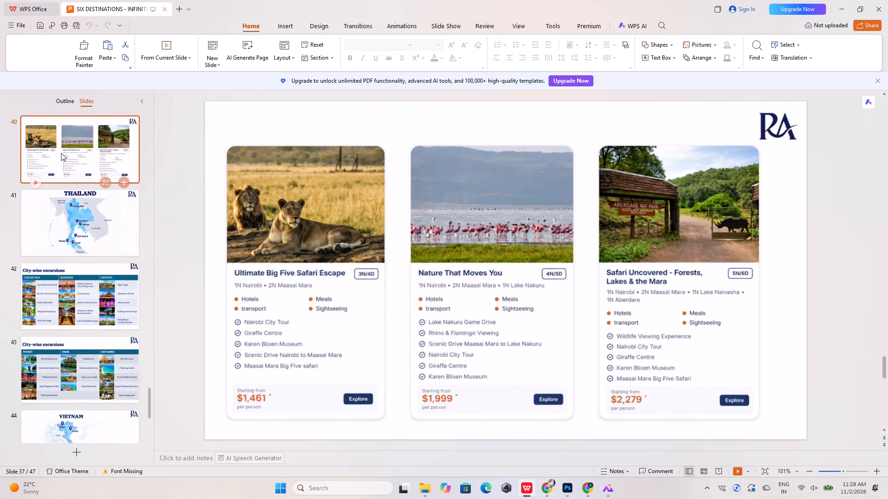
scroll(59, 262, "down", 8)
scroll(58, 271, "up", 4)
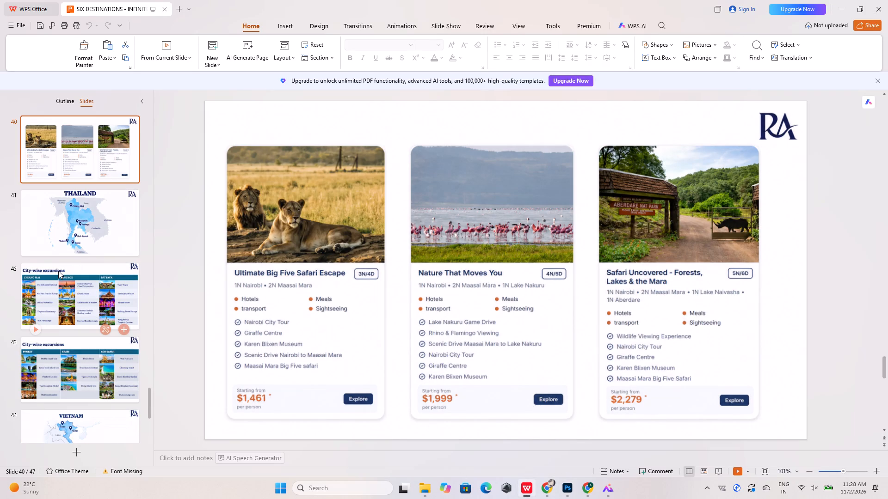
scroll(58, 271, "up", 2)
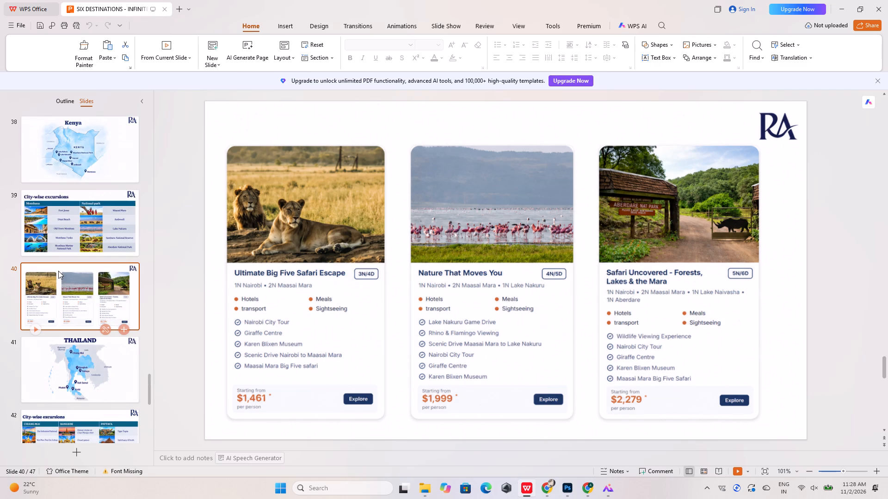
scroll(58, 271, "up", 2)
left_click(73, 222)
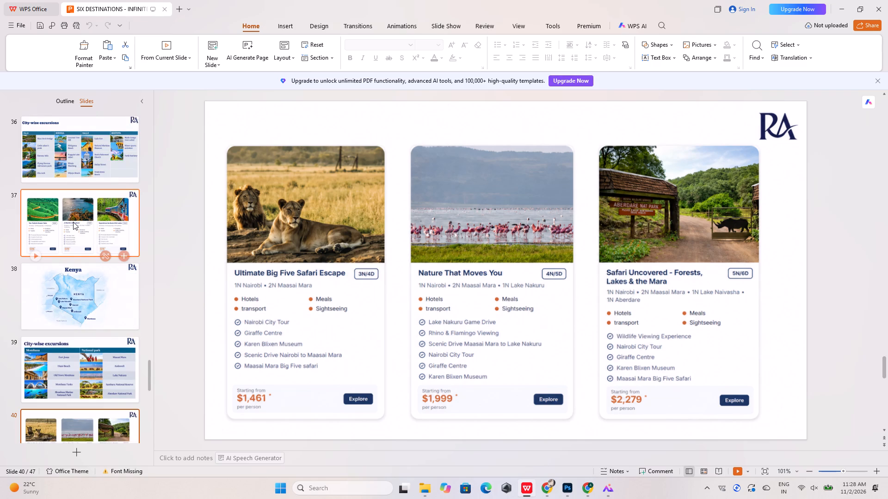
scroll(73, 222, "up", 4)
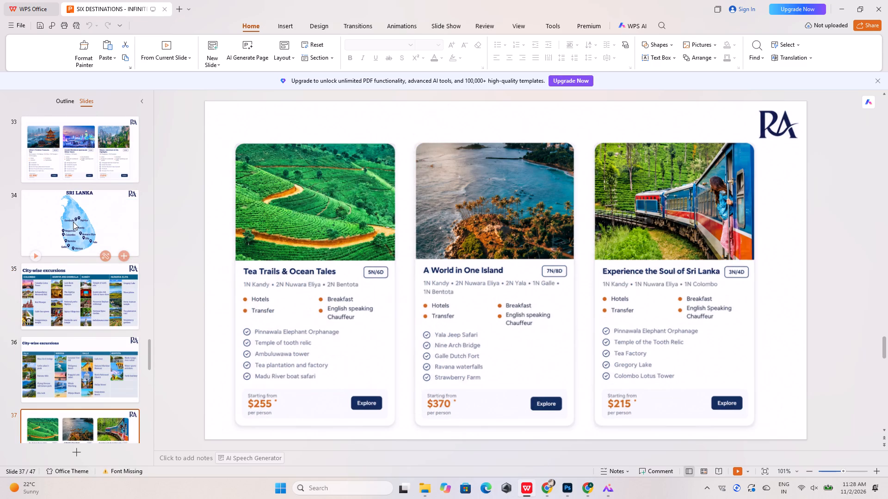
left_click(73, 222)
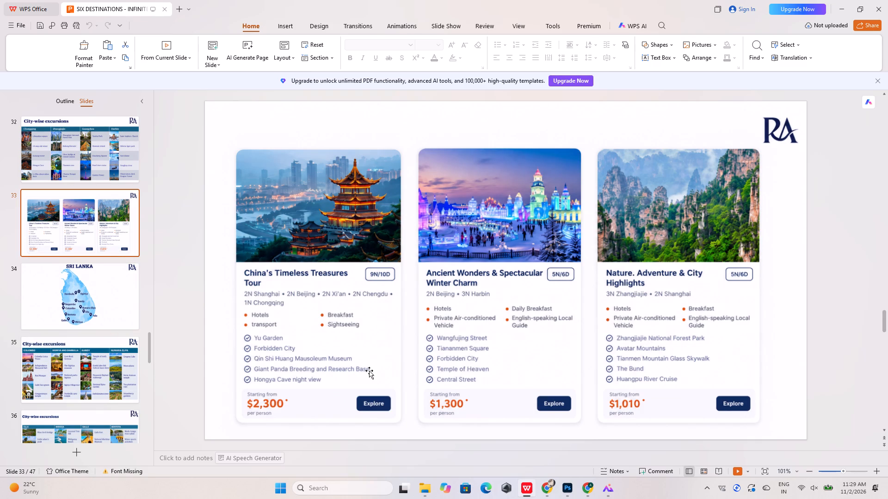
Check the ChatGPT chat in Chrome for the gold divider cutout.
left_click(587, 487)
left_click(587, 487)
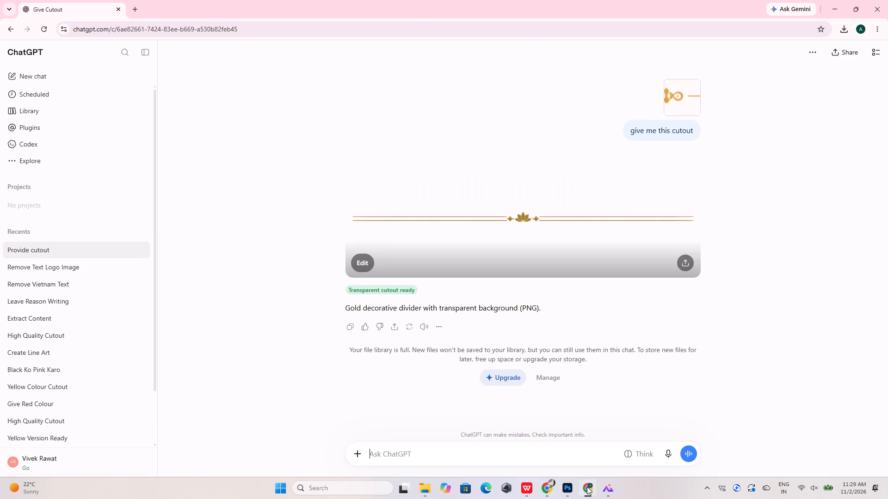
In Photoshop, rename the China tour packages artboard from 35 to 33 to match the reference deck's numbering.
left_click(571, 490)
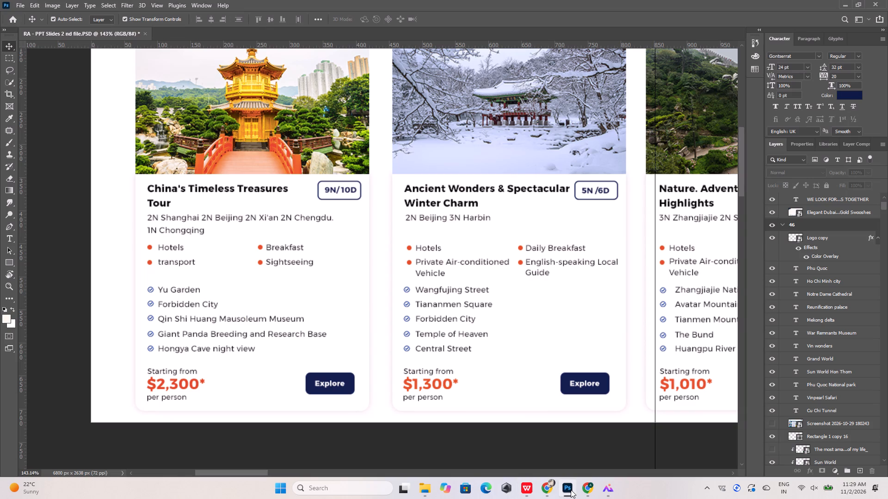
left_click(571, 490)
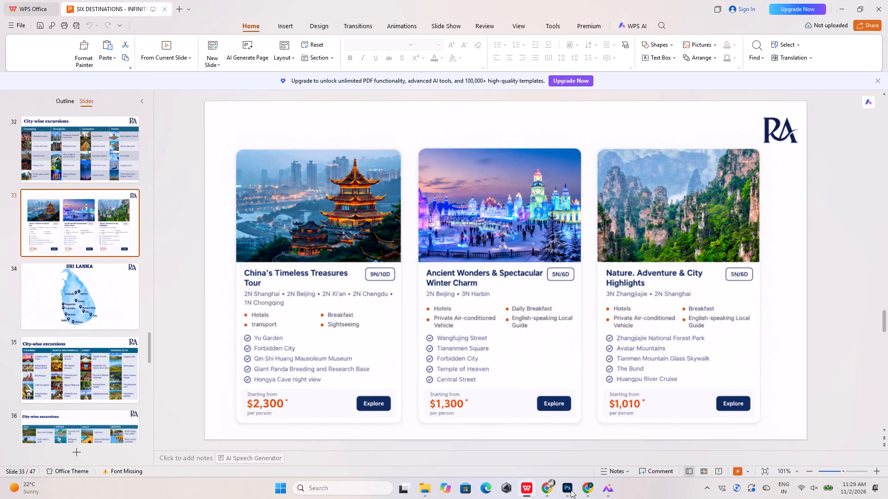
left_click(571, 490)
scroll(361, 302, "up", 9)
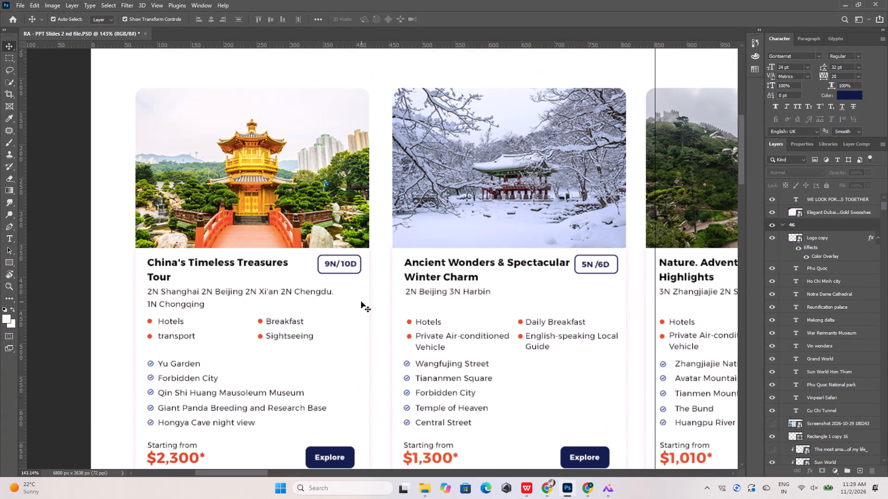
scroll(361, 302, "up", 15)
left_click(93, 118)
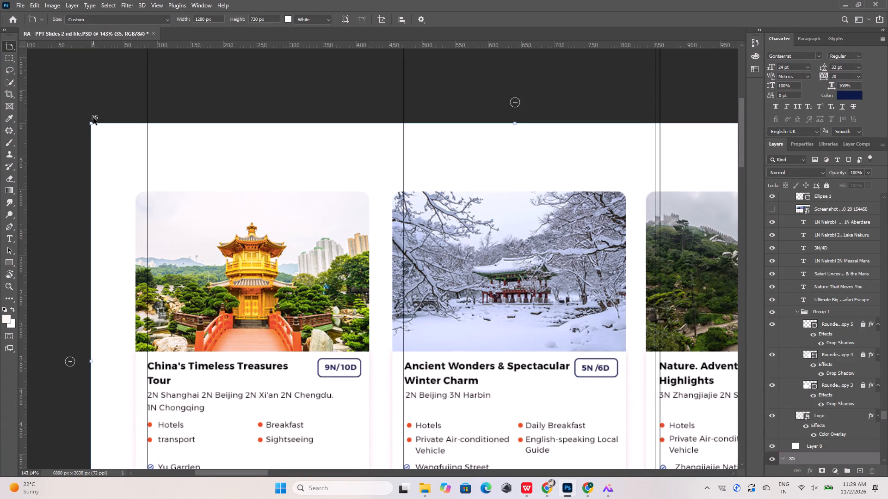
double_click(793, 457)
type("33")
key("Return")
Check slide 34 of the WPS Office reference deck and rename Photoshop's Sri Lanka map artboard as 34.
scroll(249, 307, "down", 9, "alt")
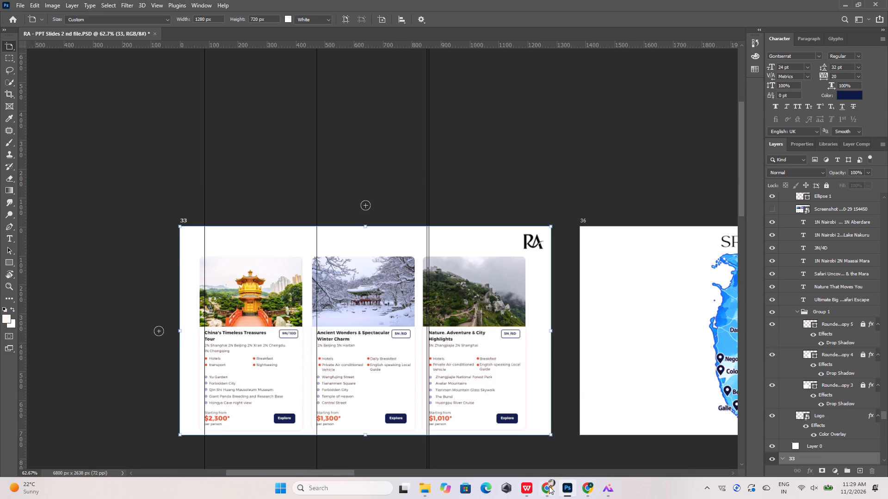
left_click(567, 488)
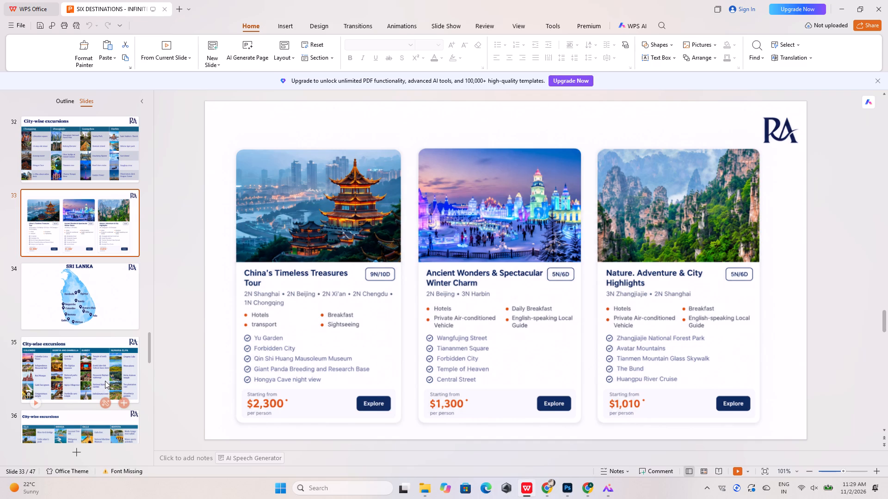
left_click(85, 291)
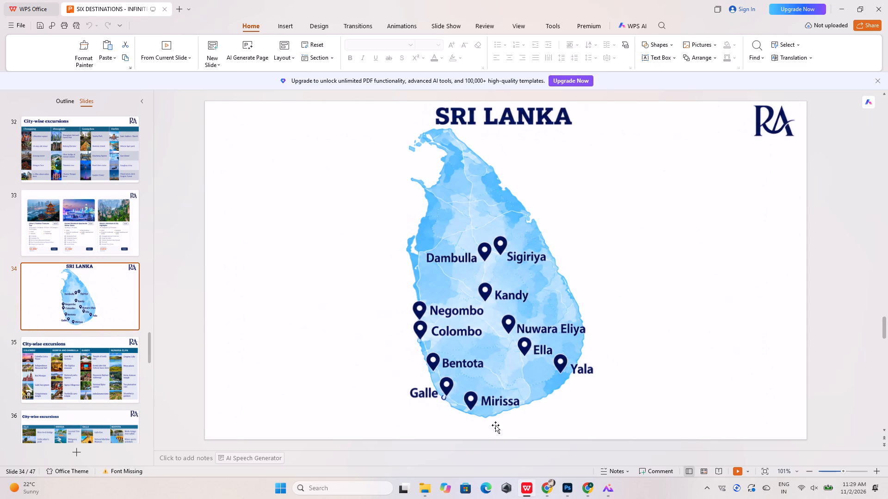
left_click(565, 485)
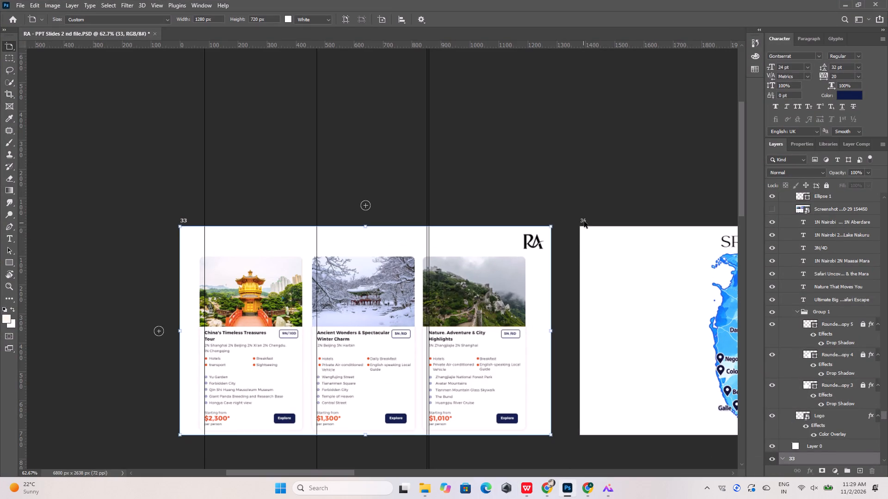
left_click(584, 220)
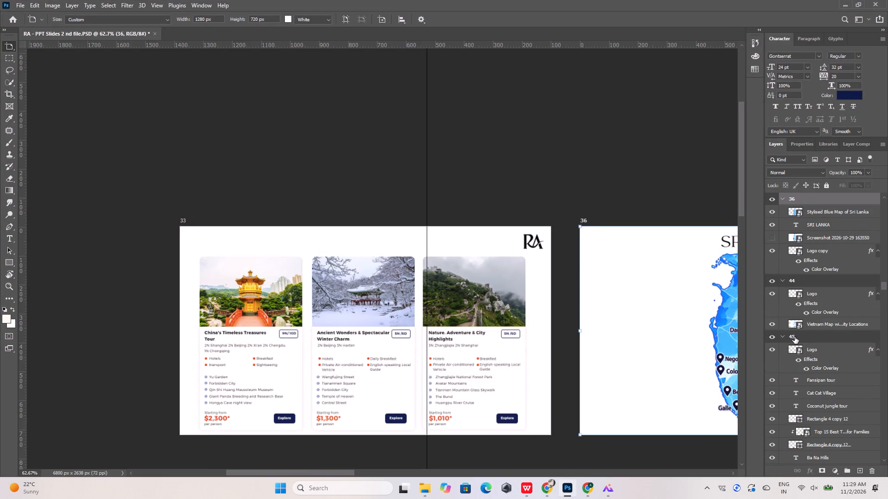
left_click(583, 222)
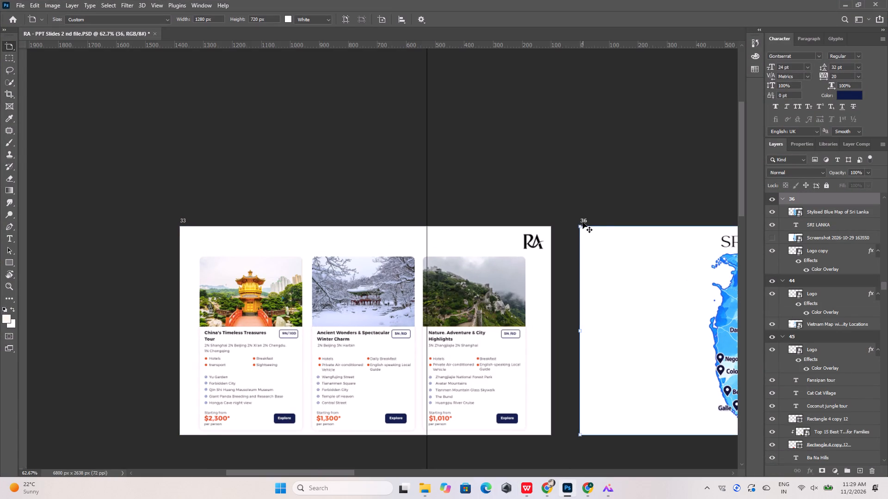
double_click(790, 199)
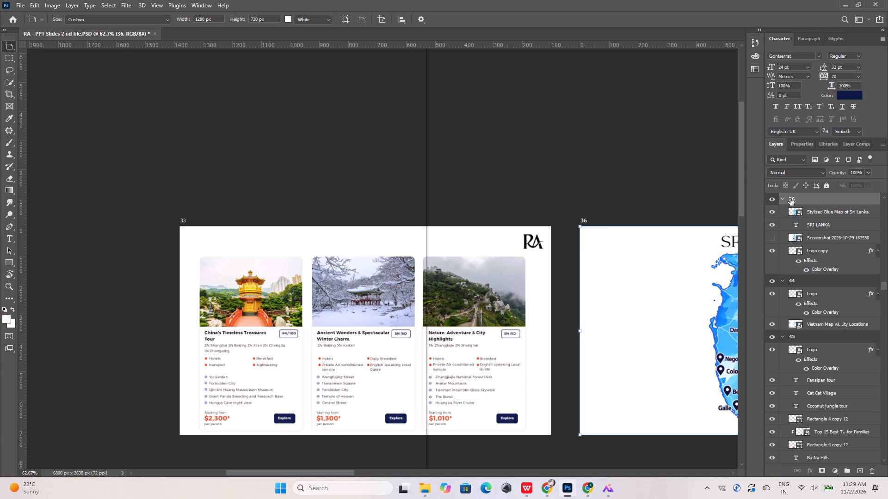
double_click(794, 199)
double_click(794, 199)
type("34")
key("Return")
Compare slide 35 of the WPS Office reference deck with Photoshop's city-wise excursions artboard covering Colombo to Nuwara Eliya.
left_click_drag(333, 473, 466, 467)
left_click(525, 487)
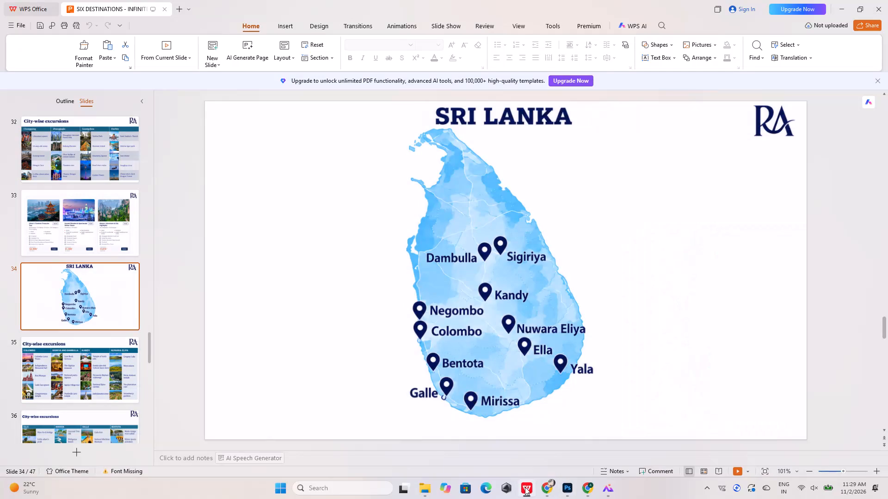
left_click(94, 373)
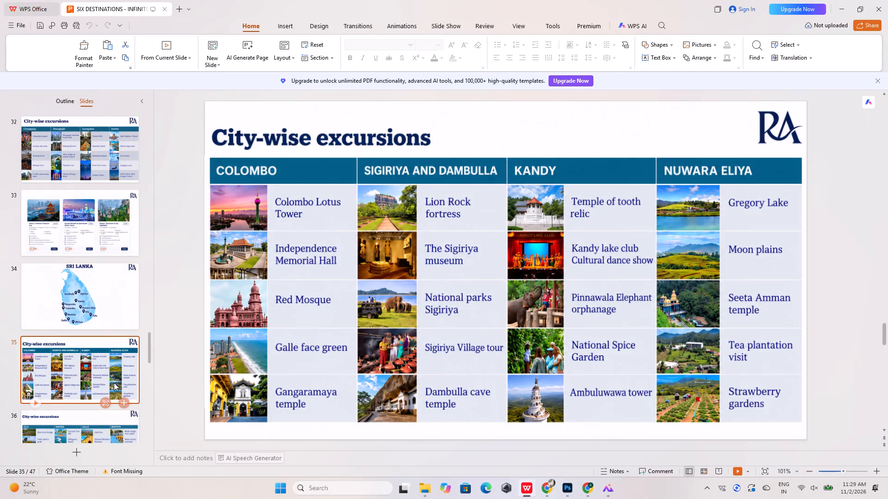
left_click(564, 488)
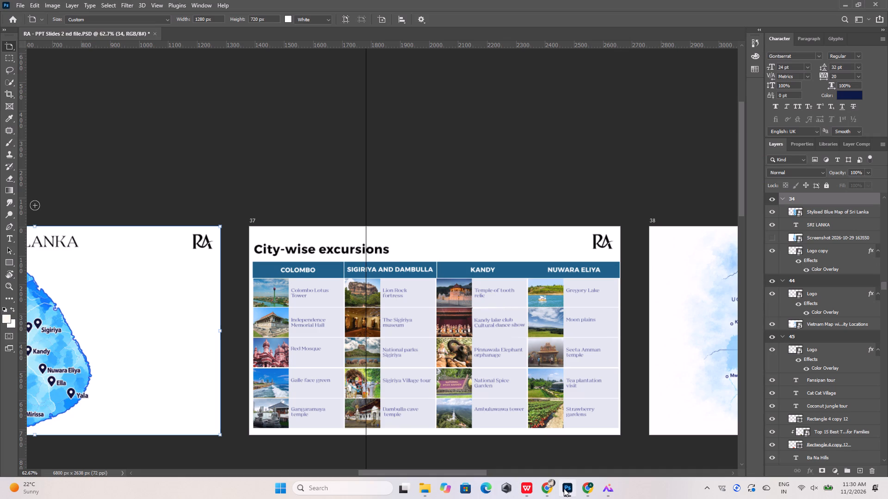
left_click(564, 488)
left_click(564, 488)
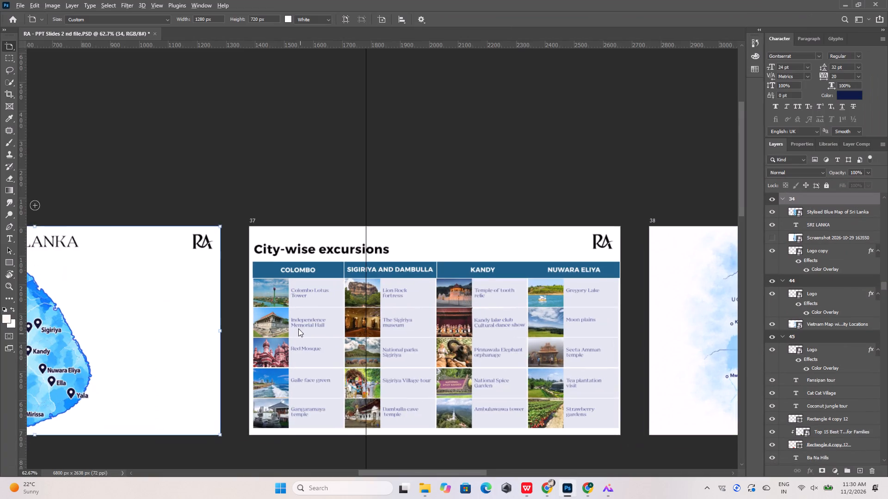
scroll(294, 320, "up", 3, "alt")
left_click(564, 489)
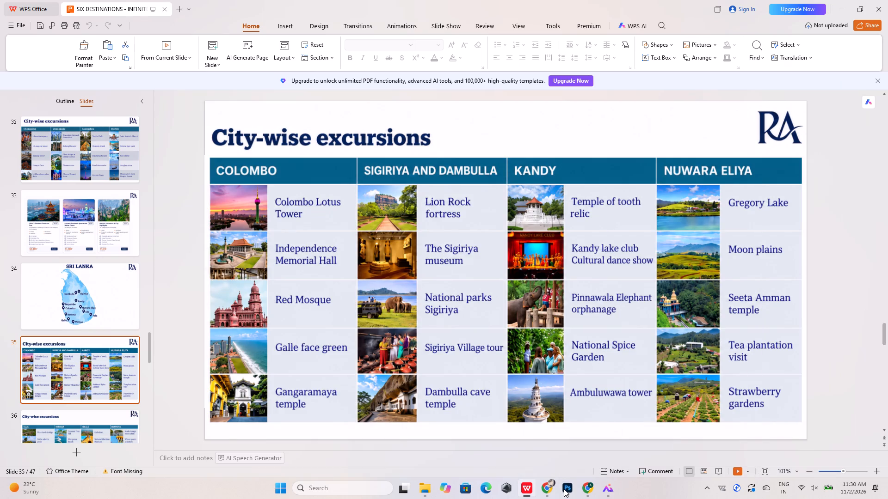
left_click(564, 489)
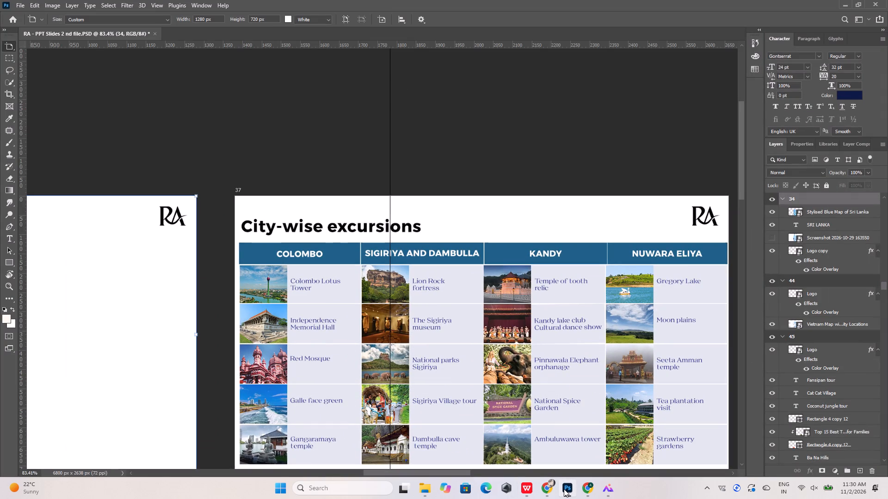
Rename the Colombo, Sigiriya and Dambulla, Kandy and Nuwara Eliya excursions artboard in Photoshop as 35.
left_click(241, 192)
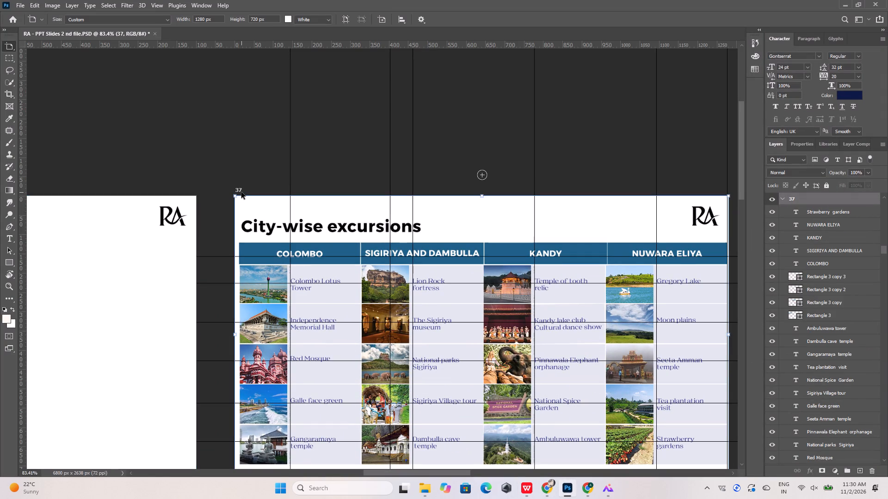
left_click(527, 487)
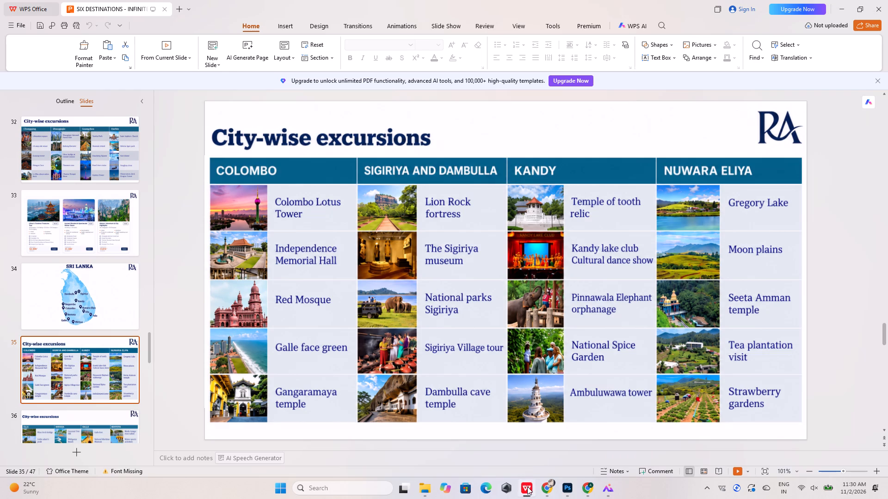
left_click(527, 487)
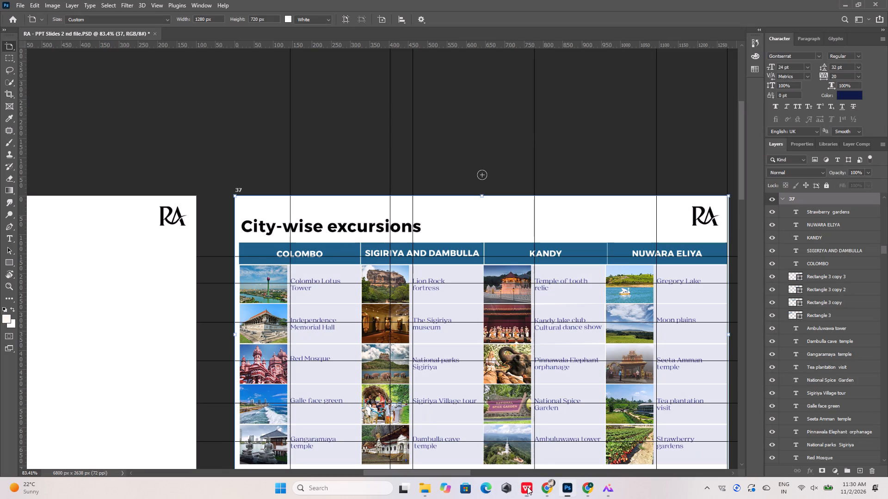
double_click(793, 200)
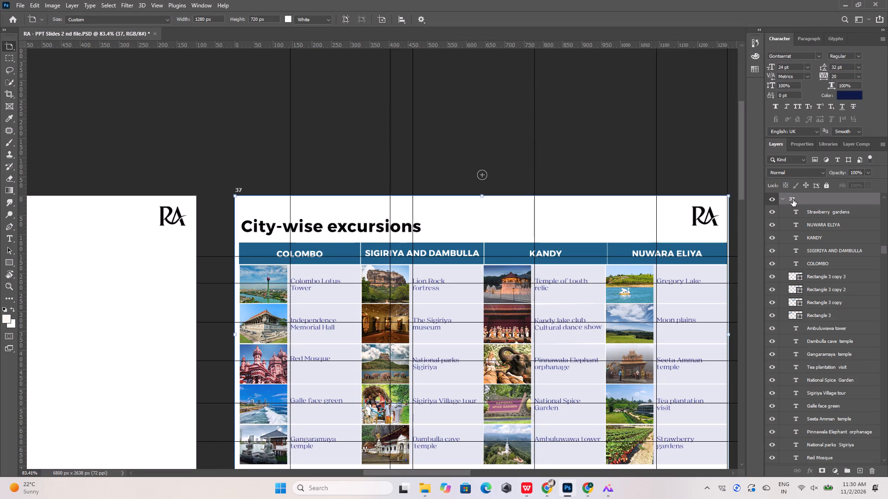
double_click(792, 199)
type("345")
key("Return")
double_click(794, 197)
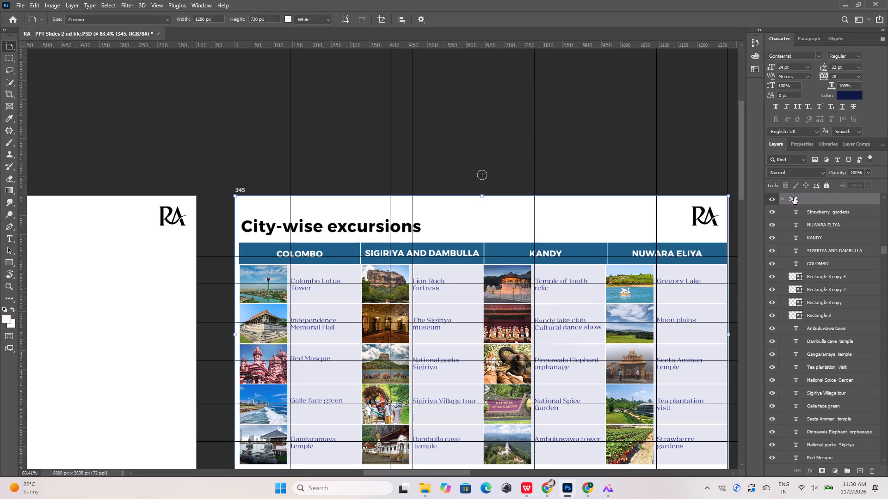
double_click(794, 200)
triple_click(794, 200)
left_click_drag(799, 198, 783, 199)
type("35")
key("Return")
Open slide 36 of the WPS Office reference deck and look for its matching Ella to Bentota excursions artboard in Photoshop.
scroll(124, 224, "down", 3, "alt")
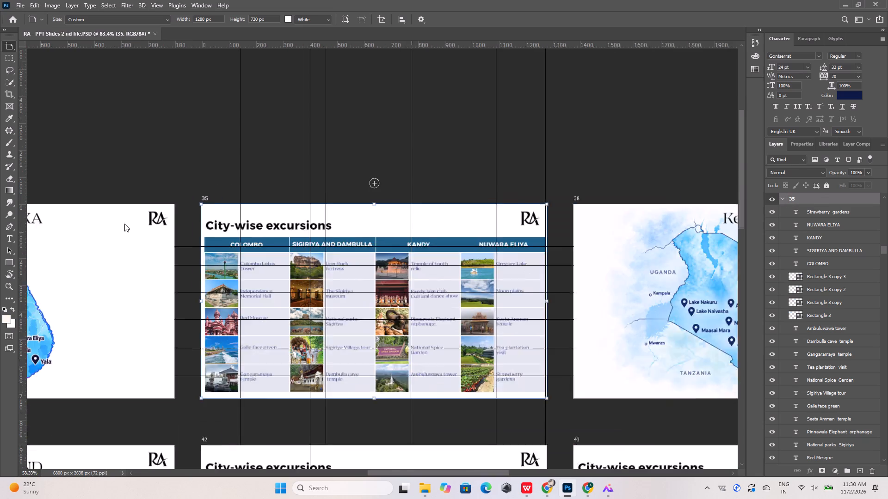
scroll(124, 224, "down", 7, "alt")
scroll(444, 254, "up", 5, "alt")
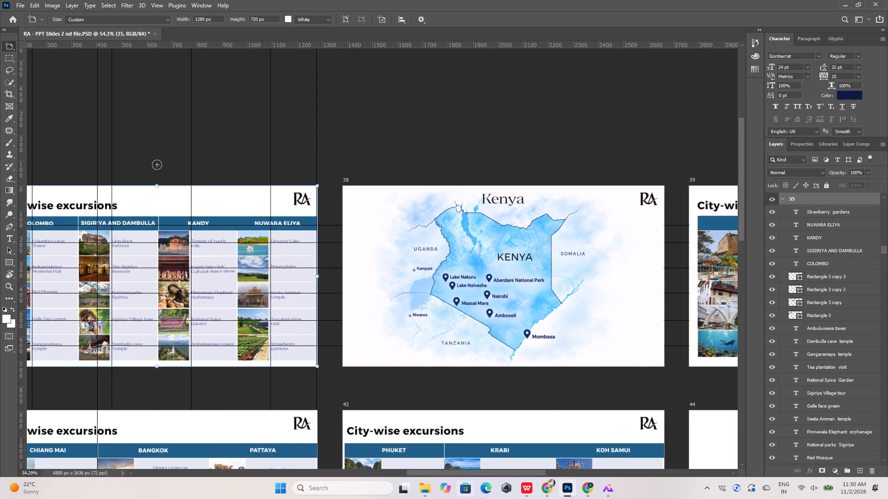
left_click(545, 488)
left_click(545, 488)
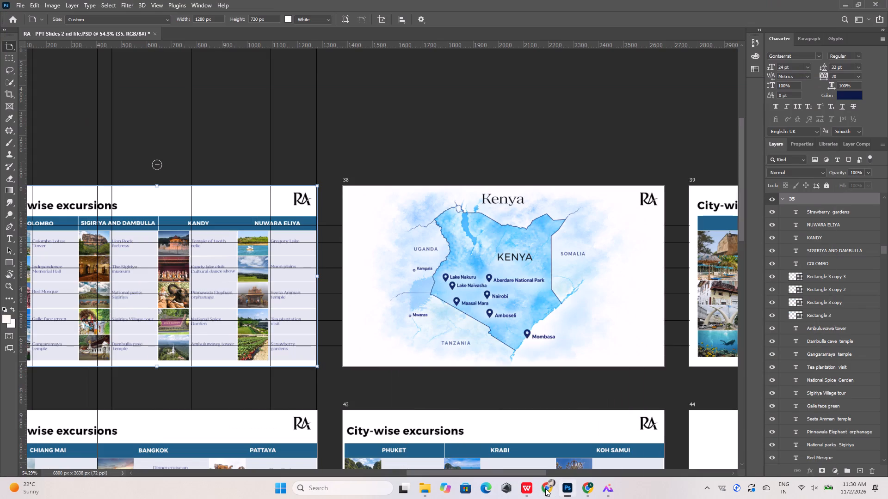
left_click(528, 491)
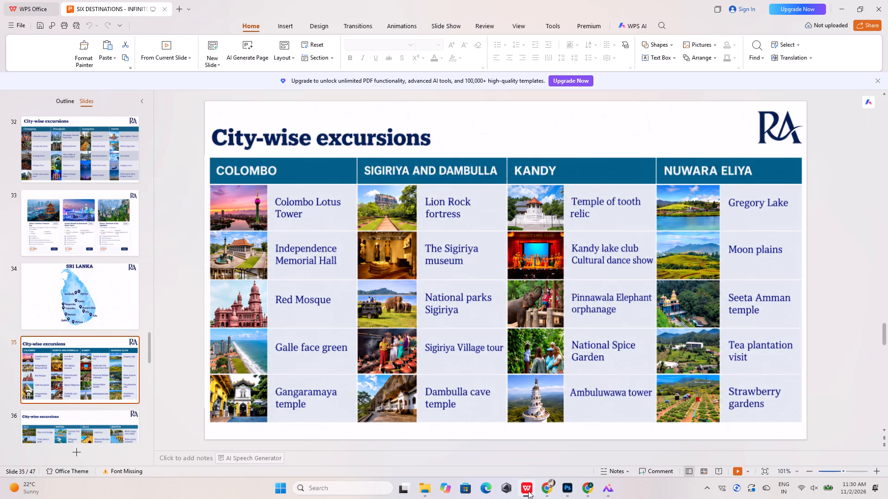
scroll(100, 363, "down", 1)
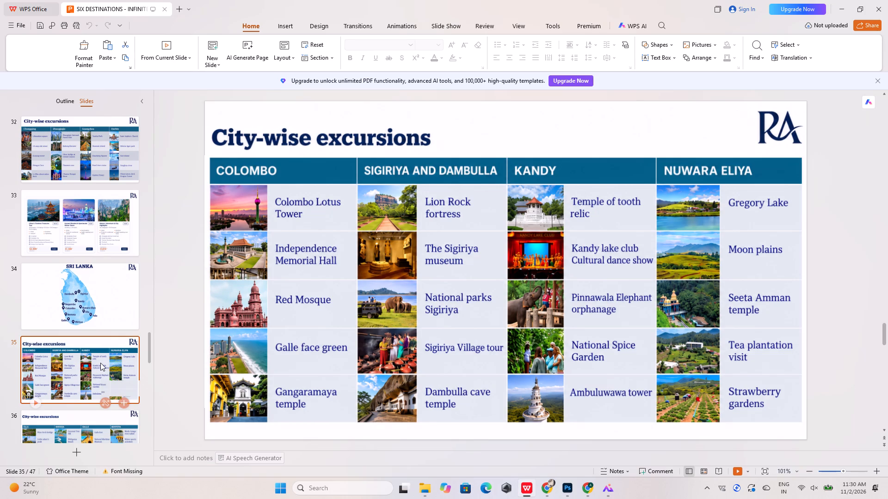
left_click(100, 363)
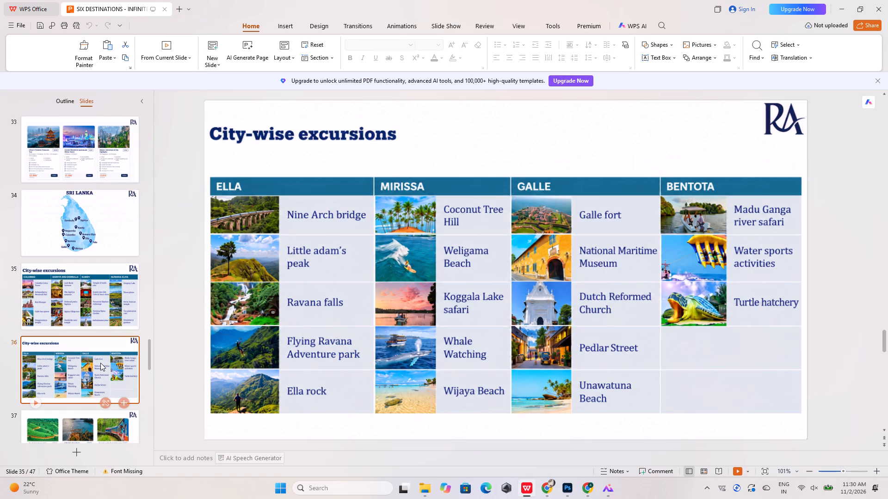
left_click(570, 489)
scroll(181, 266, "down", 6, "alt")
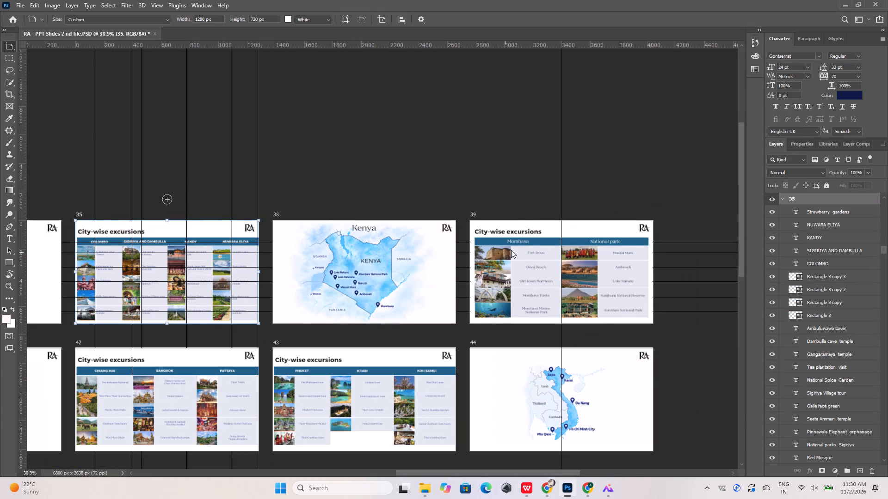
scroll(522, 246, "up", 4, "alt")
scroll(522, 246, "down", 8, "alt")
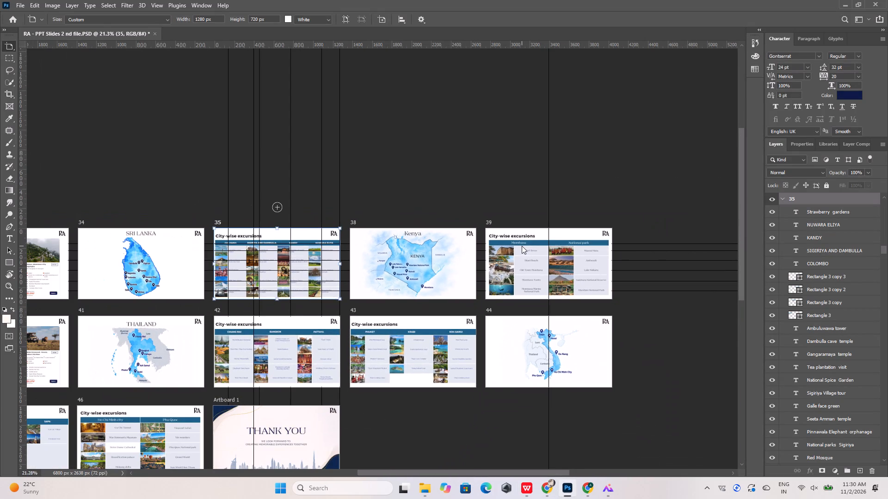
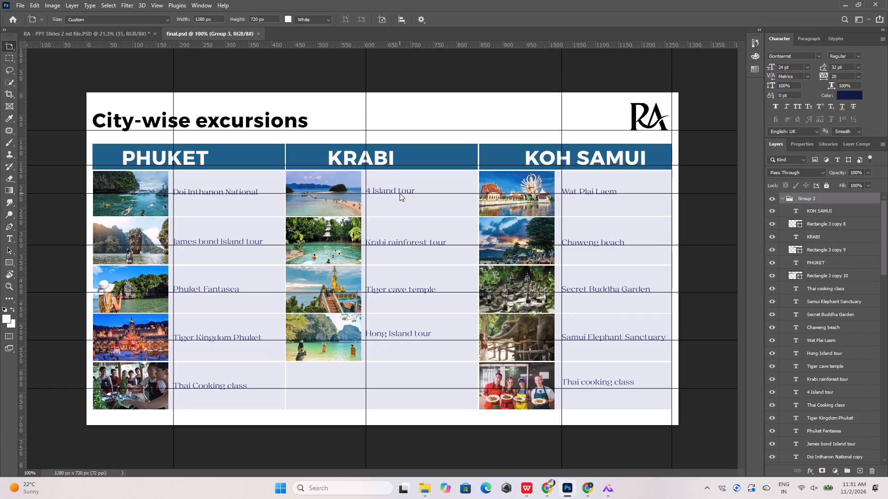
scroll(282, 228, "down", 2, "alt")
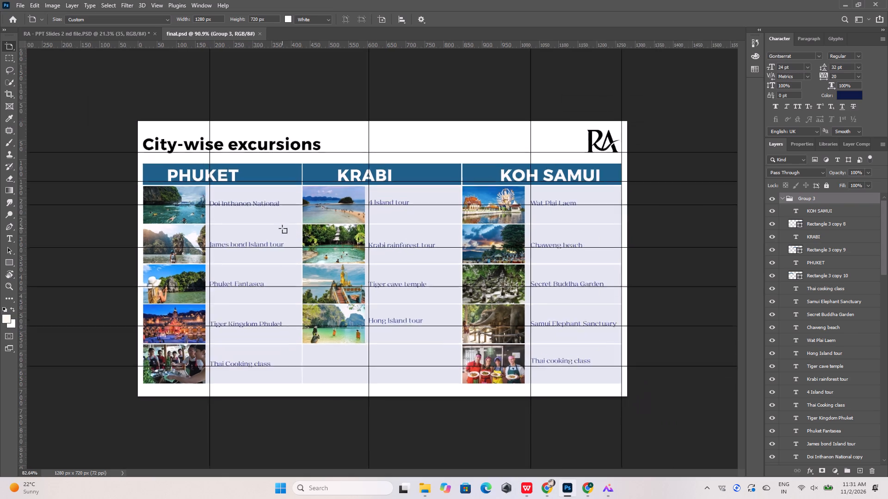
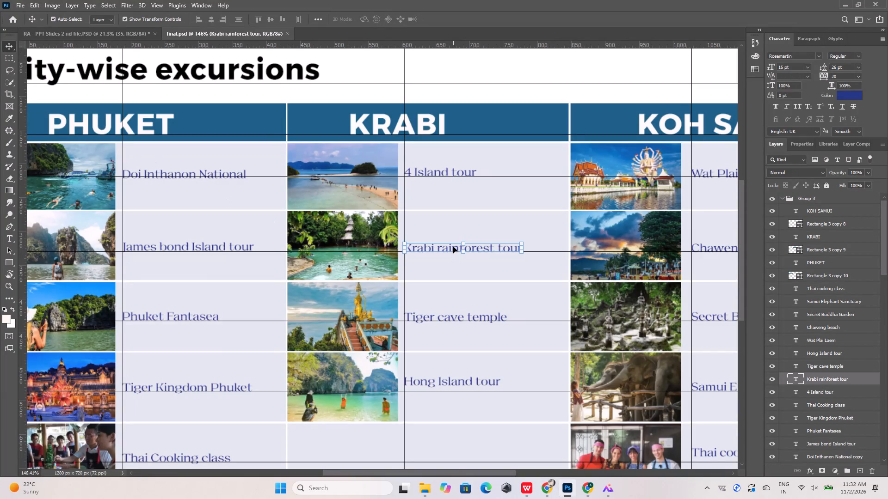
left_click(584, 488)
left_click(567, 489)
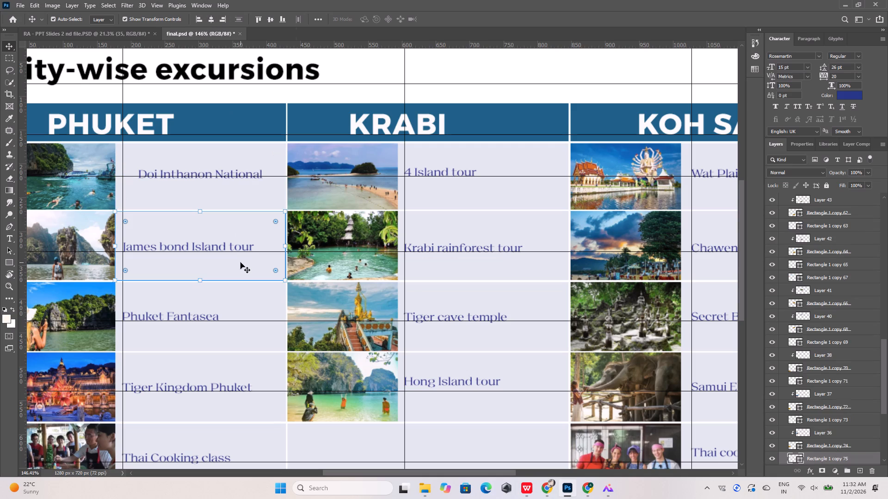
left_click(242, 247, "shift")
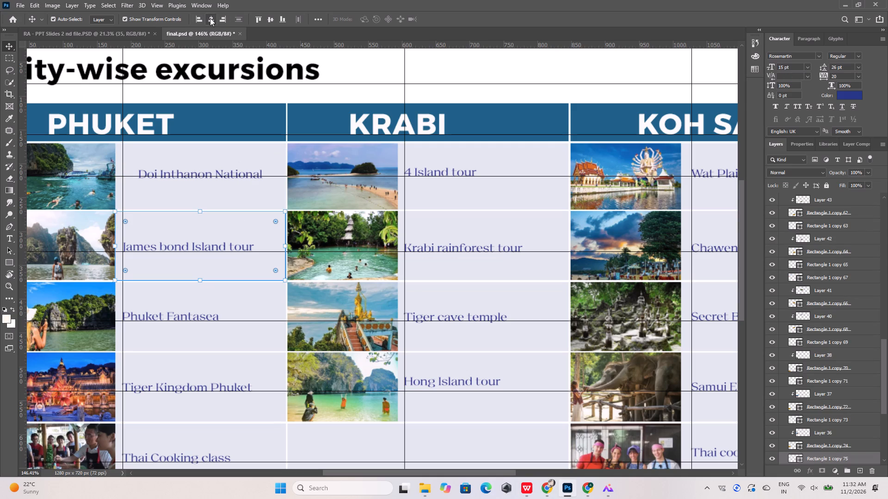
left_click(210, 18)
left_click(235, 311)
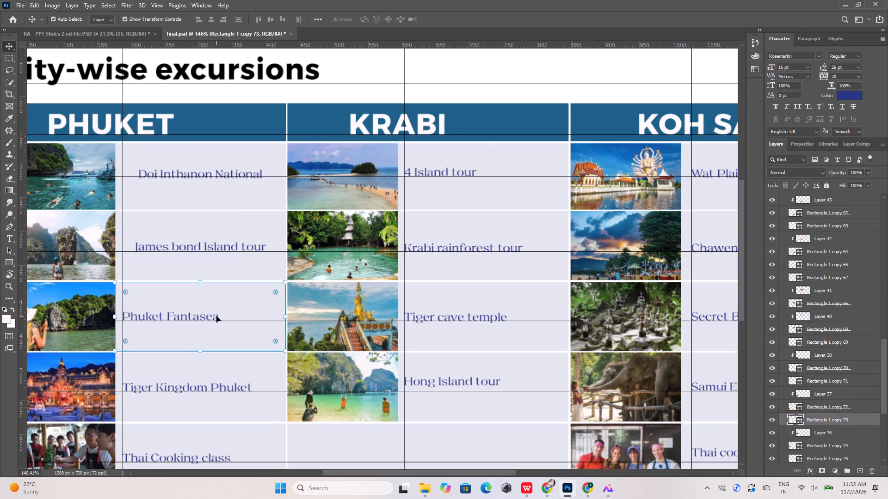
left_click(216, 316, "shift")
left_click(212, 19)
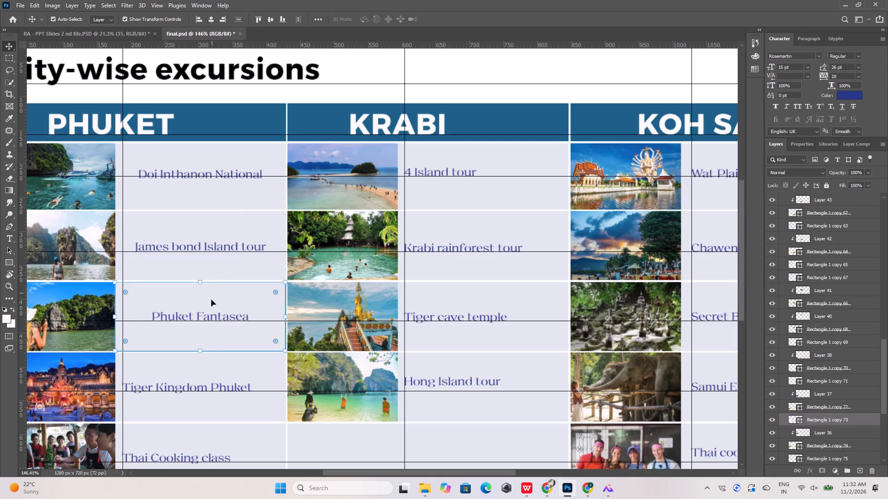
Centre the Tiger Kingdom Phuket and Thai Cooking class names horizontally within their own Phuket column cells.
left_click(240, 373)
left_click(239, 389)
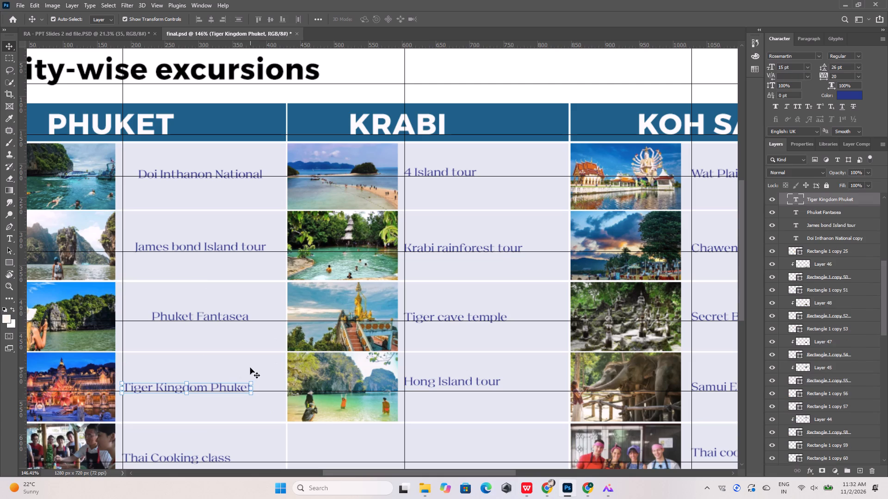
left_click(253, 364)
left_click(242, 386, "shift")
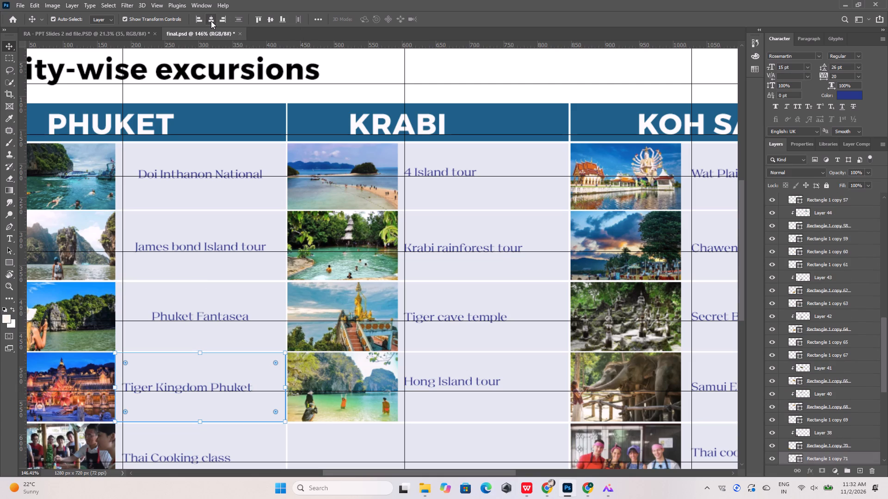
left_click(211, 21)
scroll(225, 332, "down", 12)
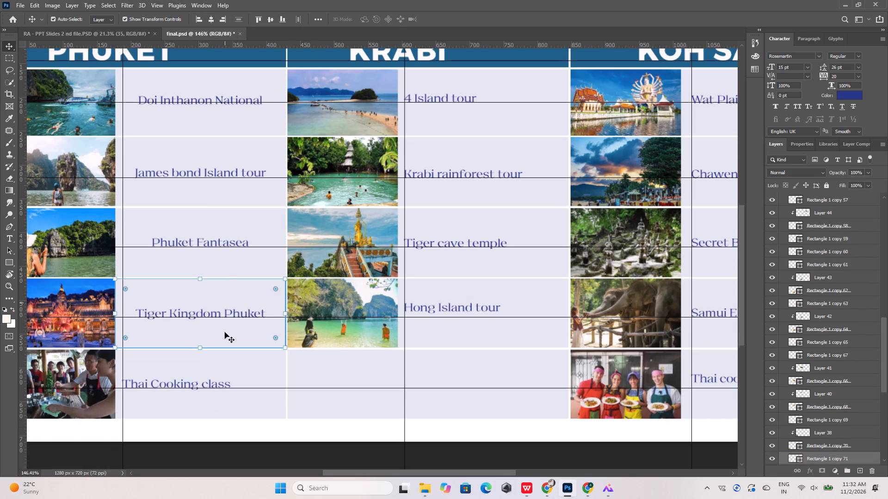
scroll(225, 332, "down", 3)
left_click(235, 333)
left_click(228, 347, "shift")
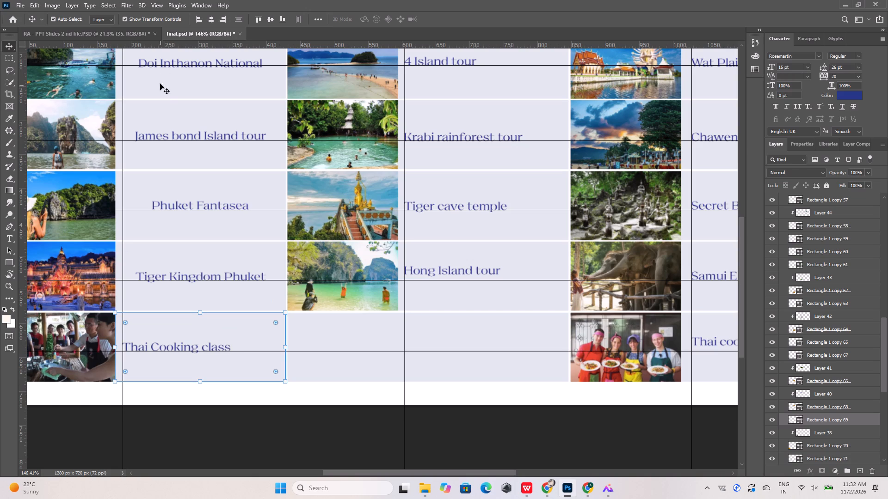
left_click(210, 19)
Centre the 4 Island tour, Krabi rainforest tour and Tiger cave temple names horizontally within their own Krabi column cells.
scroll(411, 259, "up", 10)
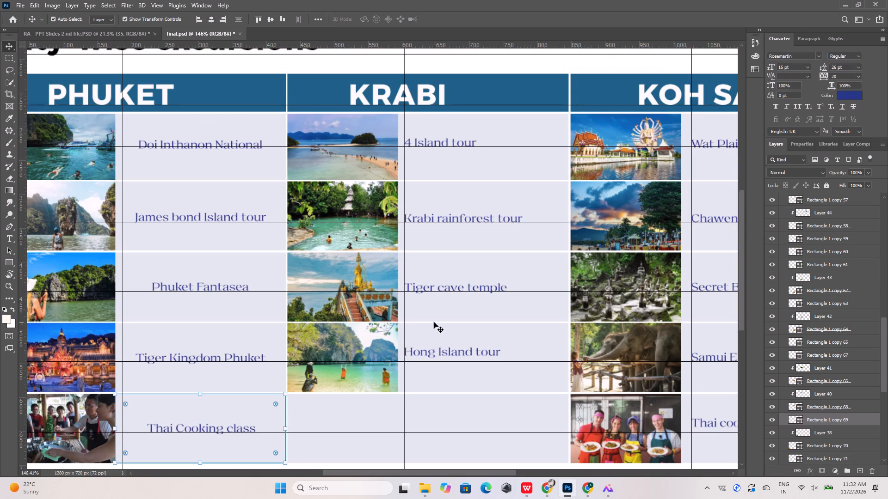
scroll(434, 322, "up", 6)
left_click(526, 173)
left_click(469, 180, "shift")
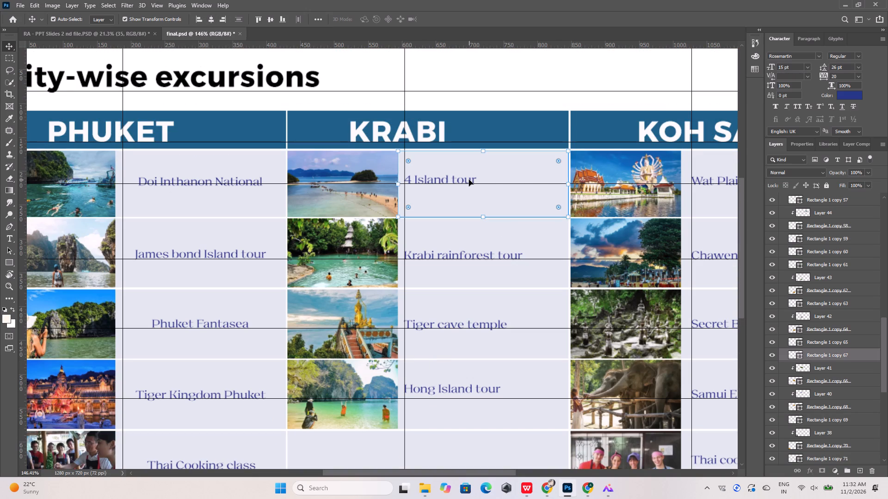
left_click(214, 21)
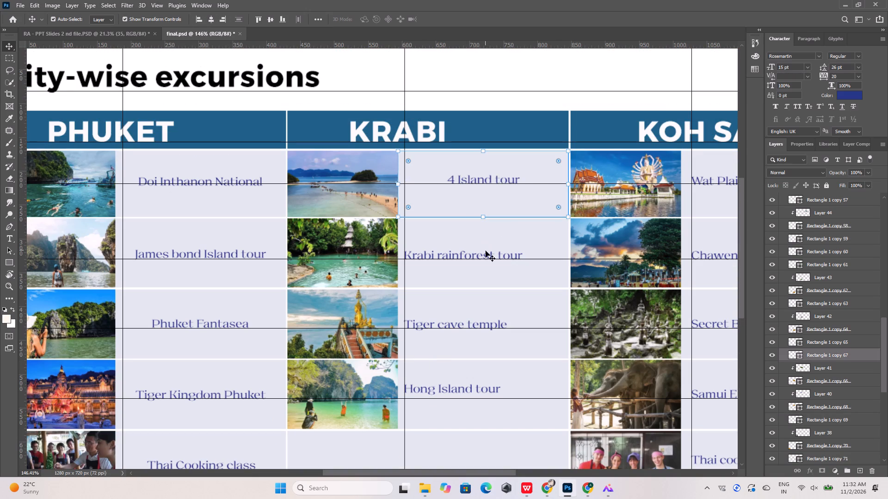
left_click(498, 238)
left_click(500, 254, "shift")
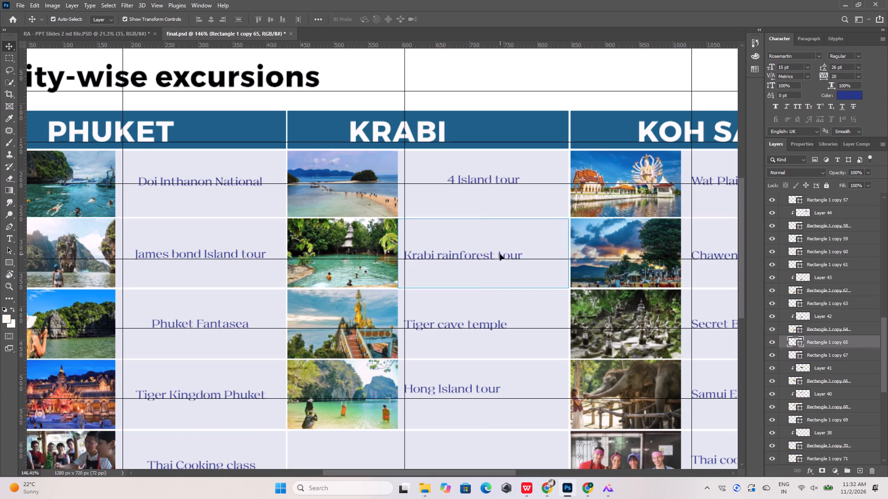
left_click(213, 18)
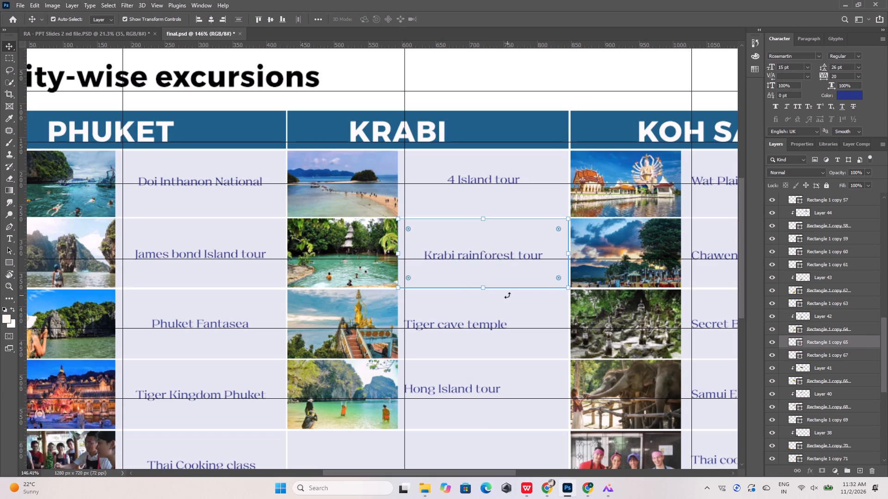
left_click(512, 306)
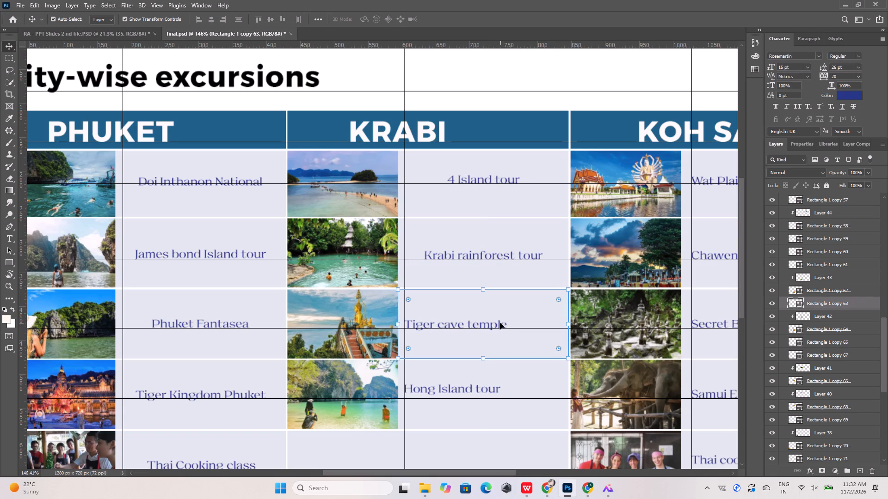
left_click(499, 324, "shift")
left_click(212, 19)
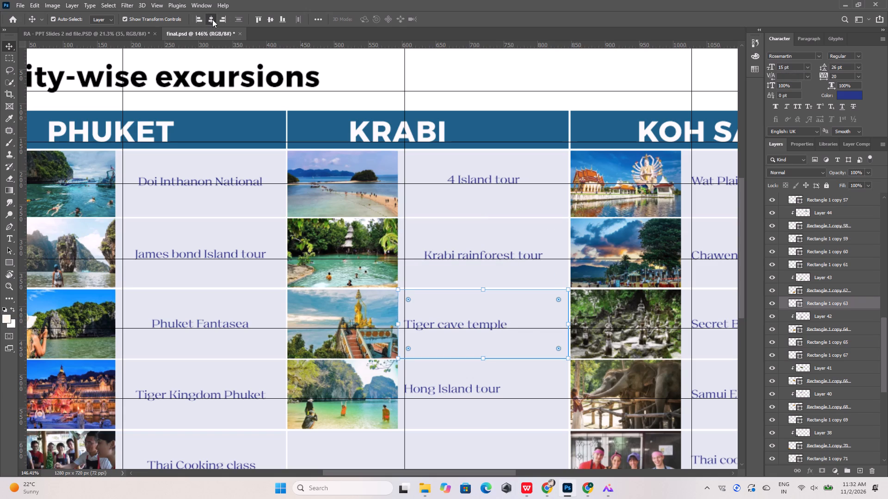
Centre the Hong Island tour name horizontally and vertically in its cell, and re-centre Tiger cave temple horizontally in its cell.
left_click(521, 377)
left_click(484, 390, "shift")
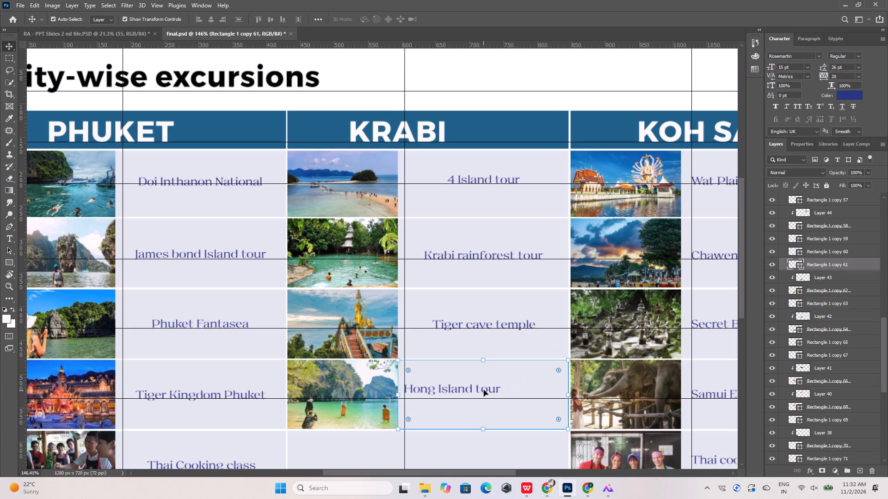
left_click(210, 17)
left_click(268, 18)
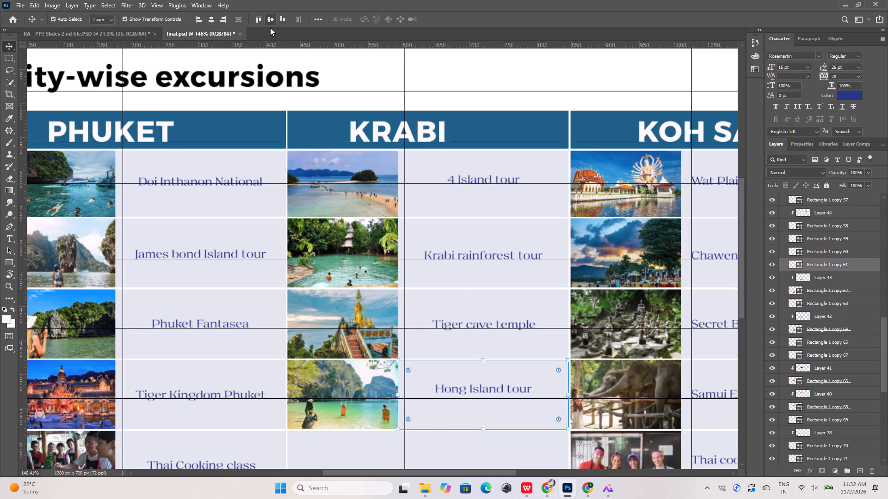
left_click(476, 325)
left_click(481, 305, "shift")
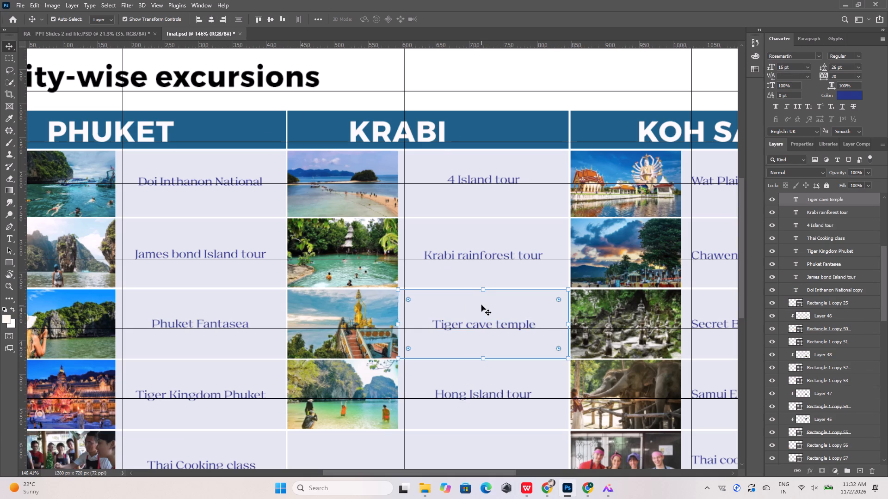
left_click(208, 18)
Centre the Wat Plai Laem name horizontally and vertically within its cell in the Koh Samui column.
scroll(93, 291, "down", 4, "alt")
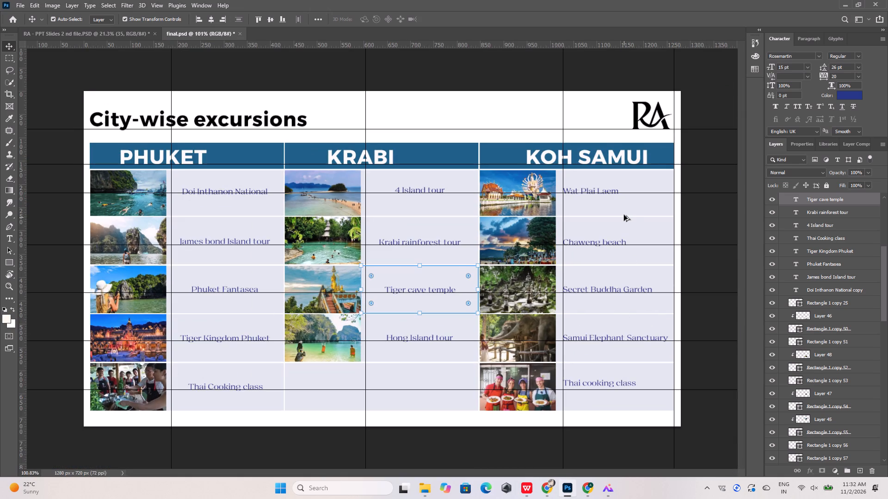
scroll(624, 215, "up", 6, "alt")
left_click(618, 170)
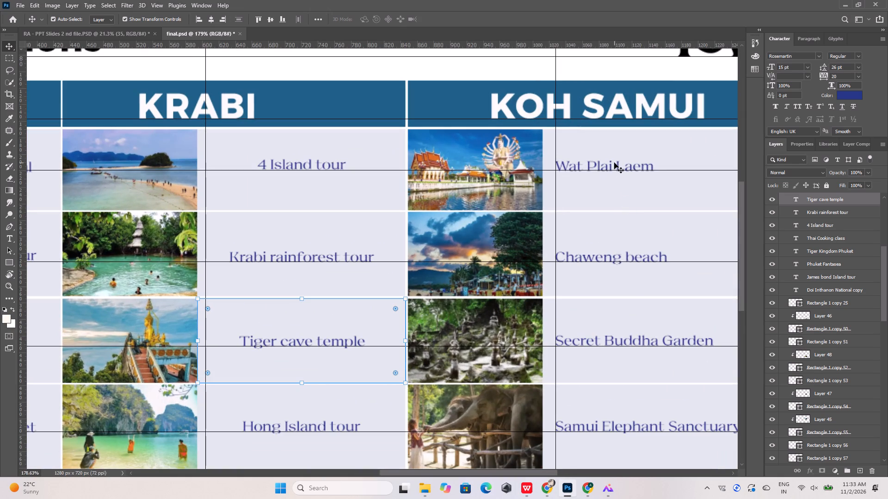
left_click(614, 163)
left_click(631, 191, "shift")
left_click(211, 18)
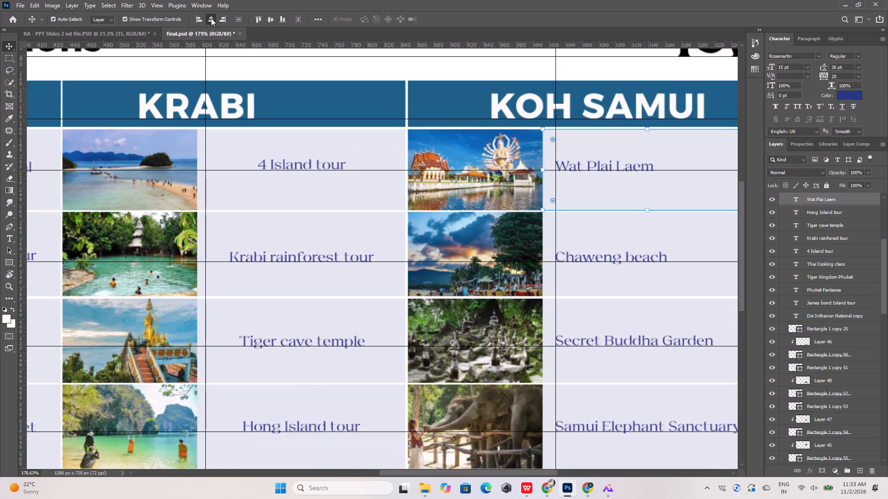
left_click(271, 18)
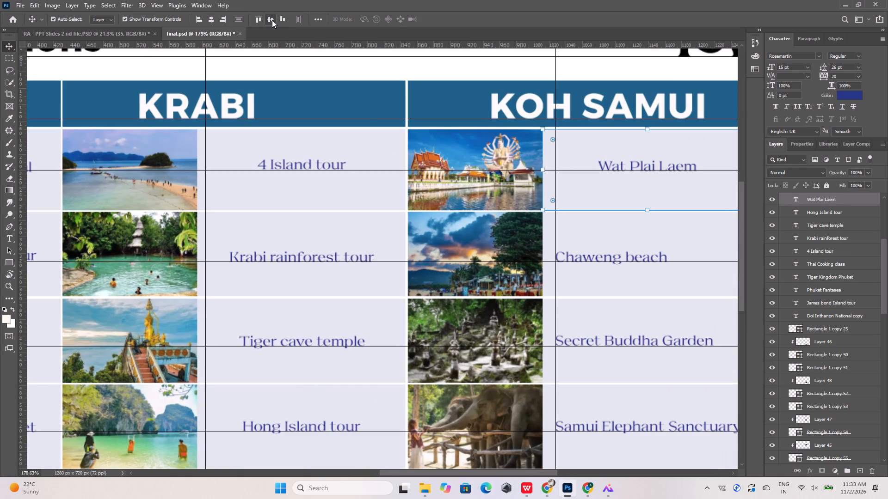
Centre the 4 Island tour, Krabi rainforest tour, Tiger cave temple and Hong Island tour names vertically within their Krabi cells.
left_click(378, 147)
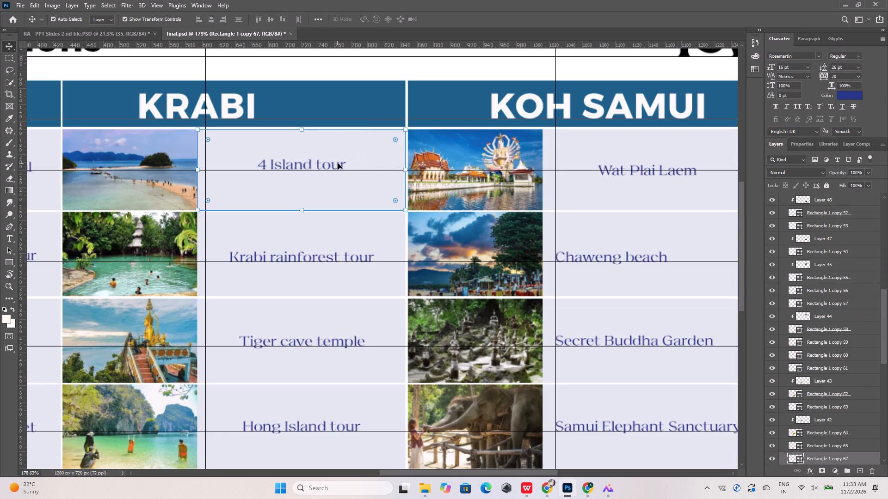
left_click(338, 163, "shift")
left_click(272, 19)
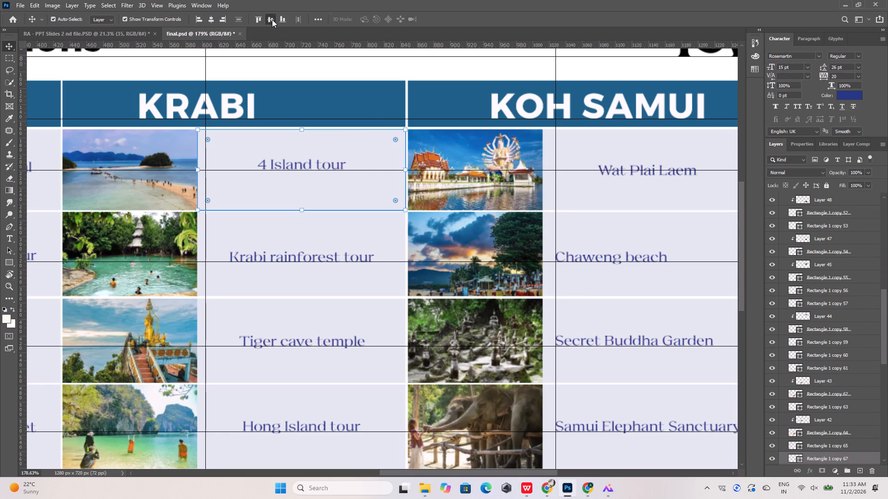
left_click(303, 256)
left_click(348, 239, "shift")
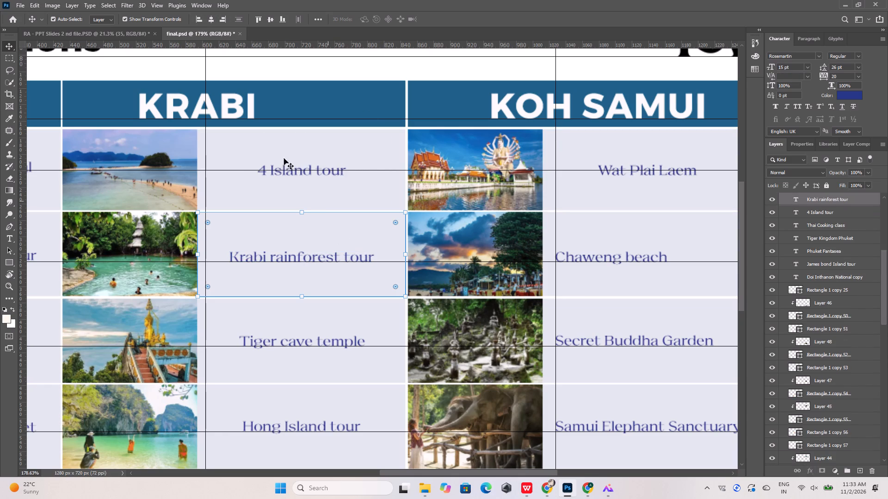
left_click(269, 18)
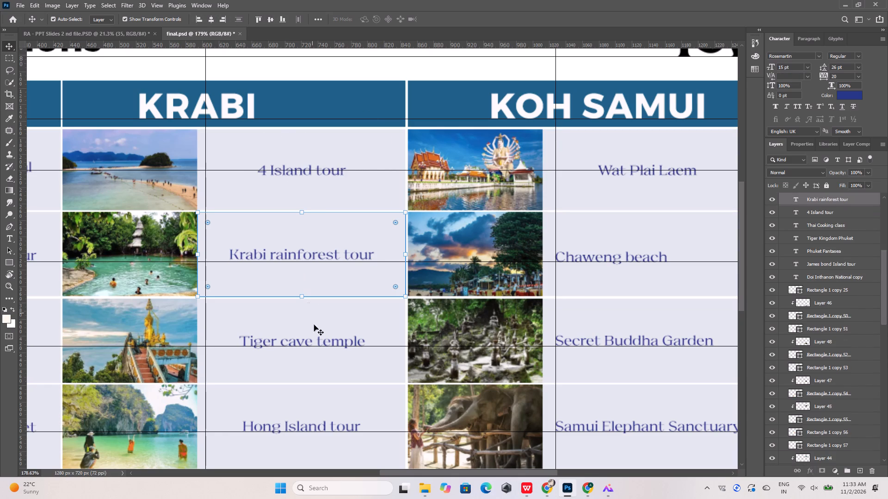
left_click(323, 326)
left_click(329, 341, "shift")
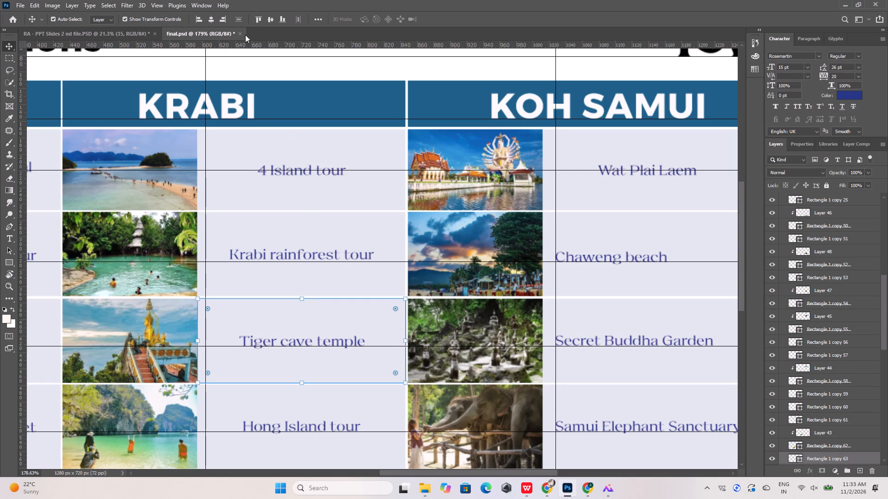
left_click(271, 18)
left_click(328, 421)
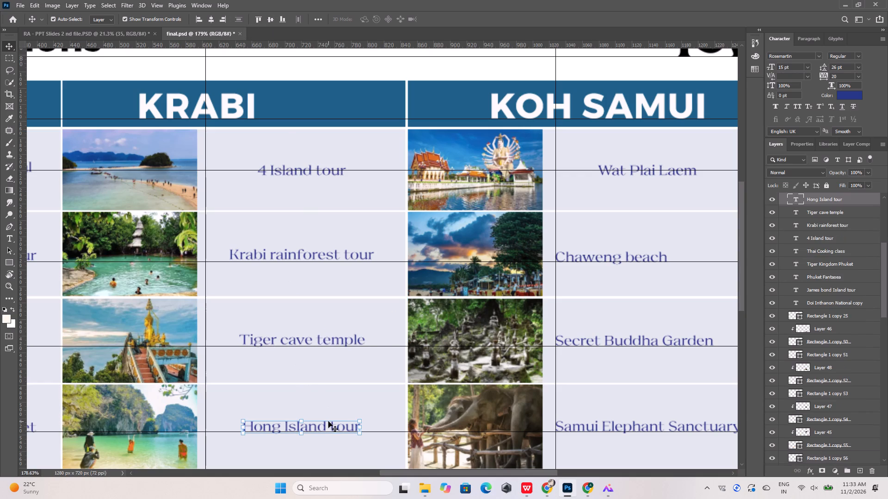
left_click(338, 407, "shift")
left_click(267, 18)
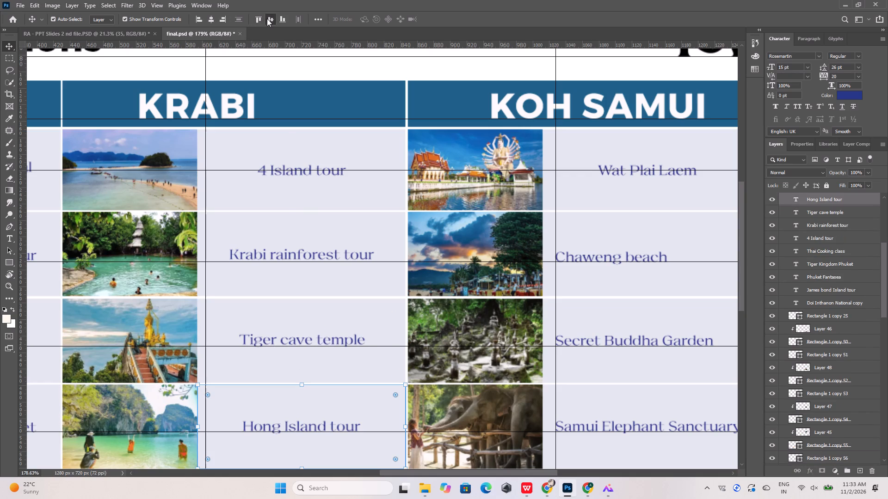
Centre the Thai Cooking class and Tiger Kingdom Phuket names vertically within their own Phuket column cells.
scroll(306, 198, "down", 13)
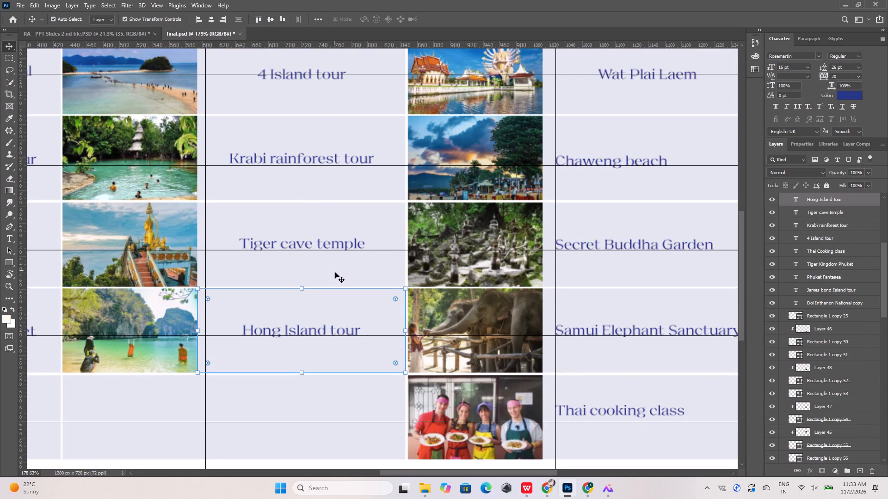
scroll(338, 278, "down", 8, "alt")
scroll(261, 363, "up", 6, "alt")
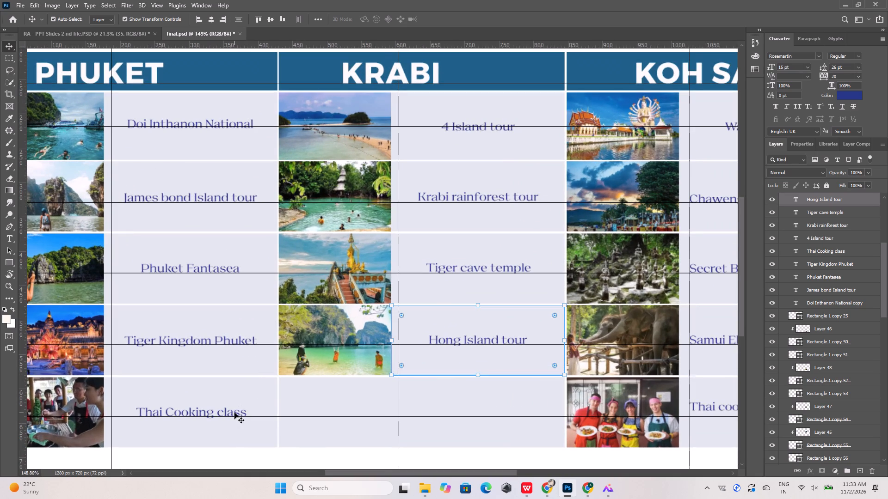
left_click(234, 413)
left_click(251, 394, "shift")
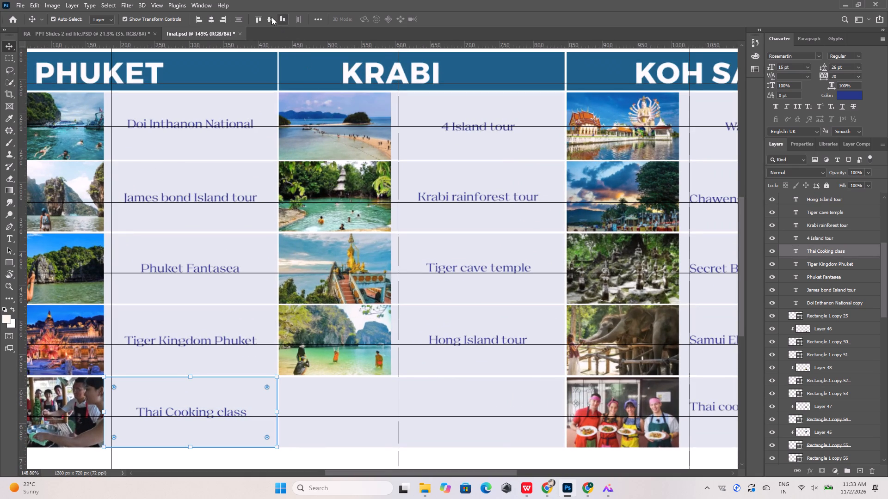
left_click(270, 17)
left_click(240, 323)
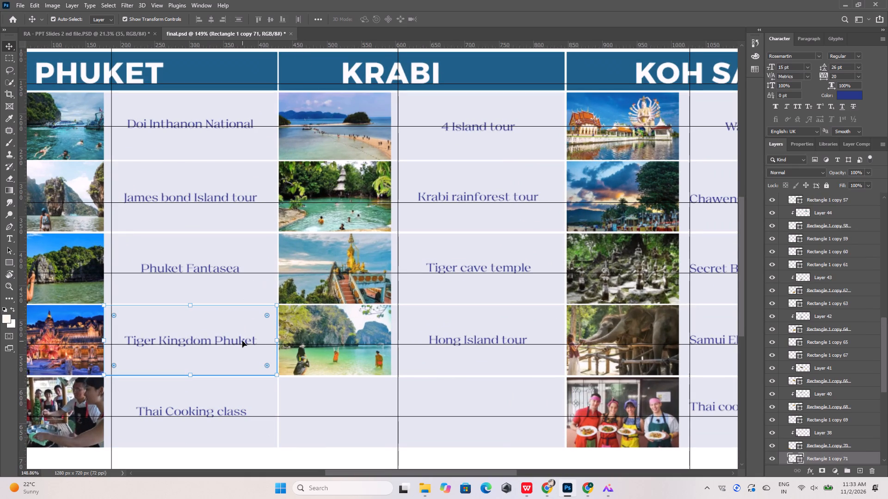
left_click(242, 341, "shift")
left_click(271, 20)
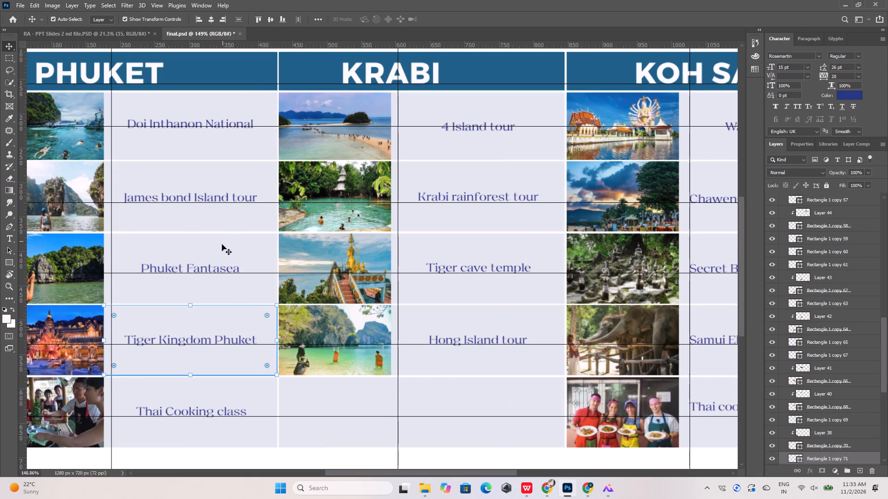
Centre the Phuket Fantasea, James bond Island tour and Doi Inthanon National names vertically within their own Phuket column cells.
left_click(221, 270)
left_click(256, 251, "shift")
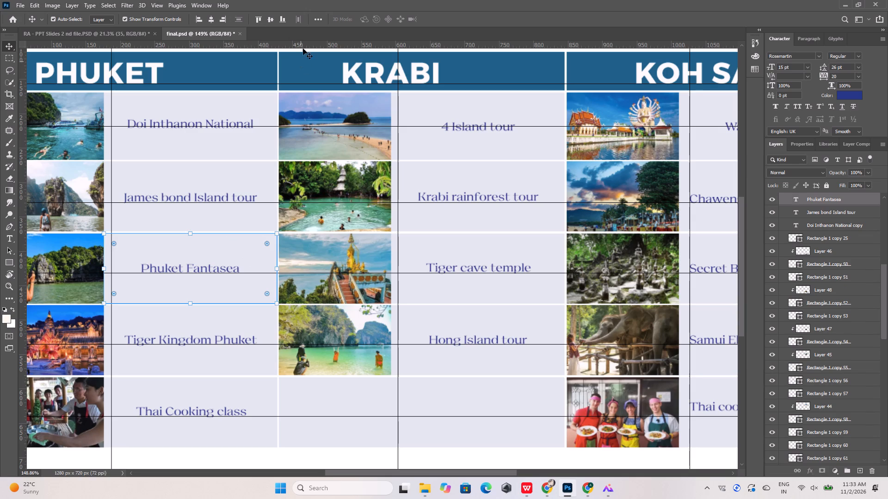
left_click(269, 16)
left_click(219, 198)
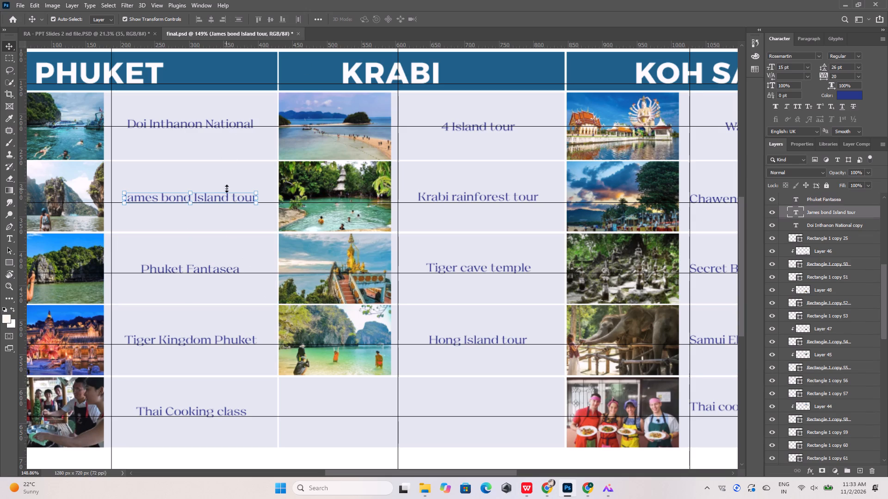
left_click(238, 182, "shift")
left_click(271, 19)
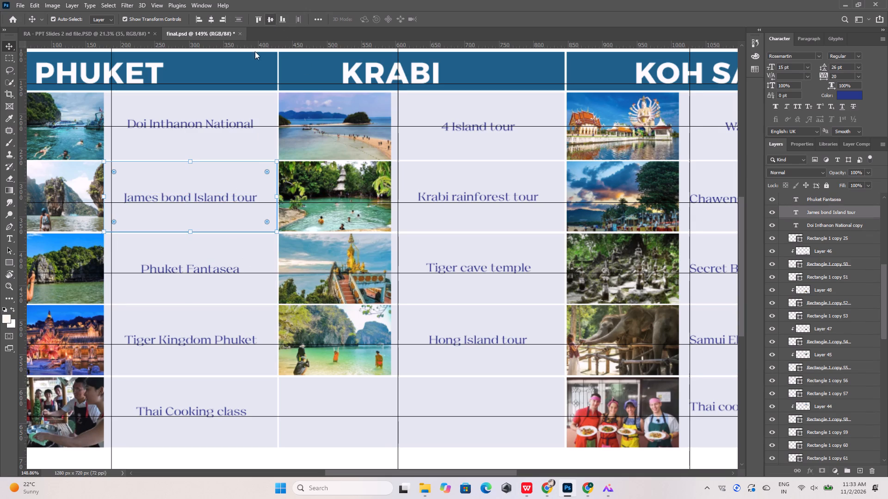
left_click(222, 122)
left_click(226, 145, "shift")
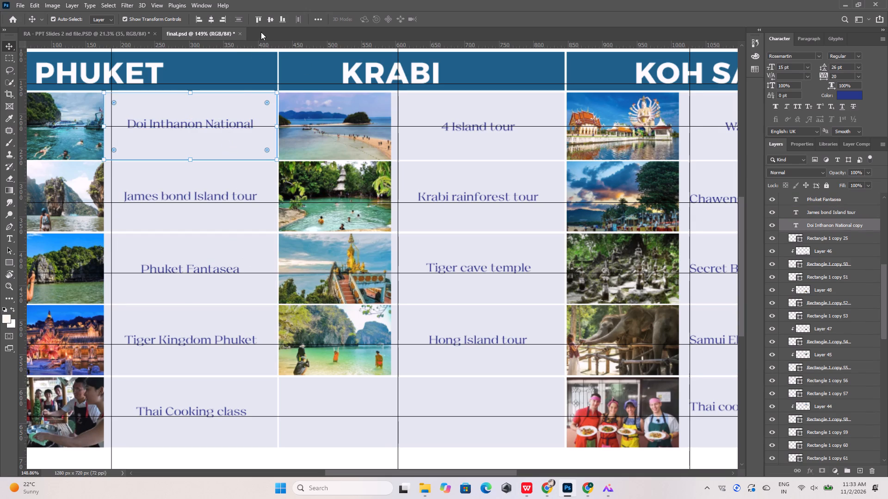
left_click(269, 20)
Centre the Wat Plai Laem name vertically again within its cell in the Koh Samui column.
scroll(153, 178, "down", 9, "alt")
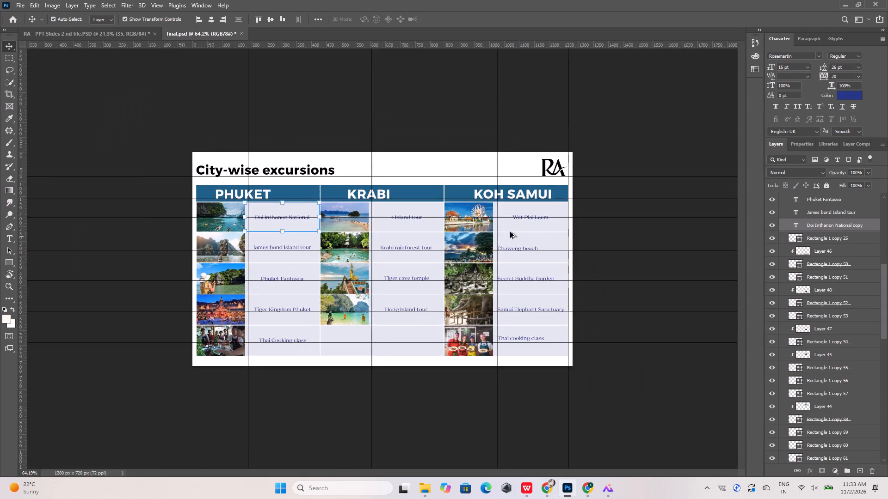
scroll(525, 229, "up", 5, "alt")
scroll(142, 138, "down", 10, "alt")
scroll(515, 228, "up", 2, "alt")
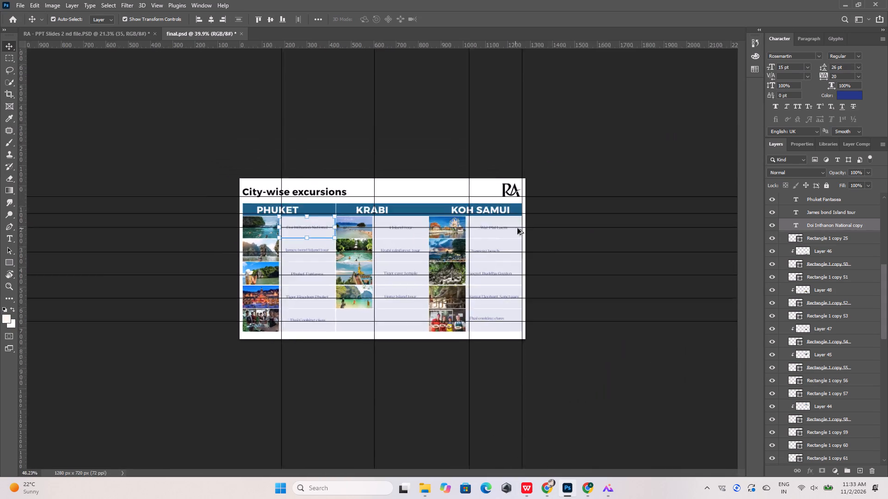
scroll(518, 228, "up", 13, "alt")
key("space")
key("space")
key("space")
key("space")
key("space")
key("space")
key("space")
key("space")
key("space")
key("space")
key("space")
key("space")
key("space")
key("space")
key("space")
key("space")
key("space")
key("space")
key("space")
key("space")
left_click_drag(535, 199, 155, 203)
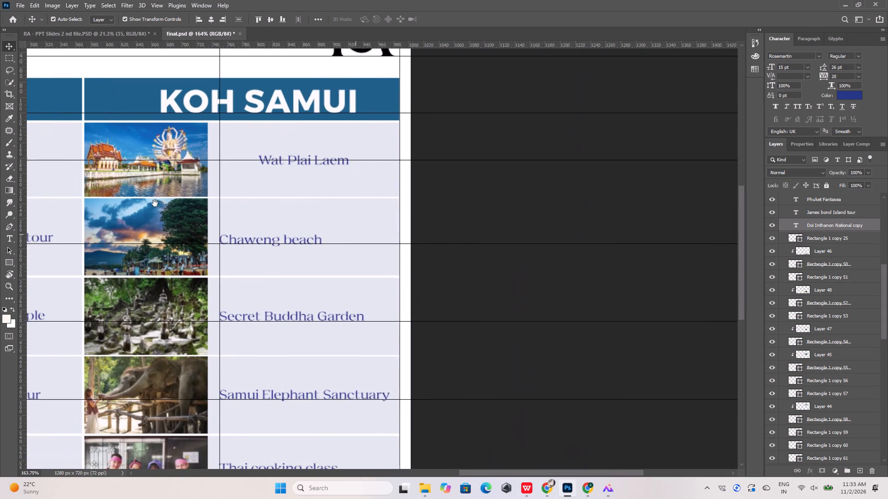
left_click_drag(155, 203, 154, 203)
left_click(324, 159)
left_click(353, 135, "shift")
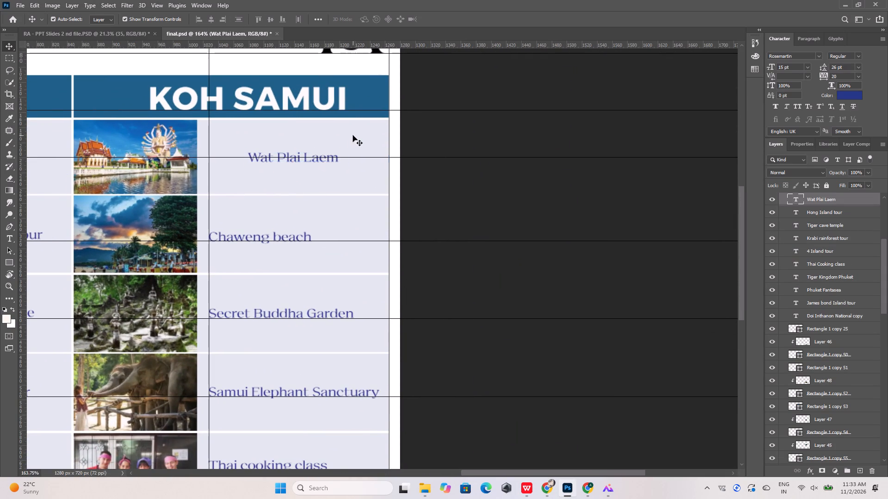
left_click(271, 18)
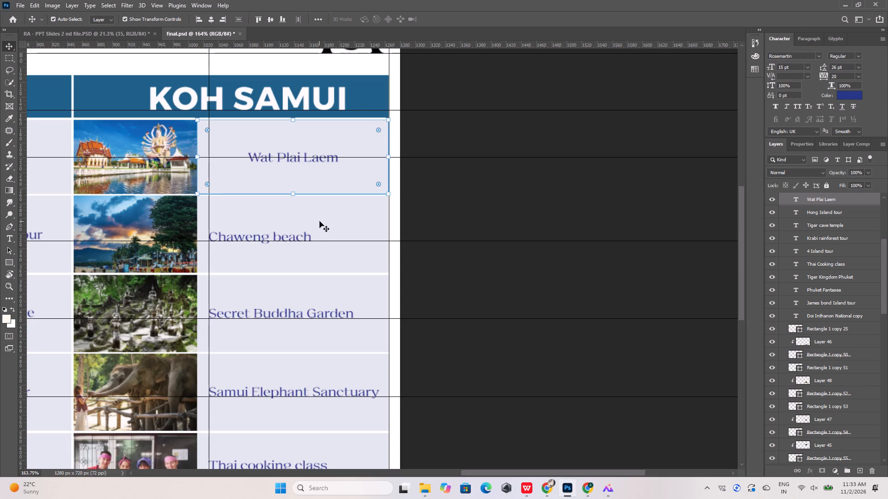
Centre the Chaweng beach and Secret Buddha Garden names horizontally and vertically within their own Koh Samui cells.
left_click(320, 221)
left_click(307, 237, "shift")
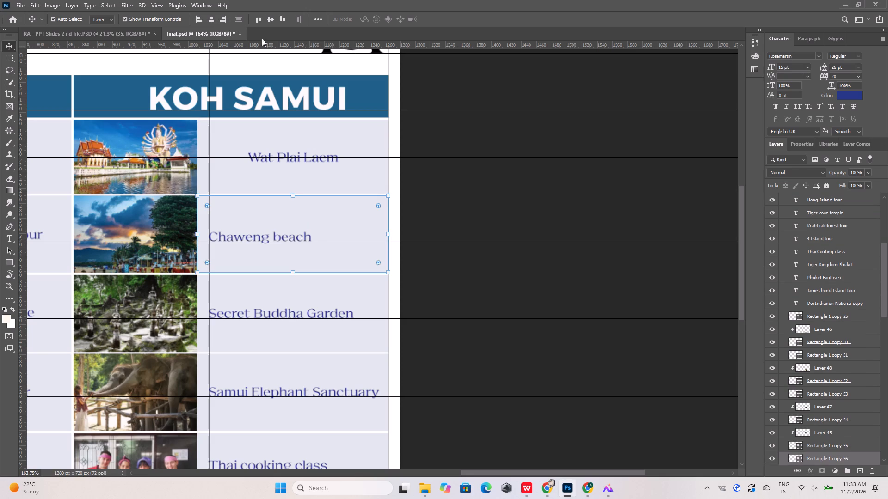
left_click(213, 19)
left_click(271, 21)
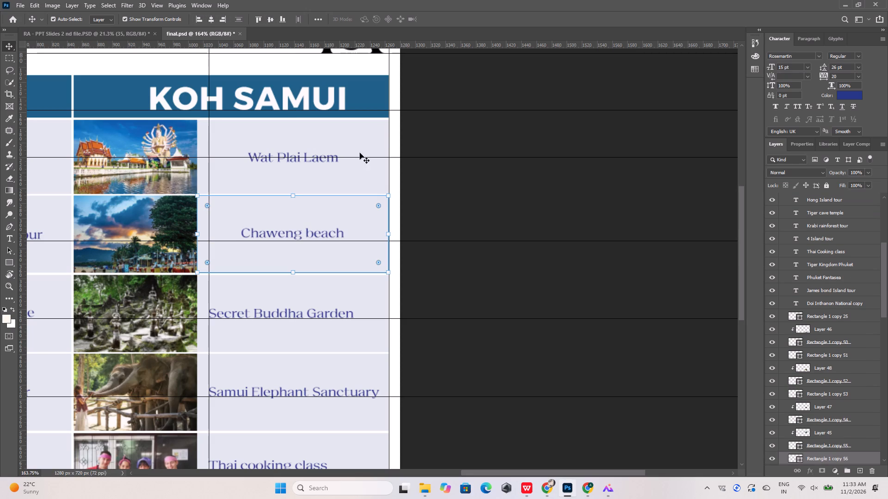
left_click(423, 208)
left_click(366, 294)
left_click(352, 315, "shift")
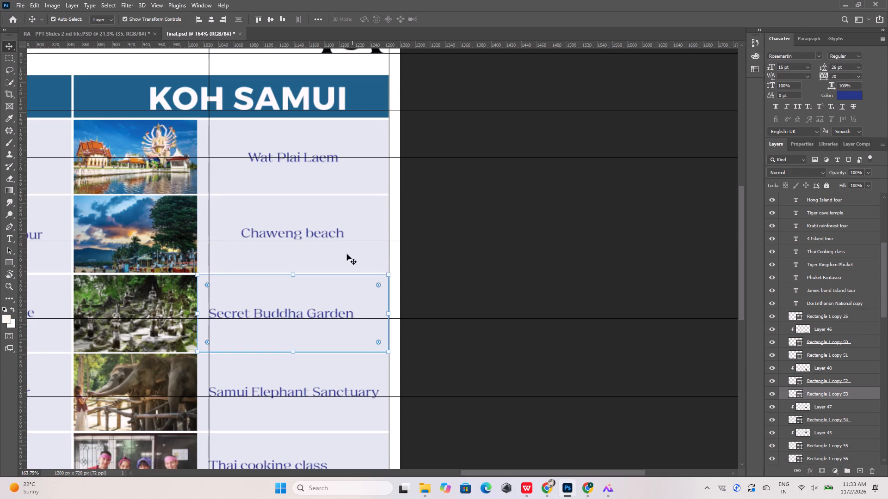
left_click(210, 18)
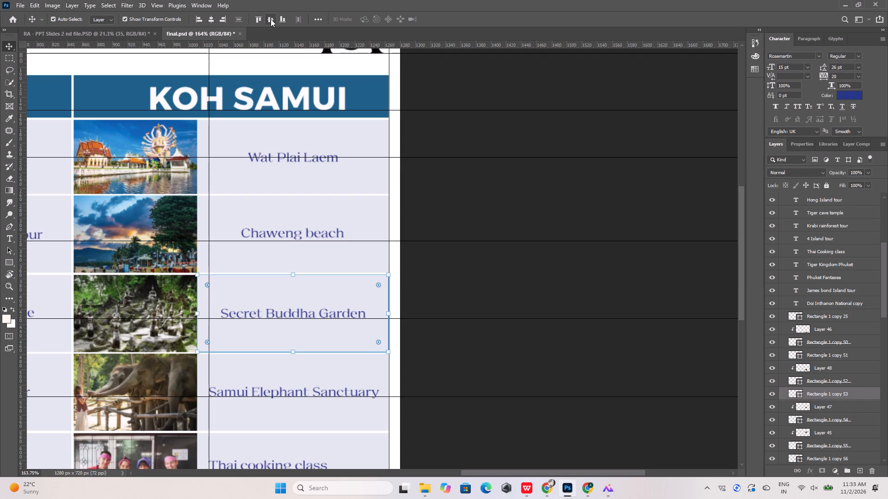
left_click(271, 19)
left_click(475, 156)
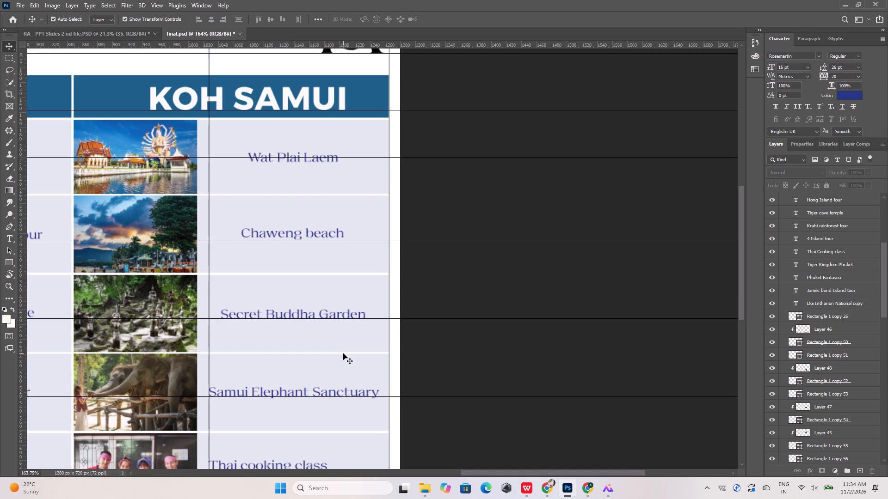
Centre the Samui Elephant Sanctuary and Thai cooking class names horizontally and vertically within their own Koh Samui cells.
left_click(320, 360)
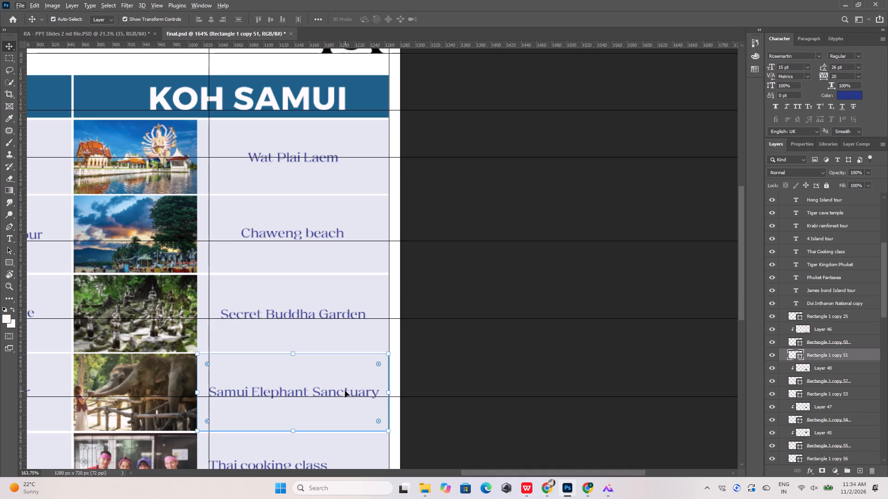
left_click(345, 391, "shift")
left_click(211, 19)
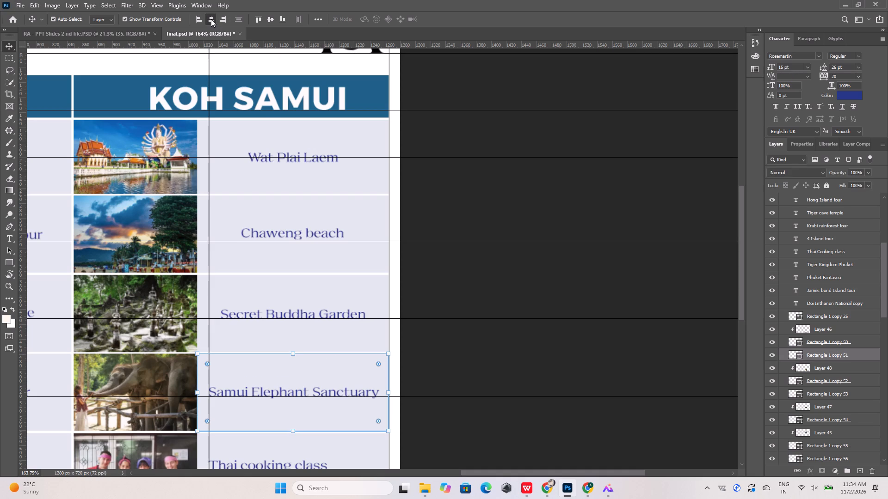
left_click(270, 21)
scroll(327, 323, "down", 3)
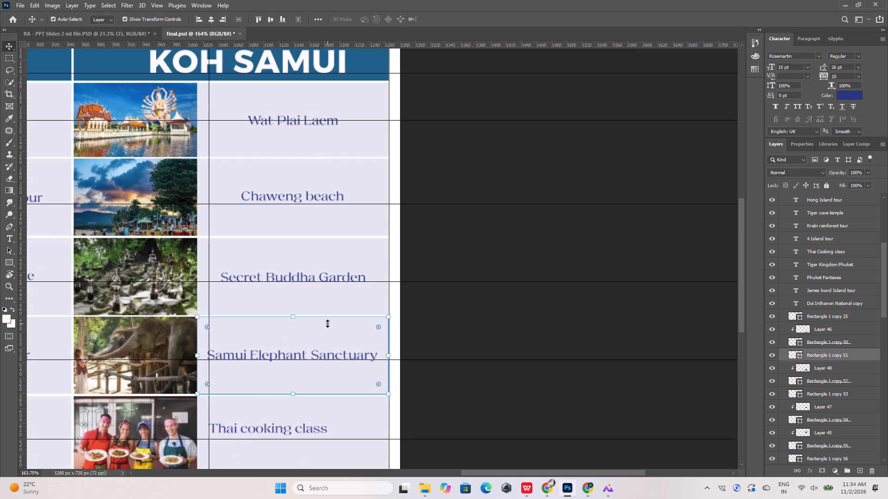
scroll(327, 323, "down", 10)
left_click(314, 368)
left_click(353, 356, "shift")
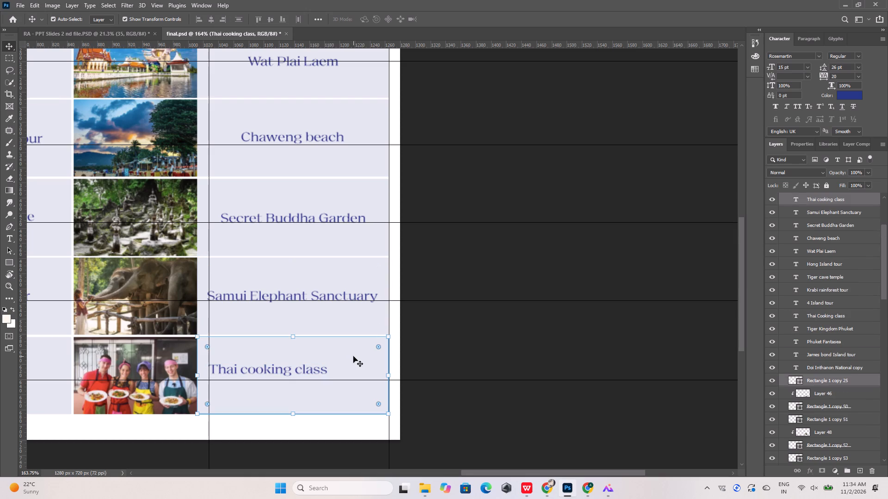
left_click(208, 17)
left_click(270, 20)
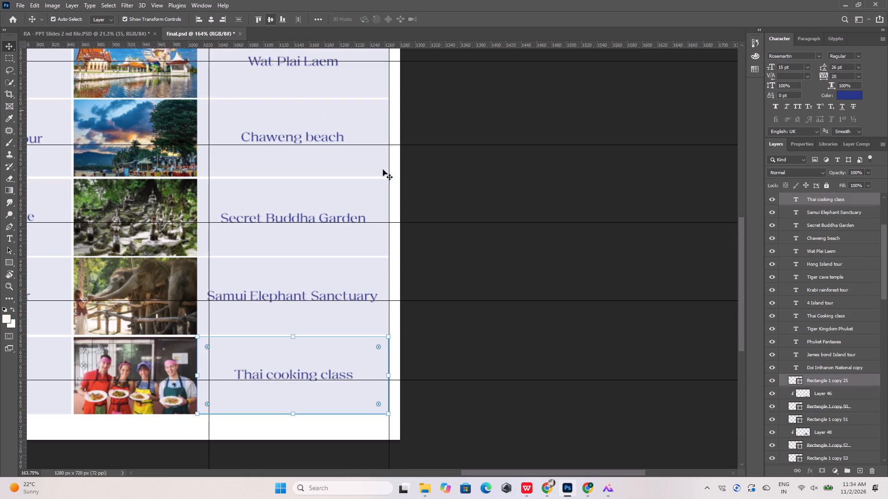
left_click(513, 247)
Copy the font name Rosemartin from the Mombasa heading on artboard 39 of the RA - PPT Slides 2 nd file.
scroll(485, 259, "down", 8, "alt")
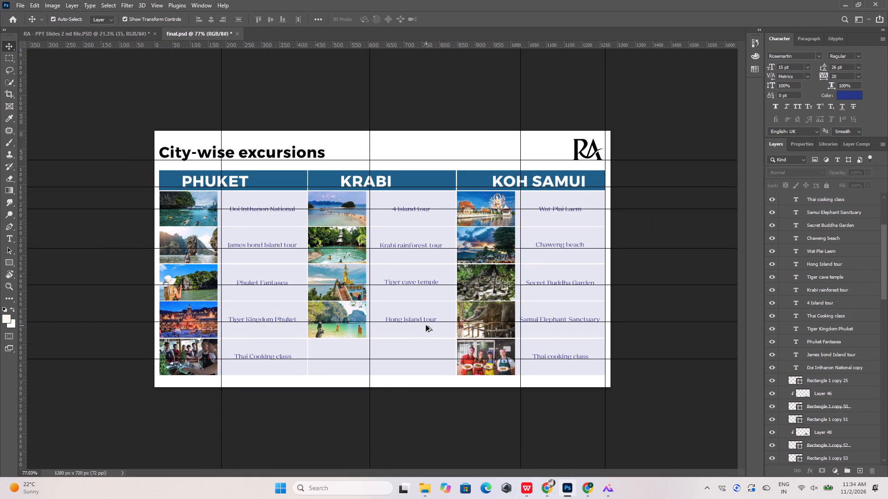
scroll(203, 177, "up", 5, "alt")
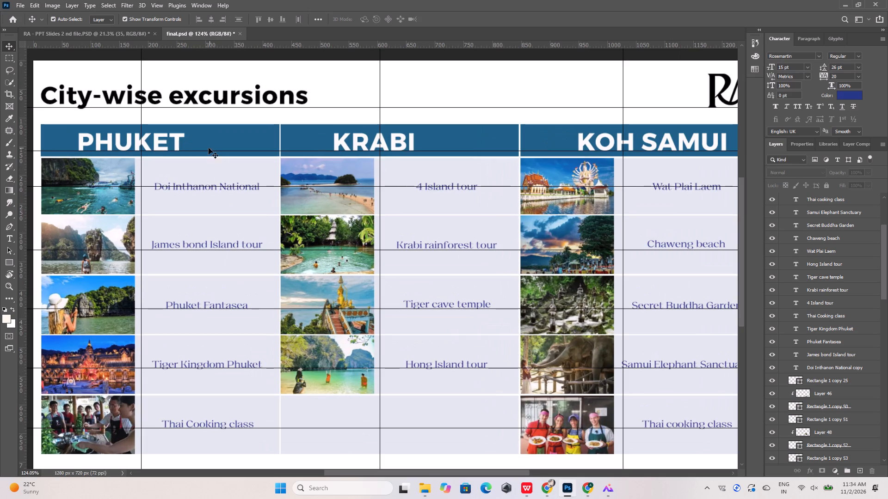
double_click(177, 143)
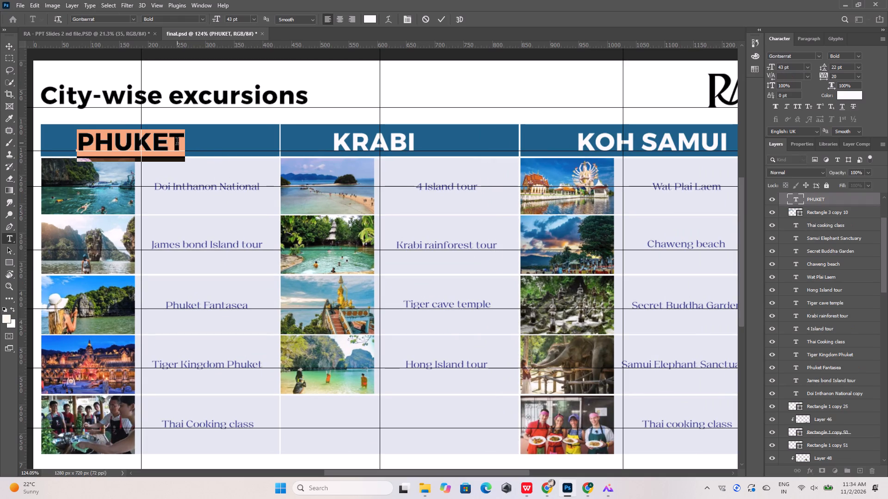
left_click(116, 33)
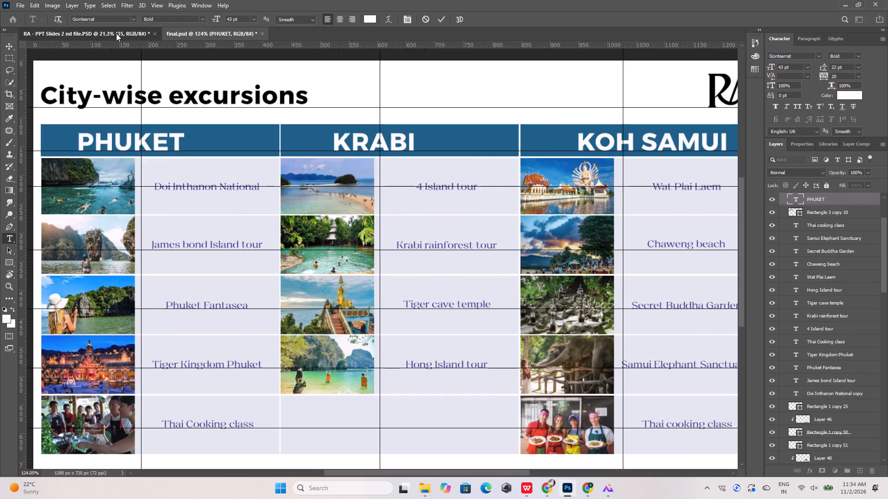
scroll(650, 260, "up", 2, "alt")
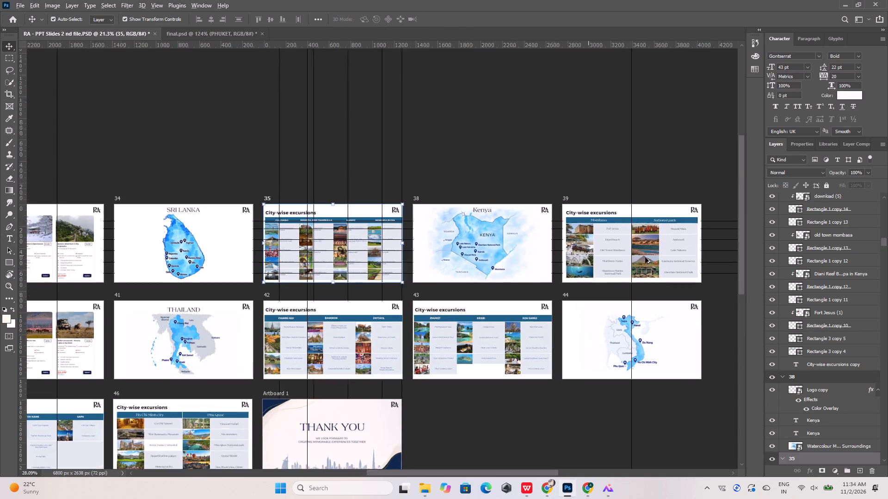
scroll(645, 257, "up", 16, "alt")
left_click(555, 195)
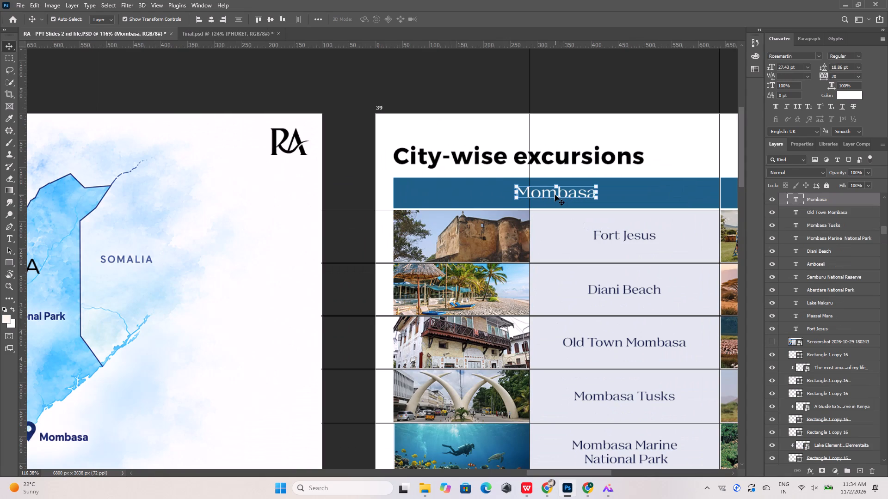
double_click(555, 195)
left_click(94, 18)
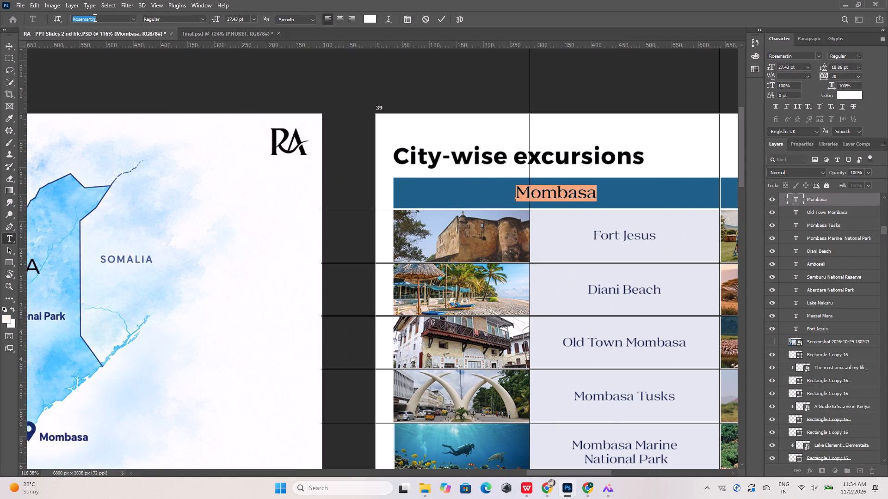
key("ctrl+c")
left_click(442, 21)
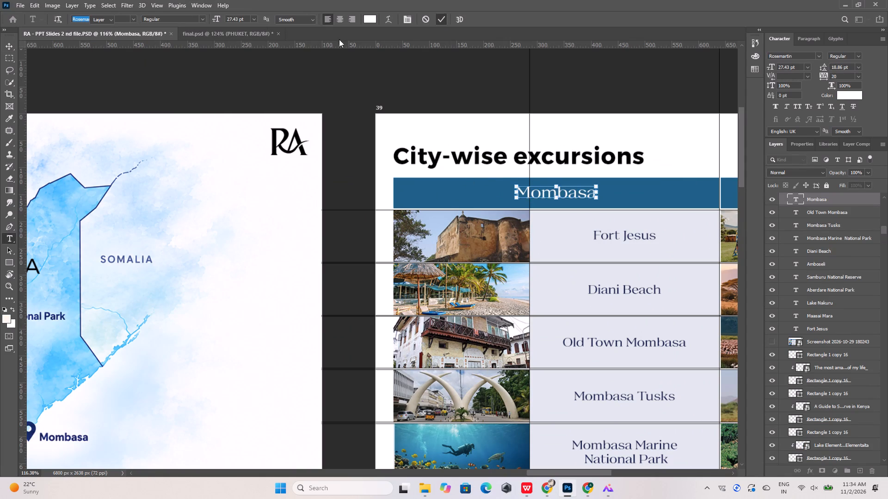
Switch to the final.psd file and set the PHUKET heading's font to Rosemartin Regular.
left_click(205, 32)
left_click(210, 32)
left_click(218, 77)
double_click(144, 131)
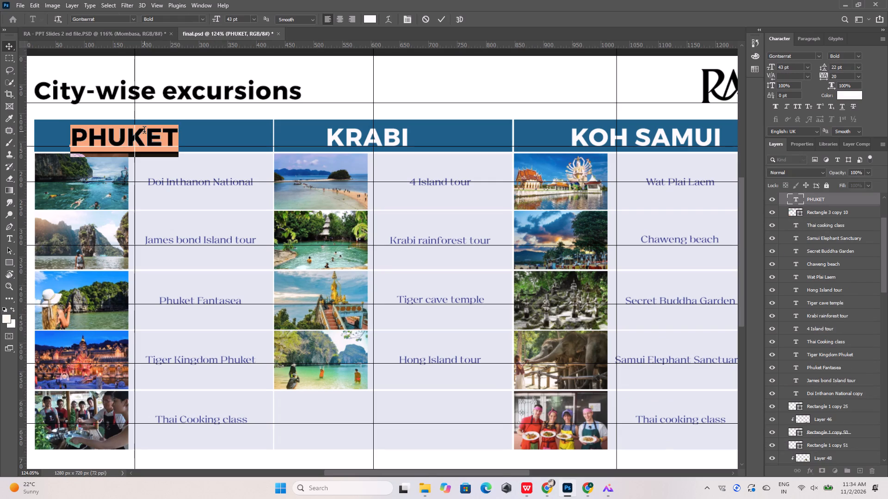
left_click(106, 19)
key("ctrl+v")
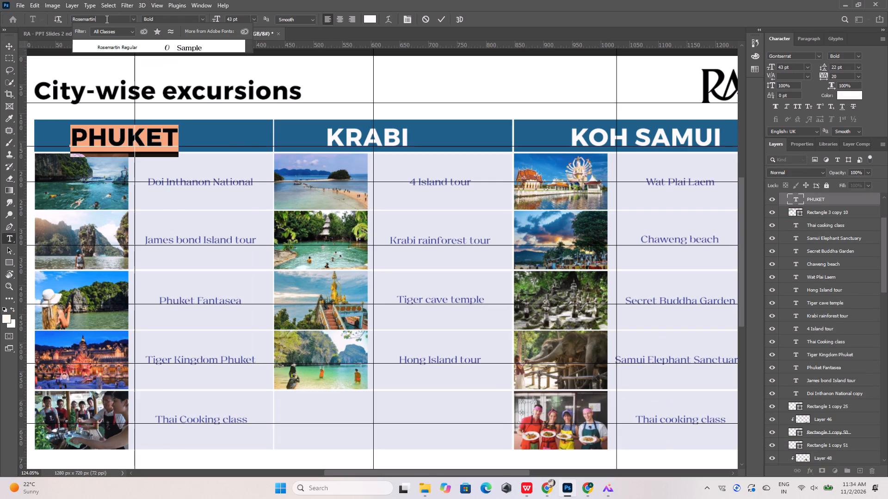
left_click(170, 47)
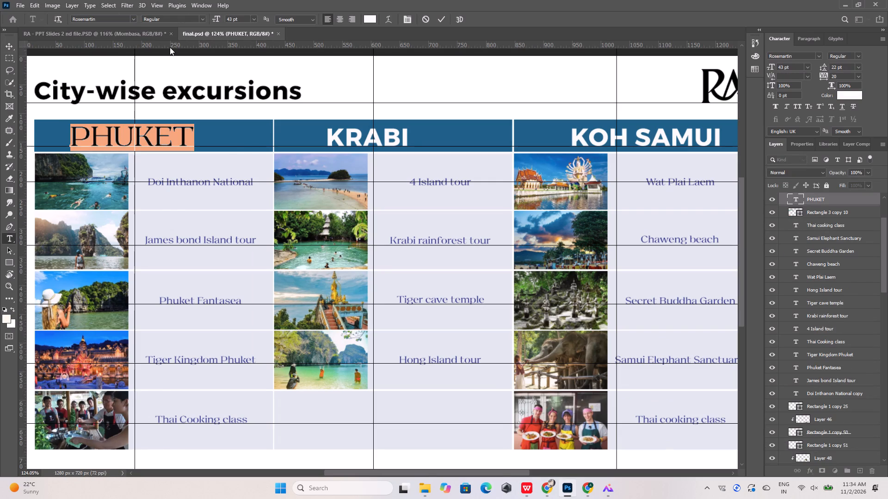
Set the PHUKET heading's size to 20 pt and centre it horizontally and vertically in its blue header cell.
left_click(101, 35)
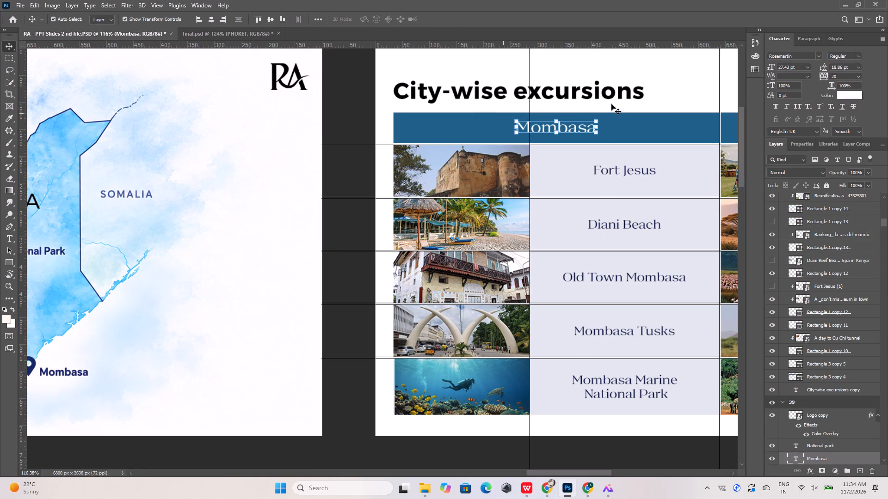
left_click(242, 33)
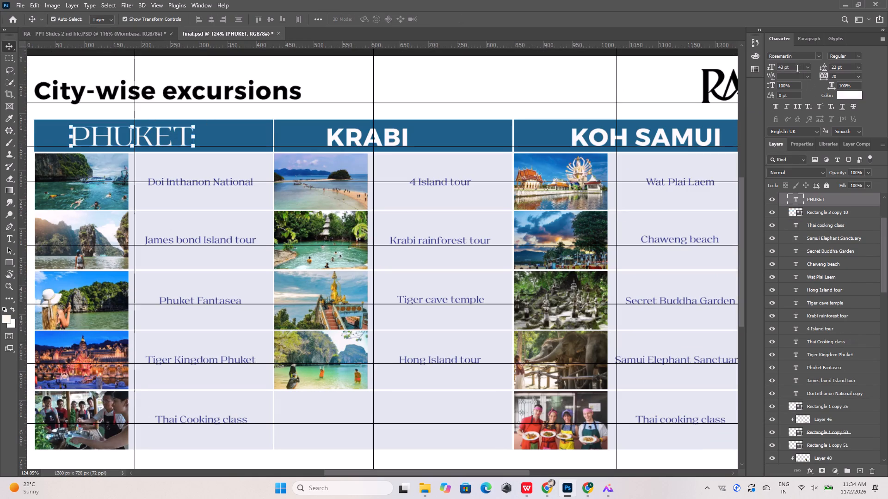
left_click_drag(795, 67, 775, 67)
type("20")
key("Return")
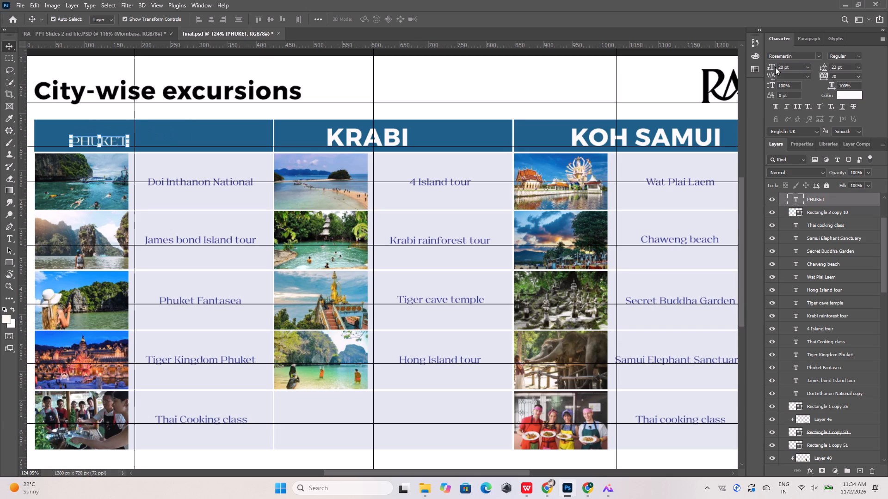
left_click(203, 135, "shift")
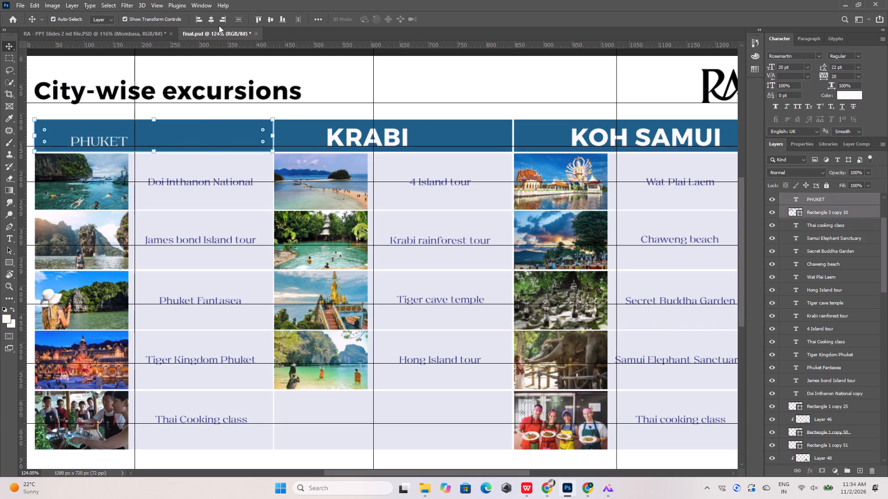
left_click(210, 21)
left_click(267, 21)
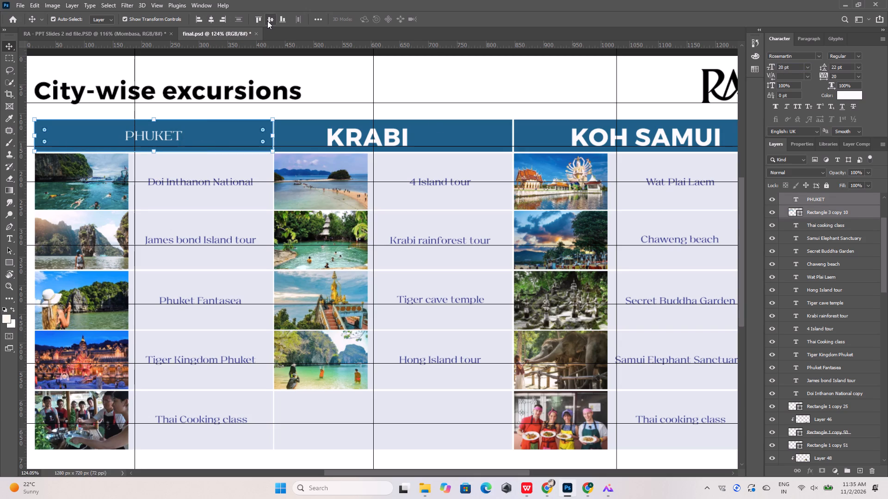
Set the KRABI heading's font to Rosemartin Regular.
left_click(397, 137)
double_click(397, 137)
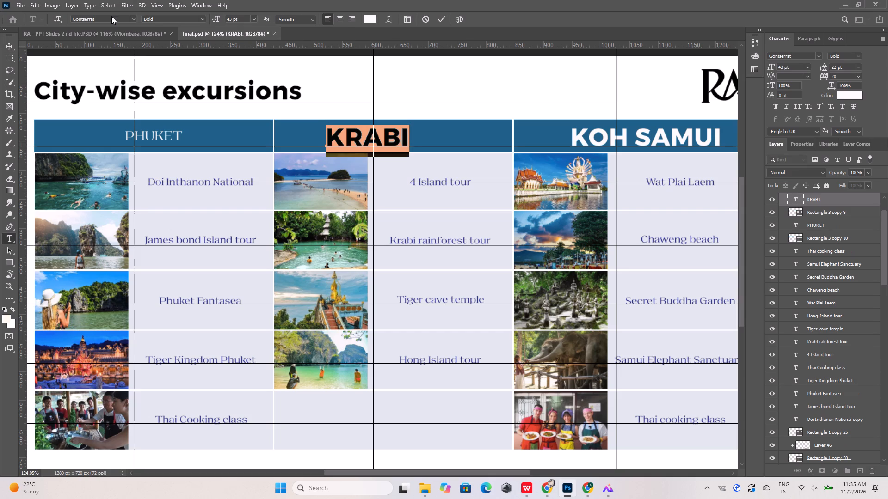
left_click(111, 16)
key("ctrl+v")
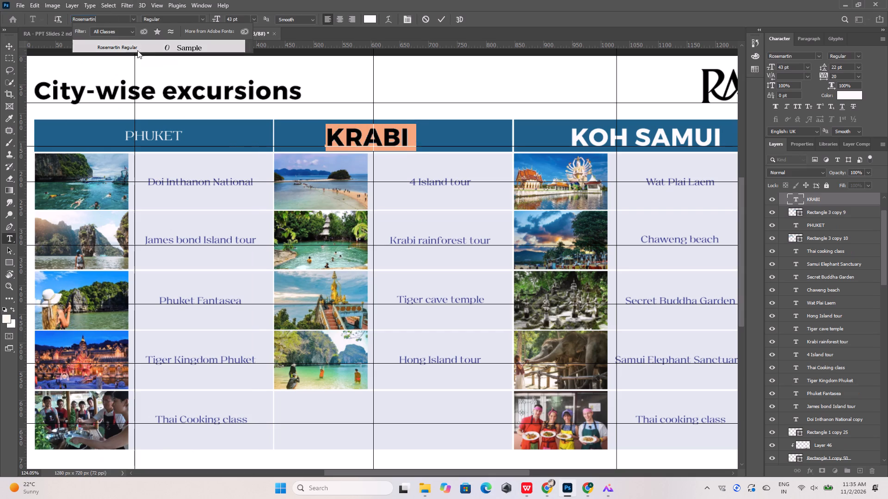
left_click(140, 49)
left_click(443, 22)
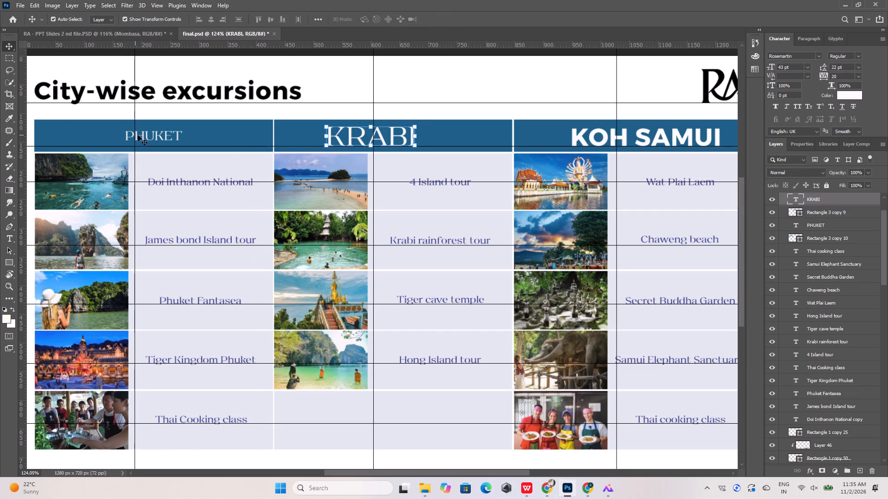
Set the KRABI heading's size to 20 pt and centre it horizontally and vertically in its blue header cell.
left_click(140, 135)
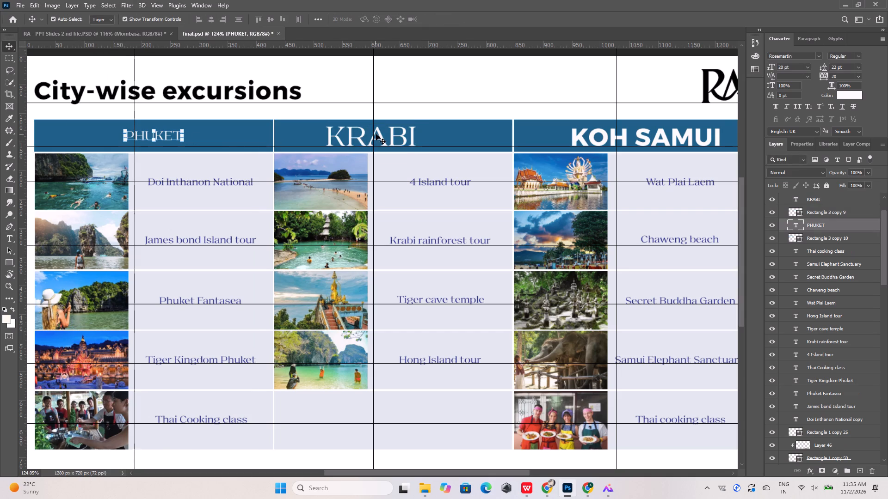
left_click(381, 133)
left_click_drag(795, 68, 770, 69)
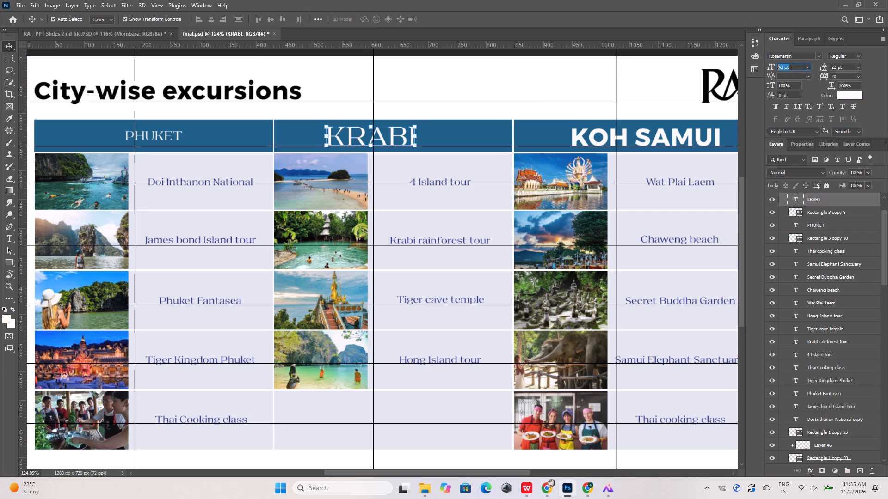
left_click_drag(770, 69, 765, 68)
type("20")
key("Return")
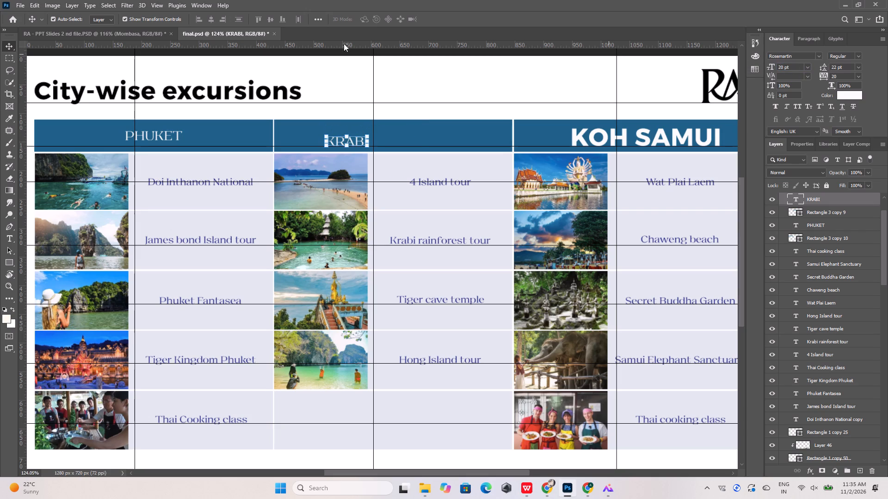
left_click(391, 132, "shift")
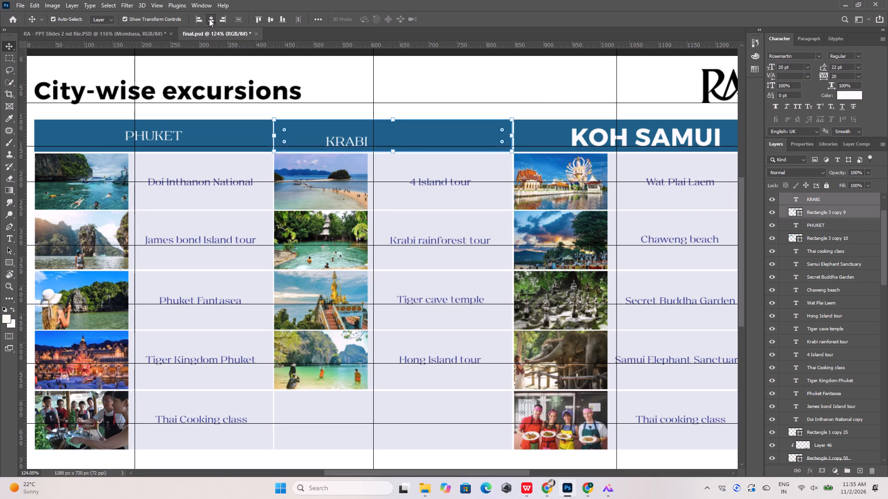
left_click(209, 19)
left_click(270, 20)
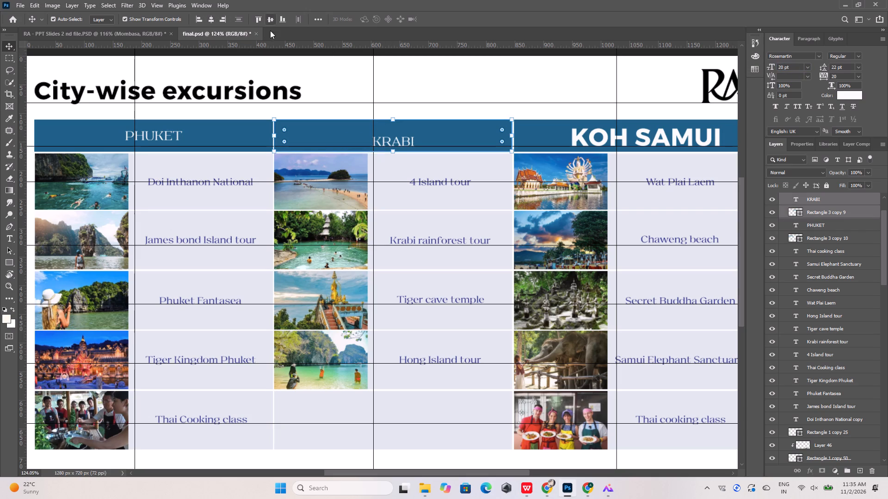
Set the KOH SAMUI heading's font to Rosemartin Regular.
scroll(229, 106, "down", 5, "alt")
scroll(552, 164, "up", 5, "alt")
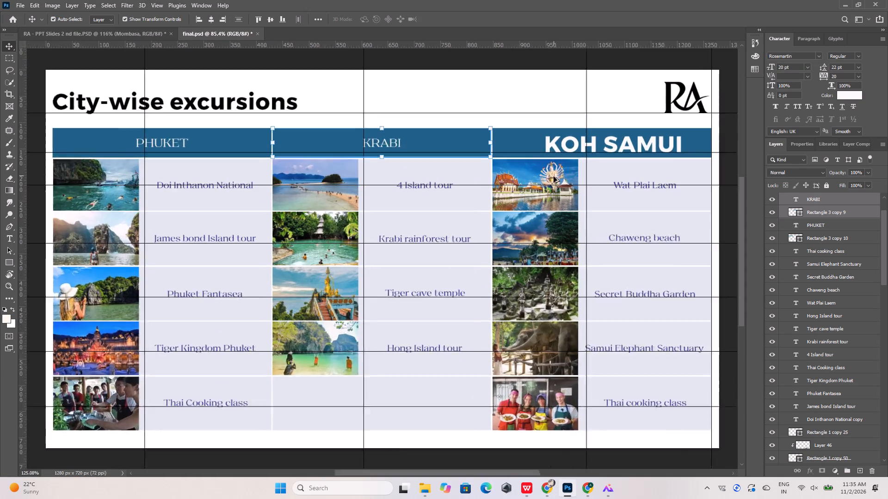
scroll(554, 176, "up", 1, "alt")
left_click(613, 138)
double_click(617, 137)
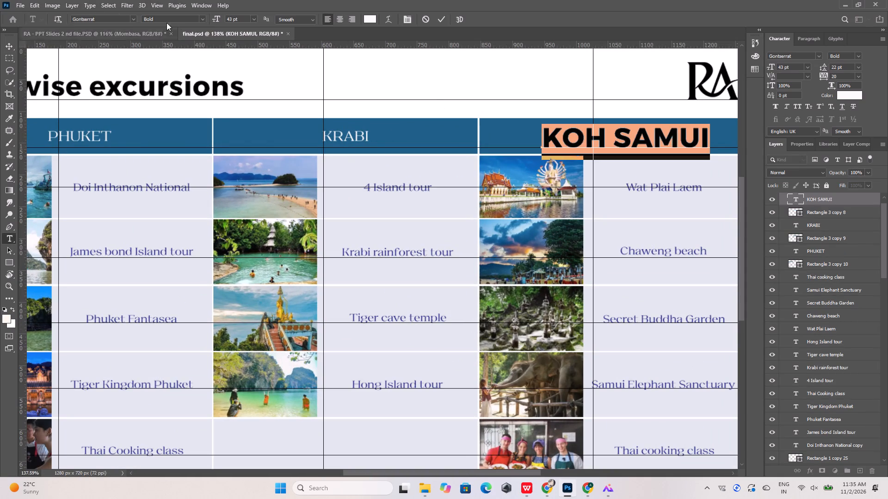
left_click(109, 18)
key("ctrl+v")
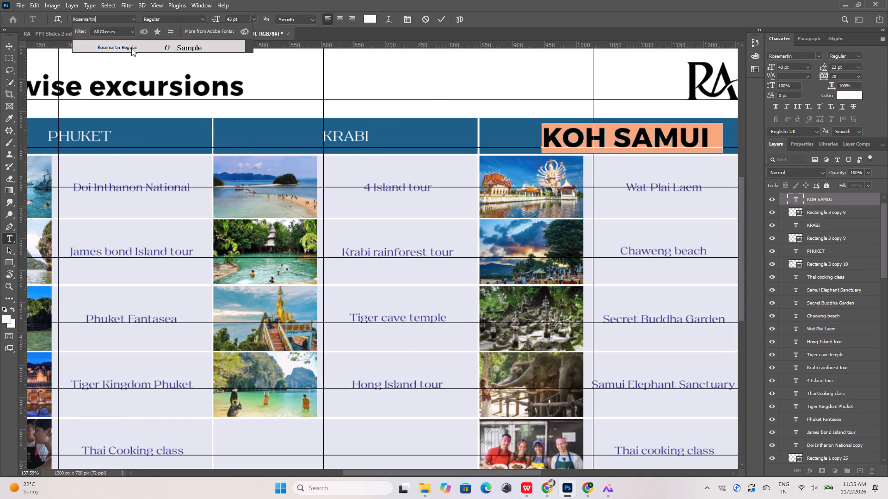
left_click(131, 45)
left_click(439, 19)
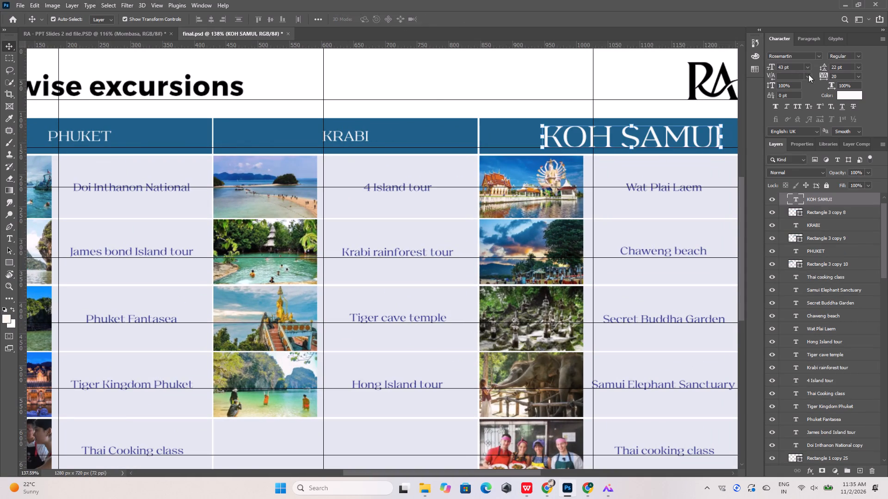
Set the KOH SAMUI heading's size to 20 pt and centre it horizontally and vertically in its blue header cell.
left_click_drag(795, 65, 764, 67)
key("2")
key("0")
key("Return")
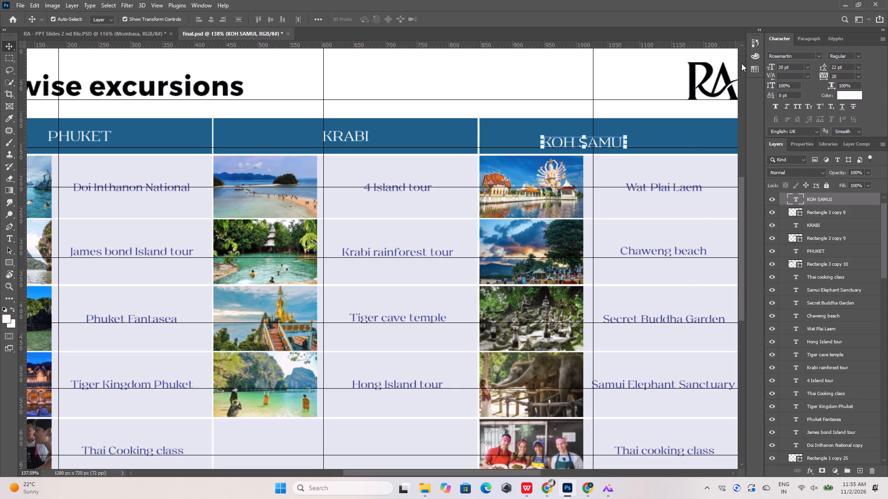
left_click(645, 130, "shift")
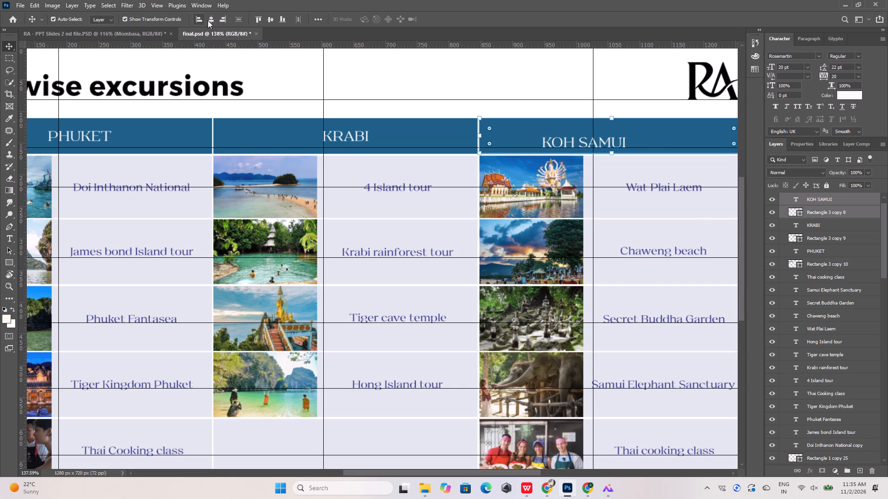
left_click(208, 20)
left_click(272, 18)
scroll(274, 130, "down", 9, "alt")
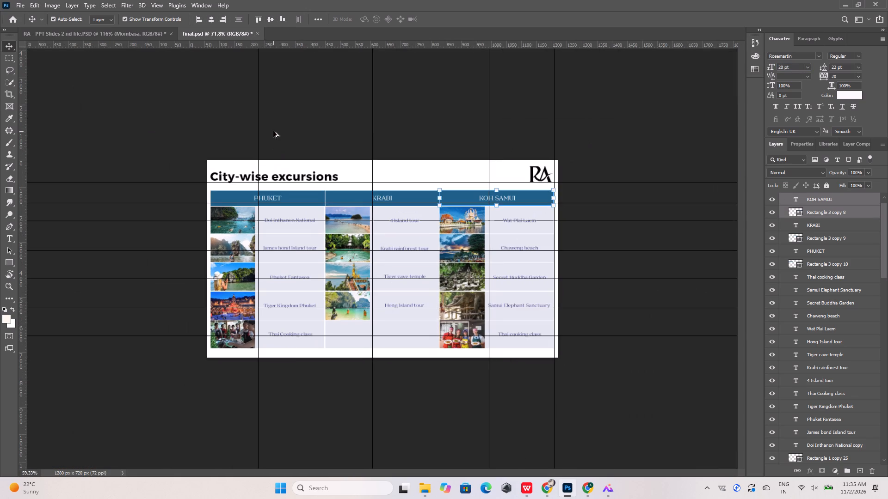
left_click(376, 116)
Compare the Phuket, Krabi and Koh Samui slide with artboard 39, and review City-wise excursions slides 35 and 36 of the presentation in WPS Office.
scroll(381, 175, "up", 7, "alt")
scroll(371, 175, "down", 5, "alt")
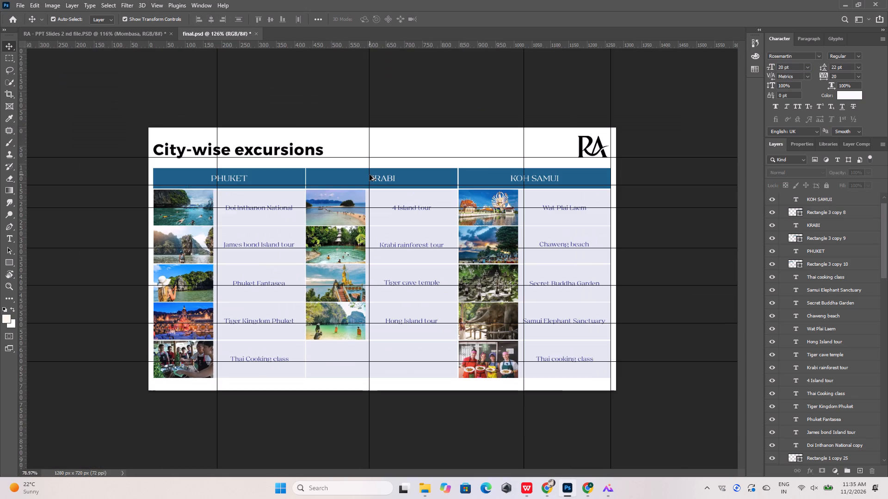
left_click(121, 32)
scroll(224, 159, "down", 12, "alt")
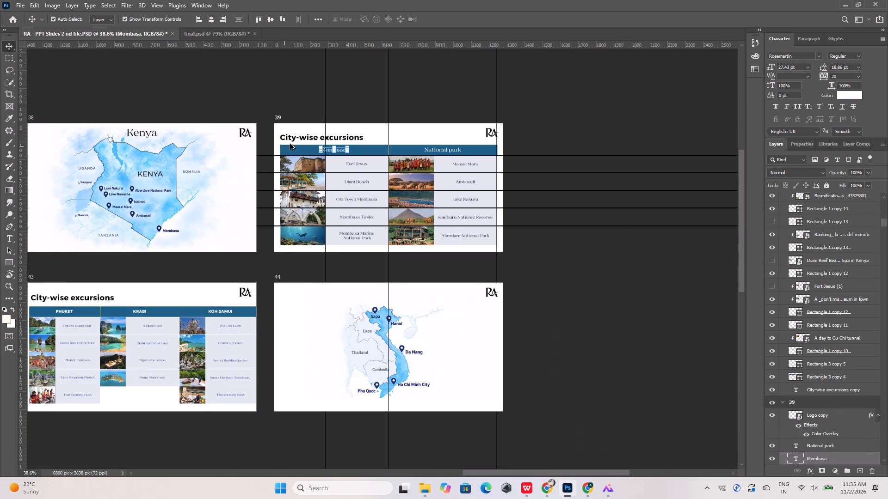
left_click(530, 489)
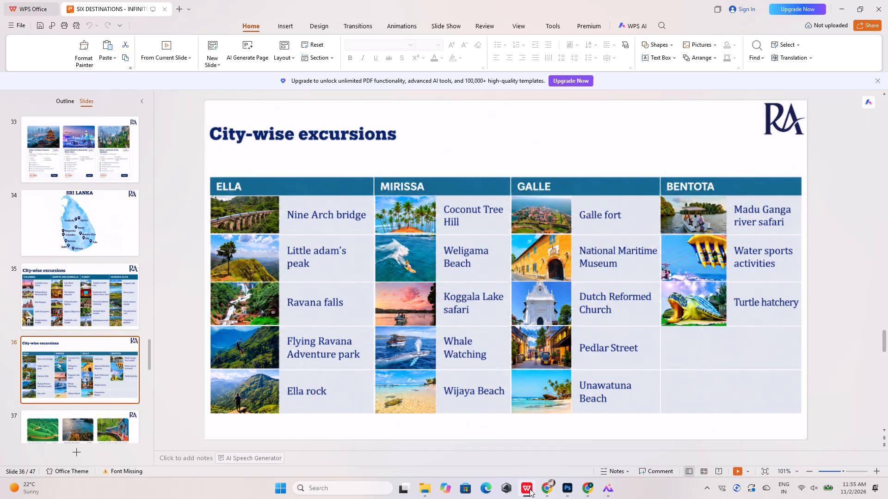
left_click(530, 489)
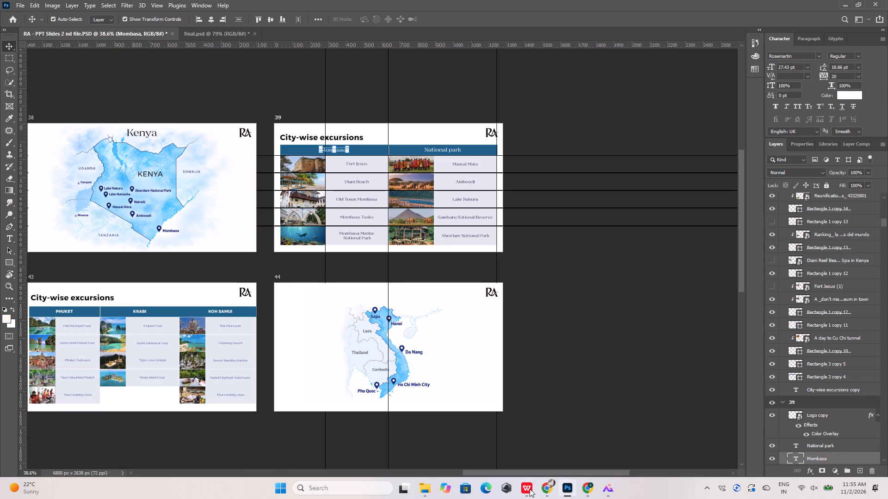
left_click(530, 489)
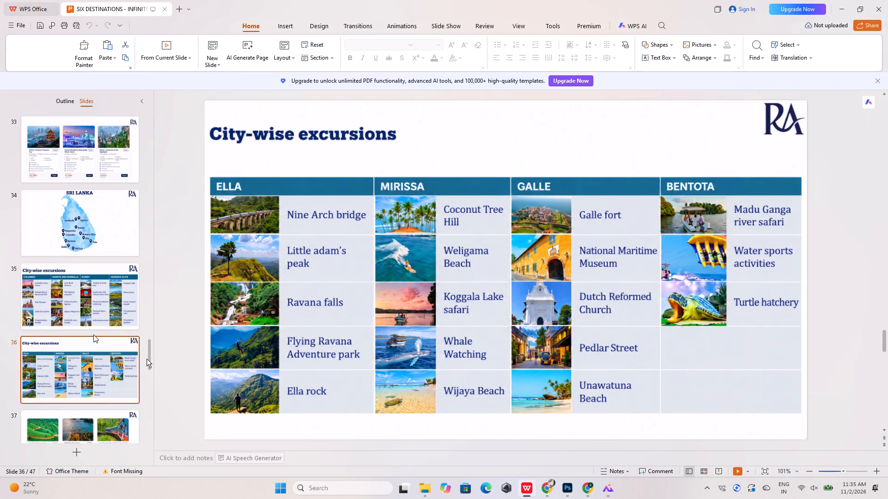
left_click(74, 300)
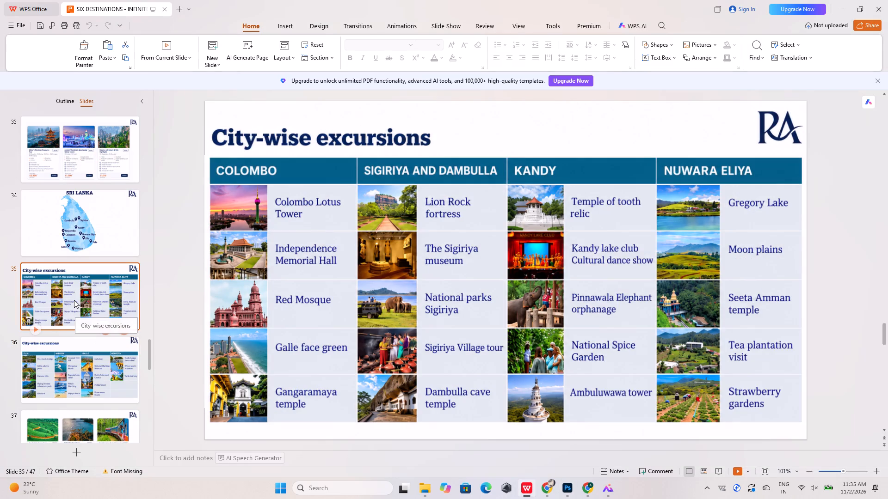
left_click(53, 368)
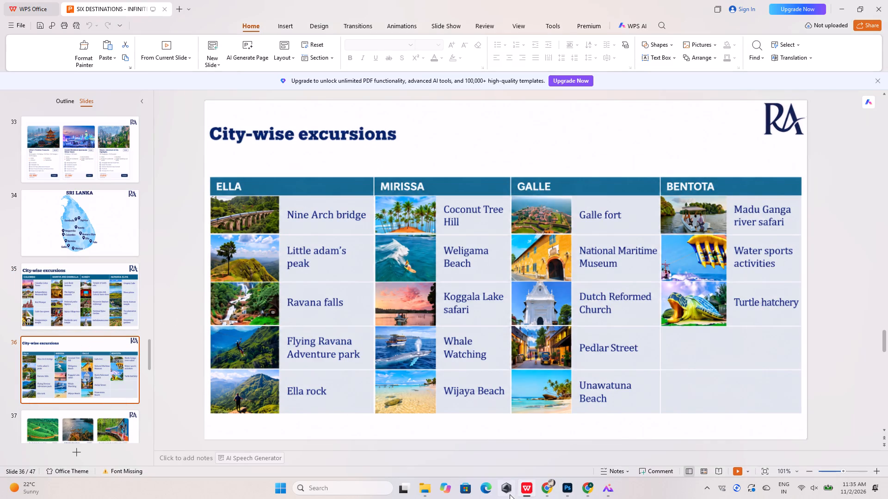
left_click(564, 487)
scroll(444, 173, "up", 11, "alt")
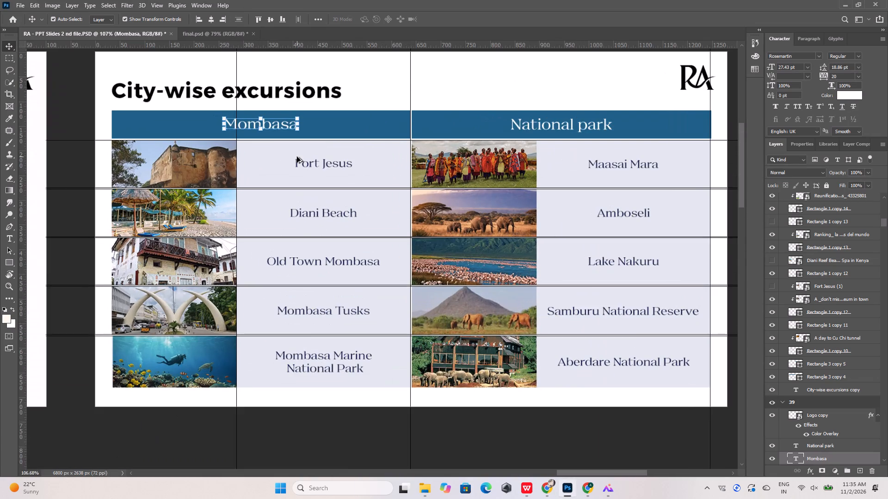
scroll(297, 157, "down", 6, "alt")
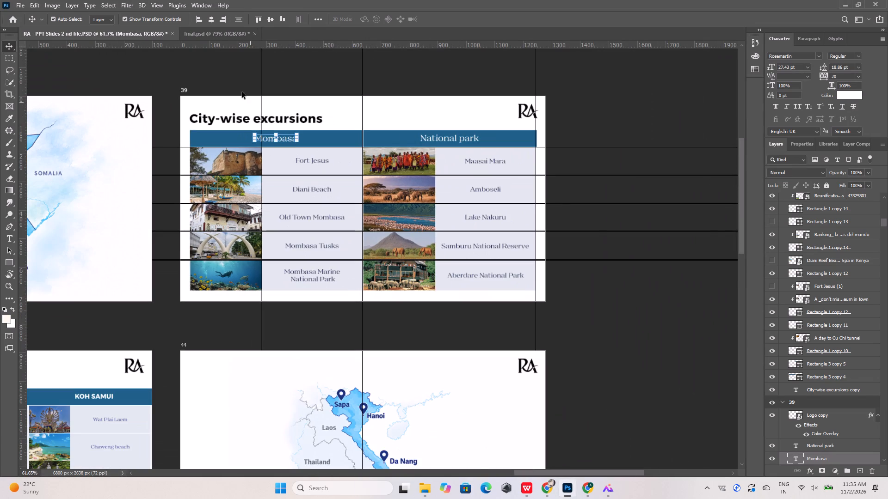
left_click(218, 30)
scroll(231, 239, "up", 6, "alt")
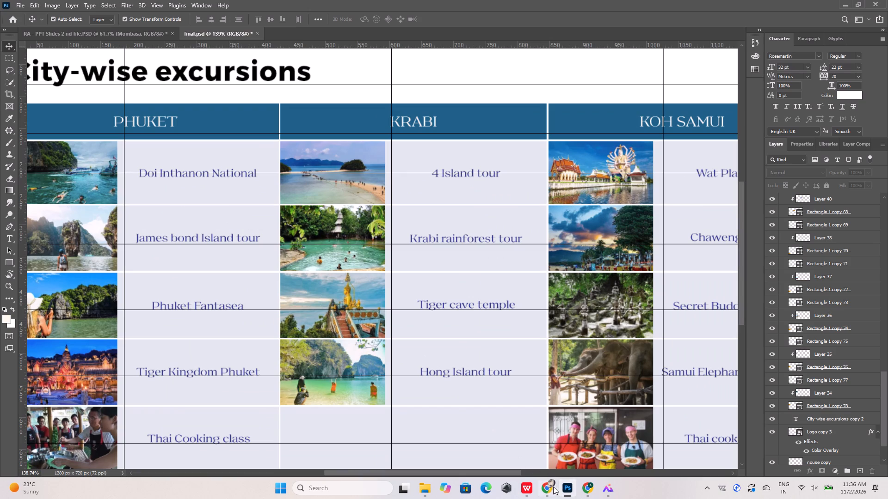
left_click(533, 491)
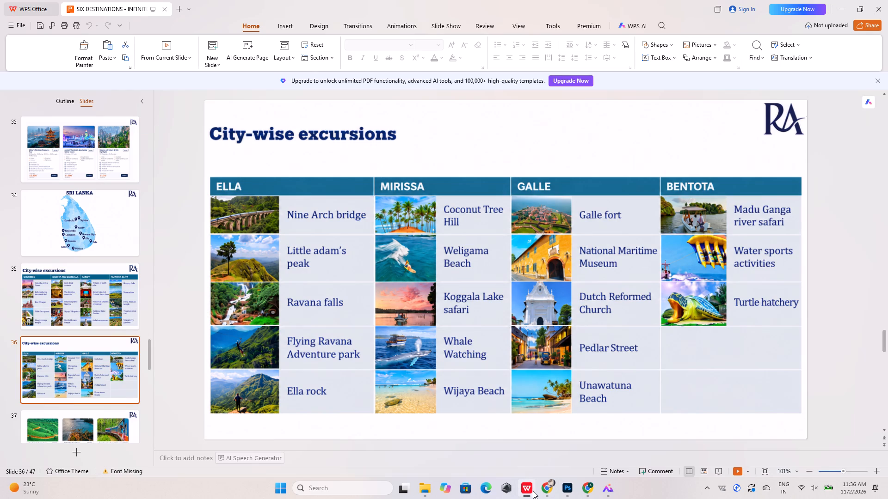
Review the City-wise excursions slides and neighbouring slides of the presentation, from the Sri Lanka slides through slide 43.
left_click(36, 289)
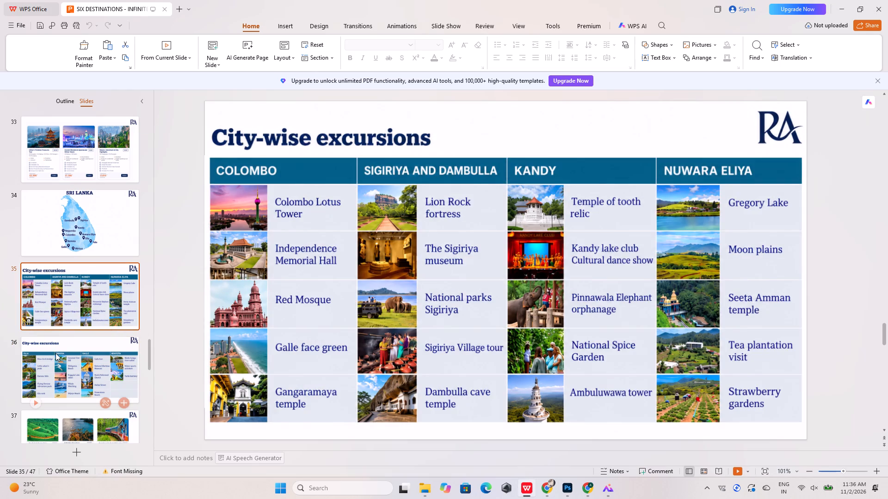
left_click(56, 353)
scroll(56, 349, "up", 4)
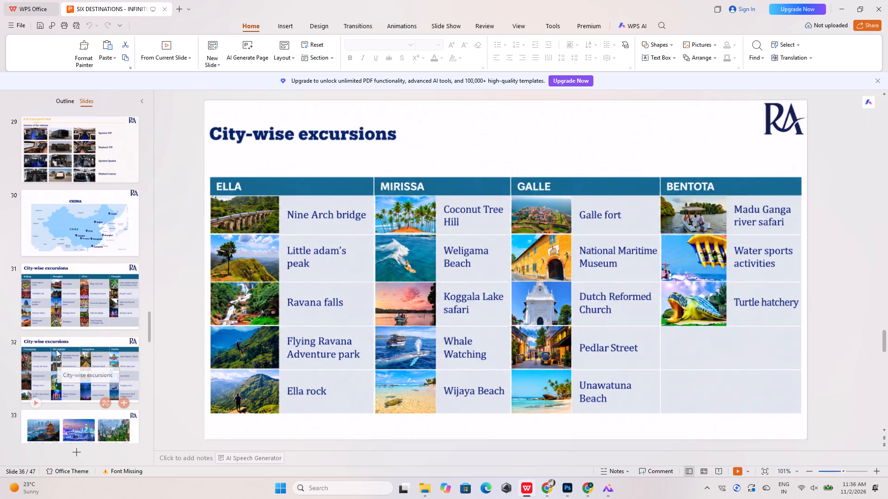
scroll(56, 349, "up", 1)
scroll(56, 349, "down", 6)
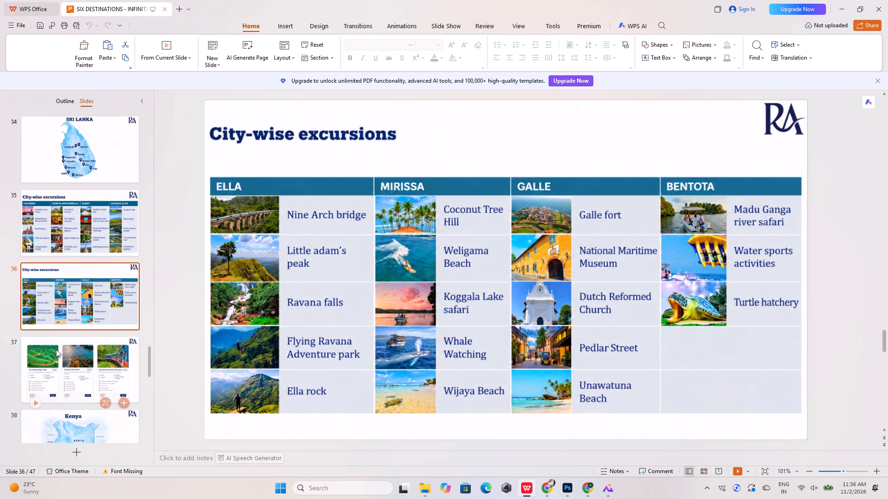
left_click(68, 220)
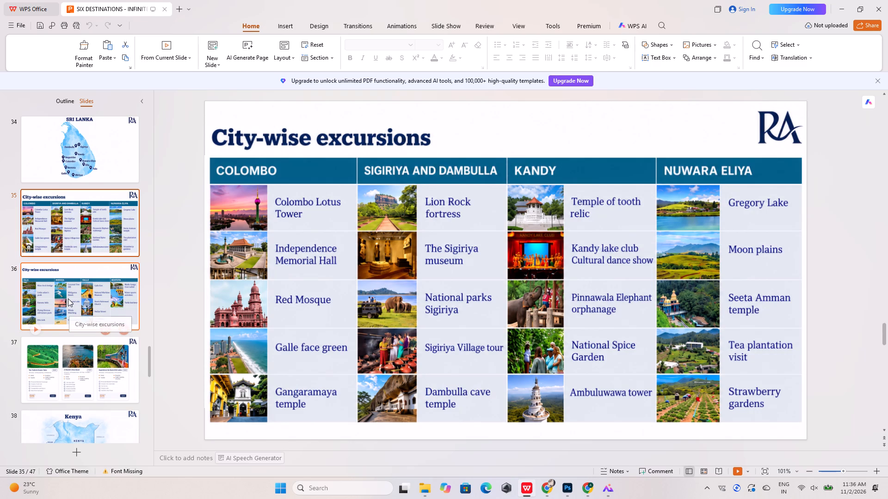
key("Down")
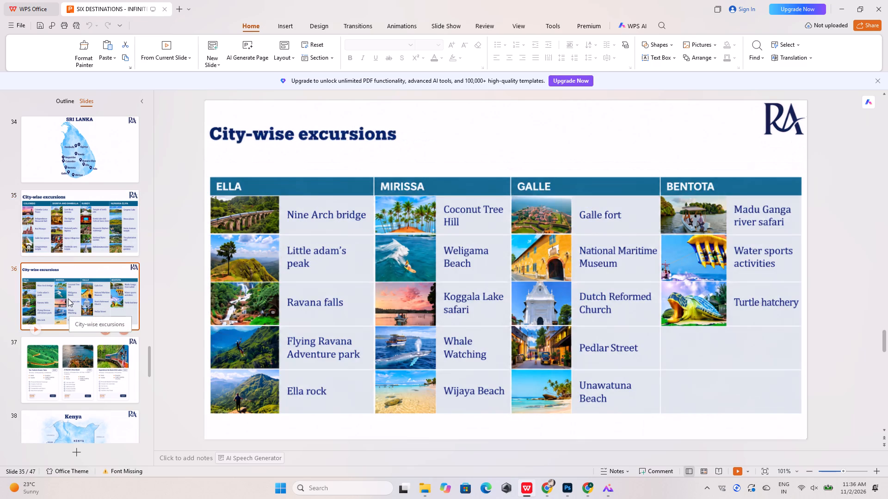
key("Up")
key("Down")
key("Down")
key("Down")
key("Down")
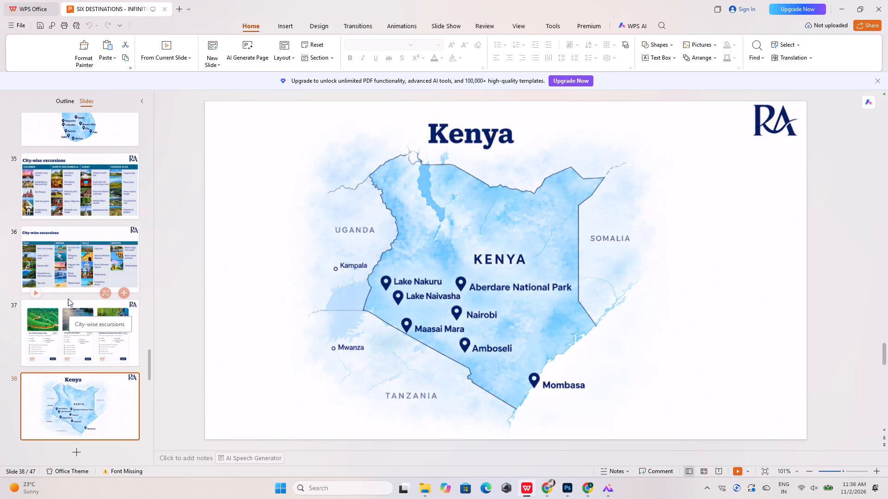
key("Down")
key("Down")
key("Down")
key("Down")
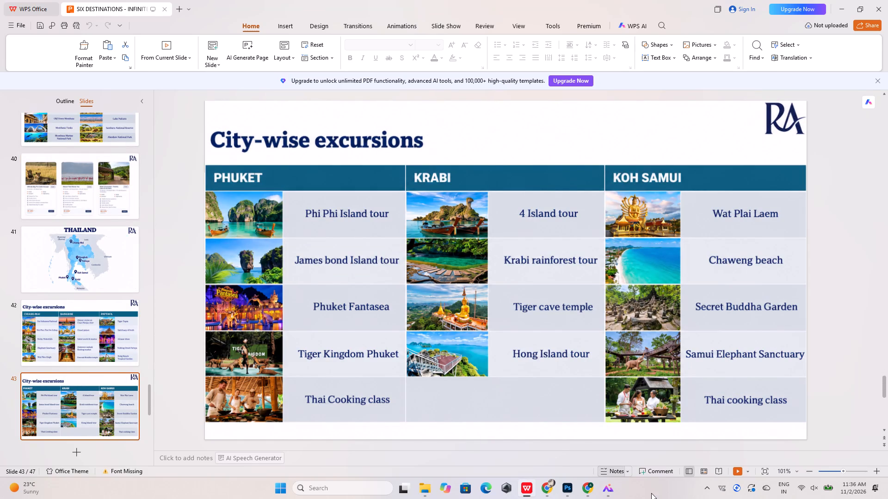
Switch to Photoshop and, in the RA - PPT Slides 2 nd file, move artboard 44 outward along its row, away from artboard 43.
left_click(567, 487)
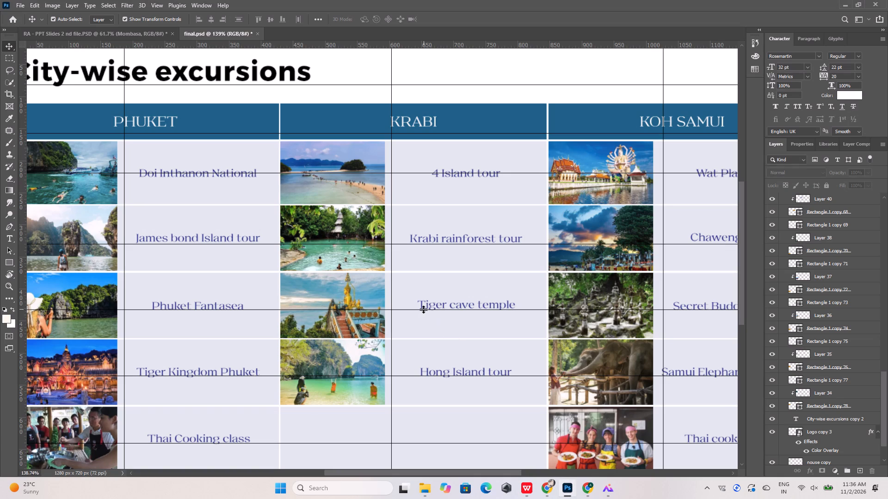
scroll(423, 303, "down", 14, "alt")
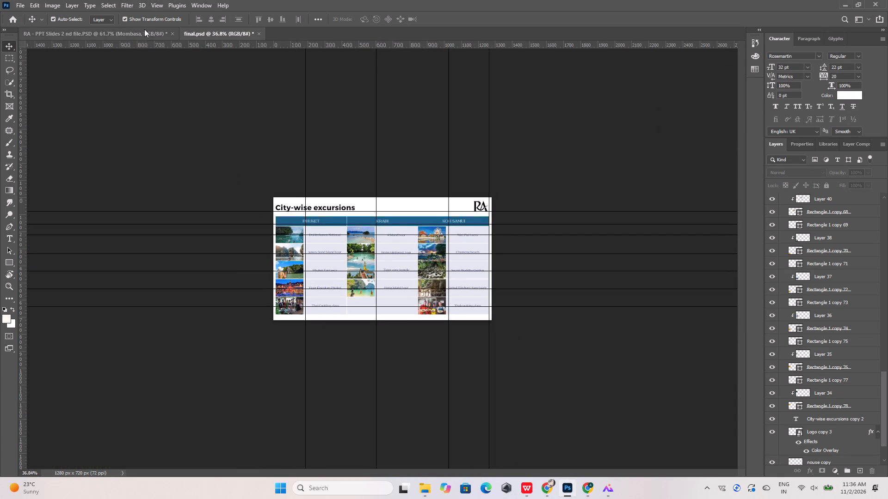
left_click(144, 29)
scroll(340, 277, "down", 10, "alt")
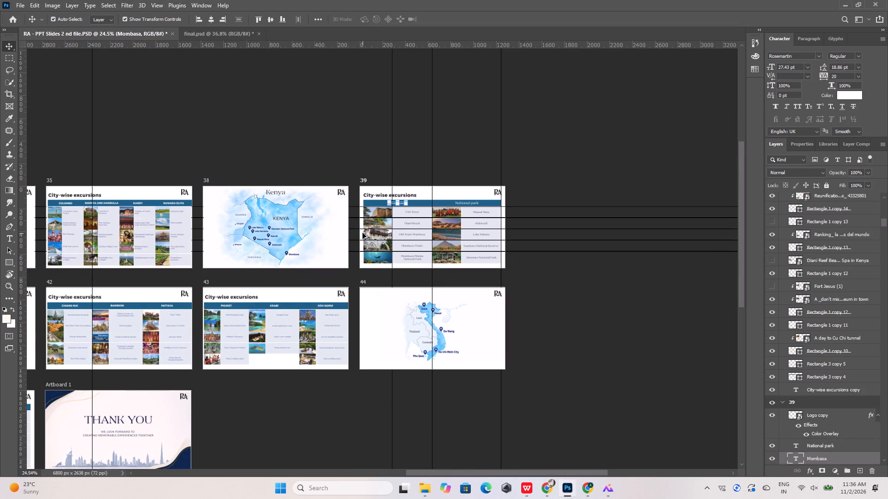
scroll(442, 234, "down", 11, "alt")
scroll(223, 268, "up", 4, "alt")
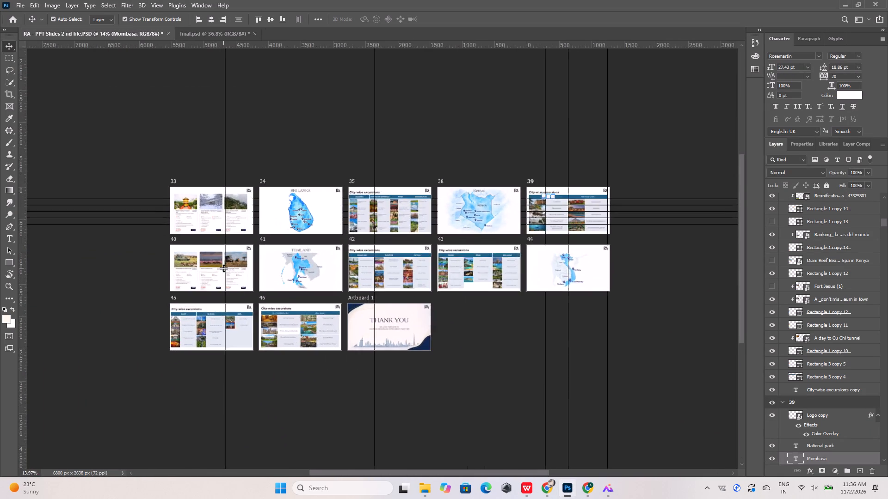
scroll(223, 268, "up", 5, "alt")
scroll(223, 268, "down", 4, "alt")
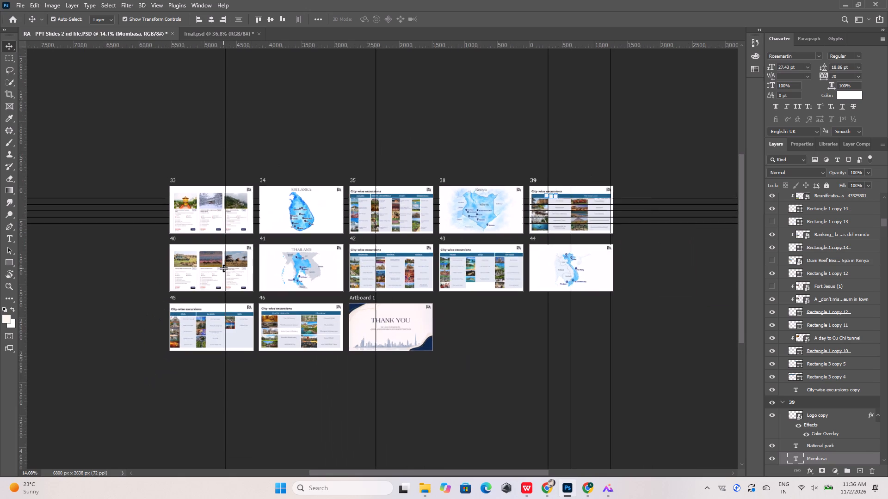
scroll(223, 268, "down", 3, "alt")
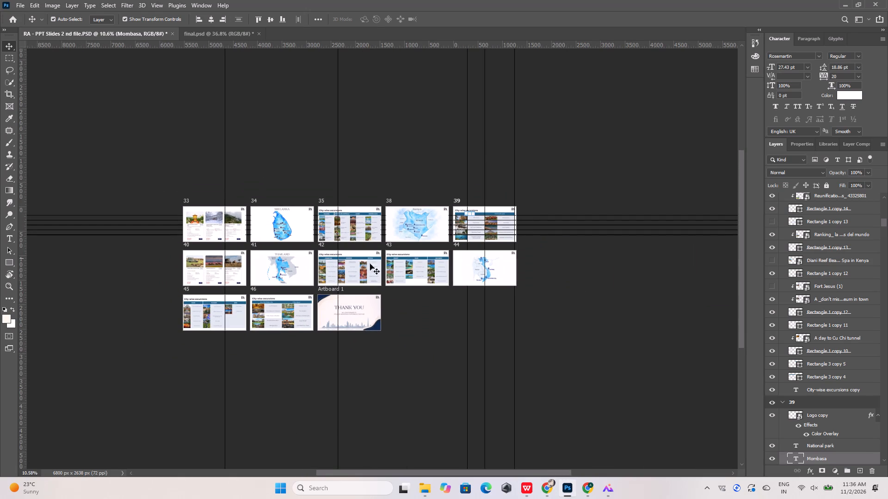
scroll(439, 260, "up", 9, "alt")
scroll(386, 274, "down", 7, "alt")
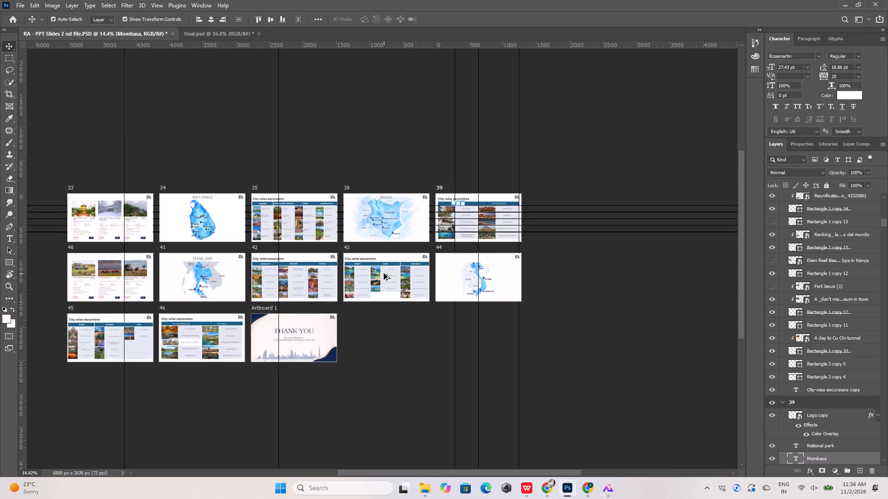
scroll(384, 274, "down", 1, "alt")
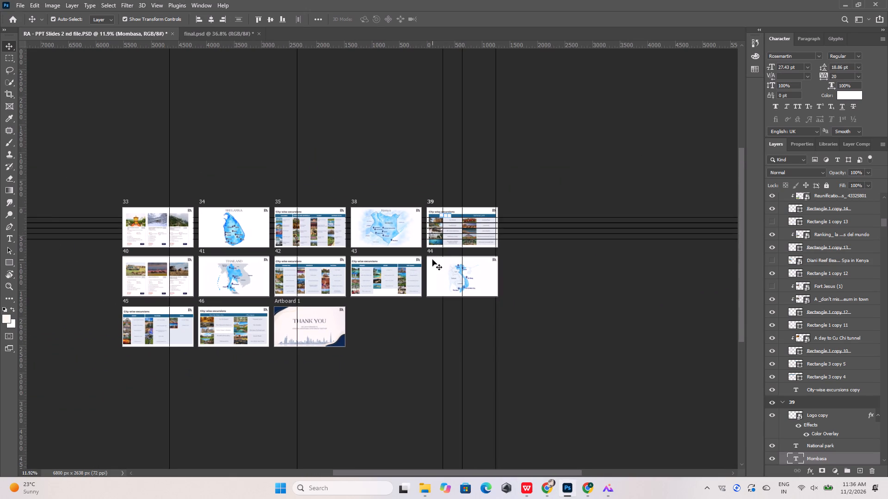
left_click_drag(432, 253, 530, 251)
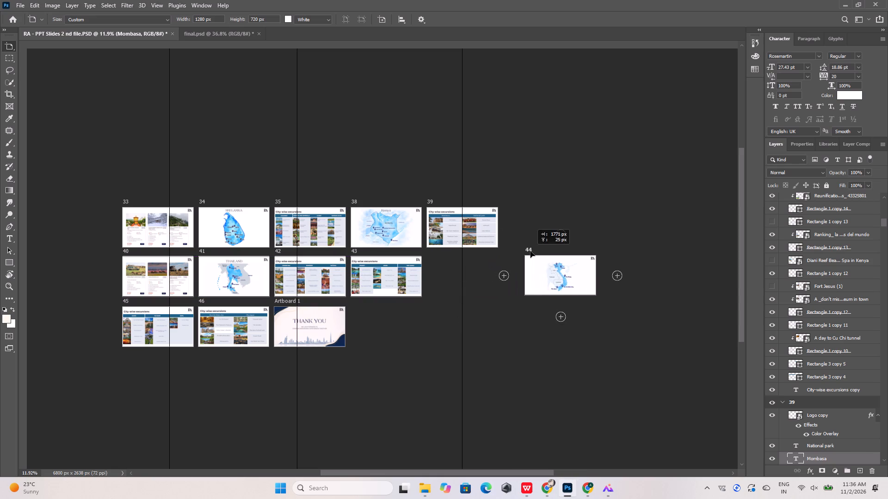
left_click_drag(530, 251, 535, 257)
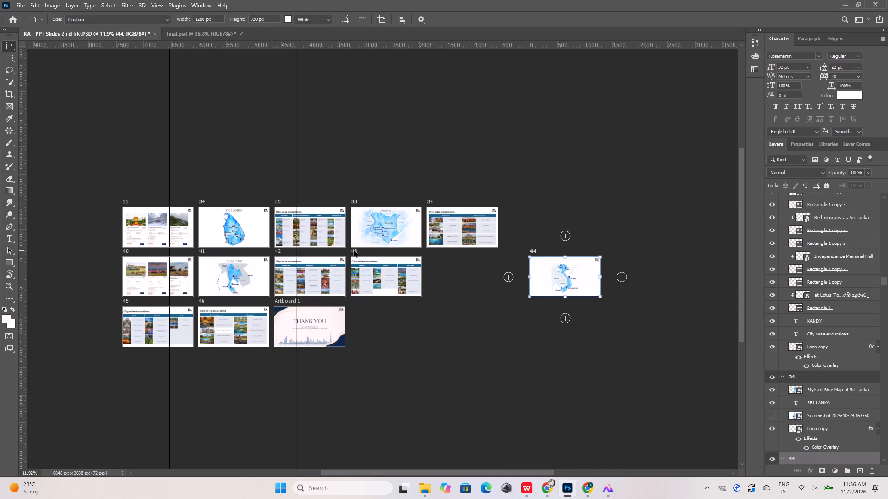
Move artboard 43 along its row towards artboard 44, leaving a gap wide enough for a new artboard after artboard 42.
left_click_drag(354, 250, 420, 252)
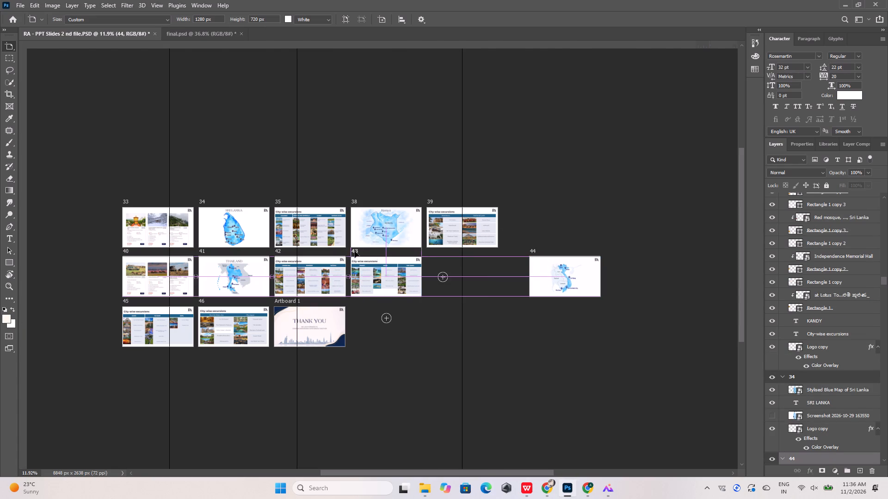
left_click_drag(356, 253, 452, 257)
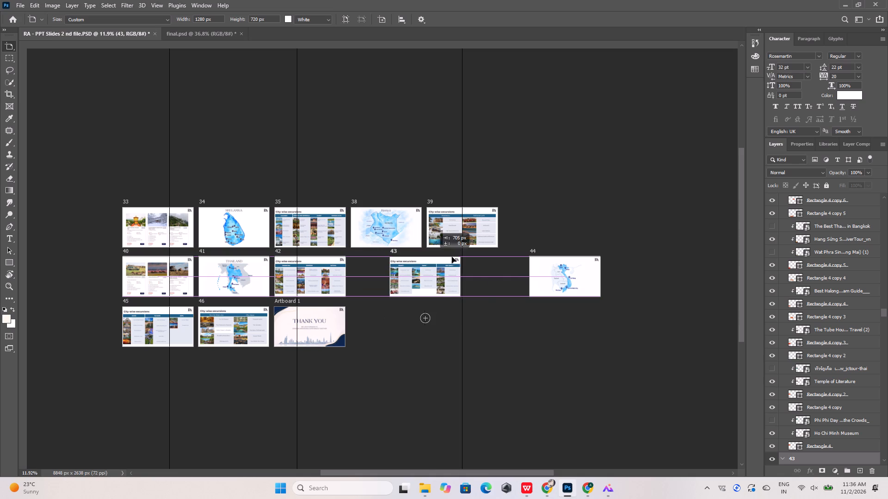
left_click_drag(452, 257, 442, 262)
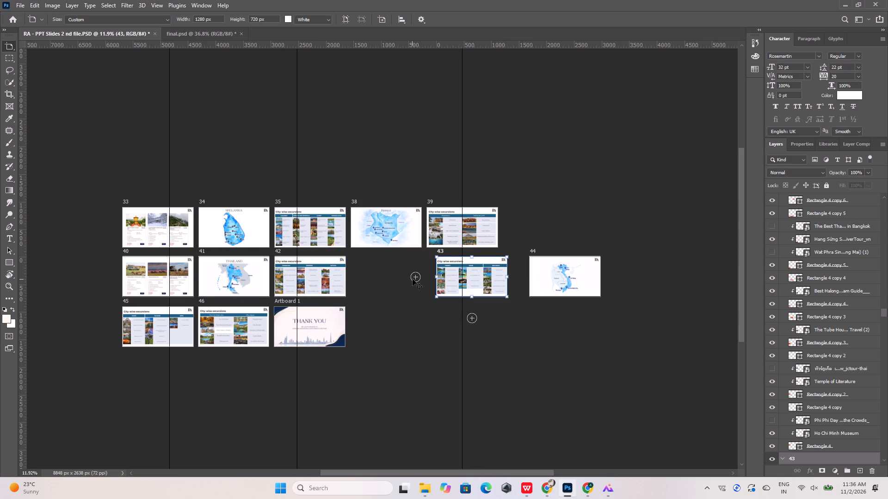
Add a blank 1280 × 720 px artboard between artboards 42 and 43, and align it beside artboard 42, beneath artboard 38.
left_click(413, 278)
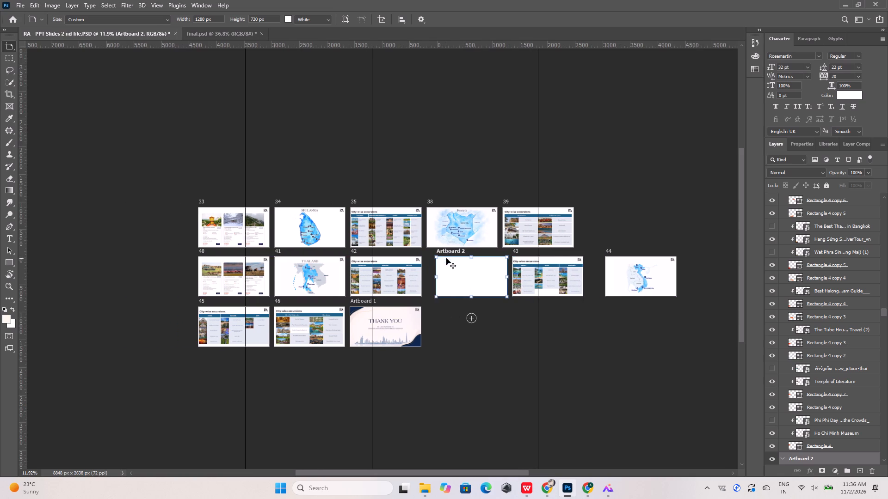
scroll(446, 259, "up", 5, "alt")
scroll(446, 259, "up", 17, "alt")
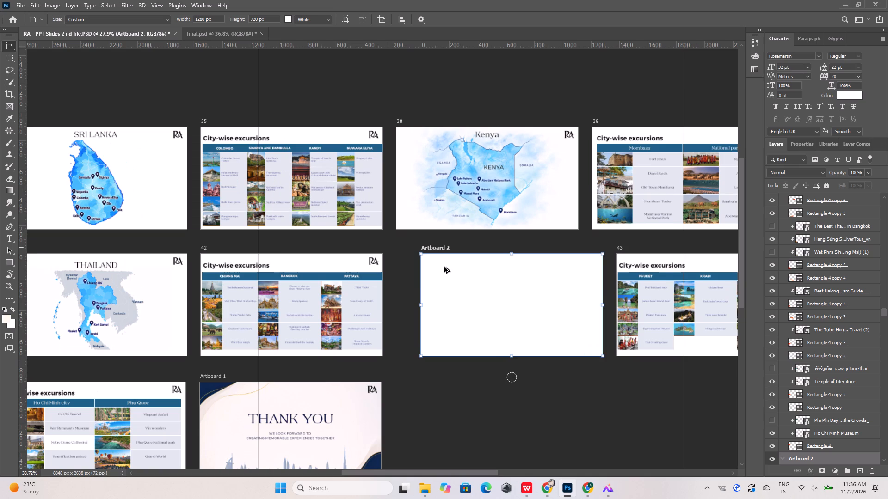
scroll(432, 252, "up", 5, "alt")
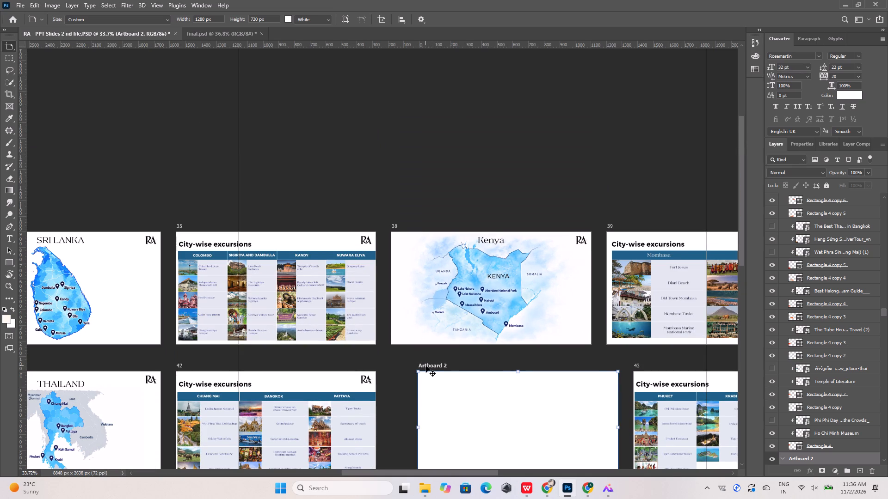
left_click_drag(425, 365, 398, 365)
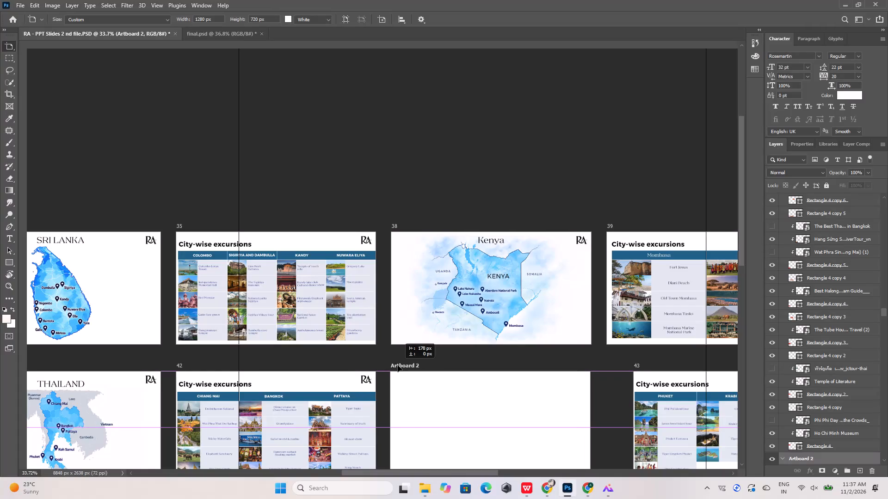
left_click_drag(398, 365, 399, 365)
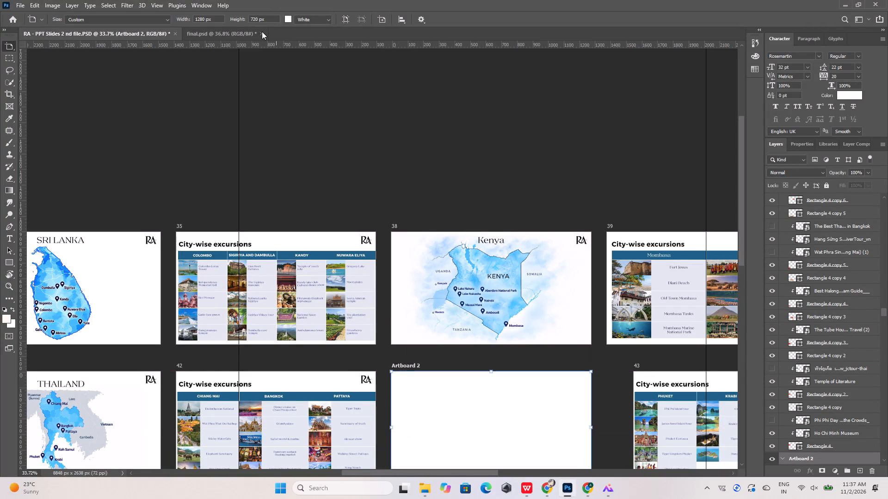
Remove all four vertical guides from the Phuket, Krabi and Koh Samui slide in final.psd.
left_click(240, 36)
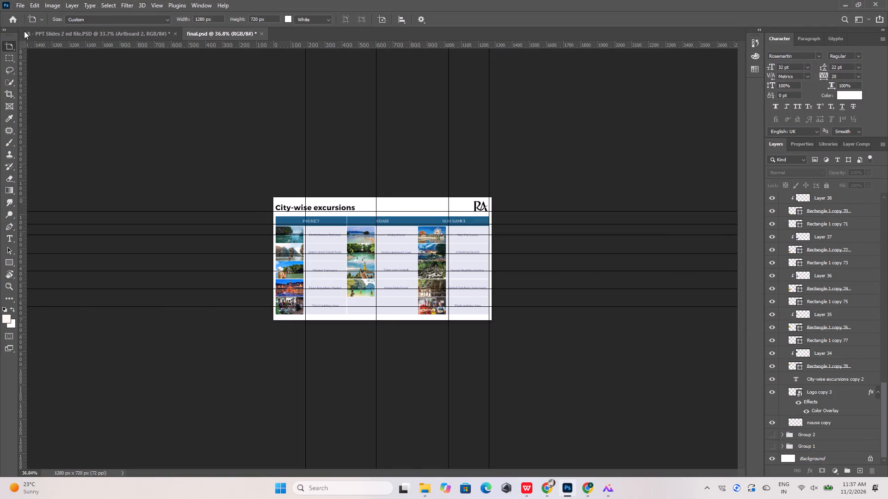
key("v")
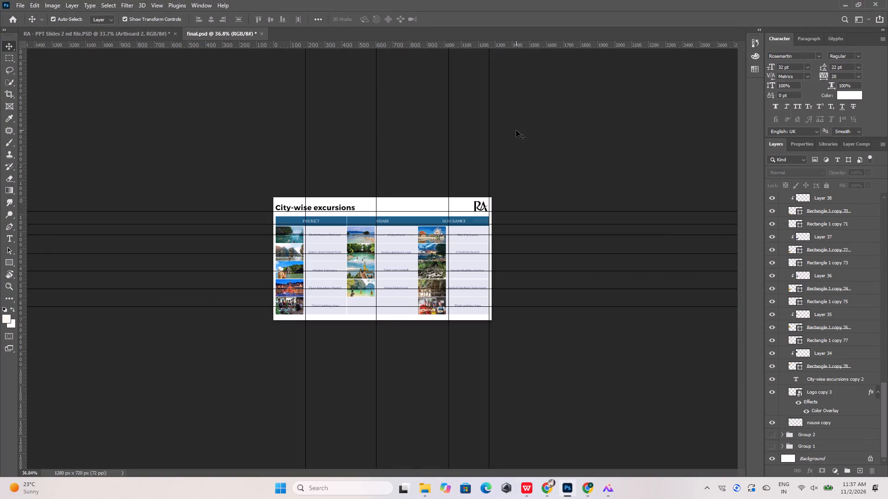
left_click(517, 130)
left_click_drag(517, 130, 367, 139)
left_click_drag(489, 119, 0, 71)
left_click_drag(490, 111, 255, 126)
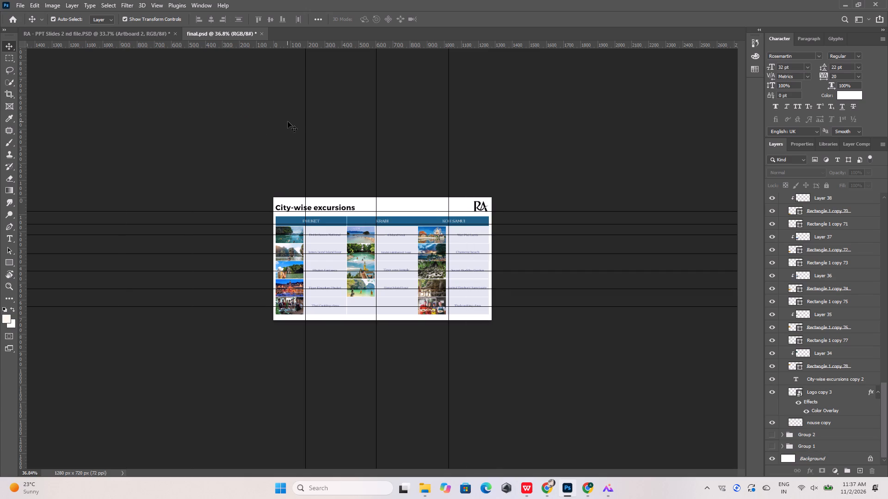
key("Delete")
left_click_drag(448, 119, 67, 131)
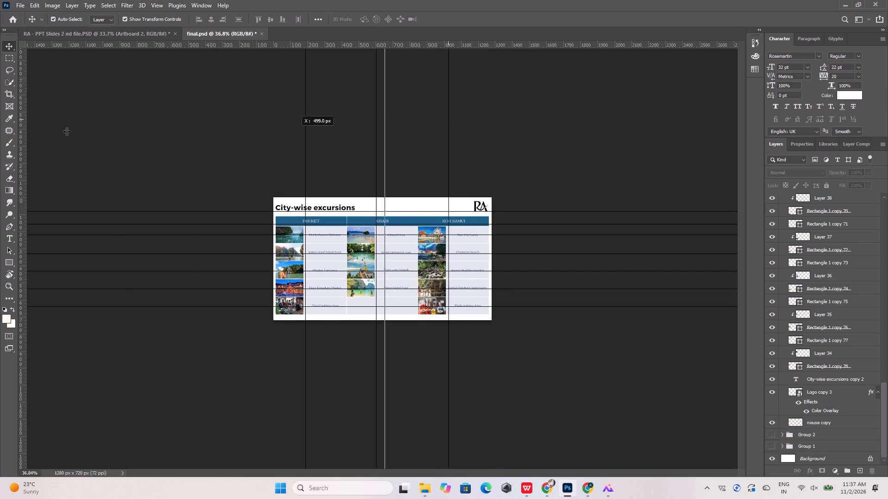
left_click_drag(67, 131, 0, 118)
left_click_drag(377, 115, 0, 159)
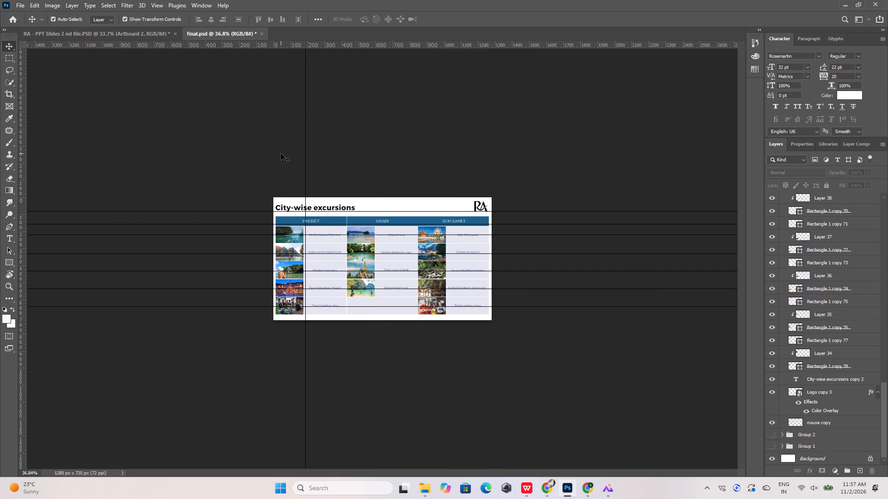
left_click_drag(306, 144, 0, 193)
Remove all seven horizontal guides from the Phuket, Krabi and Koh Samui slide in final.psd.
left_click_drag(253, 210, 268, 0)
left_click_drag(262, 225, 274, 0)
left_click_drag(252, 234, 263, 11)
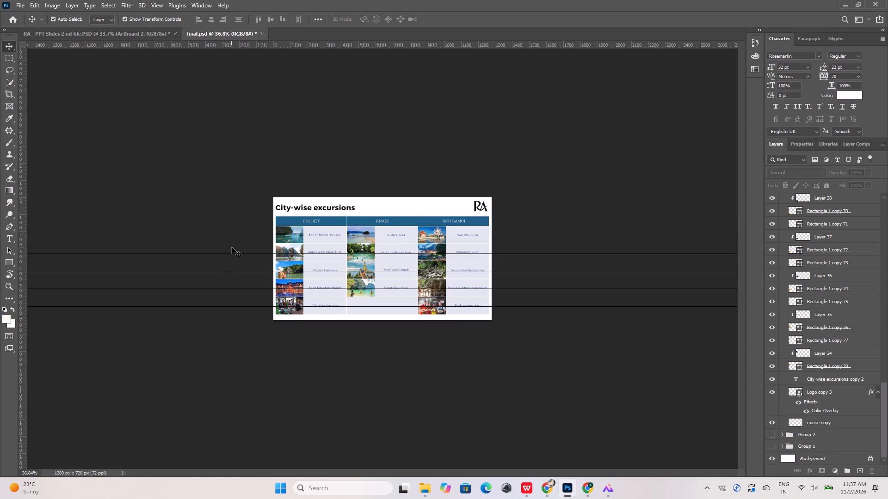
left_click_drag(233, 252, 241, 0)
left_click_drag(235, 271, 232, 19)
left_click_drag(237, 289, 237, 3)
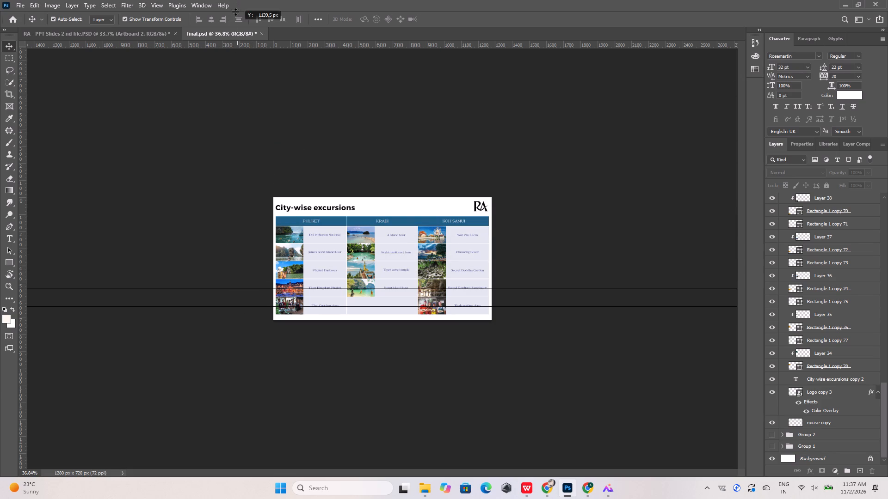
left_click_drag(231, 307, 240, 13)
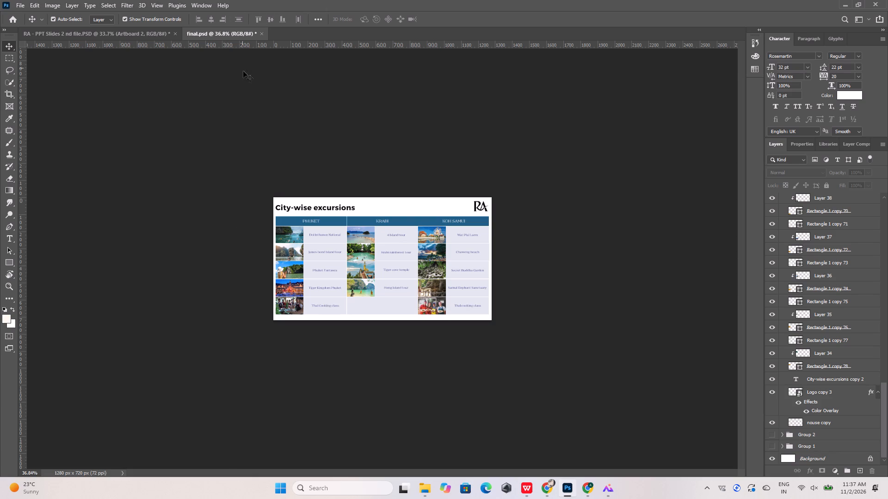
Copy the Phuket, Krabi and Koh Samui slide's contents from final.psd and paste them in place into the blank Artboard 2 of the slides file.
left_click_drag(249, 163, 537, 328)
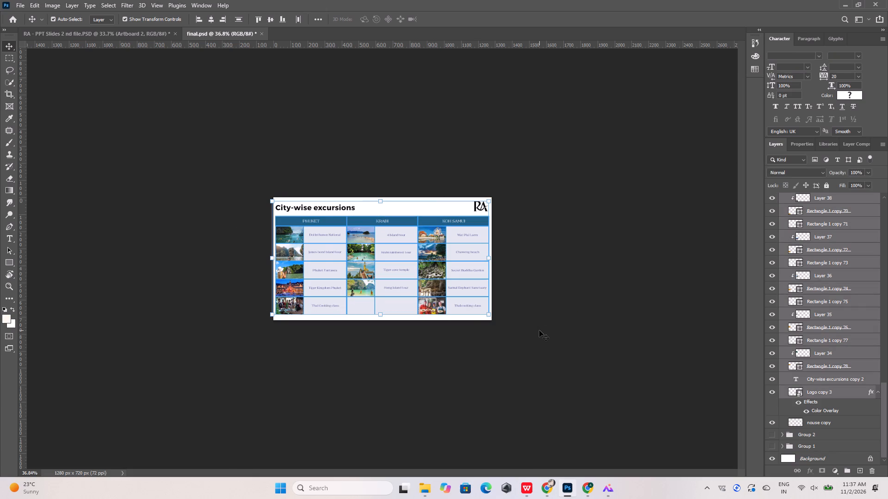
key("ctrl+c")
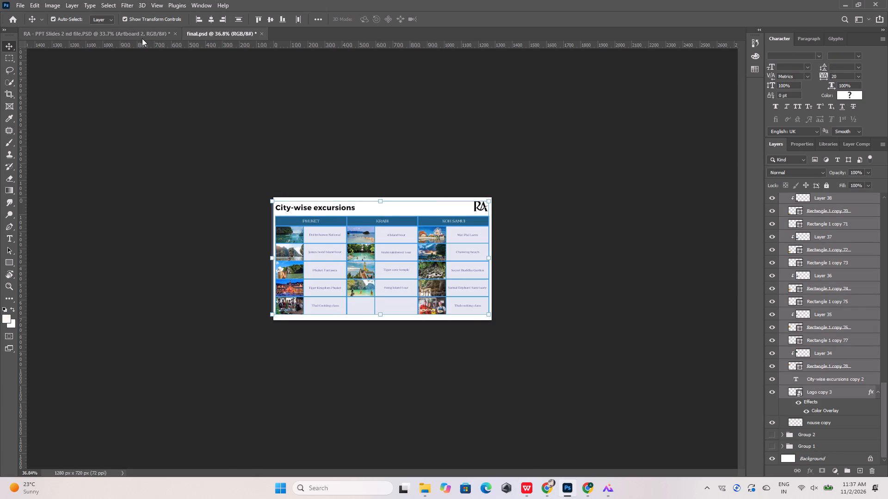
left_click(141, 35)
left_click(425, 219)
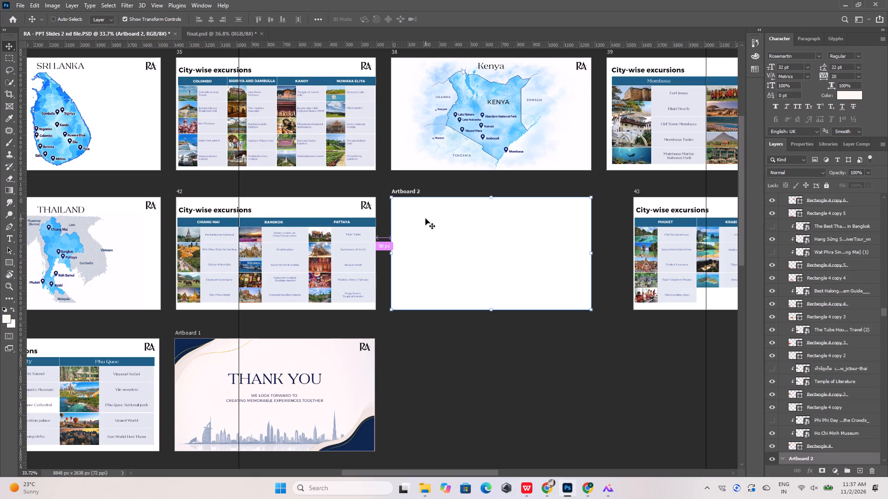
key("ctrl+shift+v")
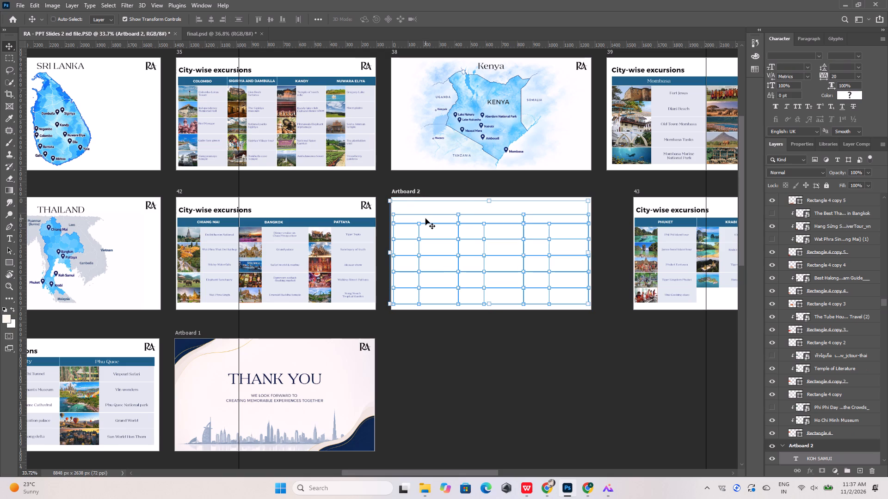
left_click(448, 357)
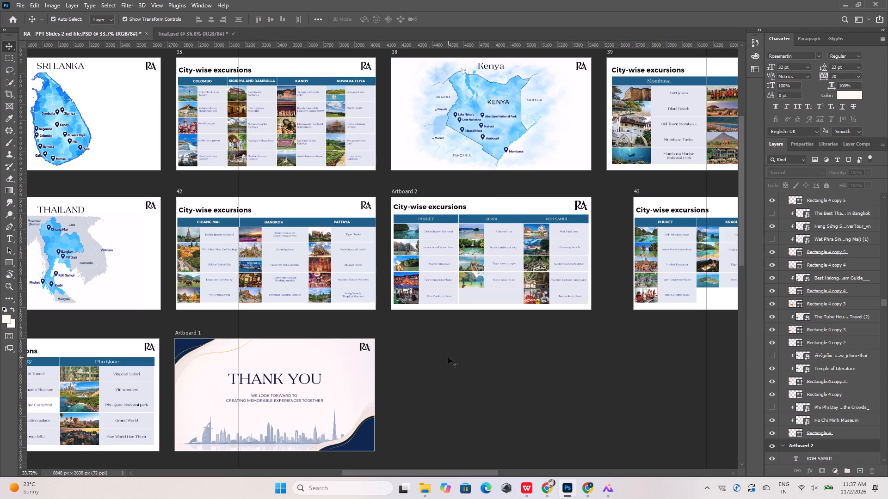
Look over the slides file's artboards and compare their order with the slides of the SIX DESTINATIONS presentation in WPS Office.
scroll(207, 243, "down", 8, "alt")
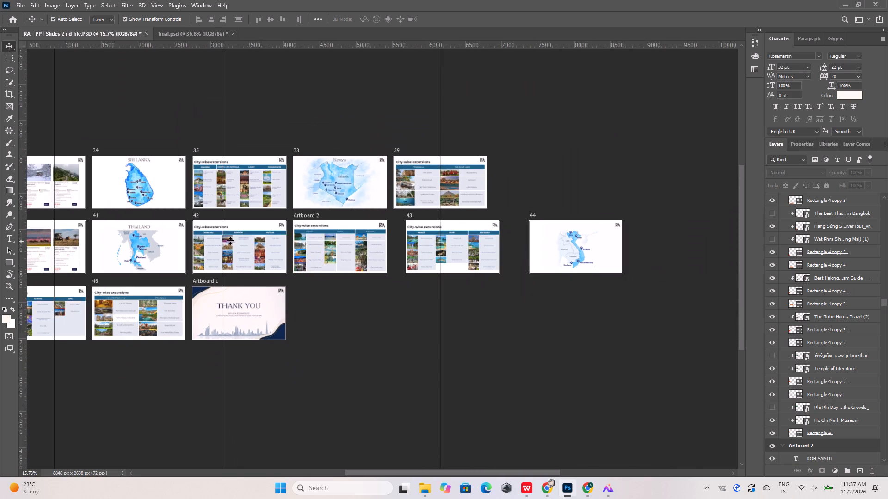
scroll(368, 228, "up", 3, "alt")
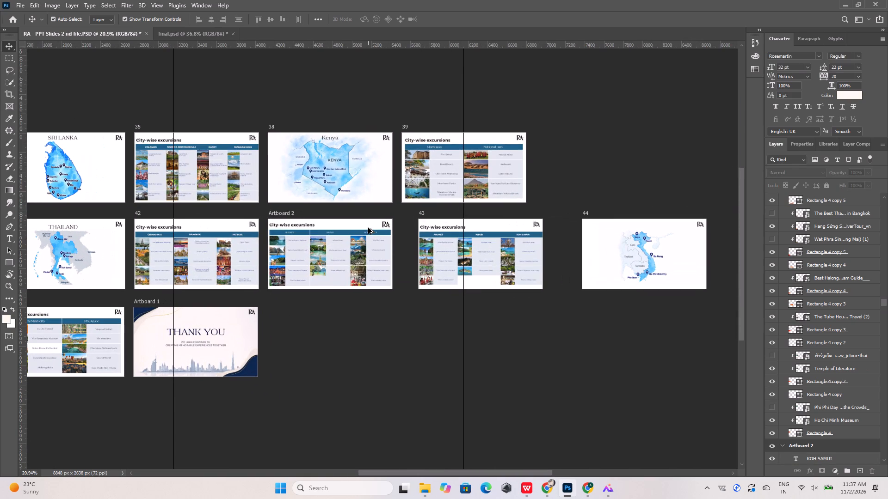
left_click(526, 486)
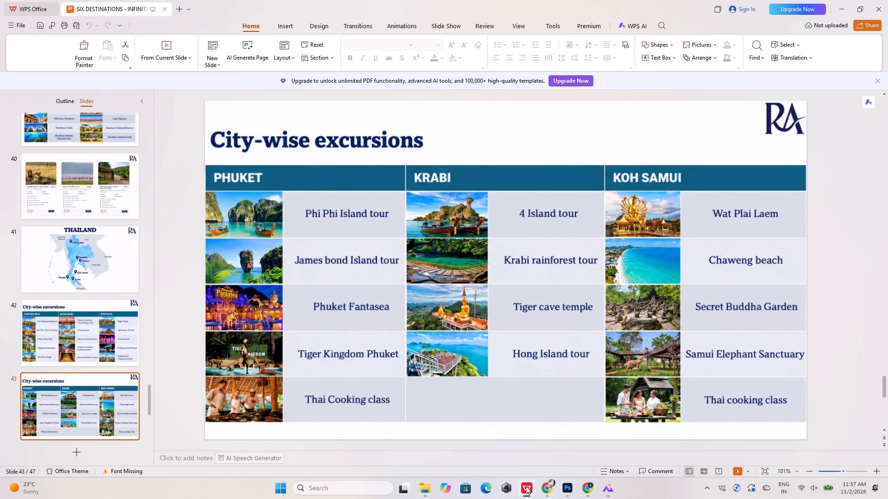
scroll(2, 207, "up", 4)
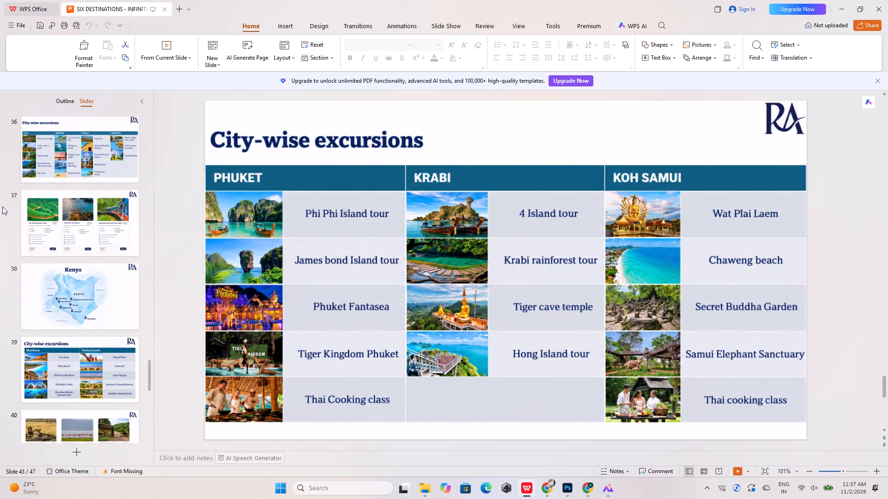
scroll(2, 207, "up", 1)
left_click(566, 487)
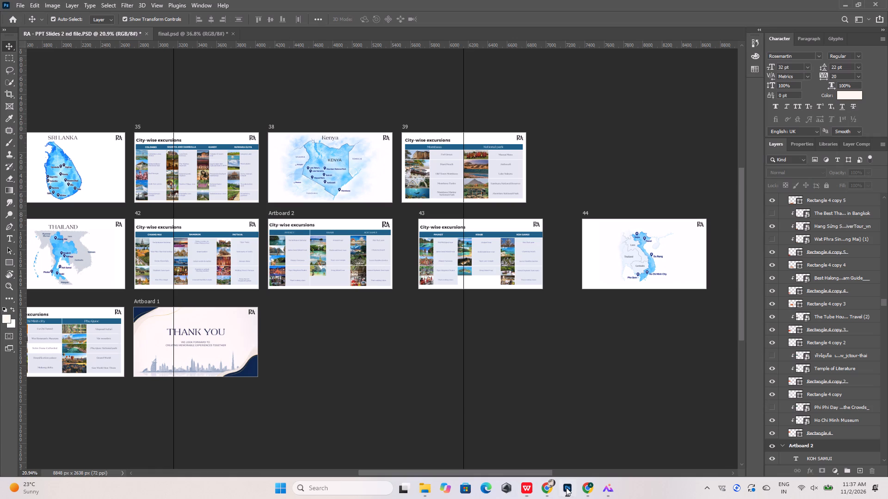
scroll(397, 345, "down", 10, "alt")
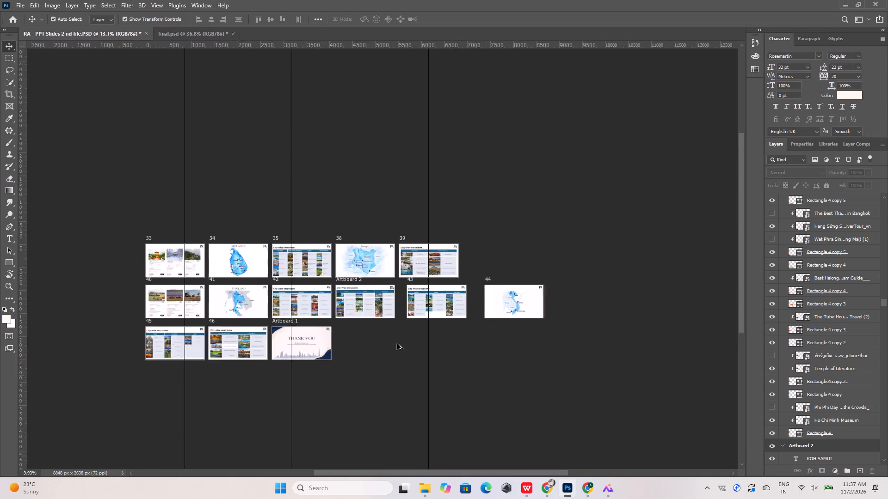
scroll(185, 255, "up", 9, "alt")
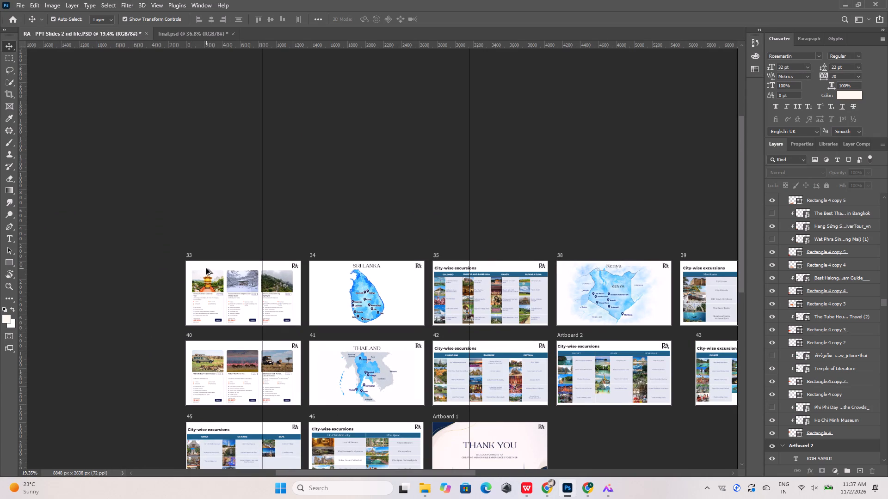
Compare slide 33 with the three China tour cards in the WPS presentation against artboard 33 in the Photoshop slides file.
left_click(523, 491)
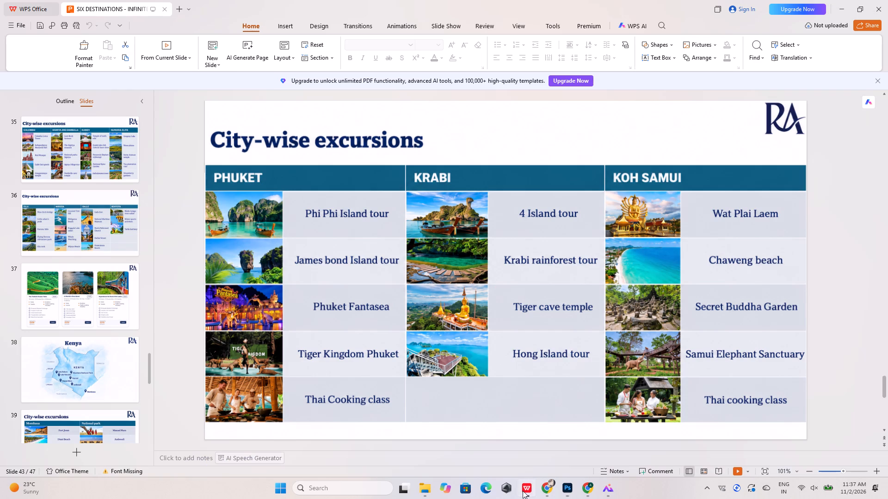
scroll(52, 226, "up", 6)
scroll(52, 226, "down", 1)
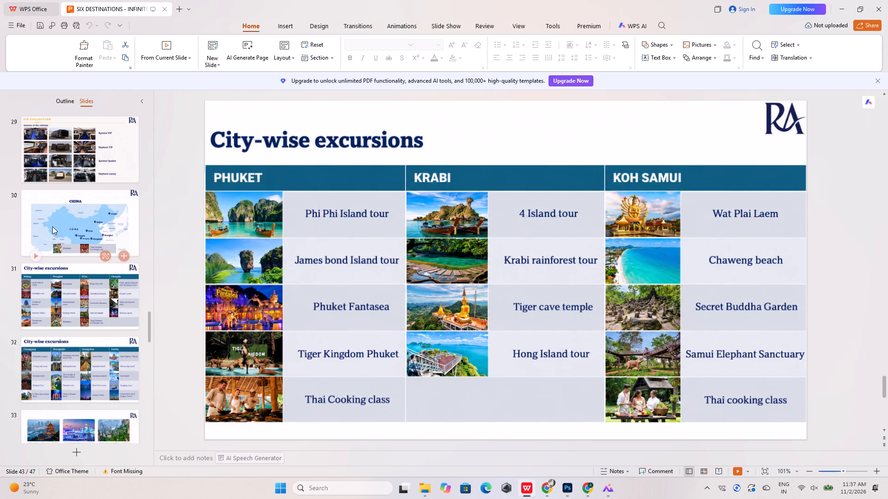
left_click(60, 360)
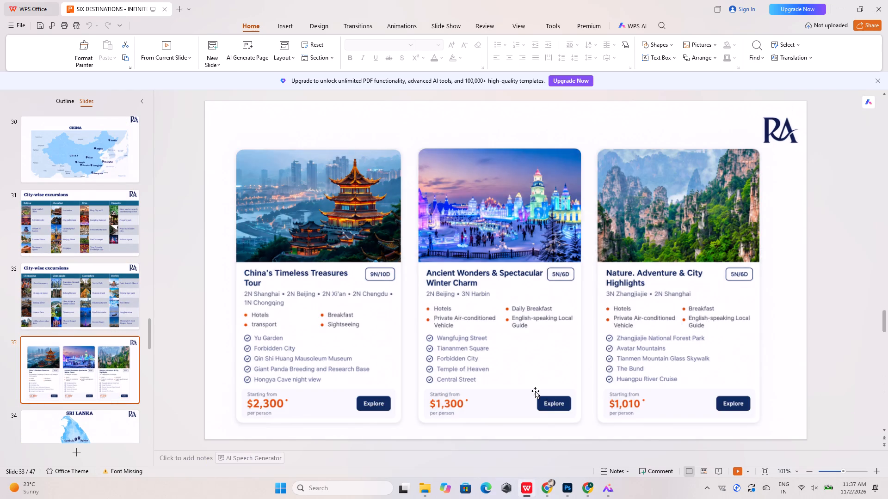
left_click(568, 489)
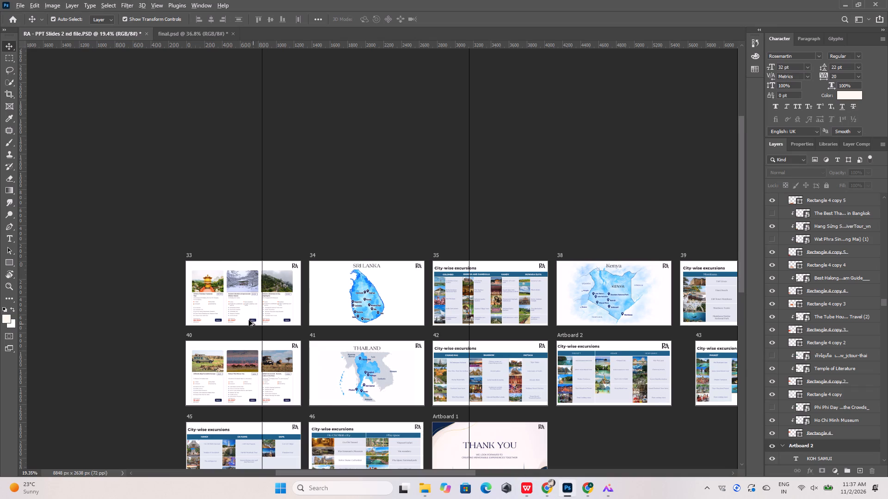
scroll(249, 320, "up", 17, "alt")
scroll(272, 271, "down", 2, "alt")
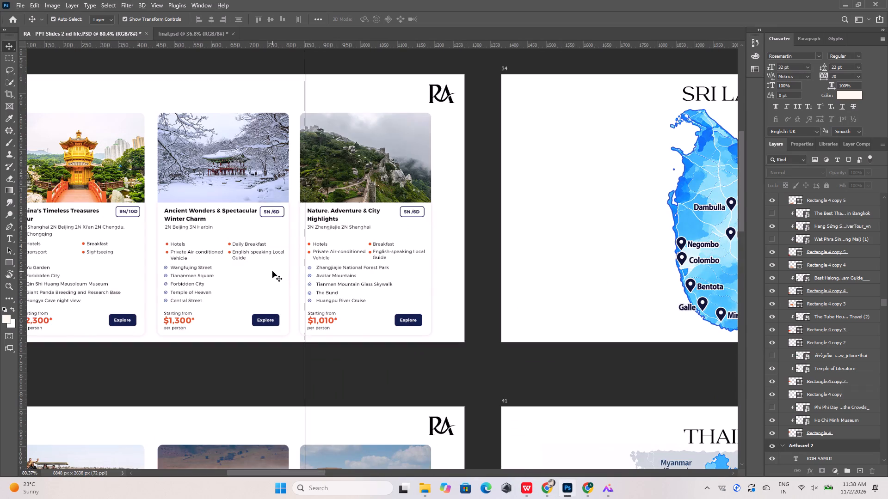
scroll(272, 271, "down", 2, "alt")
Compare the Sri Lanka slides 34, 35 and 36 in the WPS presentation with the corresponding artboards in the Photoshop slides file.
left_click(567, 486)
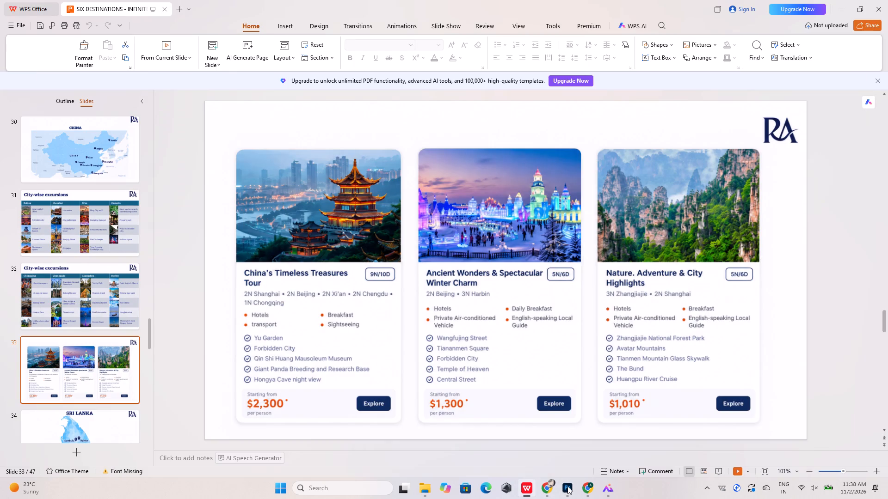
key("Down")
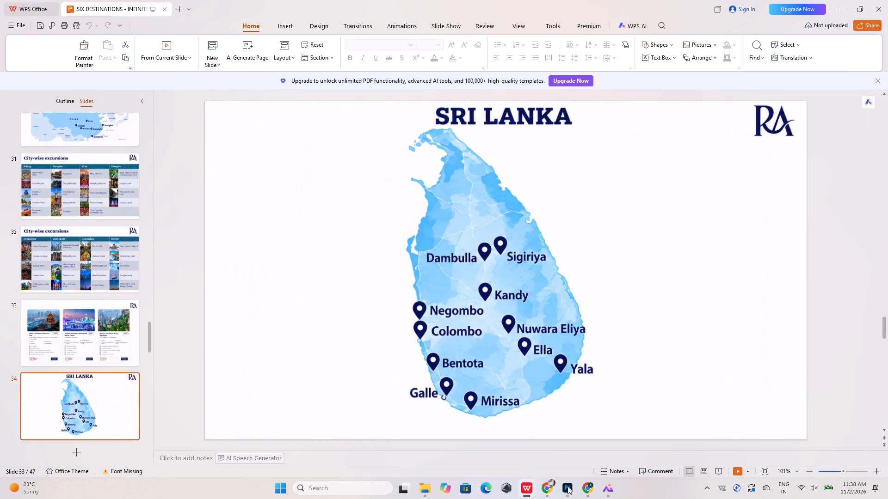
key("Down")
left_click(567, 486)
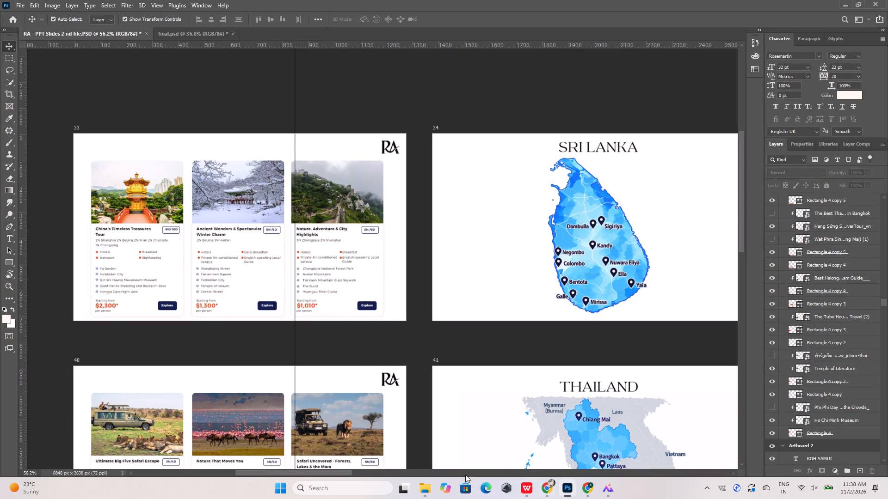
left_click_drag(343, 474, 444, 474)
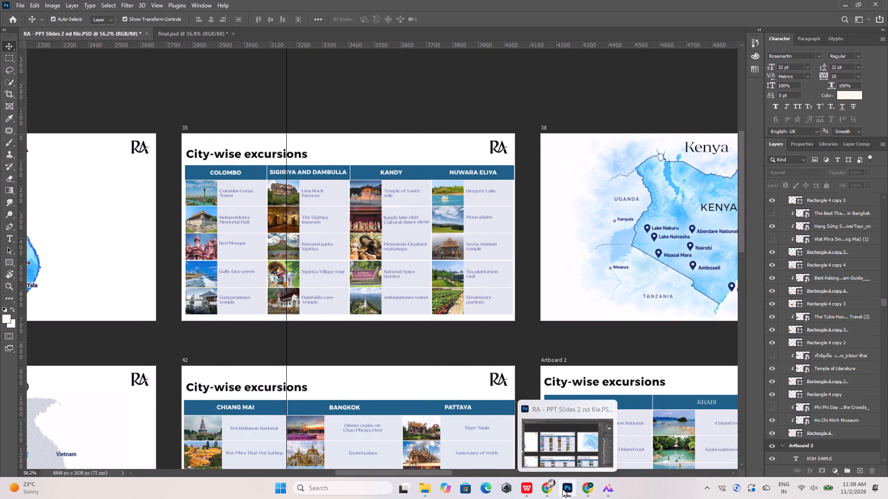
left_click(562, 489)
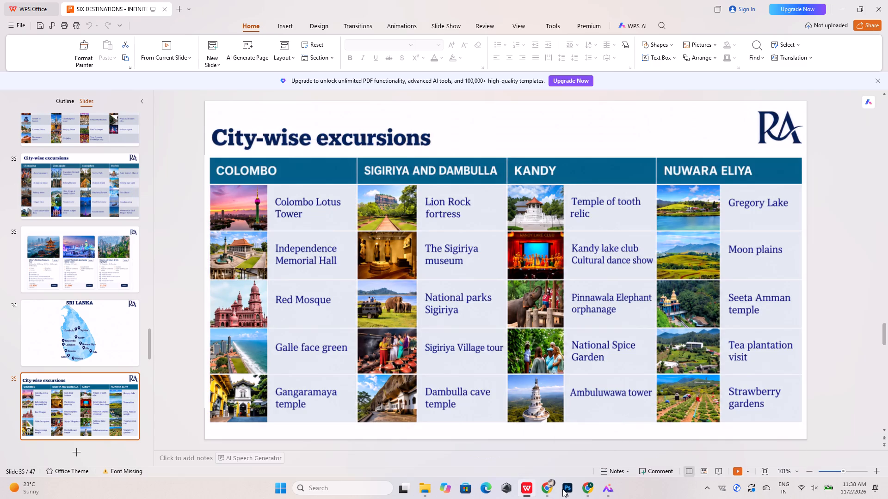
key("Down")
left_click(562, 489)
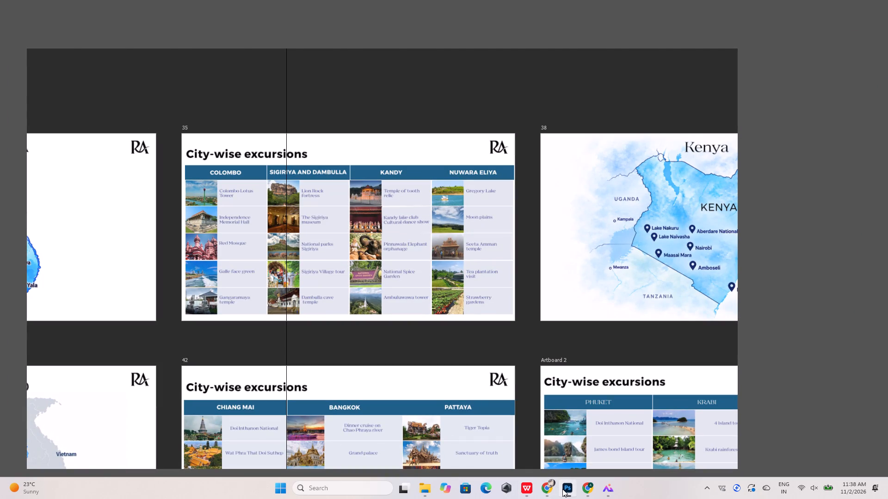
left_click(562, 489)
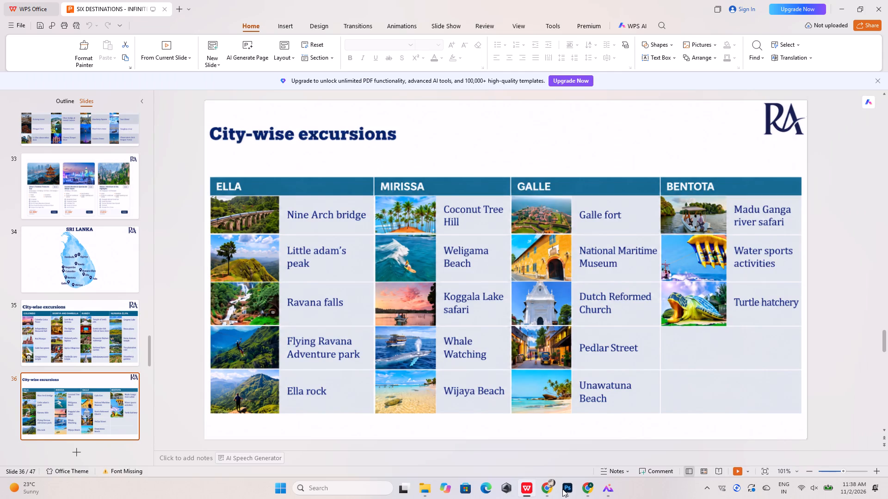
key("Up")
left_click(562, 489)
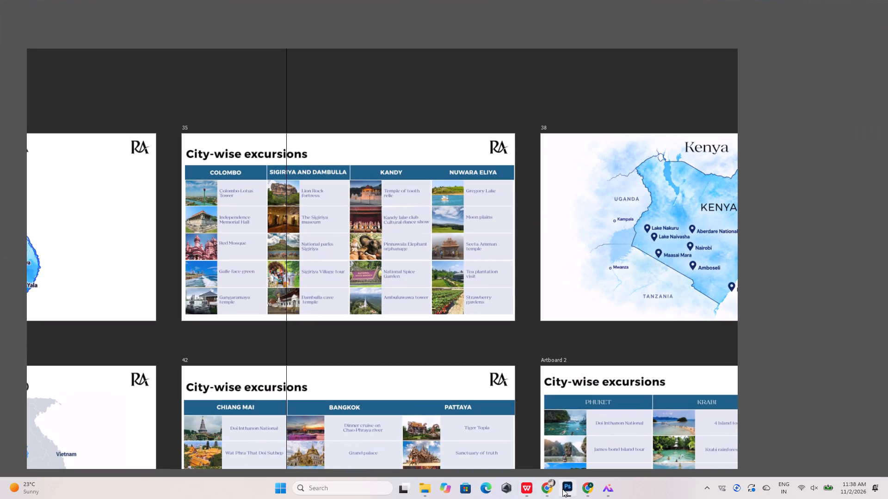
left_click(562, 489)
key("Down")
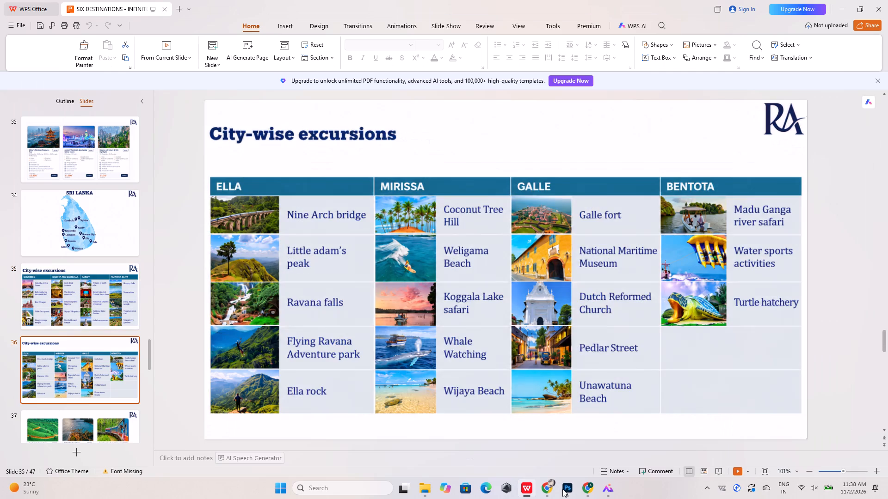
left_click(562, 489)
left_click(562, 489)
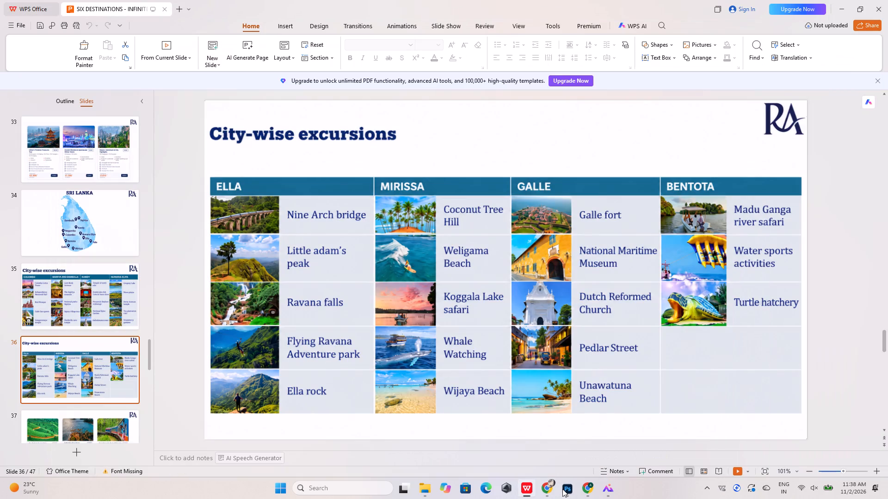
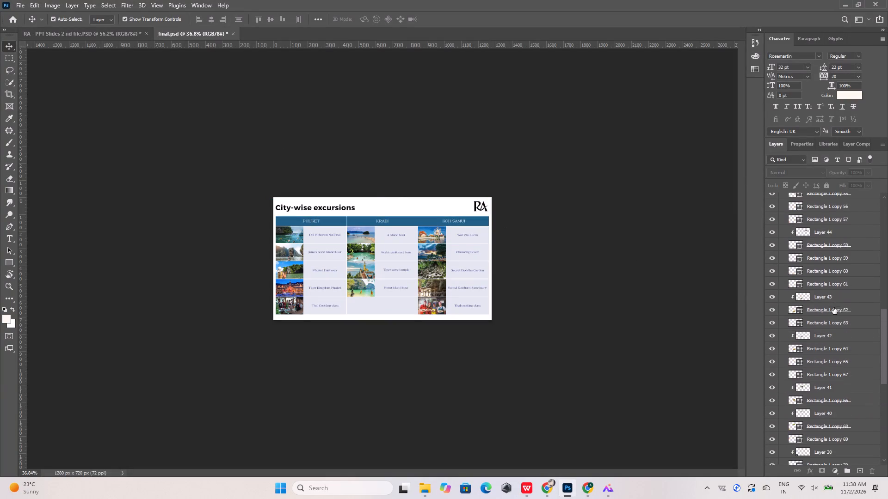
Hide Group 3 in final.psd and show Group 1, the Ella, Mirissa, Galle and Bentota excursions slide.
scroll(833, 307, "up", 20)
scroll(833, 307, "up", 20)
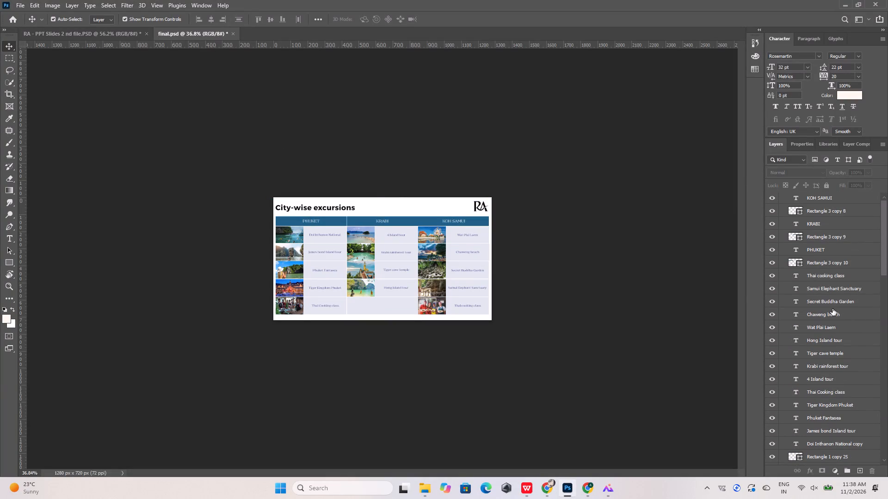
scroll(832, 309, "up", 1)
left_click(783, 198)
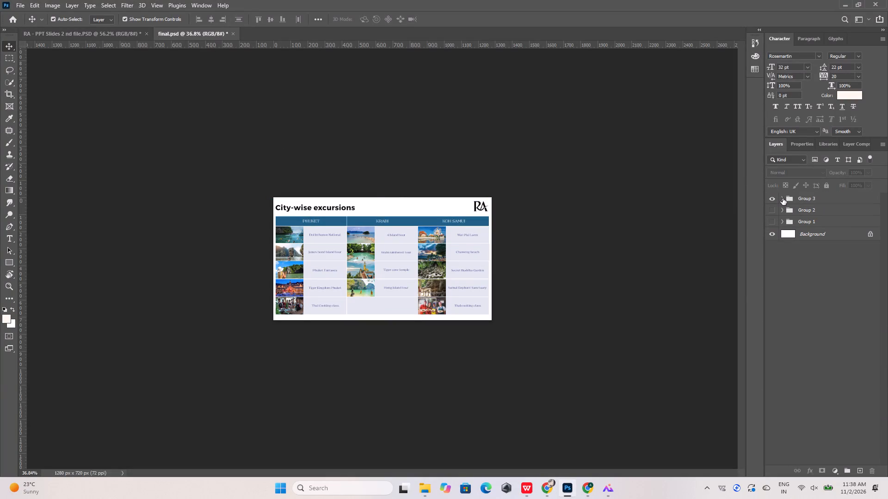
left_click(768, 197)
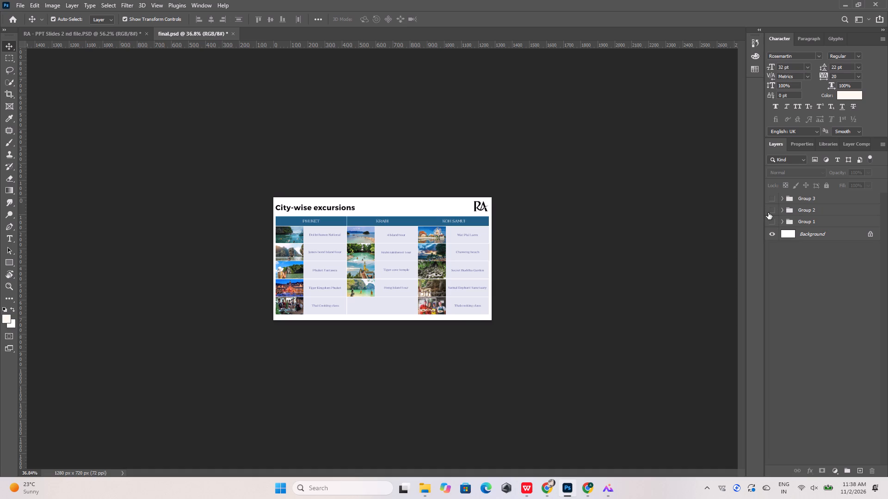
left_click(769, 213)
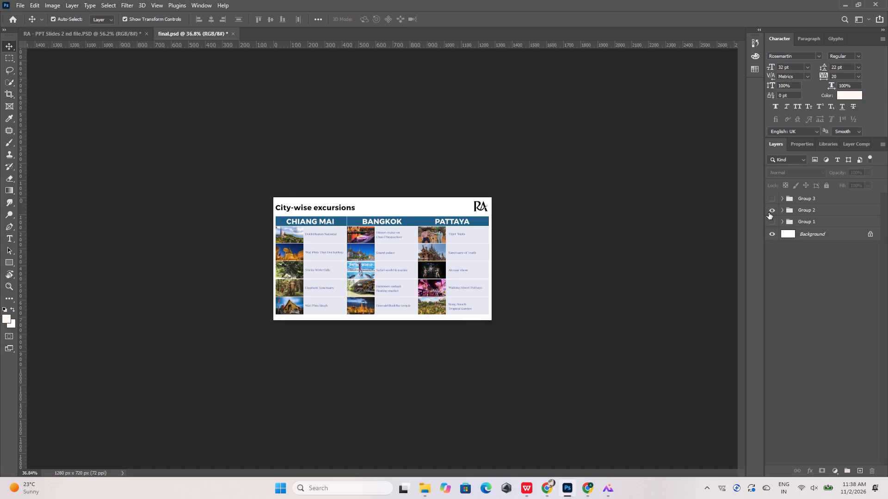
left_click(771, 209)
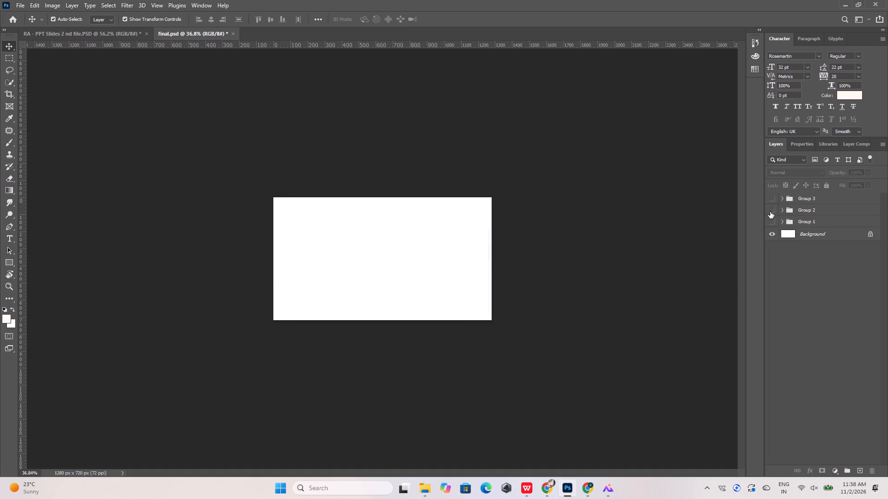
left_click(769, 222)
scroll(310, 223, "up", 5, "alt")
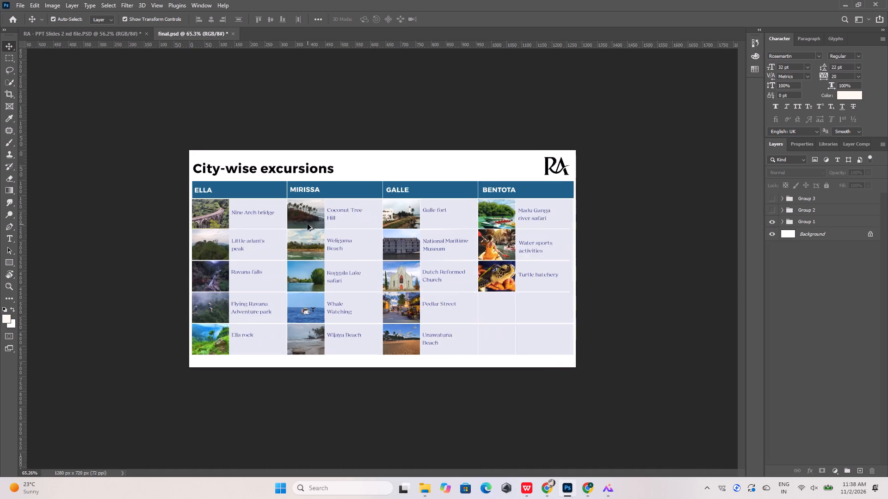
scroll(308, 224, "up", 6, "alt")
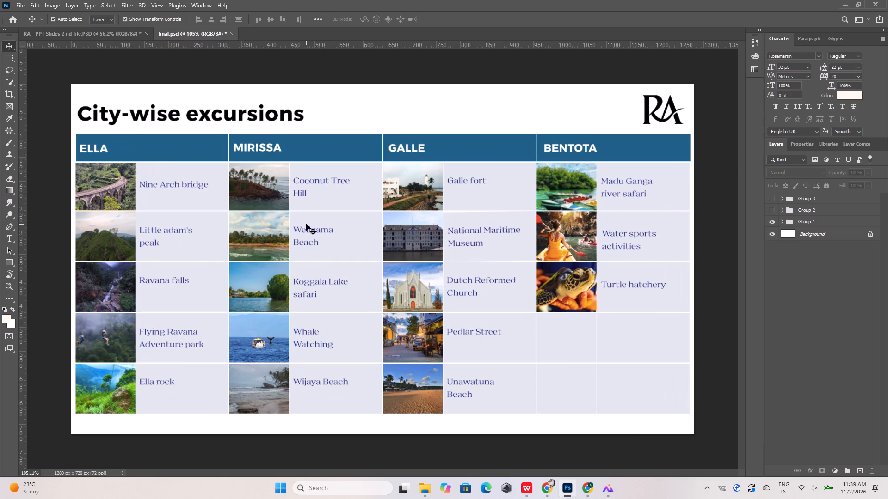
Set the leading of the Ella column's two-line labels, Little adam's peak and Flying Ravana Adventure park, to 18 pt.
left_click(170, 228)
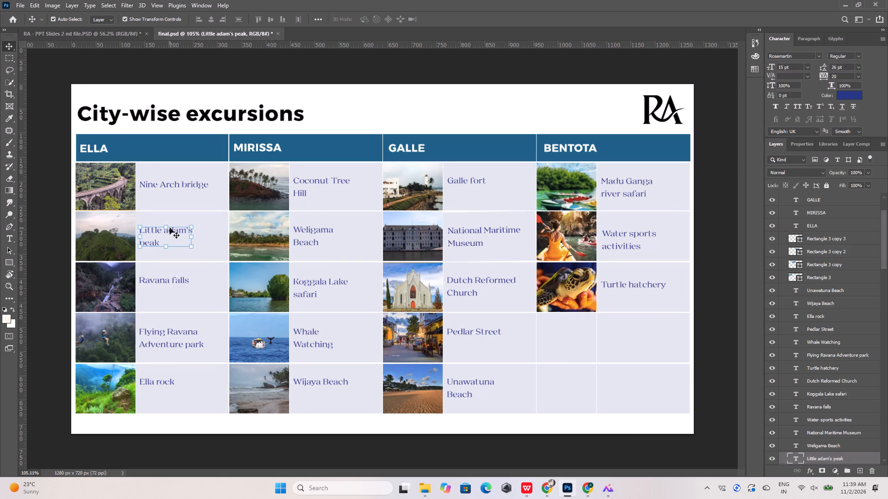
left_click_drag(844, 66, 831, 65)
left_click_drag(831, 65, 830, 65)
type("18")
key("Return")
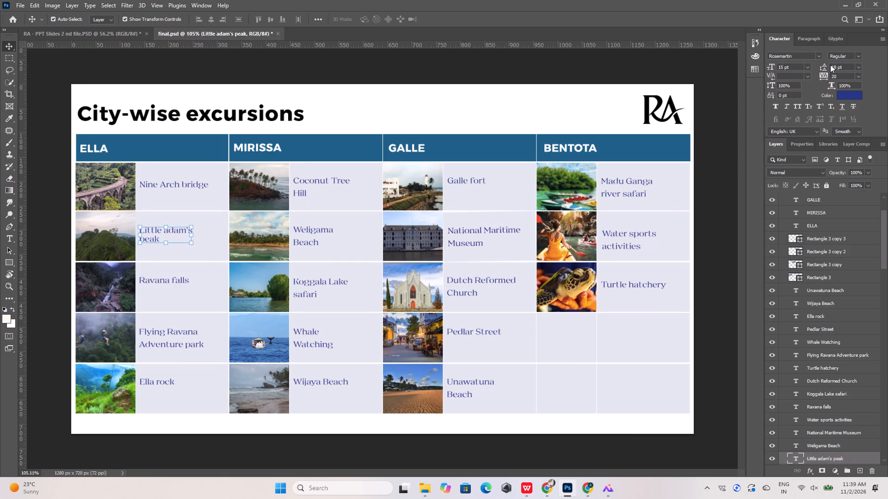
left_click(191, 330)
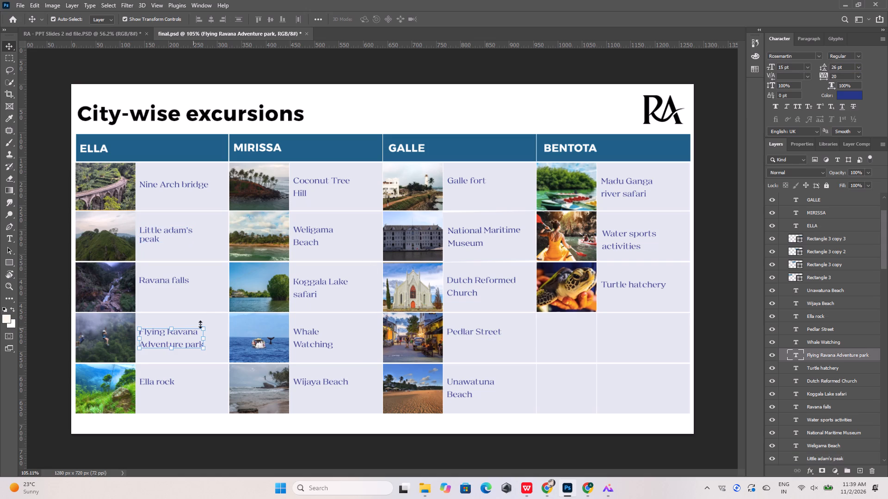
left_click_drag(851, 67, 824, 70)
type("18")
key("Return")
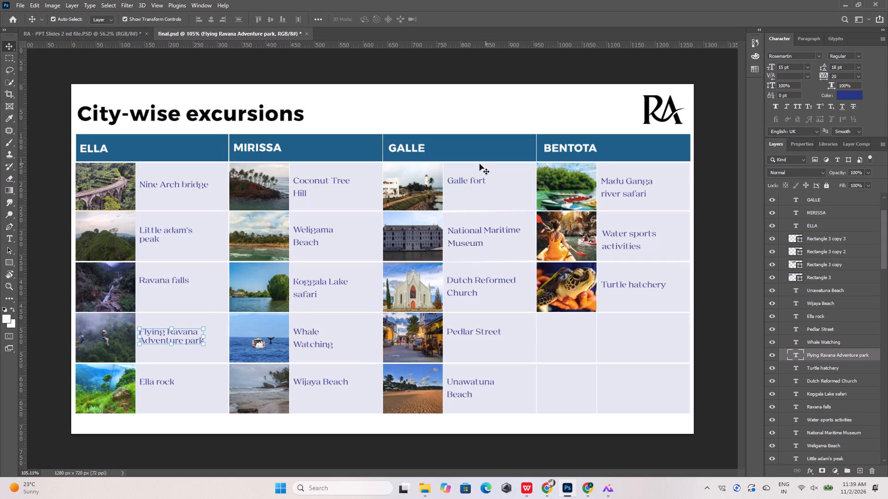
Set the leading of the Coconut Tree Hill and Weligama Beach labels in the Mirissa column to 18 pt.
left_click(314, 179)
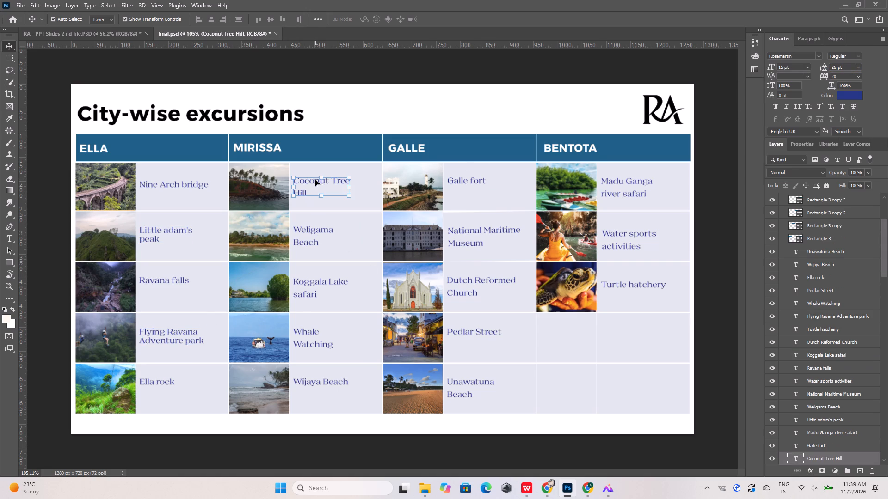
left_click_drag(847, 66, 824, 67)
type("18")
key("Return")
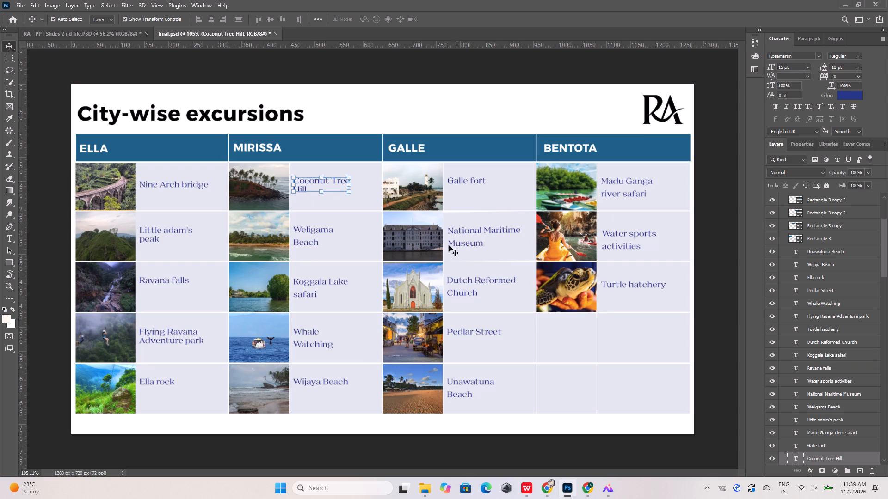
left_click(314, 229)
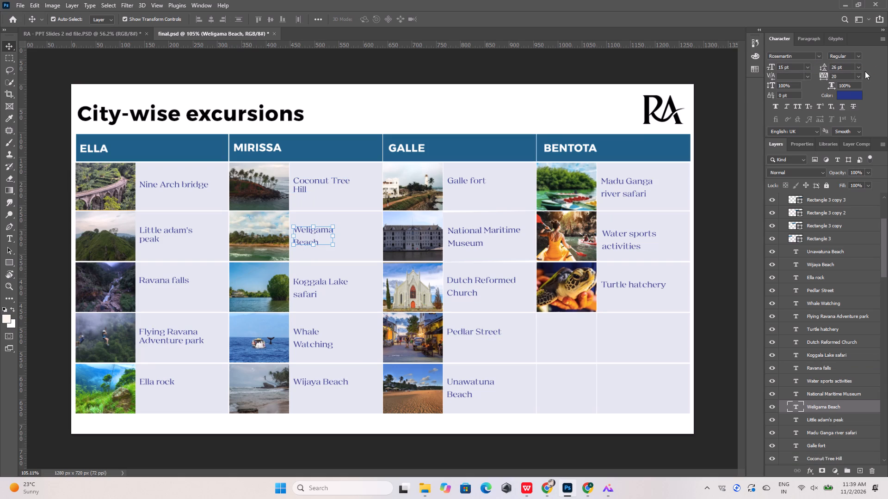
left_click_drag(850, 69, 819, 69)
type("18")
key("Return")
Set the leading of the Koggala Lake safari and Whale Watching labels in the Mirissa column to 18 pt.
left_click(336, 281)
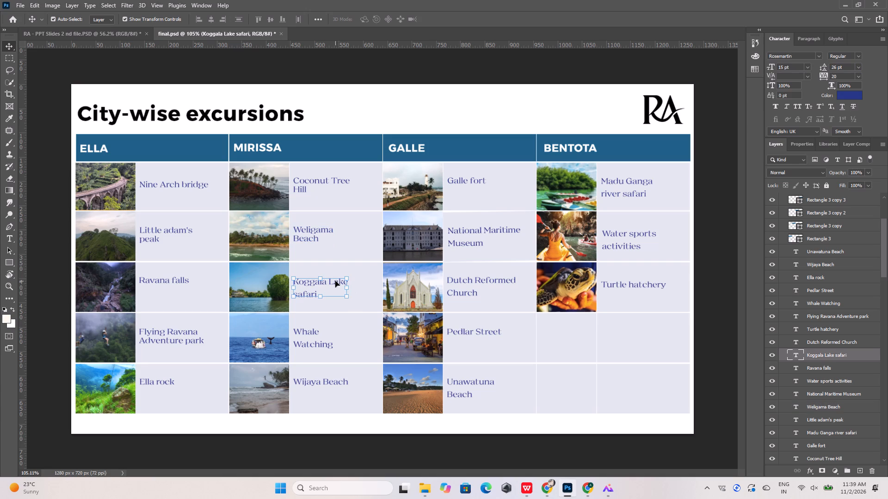
left_click_drag(849, 67, 826, 65)
type("18")
key("Return")
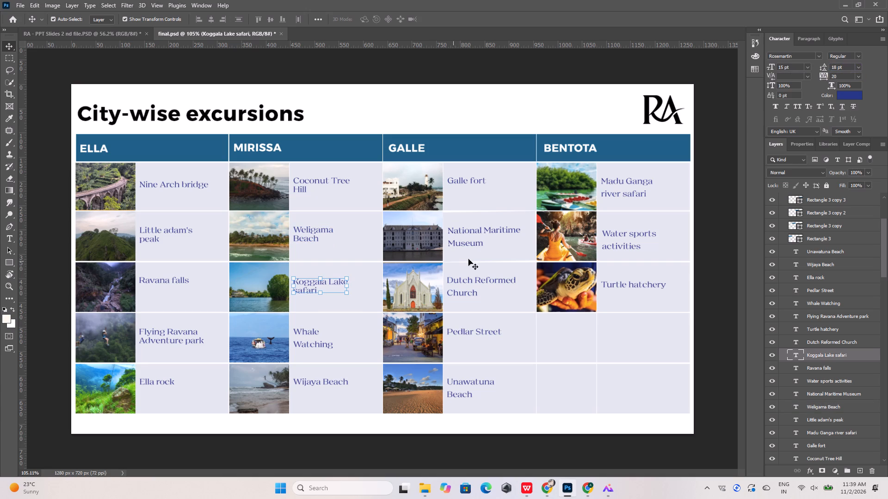
left_click(306, 332)
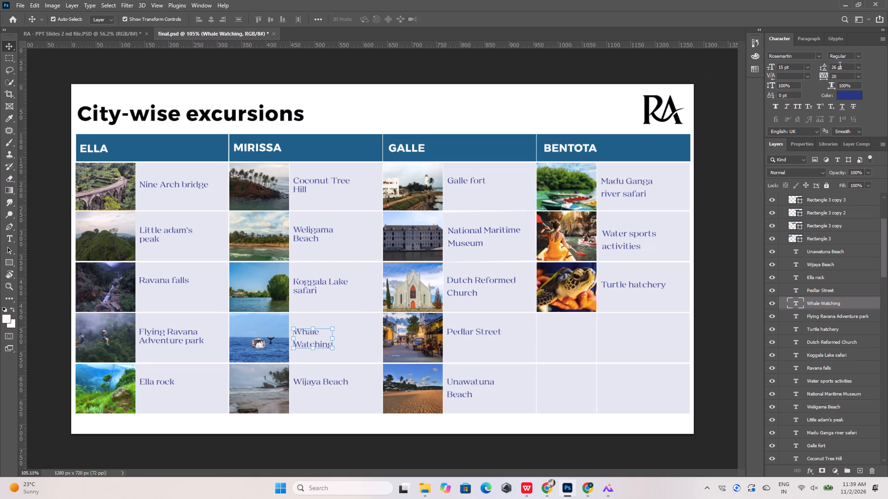
left_click_drag(848, 67, 808, 70)
type("18")
key("Return")
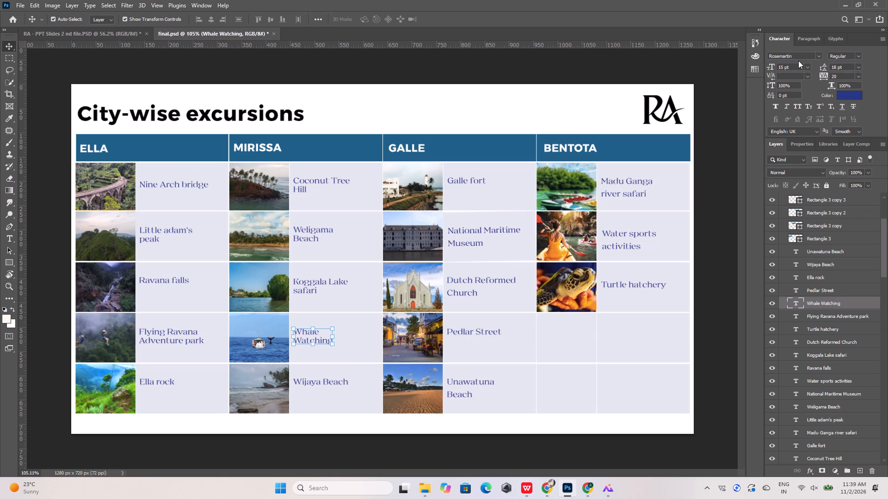
Set the leading of the Galle column's National Maritime Museum, Dutch Reformed Church and Unawatuna Beach labels to 18 pt.
left_click(490, 230)
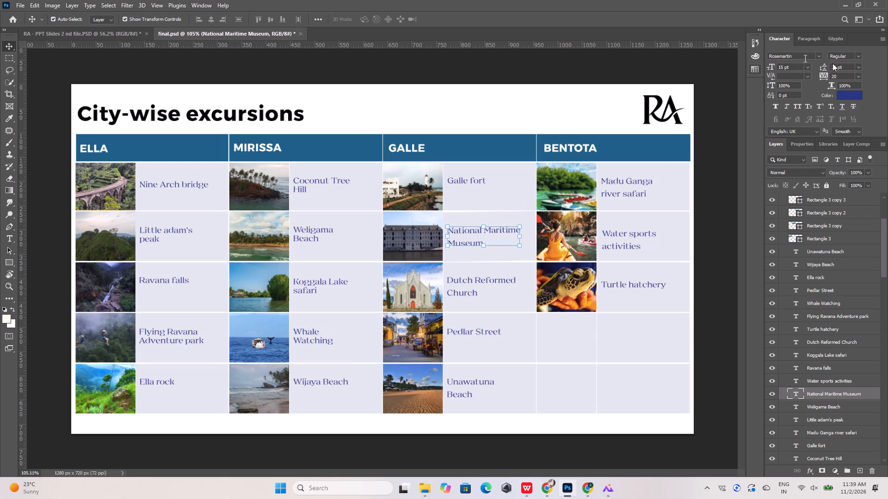
left_click_drag(846, 67, 821, 69)
type("18")
key("Return")
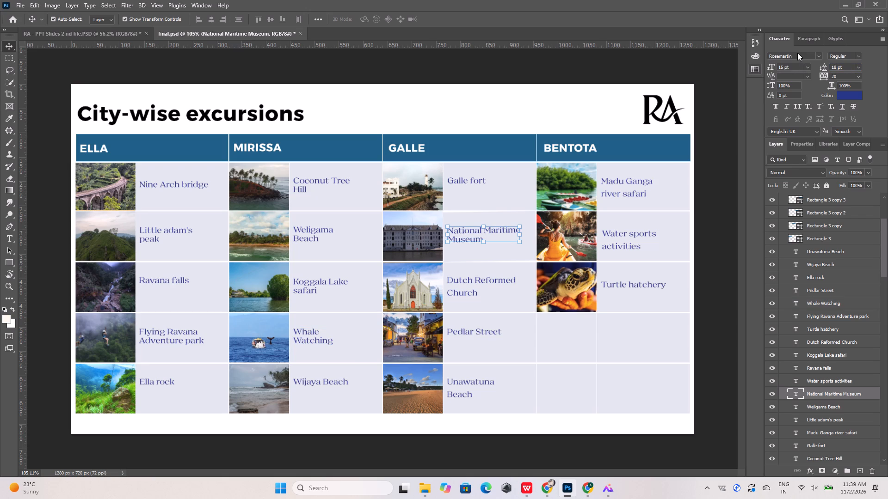
left_click(484, 282)
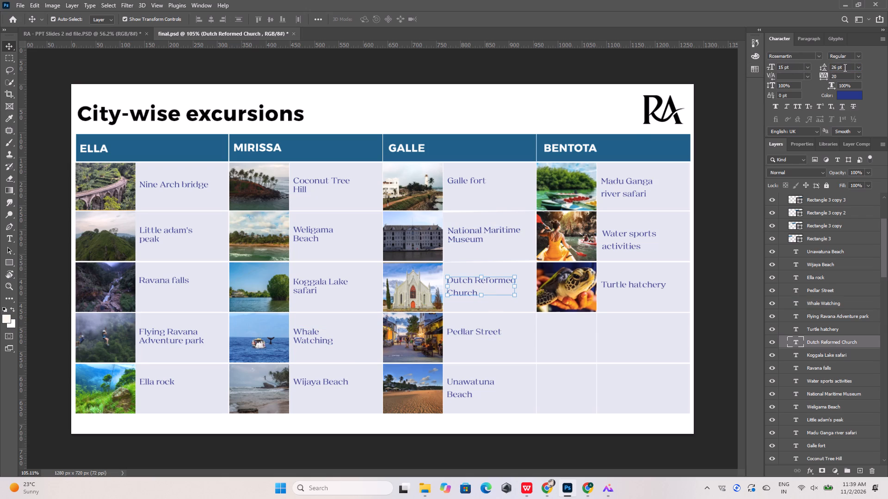
left_click_drag(844, 67, 806, 68)
type("18")
key("Return")
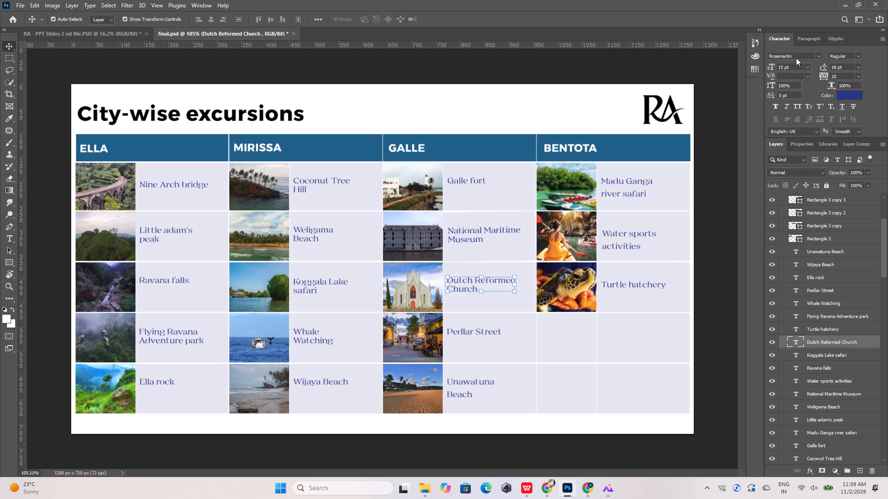
left_click(478, 381)
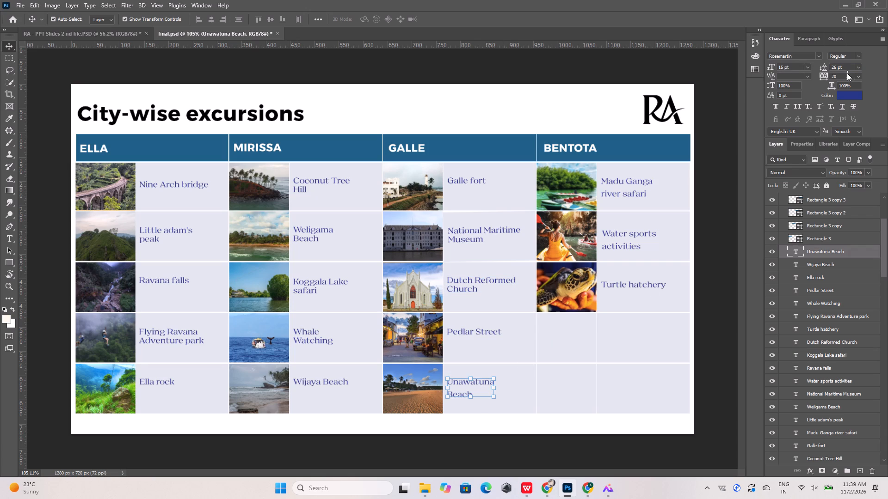
left_click_drag(848, 68, 820, 65)
type("18")
key("Return")
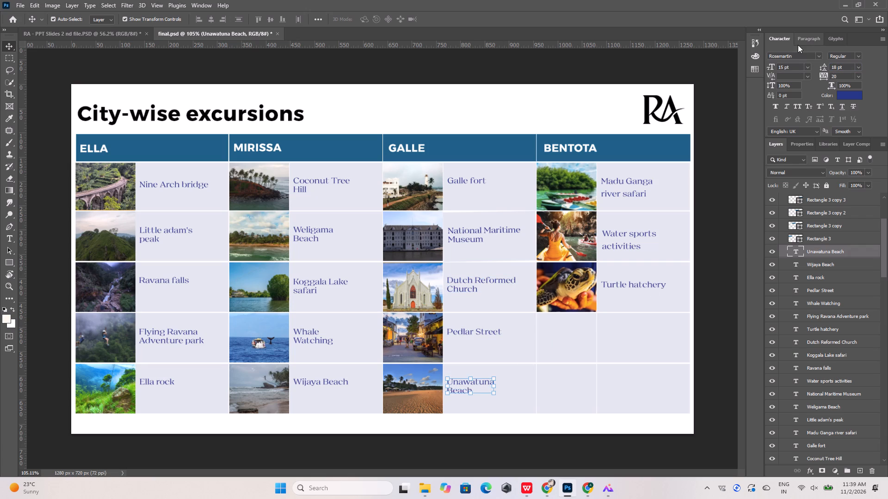
Set the leading of the Bentota column's Madu Ganga river safari and Water sports activities labels to 18 pt.
left_click(633, 179)
left_click_drag(848, 67, 816, 67)
type("18")
key("Return")
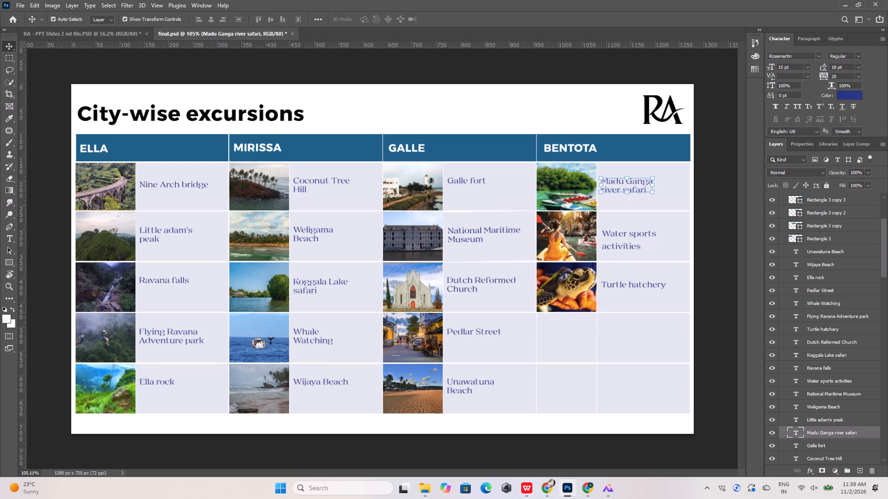
left_click(619, 237)
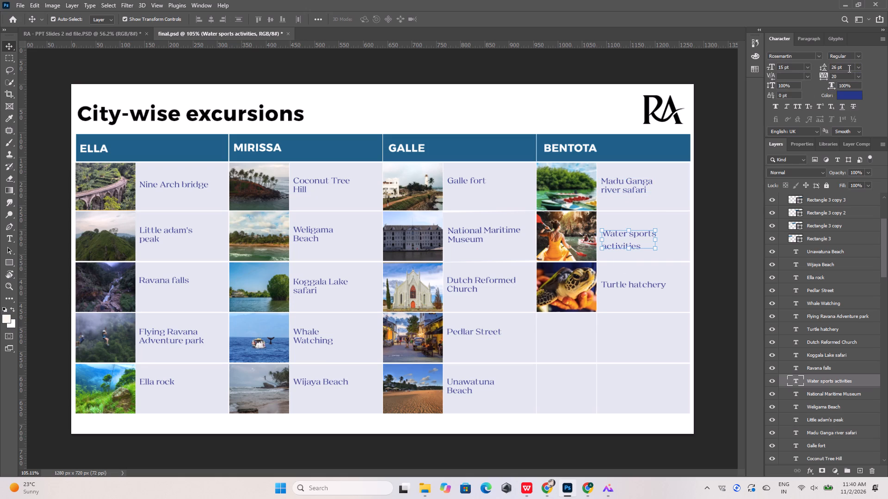
left_click_drag(848, 68, 826, 70)
type("18")
key("Return")
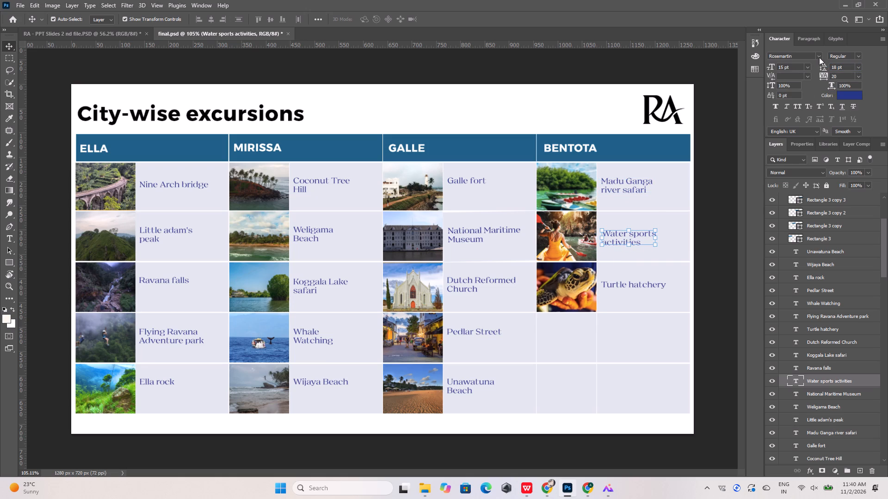
Centre the Nine Arch bridge label vertically within its background cell in the Ella column.
left_click(190, 204)
scroll(171, 191, "up", 8, "alt")
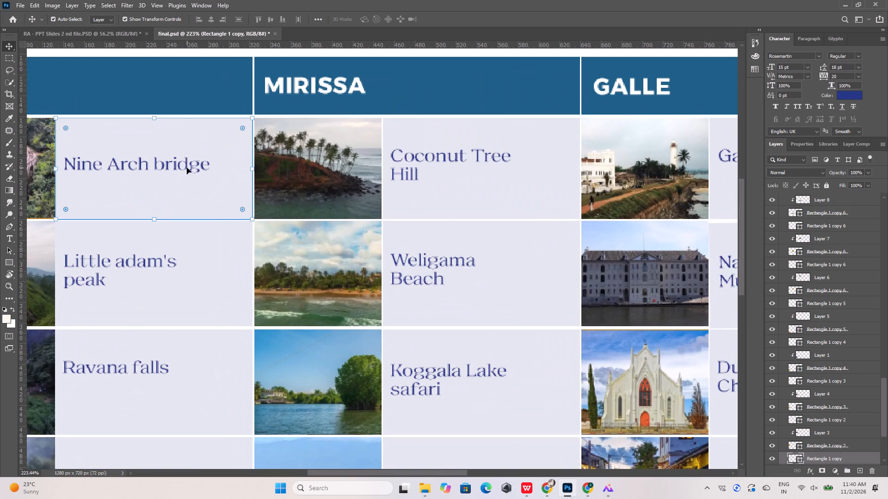
left_click(185, 164, "shift")
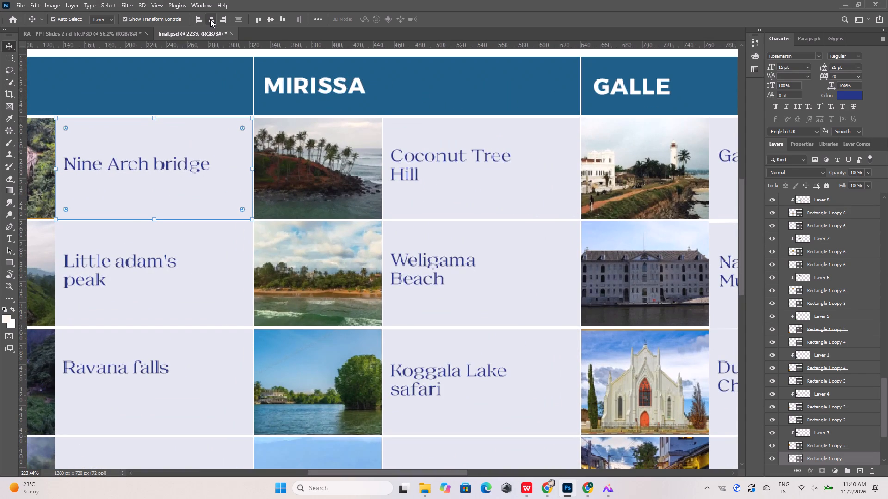
left_click(268, 18)
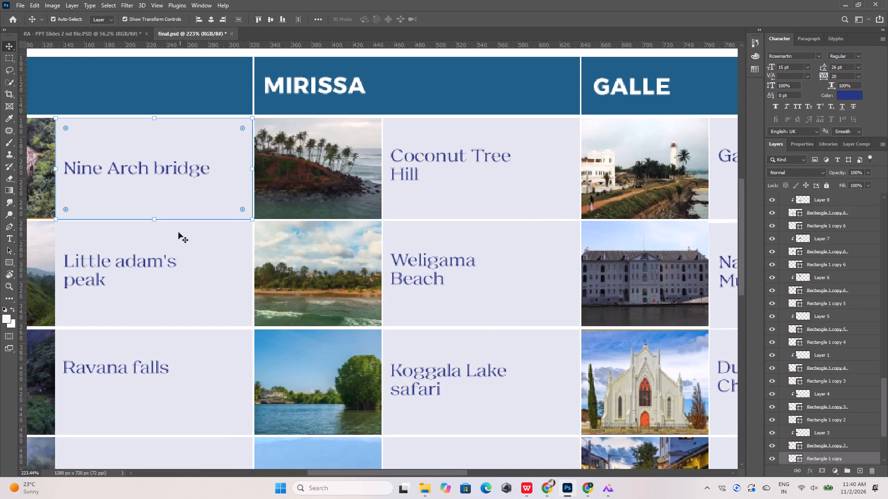
Centre the Little adam's peak and Ravana falls labels vertically within their background cells in the Ella column.
left_click(167, 262)
left_click(200, 258, "shift")
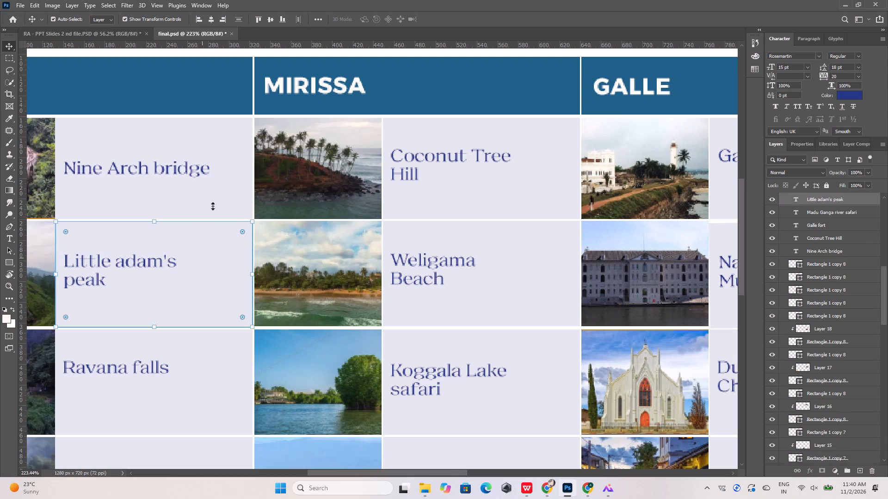
left_click(269, 18)
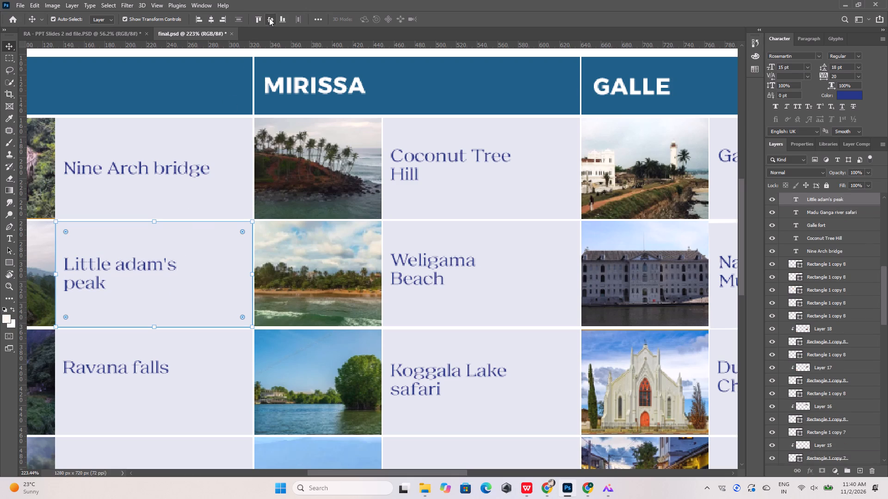
left_click(155, 369)
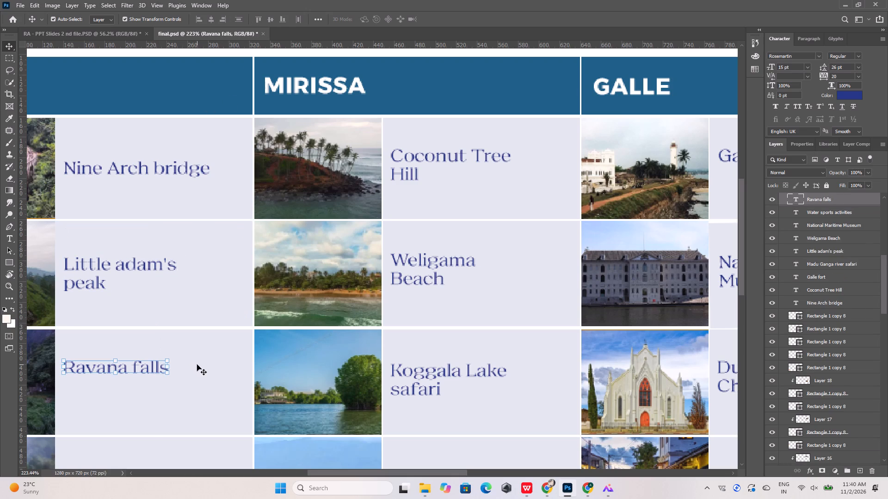
left_click(197, 365, "shift")
left_click(268, 18)
Centre the Flying Ravana Adventure park and Ella rock labels vertically within their background cells in the Ella column.
scroll(222, 257, "down", 5)
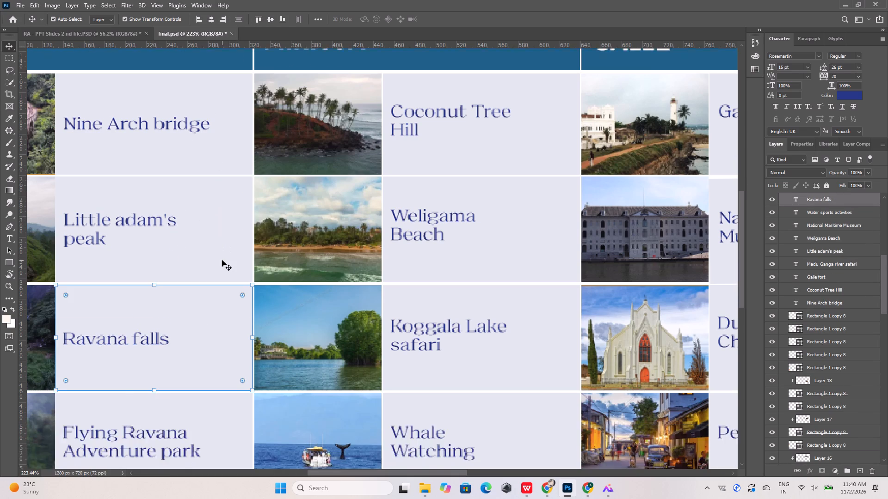
scroll(222, 260, "down", 12)
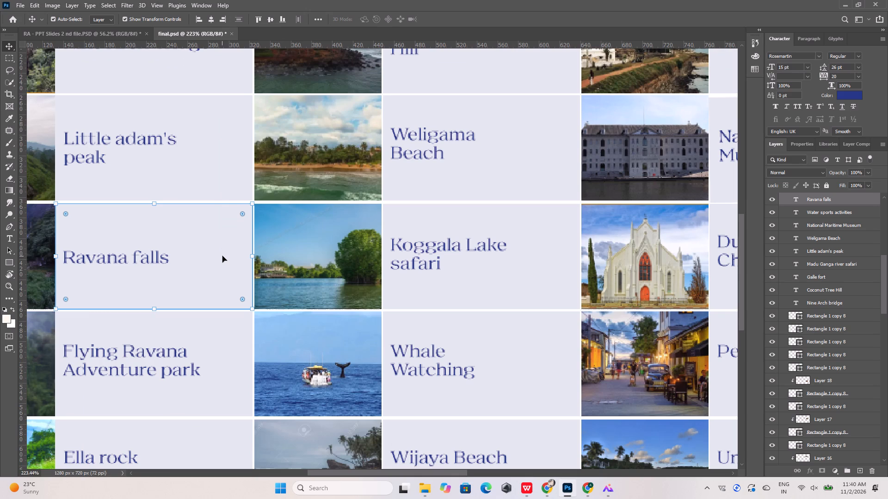
left_click(157, 356)
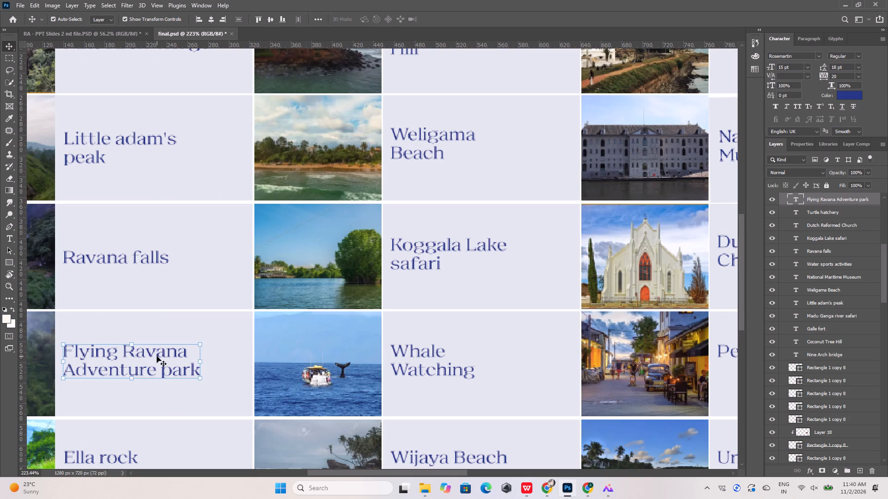
left_click(214, 352, "shift")
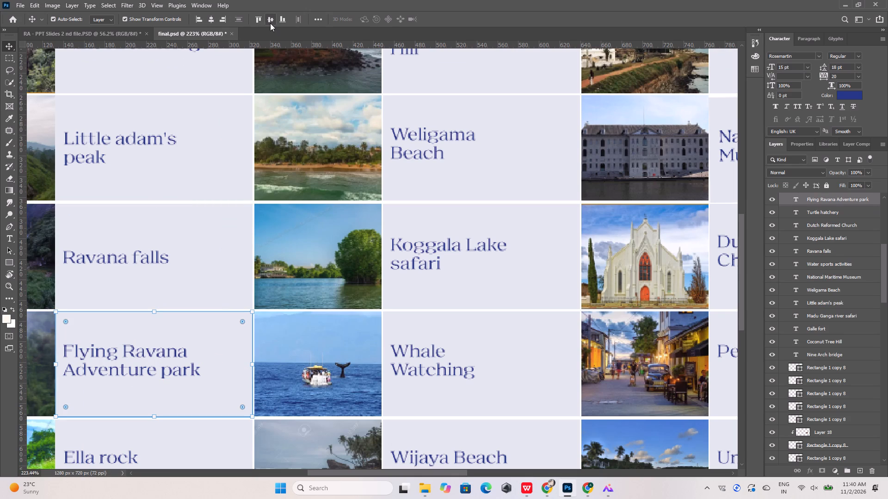
left_click(270, 21)
scroll(180, 255, "down", 14)
left_click(121, 351)
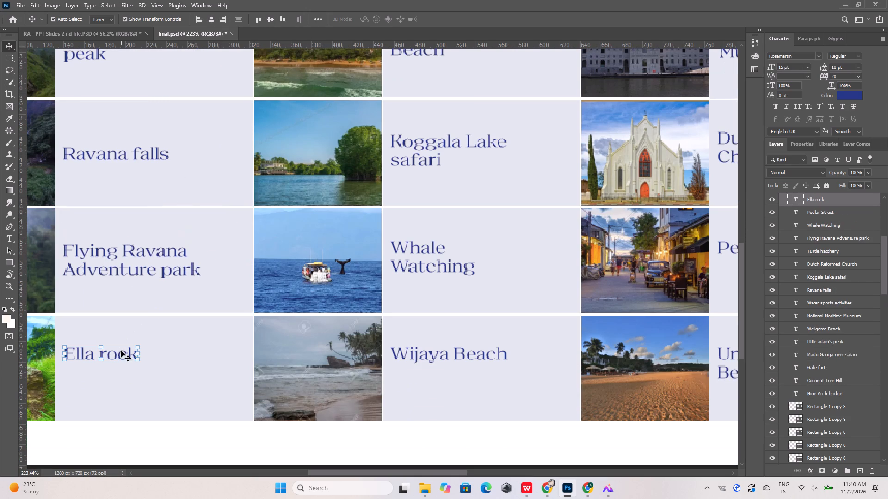
left_click(200, 353, "shift")
left_click(271, 21)
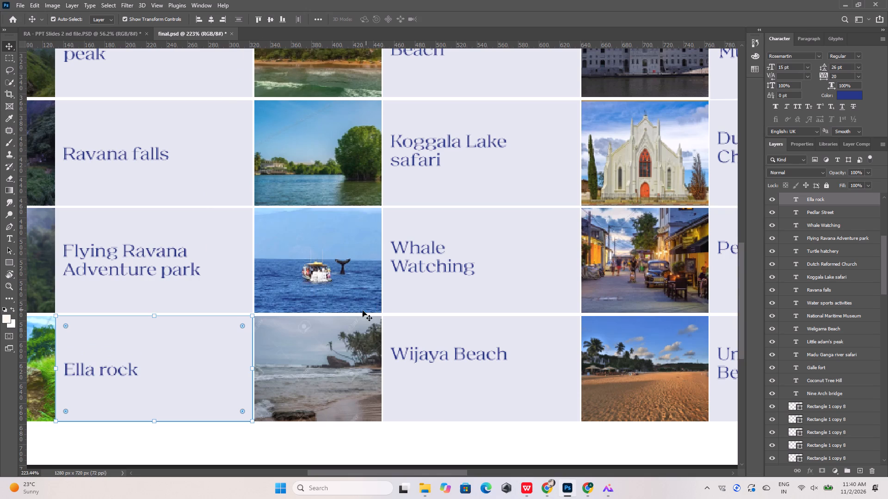
Centre the Coconut Tree Hill and Weligama Beach labels vertically within their background cells in the Mirissa column.
scroll(287, 306, "down", 11, "alt")
scroll(339, 201, "up", 4, "alt")
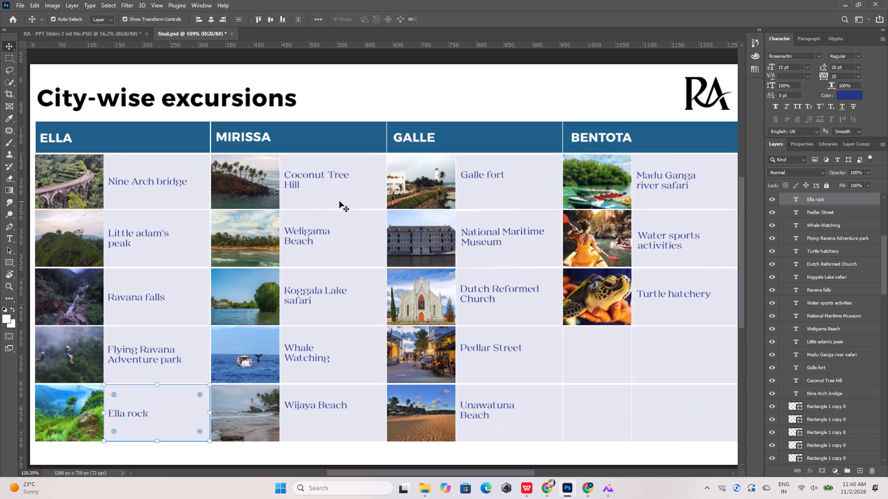
left_click(344, 174)
left_click(368, 185, "shift")
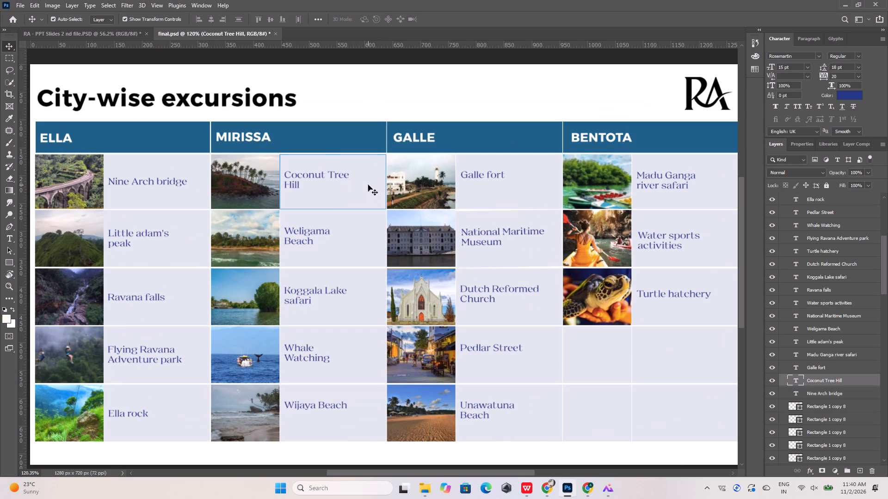
left_click(271, 20)
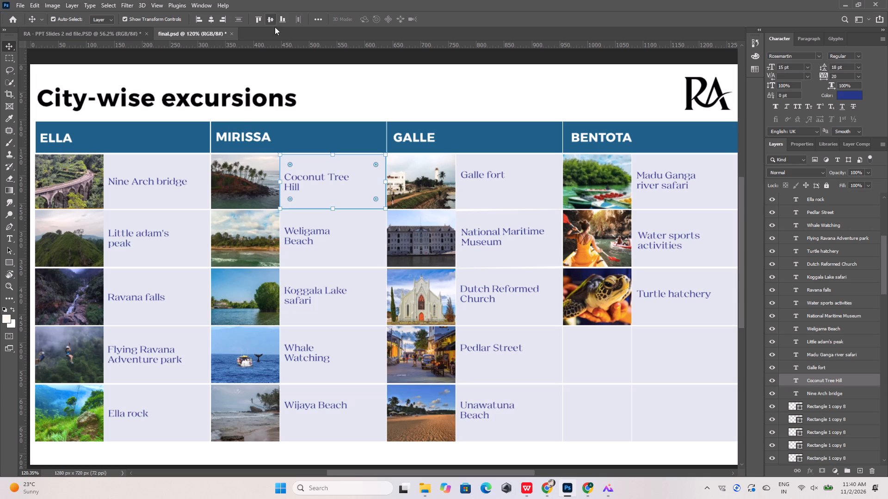
left_click(352, 239)
left_click(320, 230, "shift")
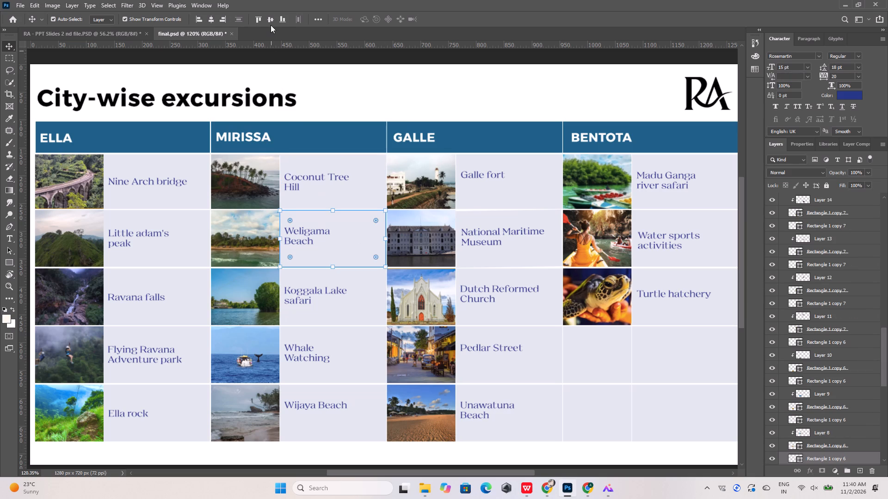
left_click(271, 17)
Centre the Mirissa column's Koggala Lake safari, Whale Watching and Wijaya Beach labels vertically within their background cells.
left_click(346, 291)
left_click(370, 290, "shift")
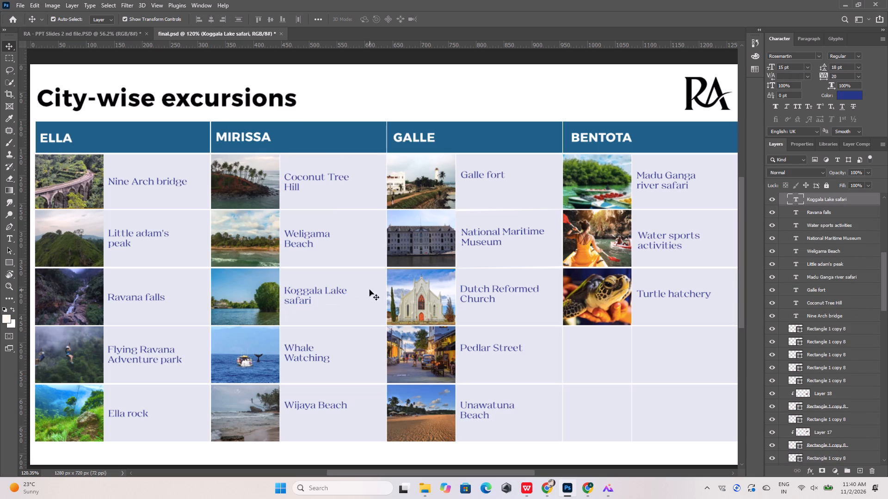
left_click(266, 15)
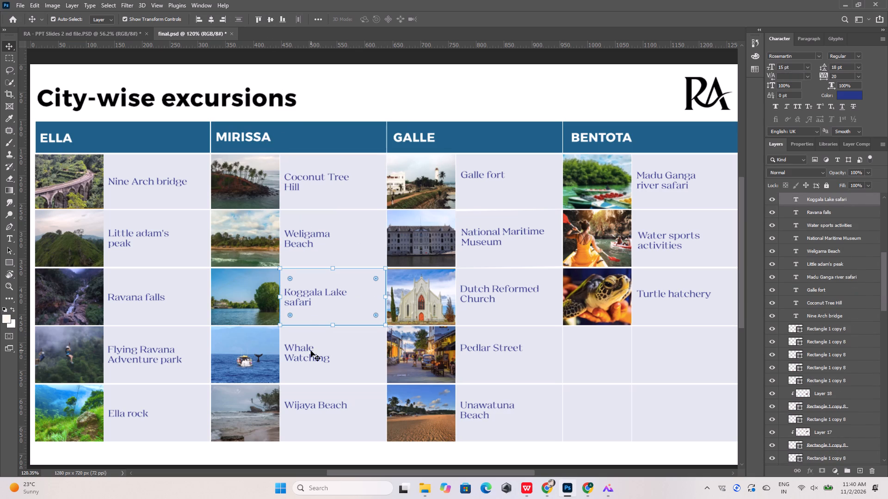
left_click(311, 351)
left_click(358, 347, "shift")
left_click(272, 21)
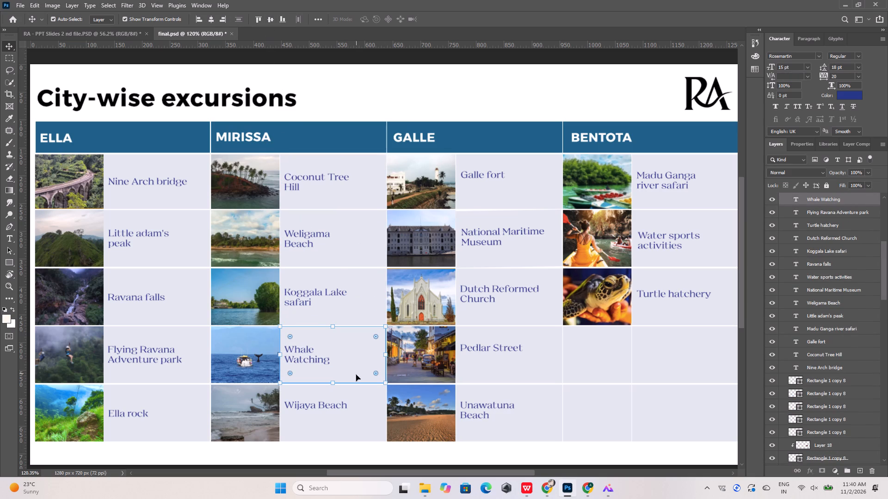
left_click(342, 409)
left_click(366, 403, "shift")
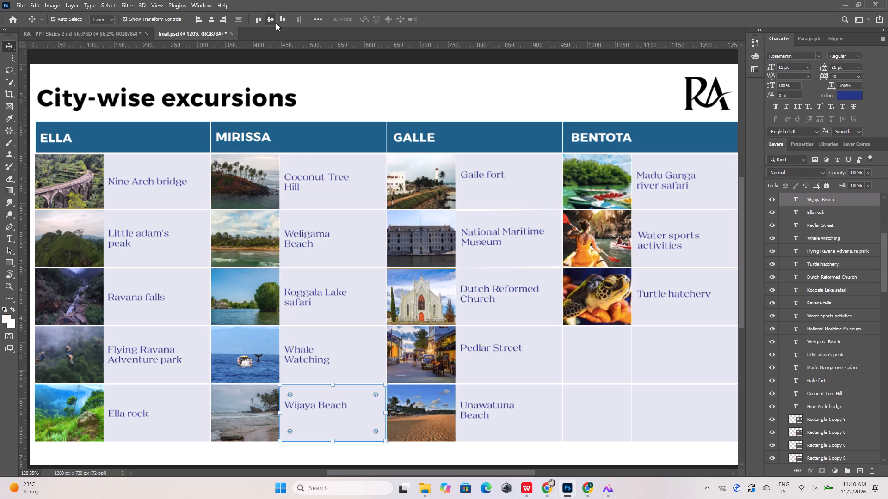
left_click(270, 19)
Centre the Galle fort and National Maritime Museum labels vertically within their background cells in the Galle column.
left_click(475, 172)
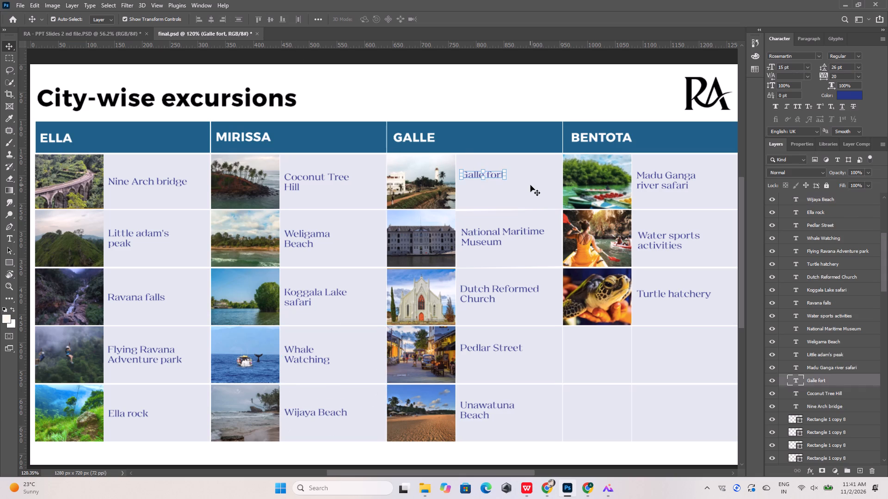
left_click(531, 185, "shift")
left_click(268, 20)
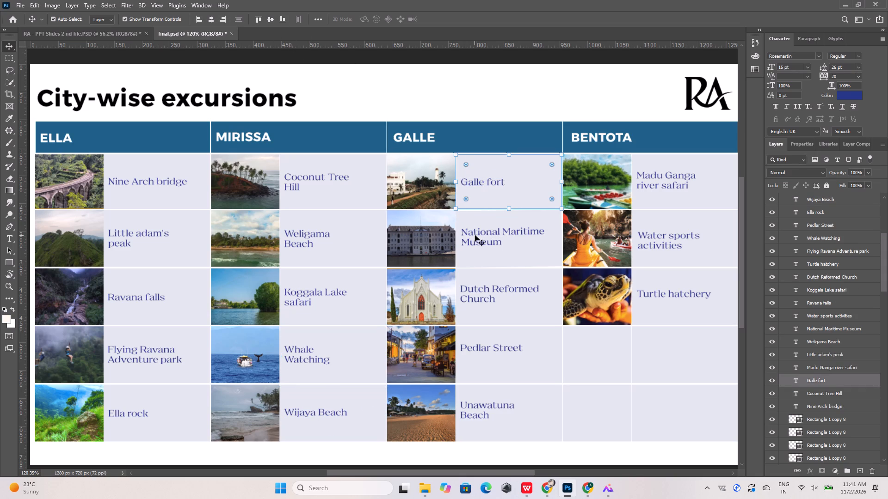
left_click(475, 235)
left_click(525, 259, "shift")
left_click(264, 16)
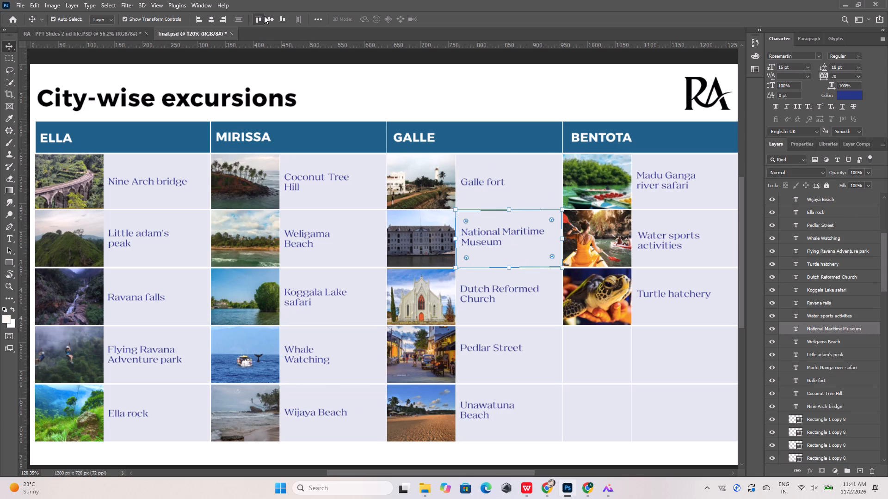
left_click(271, 20)
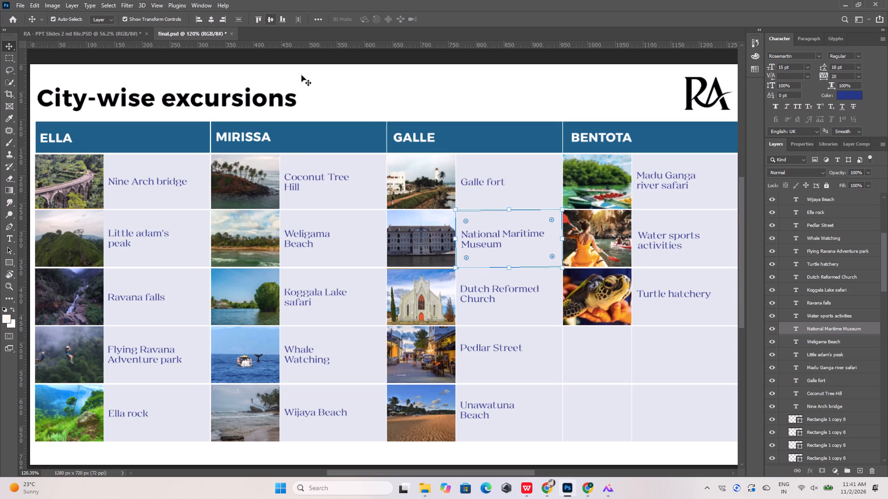
Centre the Galle column's Dutch Reformed Church, Pedlar Street and Unawatuna Beach labels vertically within their background cells.
left_click(535, 291)
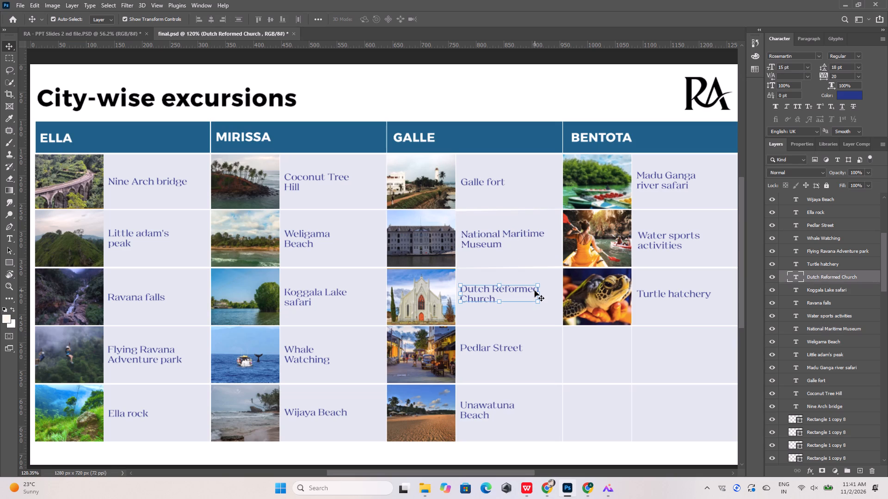
left_click(554, 279, "shift")
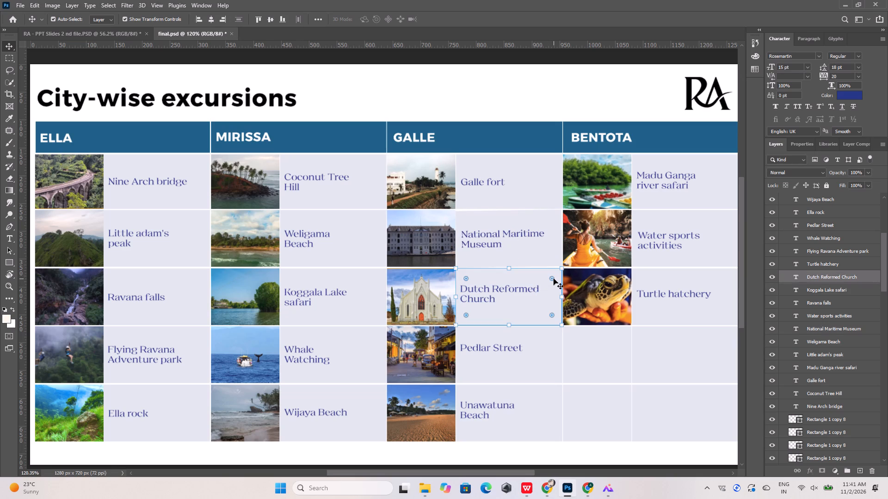
left_click(267, 18)
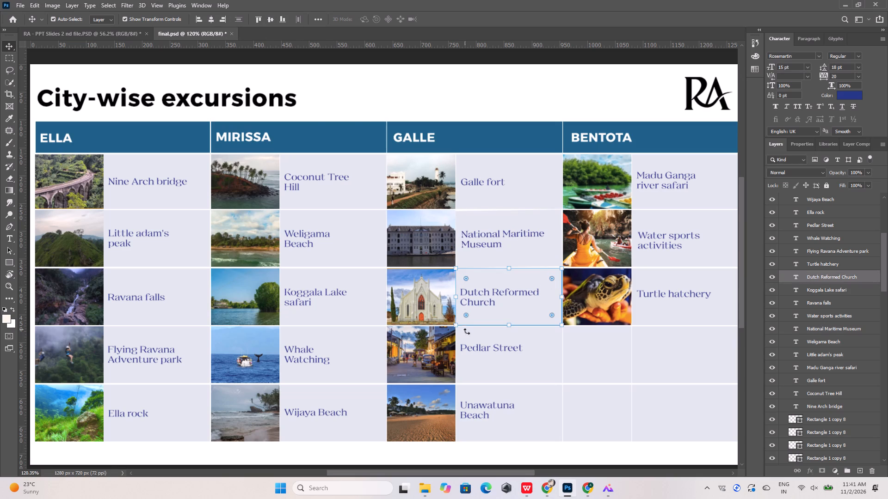
left_click(478, 346)
left_click(537, 350, "shift")
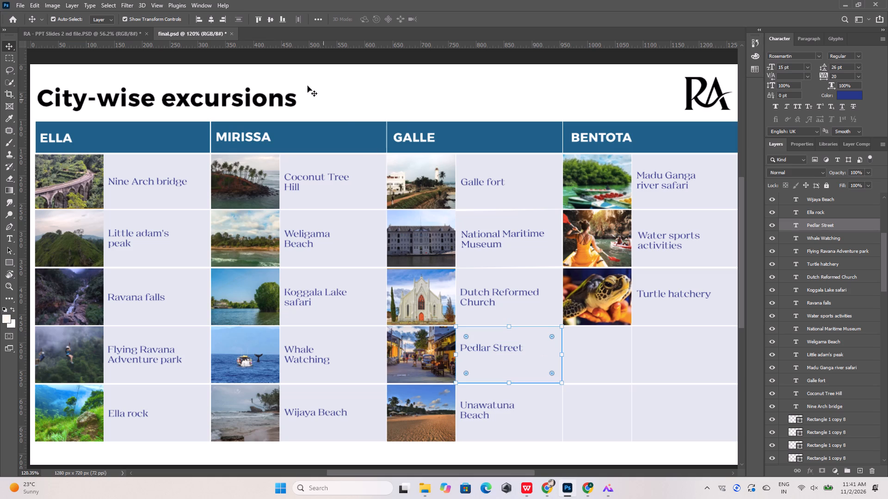
left_click(272, 21)
left_click(513, 406)
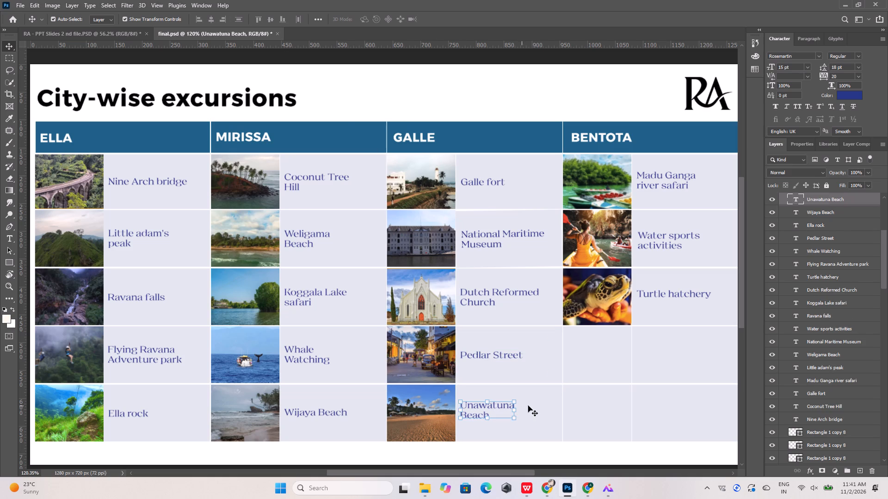
left_click(540, 406, "shift")
left_click(266, 15)
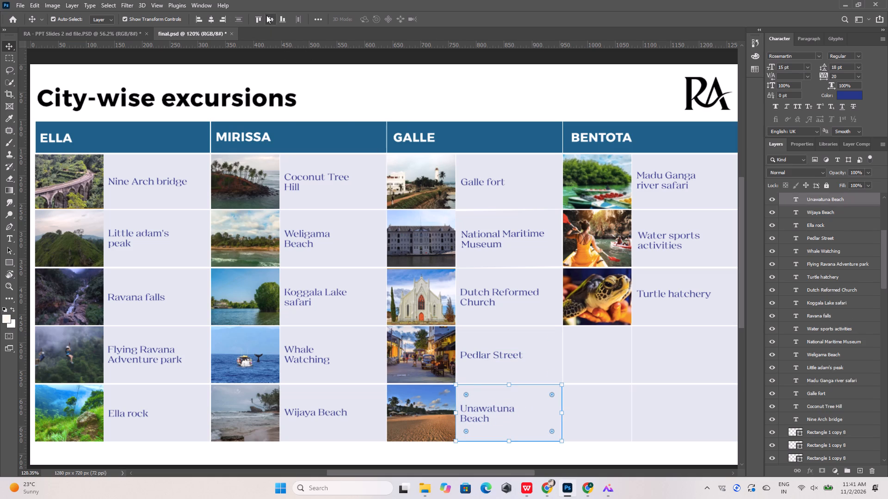
Centre the Bentota column's Madu Ganga river safari, Water sports activities and Turtle hatchery labels vertically within their background cells.
scroll(247, 217, "down", 5, "alt")
scroll(568, 206, "up", 7, "alt")
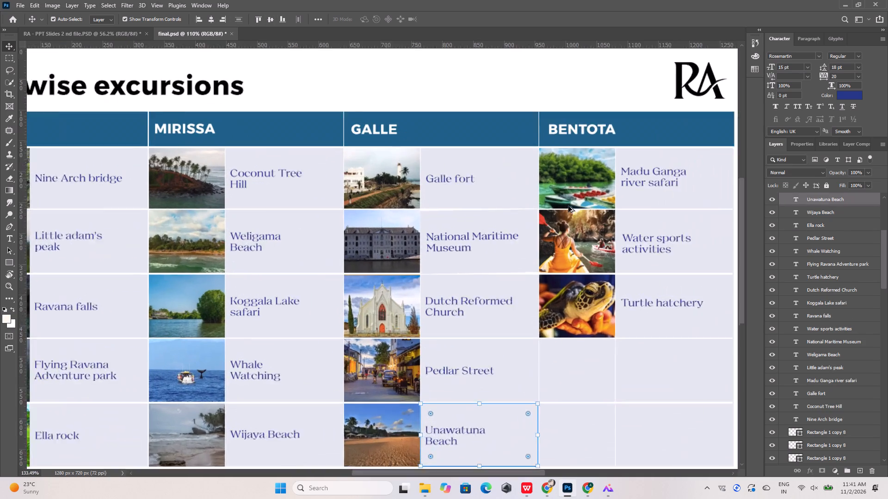
scroll(671, 170, "up", 4, "alt")
left_click(657, 152)
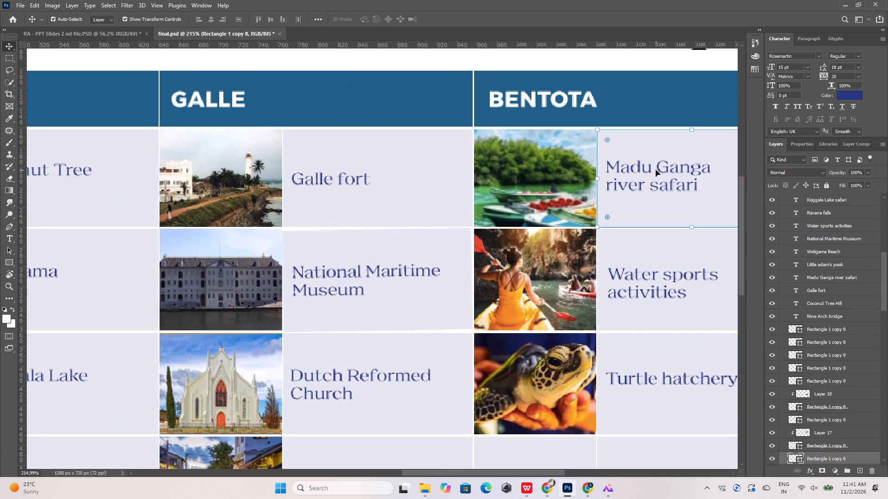
left_click(658, 168, "shift")
left_click(269, 18)
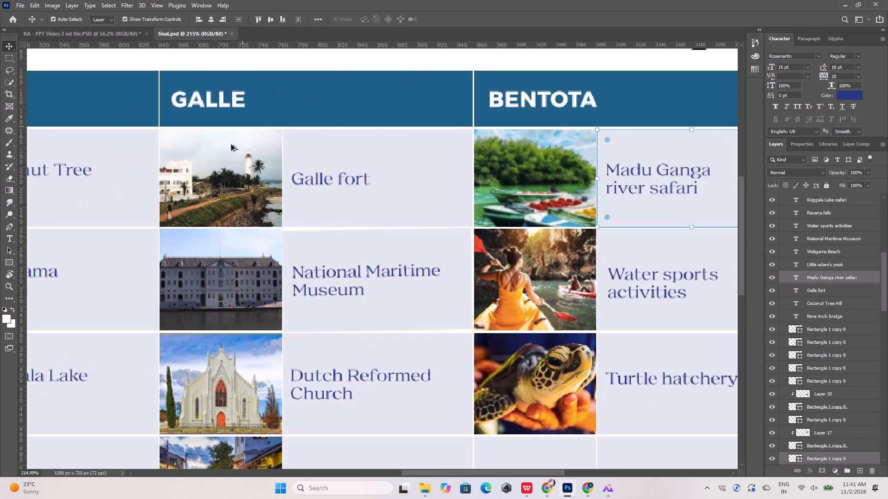
scroll(208, 173, "down", 10, "alt")
scroll(624, 297, "up", 8, "alt")
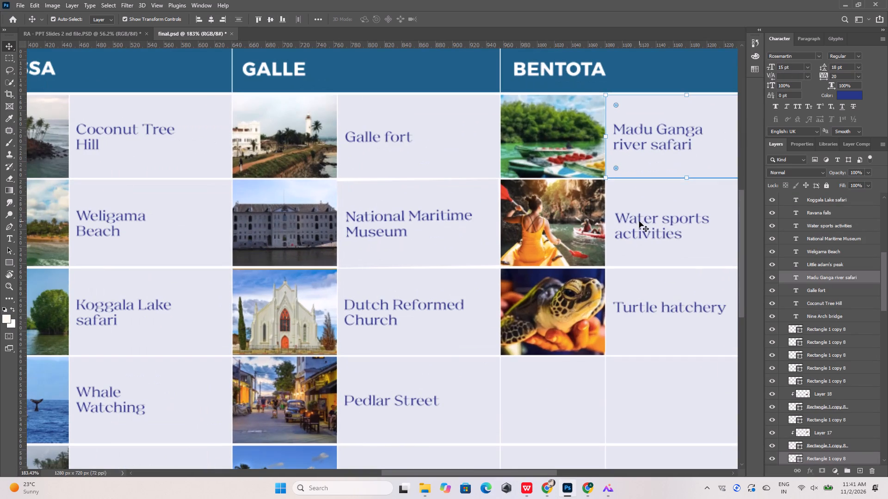
left_click(639, 220)
left_click(642, 194, "shift")
left_click(270, 19)
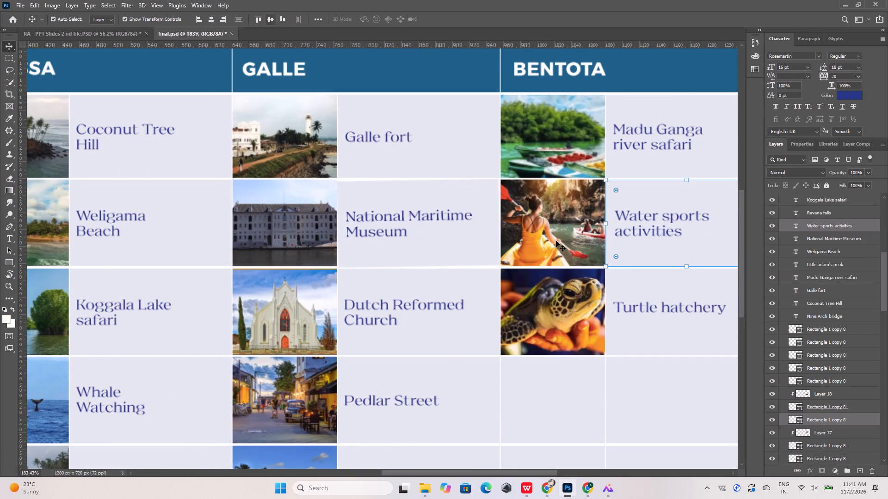
left_click(660, 308)
left_click(660, 283, "shift")
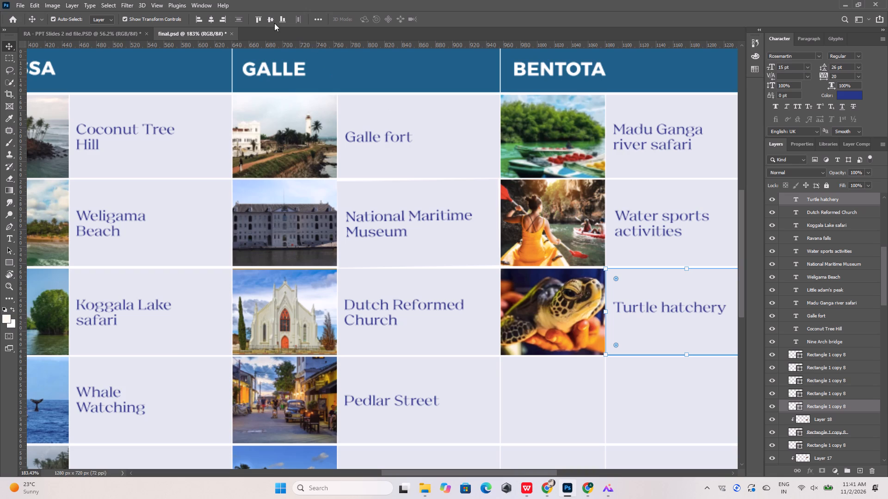
left_click(270, 20)
Compare the whole Ella, Mirissa, Galle and Bentota slide with slide 36 of the presentation in WPS Office.
left_click(399, 156)
scroll(174, 200, "down", 8, "alt")
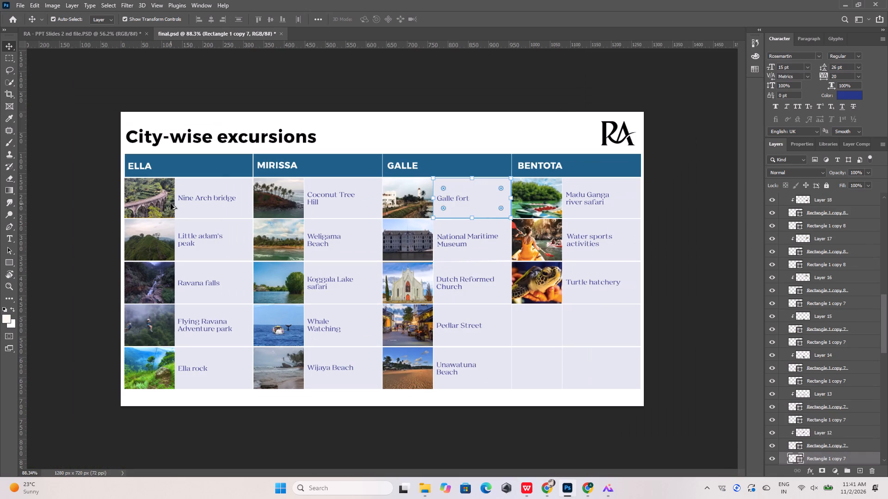
left_click(520, 489)
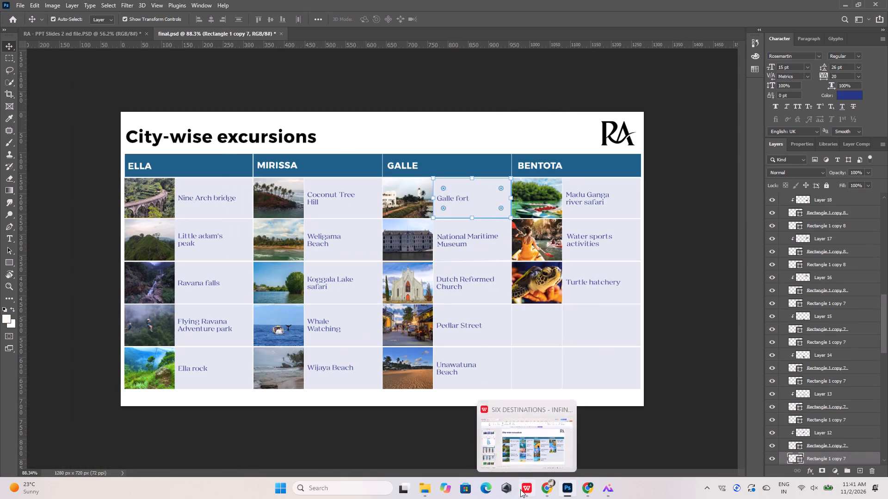
left_click(520, 489)
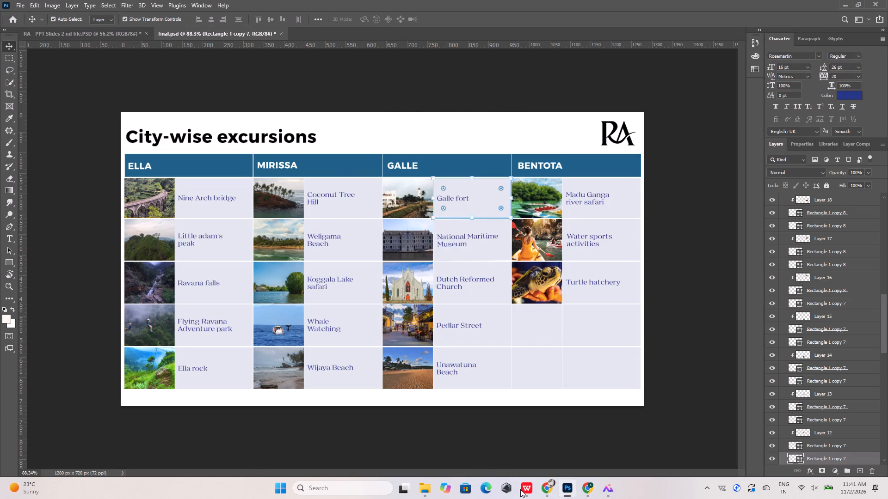
left_click(520, 489)
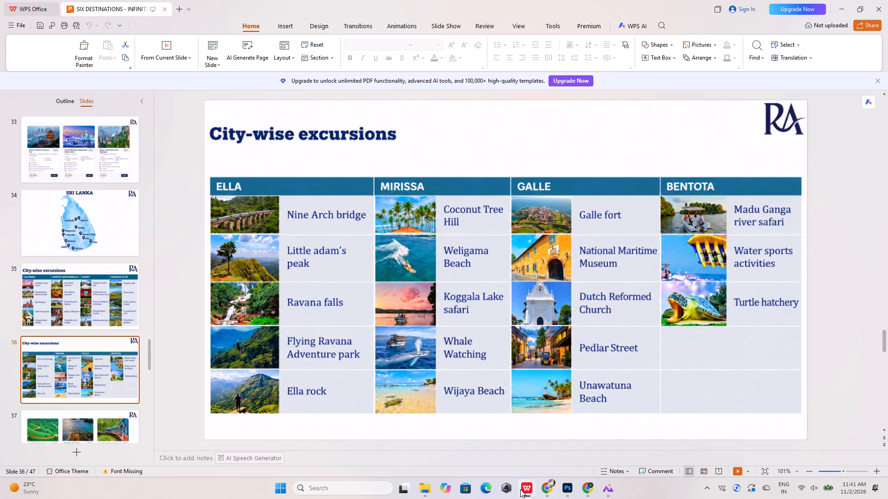
left_click(520, 489)
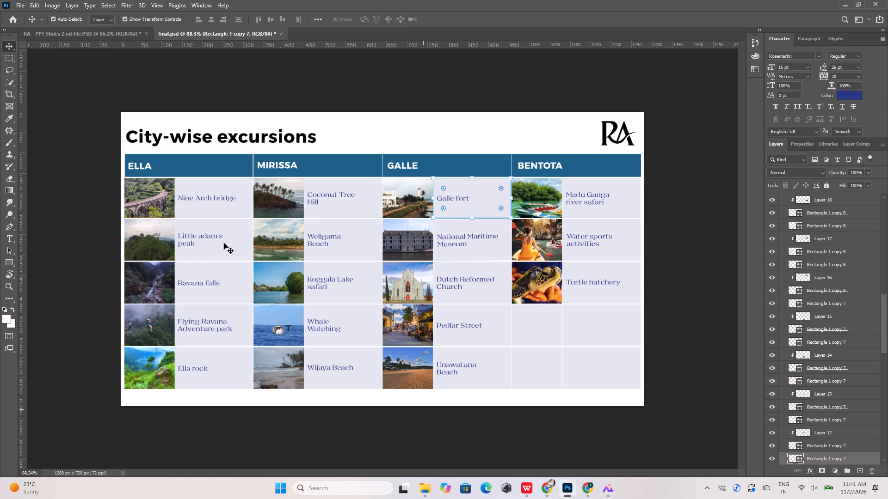
Move artboards 39 and 38 in RA - PPT Slides 2 nd file.PSD away from artboard 35, leaving a slide-sized gap after it.
left_click(88, 35)
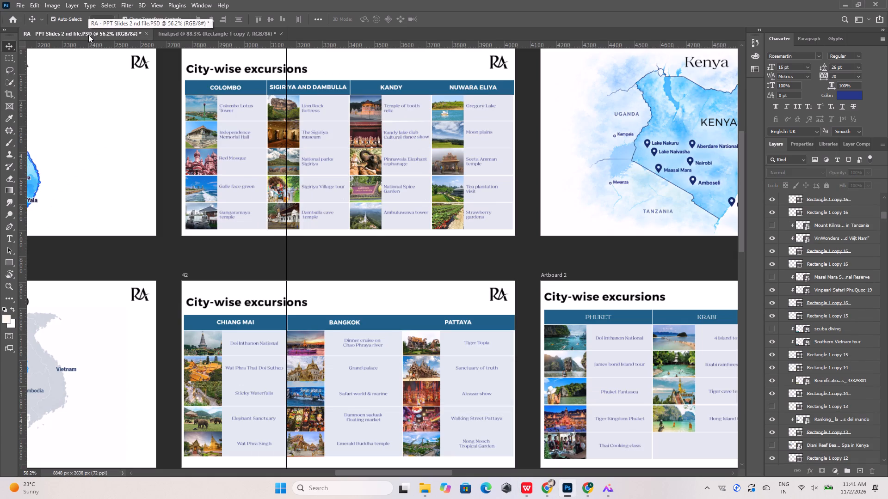
scroll(286, 360, "down", 4, "alt")
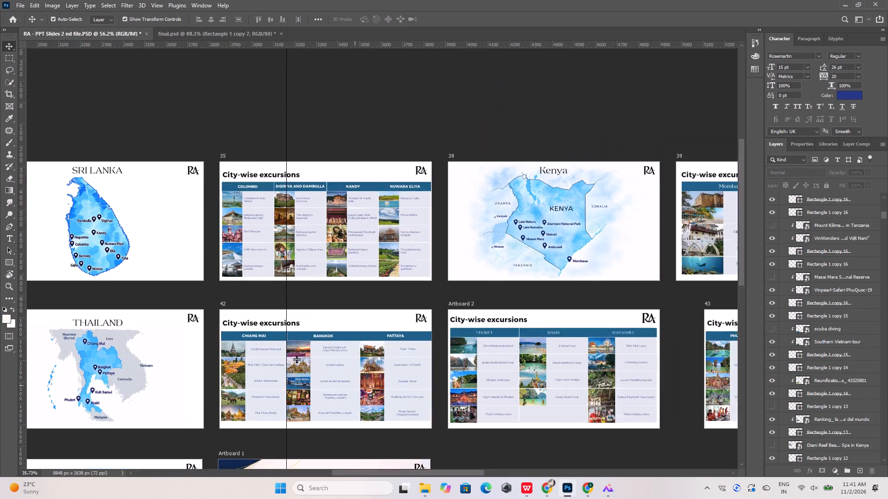
scroll(296, 359, "down", 7, "alt")
scroll(432, 273, "up", 5, "alt")
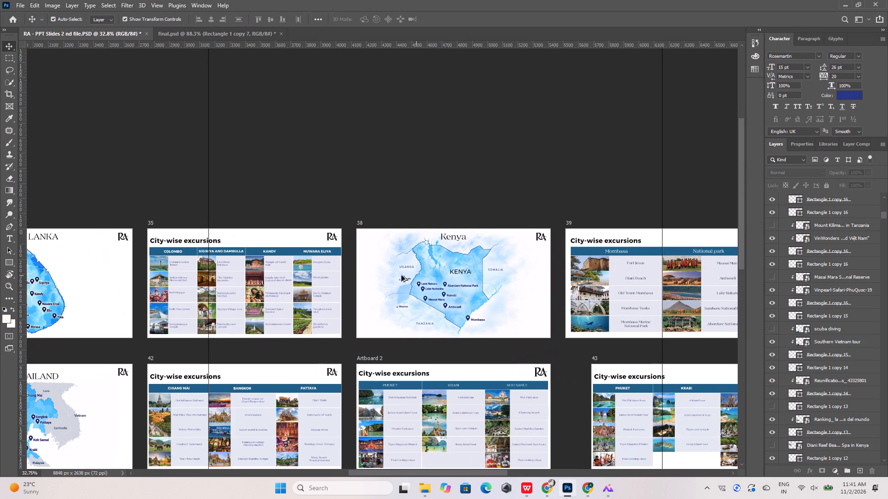
scroll(43, 159, "down", 8, "alt")
scroll(311, 189, "up", 4, "alt")
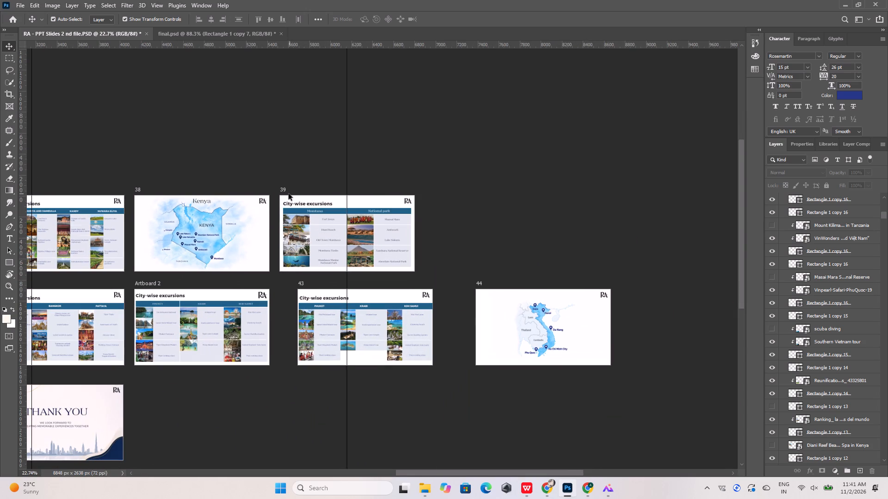
left_click_drag(283, 190, 454, 196)
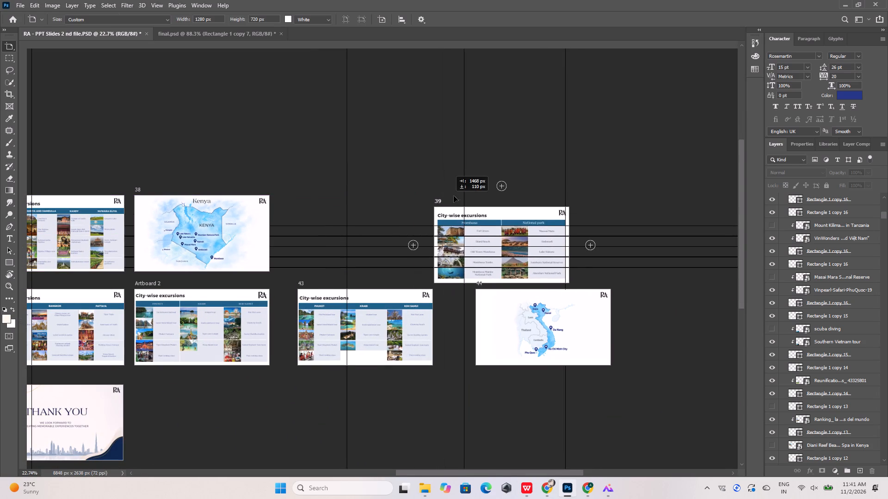
left_click_drag(454, 196, 470, 182)
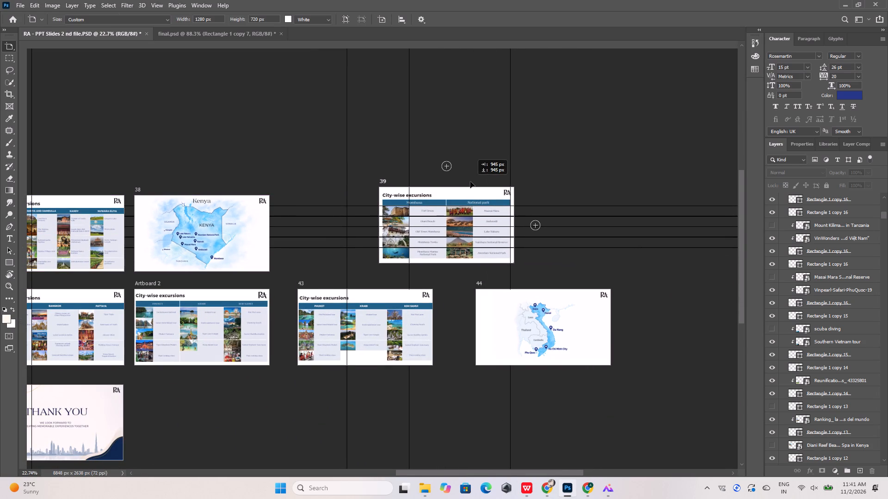
left_click_drag(470, 182, 481, 220)
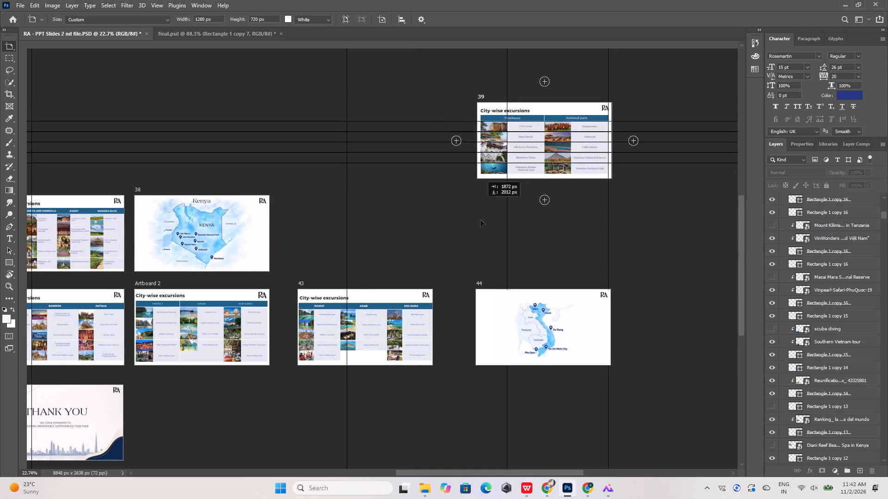
left_click_drag(481, 220, 451, 298)
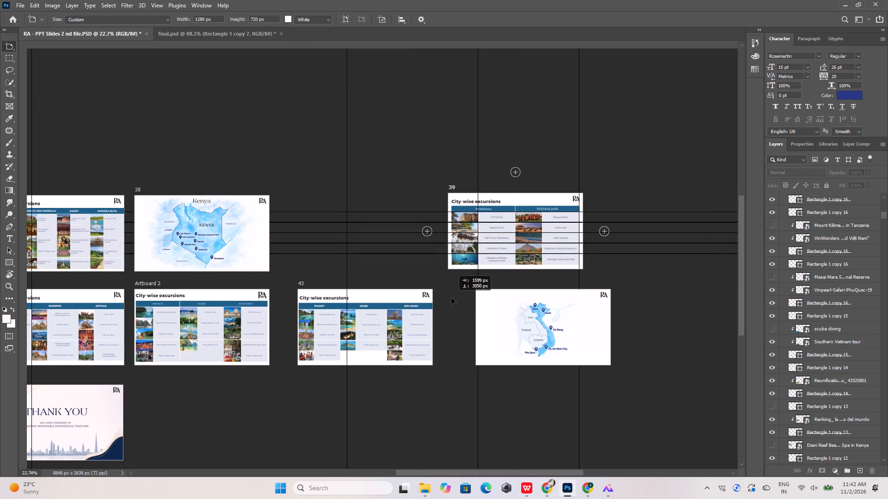
left_click_drag(451, 298, 451, 299)
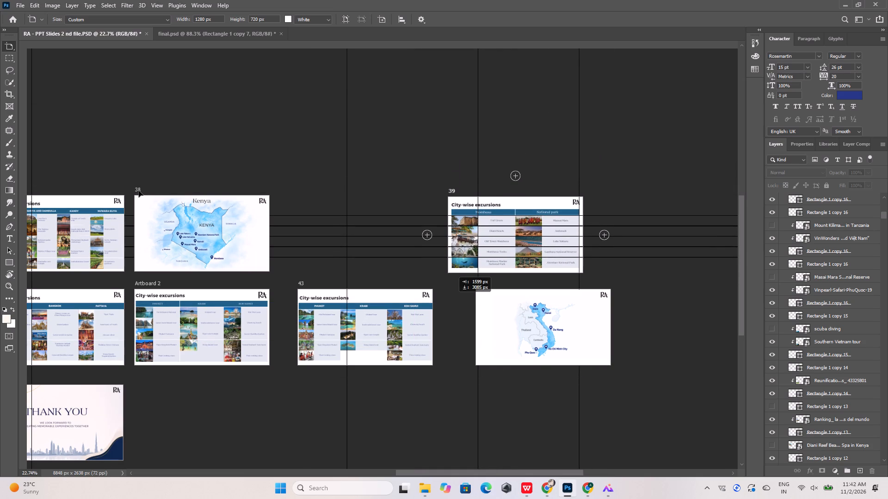
left_click_drag(138, 191, 277, 193)
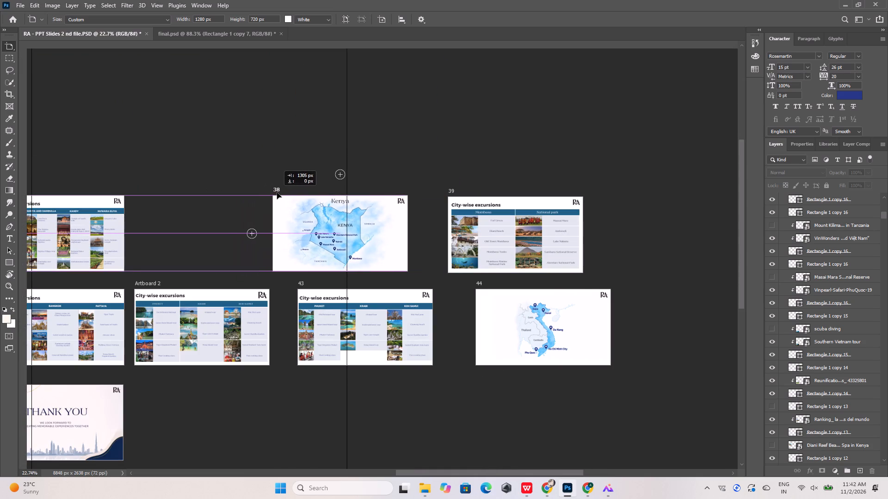
left_click_drag(277, 193, 291, 192)
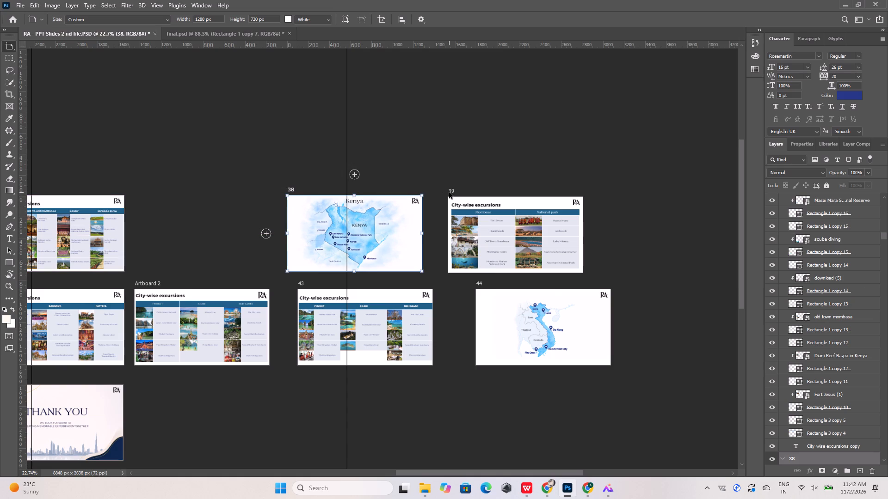
left_click_drag(449, 192, 449, 186)
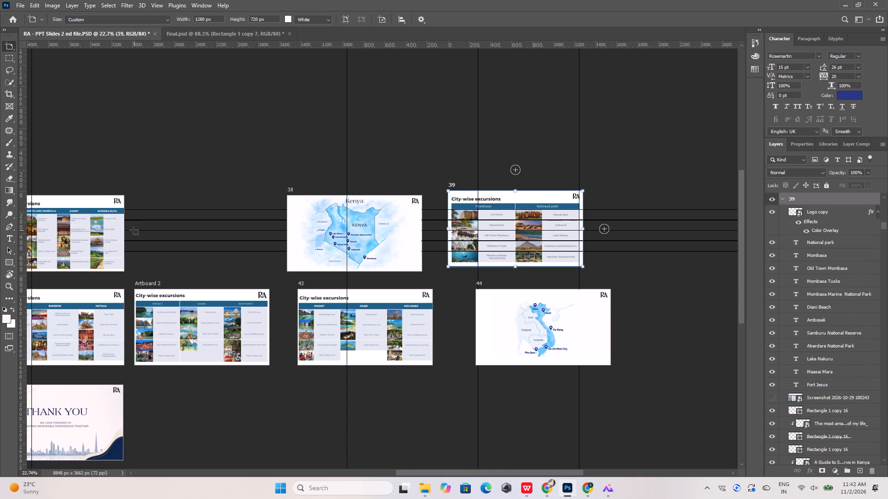
Add a blank 1280 x 720 px artboard in the gap between artboards 35 and 38.
scroll(214, 210, "down", 10, "alt")
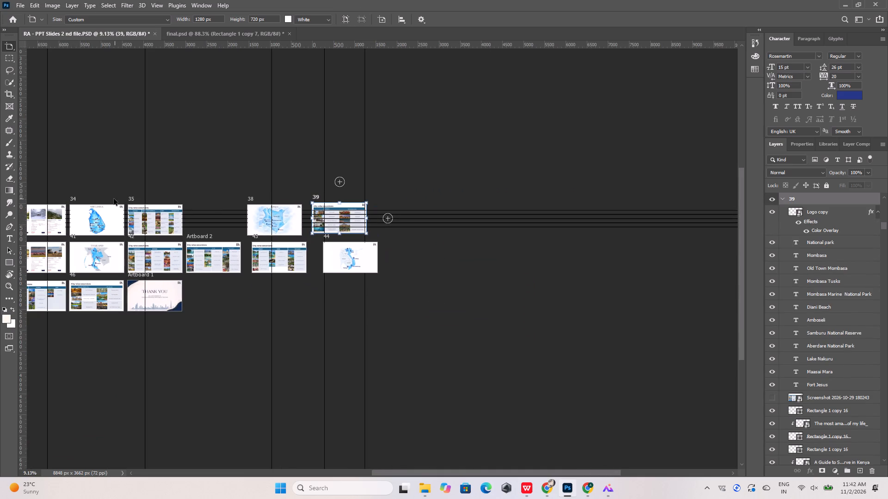
scroll(114, 199, "up", 4)
left_click(132, 230)
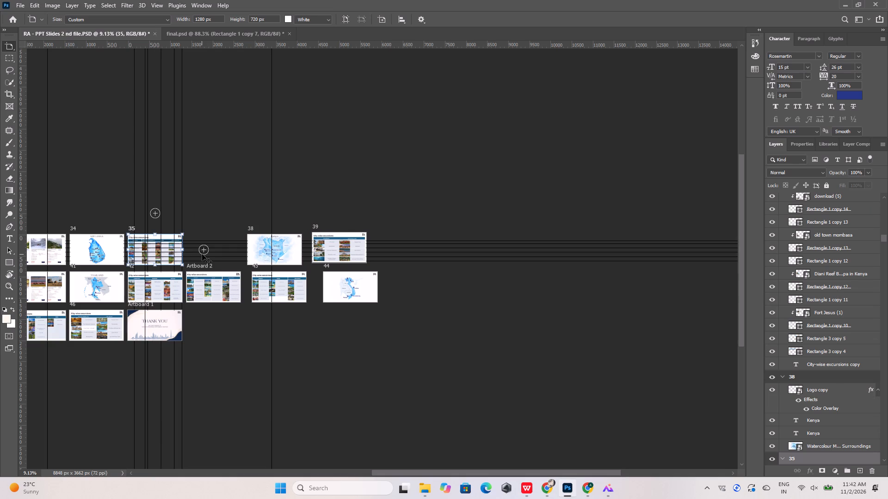
left_click(205, 252)
scroll(137, 243, "up", 11, "alt")
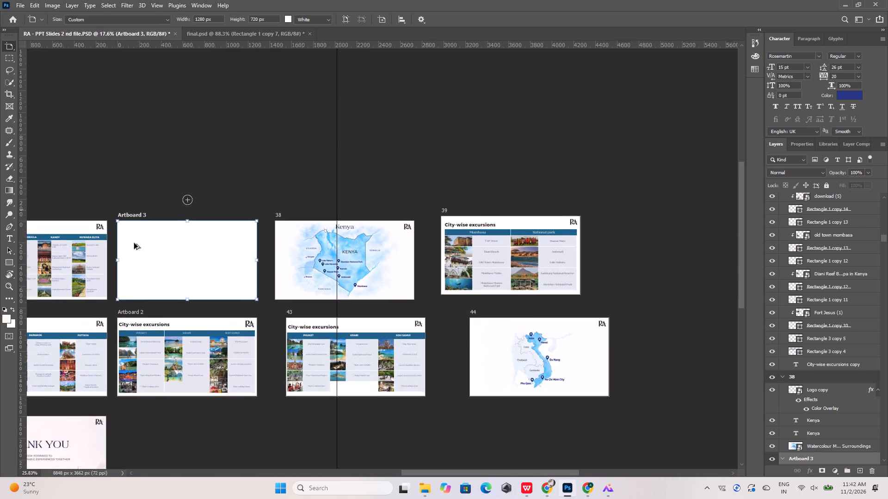
Copy all layers of the Ella to Bentota excursions slide from final.psd and paste them in place on the new blank artboard.
left_click(224, 33)
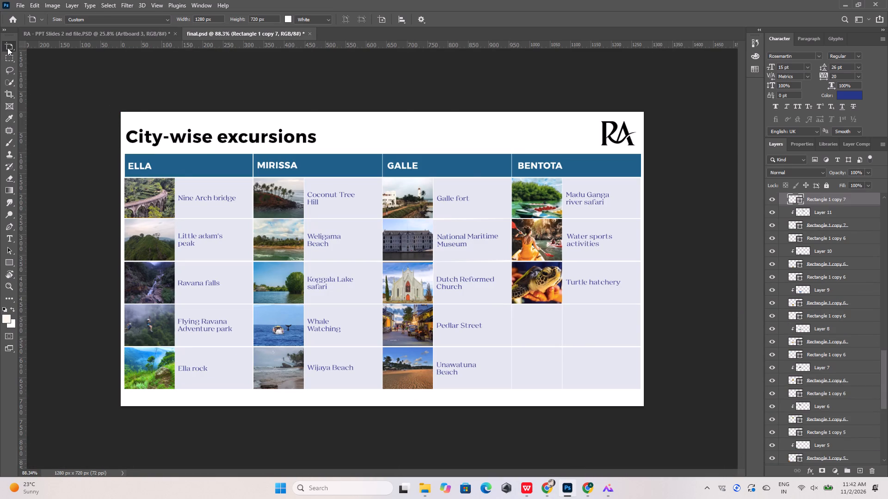
key("v")
left_click_drag(62, 91, 657, 432)
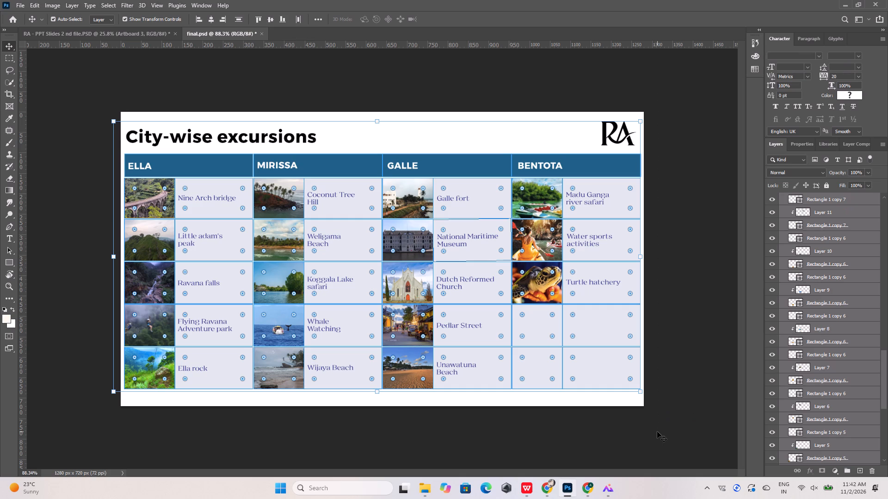
key("ctrl+c")
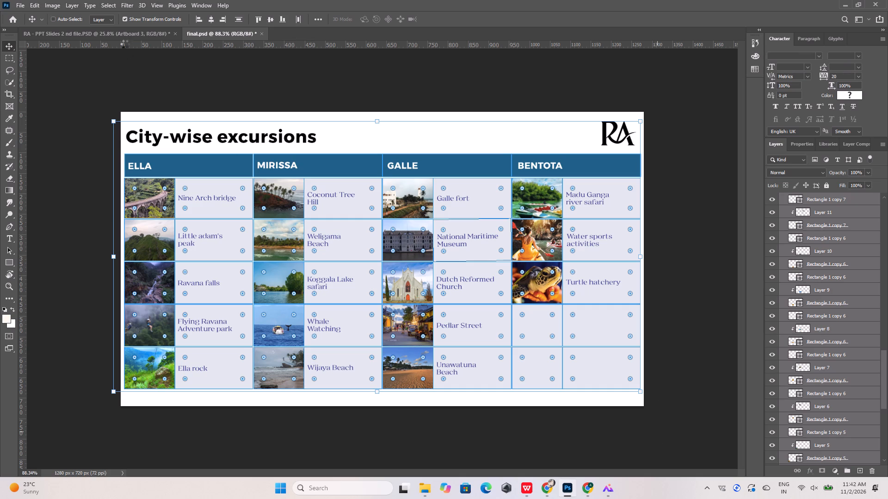
left_click(126, 37)
left_click(265, 209)
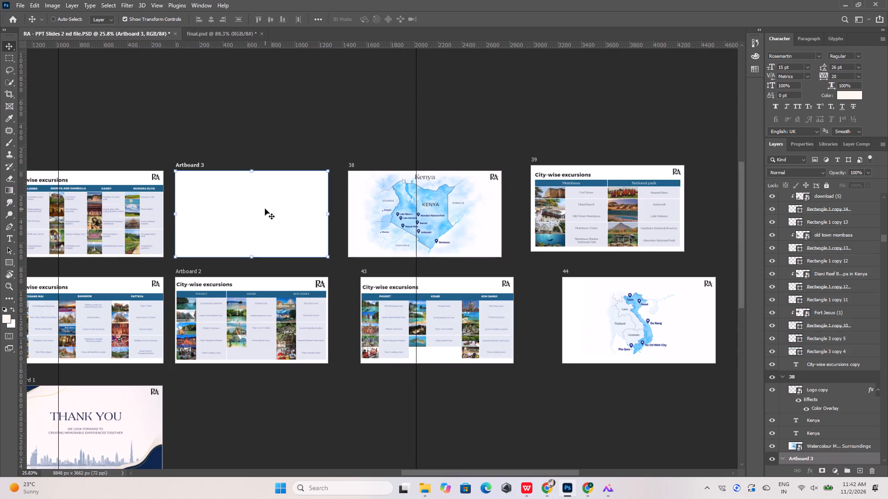
key("ctrl+shift+v")
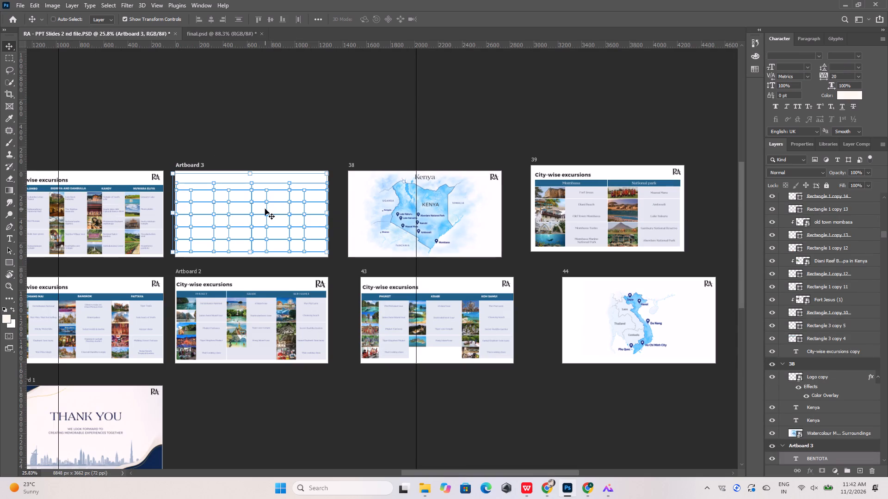
left_click(192, 151)
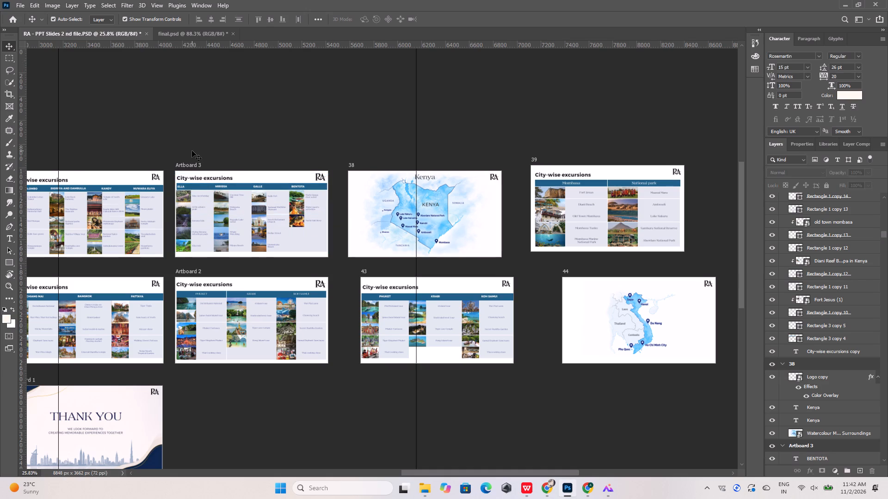
Check the pasted excursions slide, and view slide 37 with the Sri Lanka tour packages in the WPS Office presentation.
scroll(197, 167, "up", 11, "alt")
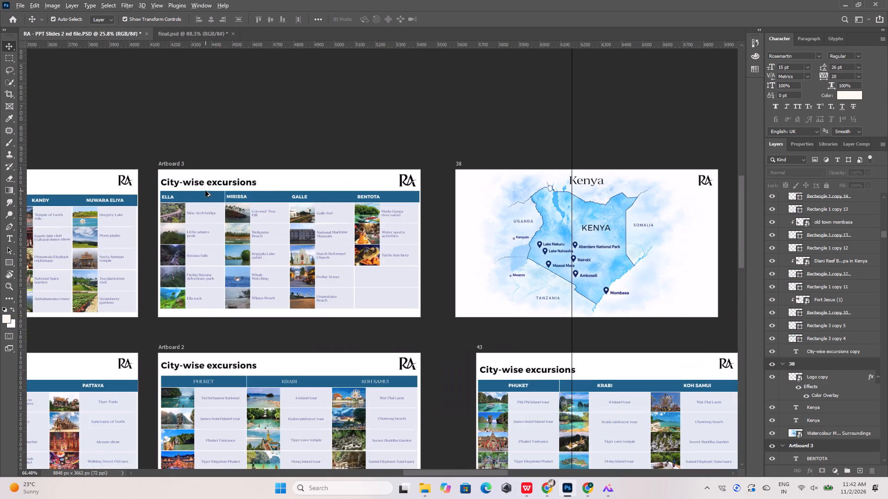
scroll(205, 191, "up", 4, "alt")
scroll(205, 191, "down", 8, "alt")
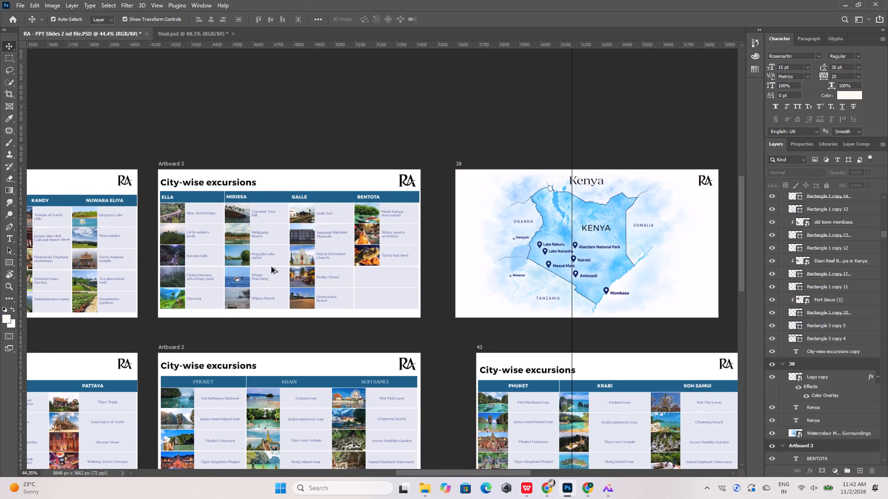
left_click(523, 490)
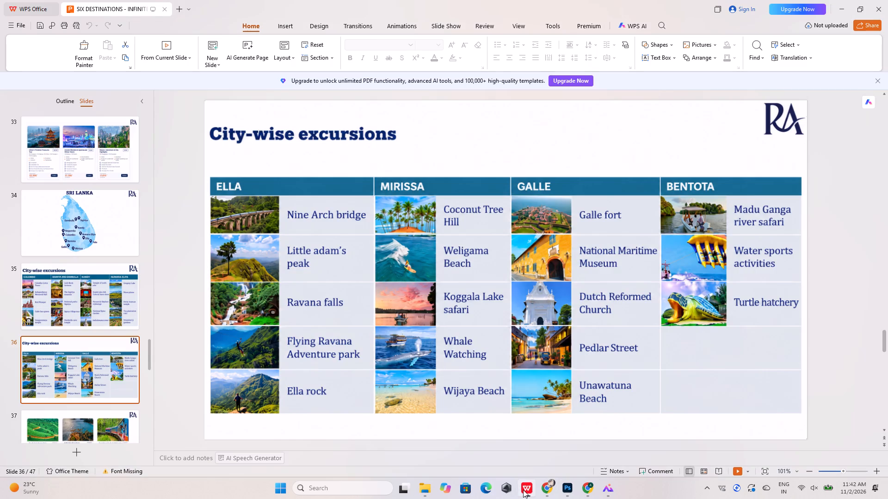
key("Down")
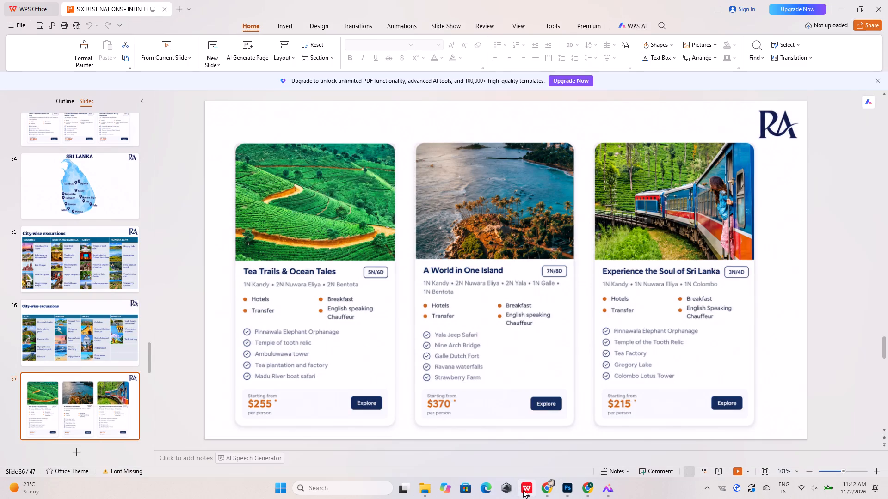
left_click(523, 490)
left_click(523, 490)
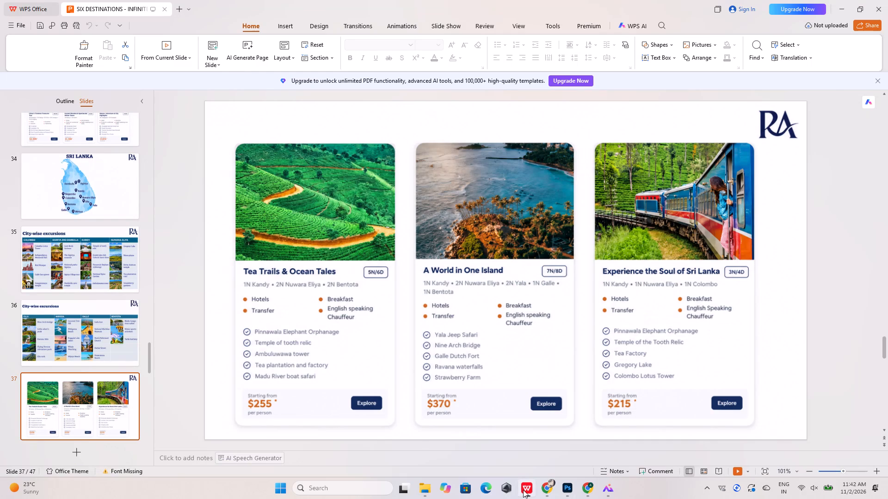
left_click(523, 490)
Examine the main file's artboards for the three-card tour package slides, including artboards 33 and 40.
scroll(455, 268, "down", 6, "alt")
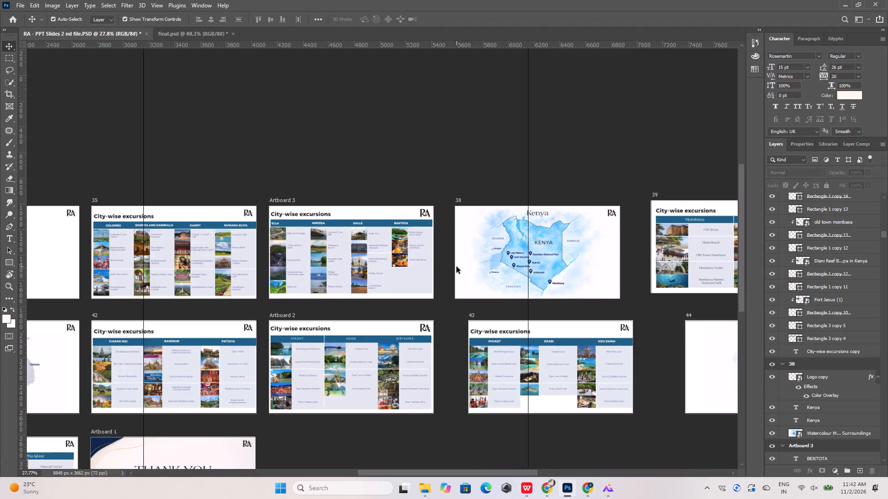
scroll(456, 267, "down", 8, "alt")
scroll(142, 337, "up", 13, "alt")
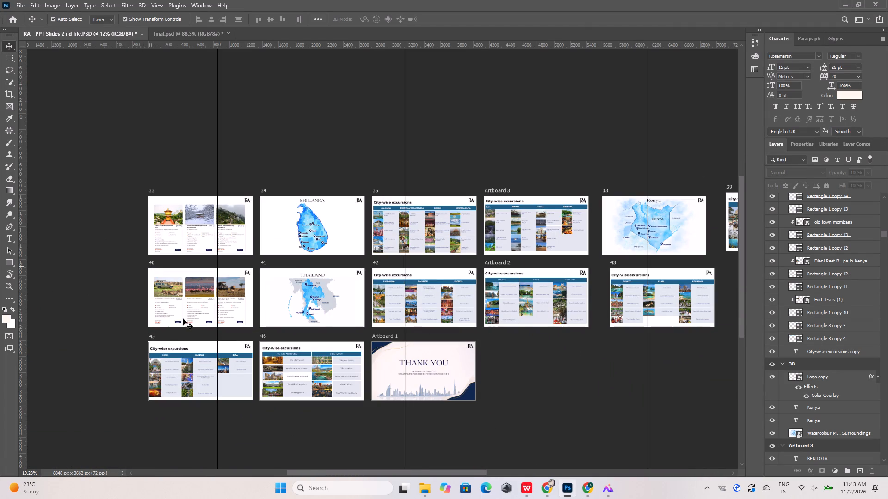
scroll(176, 286, "up", 17, "alt")
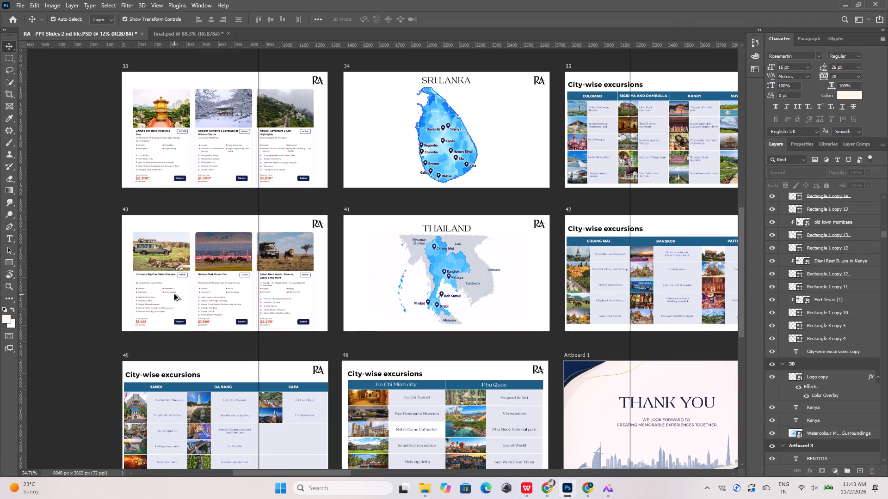
scroll(174, 294, "down", 8, "alt")
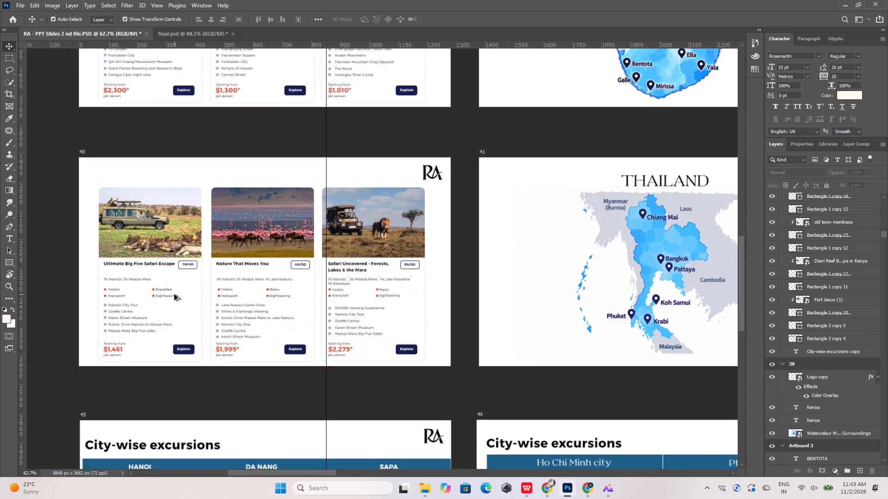
scroll(174, 294, "down", 18, "alt")
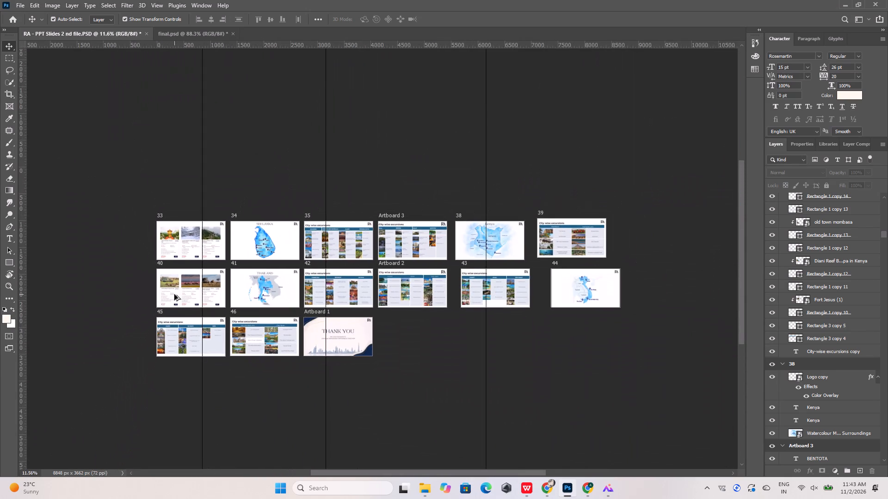
Start a screen capture of presentation slide 37 with the Sri Lanka tour package cards.
left_click(523, 484)
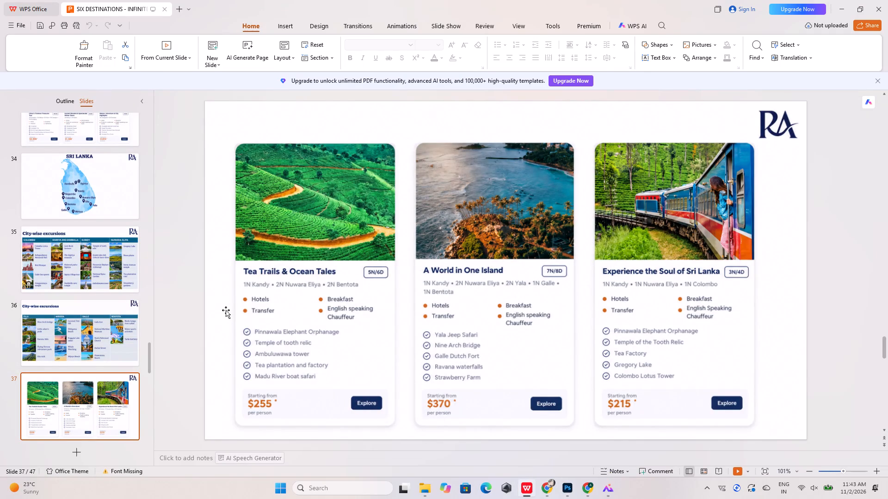
key("Print")
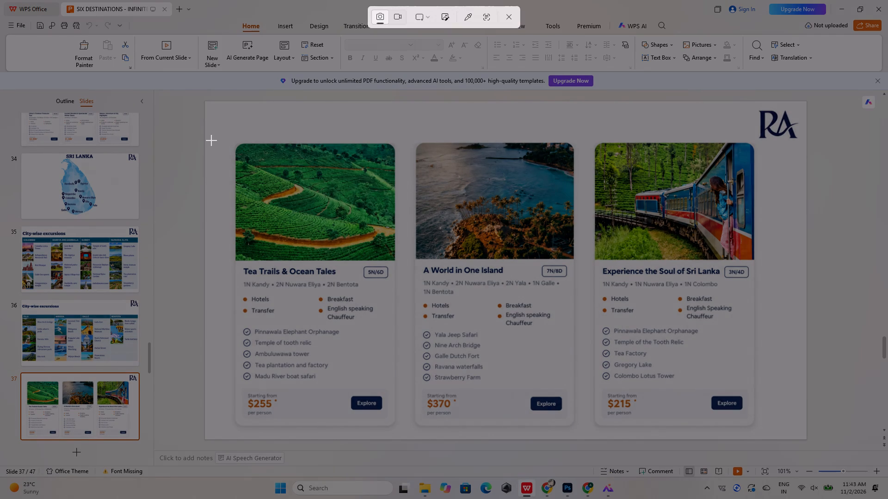
left_click(546, 490)
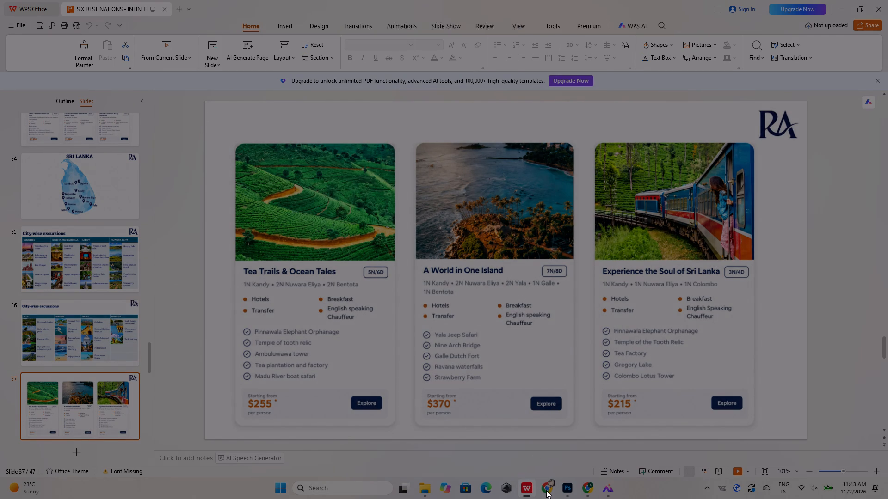
left_click(546, 490)
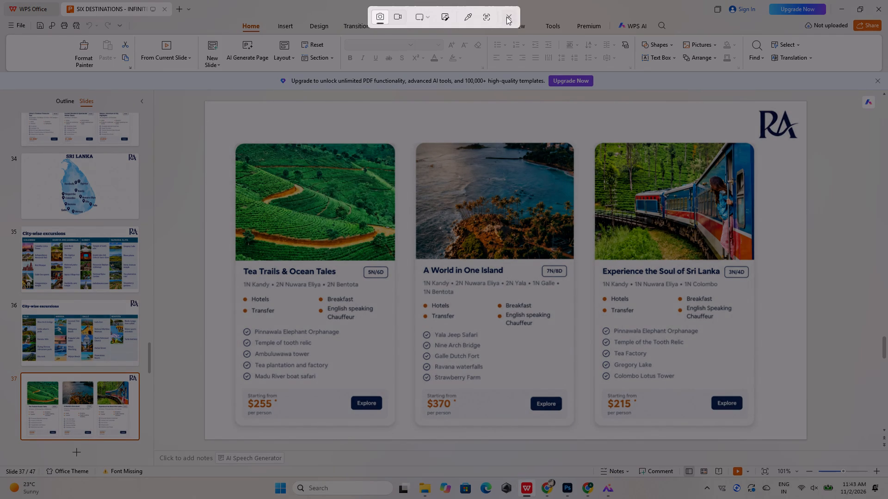
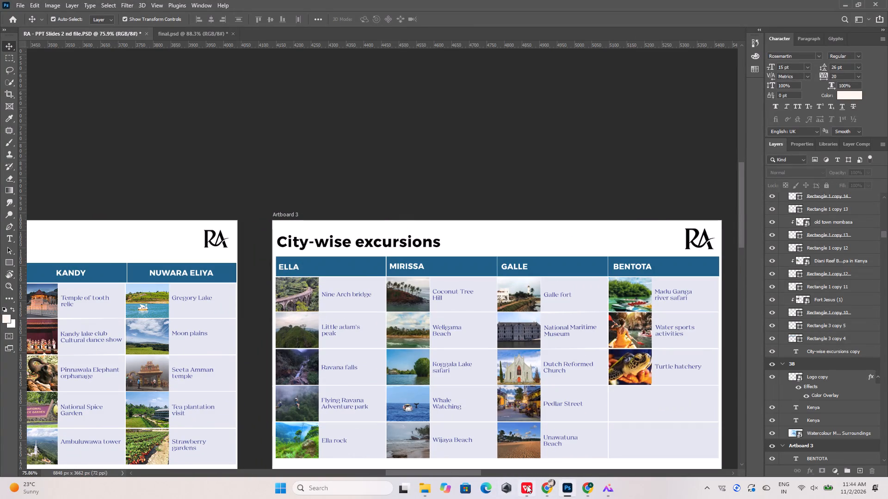
Compare the pasted Ella to Bentota excursions slide with slide 36 of the WPS Office presentation.
left_click(527, 485)
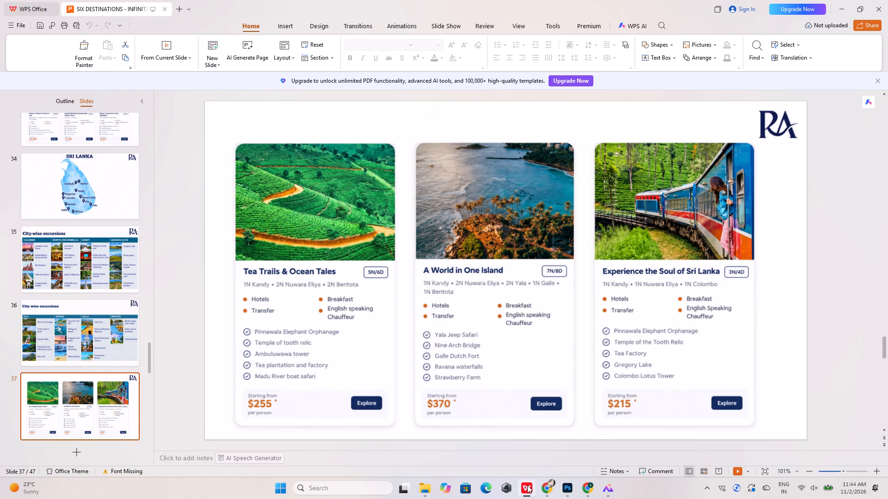
key("Up")
left_click(527, 485)
key("Up")
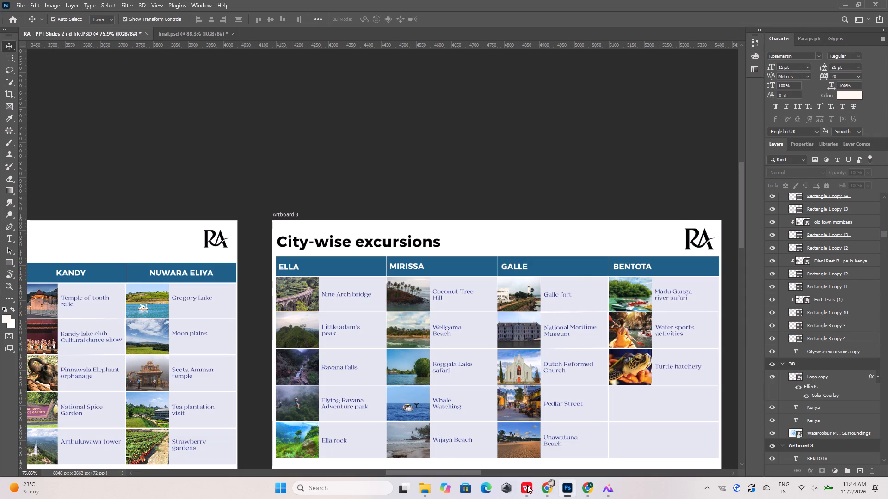
left_click(527, 485)
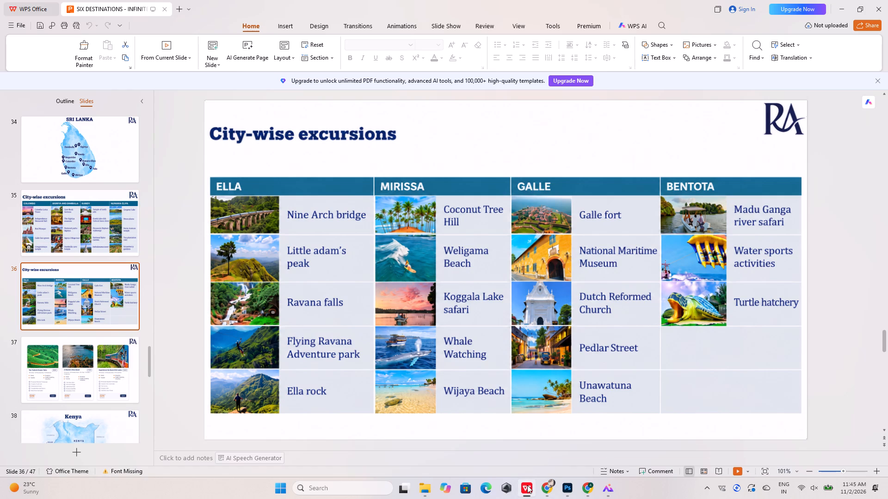
left_click(527, 485)
left_click(527, 485)
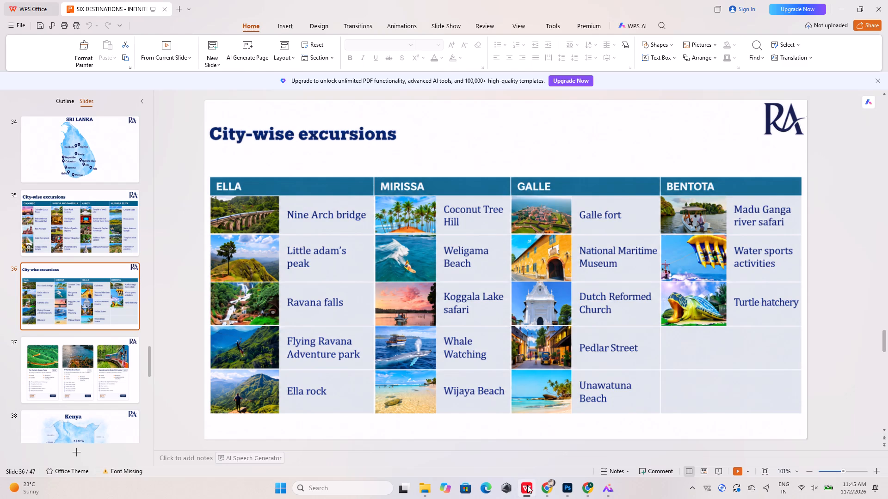
left_click(527, 485)
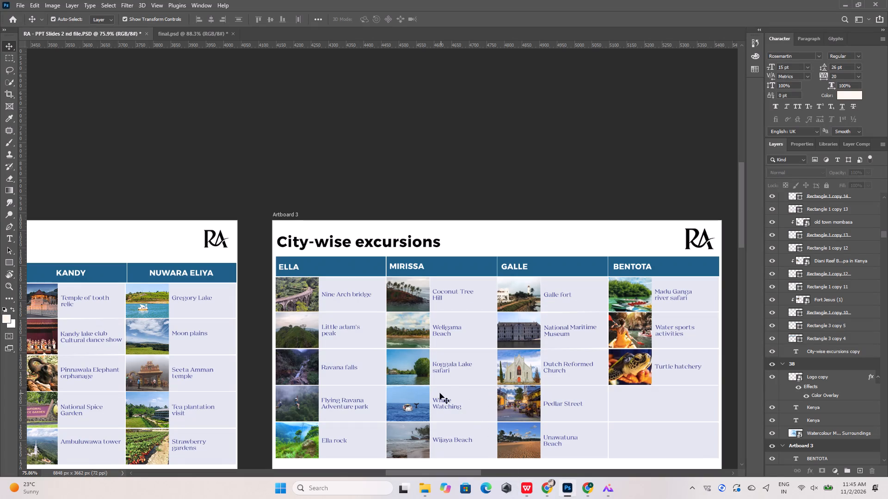
Centre the ELLA, MIRISSA, GALLE and BENTOTA headings horizontally within their blue header cells on Artboard 3.
scroll(451, 294, "down", 9, "alt")
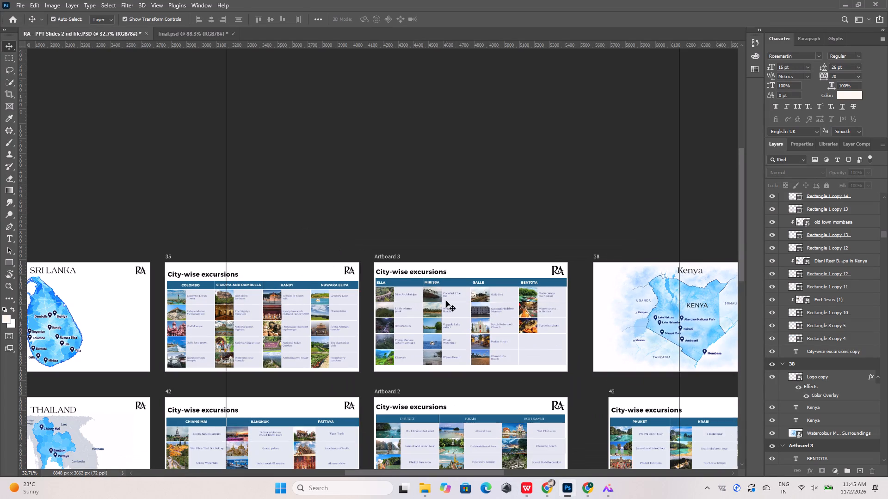
scroll(407, 308, "up", 16, "alt")
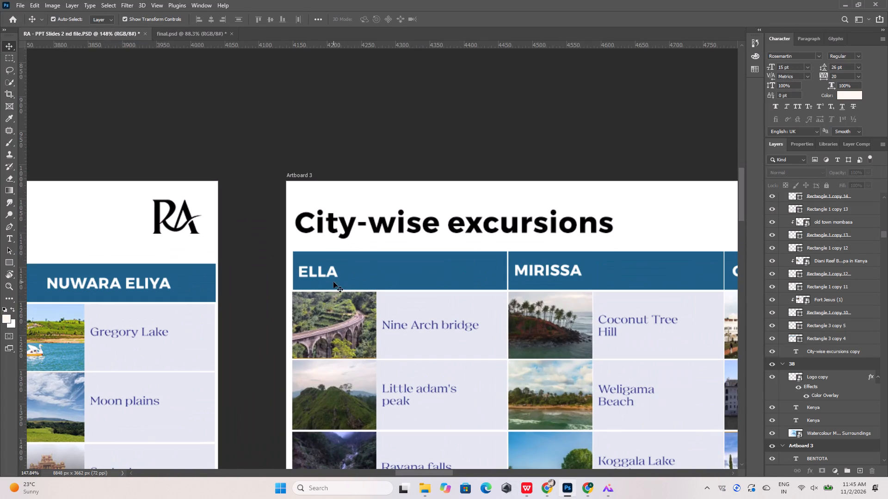
left_click(335, 276)
left_click(384, 277, "shift")
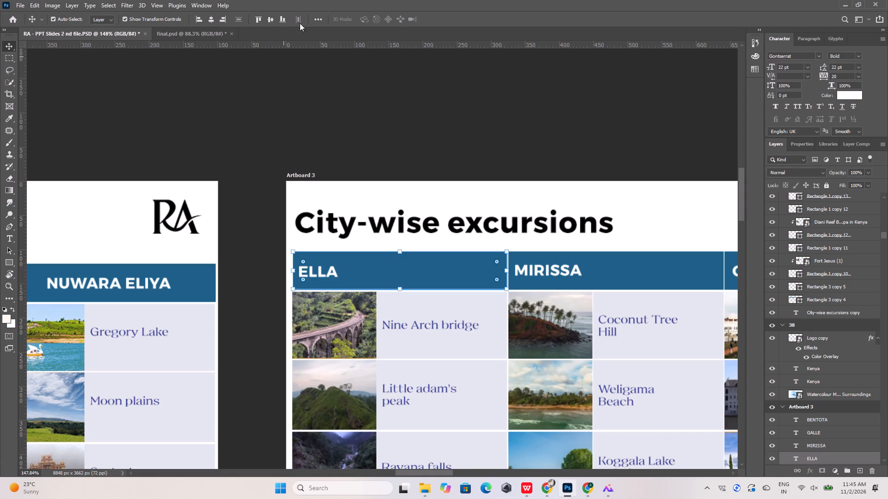
left_click(213, 22)
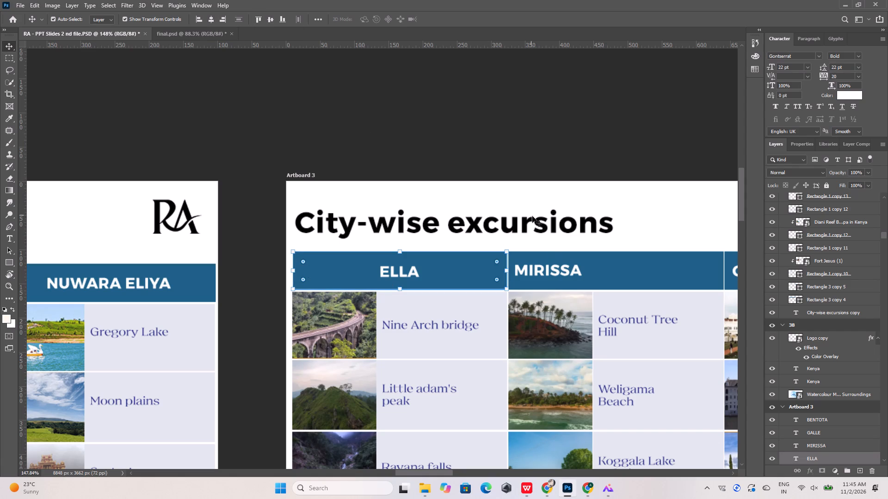
left_click(577, 273)
left_click(620, 268, "shift")
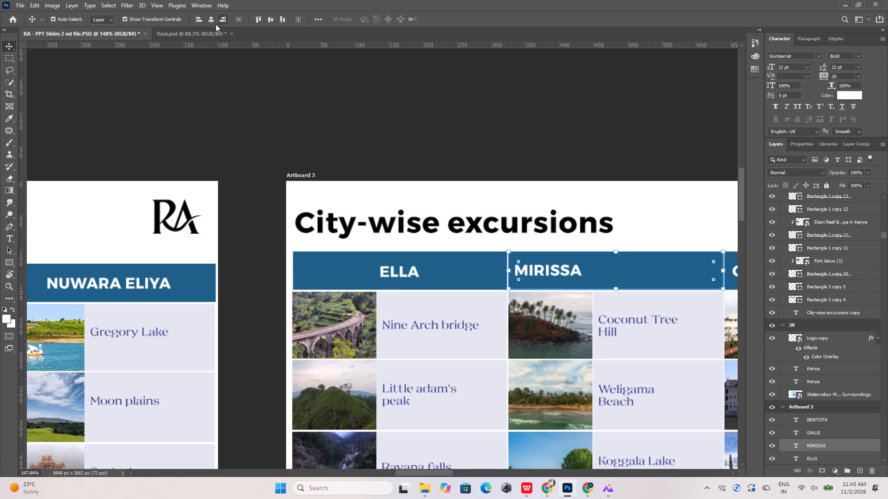
left_click(216, 24)
scroll(193, 156, "down", 10, "alt")
scroll(374, 204, "up", 6, "alt")
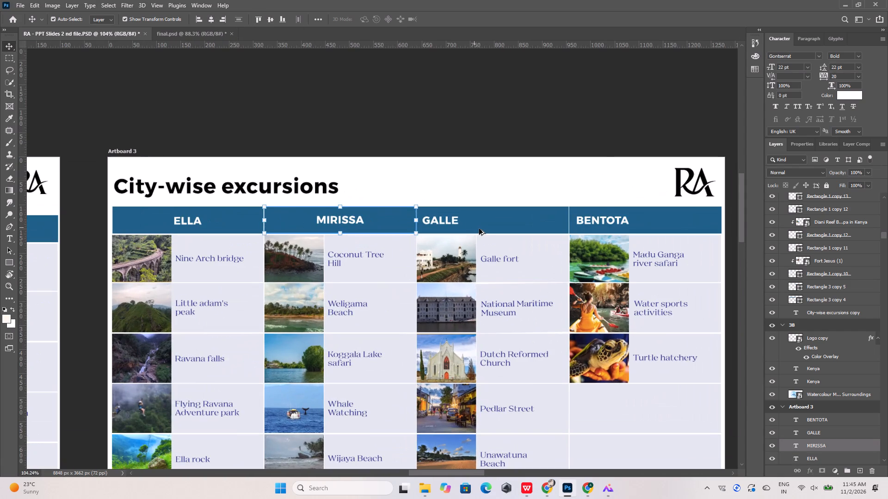
left_click(484, 224)
left_click(442, 222, "shift")
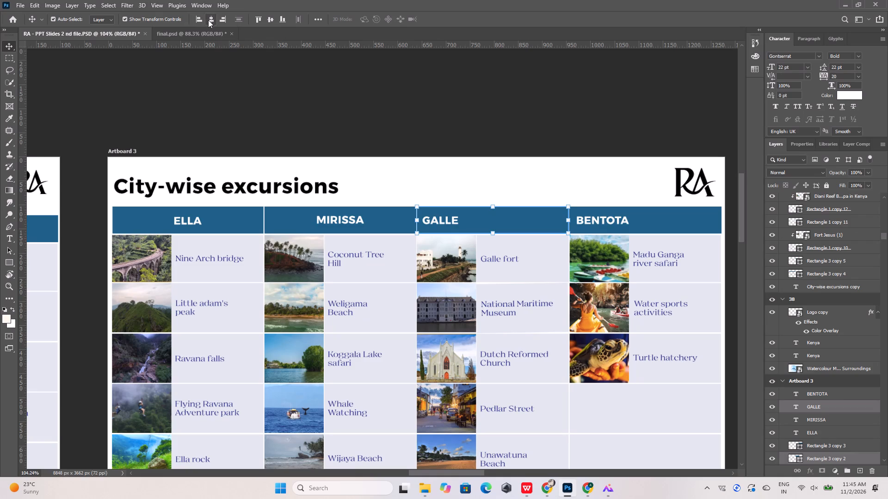
left_click(210, 19)
left_click(596, 222)
left_click(678, 222, "shift")
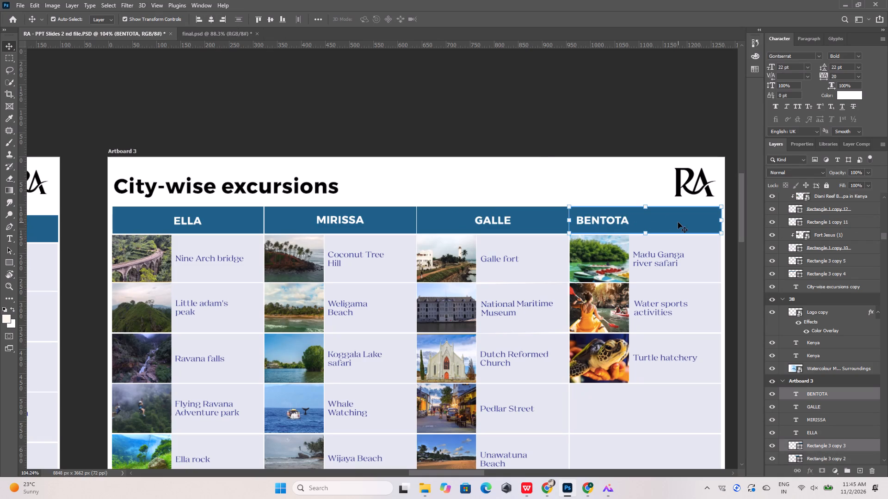
left_click(208, 19)
left_click(296, 84)
Compare the place-name alignment and spacing in the Sri Lanka excursions tables with the Thailand tables on artboard 42 and Artboard 2.
scroll(458, 183, "down", 9, "alt")
scroll(213, 242, "up", 6, "alt")
scroll(214, 236, "down", 11, "alt")
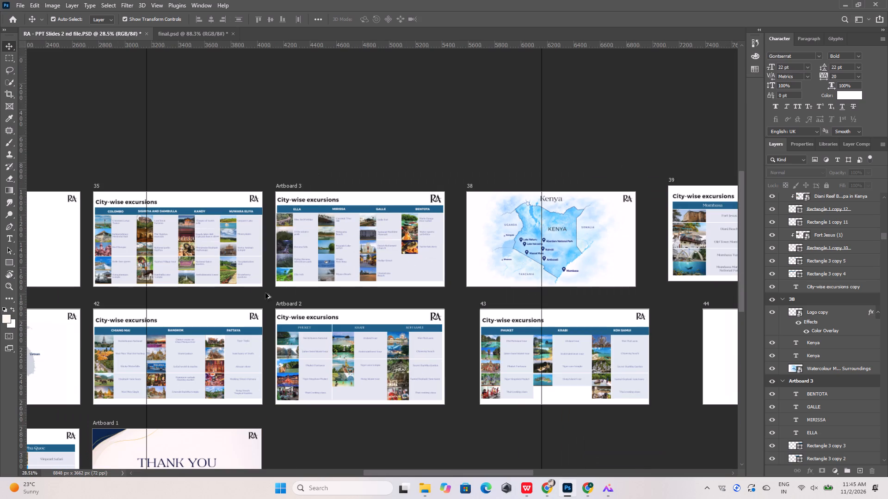
scroll(174, 350, "up", 7, "alt")
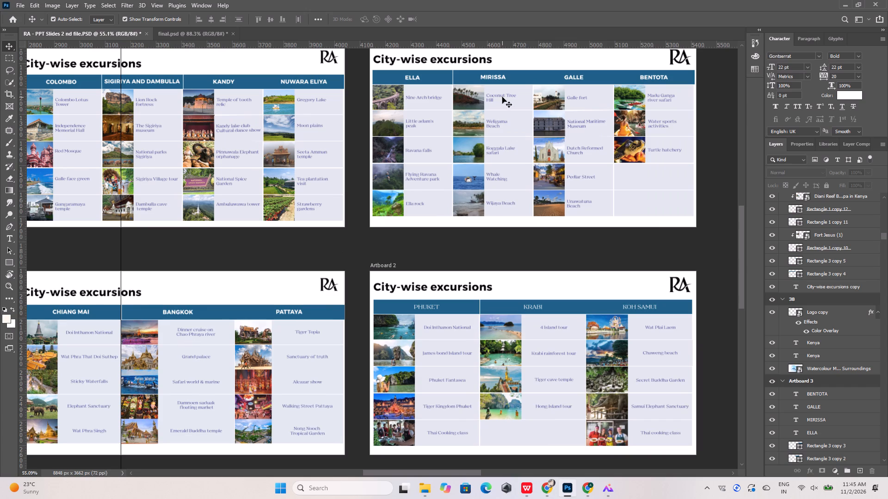
scroll(506, 98, "up", 10, "alt")
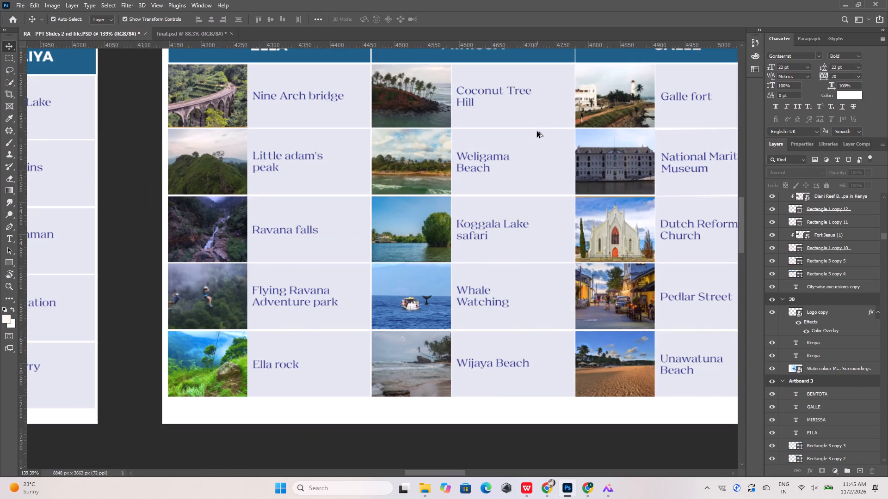
scroll(537, 134, "down", 17, "alt")
scroll(328, 262, "up", 17, "alt")
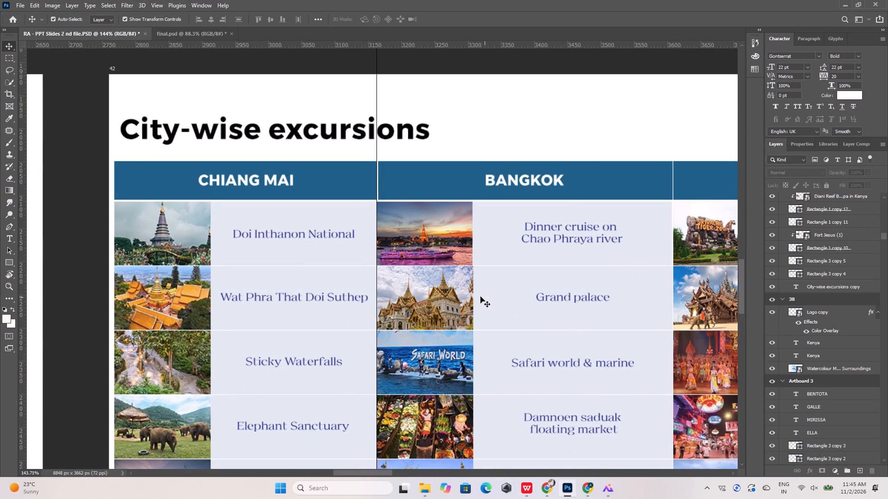
scroll(393, 215, "down", 17, "alt")
scroll(599, 97, "up", 4, "alt")
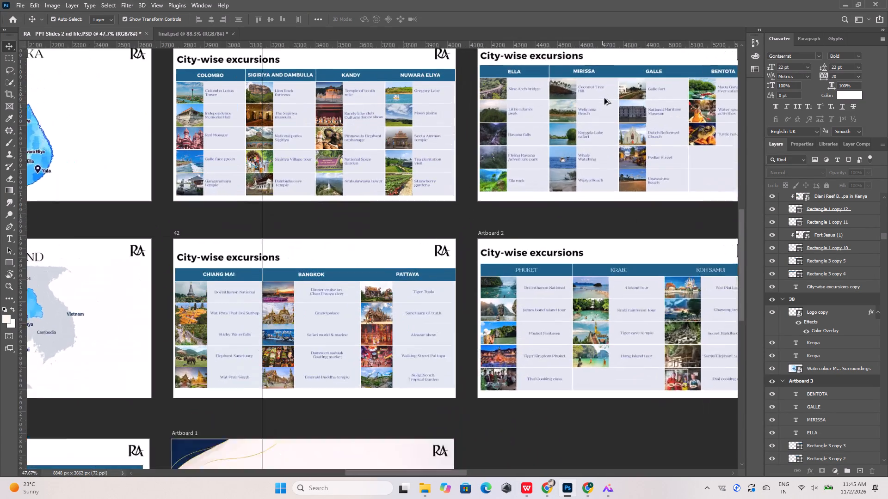
scroll(604, 98, "up", 3, "alt")
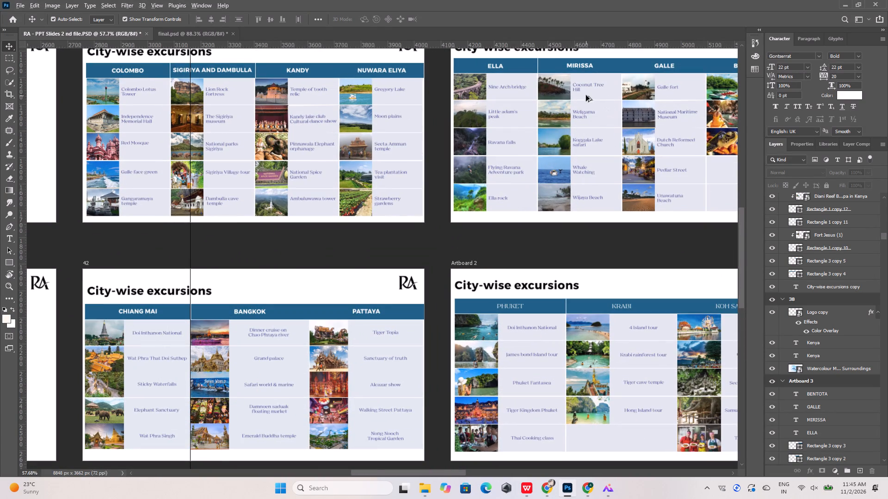
scroll(584, 91, "up", 6, "alt")
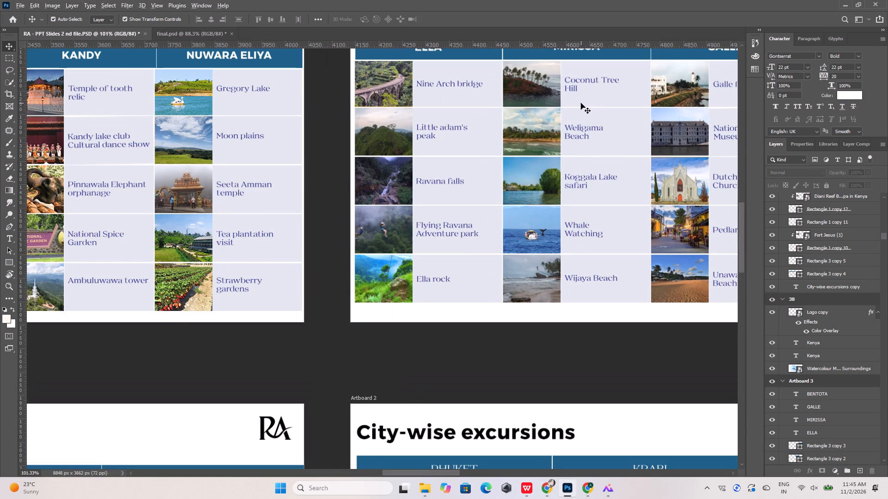
scroll(581, 103, "down", 11, "alt")
scroll(580, 97, "up", 8, "alt")
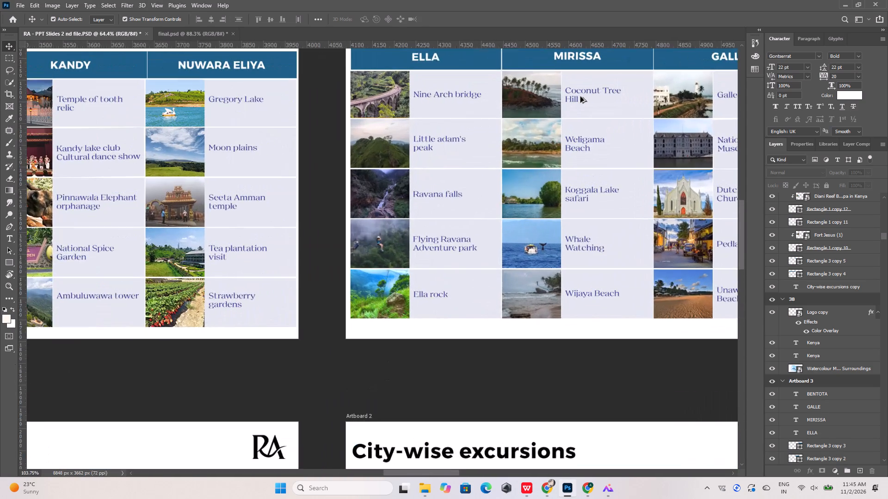
scroll(580, 97, "up", 4, "alt")
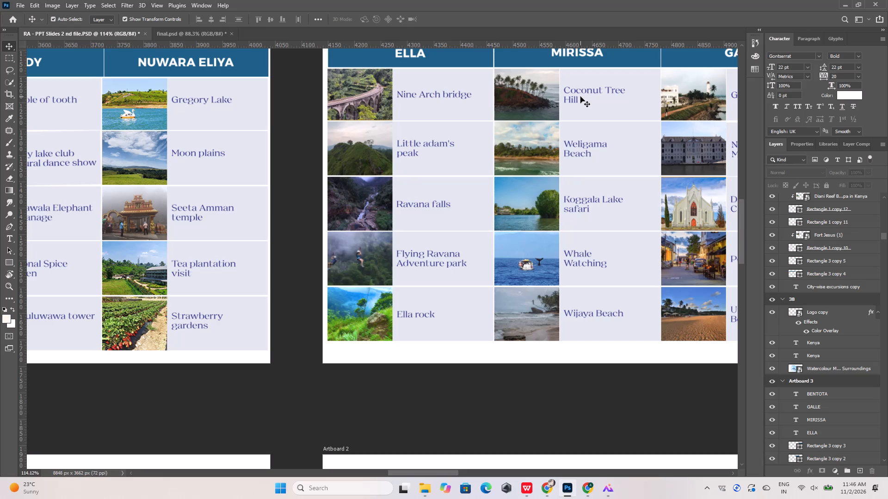
Check the text settings of the Coconut Tree Hill label against those of Doi Inthanon National on artboard 42.
left_click(585, 88)
scroll(527, 193, "down", 2, "alt")
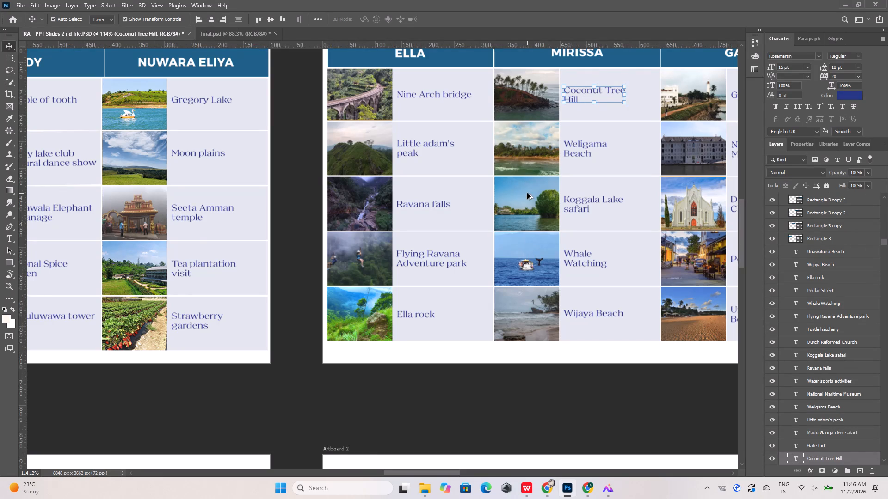
scroll(527, 193, "down", 12, "alt")
scroll(284, 329, "up", 12, "alt")
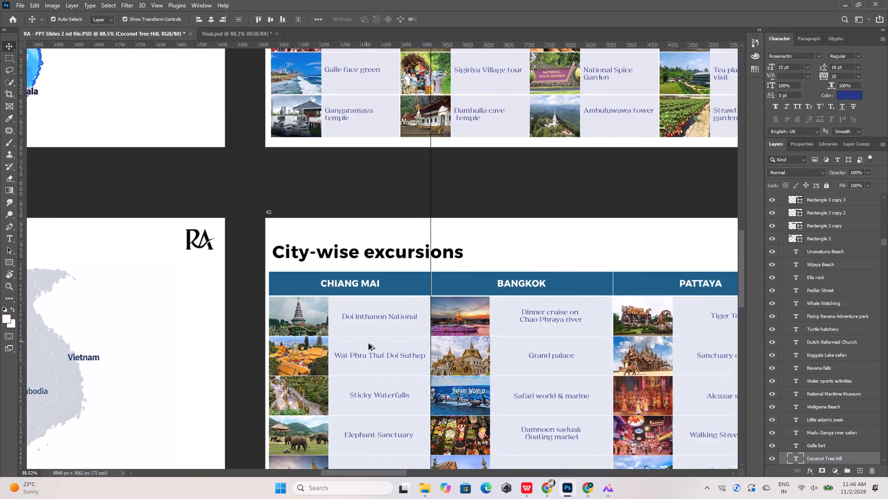
scroll(369, 344, "up", 3, "alt")
left_click(366, 301)
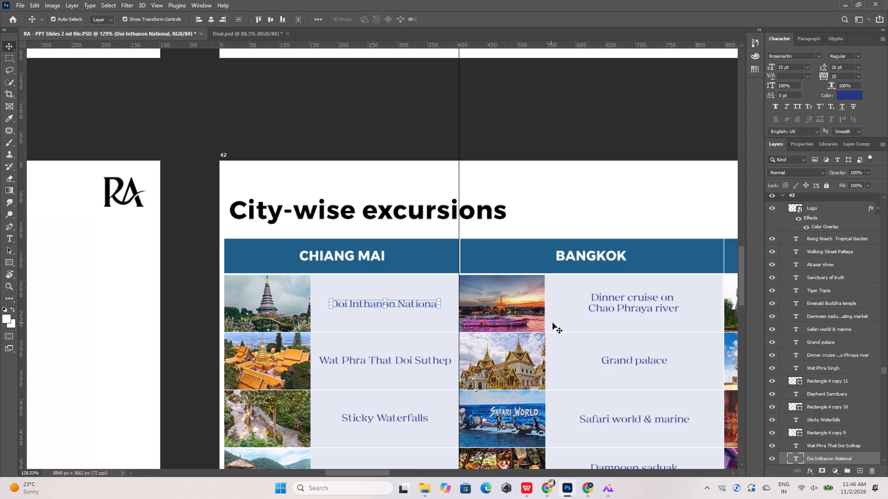
Draw a red-filled rectangle about 11 × 60 px between the Temple of tooth relic photo and its label in the Kandy column.
scroll(277, 315, "down", 10, "alt")
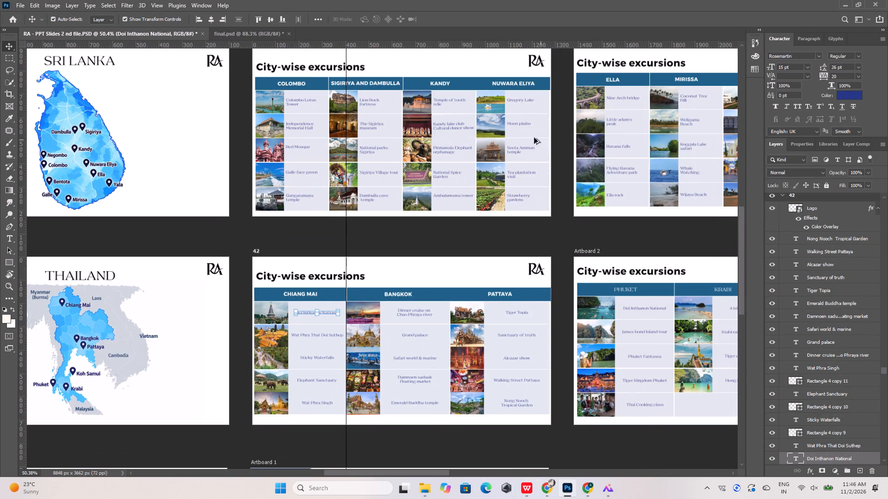
scroll(438, 83, "up", 16, "alt")
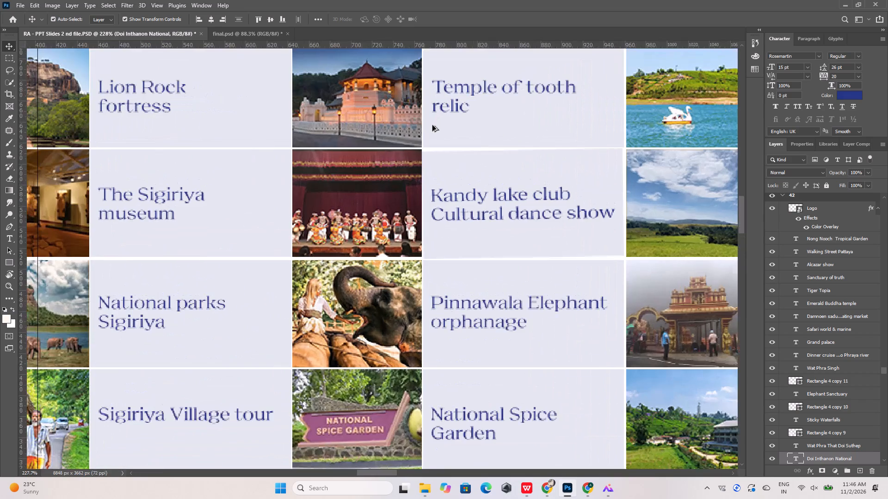
left_click(8, 262)
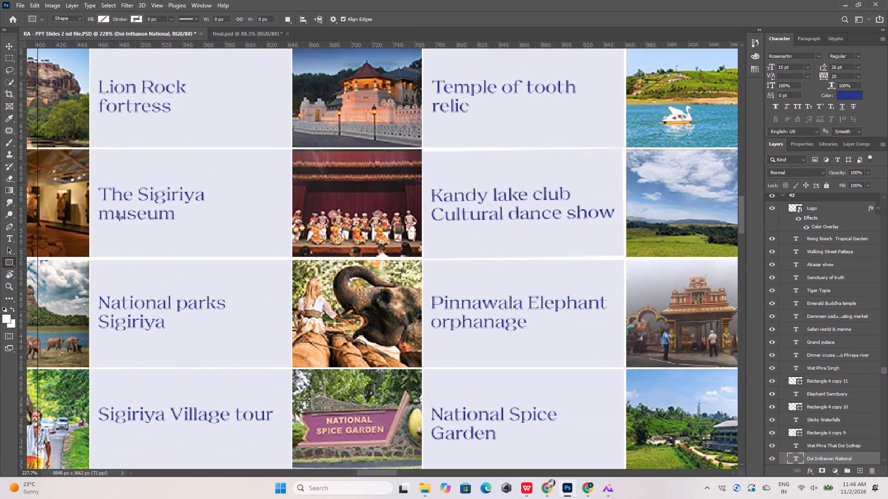
left_click_drag(424, 110, 429, 141)
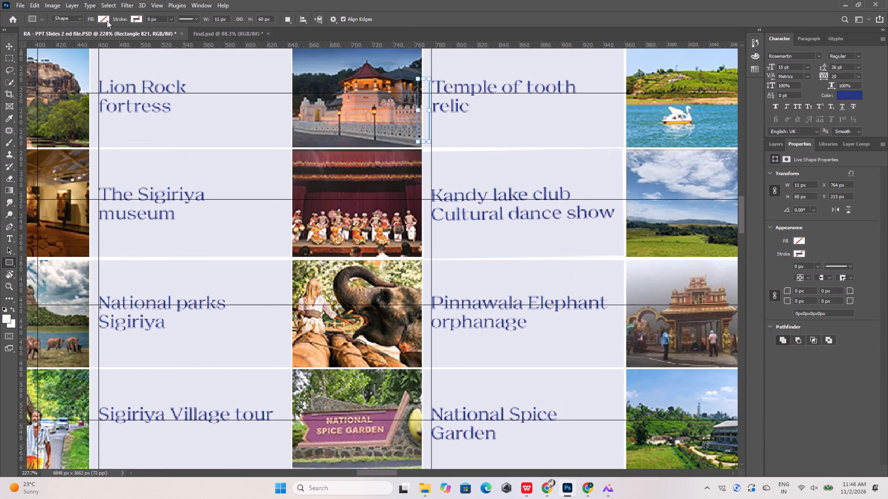
left_click(106, 20)
left_click(105, 67)
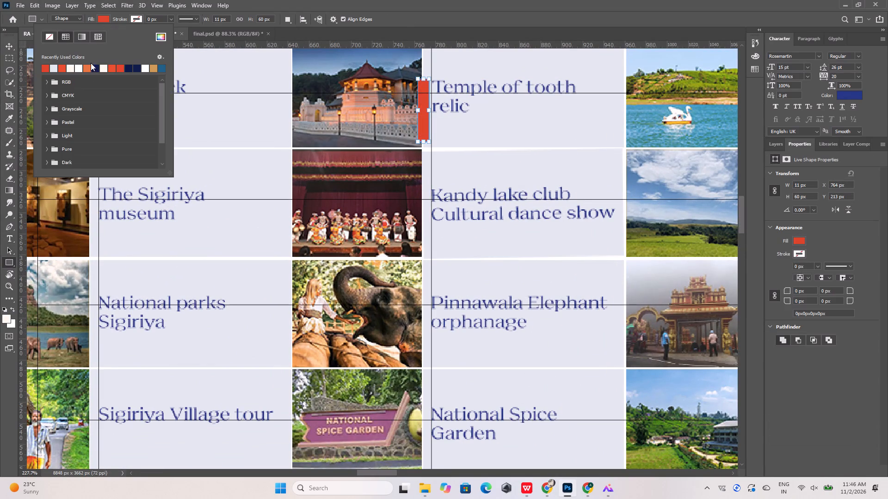
Align the red rectangle with the Kandy text guide and scale it to about 8 × 44 px, spanning the label cell's edge to the guide.
left_click(7, 42)
scroll(462, 86, "up", 6, "alt")
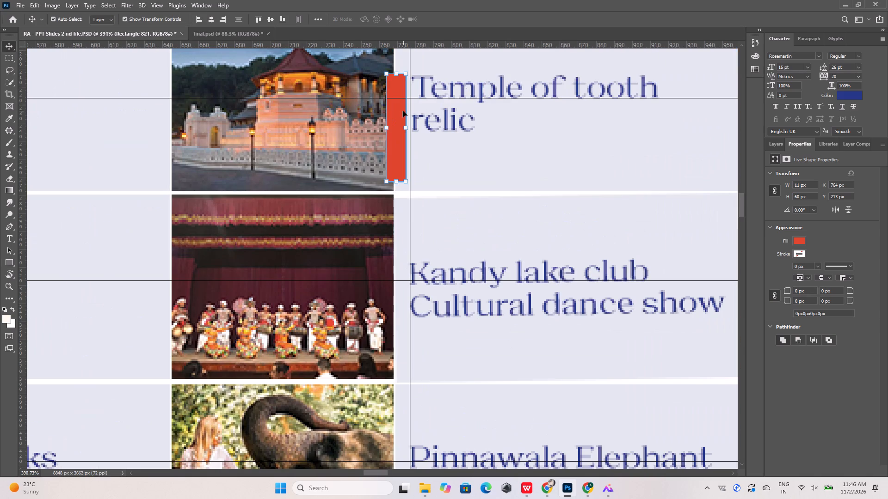
left_click_drag(398, 112, 403, 106)
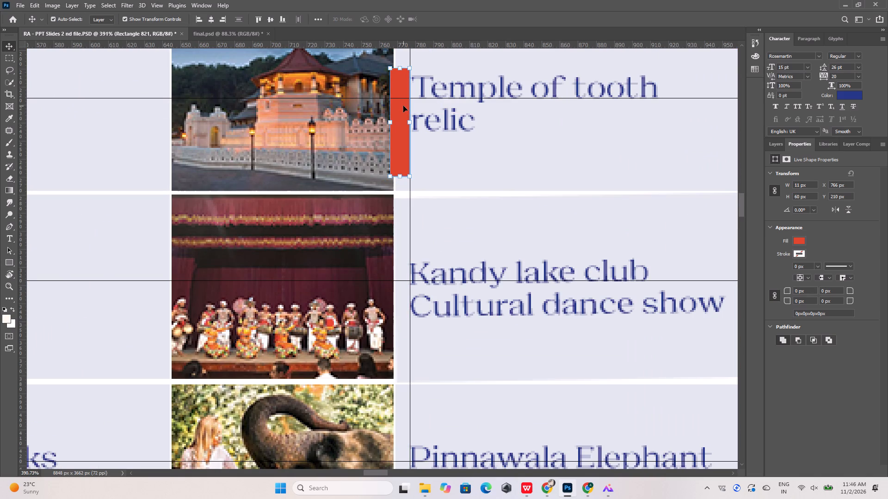
scroll(403, 106, "up", 17, "alt")
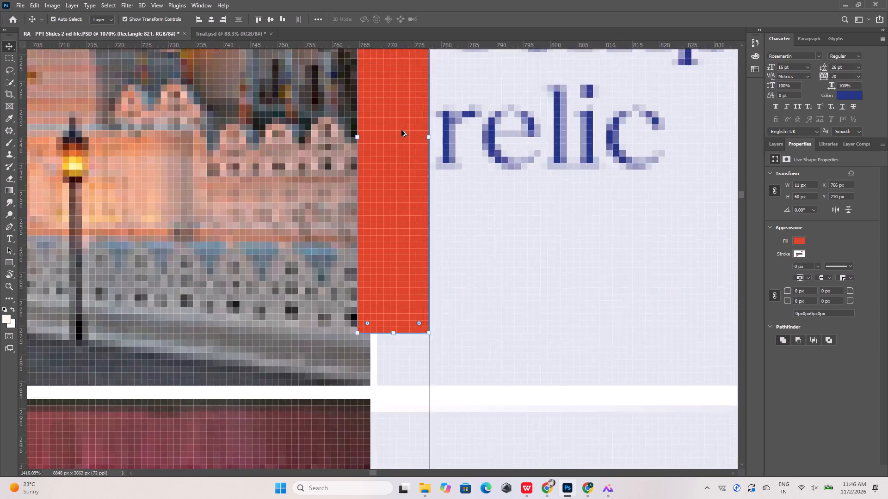
left_click(349, 137)
left_click_drag(347, 139, 366, 136)
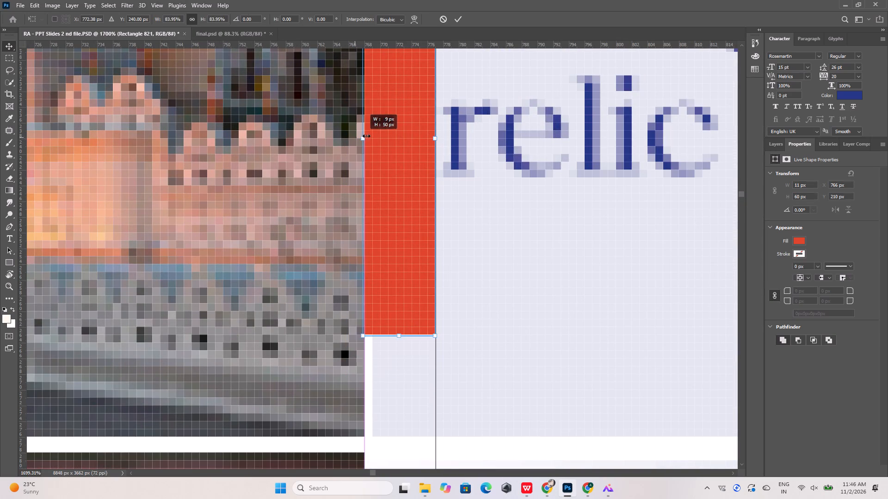
left_click_drag(366, 136, 372, 139)
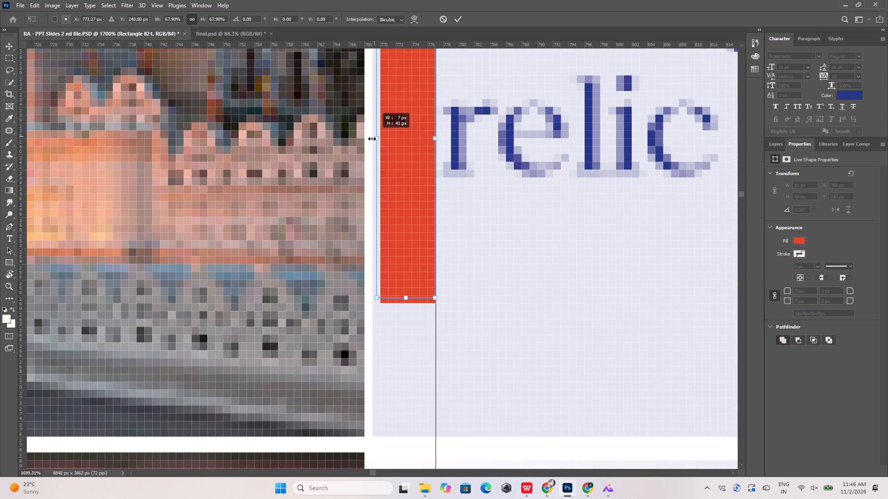
left_click_drag(372, 139, 371, 141)
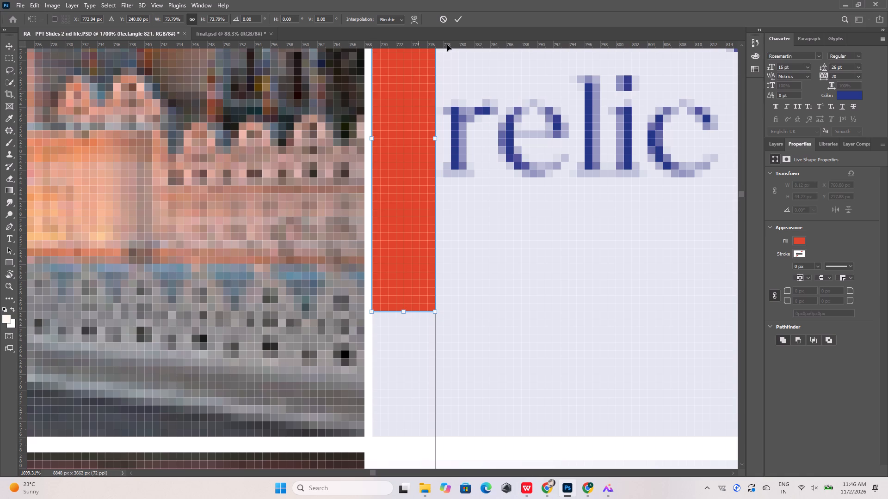
left_click(458, 20)
Move the red rectangle to artboard 42, setting its left edge flush against the right edge of the Doi Inthanon National photo.
scroll(376, 219, "down", 11, "alt")
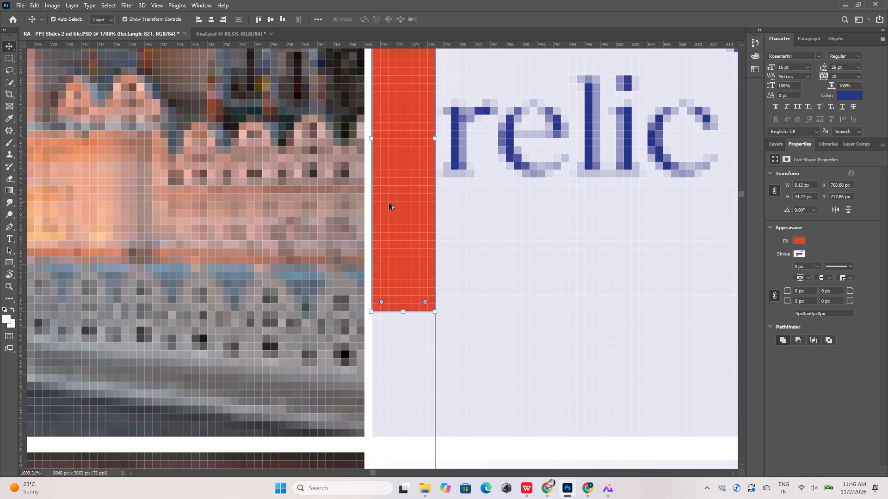
scroll(389, 203, "down", 9, "alt")
left_click(473, 224)
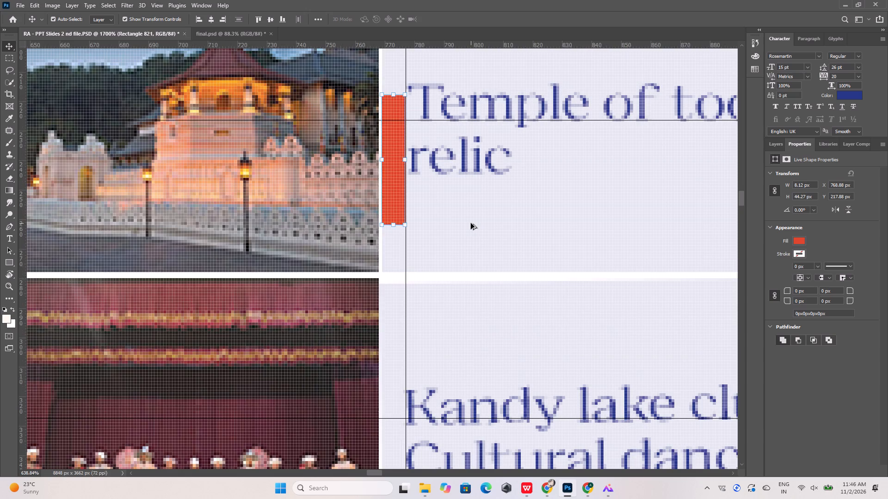
scroll(471, 223, "down", 9, "alt")
left_click(436, 201)
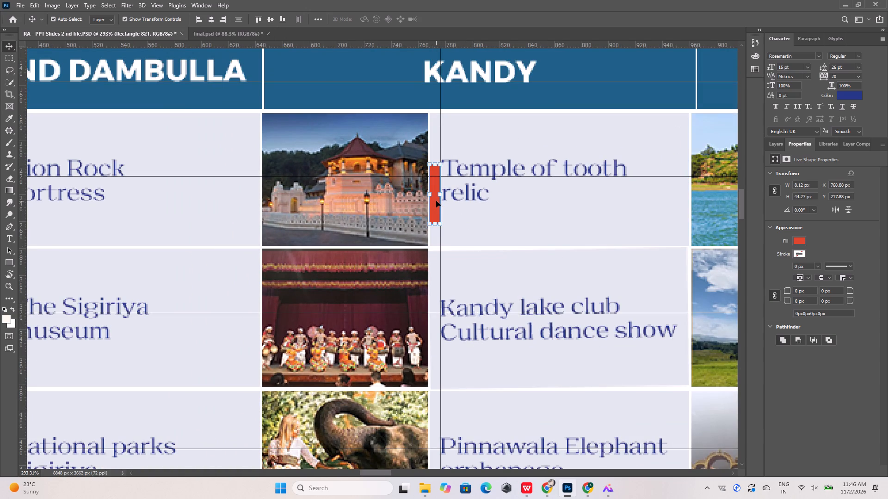
left_click_drag(436, 201, 126, 337)
scroll(344, 259, "down", 5, "alt")
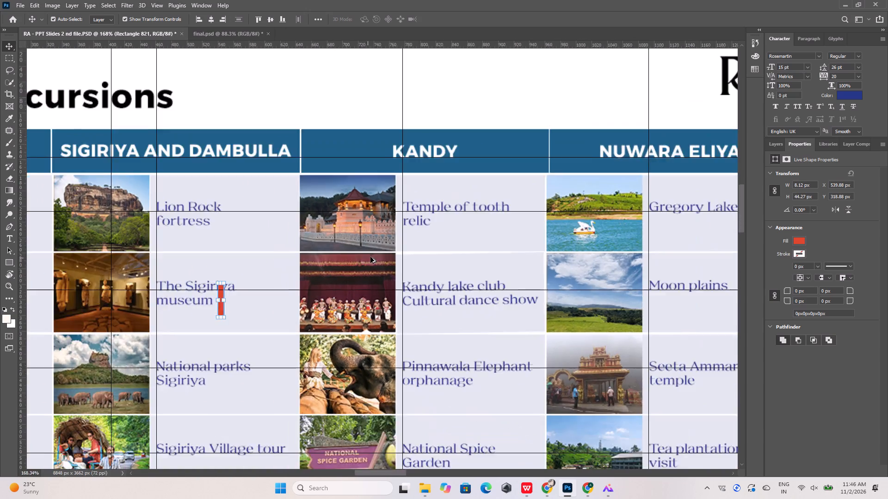
scroll(370, 257, "down", 20, "alt")
scroll(344, 362, "up", 8, "alt")
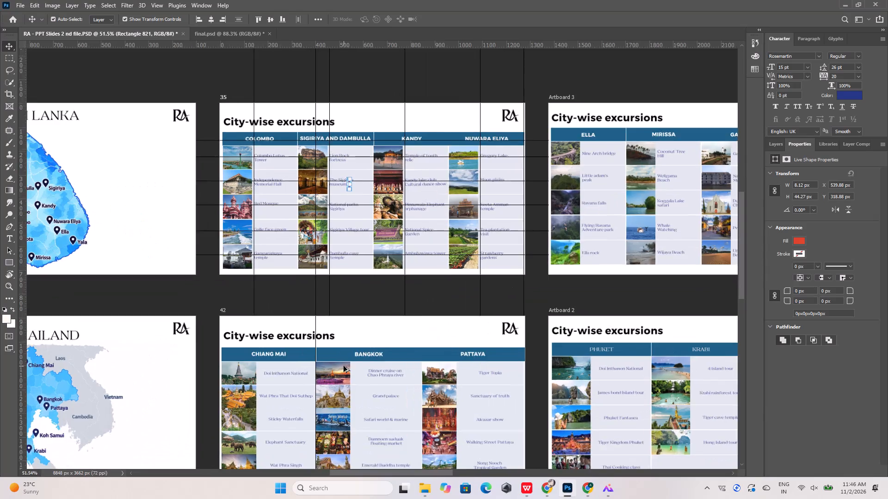
scroll(344, 366, "up", 4, "alt")
key("shift+Down")
key("shift+Down")
key("shift+Down")
key("shift+Down")
key("shift+Down")
key("shift+Down")
key("shift+Down")
key("shift+Down")
key("shift+Down")
key("shift+Down")
key("shift+Down")
key("shift+Down")
key("shift+Down")
key("shift+Down")
key("shift+Down")
key("shift+Down")
key("shift+Down")
key("shift+Down")
key("shift+Down")
key("shift+Down")
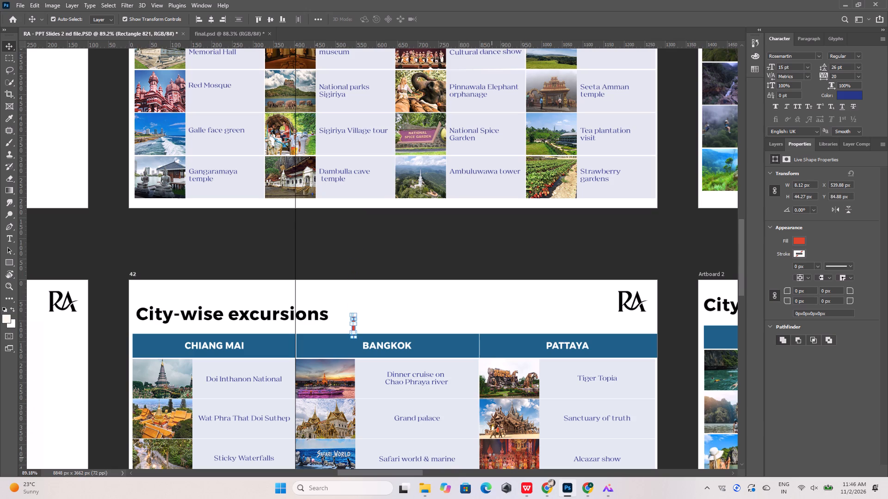
key("shift+Left")
key("shift+Left")
key("shift+Left")
key("shift+Left")
key("shift+Left")
key("shift+Left")
key("shift+Left")
key("shift+Left")
key("shift+Left")
key("shift+Left")
key("shift+Left")
key("shift+Left")
key("shift+Left")
key("shift+Left")
key("shift+Left")
key("shift+Left")
key("shift+Left")
key("shift+Left")
key("shift+Left")
key("shift+Left")
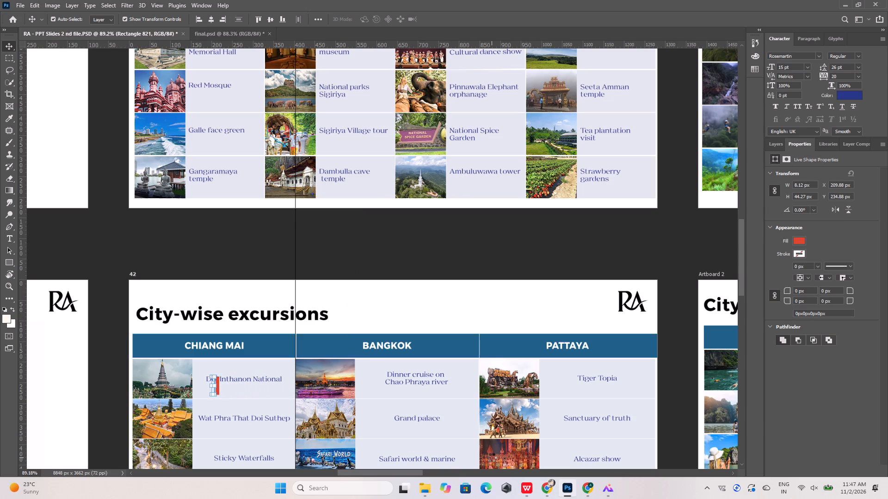
key("shift+Left")
key("shift+Left")
key("shift+Left")
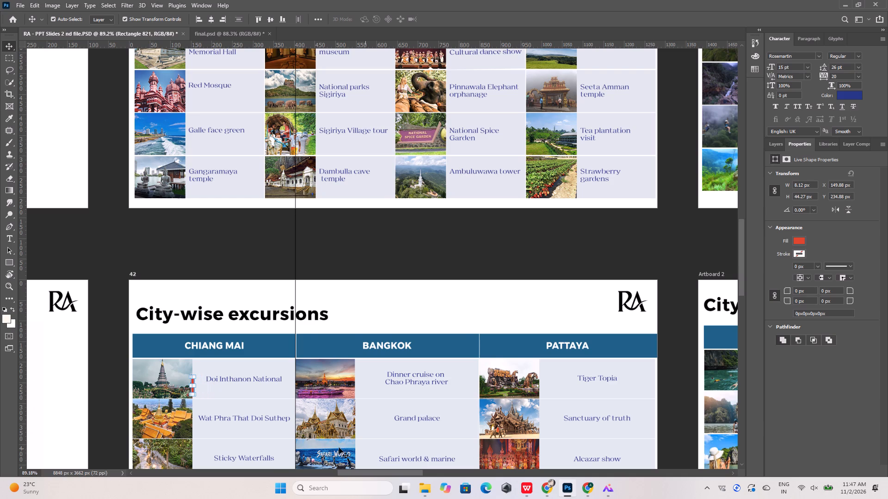
scroll(154, 396, "up", 20, "alt")
scroll(154, 396, "up", 3, "alt")
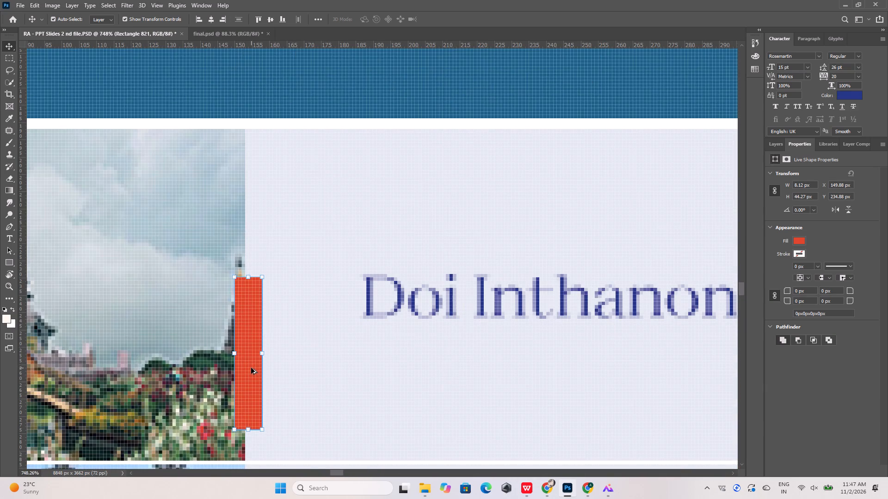
key("Right")
key("Right")
key("Right")
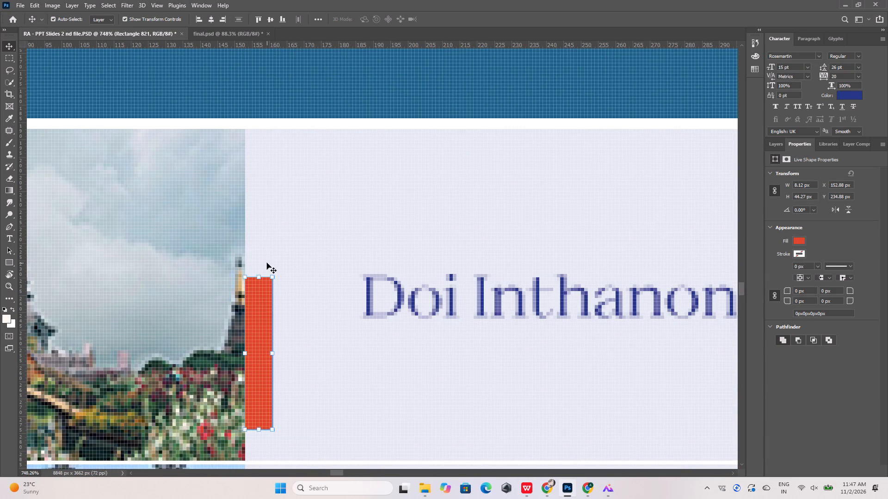
Place a vertical guide along the red rectangle's right edge in the Chiang Mai column of artboard 42.
left_click_drag(23, 260, 271, 260)
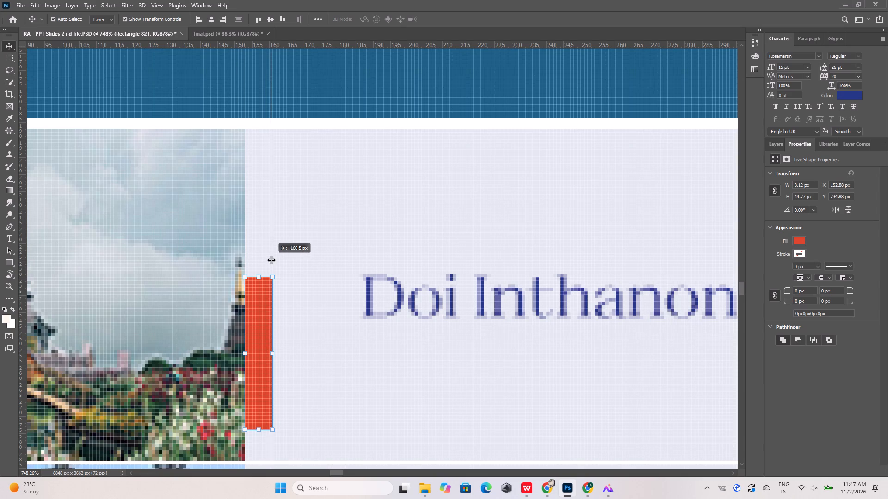
left_click_drag(271, 260, 272, 258)
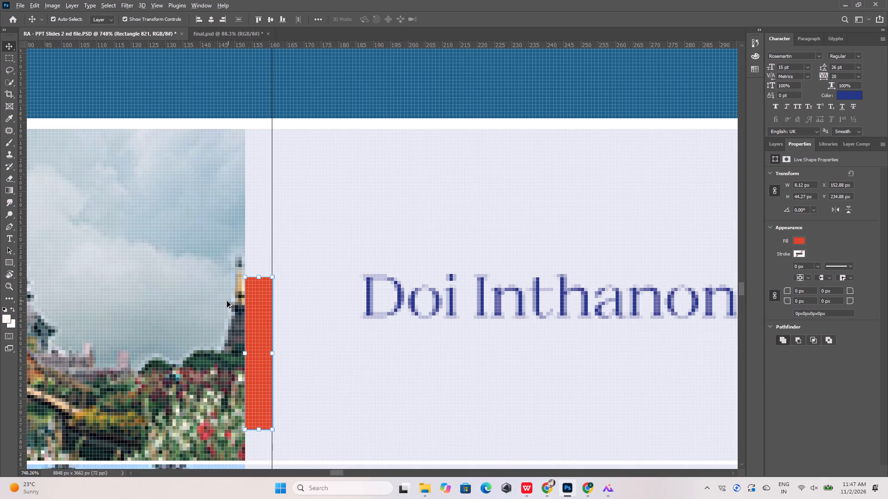
scroll(227, 302, "down", 20, "alt")
scroll(227, 302, "down", 2, "alt")
scroll(232, 309, "up", 9, "alt")
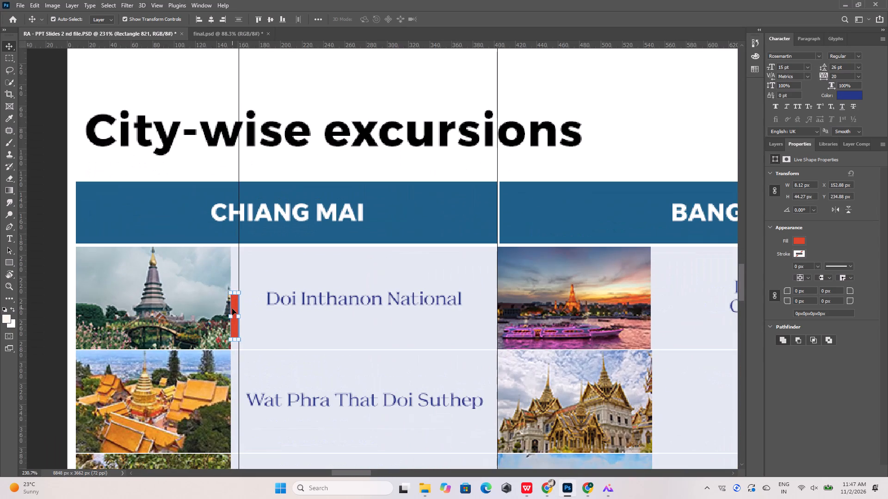
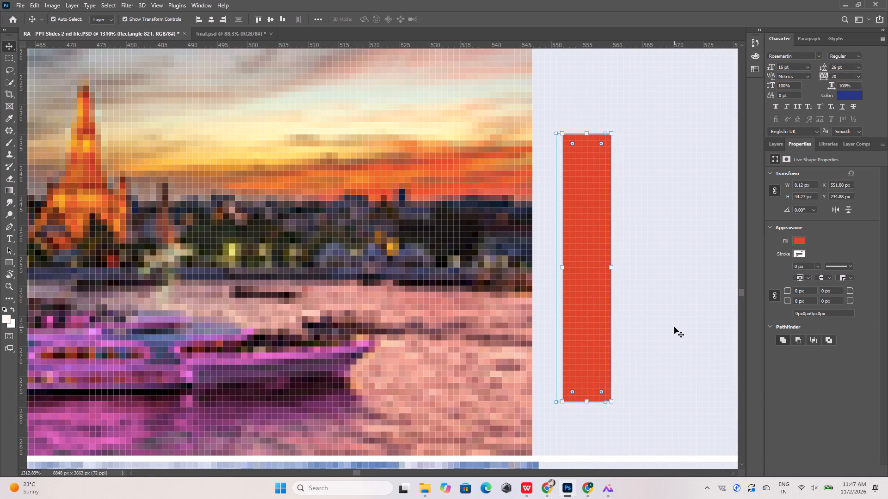
Set the red rectangle flush against the Bangkok cruise photo at X about 547 px and place a vertical guide along its right edge.
key("Left")
key("Left")
key("Left")
key("Left")
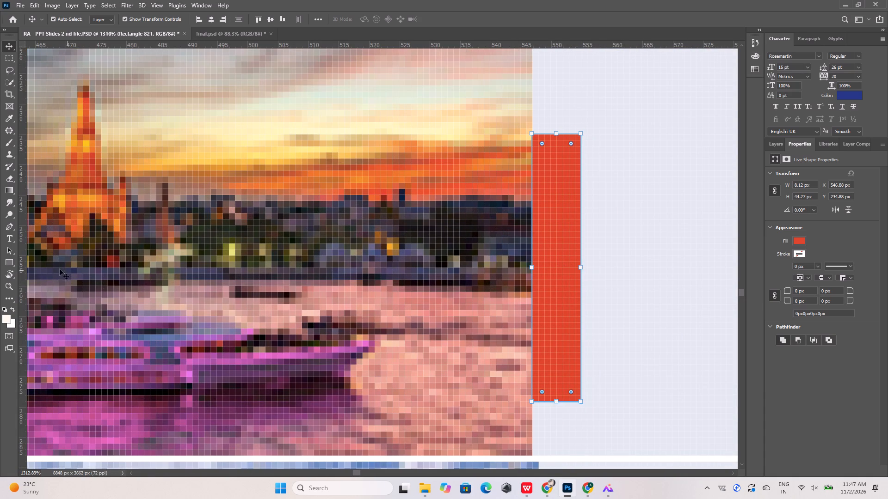
left_click_drag(24, 265, 582, 302)
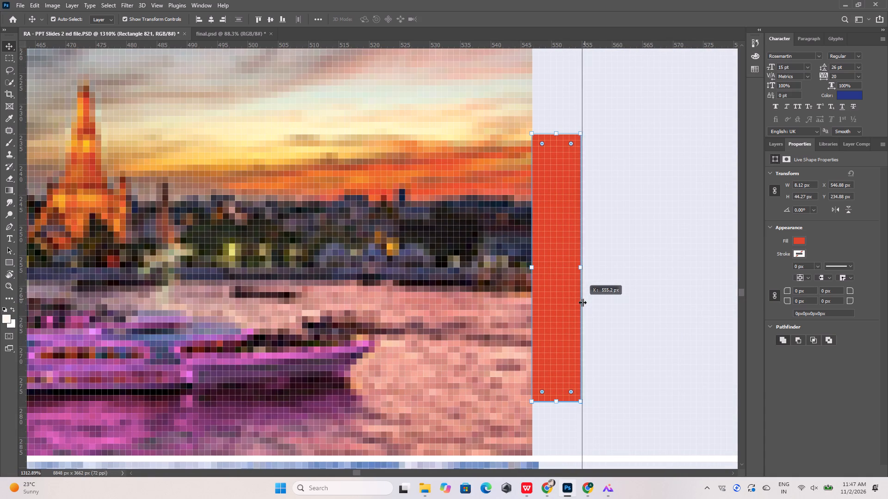
left_click_drag(582, 302, 581, 302)
Move the red rectangle flush against the Pattaya tiger zoo photo, X about 994 px, and place a vertical guide along its right edge.
scroll(299, 288, "down", 2, "alt")
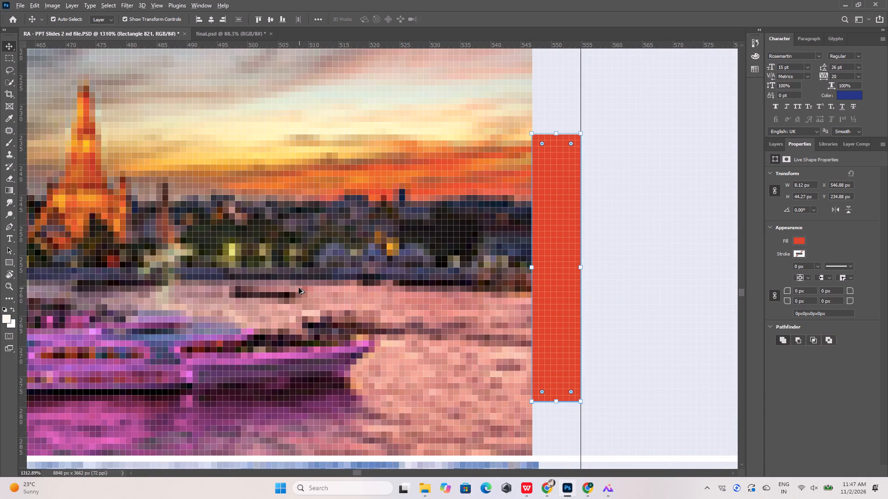
scroll(299, 288, "down", 20, "alt")
scroll(299, 288, "down", 1, "alt")
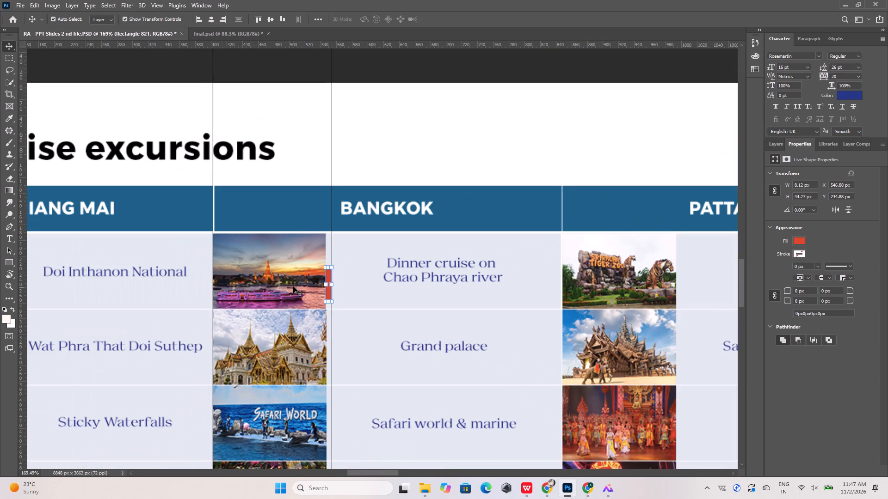
key("shift+Right")
key("shift+Right")
key("shift+Right")
key("shift+Right")
key("shift+Right")
key("shift+Right")
key("shift+Right")
key("shift+Right")
key("shift+Right")
key("shift+Right")
key("shift+Right")
key("shift+Right")
key("shift+Right")
key("shift+Right")
key("shift+Right")
key("shift+Right")
key("shift+Right")
key("shift+Right")
key("shift+Right")
key("shift+Right")
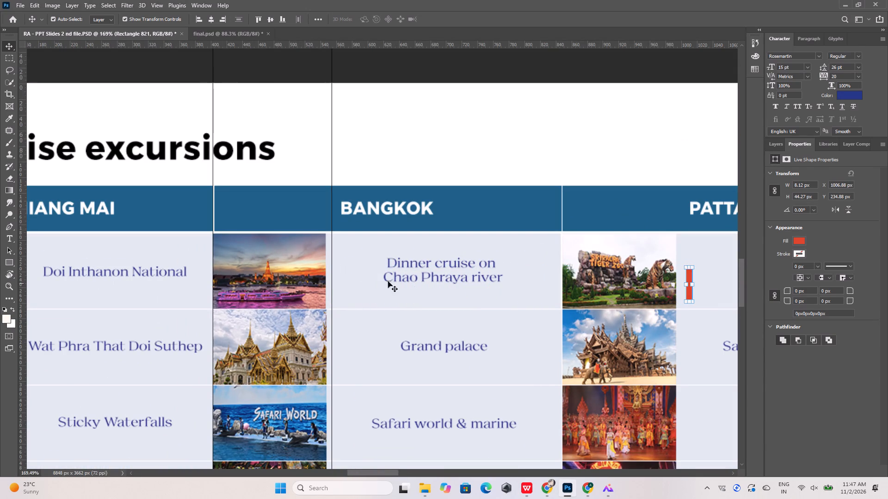
scroll(652, 265, "up", 20, "alt")
scroll(652, 265, "up", 1, "alt")
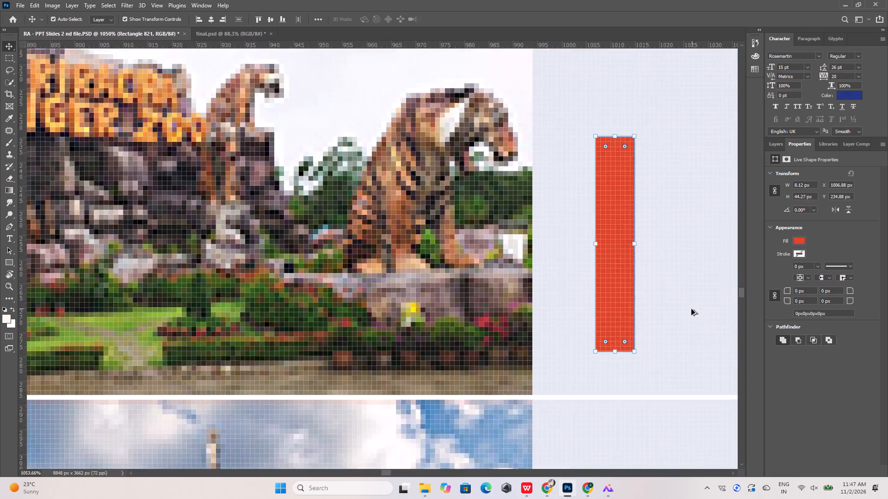
scroll(691, 309, "up", 3, "alt")
key("Left")
key("Left")
key("Left")
key("Left")
key("Left")
key("Left")
key("Left")
key("Left")
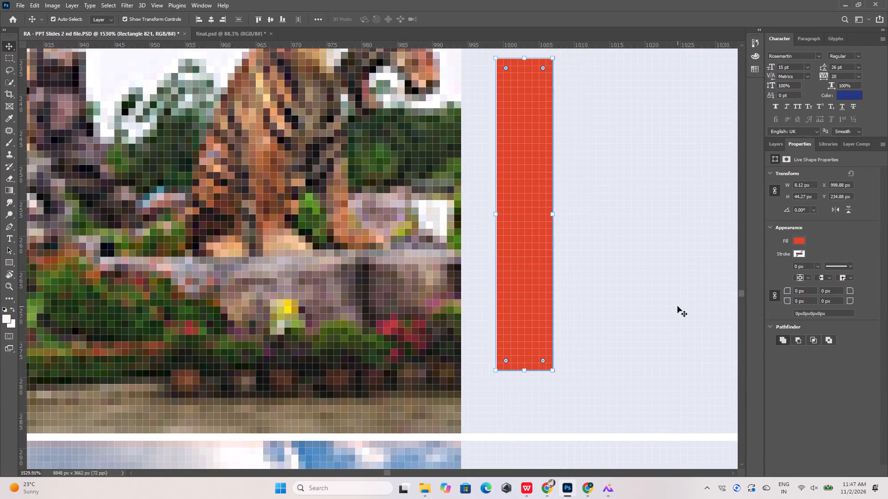
key("Left")
key("Left")
key("Left")
key("Left")
key("Left")
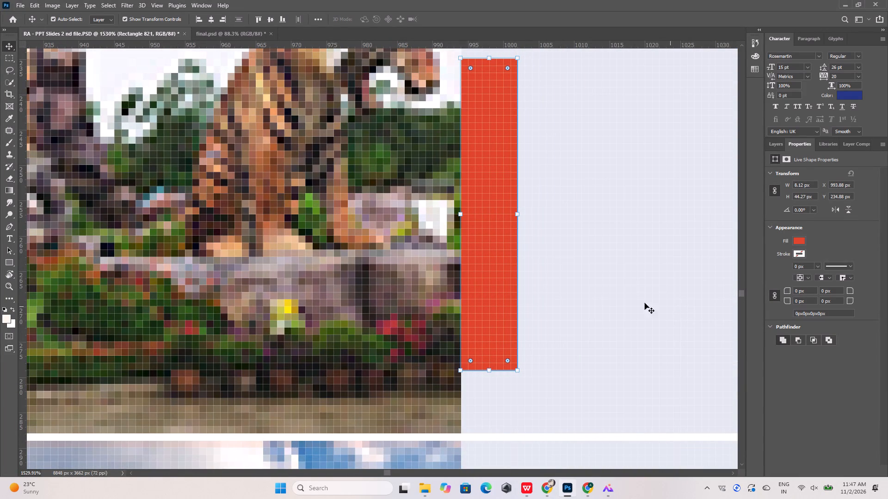
left_click_drag(21, 257, 517, 261)
Delete the red spacing rectangle beside the tiger zoo photo in the Pattaya column.
scroll(473, 287, "down", 9, "alt")
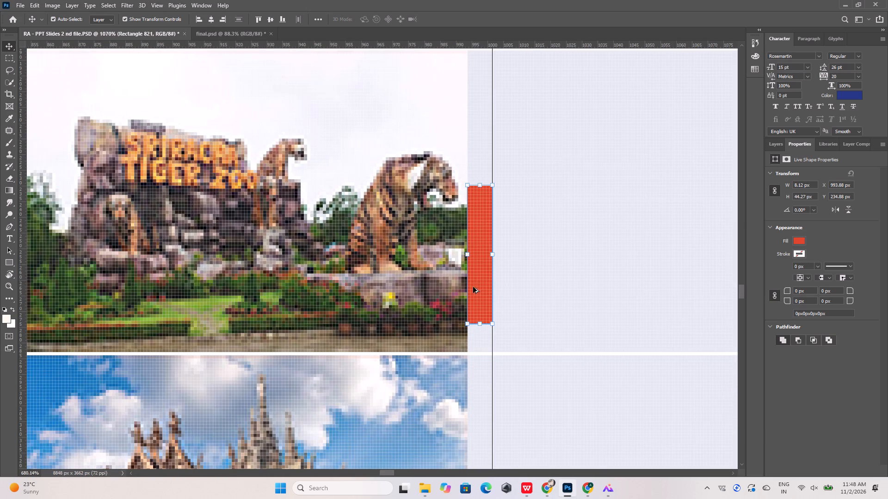
left_click(477, 279)
key("Delete")
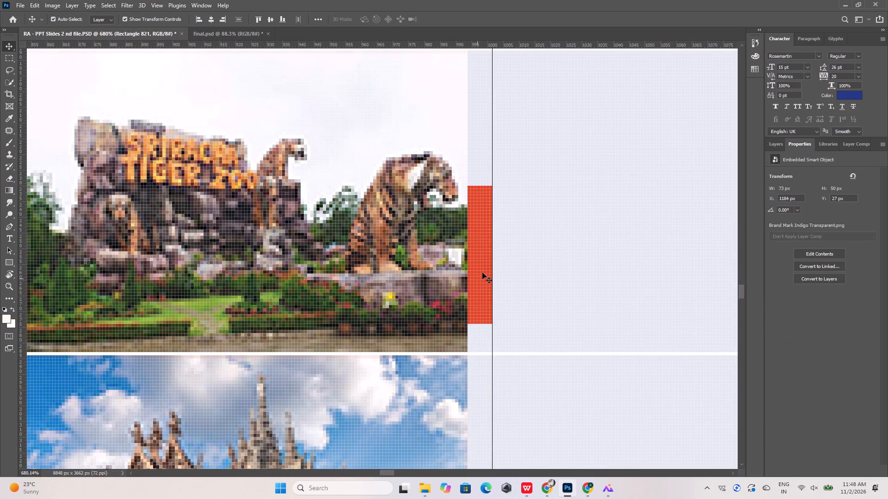
left_click(482, 271)
Align the left edge of the Doi Inthanon National label with the Chiang Mai column's text guide, at X about 160.5 px.
scroll(399, 259, "down", 6, "alt")
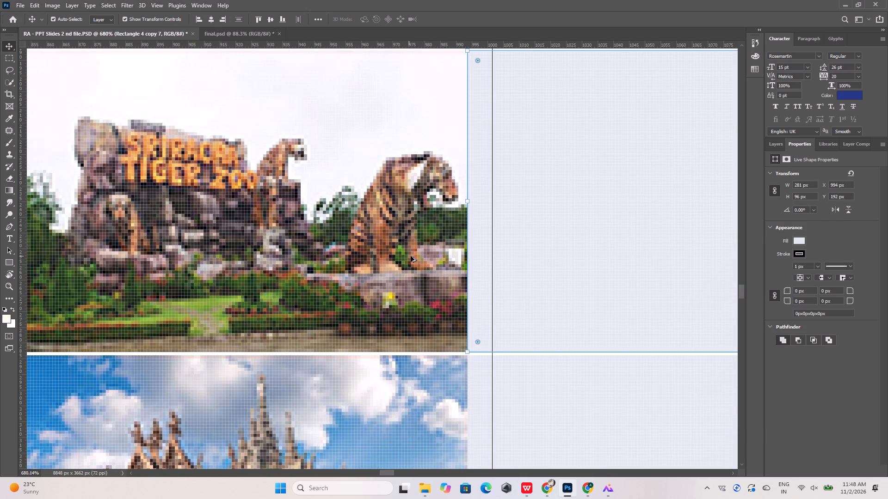
scroll(438, 257, "down", 11, "alt")
scroll(486, 264, "down", 4, "alt")
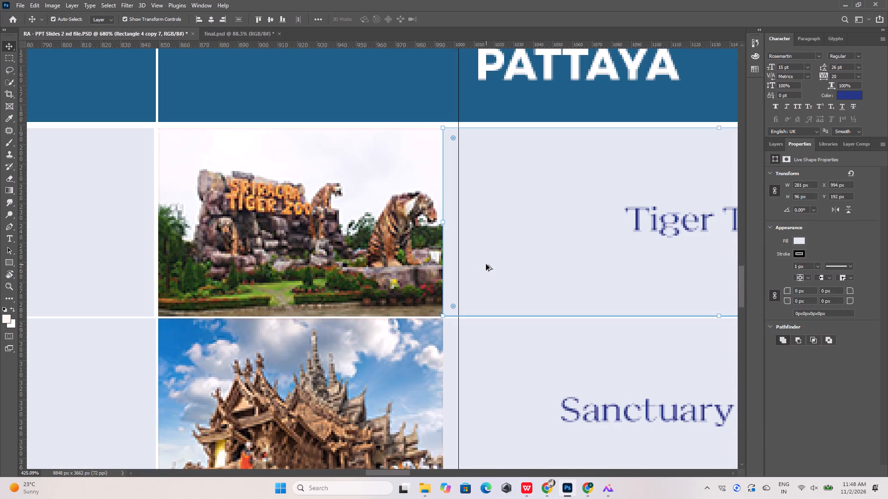
scroll(486, 264, "down", 8, "alt")
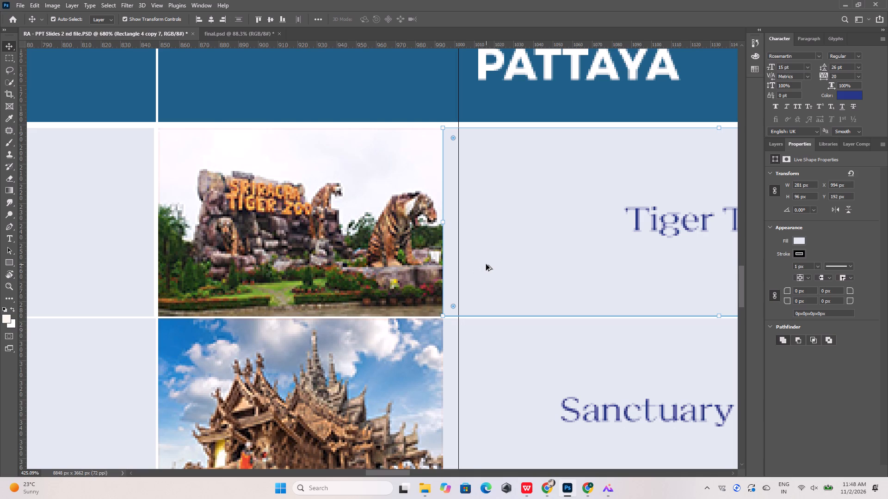
left_click(486, 264)
scroll(486, 269, "down", 10, "alt")
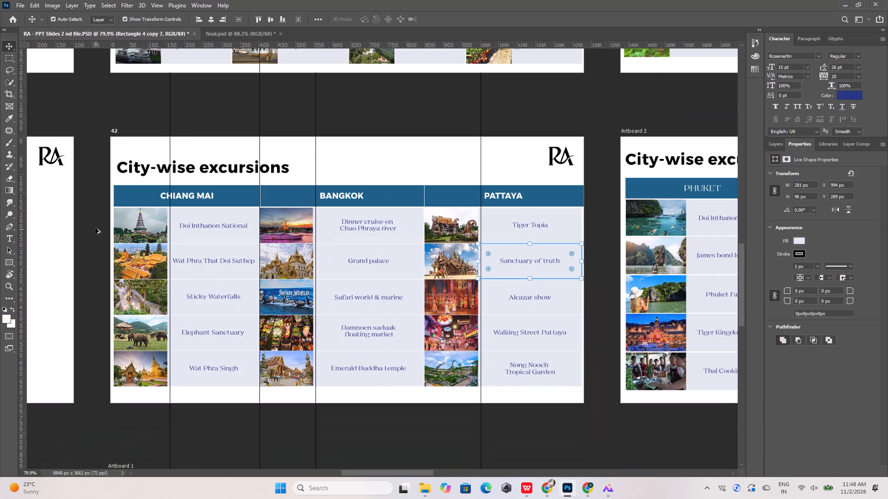
scroll(94, 225, "up", 7, "alt")
scroll(223, 268, "up", 6, "alt")
left_click(275, 191)
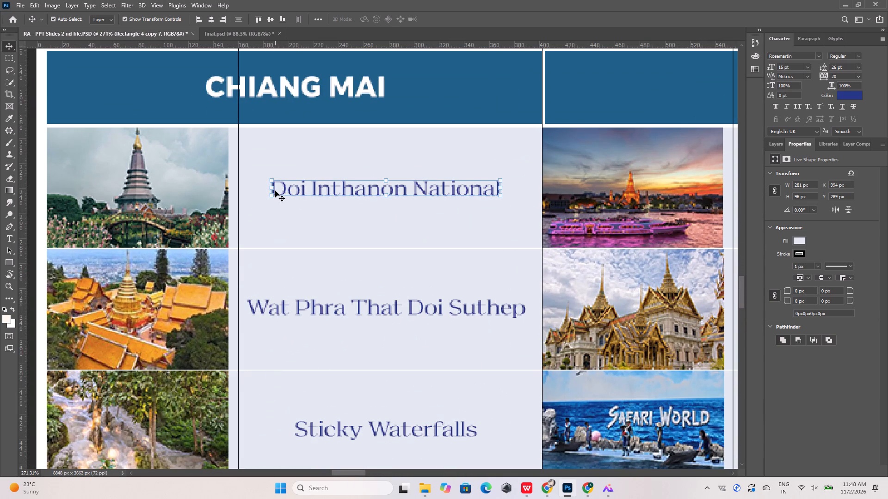
key("shift+Left")
key("shift+Left")
key("shift+Left")
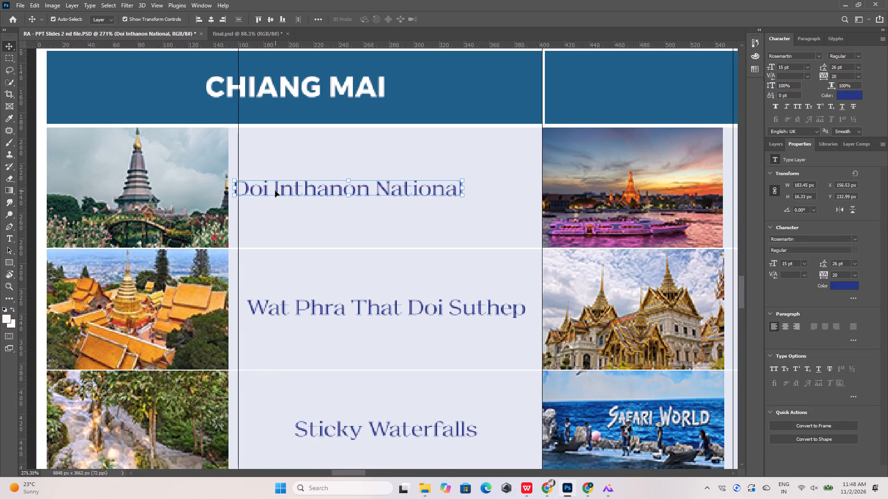
key("shift+Right")
key("Left")
key("Left")
key("Left")
key("Left")
key("Left")
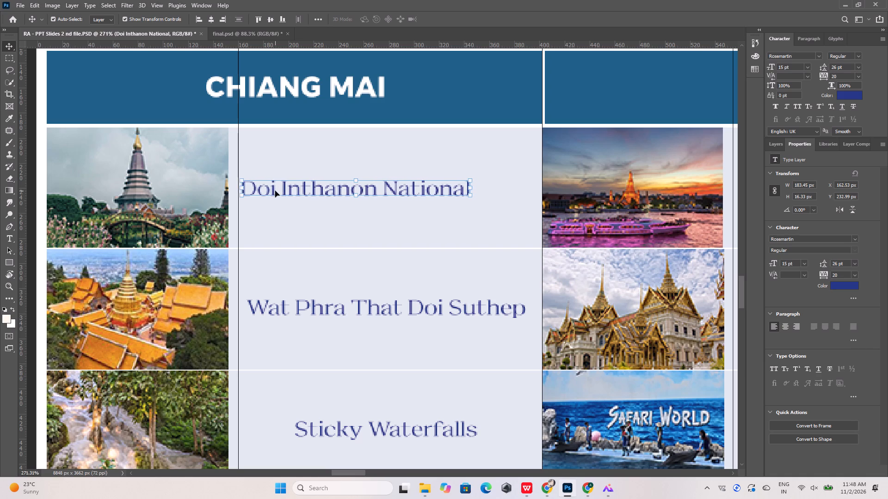
key("Left")
scroll(130, 160, "up", 17, "alt")
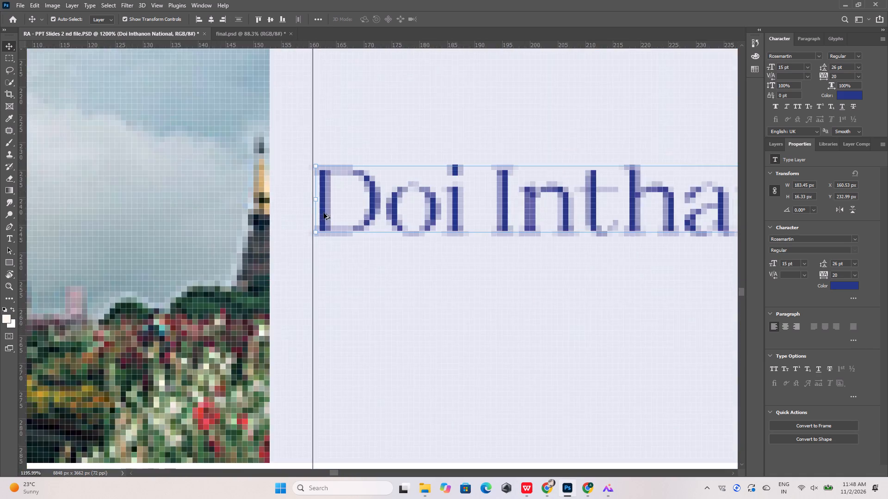
scroll(324, 213, "up", 3, "alt")
key("Left")
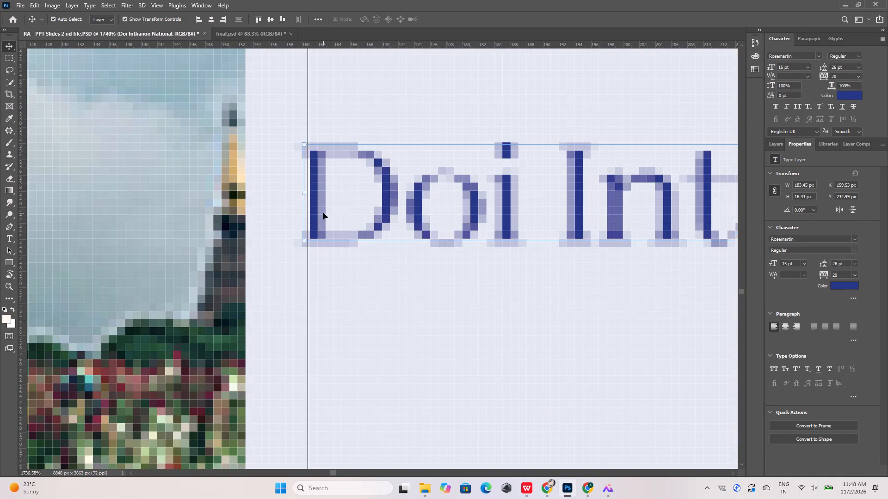
key("Right")
Align the left edge of the Wat Phra That Doi Suthep label with the Chiang Mai text guide, at X about 160.5 px.
scroll(322, 221, "down", 14, "alt")
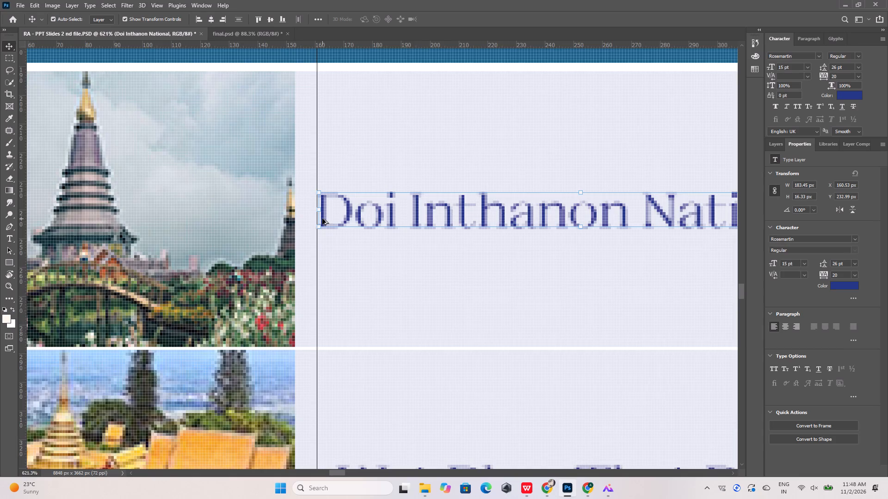
scroll(322, 219, "down", 10, "alt")
scroll(330, 310, "up", 7, "alt")
left_click(330, 310)
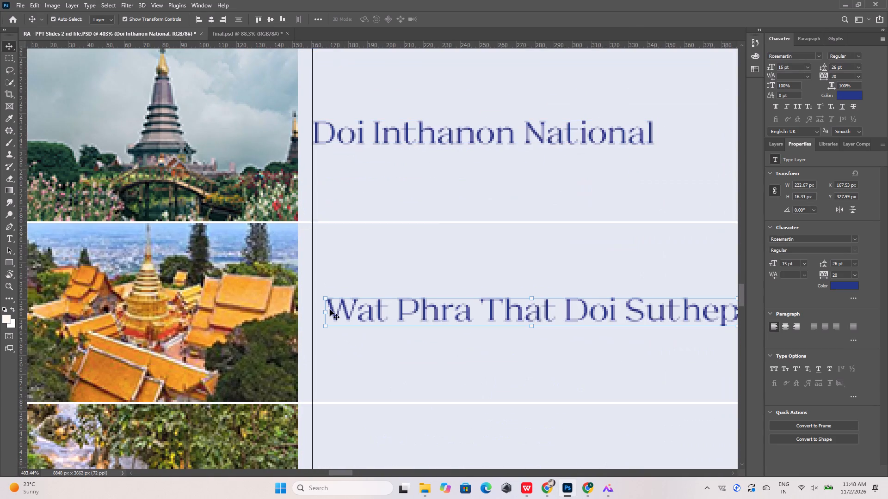
key("shift+Left")
scroll(315, 312, "up", 13, "alt")
key("Right")
key("Right")
key("Right")
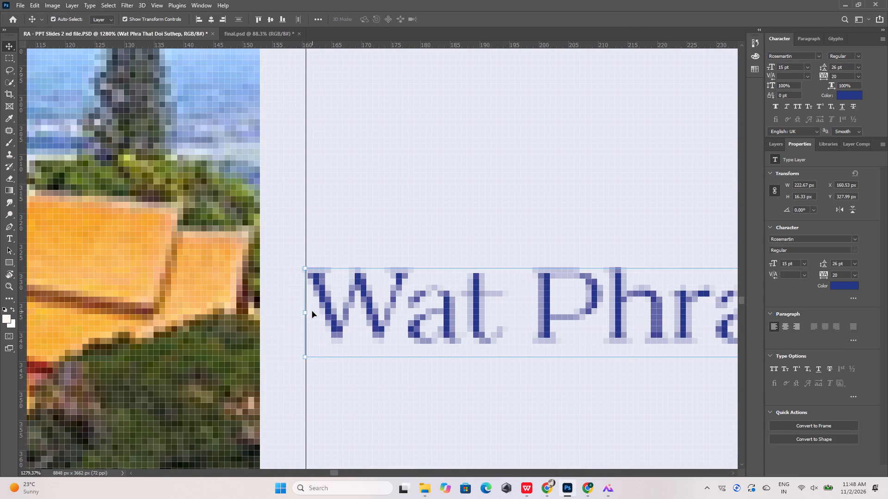
Align the left edge of the Sticky Waterfalls label with the Chiang Mai text guide, at X about 160.5 px.
scroll(312, 311, "down", 18, "alt")
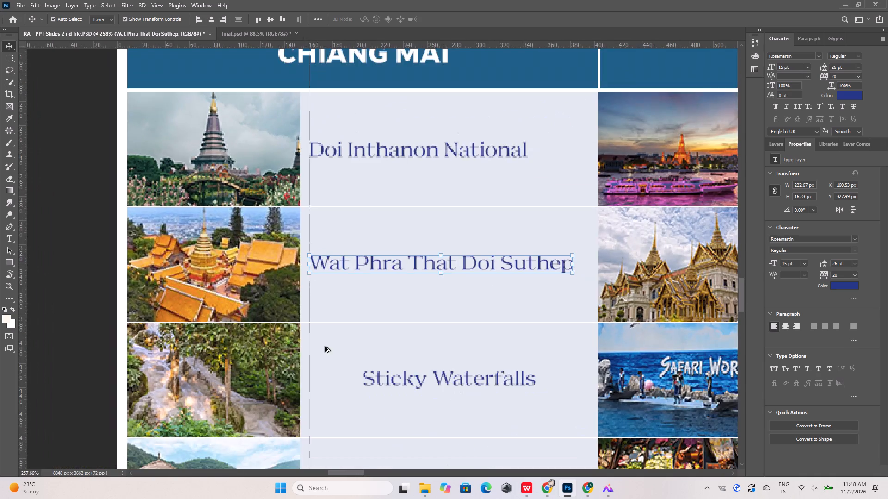
scroll(342, 381, "up", 5, "alt")
left_click(376, 377)
key("shift+Left")
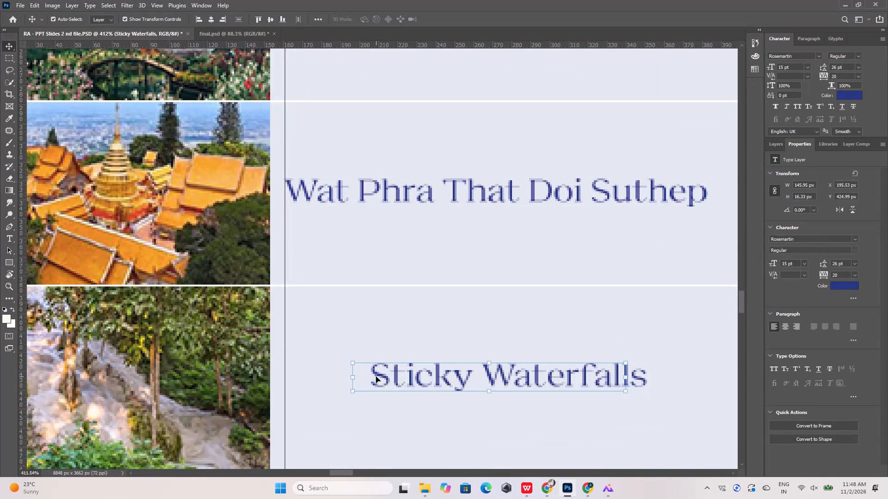
key("shift+Left")
key("shift+Left")
key("shift+Left")
key("Left")
key("Left")
key("Left")
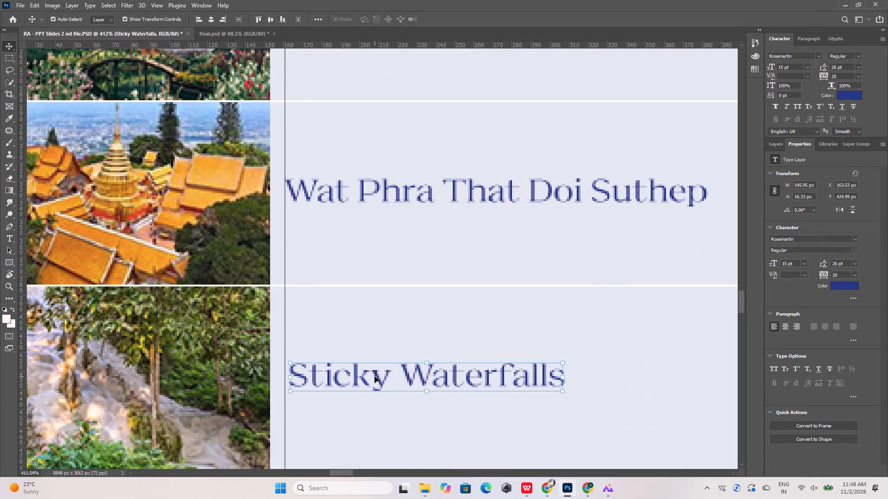
key("Left")
key("Left")
scroll(355, 327, "down", 10, "alt")
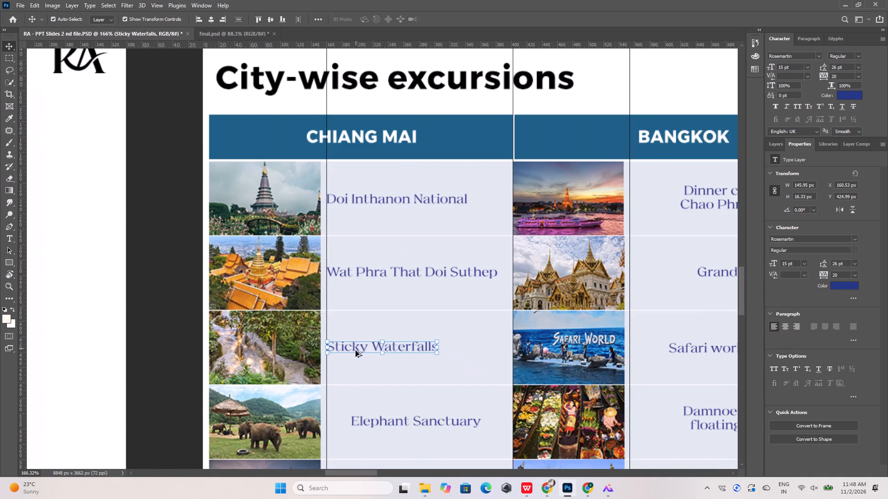
scroll(344, 363, "up", 20, "alt")
scroll(344, 363, "up", 1, "alt")
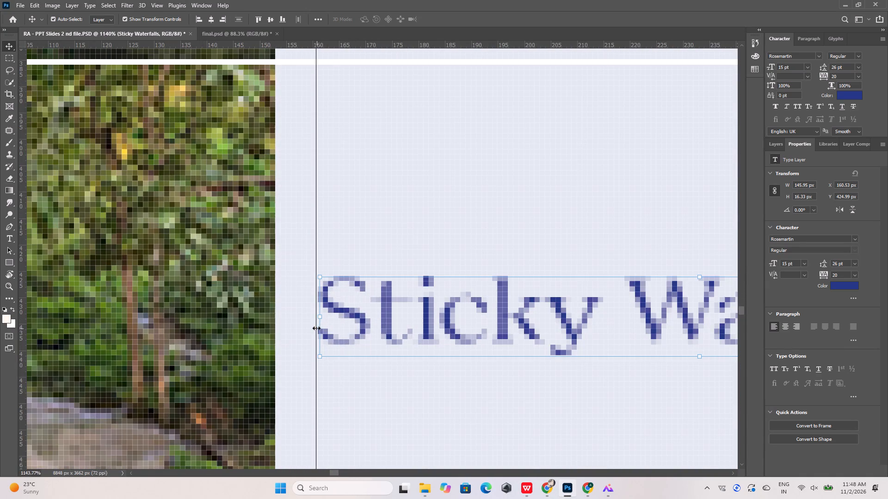
key("Left")
key("Right")
Align the left edge of the Elephant Sanctuary label with the Chiang Mai text guide, at X about 160.5 px.
scroll(317, 286, "down", 5, "alt")
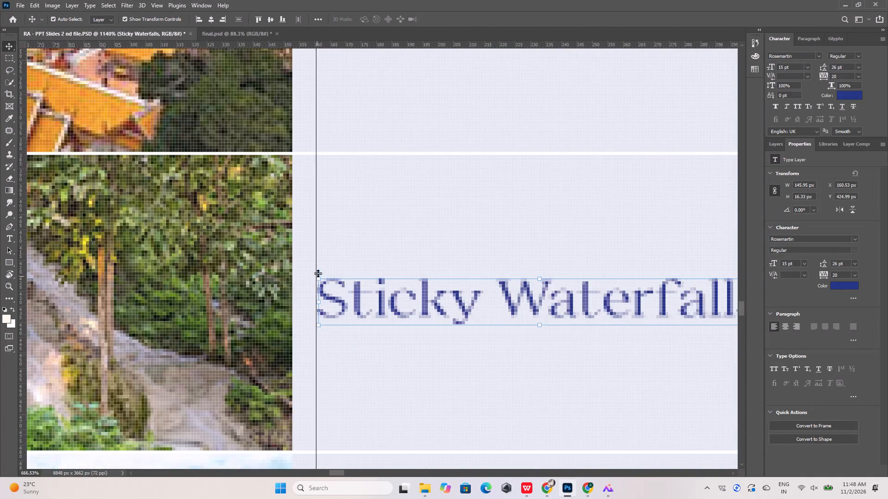
scroll(318, 273, "down", 17, "alt")
left_click(347, 342)
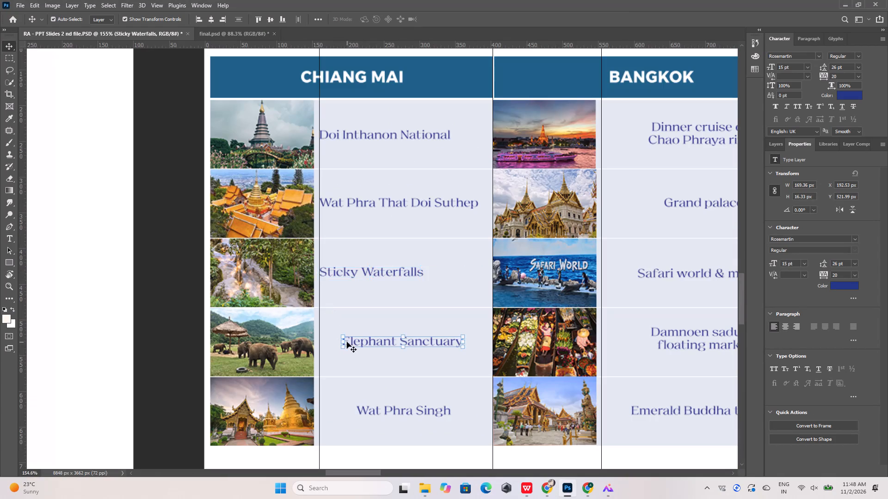
key("shift+Left")
key("shift+Left")
key("shift+Left")
scroll(326, 340, "up", 8, "alt")
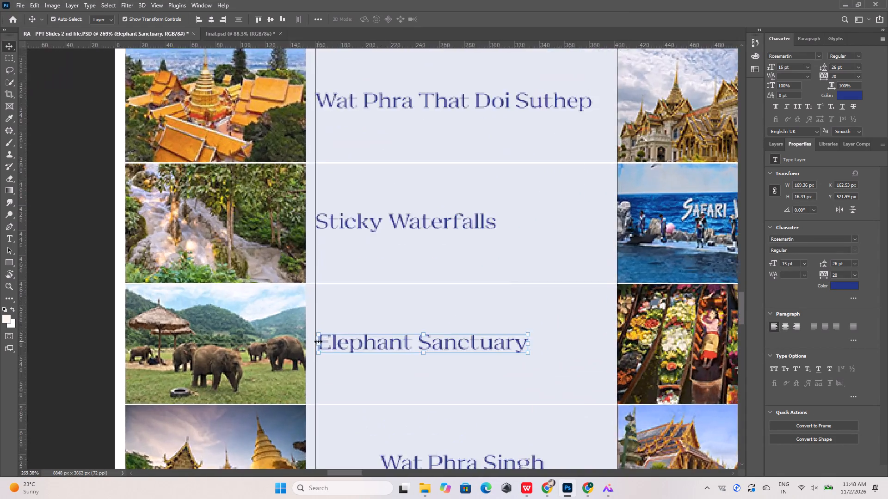
scroll(318, 341, "up", 20, "alt")
scroll(318, 341, "up", 3, "alt")
key("Left")
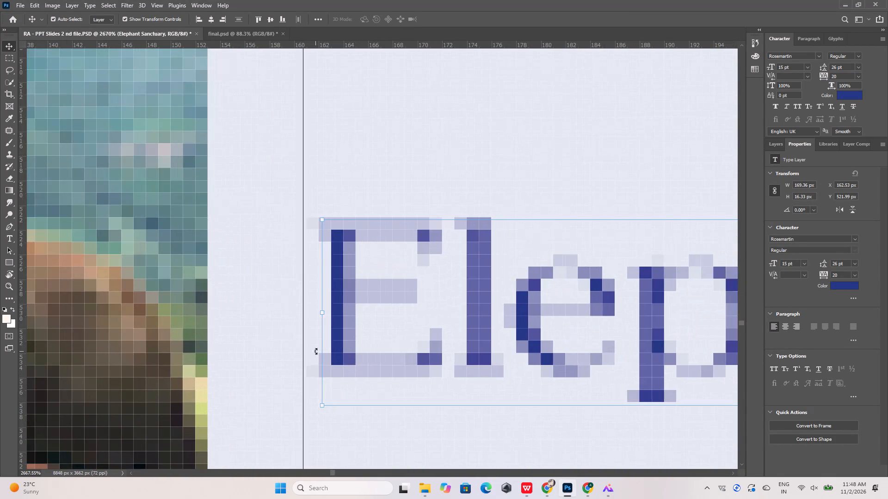
key("Left")
key("Left")
key("Right")
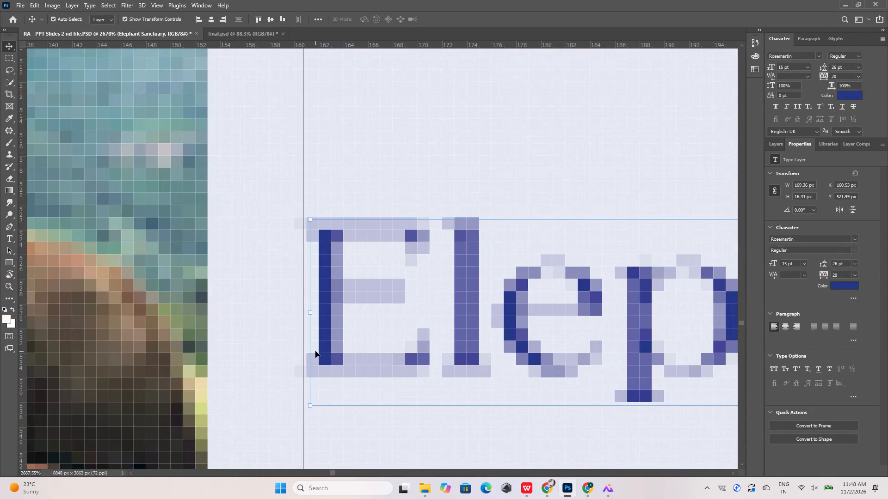
Align the left edge of the Wat Phra Singh label with the Chiang Mai text guide, at X about 160.5 px.
scroll(315, 351, "down", 20, "alt")
scroll(315, 351, "down", 8, "alt")
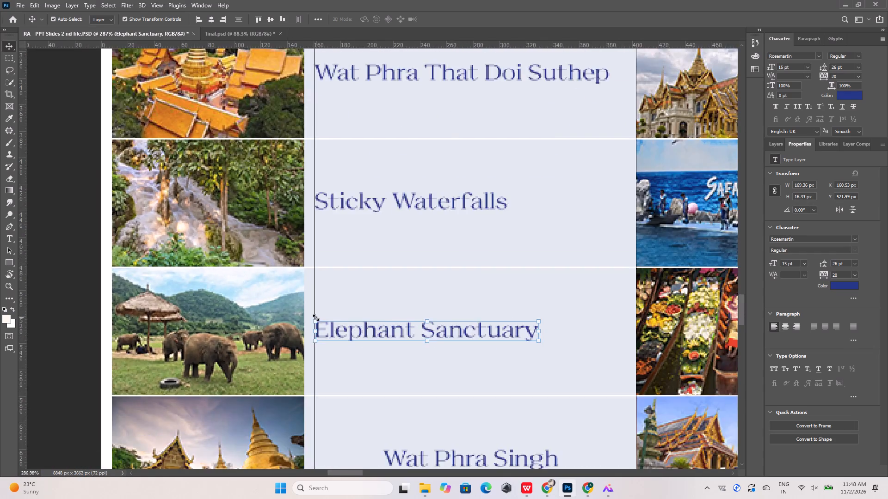
scroll(316, 317, "down", 2, "alt")
left_click(367, 410)
scroll(367, 410, "up", 6, "alt")
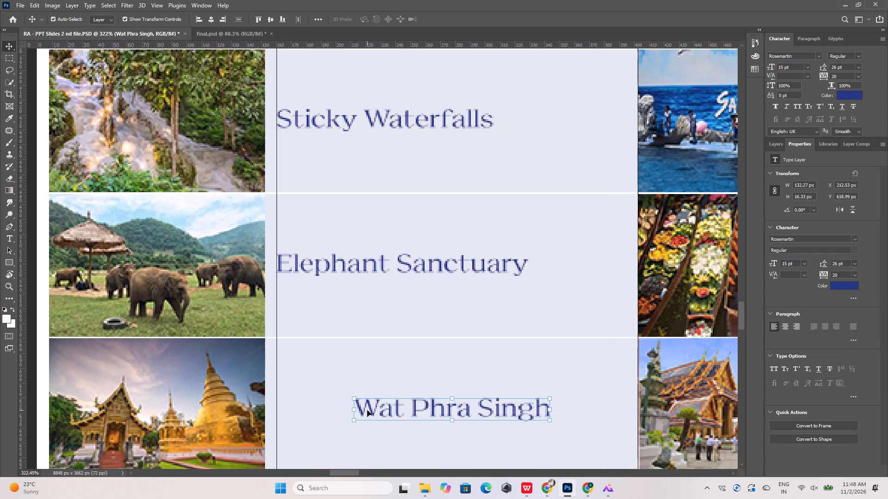
key("shift+Left")
key("shift+Left")
key("shift+Left")
key("shift+Left")
key("Left")
key("Left")
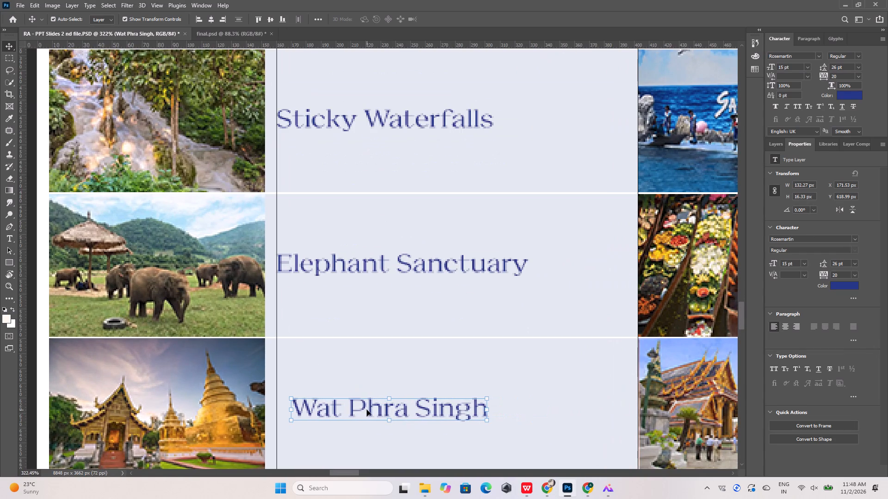
key("Left")
key("Left")
key("Left")
key("Left")
key("Left")
key("Left")
key("Left")
key("Left")
key("Left")
key("Left")
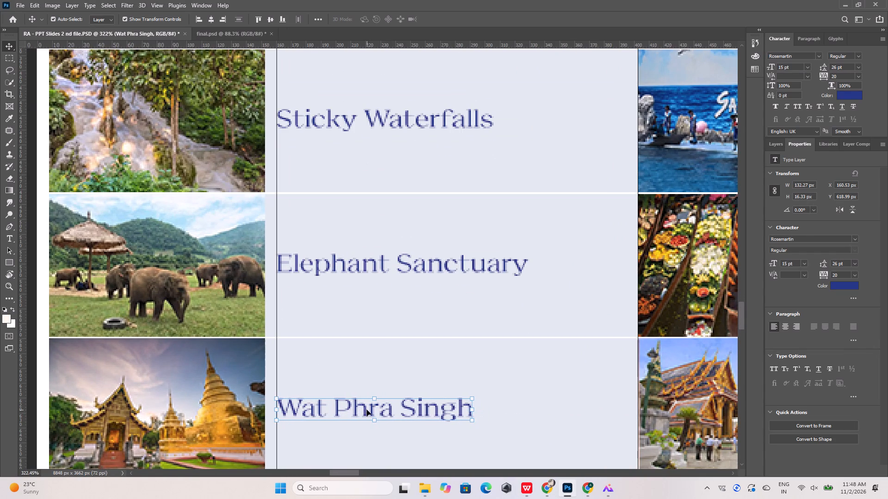
key("Right")
scroll(299, 407, "up", 8, "alt")
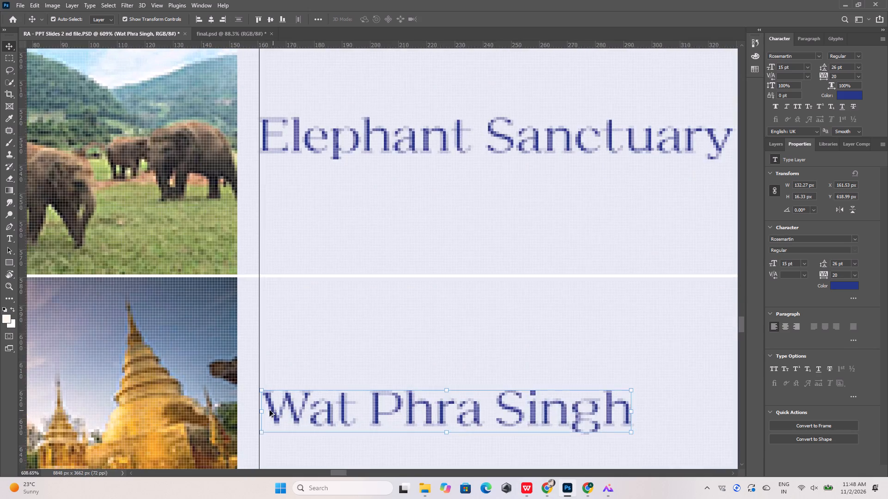
scroll(270, 410, "up", 9, "alt")
key("Left")
Move the Dinner cruise on Chao Phraya river label left to the Bangkok column's text guide, at X about 555.4 px.
scroll(253, 366, "down", 20, "alt")
scroll(253, 366, "down", 18, "alt")
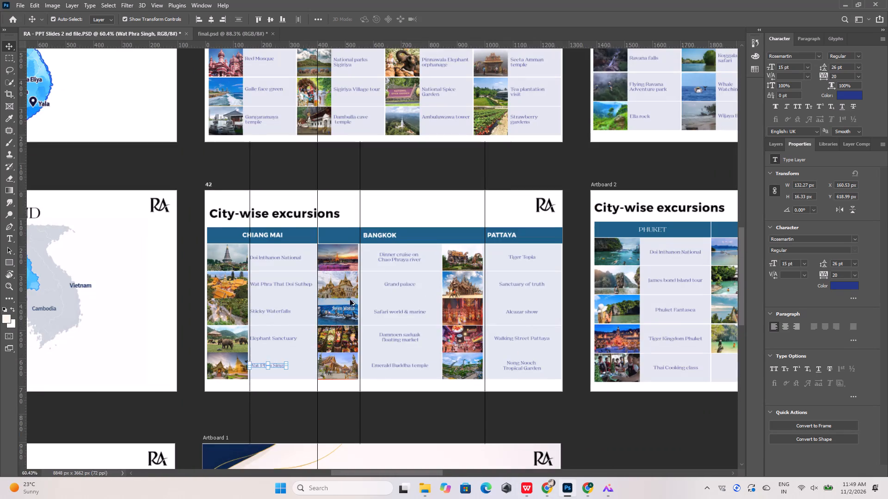
scroll(402, 253, "up", 14, "alt")
left_click(385, 256)
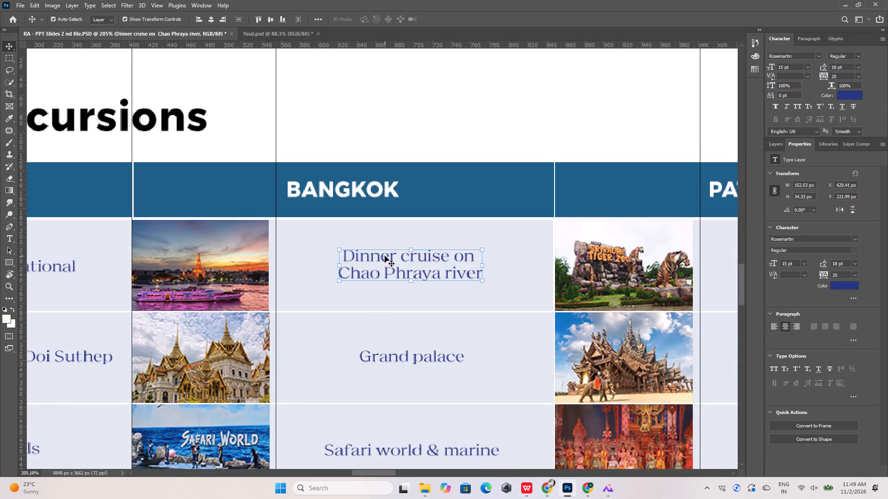
key("shift+Left")
key("shift+Left")
key("shift+Left")
key("shift+Left")
key("shift+Left")
key("shift+Left")
key("Left")
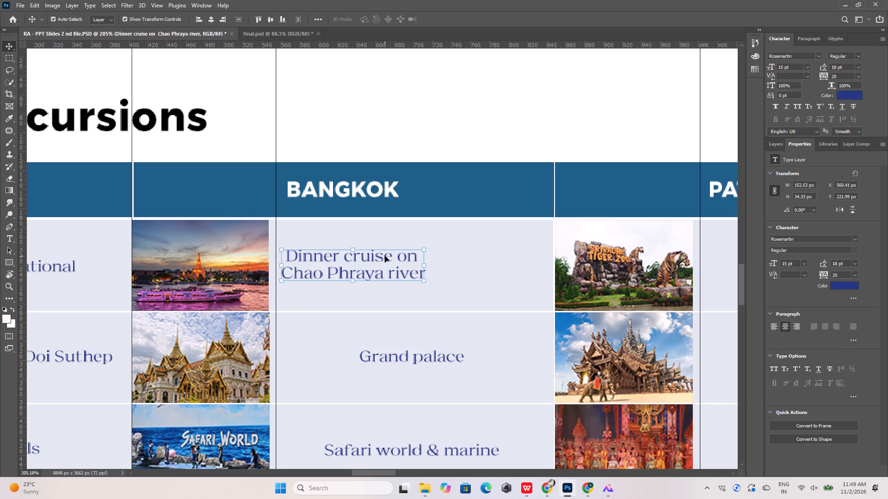
key("Left")
key("Left")
key("Left")
key("Left")
scroll(270, 250, "up", 8, "alt")
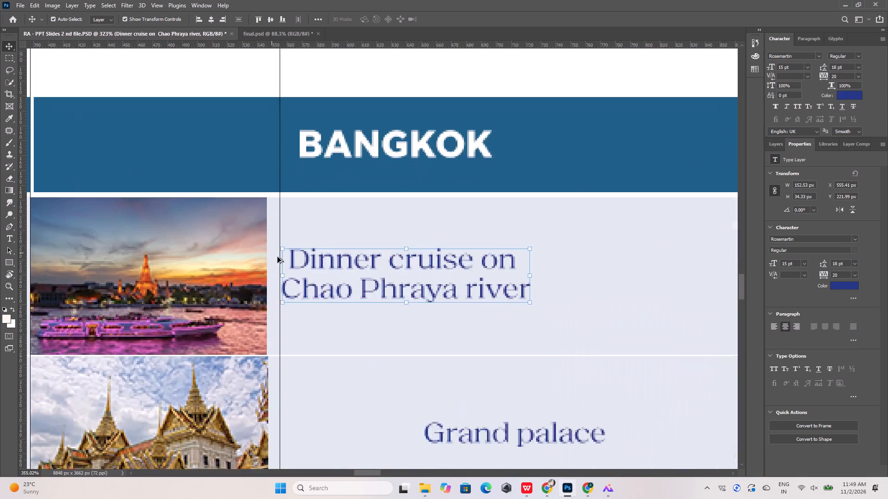
scroll(277, 257, "up", 6, "alt")
Insert two spaces before Chao Phraya river so both lines of the Dinner cruise label start at the same left edge.
double_click(295, 262)
left_click(295, 262)
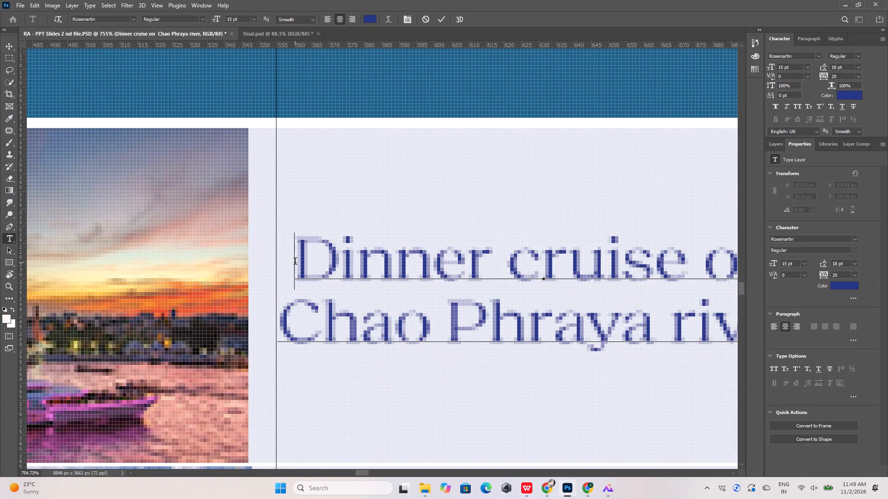
key("BackSpace")
key("BackSpace")
key("BackSpace")
key("BackSpace")
key("equal")
key("BackSpace")
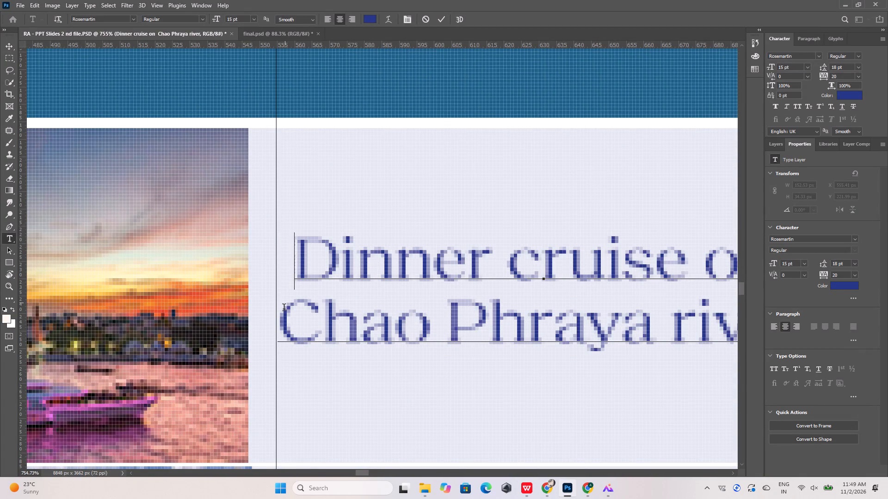
left_click(284, 309)
key("space")
key("space")
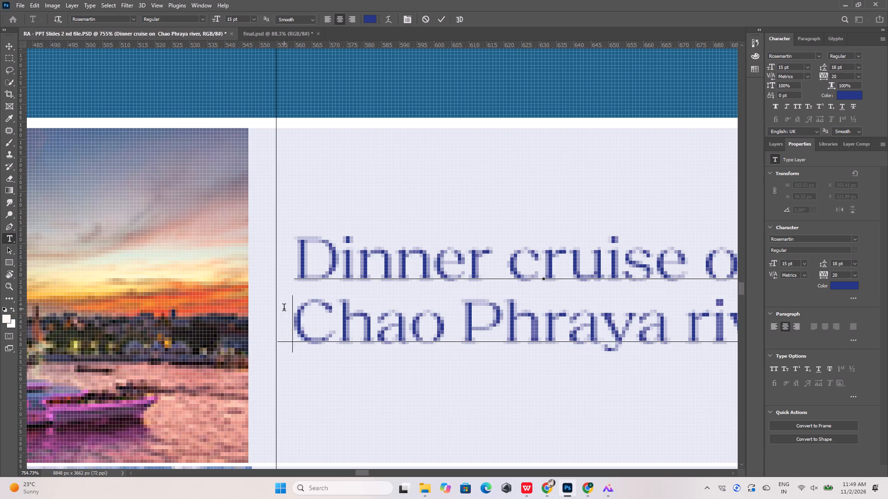
left_click(440, 20)
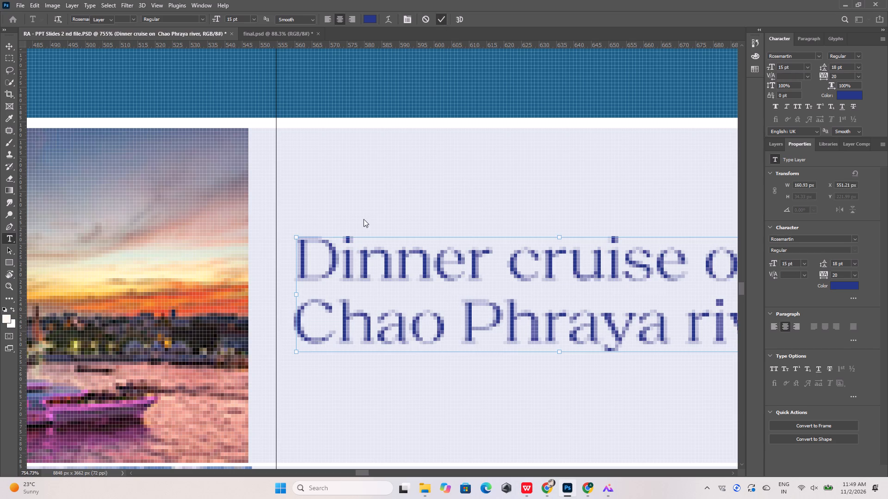
Align the visible text of the Dinner cruise on Chao Phraya river label with the Bangkok text guide, at X about 546.2 px.
key("Left")
key("Left")
key("Left")
key("Left")
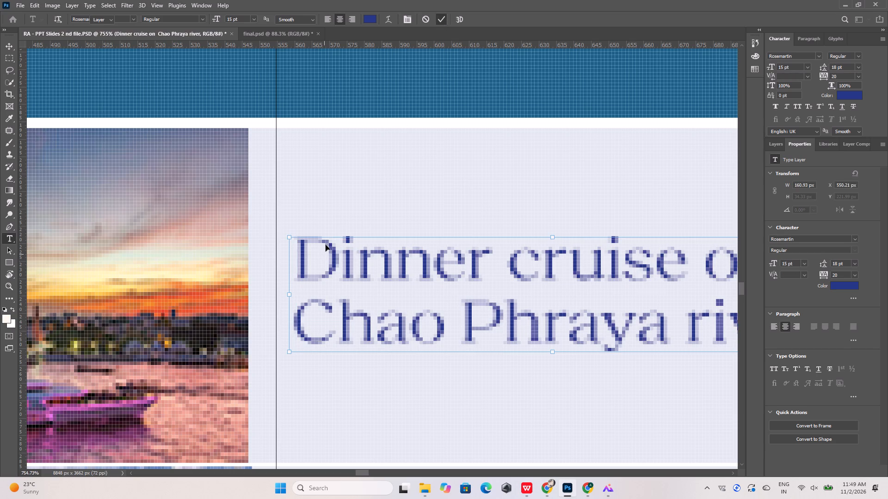
key("shift+Left")
key("shift+Left")
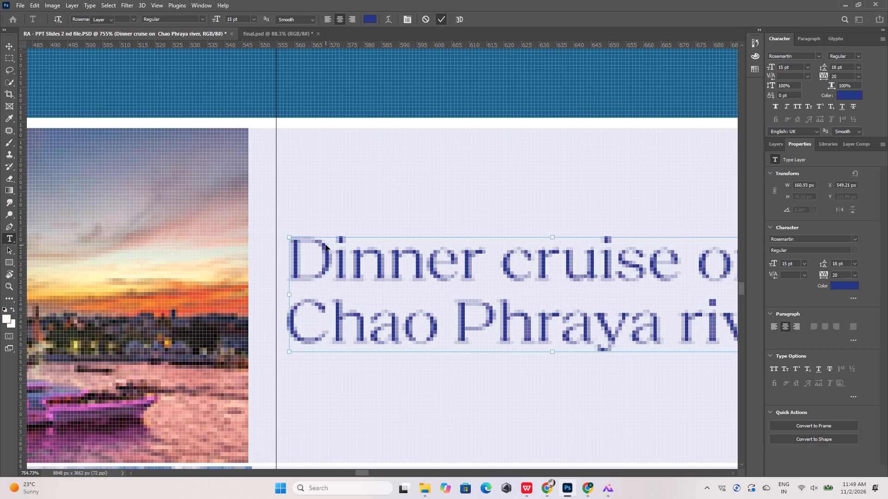
key("Left")
key("Left")
key("shift+Right")
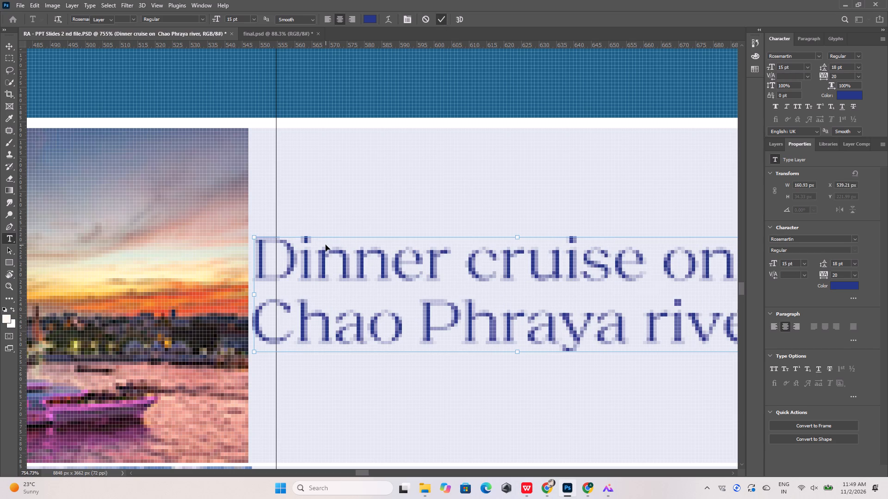
key("Right")
key("Right")
key("Right")
key("Right")
key("Right")
key("Right")
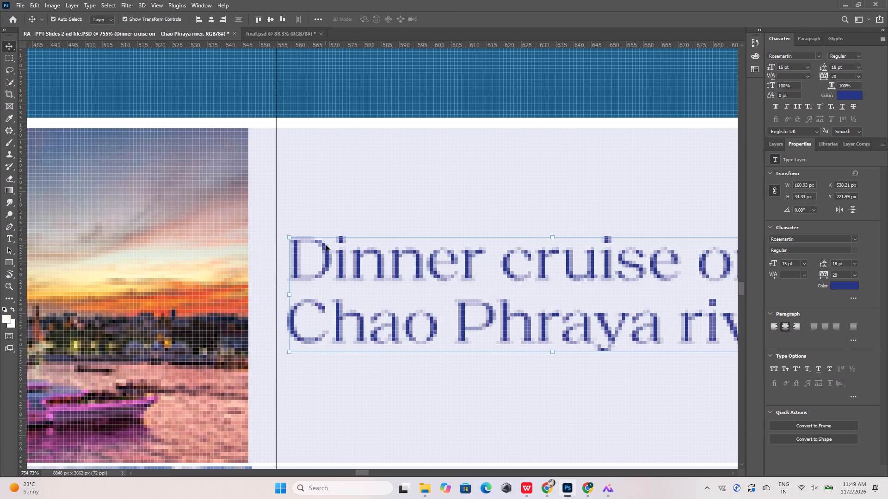
key("Left")
key("Left")
key("Left")
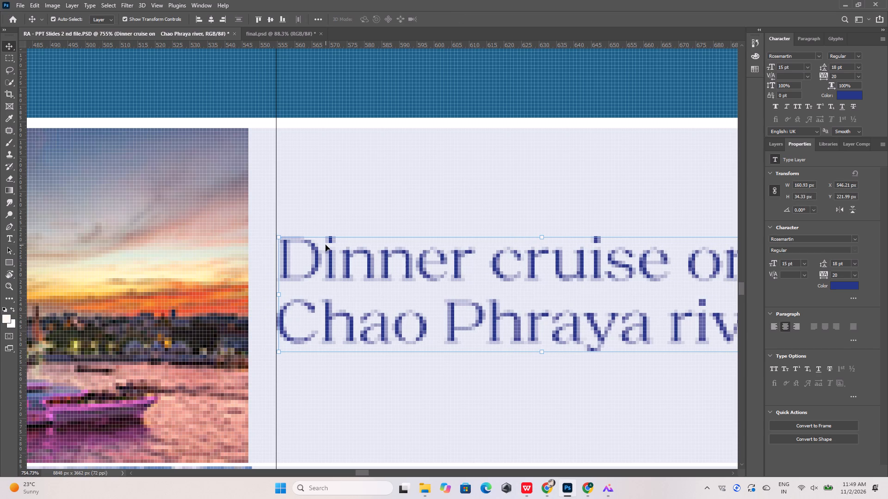
key("Left")
key("Right")
Align the left edge of the Grand palace label with the Bangkok text guide, at X about 554.5 px.
scroll(316, 159, "down", 20, "alt")
scroll(316, 159, "down", 2, "alt")
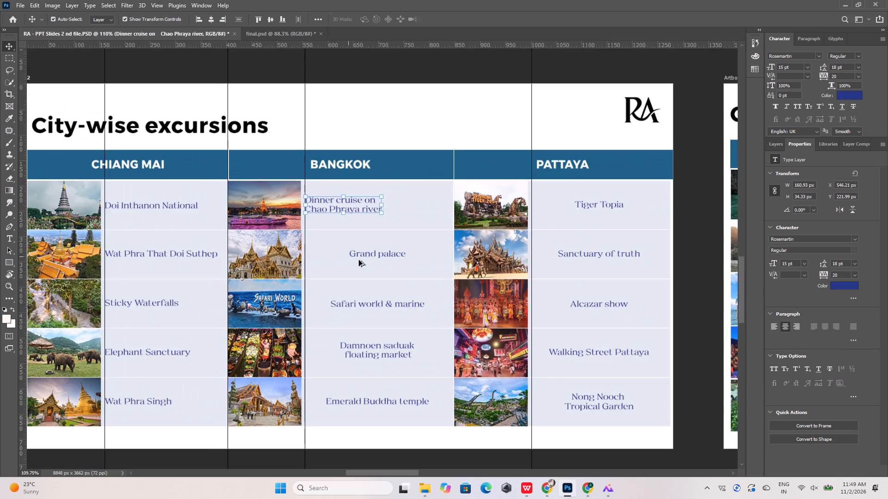
scroll(362, 261, "up", 7, "alt")
left_click(366, 251)
key("shift+Left")
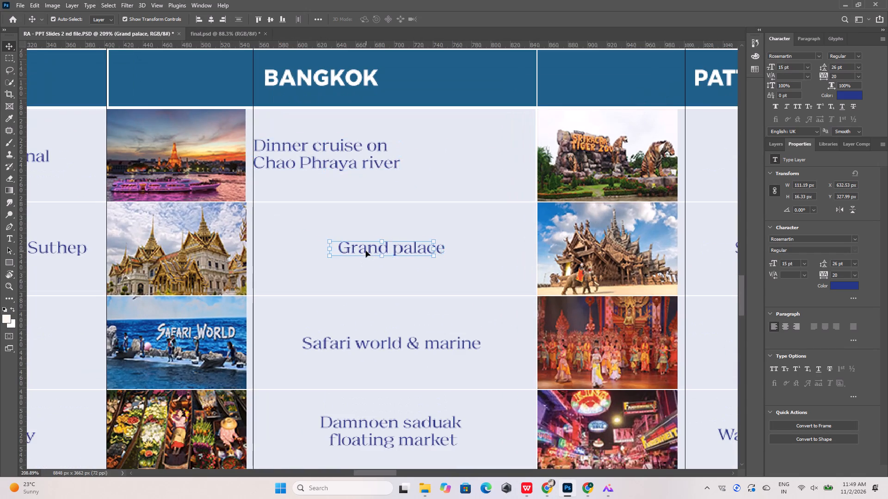
key("shift+Left")
key("shift+Left")
key("shift+Left")
key("shift+Left")
key("shift+Left")
key("shift+Left")
key("shift+Left")
key("Left")
key("Left")
key("Left")
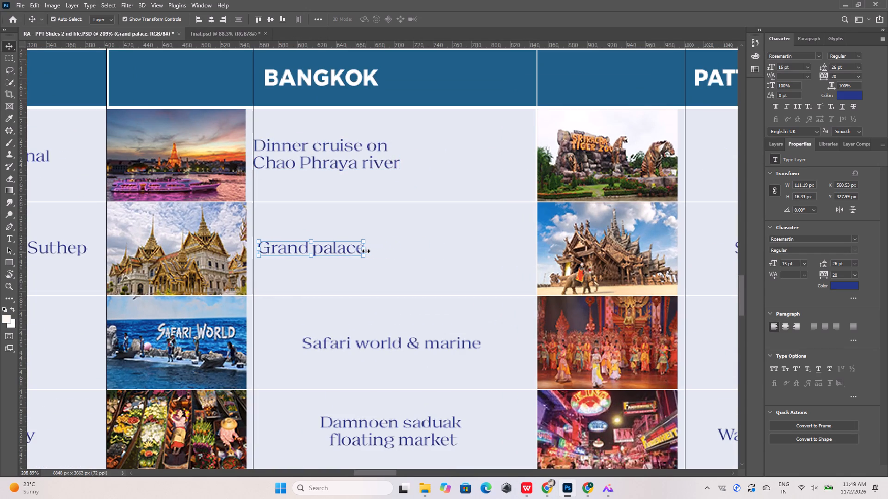
key("Left")
key("Left")
key("Left")
key("Left")
key("Left")
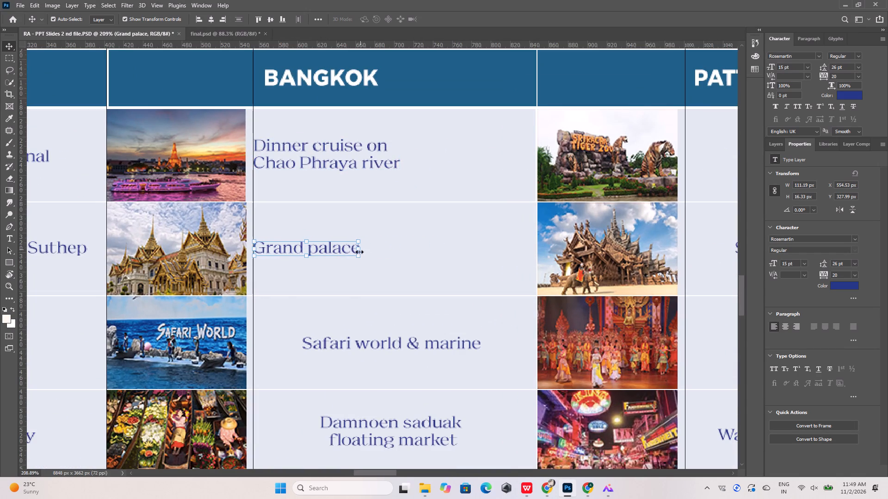
scroll(278, 264, "up", 19, "alt")
scroll(234, 228, "down", 2, "alt")
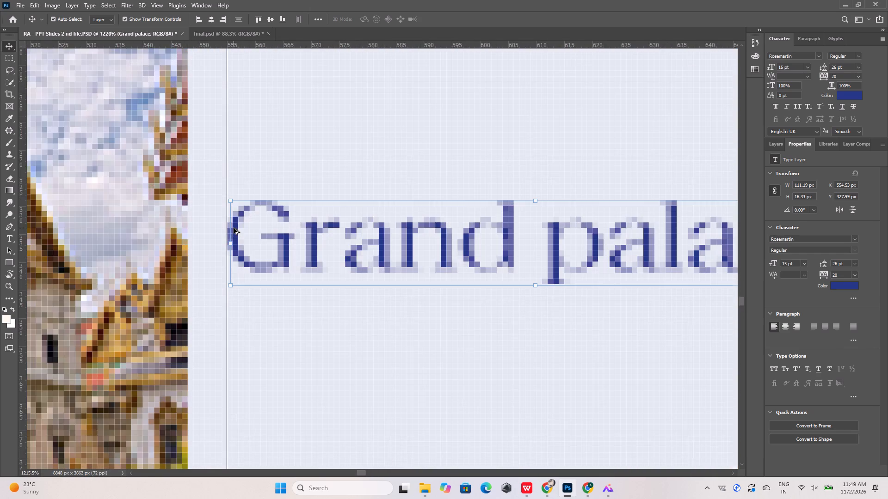
Align the left edge of the Safari world & marine label with the Bangkok text guide, at X about 554.5 px.
scroll(234, 228, "down", 18, "alt")
left_click(294, 337)
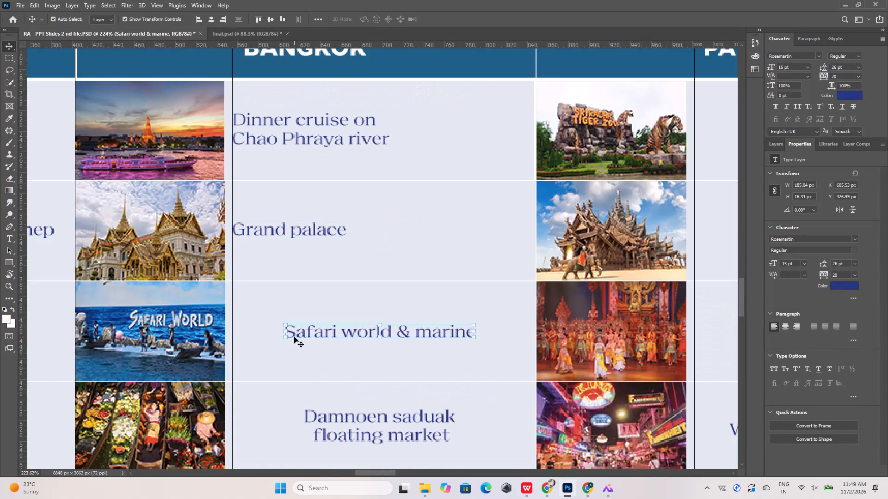
key("shift+Left")
key("shift+Left")
key("shift+Left")
key("shift+Left")
key("shift+Left")
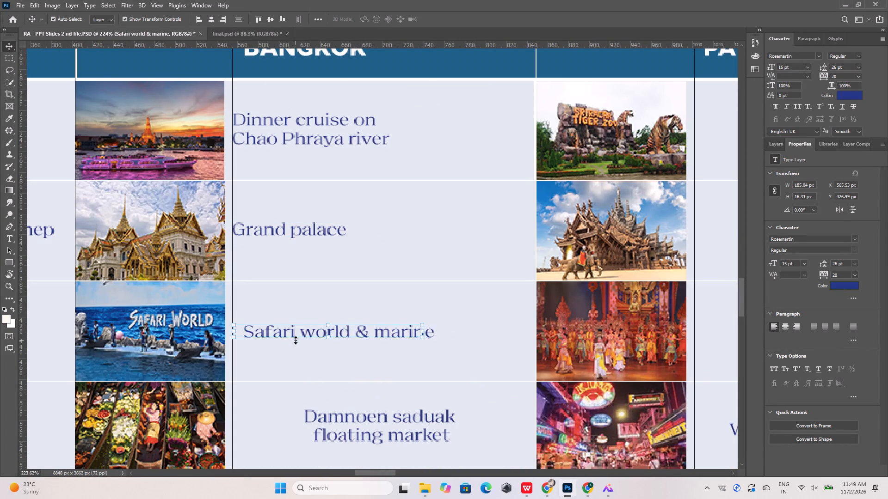
scroll(228, 348, "up", 13, "alt")
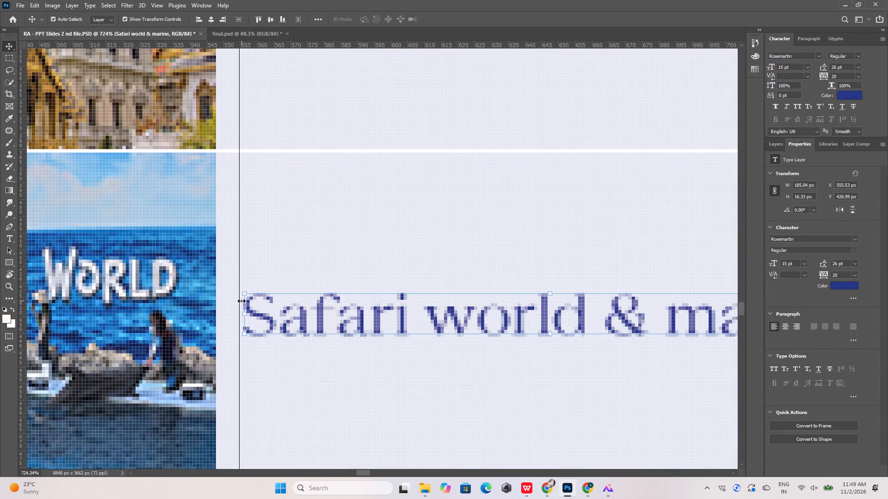
key("Left")
Move the Damnoen saduak floating market label left to the Bangkok text guide, at X about 555.3 px.
scroll(242, 277, "down", 9, "alt")
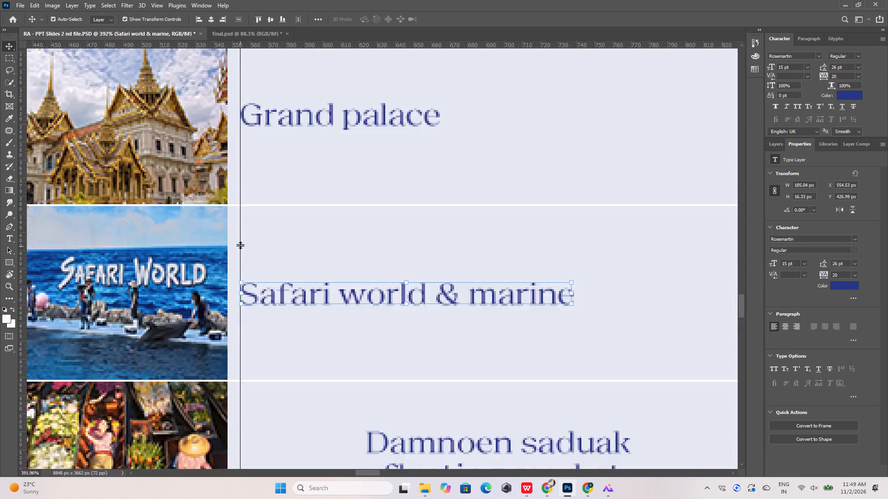
scroll(240, 245, "down", 8, "alt")
left_click(294, 322)
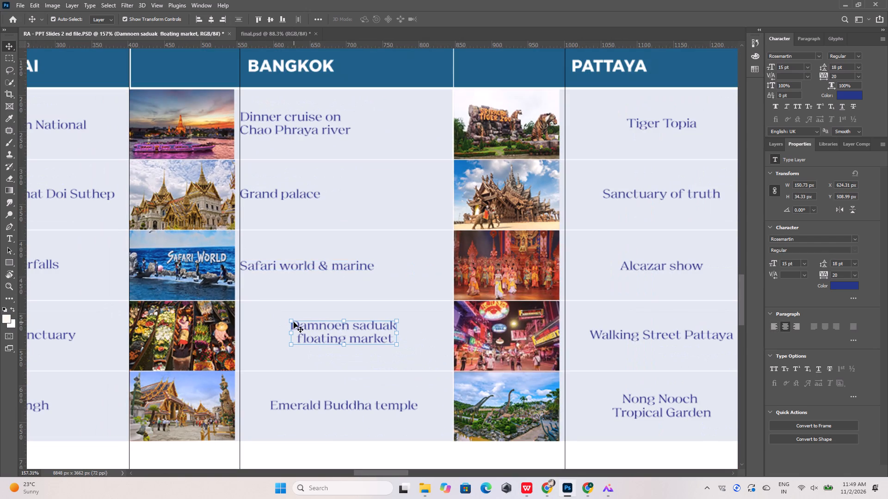
scroll(294, 323, "up", 8, "alt")
key("shift+Left")
key("shift+Left")
key("shift+Left")
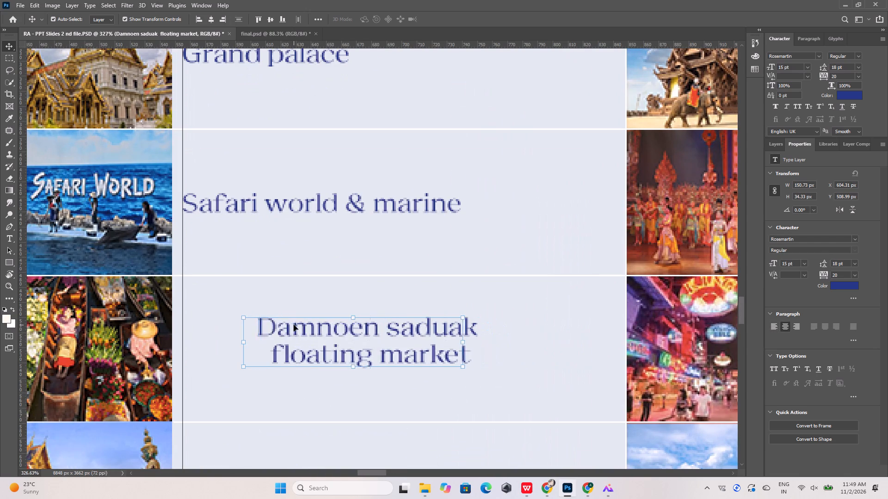
key("shift+Left")
key("shift+Left")
key("shift+Left")
key("shift+Left")
scroll(168, 356, "up", 8, "alt")
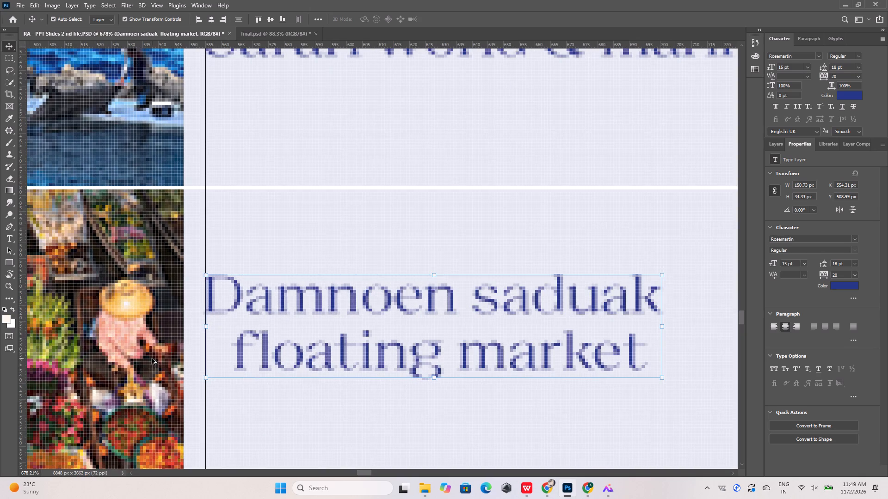
key("Right")
scroll(203, 293, "down", 4, "alt")
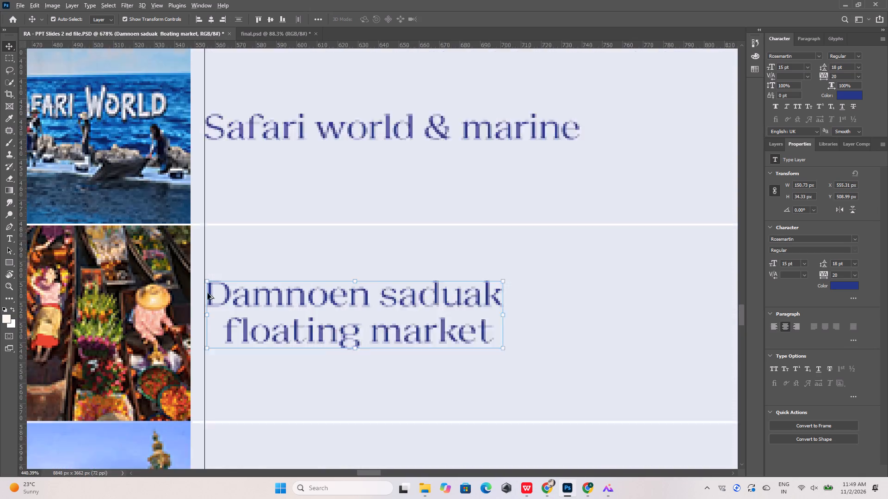
Set the paragraph alignment of the two-line Damnoen saduak floating market label to left.
scroll(208, 293, "down", 14, "alt")
scroll(214, 298, "up", 6, "alt")
double_click(224, 298)
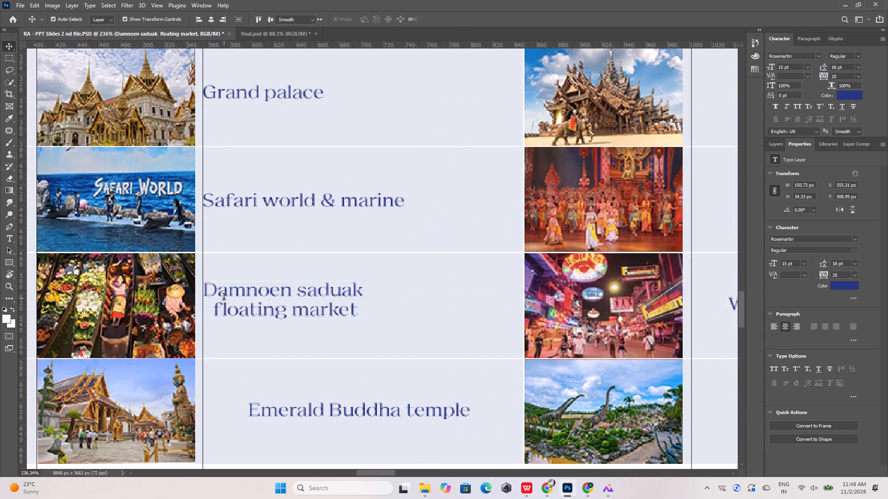
left_click(327, 16)
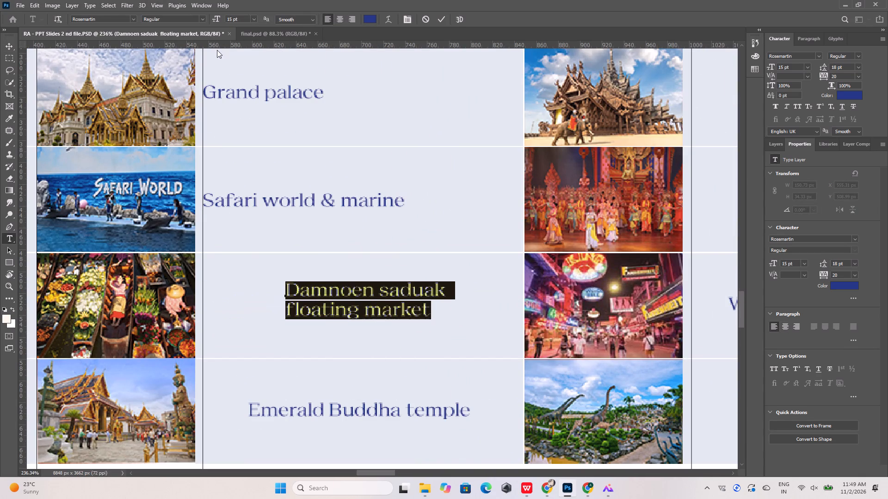
left_click(10, 45)
Move the two-line Damnoen saduak floating market label left to the Bangkok text guide, at X about 554.5 px.
key("shift+Left")
key("shift+Left")
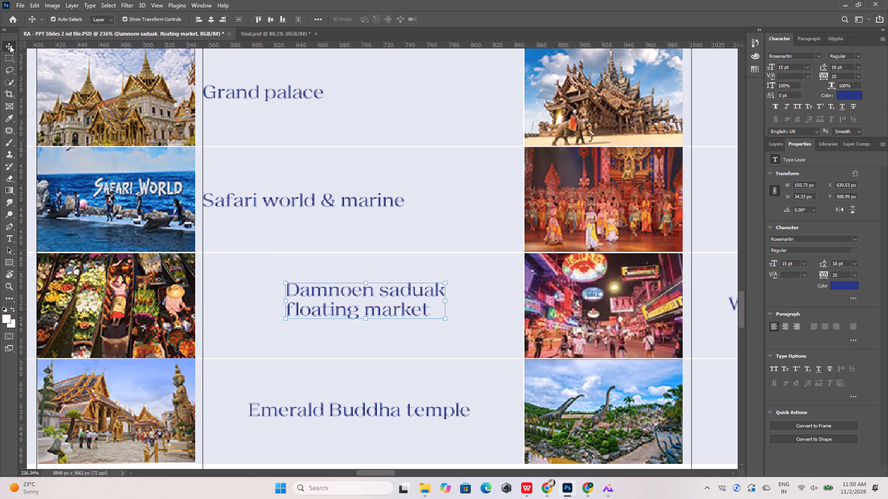
key("shift+Left")
key("shift+Left")
key("shift+Left")
key("shift+Left")
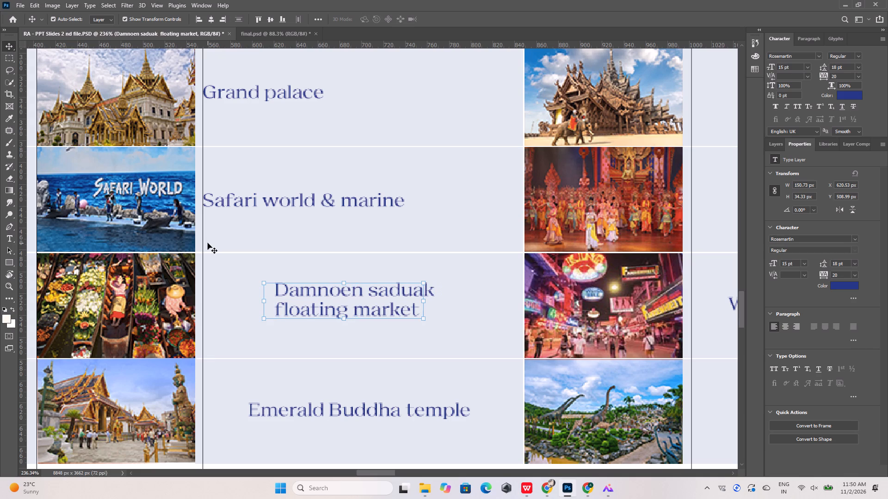
key("shift+Left")
key("shift+Left")
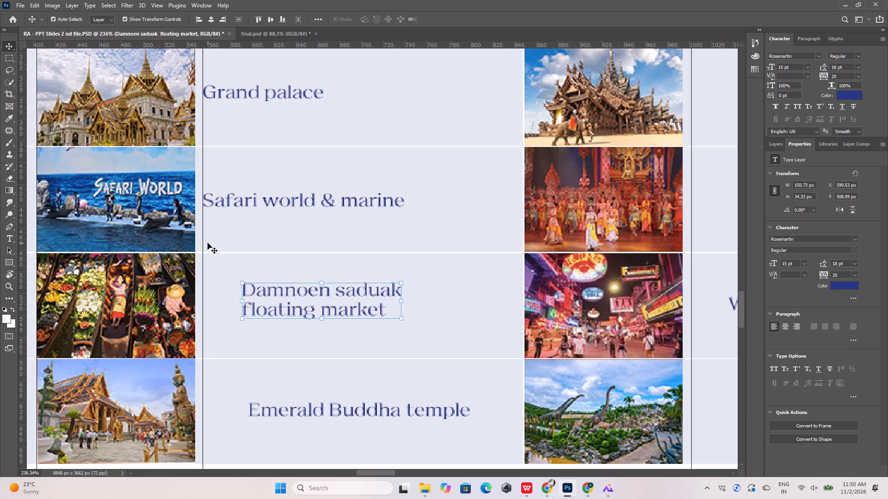
key("shift+Left")
key("shift+Left")
key("shift+Left")
key("Left")
key("Left")
key("Left")
key("Left")
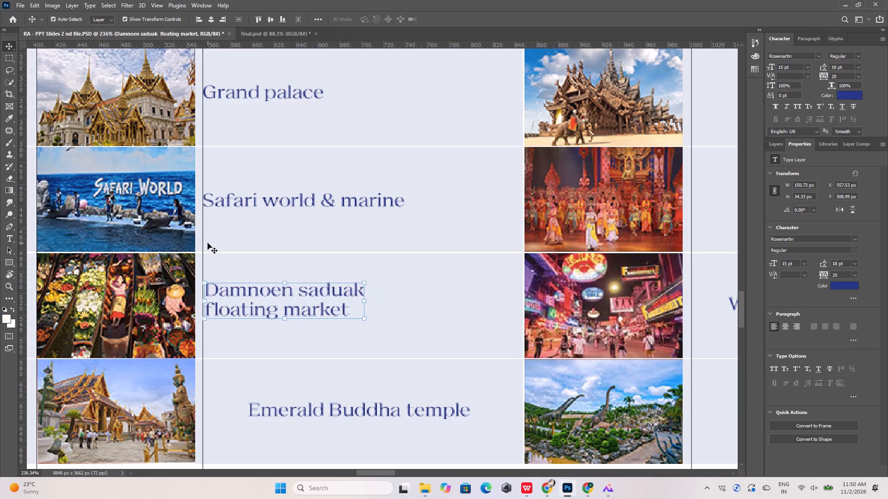
key("Left")
scroll(216, 348, "up", 8, "alt")
scroll(197, 248, "up", 8, "alt")
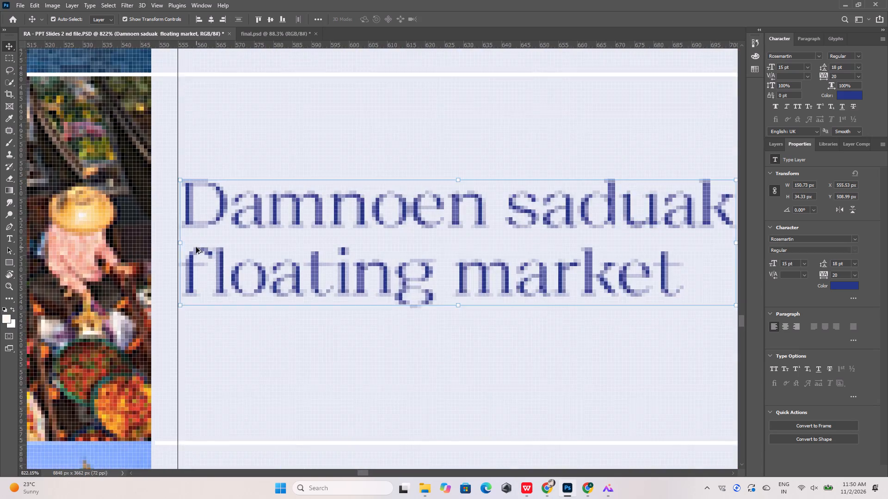
scroll(196, 247, "up", 2, "alt")
key("Left")
scroll(196, 231, "down", 2, "alt")
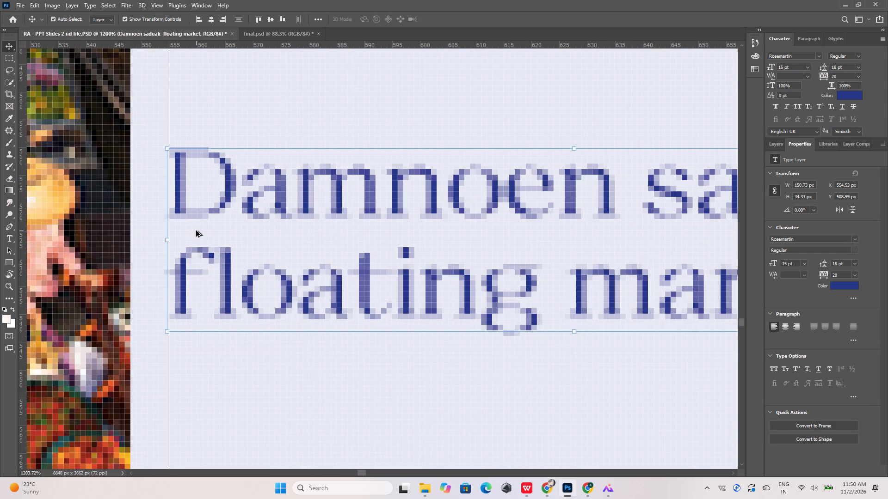
scroll(196, 231, "down", 20, "alt")
scroll(196, 231, "down", 7, "alt")
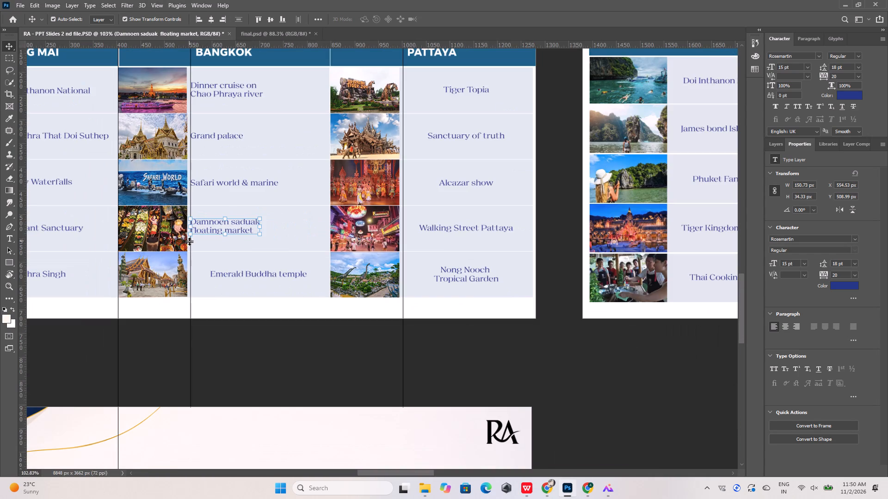
Align the left edge of the Emerald Buddha temple label with the Bangkok text guide, at X about 554.5 px.
scroll(187, 247, "up", 7, "alt")
left_click(238, 299)
scroll(208, 304, "up", 11, "alt")
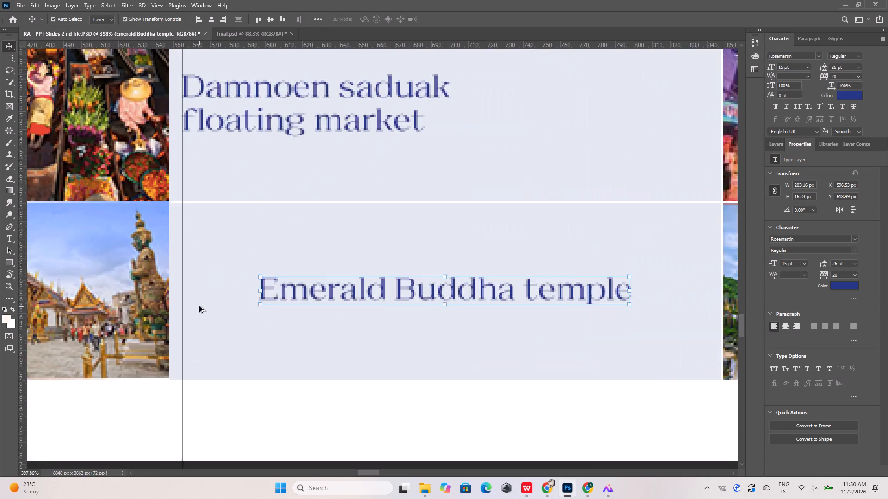
scroll(199, 306, "up", 3, "alt")
key("shift+Left")
key("shift+Left")
key("shift+Left")
key("shift+Left")
key("shift+Left")
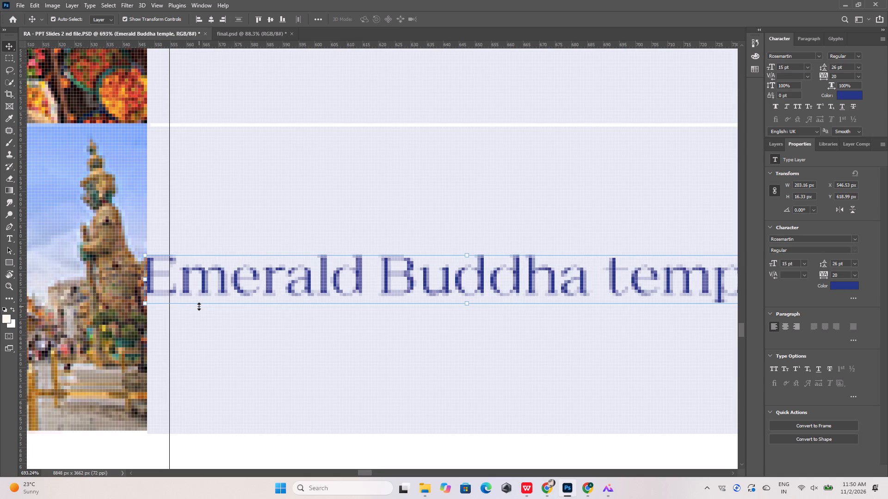
key("shift+Right")
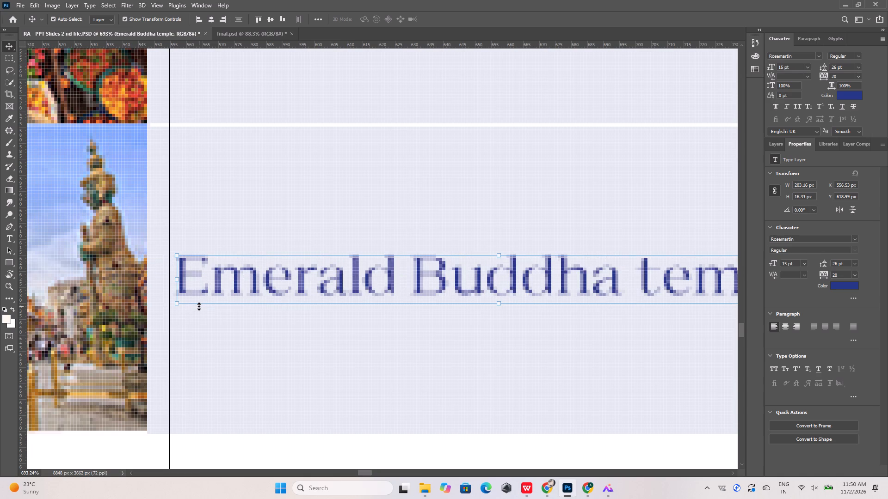
key("Left")
key("Left")
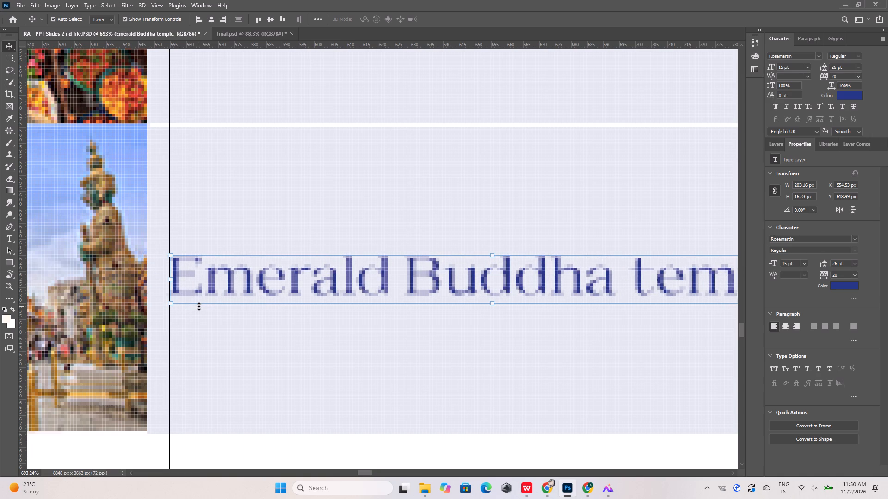
scroll(143, 274, "down", 20, "alt")
scroll(143, 274, "down", 5, "alt")
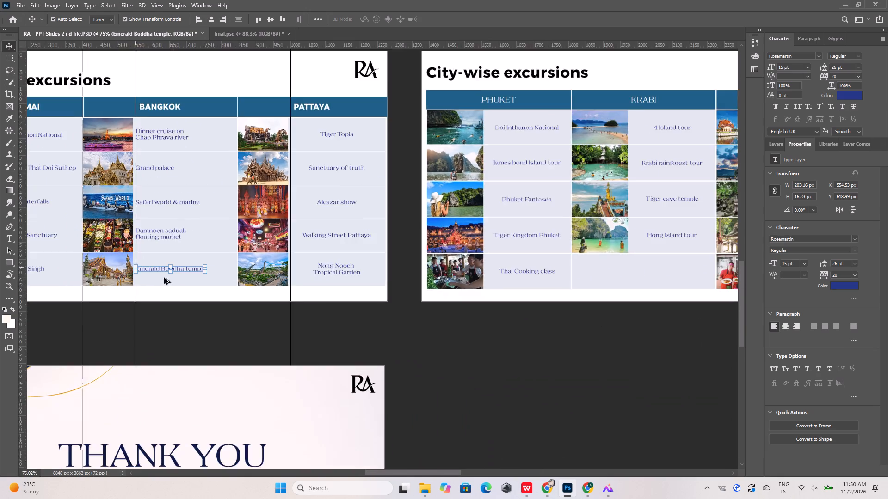
Set the paragraph alignment of the two-line Nong Nooch Tropical Garden label to left.
scroll(291, 283, "up", 11, "alt")
double_click(342, 253)
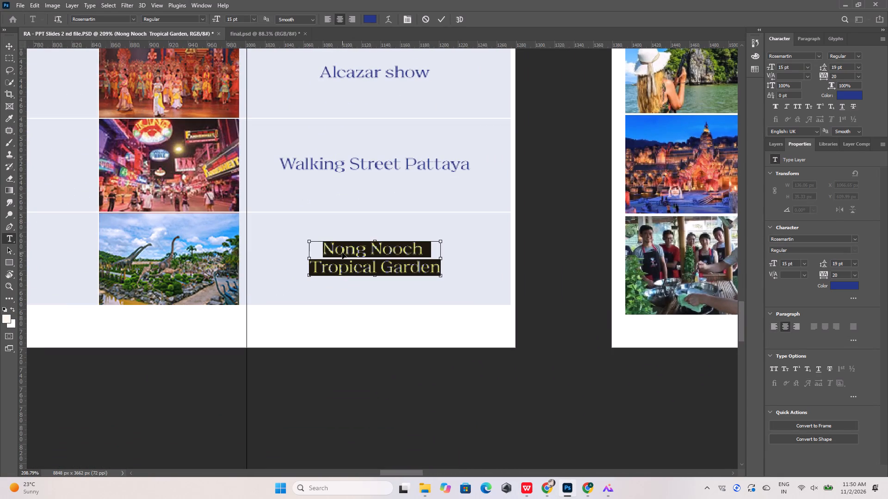
left_click(323, 16)
left_click(438, 18)
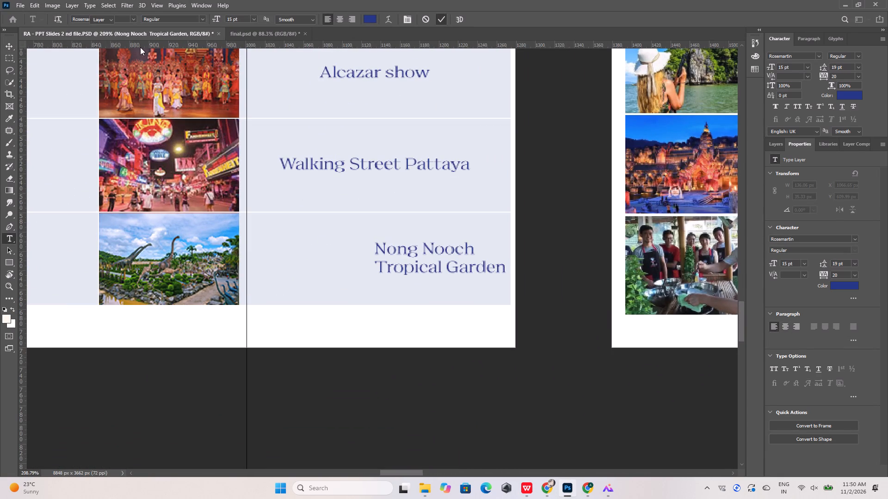
Move the Nong Nooch Tropical Garden label left to the Pattaya text guide, at X about 1002.5 px.
left_click(10, 41)
key("shift+Left")
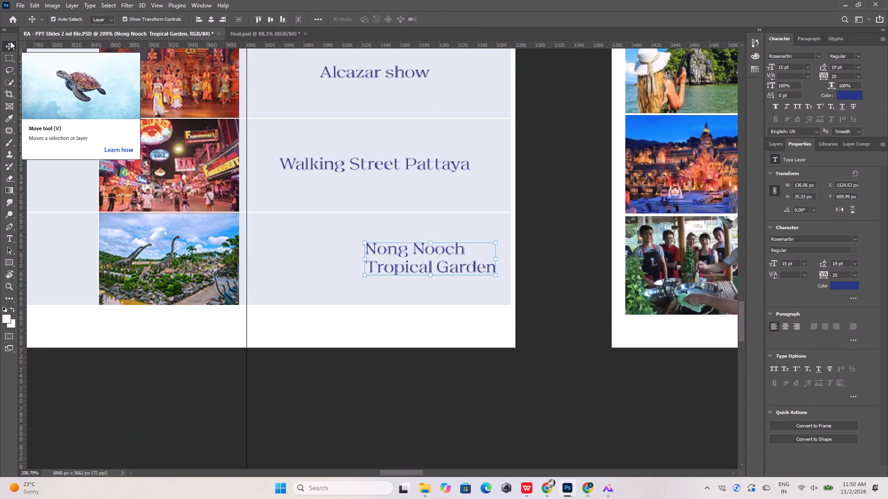
key("shift+Left")
key("shift+Left")
key("shift+Left")
key("shift+Left")
key("shift+Left")
key("shift+Left")
key("shift+Left")
key("shift+Left")
key("shift+Left")
key("shift+Left")
key("shift+Left")
key("shift+Left")
key("shift+Left")
key("shift+Left")
key("shift+Left")
key("shift+Left")
key("shift+Left")
key("shift+Left")
key("shift+Left")
key("shift+Left")
key("shift+Left")
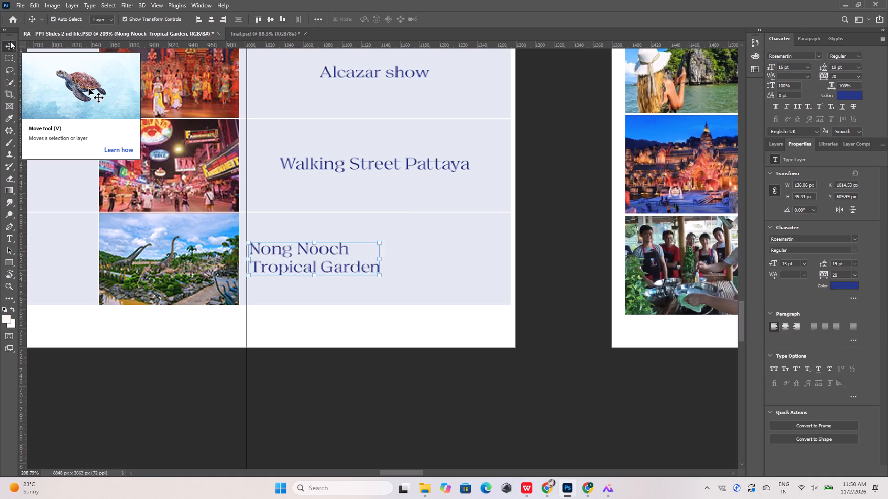
key("shift+Left")
key("shift+Right")
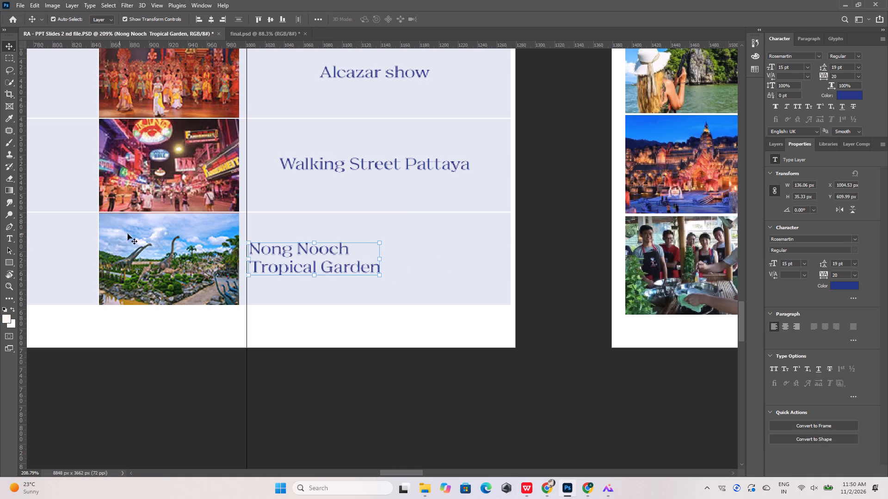
scroll(179, 249, "up", 15, "alt")
key("Left")
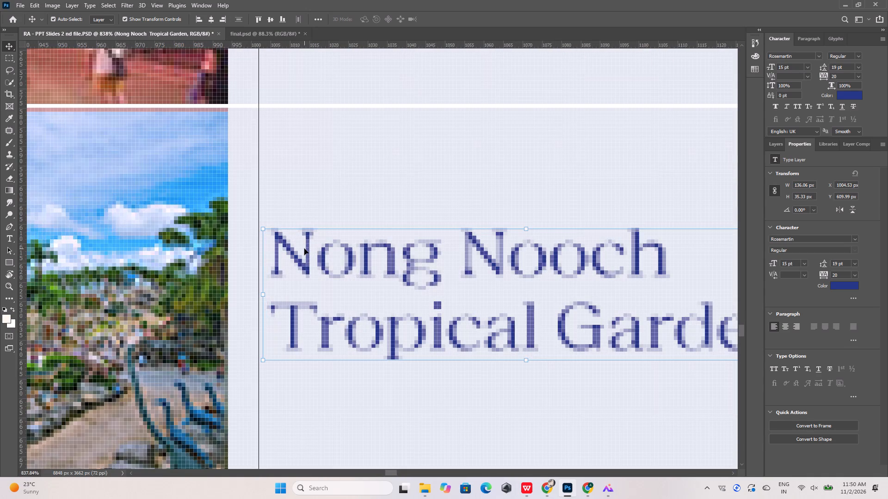
key("Left")
key("Left")
key("Right")
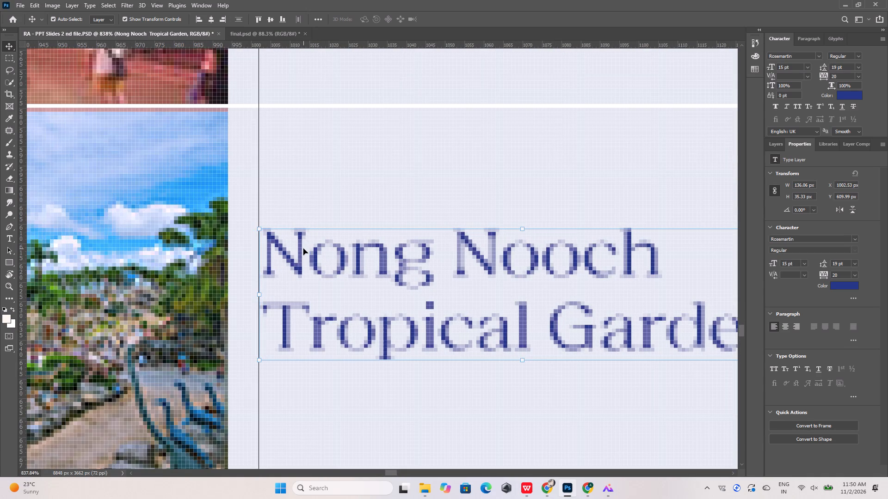
scroll(267, 257, "down", 19, "alt")
Align the left edge of the Walking Street Pattaya label with the Pattaya text guide, at X about 1001.5 px.
scroll(296, 207, "up", 6, "alt")
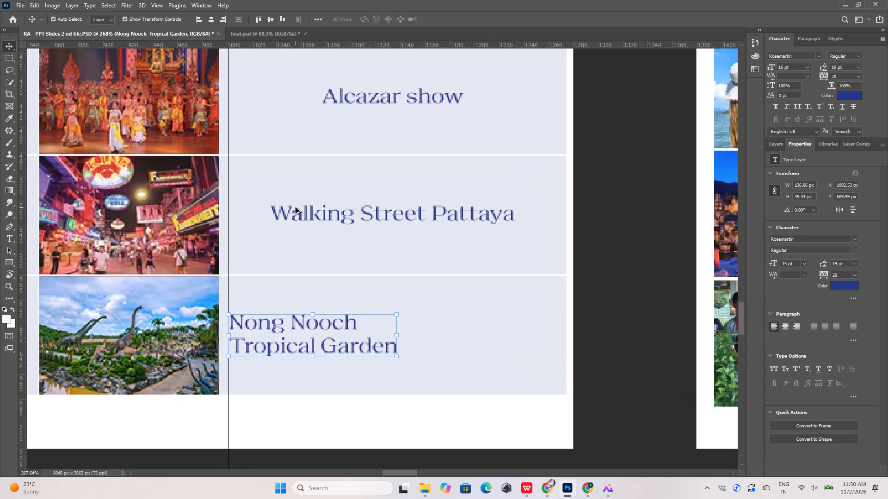
left_click(296, 218)
scroll(265, 220, "up", 12, "alt")
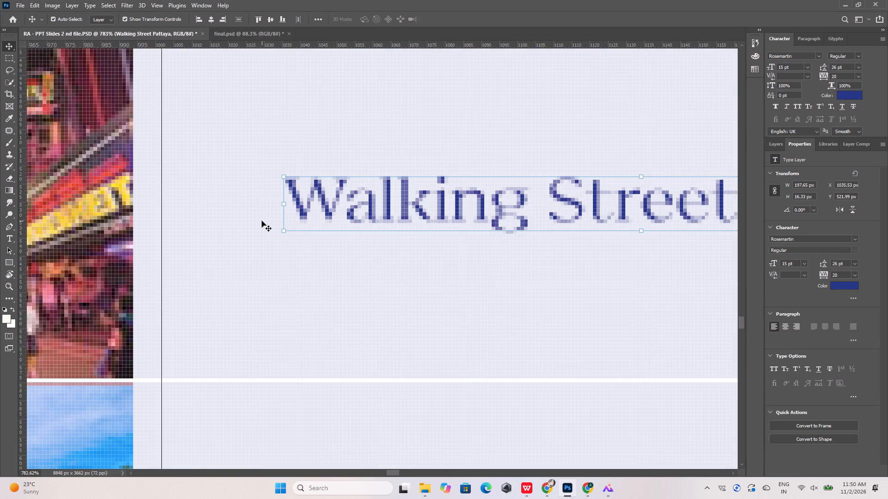
key("shift+Left")
key("shift+Left")
key("shift+Left")
key("Left")
key("Left")
key("Left")
key("Left")
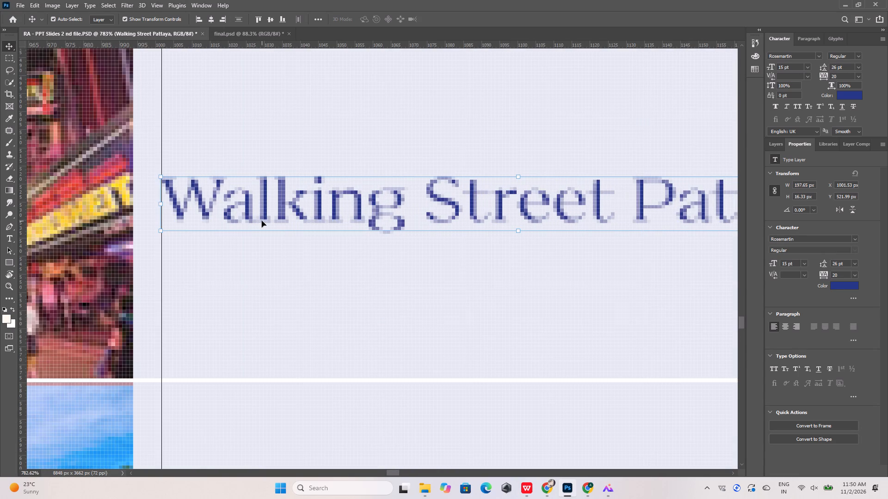
scroll(260, 223, "down", 20)
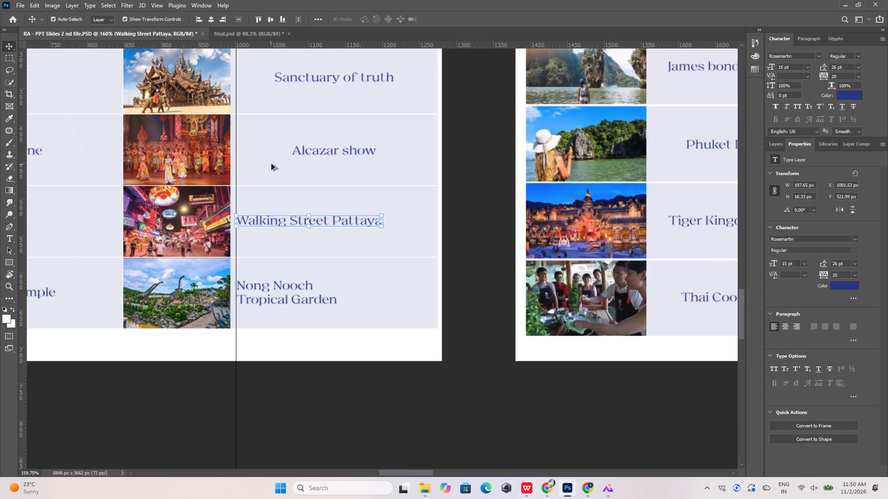
Align the left edge of the Alcazar show label with the Pattaya text guide, at X about 1001.5 px.
scroll(274, 162, "up", 11, "alt")
left_click(314, 144)
key("shift+Left")
key("shift+Left")
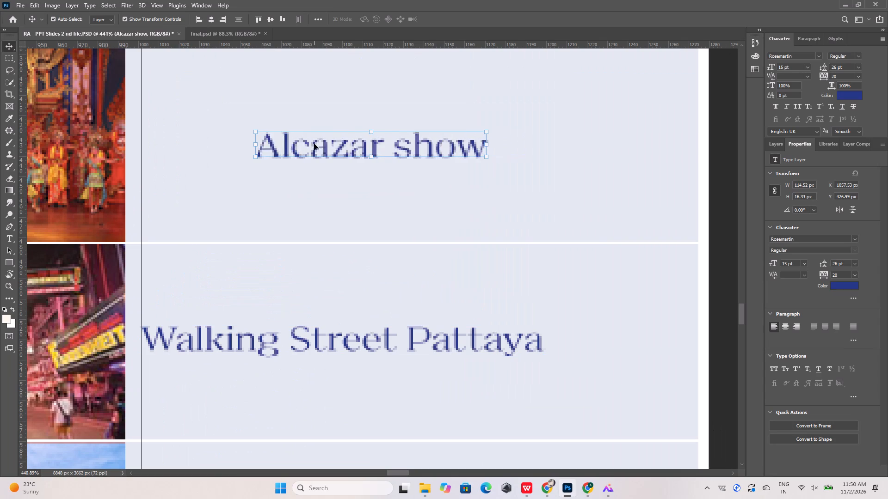
key("shift+Left")
key("shift+Left")
key("shift+Left")
key("shift+Left")
key("shift+Left")
key("Left")
key("Left")
key("Left")
key("Left")
key("Left")
key("Left")
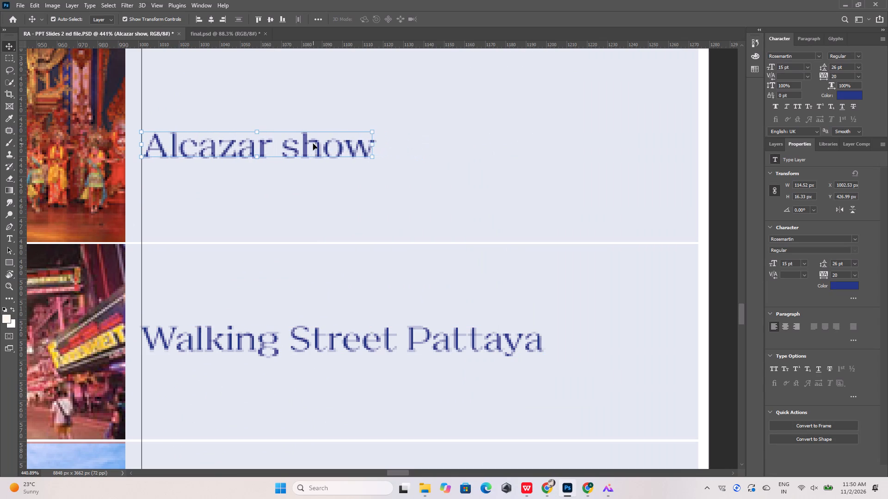
scroll(232, 181, "down", 20, "alt")
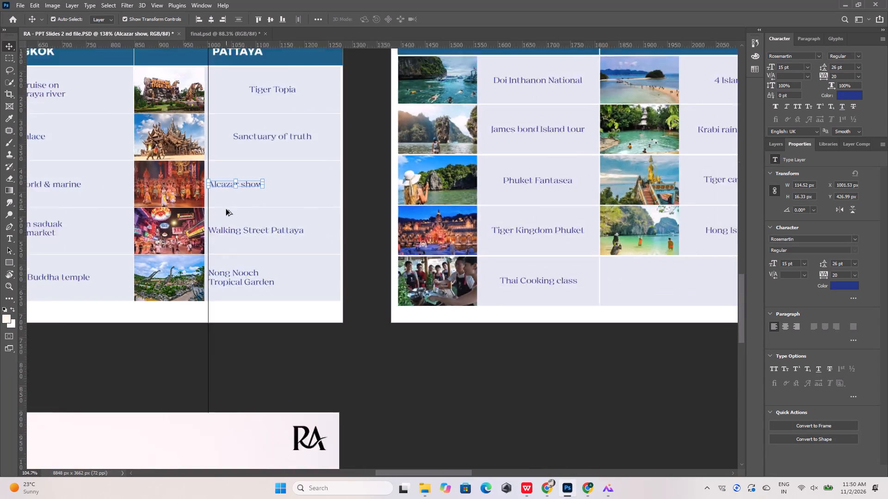
Align the left edge of the Sanctuary of truth label with the Pattaya text guide, at X about 1001.5 px.
scroll(235, 159, "up", 13, "alt")
left_click(235, 158, "alt")
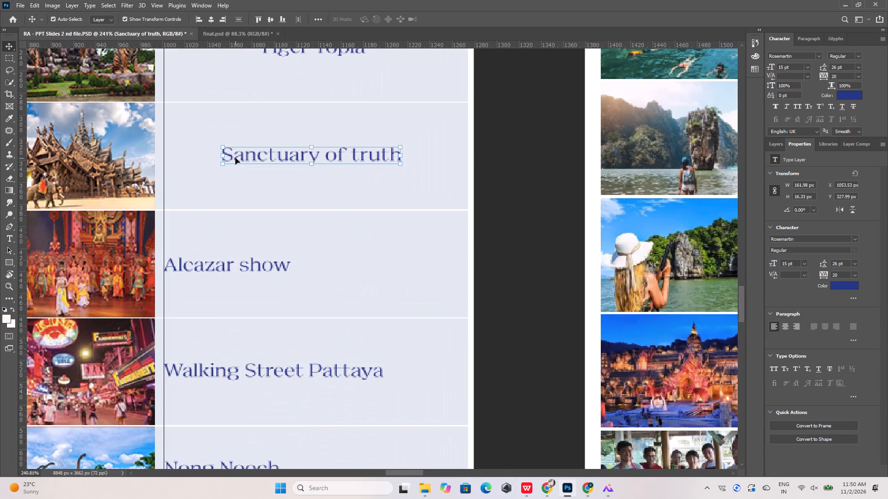
key("shift+Left")
key("shift+Left")
key("shift+Left")
key("shift+Left")
key("shift+Left")
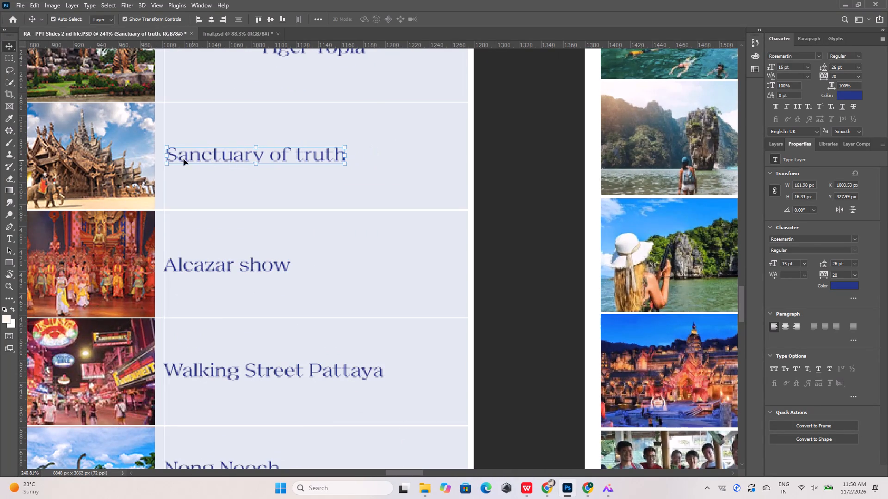
scroll(141, 158, "up", 11, "alt")
key("Left")
key("Left")
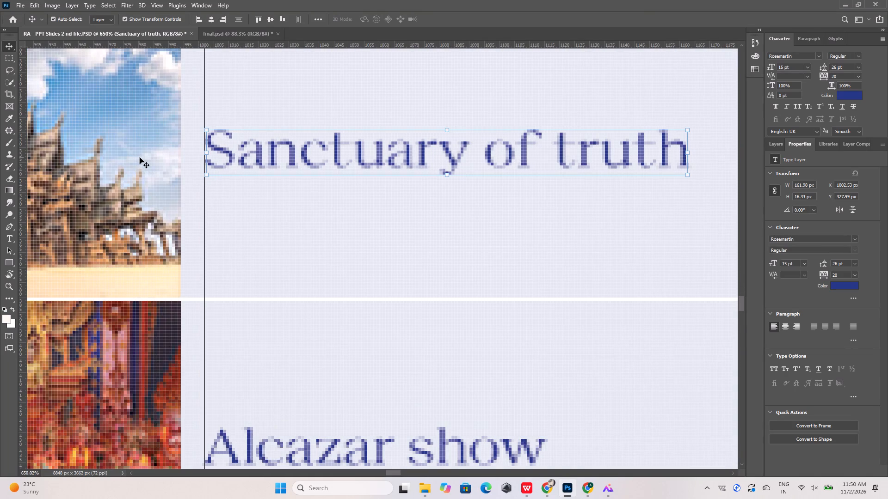
scroll(153, 188, "down", 20, "alt")
Align the left edge of the Tiger Topia label with the Pattaya text guide, at X about 1002.5 px, and deselect it.
scroll(218, 138, "up", 4, "alt")
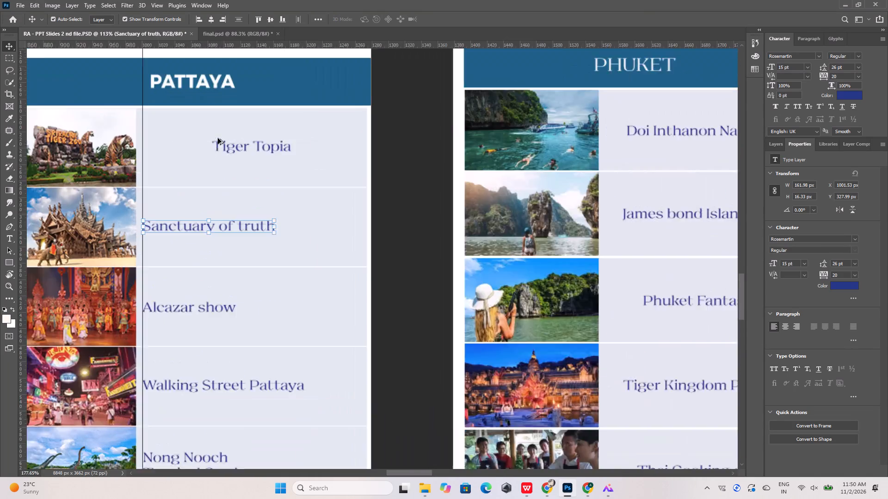
scroll(218, 138, "up", 7, "alt")
left_click(222, 149)
key("shift+Left")
key("shift+Left")
key("shift+Left")
key("shift+Left")
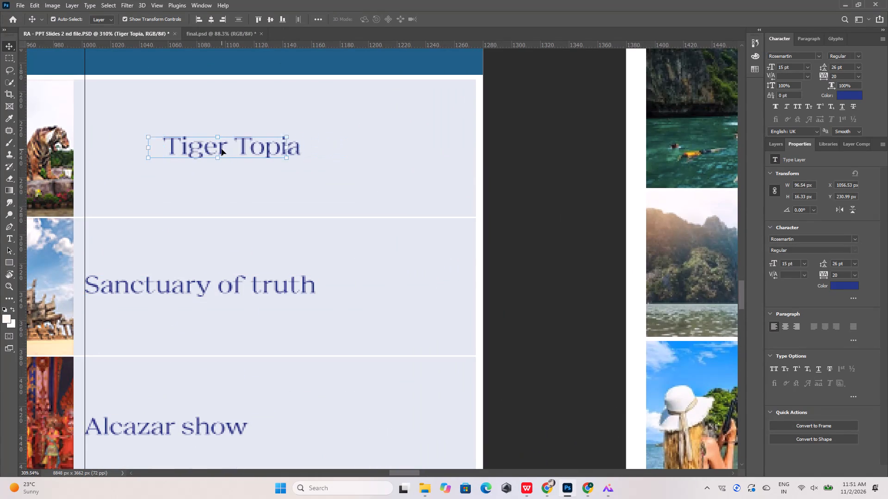
key("shift+Left")
key("shift+Left")
key("shift+Left")
key("shift+Left")
key("Left")
key("Left")
key("Left")
key("Left")
key("Left")
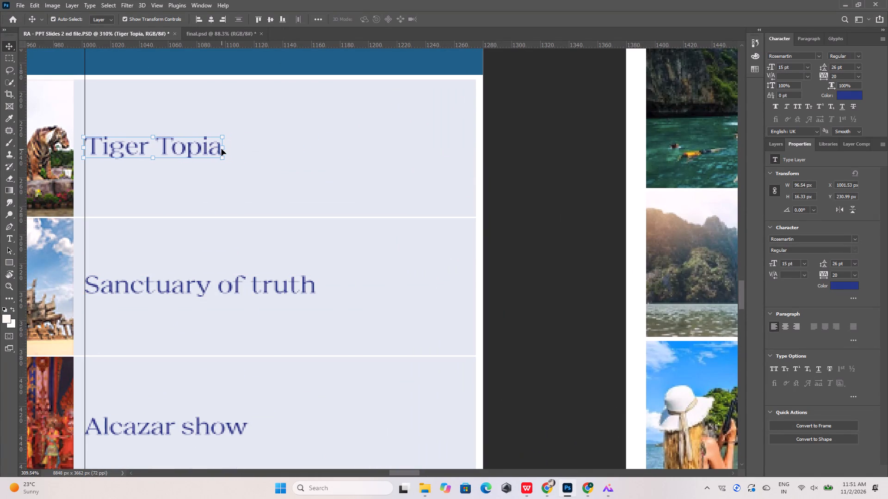
scroll(51, 115, "up", 13, "alt")
scroll(128, 155, "down", 7, "alt")
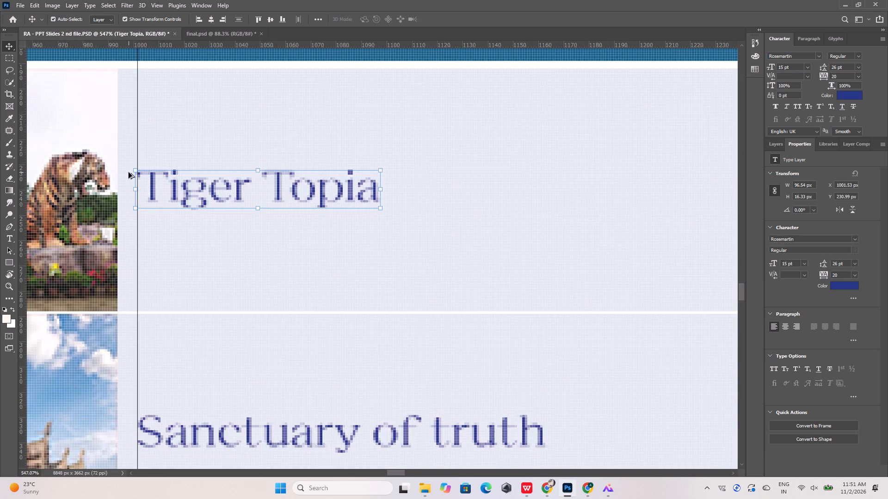
key("Right")
scroll(182, 199, "down", 13, "alt")
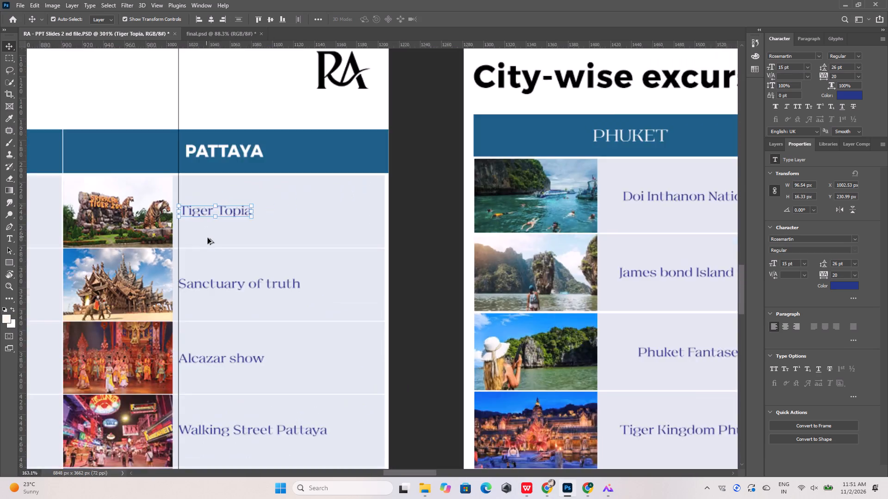
scroll(208, 238, "down", 14, "alt")
left_click(238, 140)
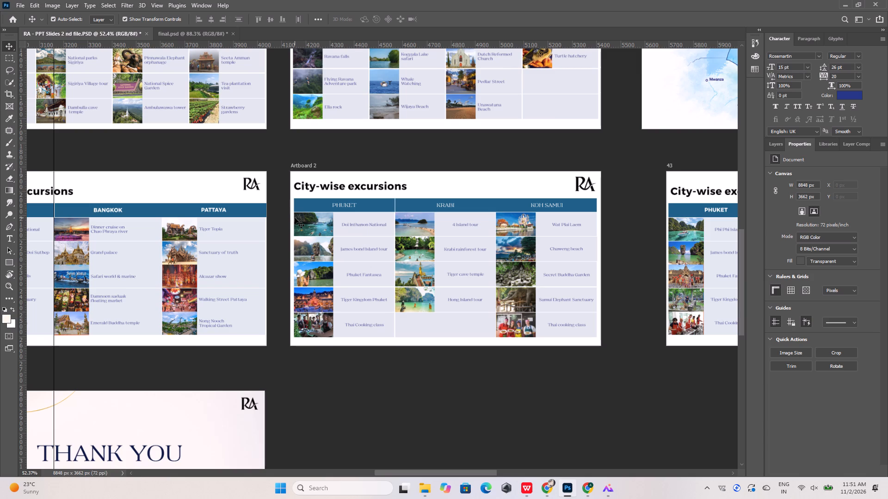
Compare the label alignment and photo-to-text spacing across the City-wise excursions slides, including slides 35 and 42.
scroll(192, 237, "up", 8, "alt")
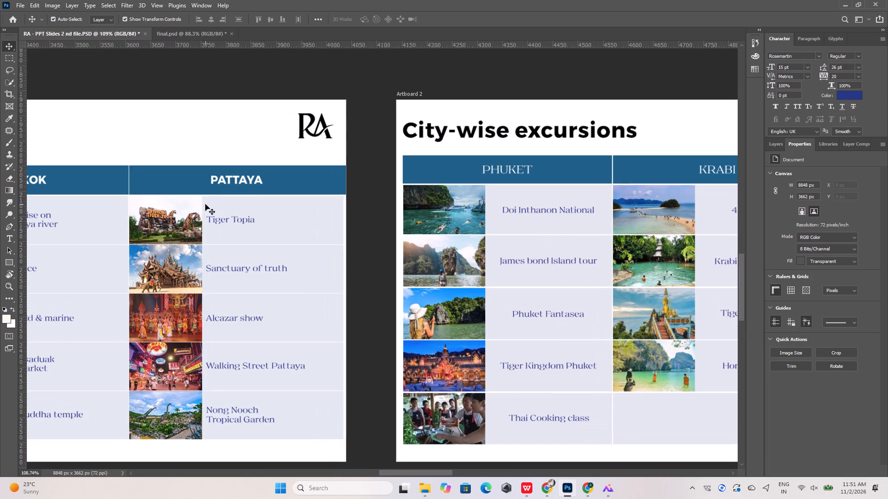
left_click(205, 204)
scroll(221, 203, "down", 11, "alt")
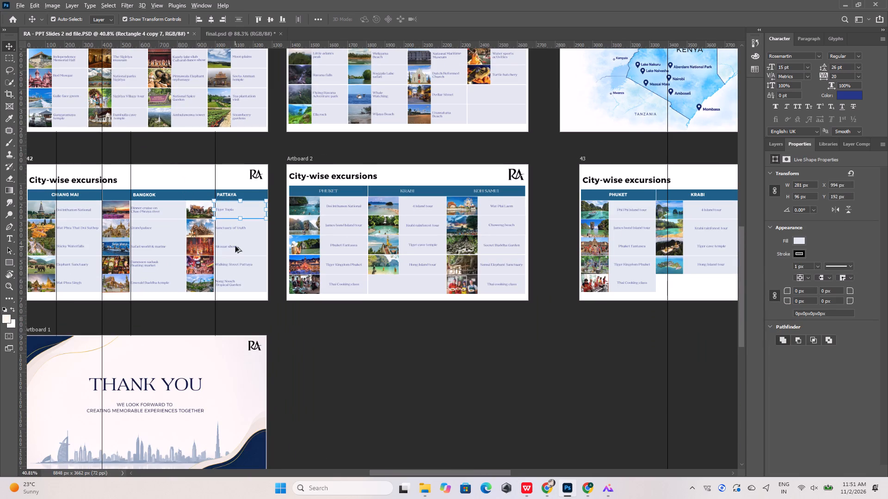
scroll(235, 246, "down", 11, "alt")
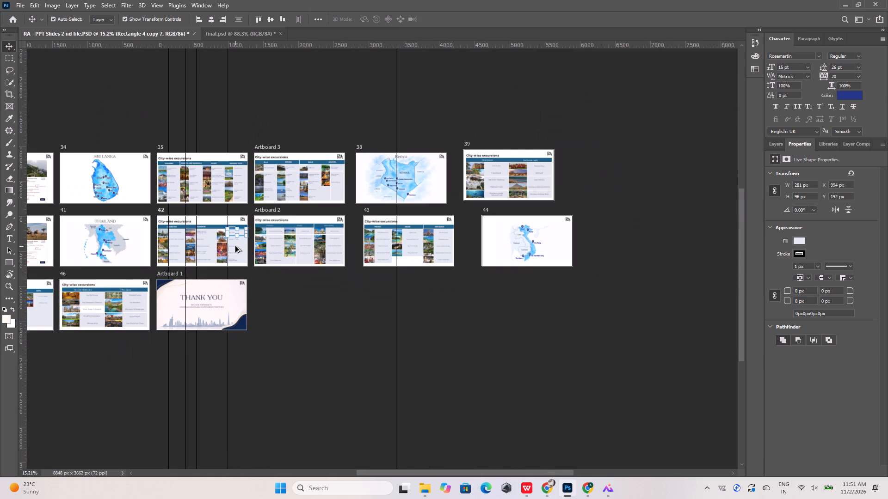
scroll(130, 158, "up", 16, "alt")
scroll(204, 186, "up", 3, "alt")
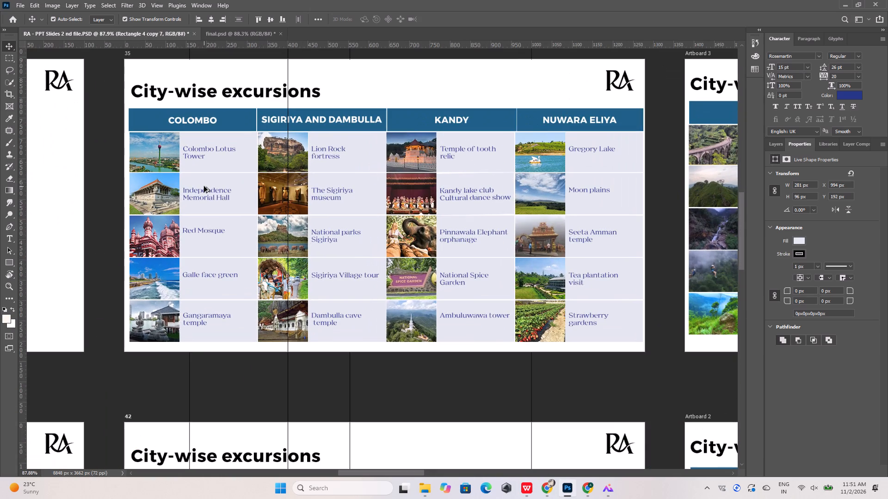
scroll(204, 186, "down", 7, "alt")
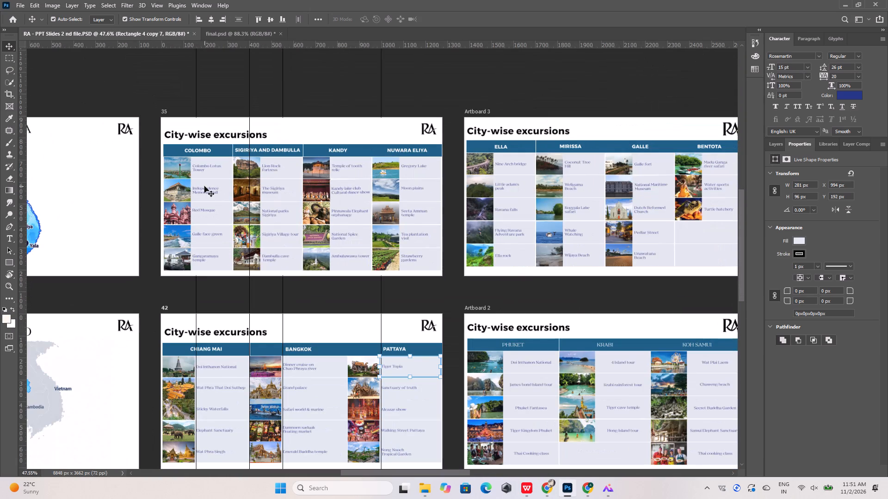
scroll(204, 186, "down", 12)
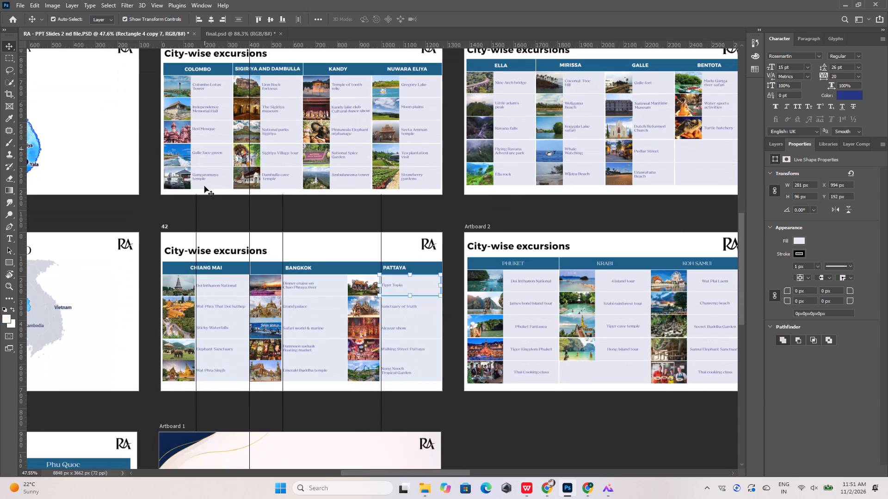
scroll(283, 290, "up", 16, "alt")
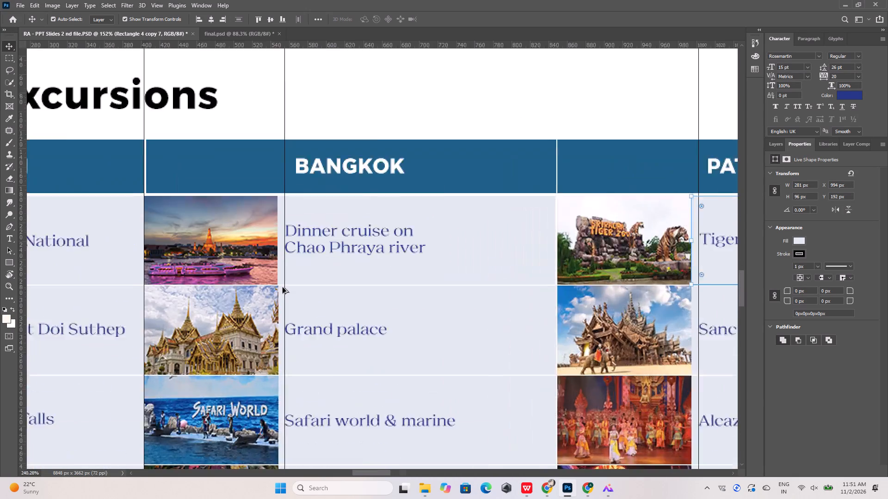
scroll(283, 287, "up", 6, "alt")
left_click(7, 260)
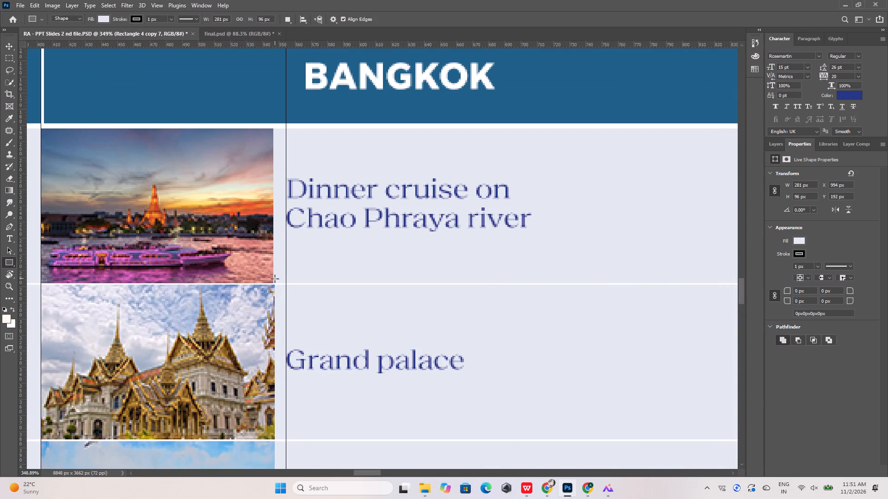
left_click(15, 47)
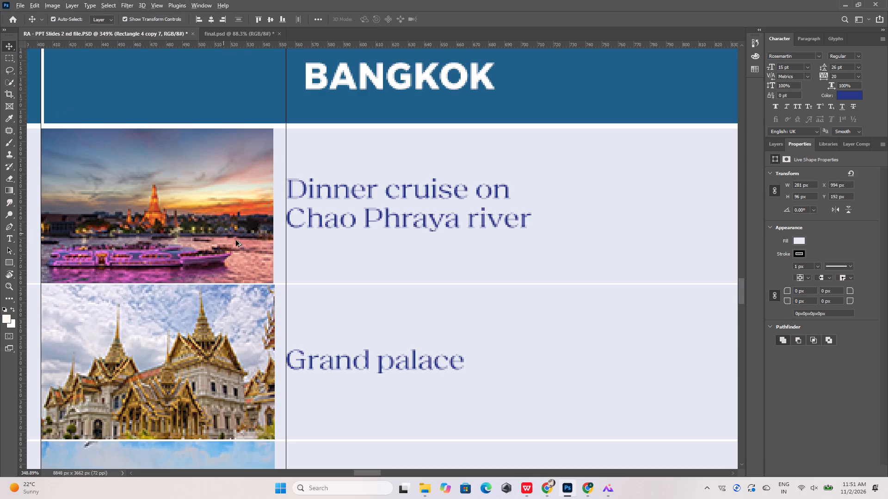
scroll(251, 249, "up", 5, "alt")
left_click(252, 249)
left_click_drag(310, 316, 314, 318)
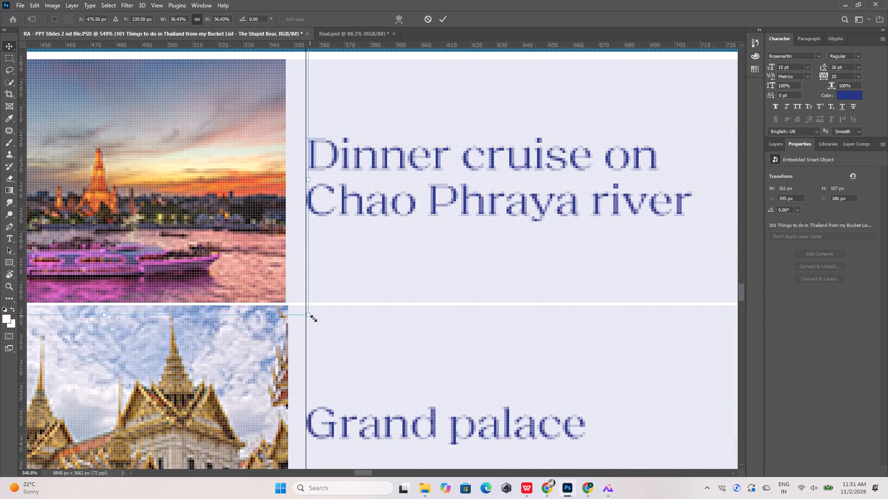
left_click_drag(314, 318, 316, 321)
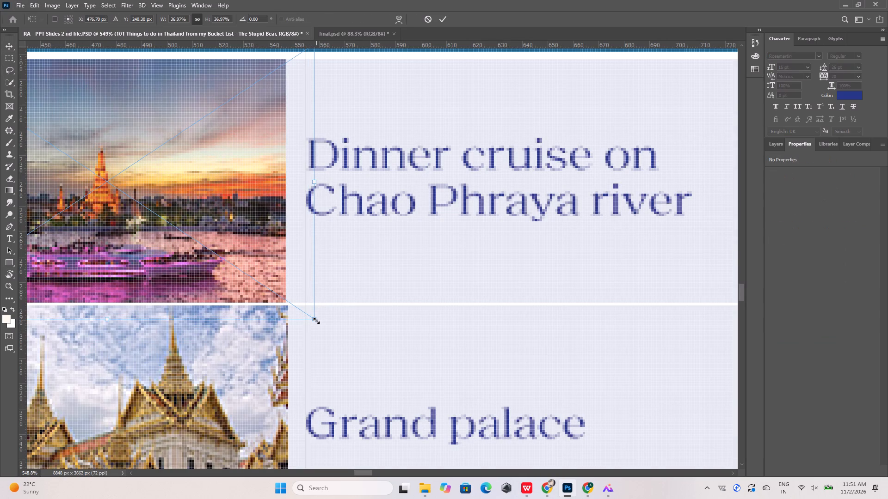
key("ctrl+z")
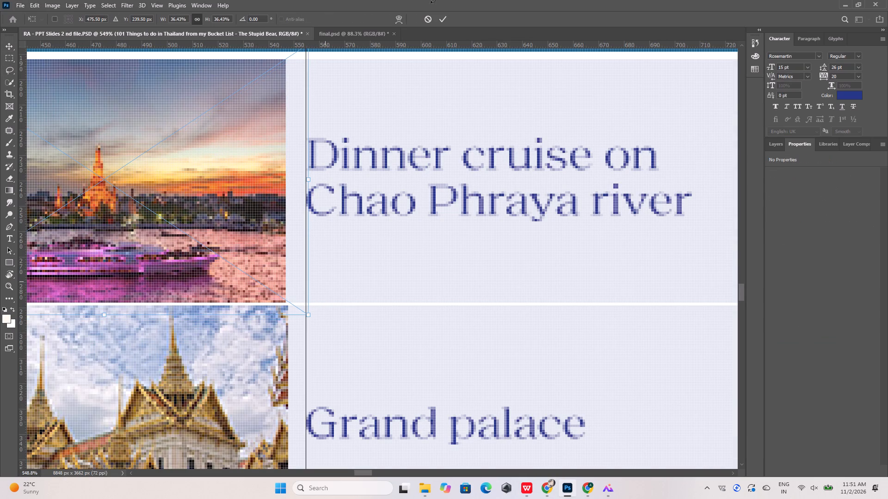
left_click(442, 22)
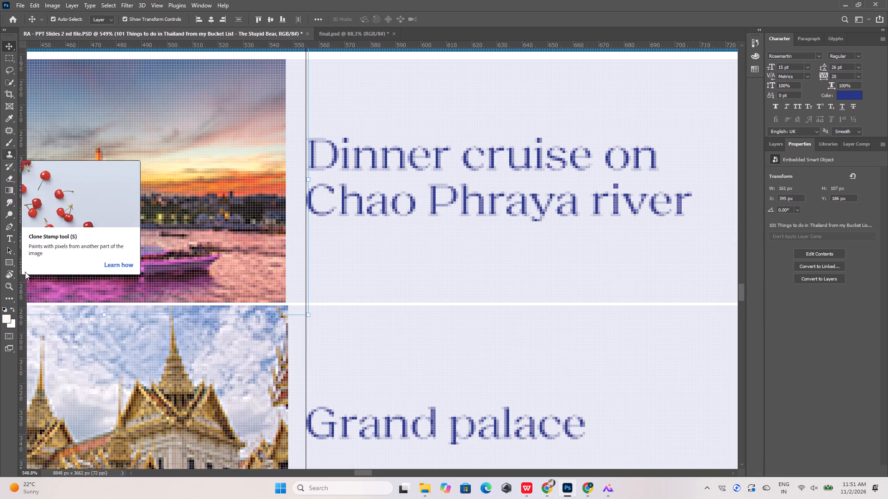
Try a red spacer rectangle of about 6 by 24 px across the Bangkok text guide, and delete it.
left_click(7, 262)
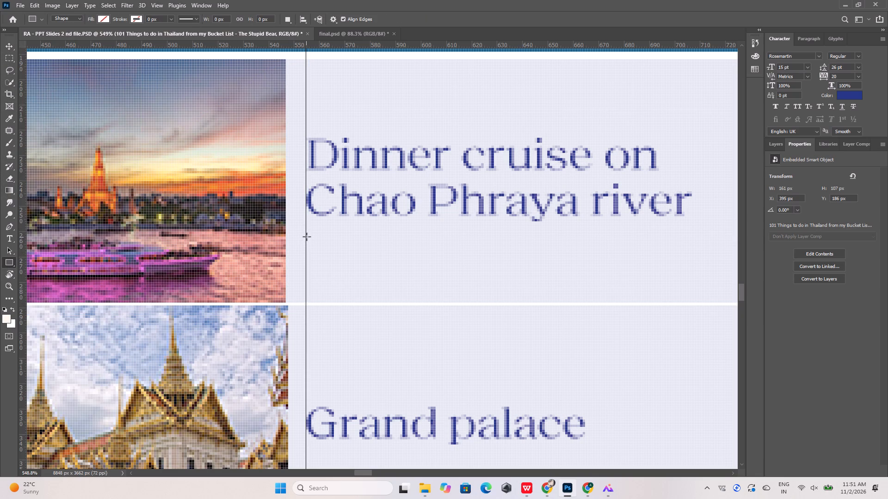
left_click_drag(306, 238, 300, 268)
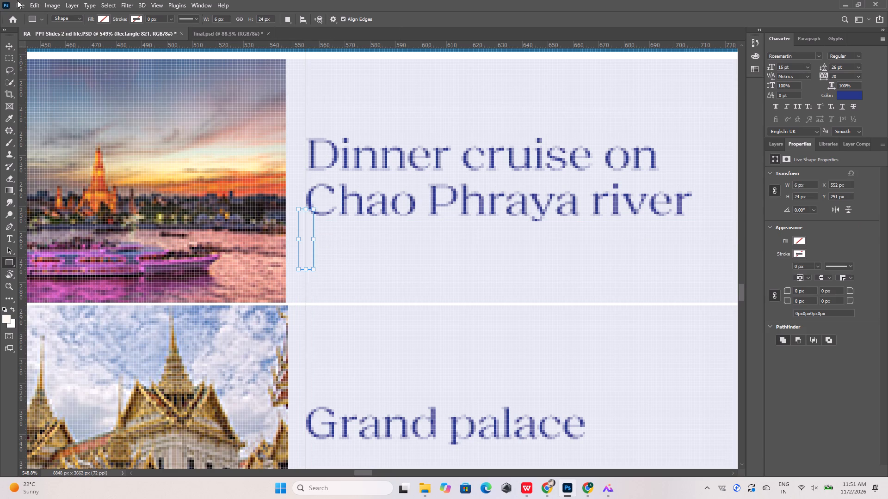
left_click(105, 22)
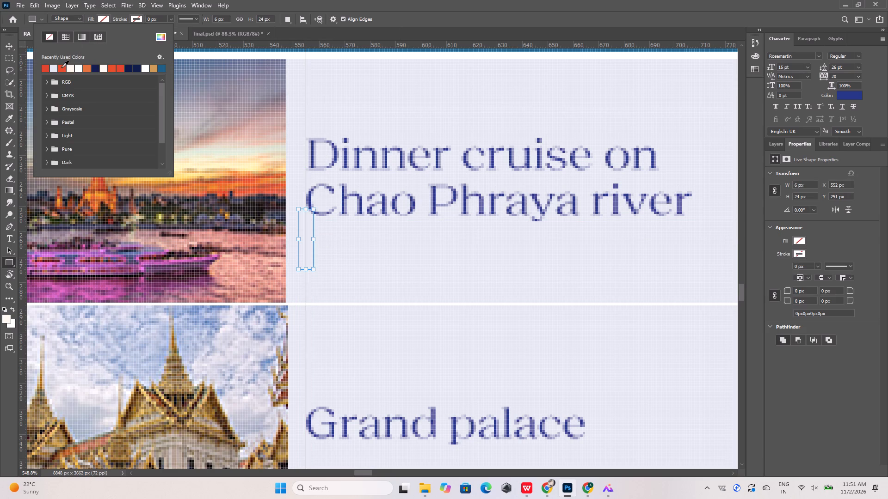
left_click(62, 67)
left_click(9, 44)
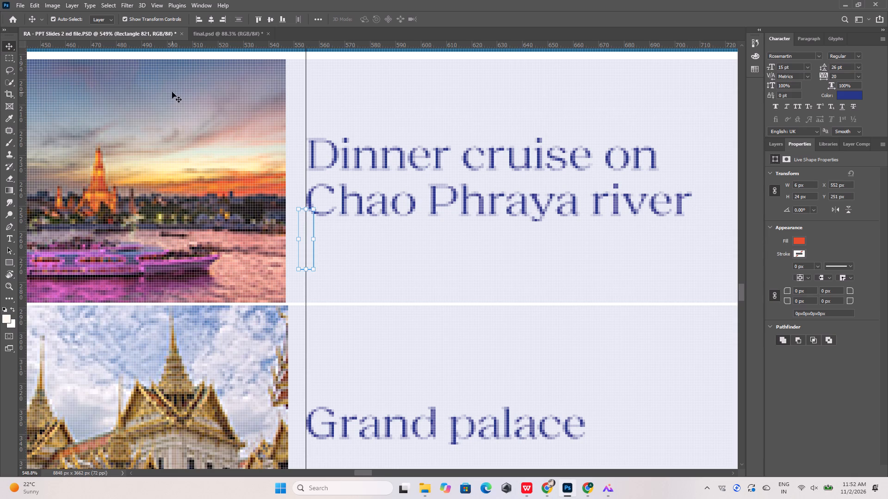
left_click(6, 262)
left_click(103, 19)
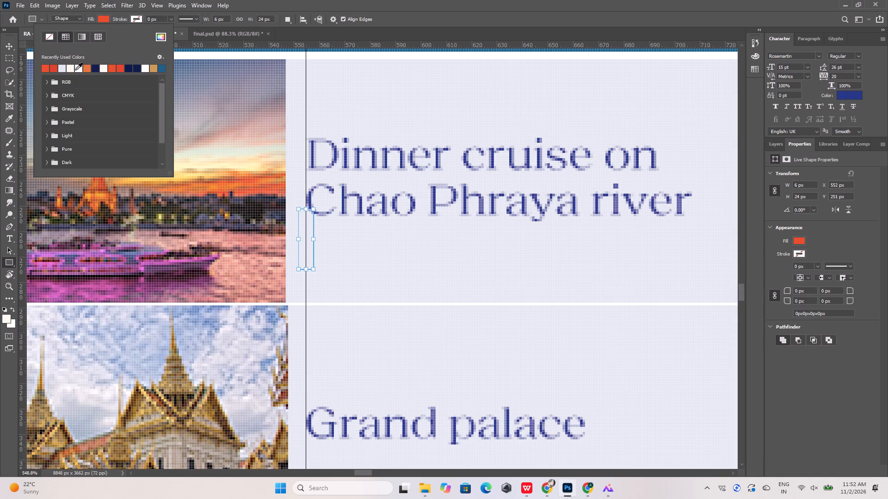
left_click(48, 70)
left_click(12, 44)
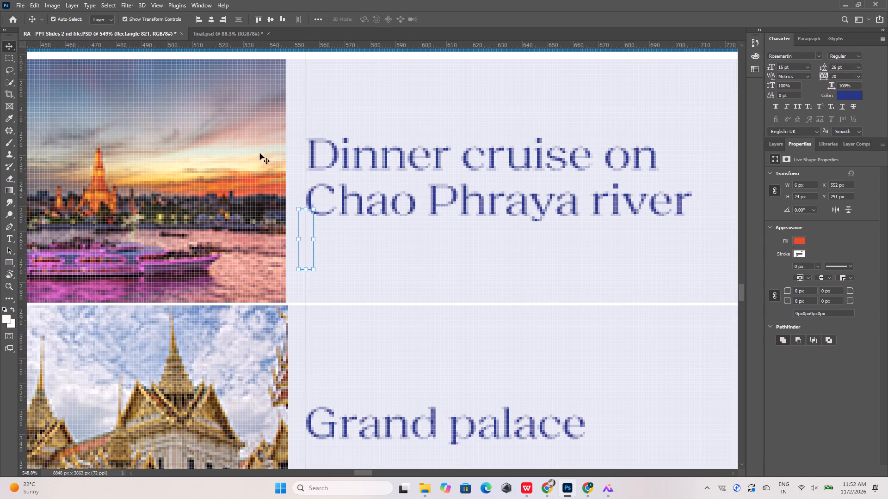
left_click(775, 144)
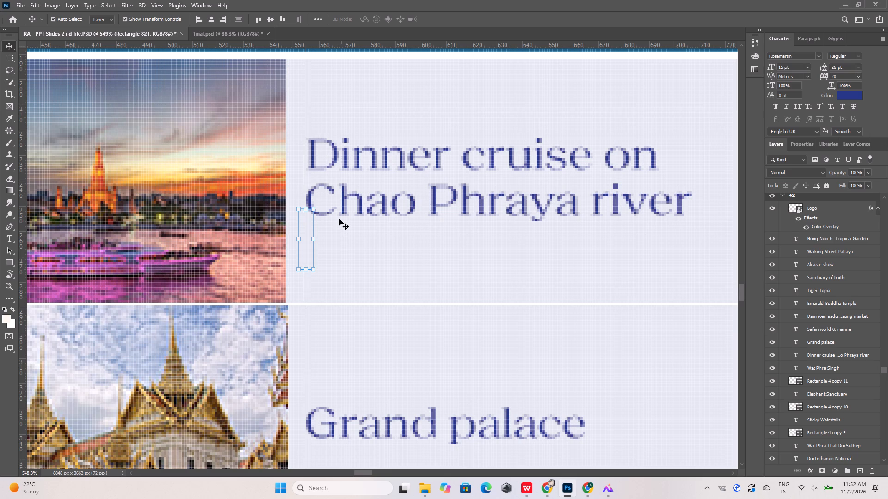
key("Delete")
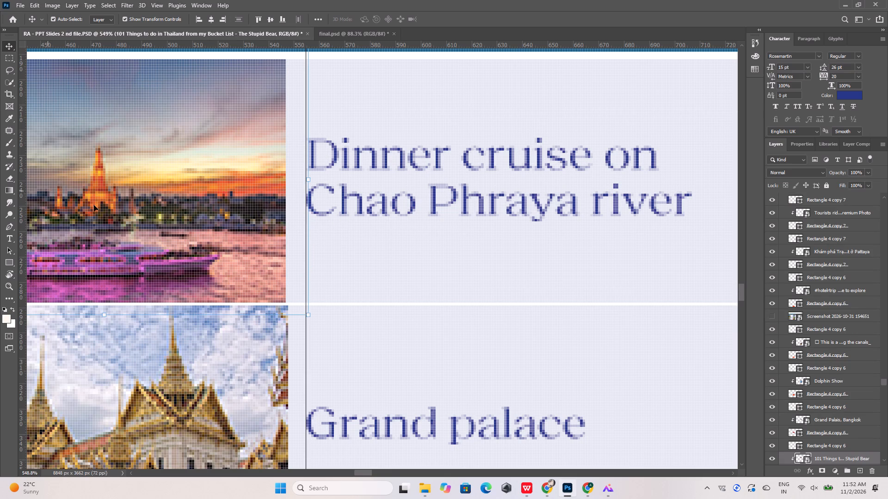
Draw a spacer rectangle about 4 by 28 px below the Dinner cruise label, with a red fill and no stroke.
left_click(327, 252)
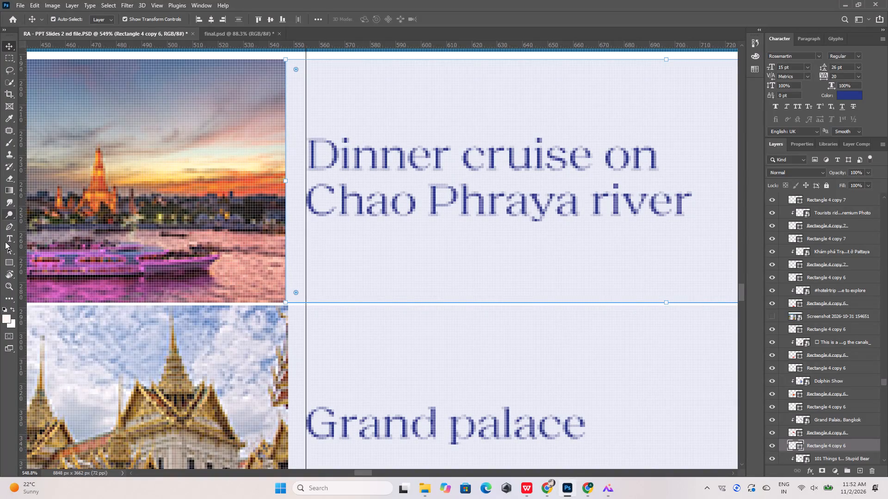
left_click(6, 261)
left_click_drag(357, 252, 344, 286)
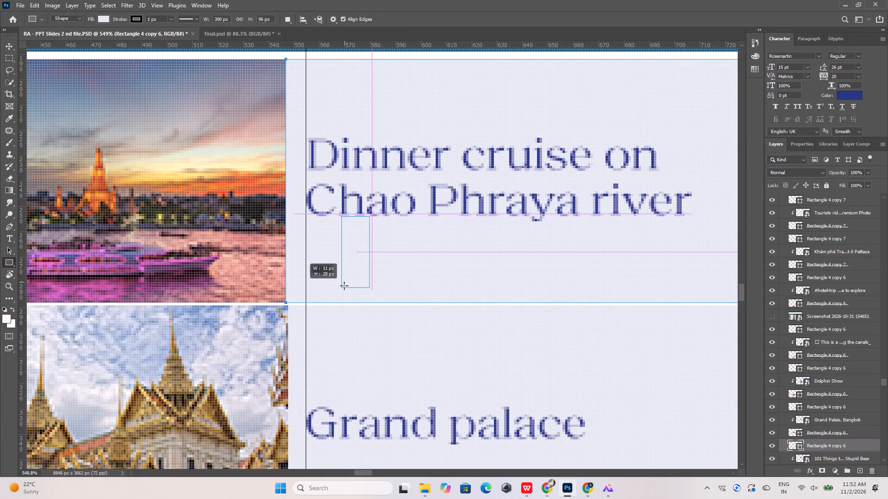
left_click_drag(344, 286, 352, 287)
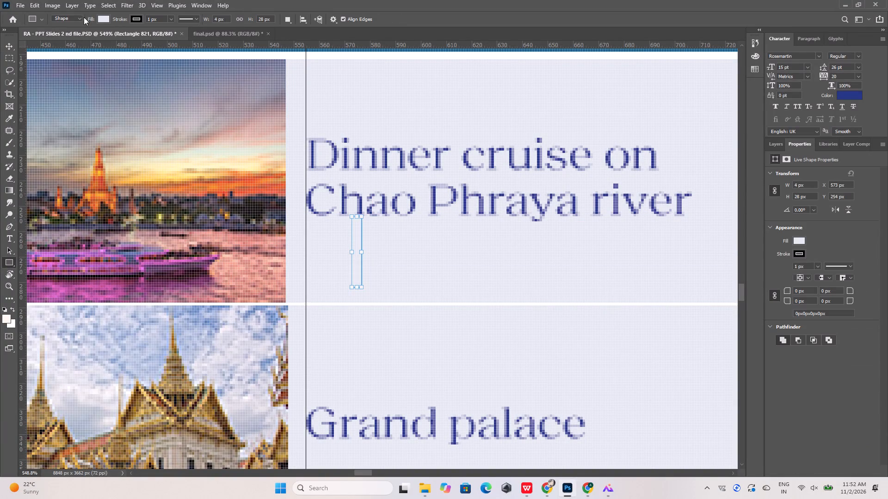
left_click(100, 18)
left_click(53, 69)
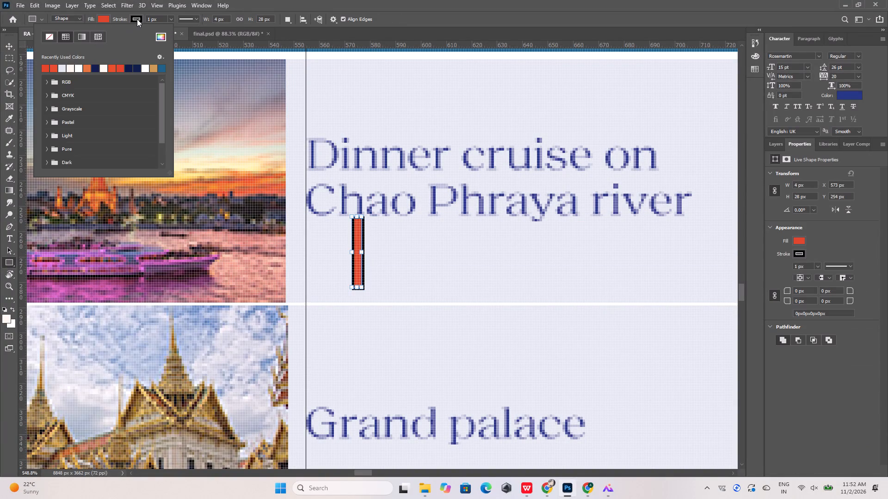
left_click(137, 18)
left_click(83, 40)
left_click(11, 46)
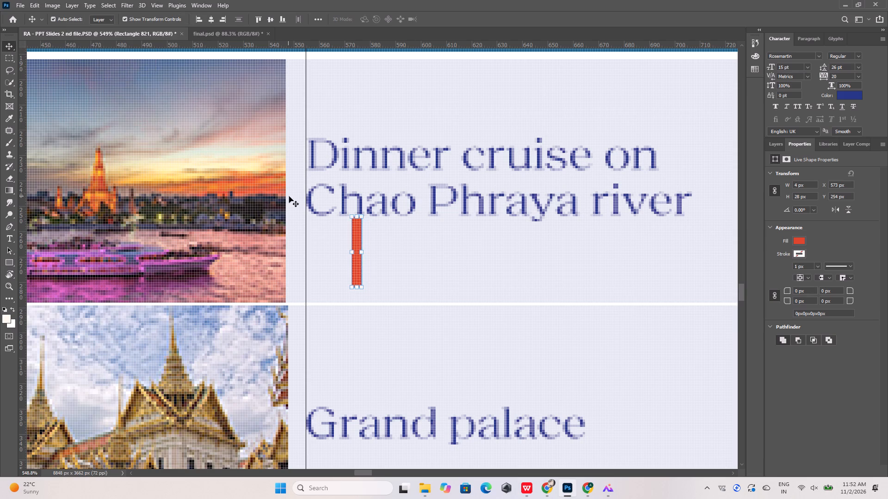
Fit the red spacer between the Bangkok photos and the text guide, at X 548 px and widened to 7 px.
left_click_drag(358, 239, 297, 268)
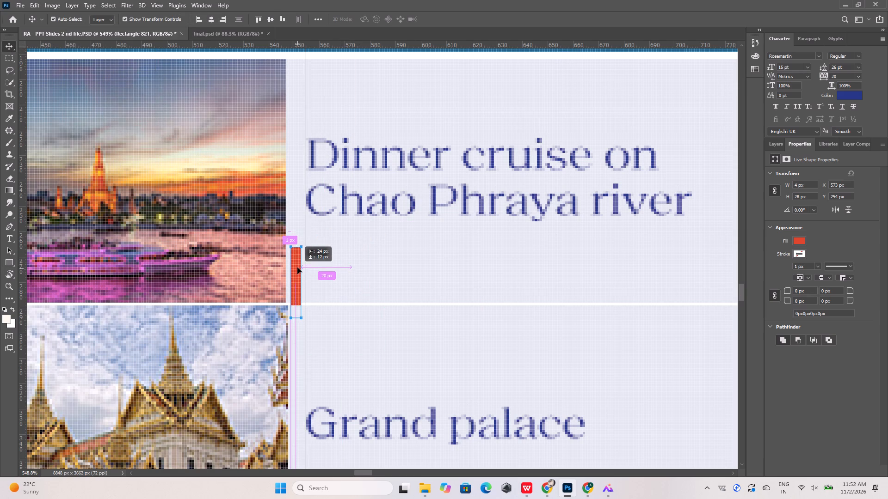
left_click_drag(297, 268, 295, 254)
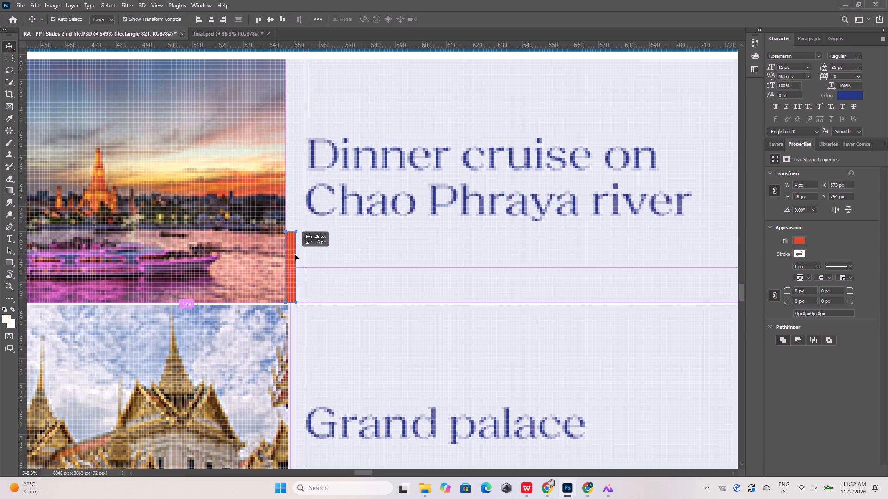
left_click_drag(295, 254, 295, 274)
scroll(296, 316, "up", 2, "alt")
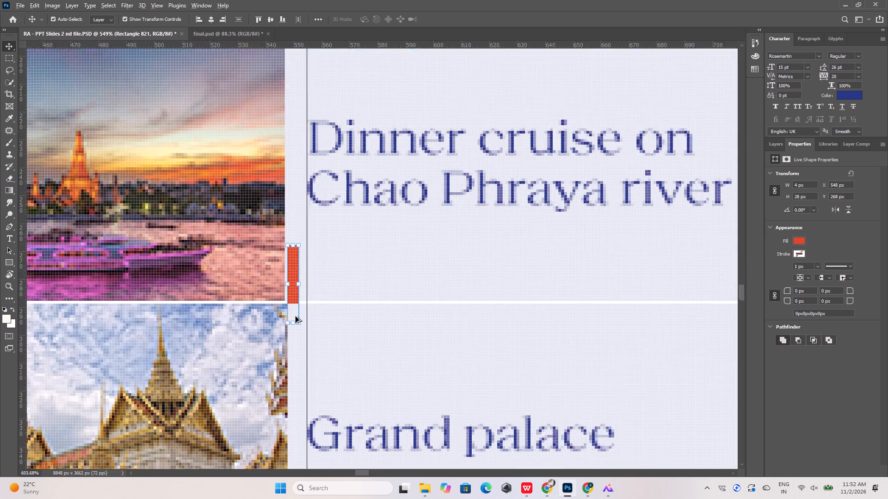
scroll(296, 316, "up", 13, "alt")
left_click_drag(309, 197, 313, 198, "shift")
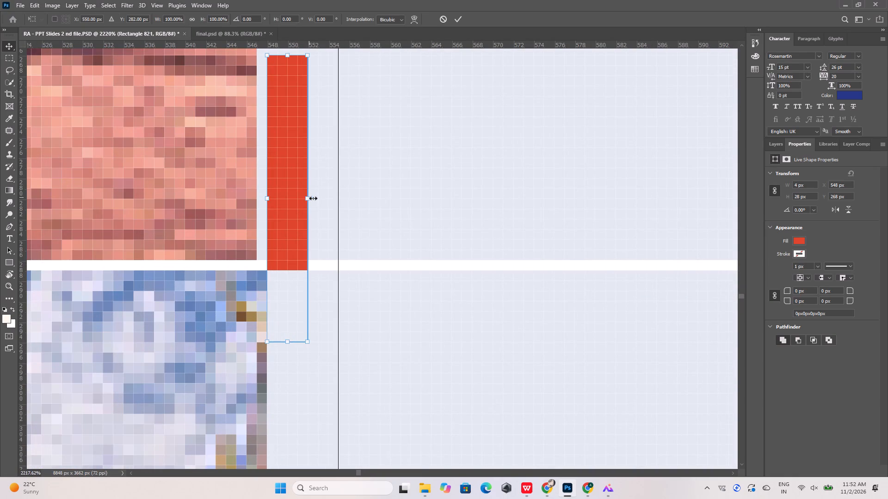
left_click_drag(313, 198, 345, 198, "shift")
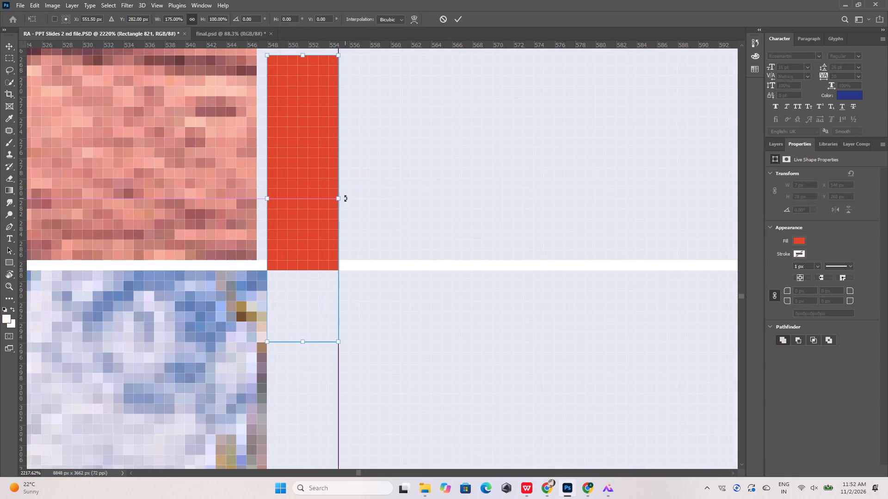
scroll(331, 214, "down", 10, "alt")
left_click(459, 20)
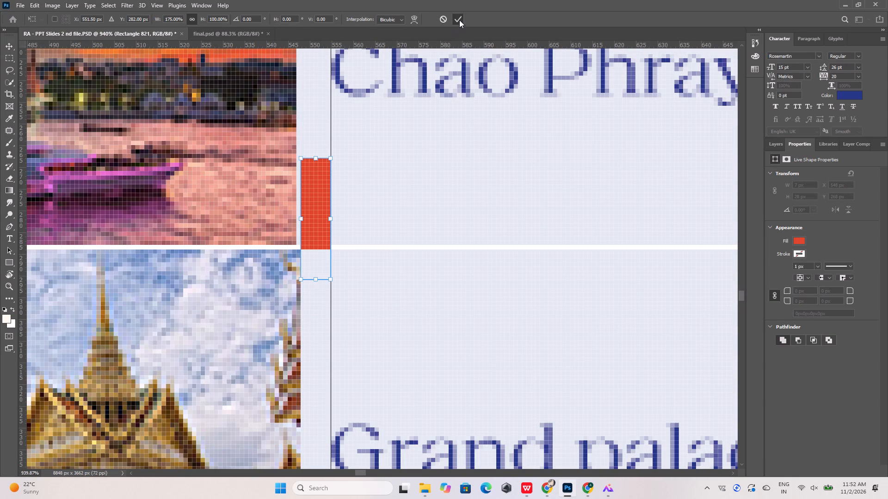
Move the red spacer from the Bangkok column on slide 42 to Artboard 2, beside the Tiger Kingdom Phuket photo.
scroll(364, 228, "down", 20, "alt")
scroll(362, 239, "up", 10, "alt")
scroll(289, 203, "down", 4, "alt")
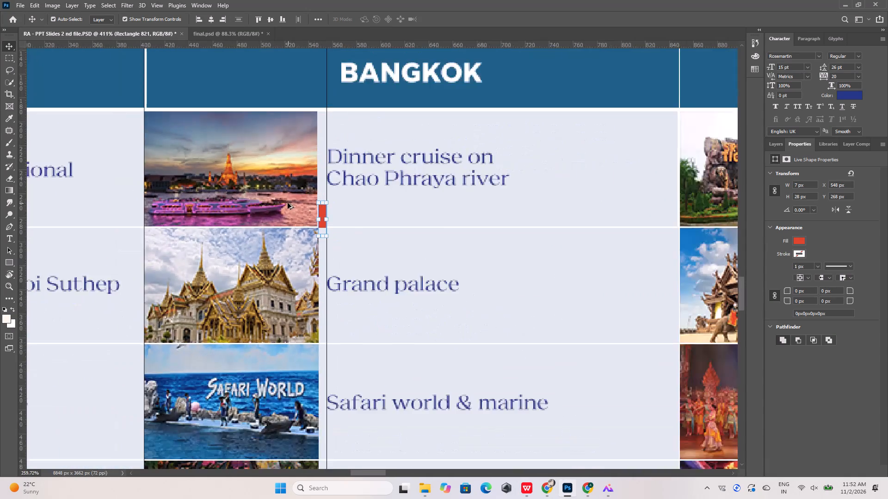
scroll(288, 203, "down", 6, "alt")
key("shift+Down")
key("shift+Down")
key("shift+Down")
key("shift+Down")
key("shift+Down")
key("shift+Down")
key("shift+Down")
key("shift+Down")
key("shift+Down")
key("shift+Down")
key("shift+Down")
key("shift+Down")
key("shift+Down")
key("shift+Down")
key("shift+Down")
key("shift+Down")
key("shift+Down")
key("shift+Down")
key("shift+Down")
key("shift+Down")
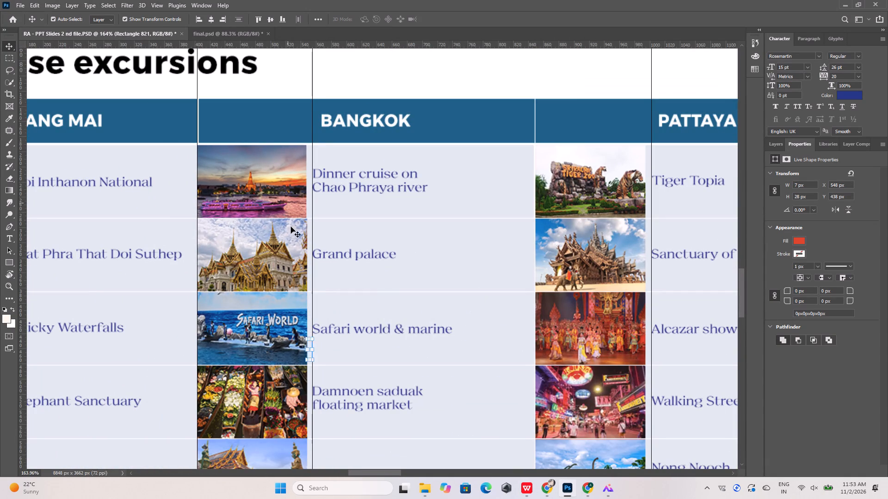
scroll(292, 231, "down", 20)
scroll(292, 231, "down", 10)
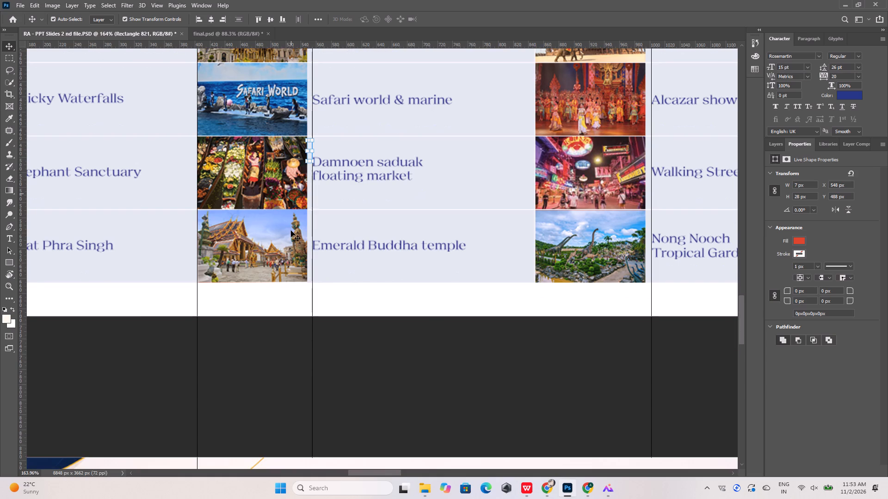
scroll(290, 230, "down", 16, "alt")
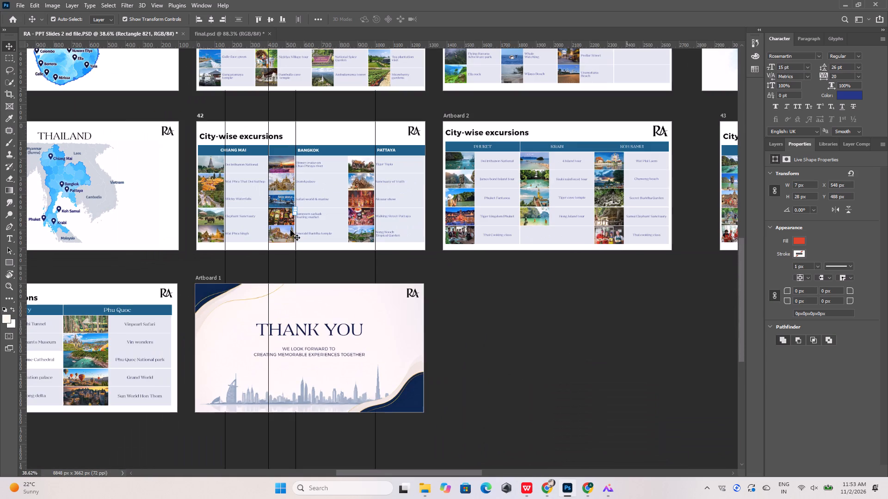
key("shift+Right")
key("shift+Right")
key("shift+Right")
key("shift+Right")
key("shift+Right")
key("shift+Right")
key("shift+Right")
key("shift+Right")
key("shift+Right")
key("shift+Right")
key("shift+Right")
key("shift+Right")
key("shift+Right")
key("shift+Right")
key("shift+Right")
key("shift+Right")
key("shift+Right")
key("shift+Right")
key("shift+Right")
key("shift+Right")
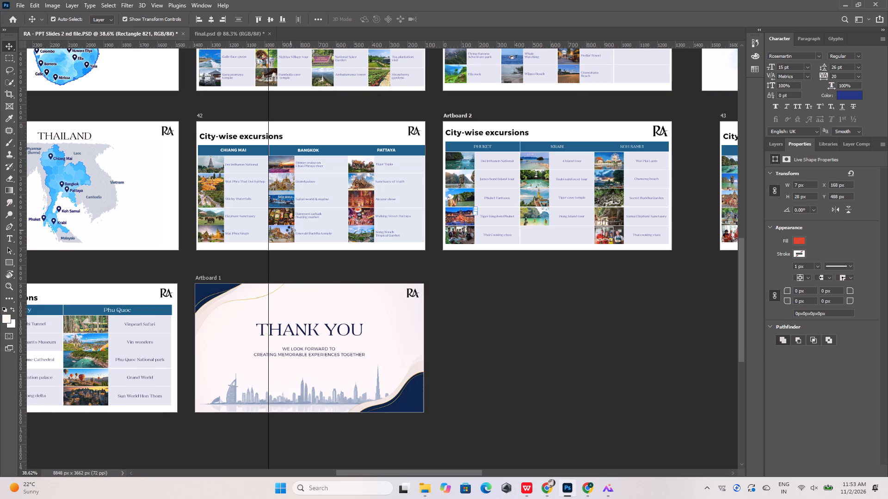
scroll(478, 208, "up", 17, "alt")
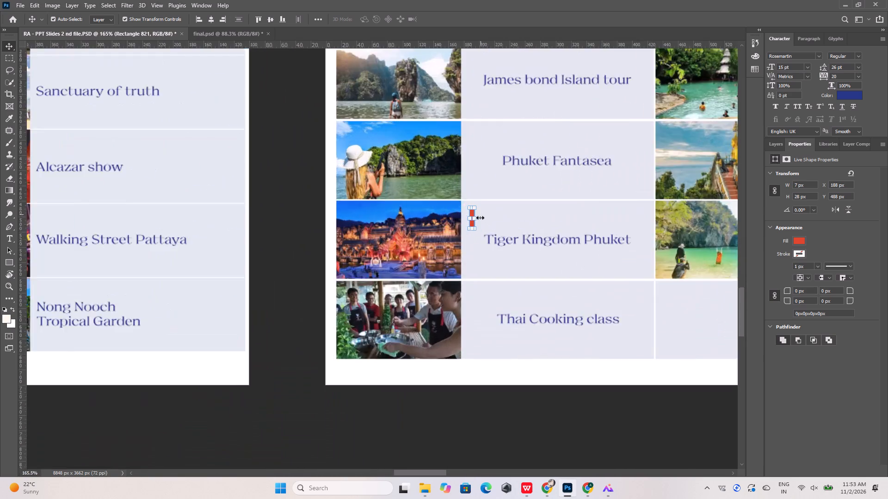
scroll(480, 218, "up", 9, "alt")
scroll(428, 280, "down", 16, "alt")
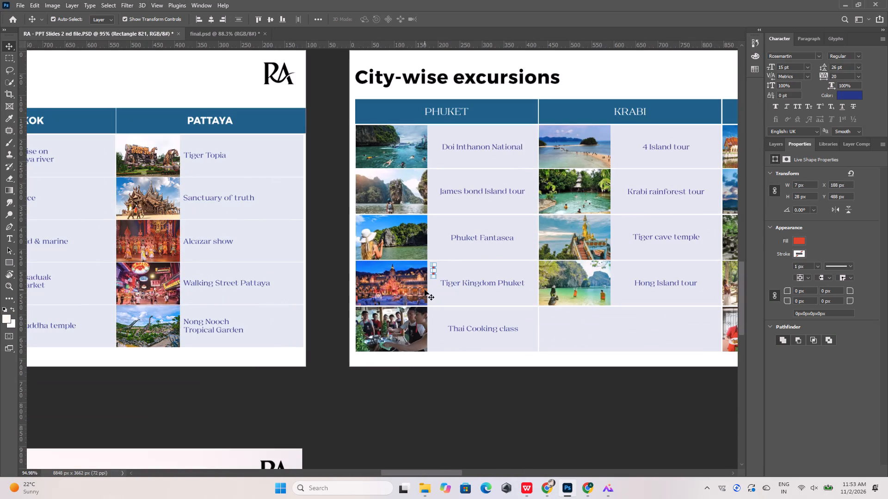
Position the red spacer against the right edge of the top Phuket photo, at X 177 px and Y 228 px.
key("shift+Down")
key("shift+Down")
key("shift+Down")
key("shift+Down")
key("shift+Down")
key("shift+Down")
key("shift+Down")
key("shift+Up")
key("shift+Up")
key("shift+Up")
key("shift+Up")
key("shift+Up")
key("shift+Up")
key("shift+Up")
key("shift+Up")
key("shift+Up")
key("shift+Up")
key("shift+Up")
key("shift+Up")
key("shift+Up")
key("shift+Up")
key("shift+Up")
key("shift+Up")
key("shift+Up")
key("shift+Up")
key("shift+Up")
key("shift+Up")
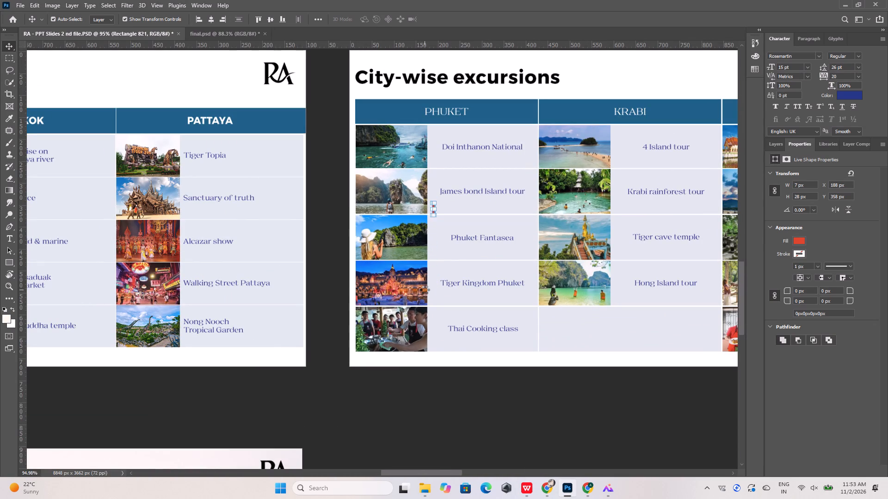
key("shift+Up")
key("shift+Up")
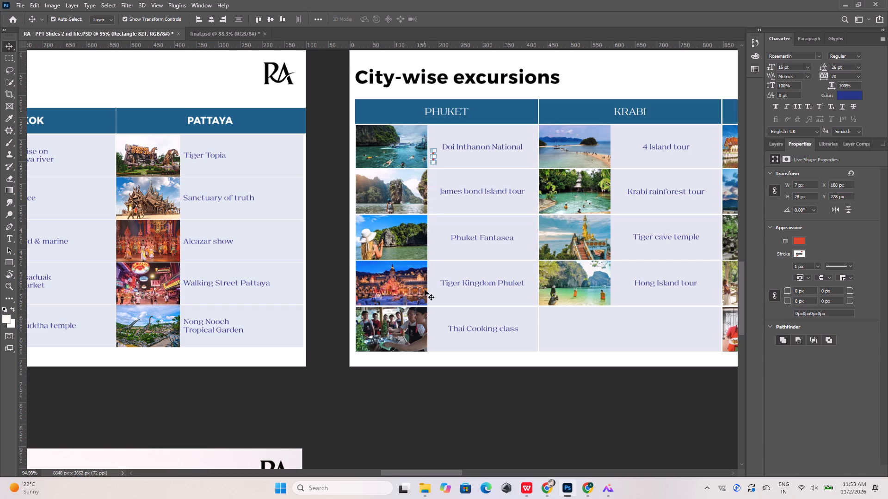
key("shift+Left")
scroll(468, 203, "up", 17, "alt")
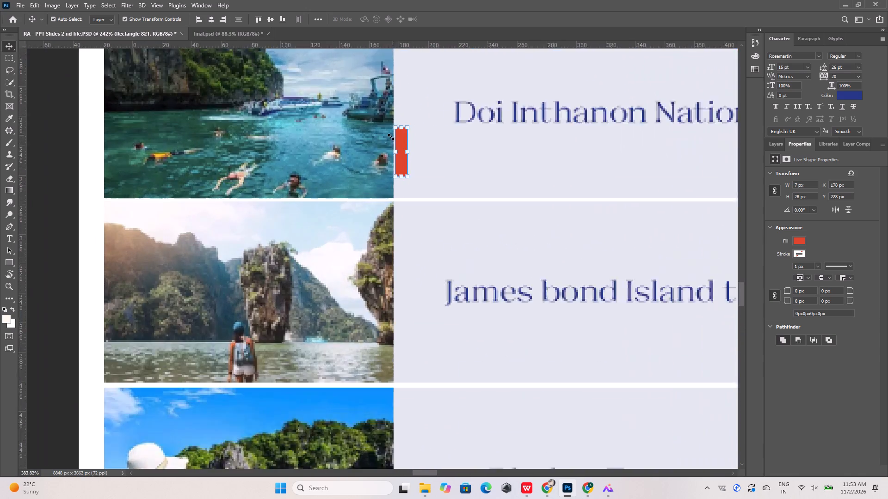
scroll(391, 137, "up", 17, "alt")
key("Left")
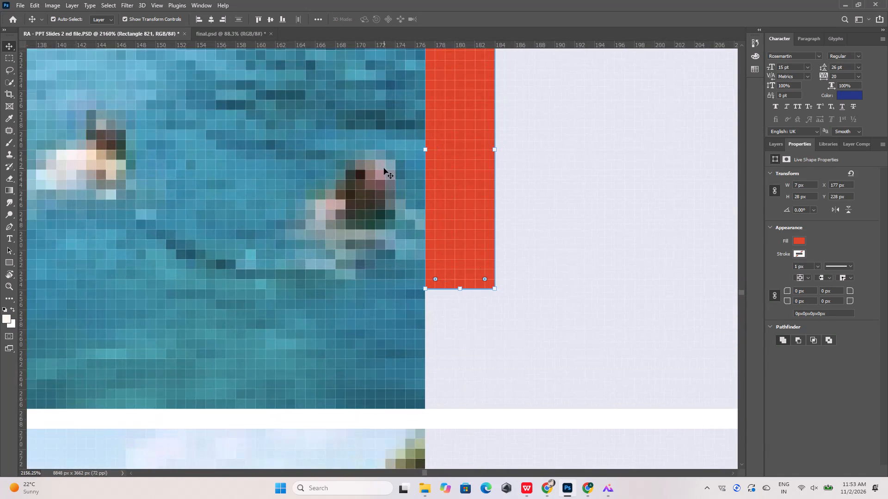
Place a vertical guide along the spacer's right edge in the Phuket column.
scroll(369, 194, "down", 20, "alt")
scroll(369, 194, "down", 4, "alt")
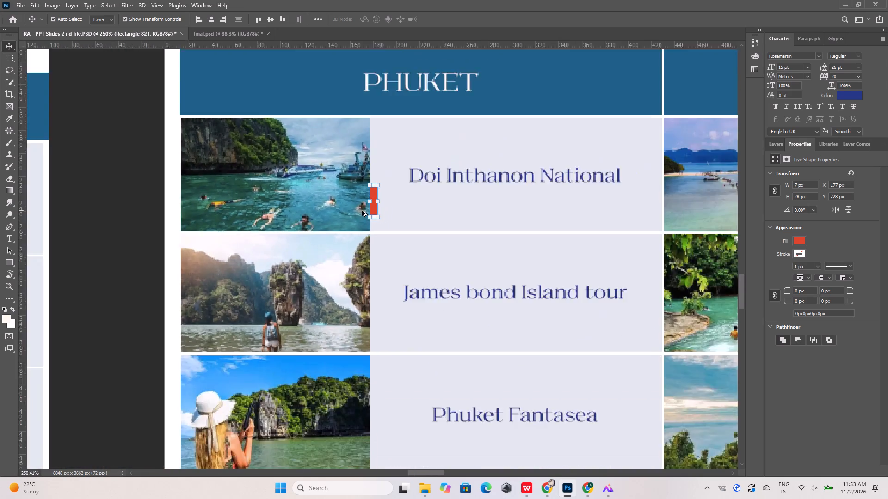
scroll(362, 210, "down", 4, "alt")
scroll(384, 193, "up", 20, "alt")
scroll(384, 193, "up", 2, "alt")
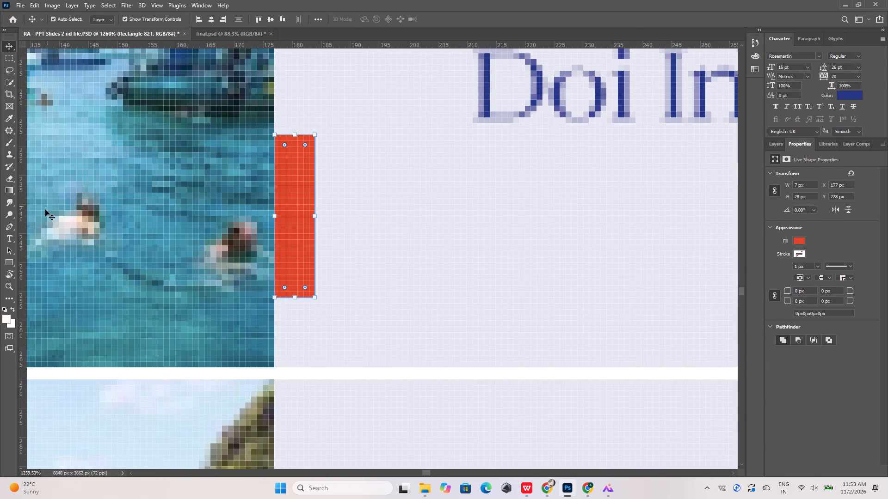
left_click_drag(23, 219, 315, 183)
Move the red spacer across to the right edge of the top Krabi photo, at X 594 px.
scroll(297, 191, "down", 17, "alt")
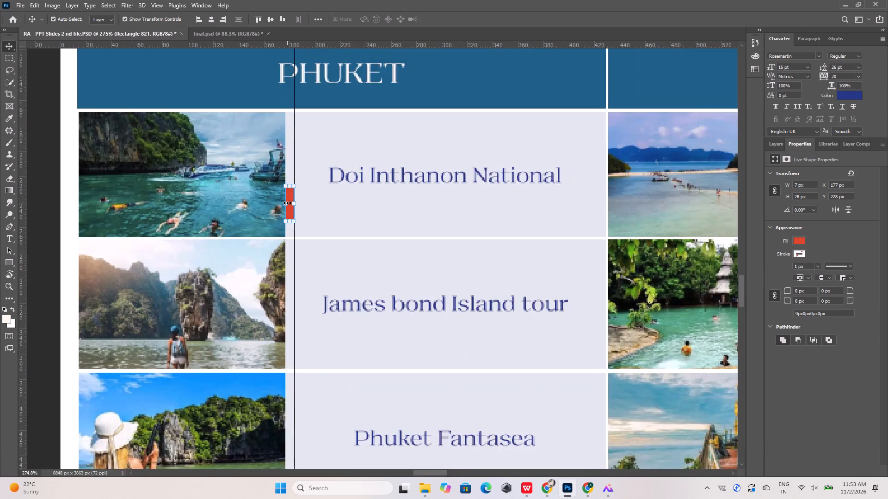
scroll(287, 203, "down", 6, "alt")
key("shift+Right")
key("shift+Right")
key("shift+Right")
key("shift+Right")
key("shift+Right")
key("shift+Right")
key("shift+Right")
key("shift+Right")
key("shift+Right")
key("shift+Right")
key("shift+Right")
key("shift+Right")
key("shift+Right")
key("shift+Right")
key("shift+Right")
key("shift+Right")
key("shift+Right")
key("shift+Right")
key("shift+Right")
key("shift+Right")
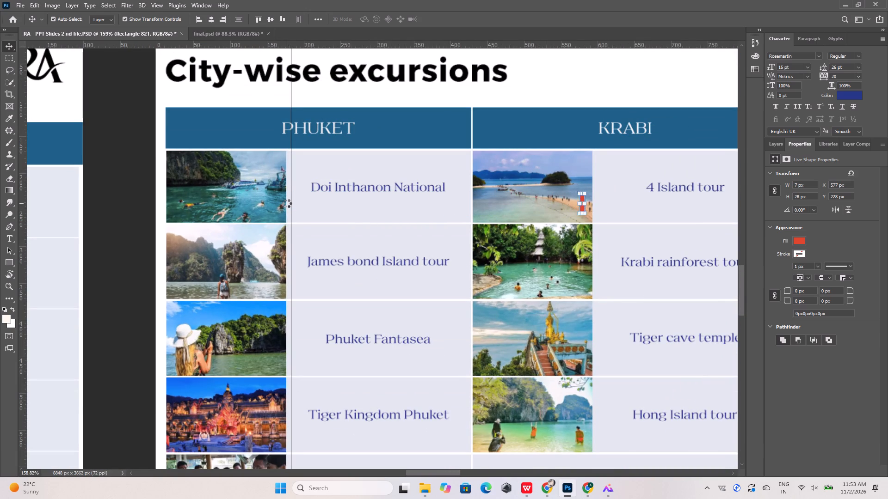
key("Right")
key("Right")
key("Right")
key("Right")
key("Right")
key("Right")
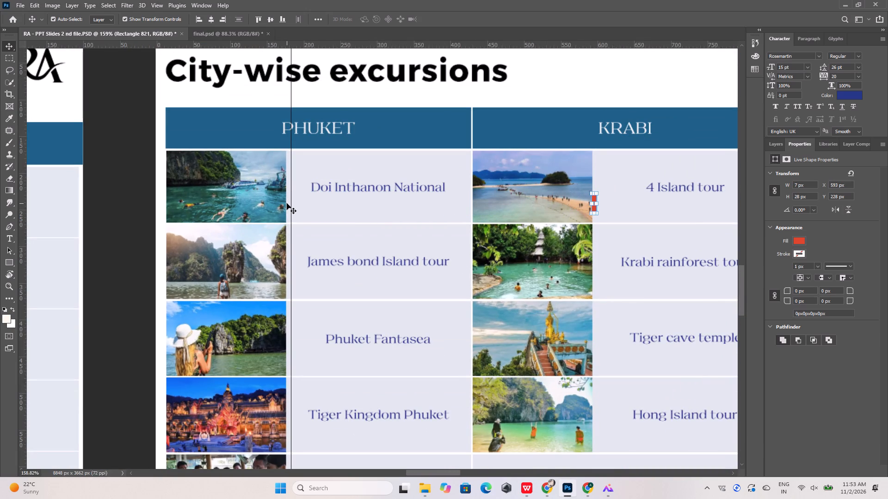
key("Right")
scroll(607, 205, "up", 14, "alt")
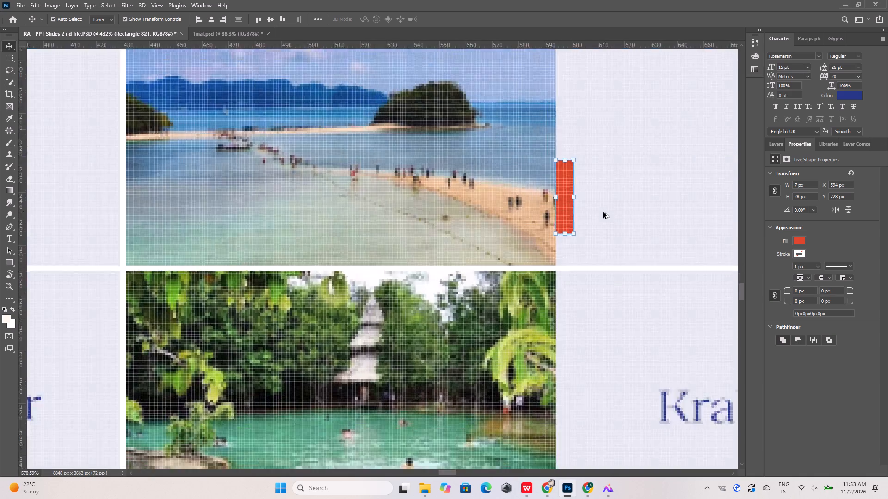
scroll(603, 212, "up", 11, "alt")
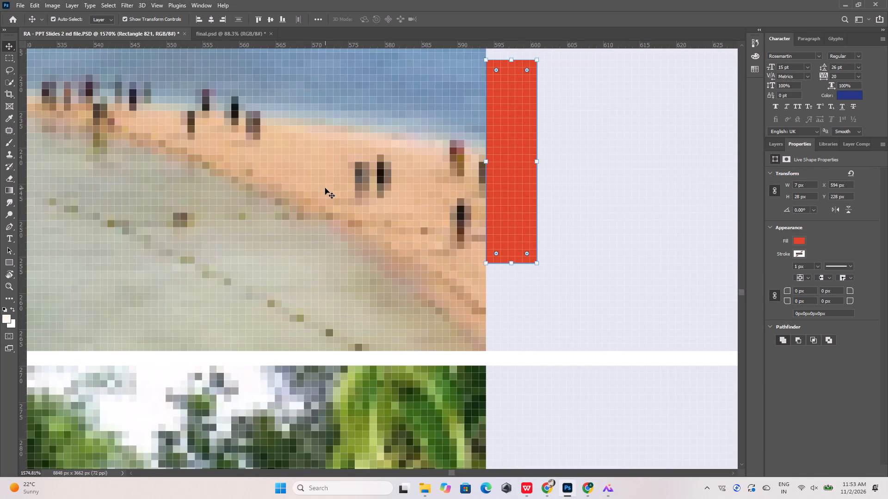
key("Right")
key("Left")
Place a vertical guide along the spacer's right edge in the Krabi column.
left_click_drag(23, 186, 533, 172)
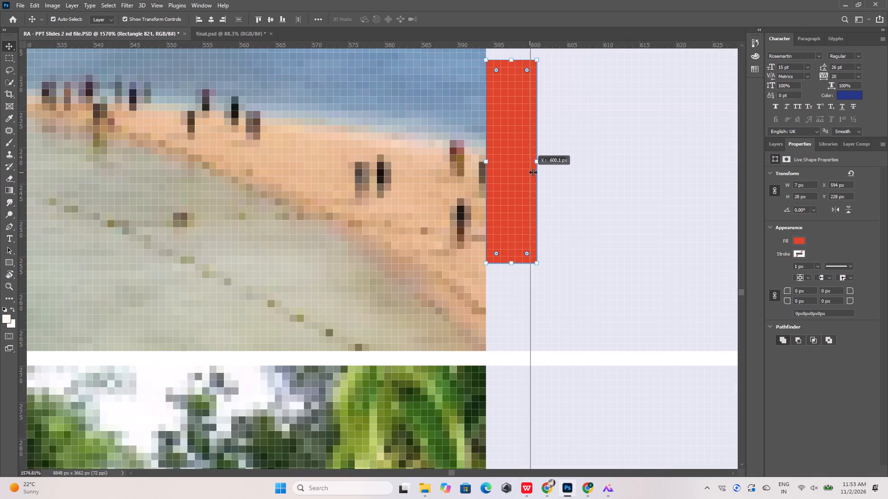
left_click_drag(533, 172, 536, 171)
Move the red spacer against the right edge of the Wat Plai Laem photo in the Koh Samui column, at X 1012 px.
scroll(131, 228, "down", 6, "alt")
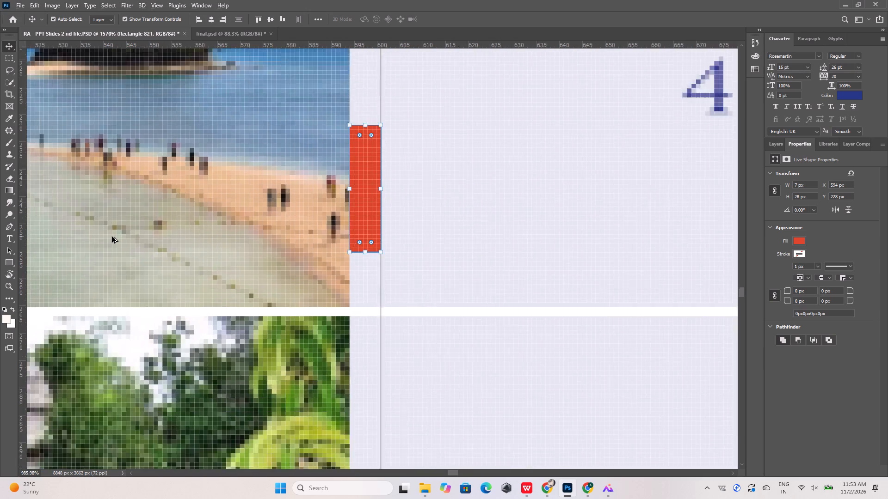
scroll(112, 237, "down", 18, "alt")
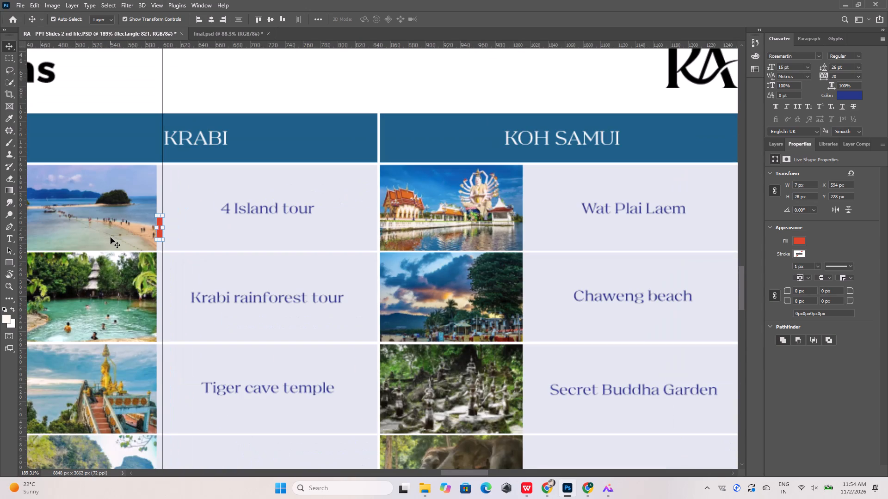
key("shift+Right")
key("shift+Right")
key("shift+Right")
key("shift+Right")
key("shift+Right")
key("shift+Right")
key("shift+Right")
key("shift+Right")
key("shift+Right")
key("shift+Right")
key("shift+Right")
key("shift+Right")
key("shift+Right")
key("shift+Right")
key("shift+Right")
key("shift+Right")
key("shift+Right")
key("shift+Right")
key("shift+Right")
key("shift+Right")
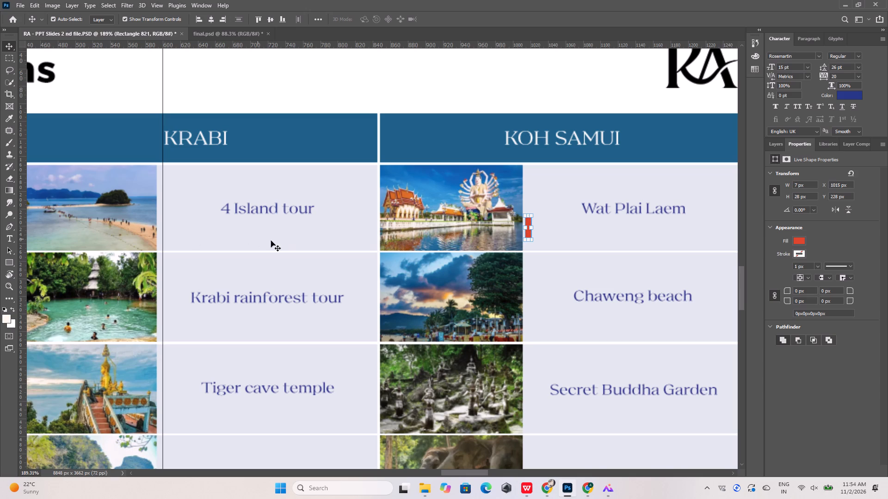
scroll(302, 238, "up", 6, "alt")
scroll(684, 225, "up", 18, "alt")
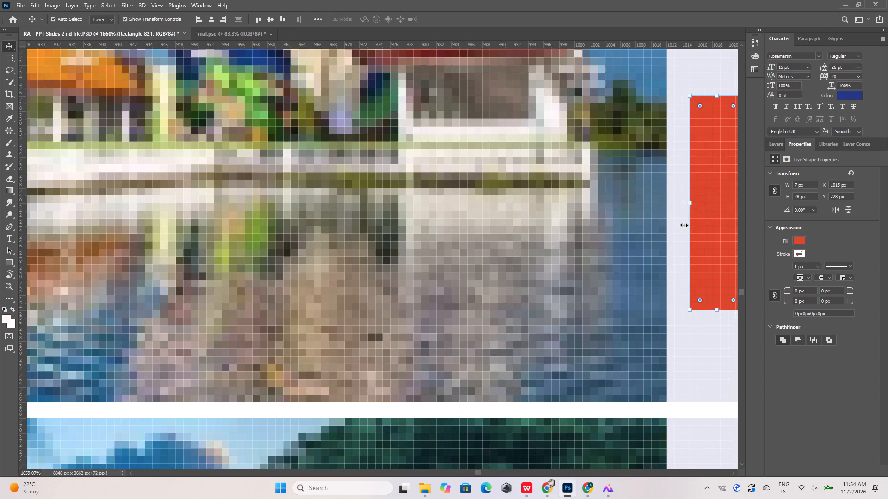
left_click_drag(702, 220, 683, 227)
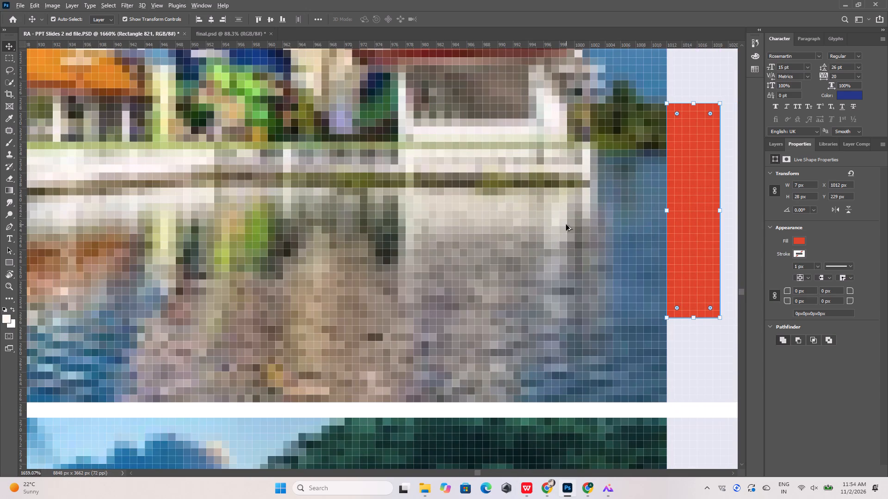
Place a vertical guide along the spacer's right edge in the Koh Samui column.
scroll(161, 220, "down", 12, "alt")
scroll(230, 227, "up", 20, "alt")
scroll(230, 227, "up", 1, "alt")
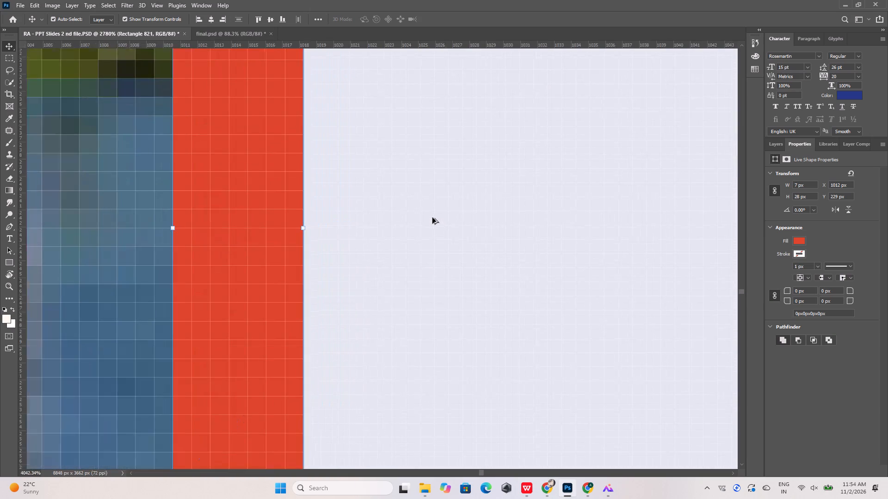
left_click_drag(20, 248, 312, 231)
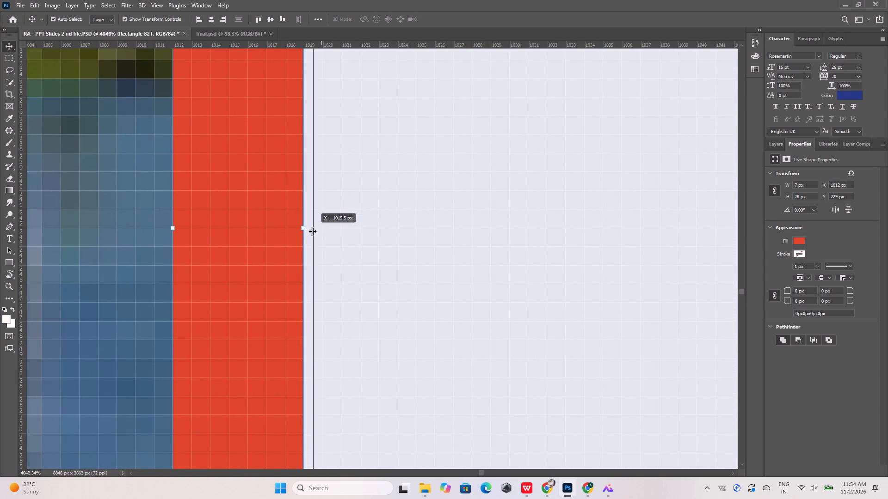
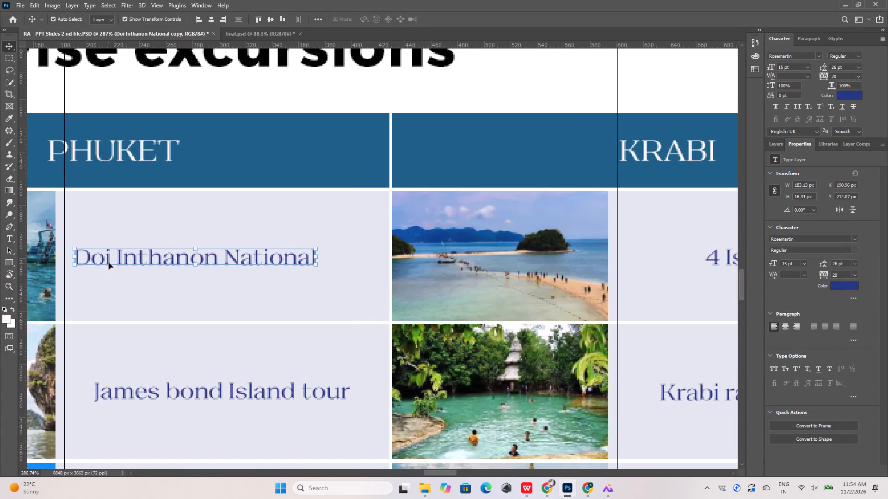
Nudge the Doi Inthanon National label in the first Phuket row over to the column's vertical guide, at X 183.96 px.
key("Left")
key("Left")
key("Left")
key("Left")
key("Left")
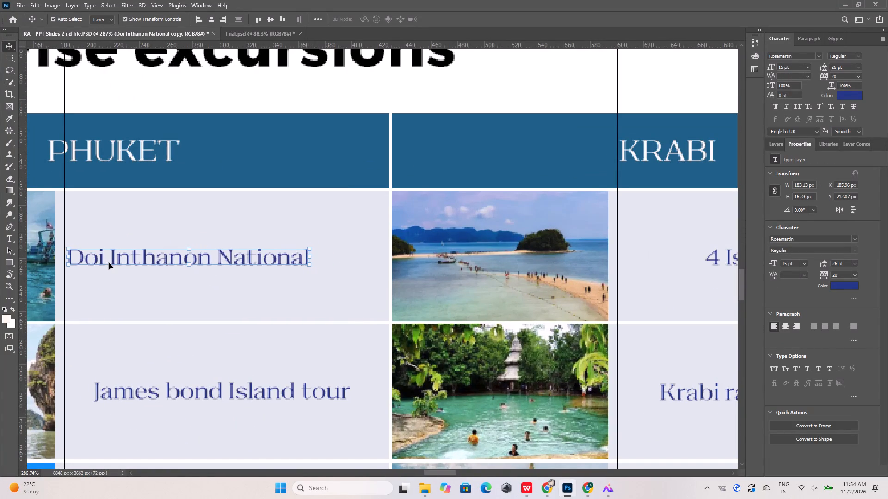
key("Left")
key("Left")
scroll(0, 271, "up", 11, "alt")
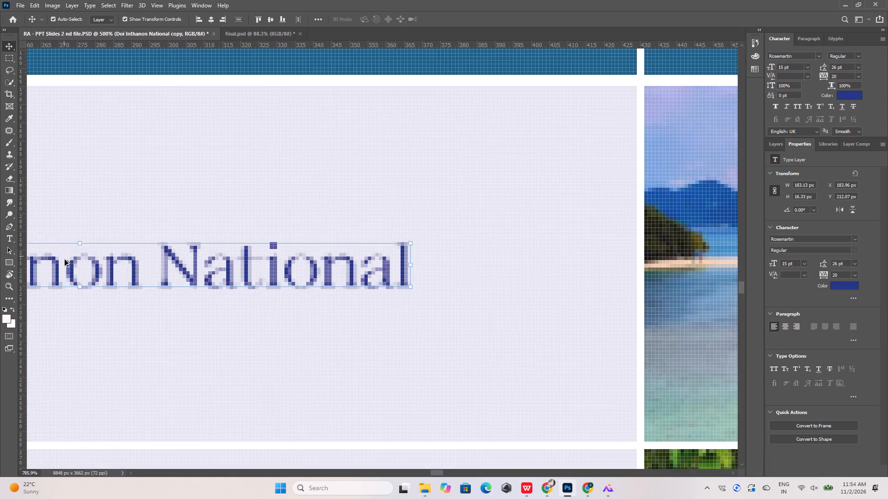
scroll(220, 281, "down", 17, "alt")
scroll(125, 285, "up", 19, "alt")
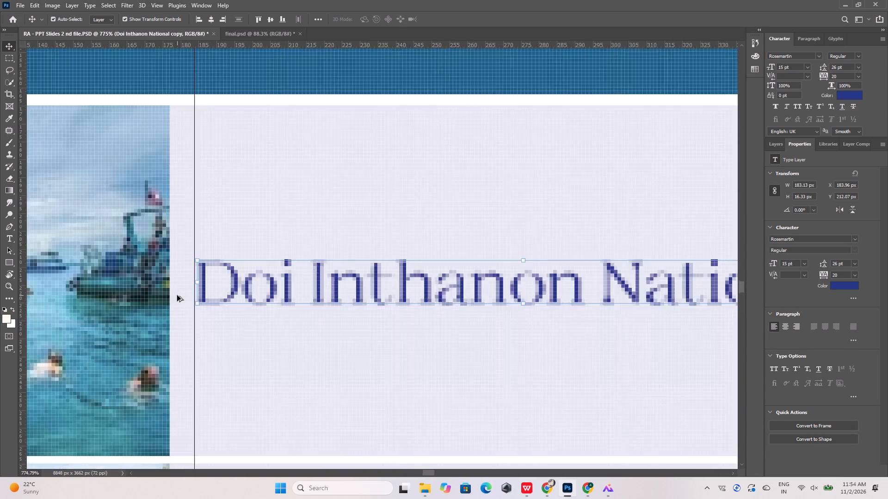
scroll(177, 295, "up", 4, "alt")
Align the start of the James bond Island tour label with the Phuket column's guide, at X 183.96 px.
scroll(185, 188, "down", 10, "alt")
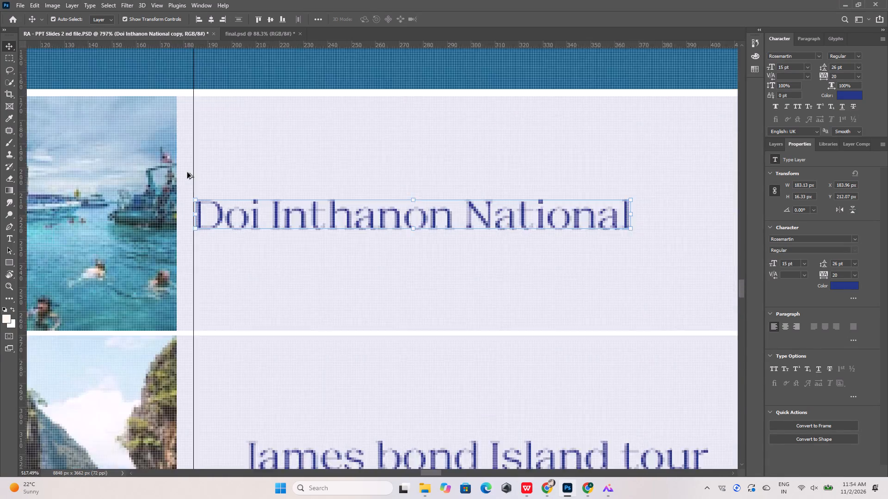
scroll(187, 172, "down", 12, "alt")
scroll(218, 294, "up", 17, "alt")
left_click(211, 284)
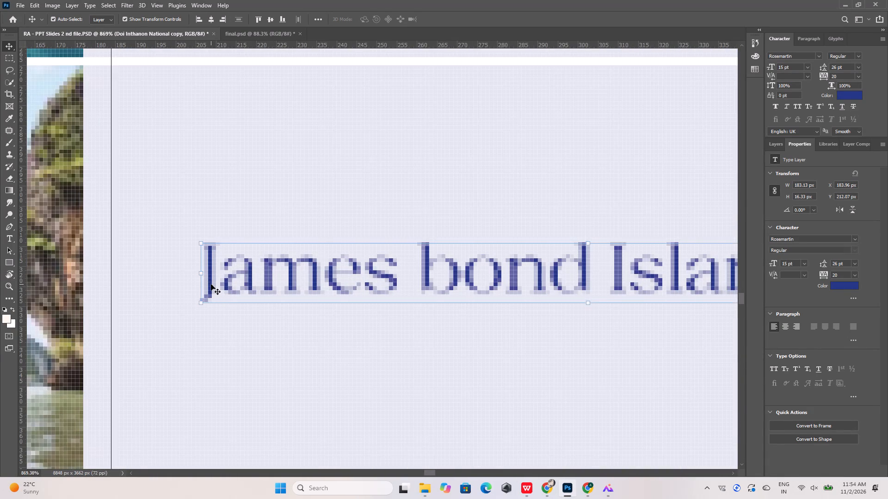
key("shift+Left")
key("shift+Left")
key("Left")
key("Left")
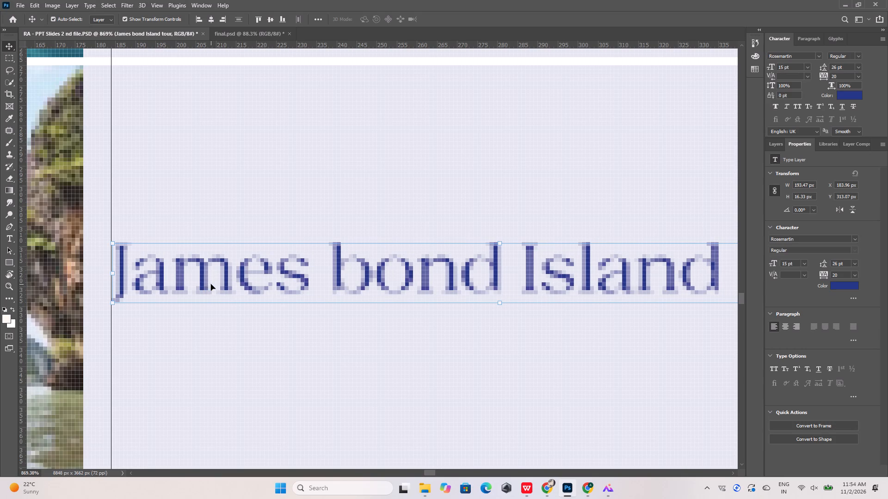
Align the start of the Phuket Fantasea label with the Phuket column's guide, at X 183.96 px.
scroll(198, 232, "down", 20, "alt")
scroll(203, 292, "up", 12, "alt")
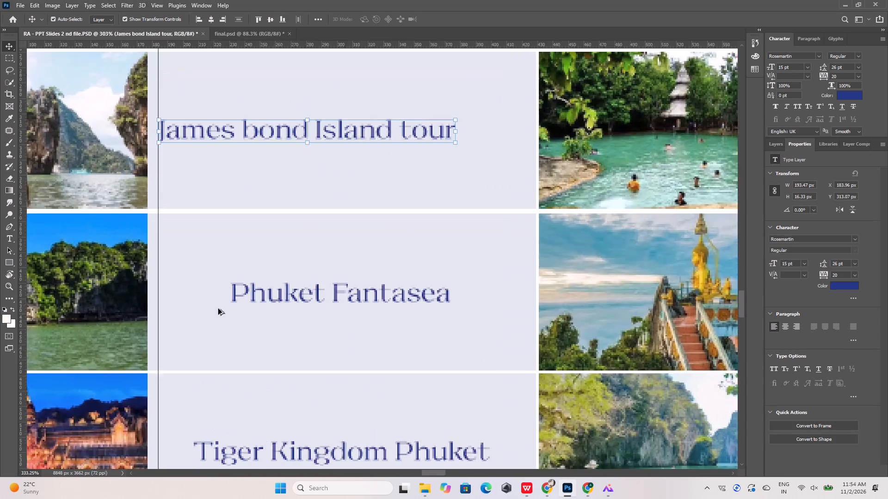
scroll(218, 309, "up", 1, "alt")
left_click(242, 292)
key("shift+Left")
key("shift+Left")
key("shift+Left")
key("shift+Left")
key("shift+Left")
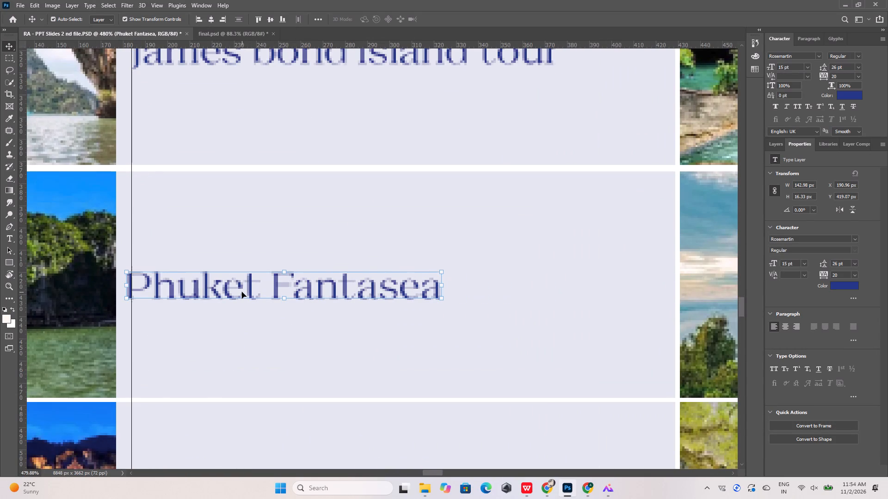
key("shift+Right")
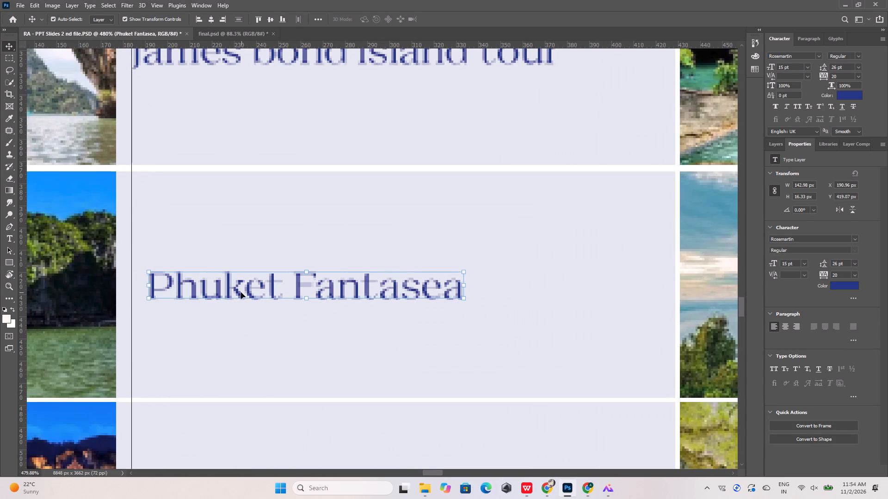
key("Left")
key("Left")
key("Left")
key("Left")
key("Left")
key("Left")
key("Left")
key("Left")
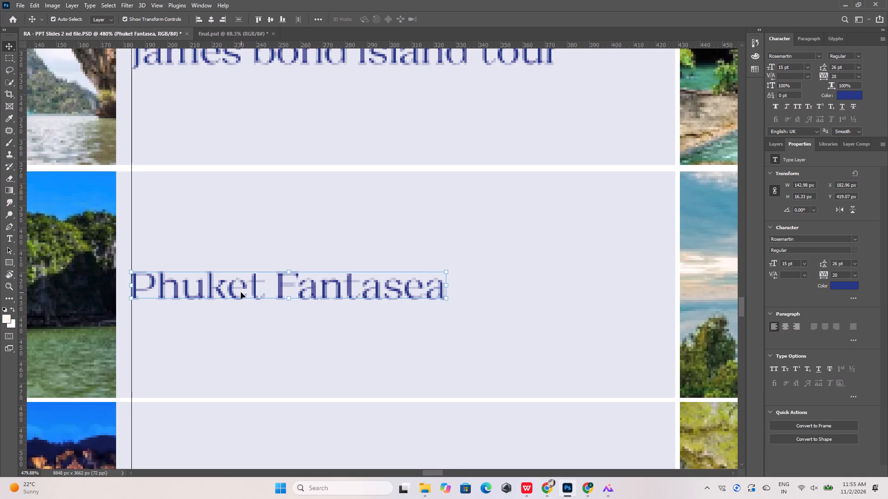
scroll(202, 299, "up", 12, "alt")
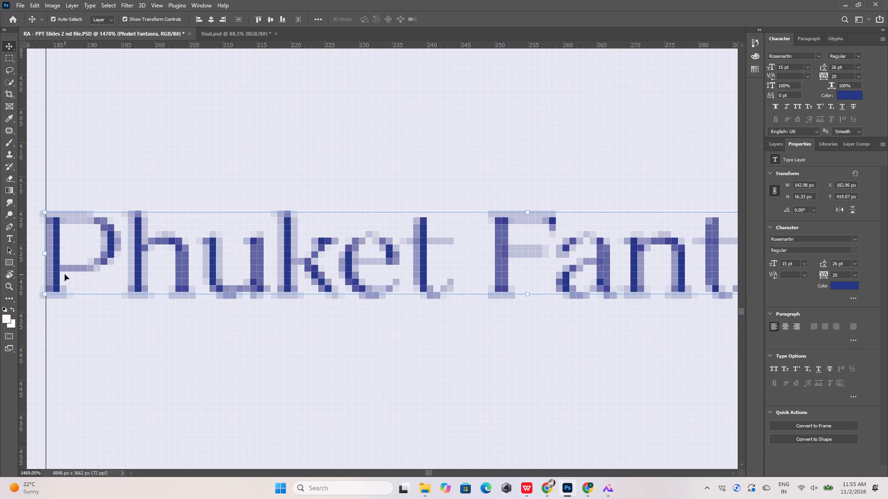
key("Right")
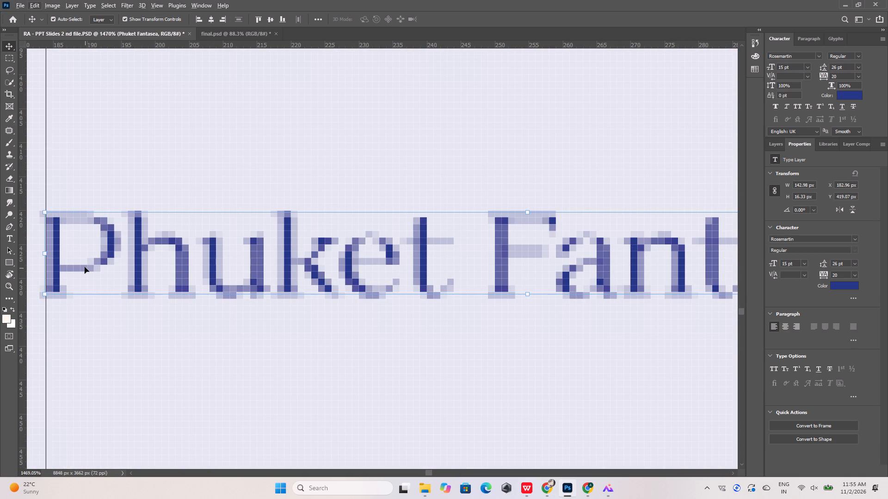
left_click(85, 267)
key("Right")
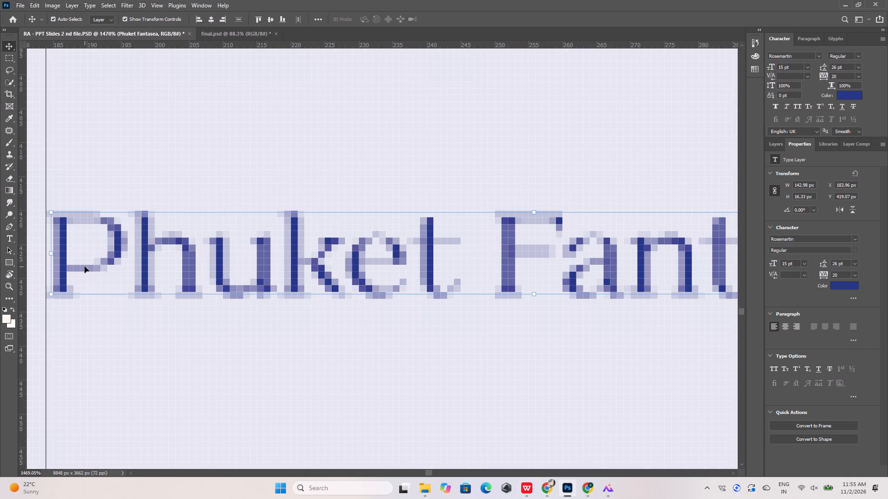
Align the start of the Tiger Kingdom Phuket label with the Phuket column's guide, at X 183.96 px.
scroll(85, 265, "down", 18, "alt")
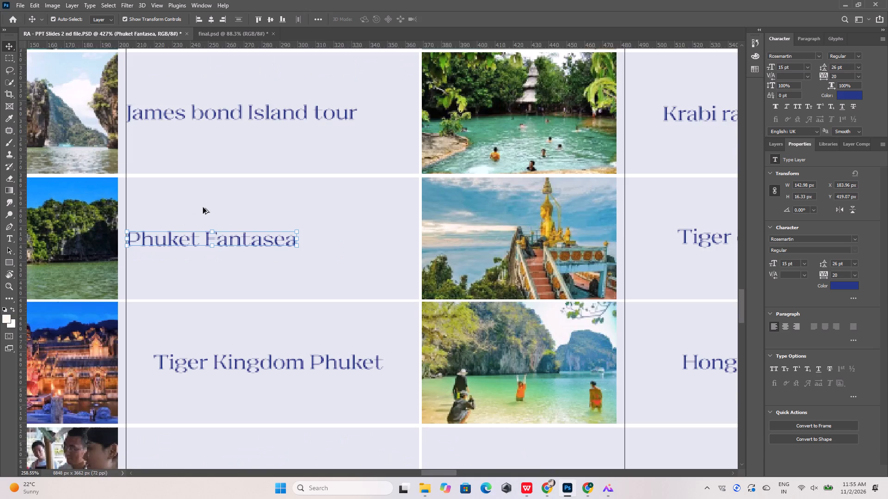
scroll(203, 207, "down", 7, "alt")
scroll(156, 307, "up", 18, "alt")
left_click(243, 279)
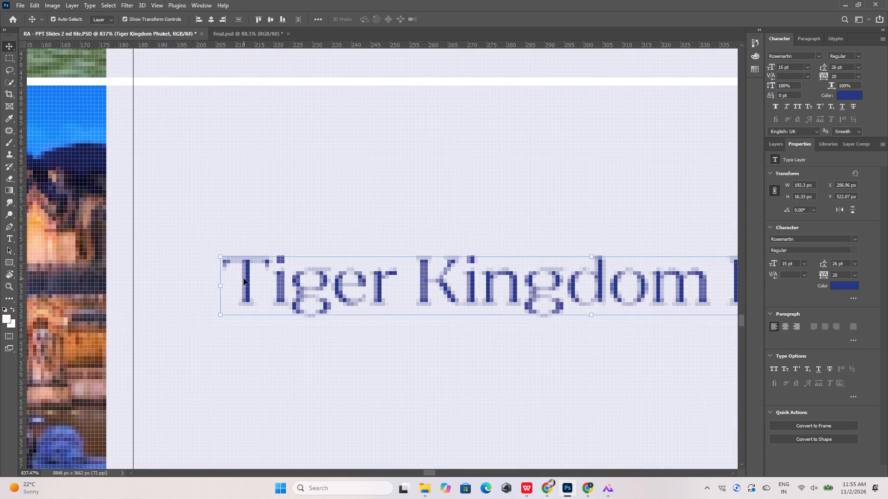
key("shift+Left")
key("shift+Left")
key("shift+Left")
key("shift+Right")
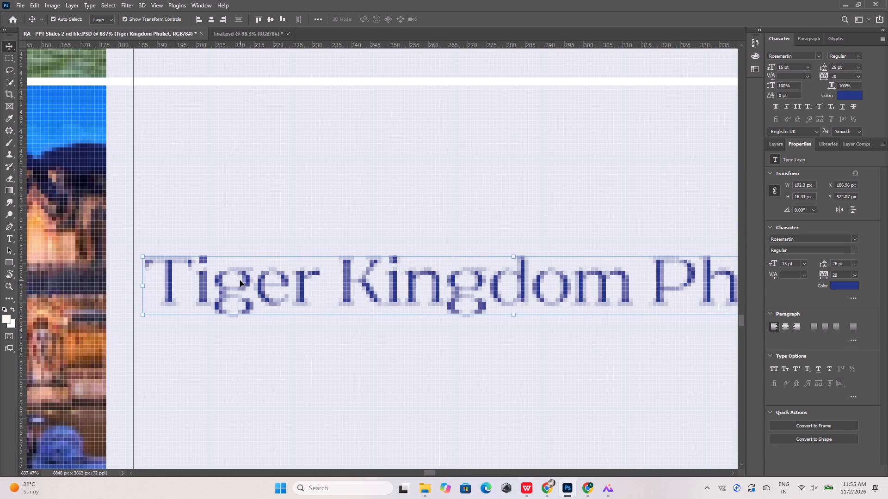
key("Left")
key("Left")
key("Left")
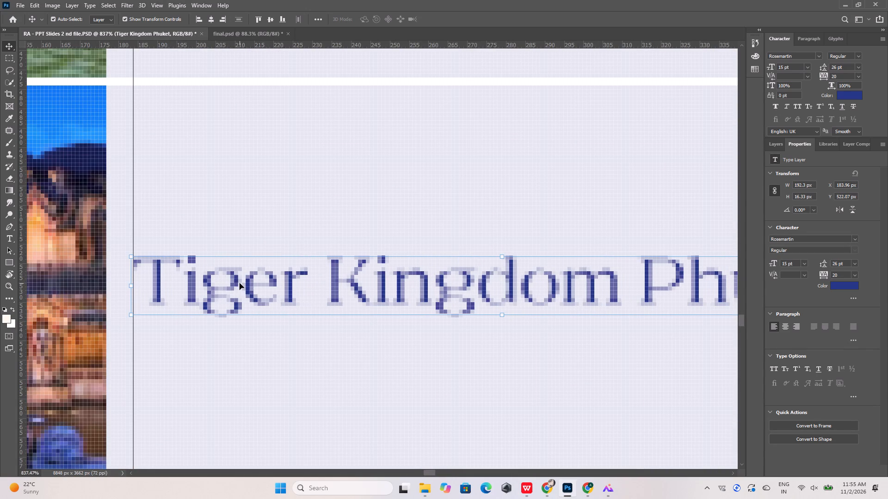
Align the start of the Thai Cooking class label with the Phuket column's guide, at X 183.96 px.
scroll(229, 227, "down", 19, "alt")
scroll(226, 325, "up", 12, "alt")
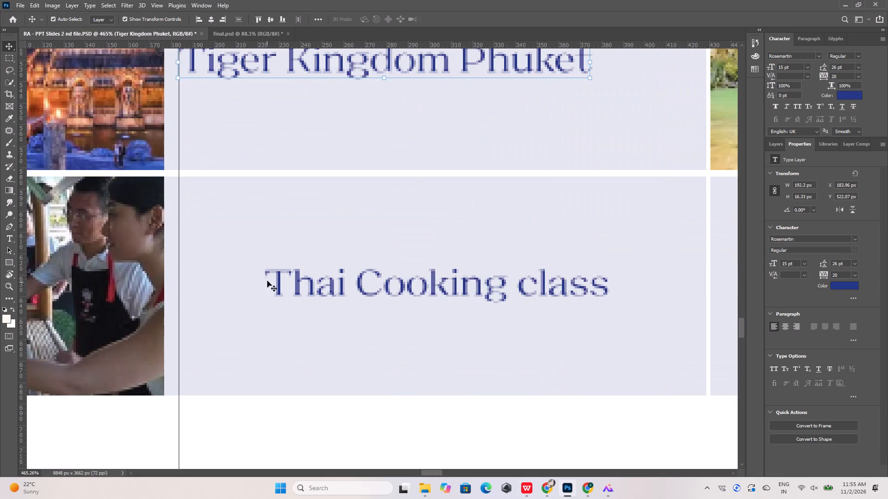
left_click(277, 277)
key("shift+Left")
key("shift+Left")
key("shift+Left")
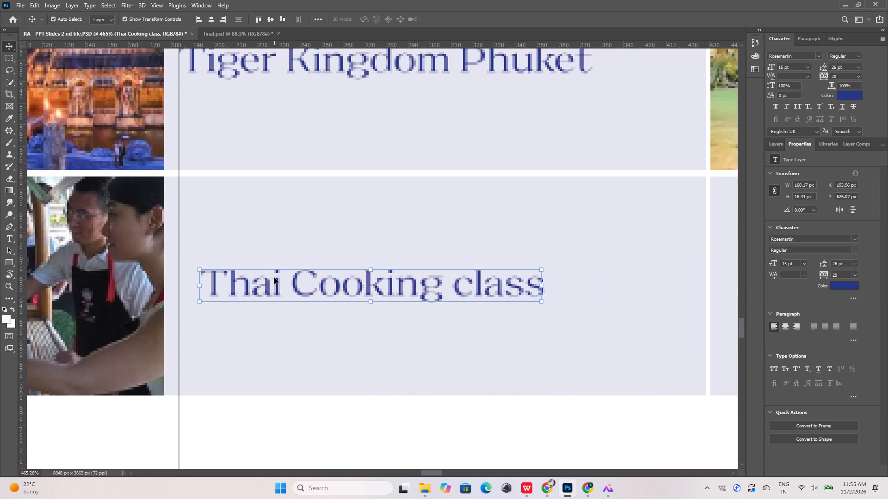
key("shift+Left")
scroll(166, 262, "down", 6, "alt")
scroll(164, 267, "up", 1, "alt")
Move the 4 Island tour label to the vertical guide in the Krabi column, at X 600.96 px.
scroll(181, 298, "down", 11, "alt")
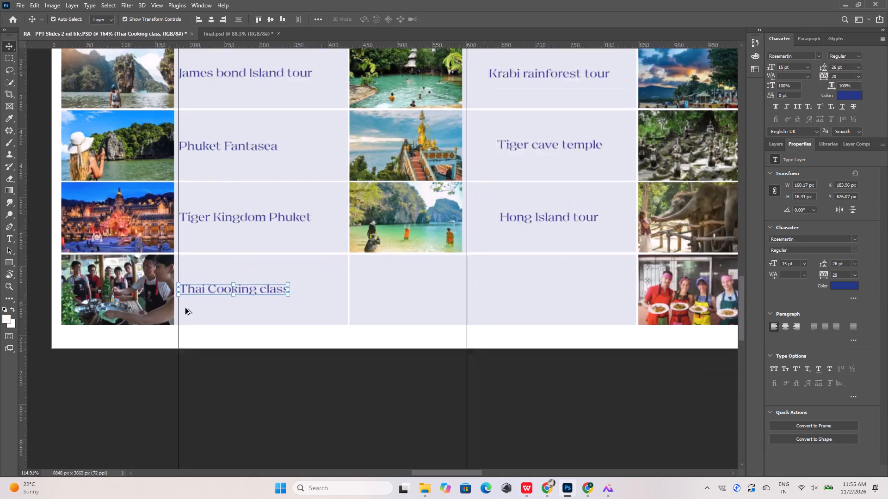
scroll(185, 308, "down", 9, "alt")
scroll(283, 218, "up", 20, "alt")
scroll(283, 218, "up", 1, "alt")
left_click(320, 185)
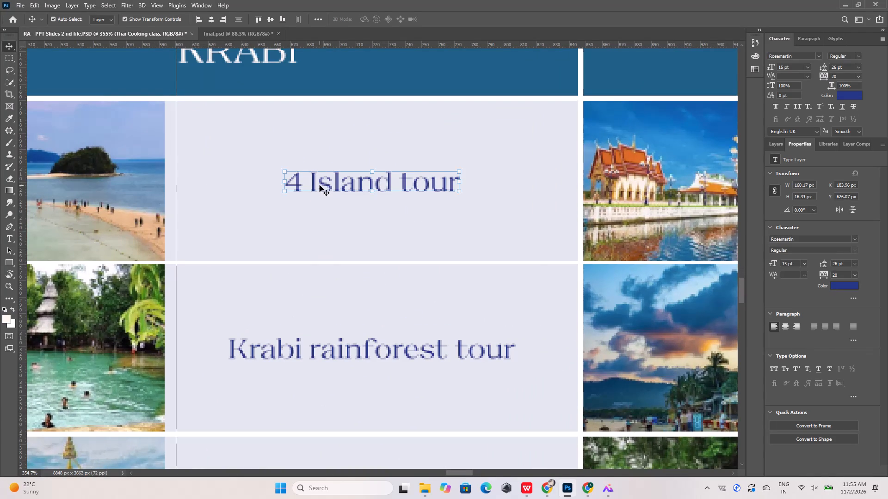
key("shift+Left")
key("shift+Left")
key("shift+Left")
key("shift+Left")
key("shift+Left")
key("shift+Left")
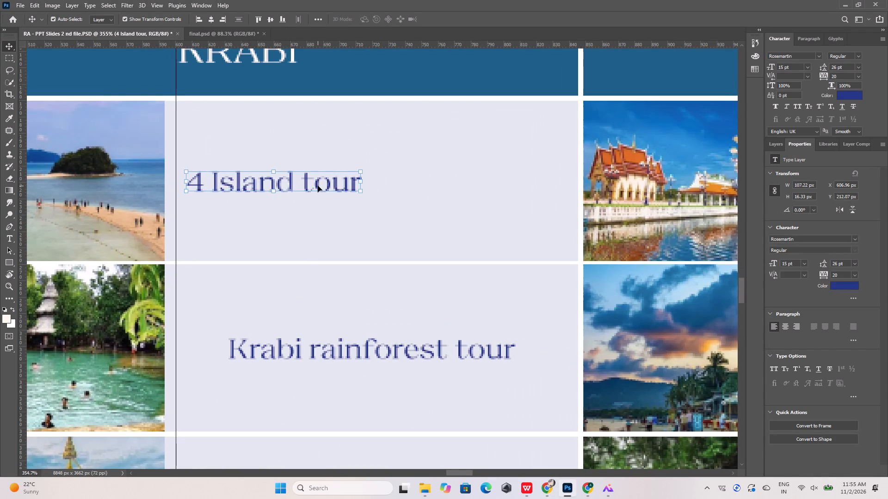
key("Left")
key("Left")
key("Left")
key("Left")
key("Left")
key("Left")
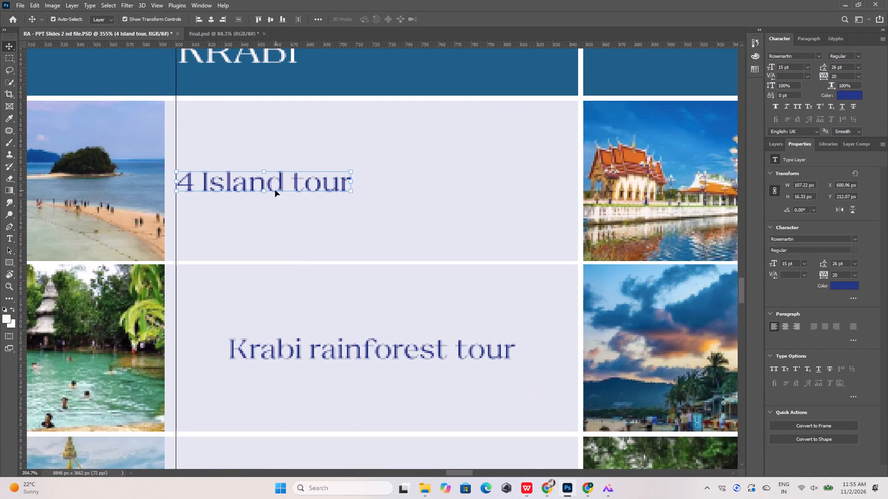
scroll(268, 187, "up", 11, "alt")
Align the start of the Krabi rainforest tour label with the Krabi column's guide, at X 600.96 px.
scroll(234, 176, "down", 15, "alt")
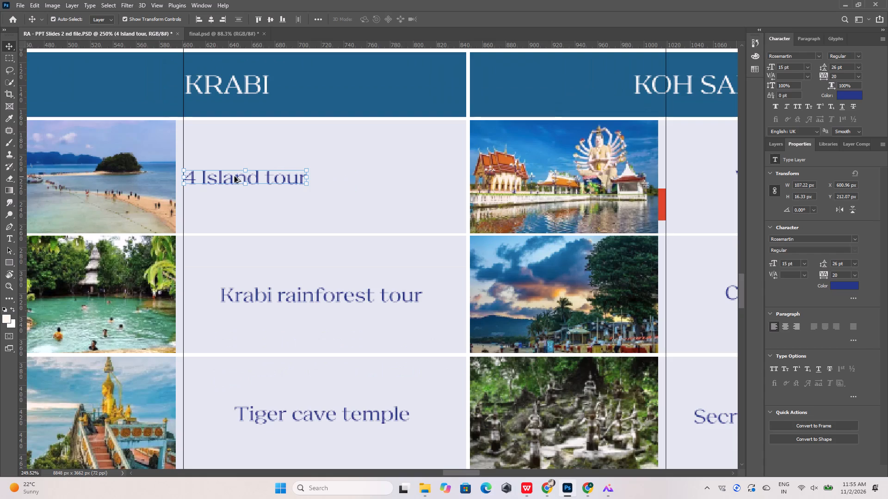
scroll(232, 298, "up", 7, "alt")
left_click(224, 299)
key("shift+Left")
key("shift+Left")
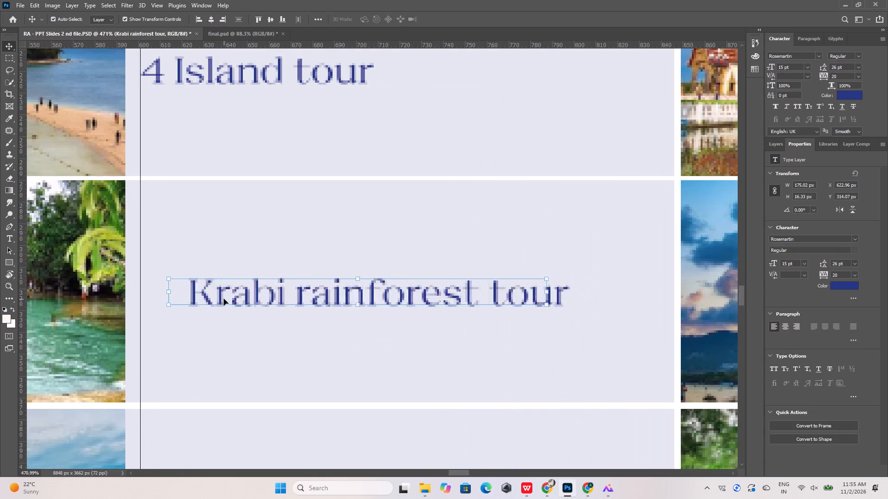
key("shift+Left")
key("Left")
key("Left")
key("Left")
key("Right")
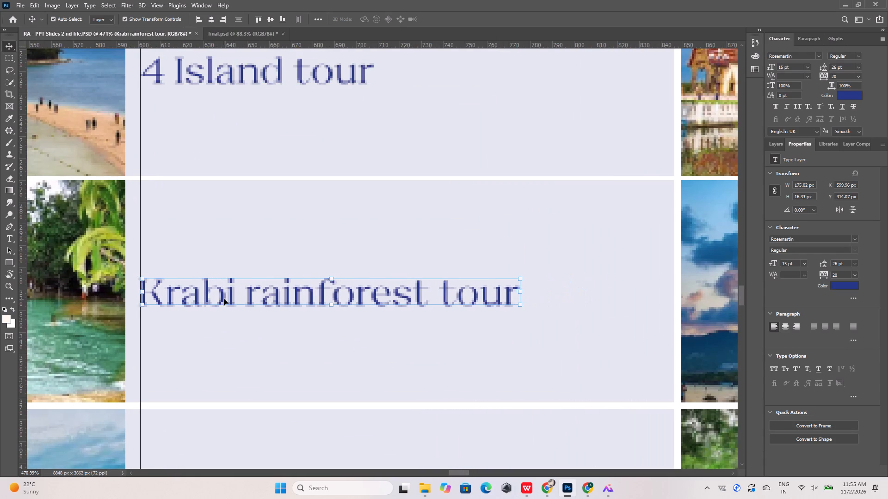
scroll(66, 265, "up", 7, "alt")
scroll(203, 301, "up", 5, "alt")
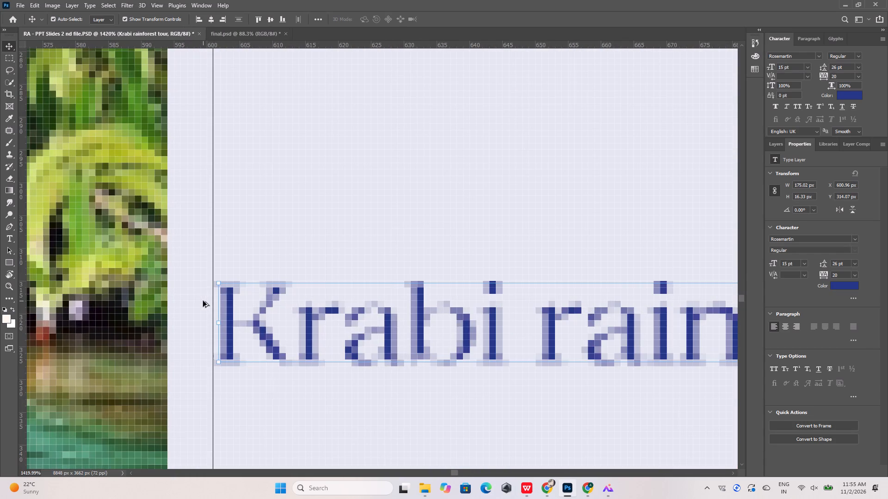
Align the start of the Tiger cave temple label with the Krabi column's guide, at X 600.96 px.
scroll(203, 301, "down", 11, "alt")
scroll(237, 245, "down", 6, "alt")
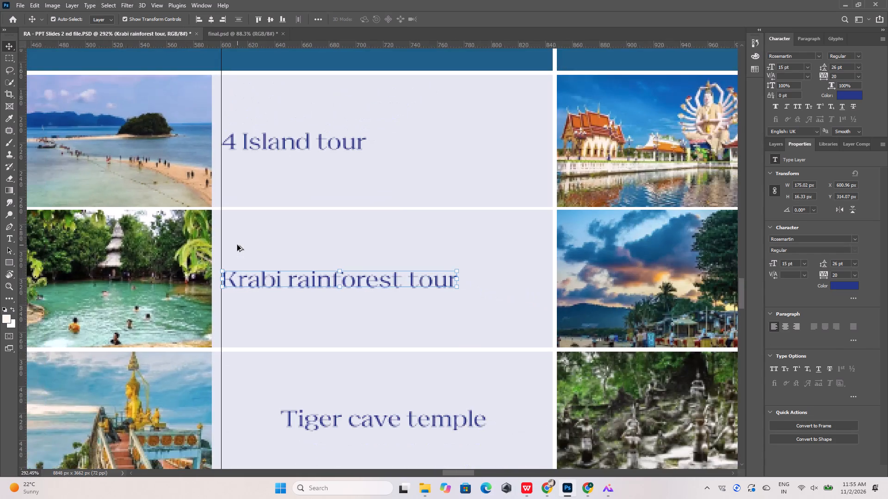
scroll(237, 245, "down", 9, "alt")
scroll(247, 329, "up", 16, "alt")
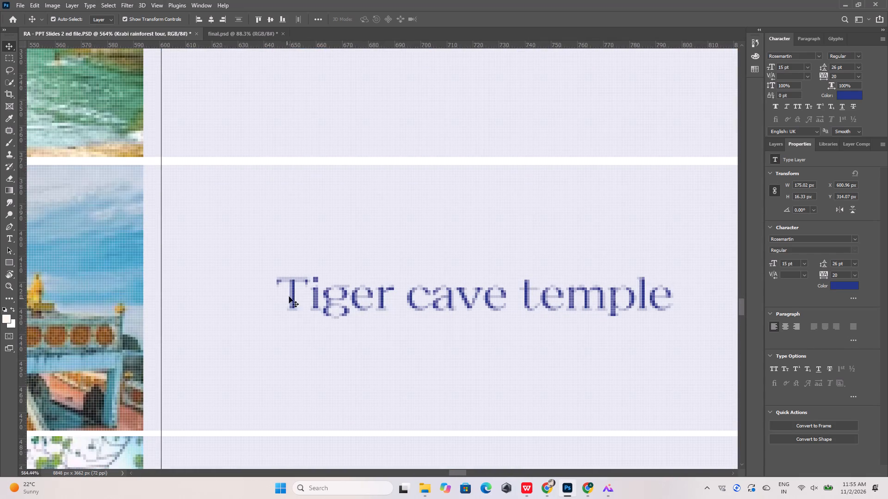
left_click(295, 293)
key("shift+Left")
key("shift+Left")
key("shift+Left")
key("shift+Left")
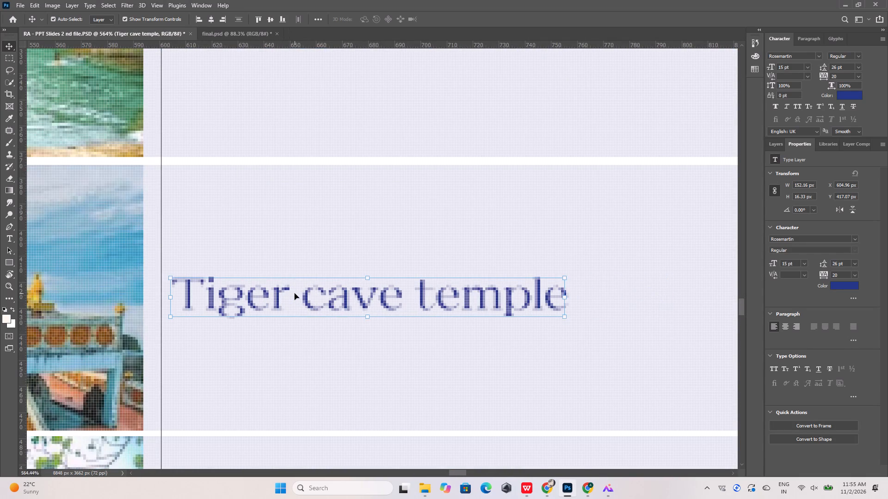
key("Left")
key("Left")
key("Left")
key("Left")
Align the start of the Hong Island tour label with the Krabi column's guide, at X 600.96 px.
scroll(246, 216, "down", 6, "alt")
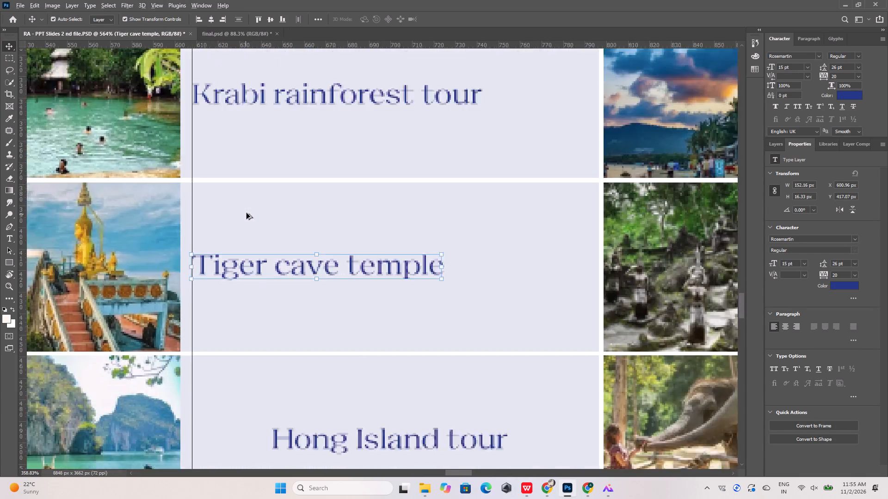
scroll(247, 213, "down", 6, "alt")
scroll(250, 357, "up", 10, "alt")
left_click(287, 311)
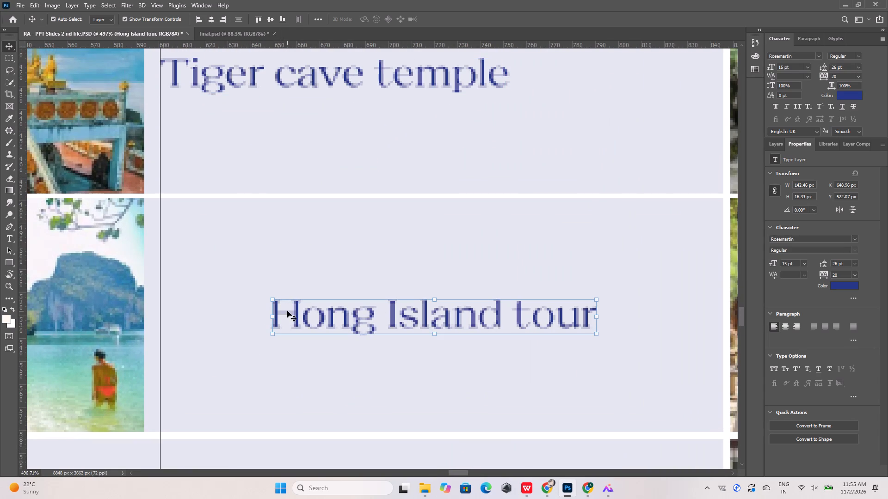
key("shift+Left")
key("shift+Left")
key("shift+Left")
key("shift+Left")
key("shift+Left")
key("Right")
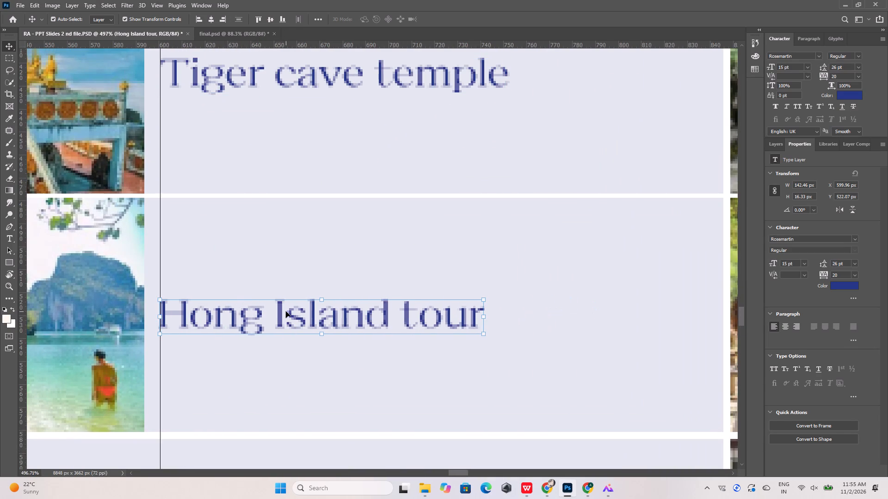
key("Right")
scroll(198, 335, "up", 11, "alt")
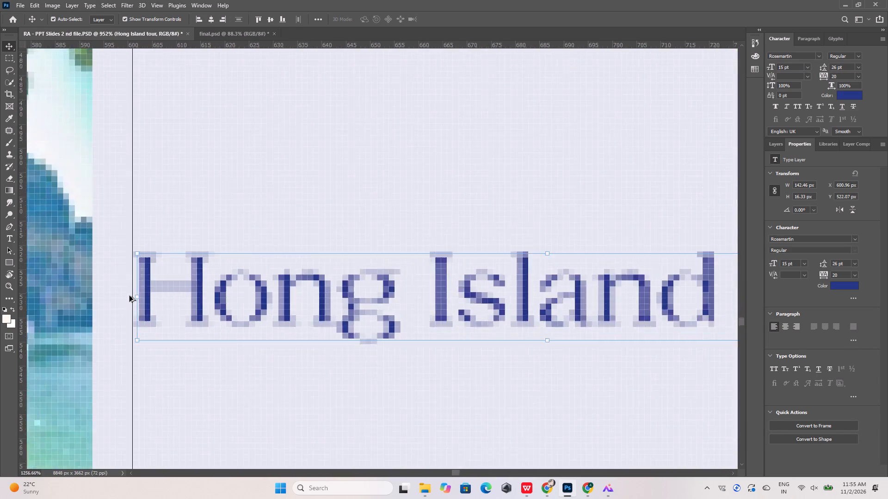
scroll(129, 296, "up", 1, "alt")
scroll(129, 296, "down", 20, "alt")
scroll(129, 296, "down", 7, "alt")
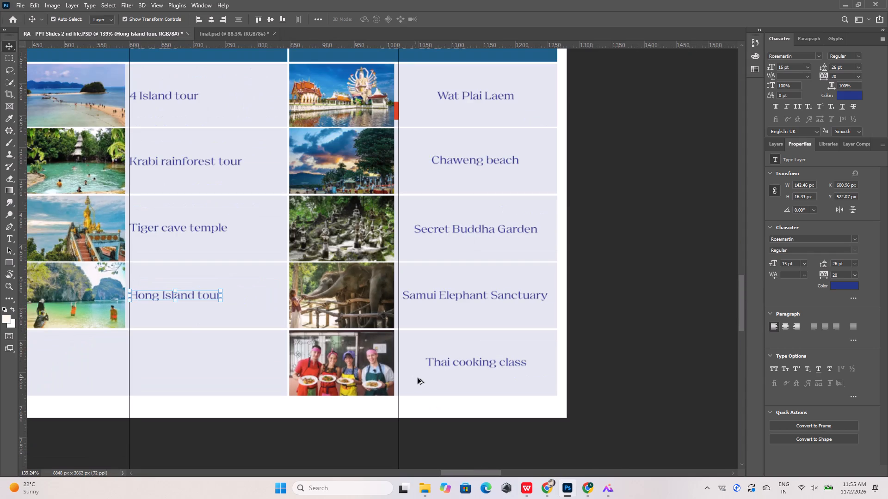
Align the start of the Thai cooking class label with the Koh Samui column's vertical guide, at X 1018.96 px.
scroll(447, 363, "up", 10, "alt")
left_click(447, 362)
key("shift+Left")
key("shift+Left")
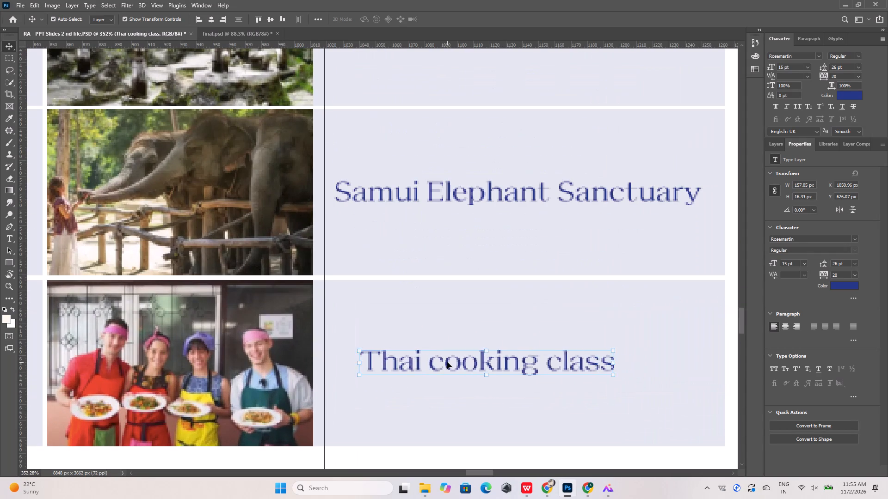
key("shift+Left")
key("shift+Left")
key("shift+Left")
key("shift+Right")
key("shift+Right")
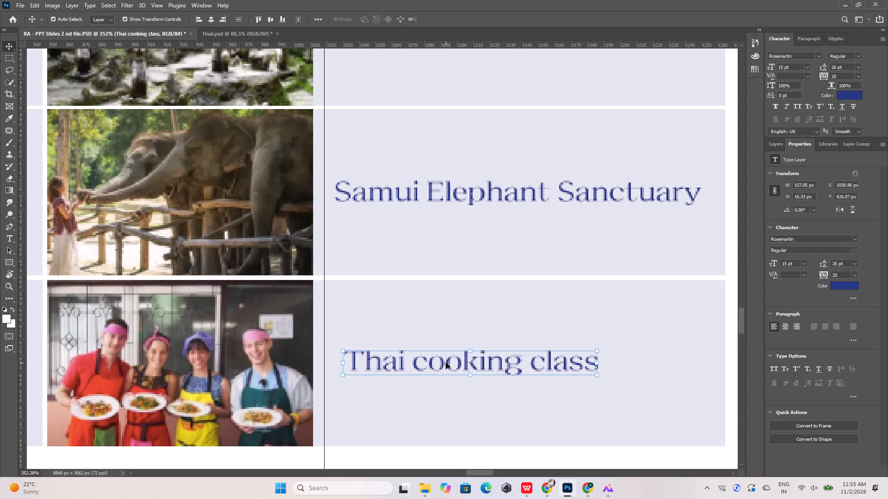
key("shift+Left")
key("Left")
scroll(330, 382, "up", 5, "alt")
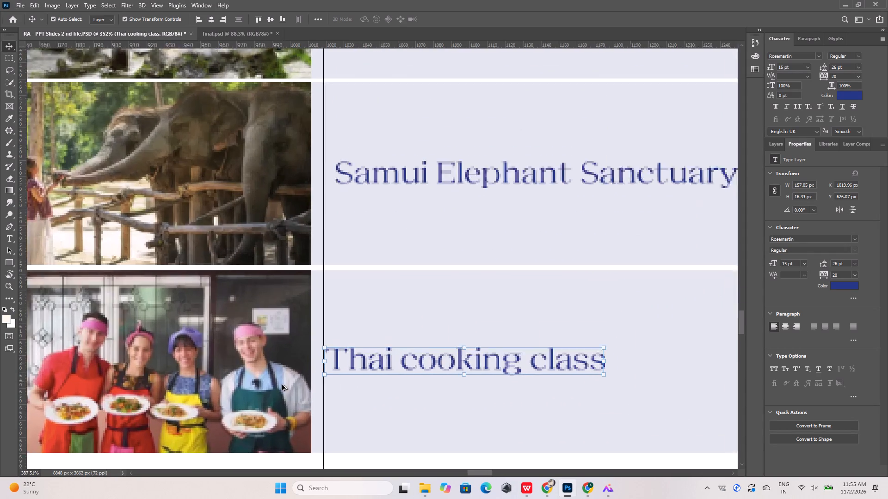
scroll(282, 384, "up", 2, "alt")
scroll(303, 314, "up", 6, "alt")
key("Left")
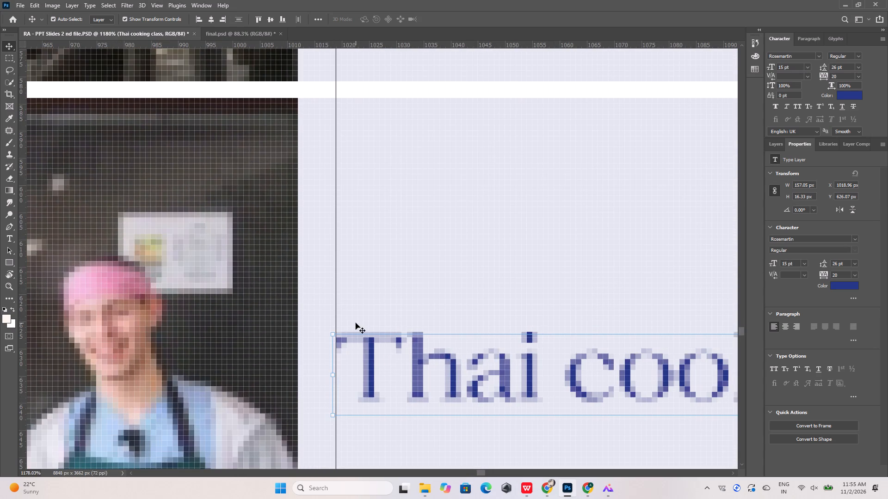
scroll(323, 326, "down", 20, "alt")
scroll(323, 326, "down", 1, "alt")
middle_click(322, 326, "alt")
Align the start of the Samui Elephant Sanctuary label with the Koh Samui column's guide, at X 1017.96 px.
scroll(351, 249, "up", 3, "alt")
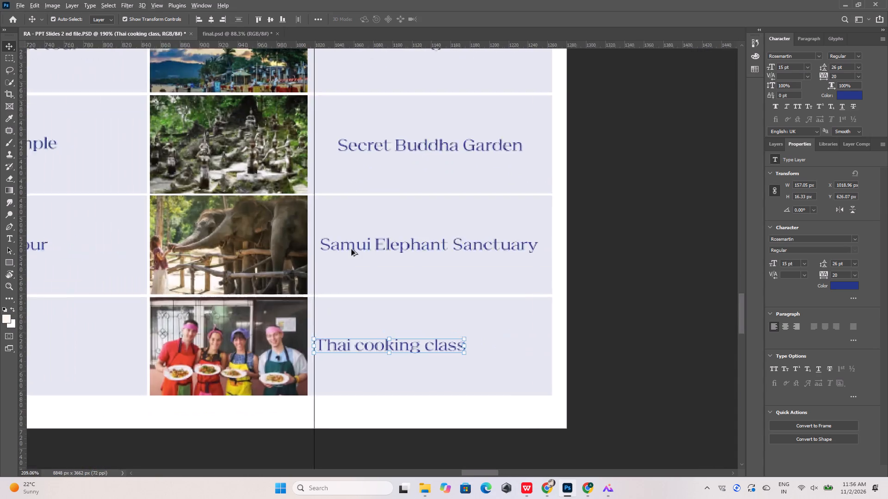
scroll(351, 249, "up", 9, "alt")
left_click(358, 241)
key("Left")
key("Left")
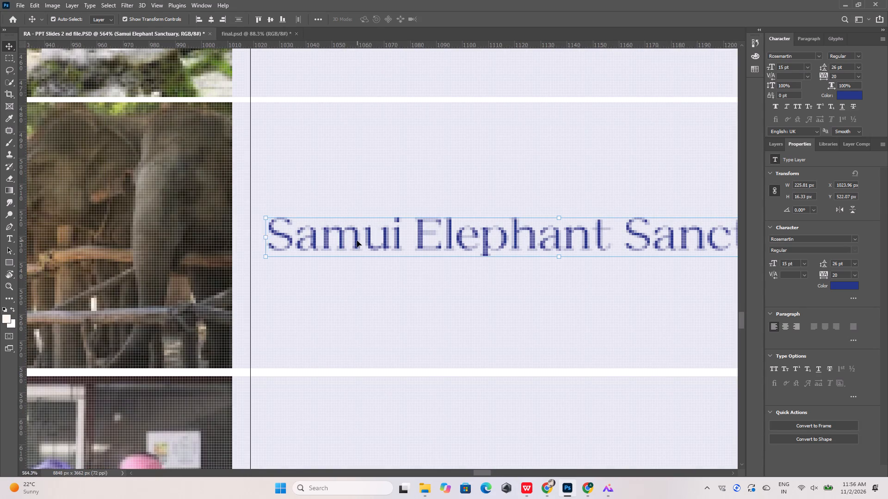
key("Left")
key("Left")
key("Left")
key("Left")
key("Left")
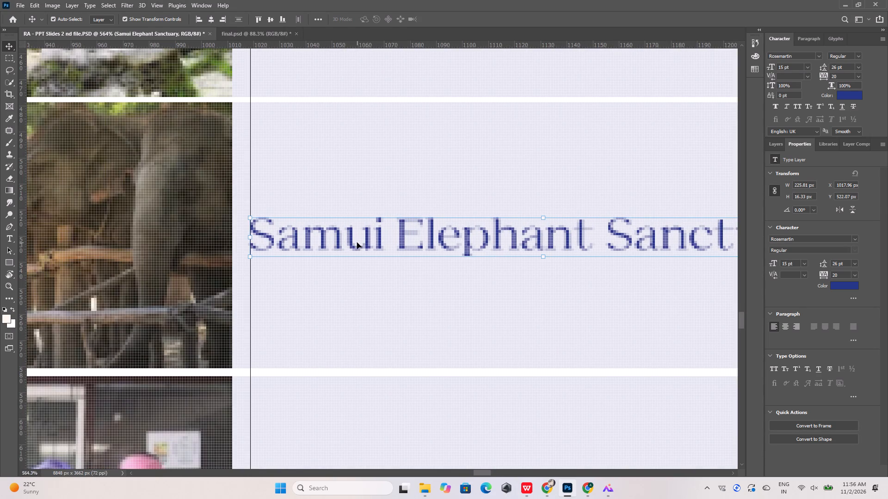
Align the start of the Secret Buddha Garden label with the Koh Samui column's guide, at X 1017.96 px.
scroll(302, 259, "down", 20, "alt")
scroll(309, 229, "up", 12, "alt")
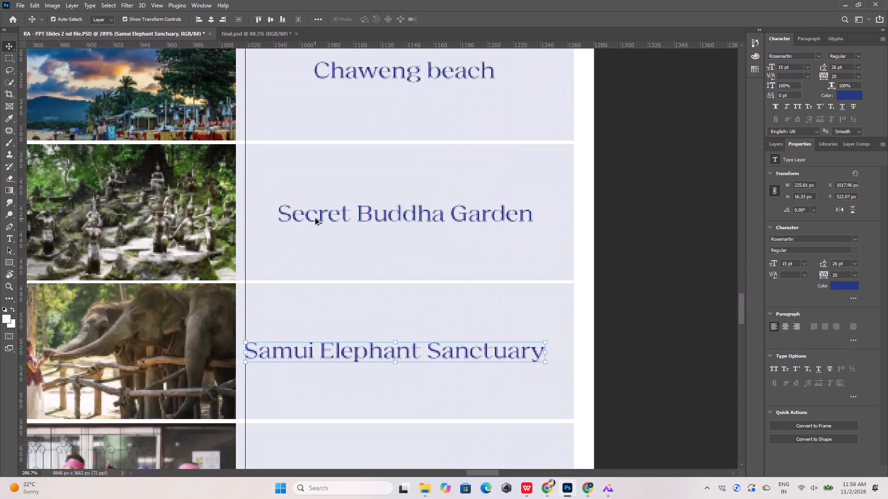
left_click(315, 219)
key("shift+Left")
key("shift+Left")
key("Left")
key("Left")
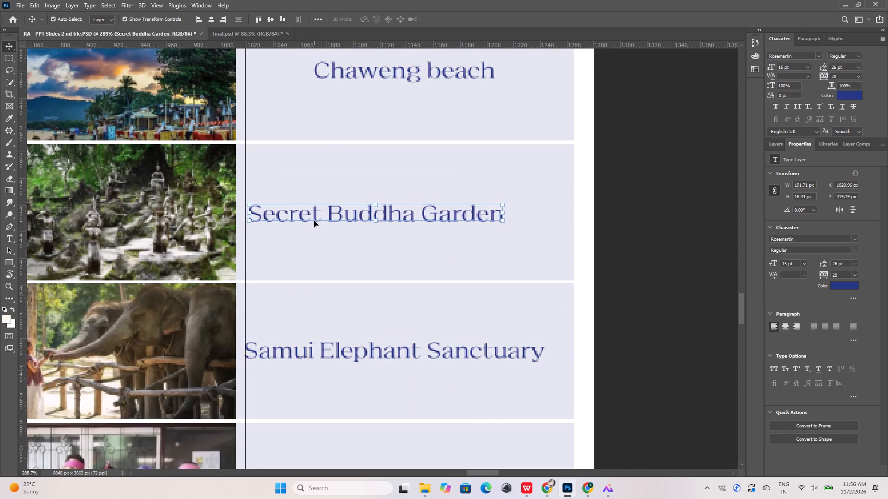
key("Left")
key("Left")
key("Left")
scroll(188, 195, "up", 18, "alt")
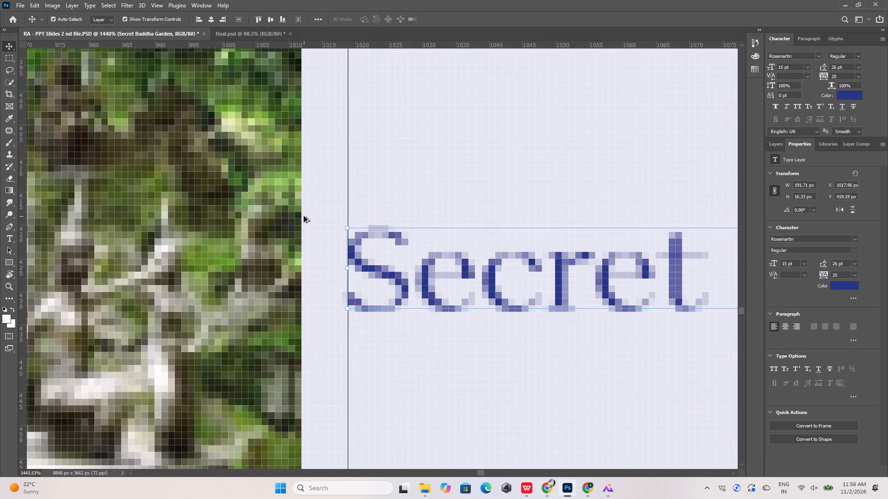
scroll(314, 262, "down", 13, "alt")
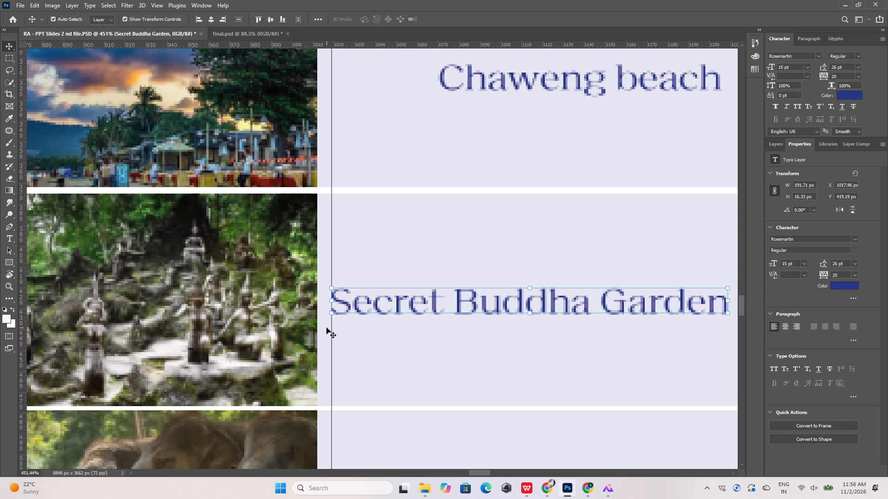
key("Right")
scroll(331, 317, "up", 9, "alt")
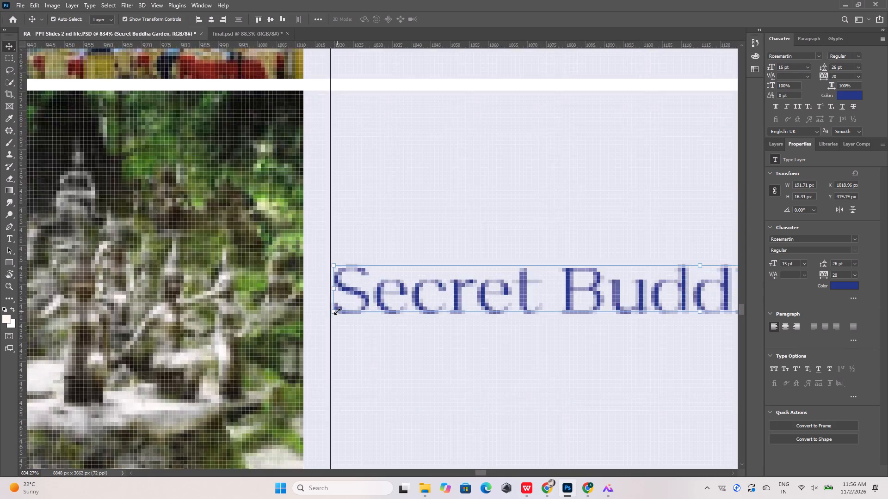
scroll(337, 311, "up", 9, "alt")
key("Left")
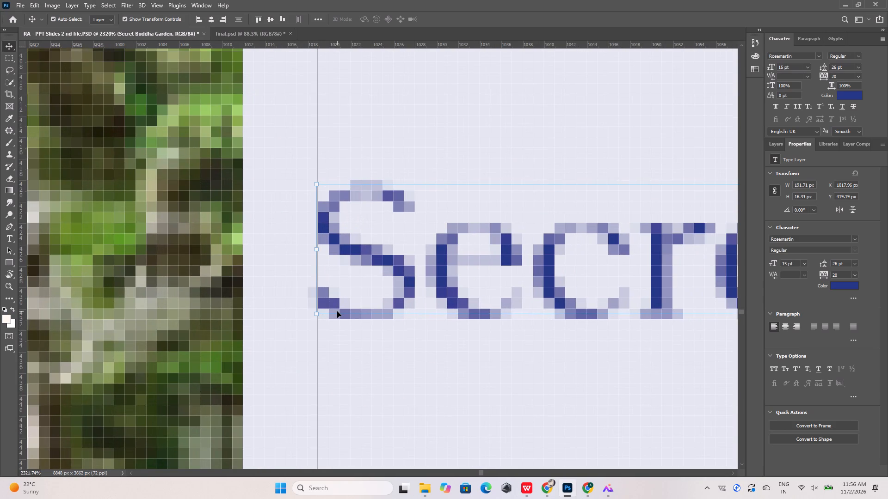
Align the start of the Chaweng beach label with the Koh Samui column's guide, at X 1017.96 px.
scroll(339, 309, "down", 20, "alt")
scroll(339, 309, "down", 8, "alt")
scroll(406, 216, "up", 5, "alt")
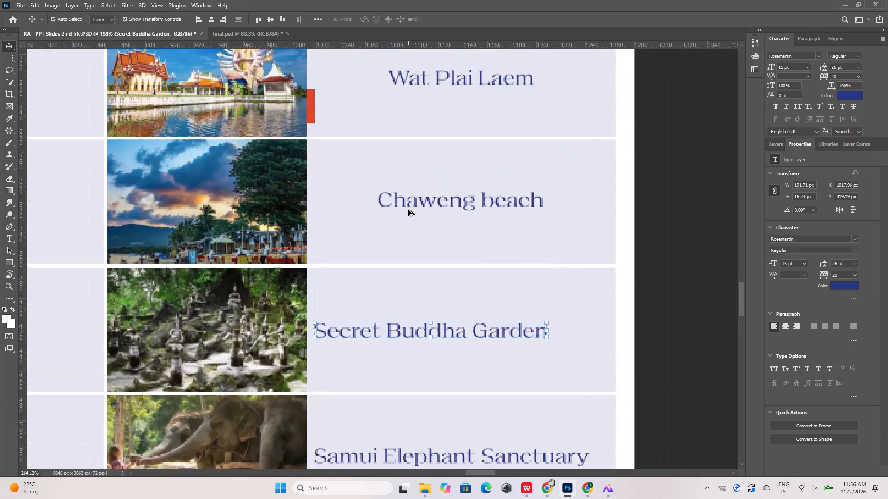
left_click(411, 204)
key("shift+Left")
key("shift+Left")
key("shift+Left")
key("shift+Left")
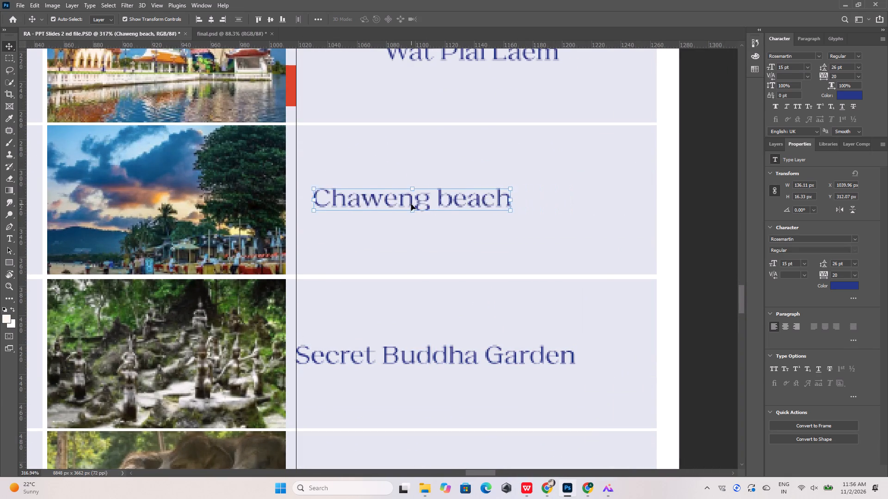
key("shift+Left")
key("Left")
key("Left")
key("Right")
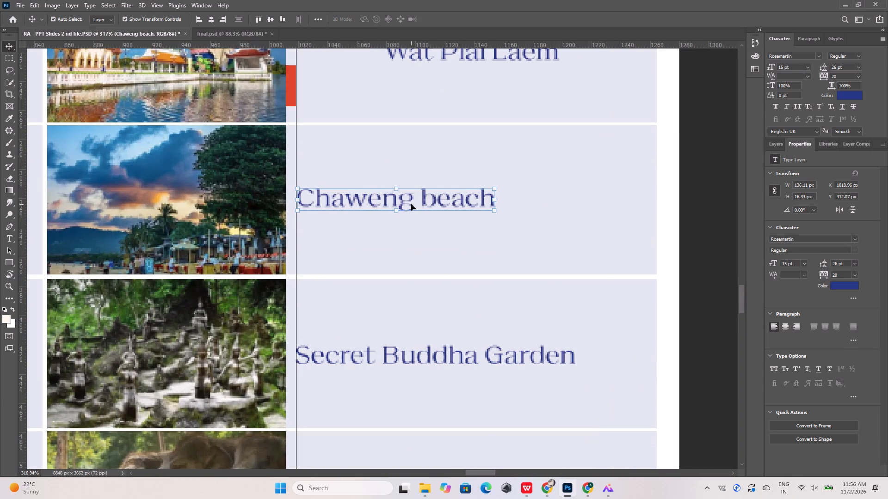
key("Left")
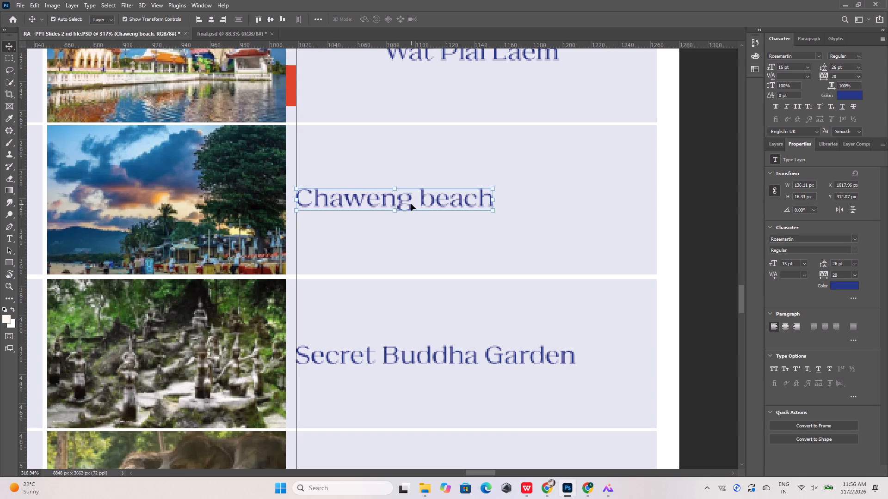
Align the start of the Wat Plai Laem label with the Koh Samui column's guide, at X 1018.96 px.
scroll(409, 191, "up", 19)
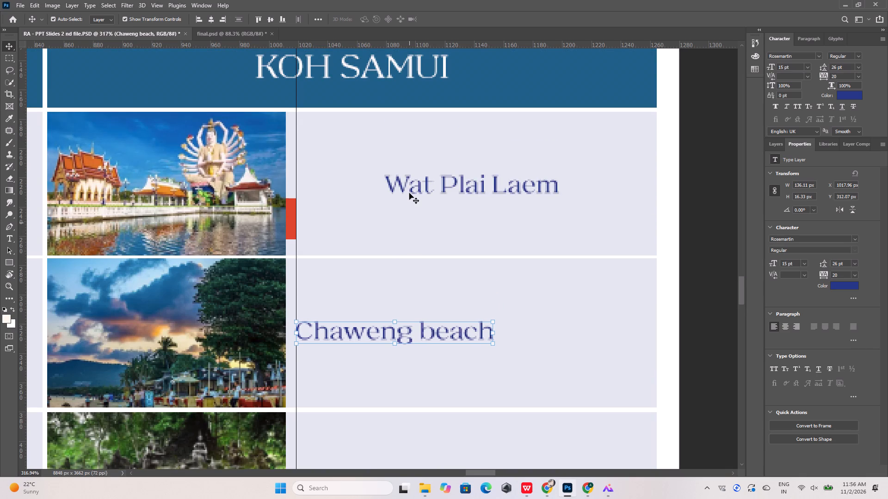
left_click(409, 193)
key("shift+Left")
key("shift+Left")
key("shift+Left")
key("shift+Left")
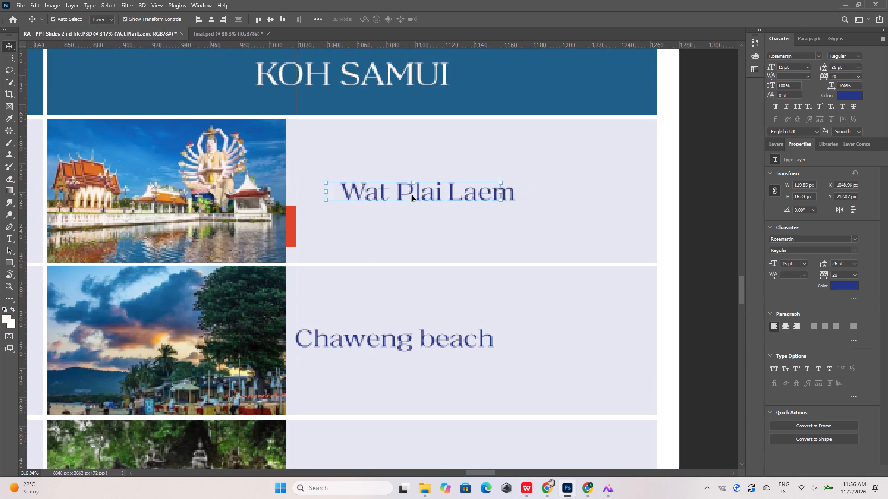
key("shift+Left")
key("Left")
key("Left")
key("Left")
key("Left")
key("Left")
key("Left")
key("Left")
key("Left")
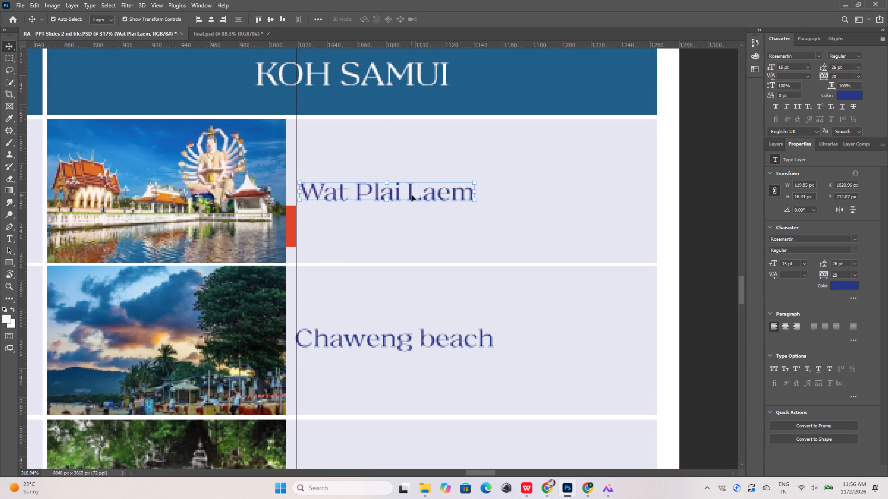
key("Left")
key("Left")
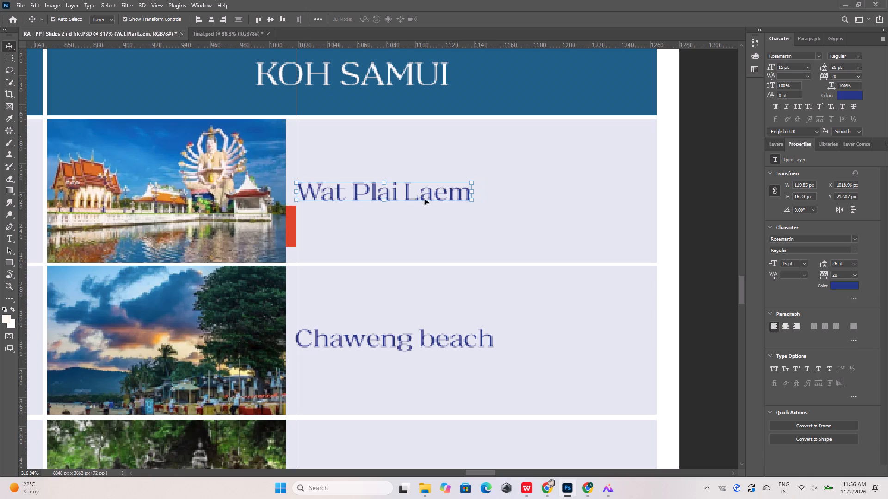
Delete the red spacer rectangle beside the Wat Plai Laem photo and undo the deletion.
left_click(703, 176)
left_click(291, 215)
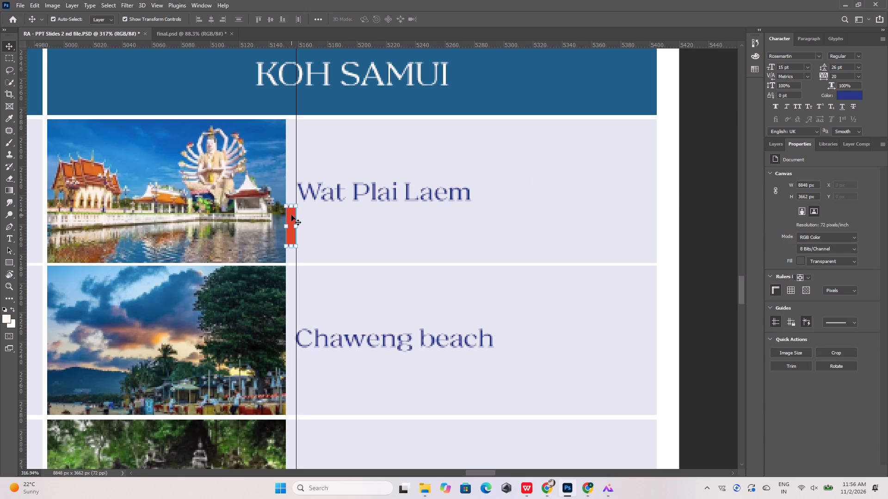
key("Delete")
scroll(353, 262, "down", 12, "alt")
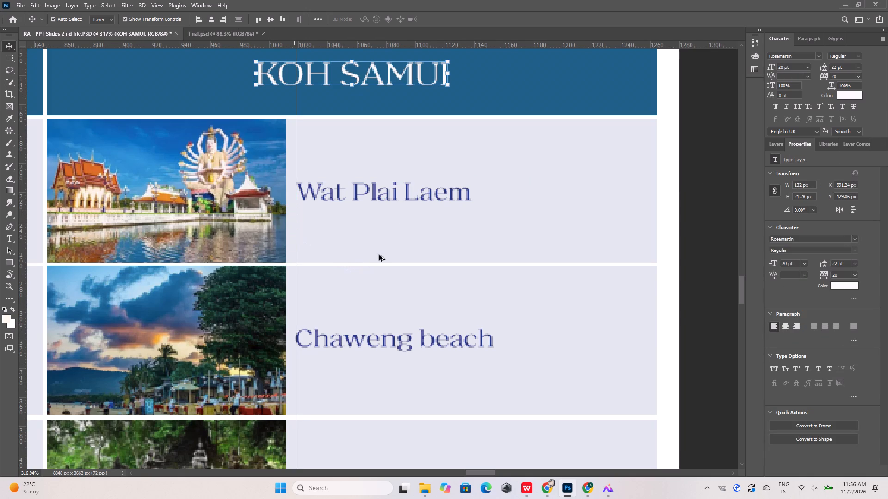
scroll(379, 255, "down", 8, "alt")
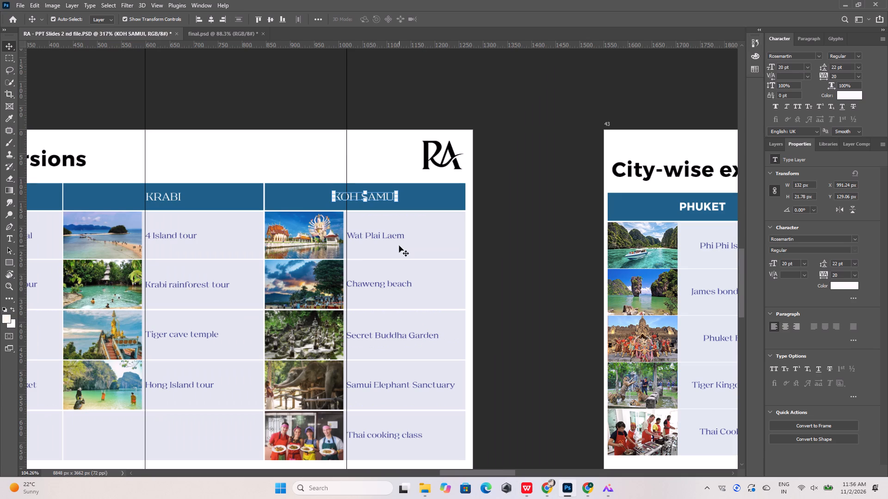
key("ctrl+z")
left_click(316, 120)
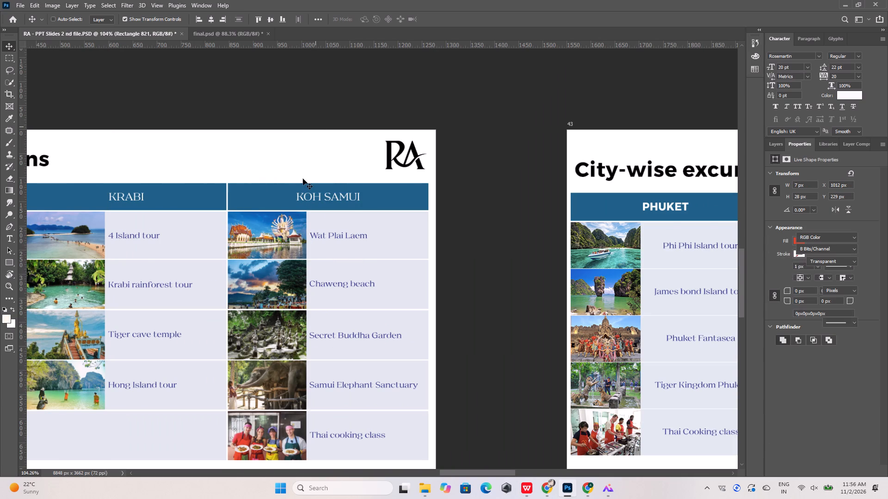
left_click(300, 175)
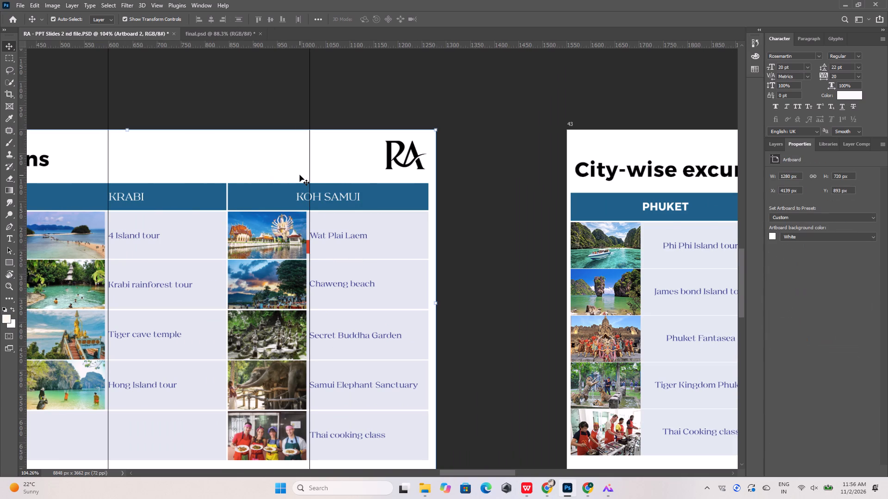
Move the red spacer rectangle from the Koh Samui column to the Phi Phi Island tour photo on artboard 43, at X 67, Y 229 px.
scroll(157, 212, "down", 9, "alt")
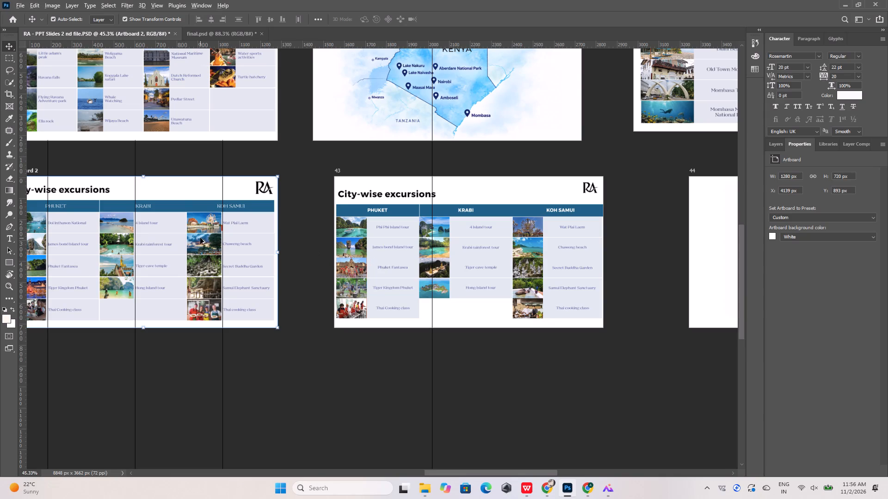
scroll(203, 235, "up", 17, "alt")
left_click(245, 217)
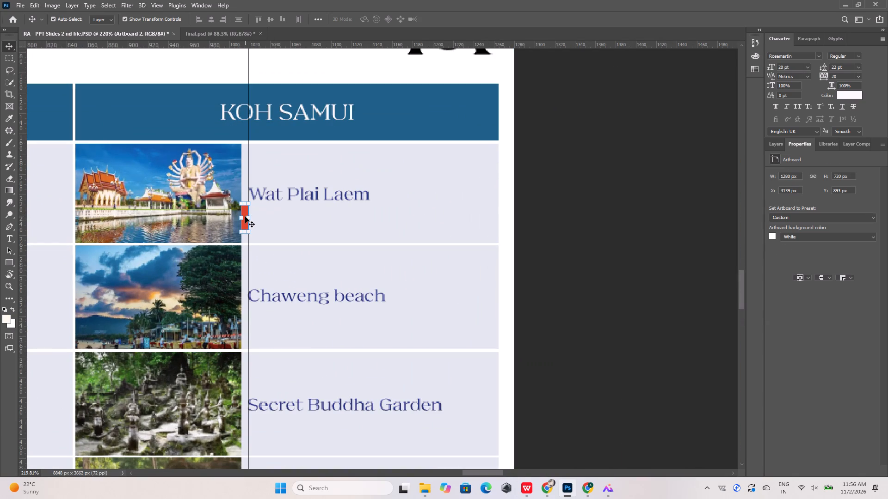
scroll(246, 213, "up", 5, "alt")
left_click_drag(244, 212, 708, 202)
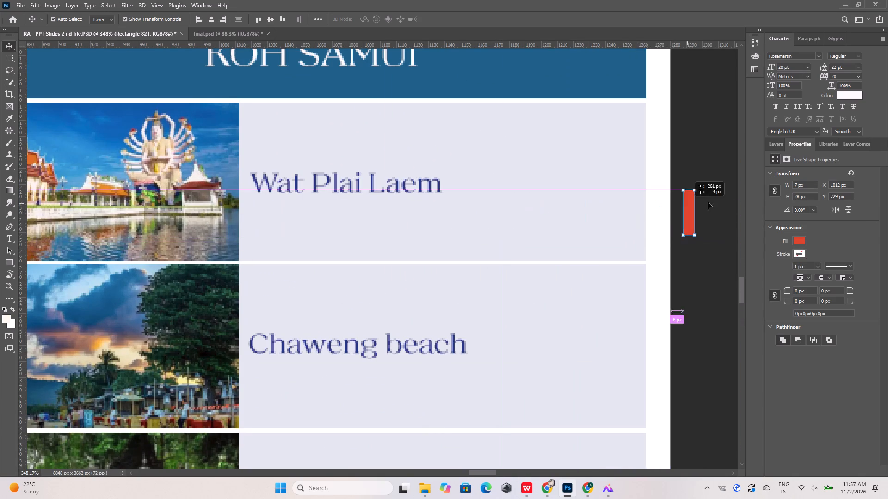
left_click_drag(708, 202, 726, 203)
scroll(0, 240, "down", 12, "alt")
scroll(663, 273, "up", 6, "alt")
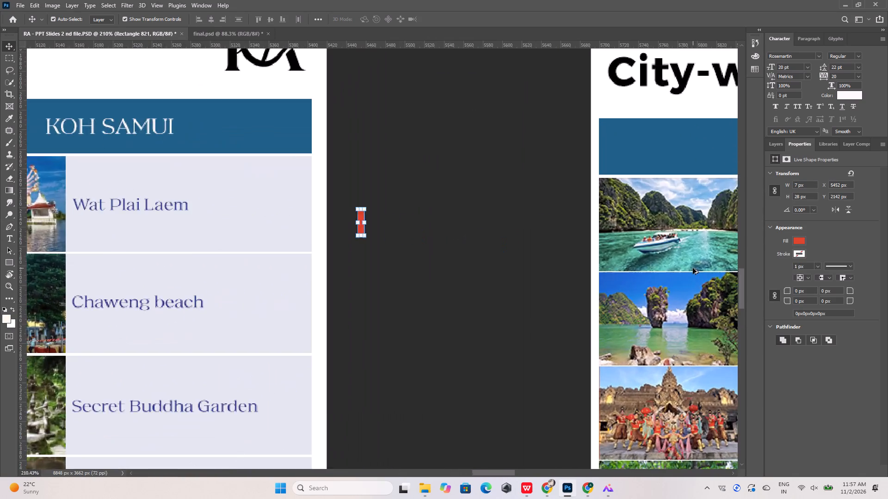
scroll(693, 268, "up", 6, "alt")
left_click_drag(127, 173, 639, 181)
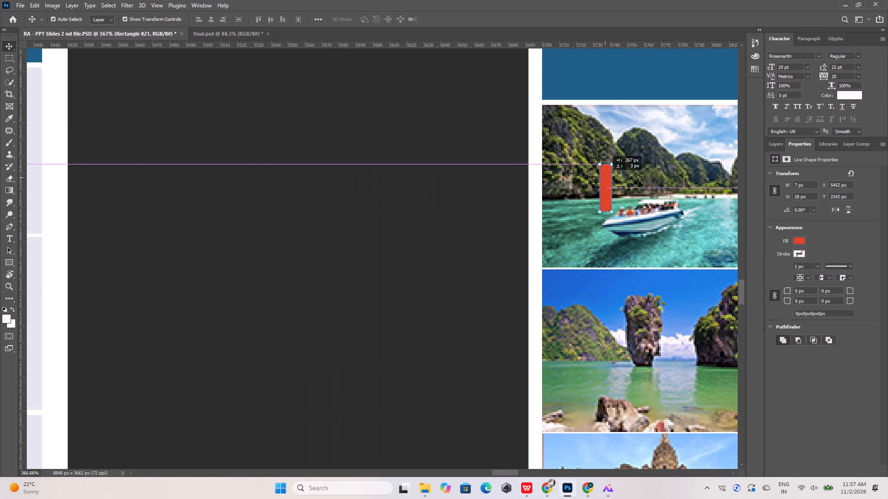
left_click_drag(639, 181, 647, 181)
Move the red spacer rectangle flush against the label-side edge of the Phi Phi Island tour photo, at X 153, Y 235 px.
scroll(0, 231, "down", 6, "alt")
scroll(29, 291, "down", 6, "alt")
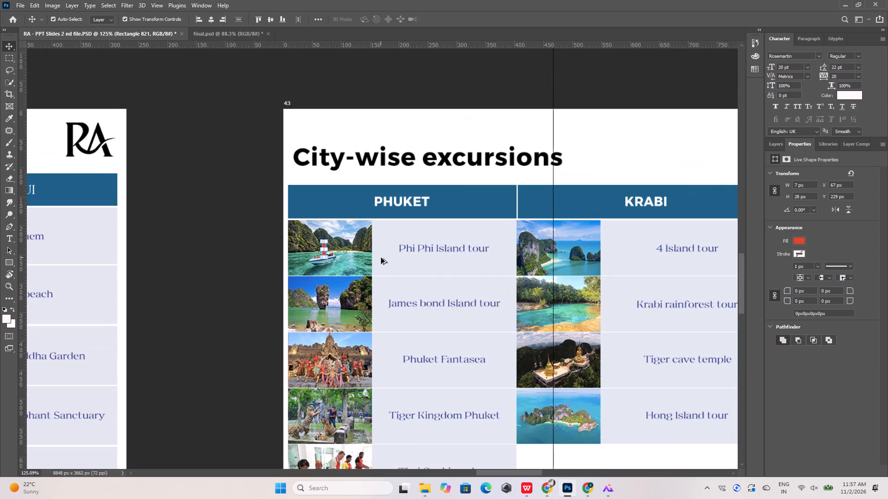
scroll(455, 245, "up", 12, "alt")
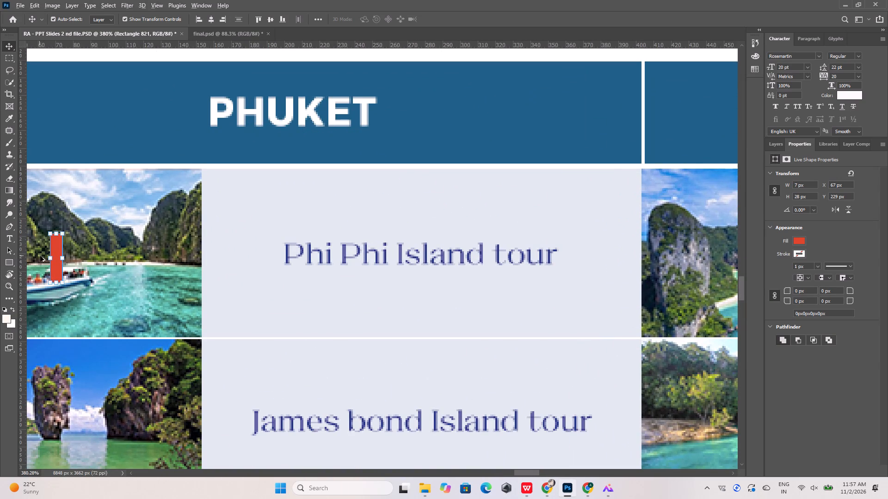
scroll(41, 256, "up", 6, "alt")
left_click_drag(67, 249, 334, 268)
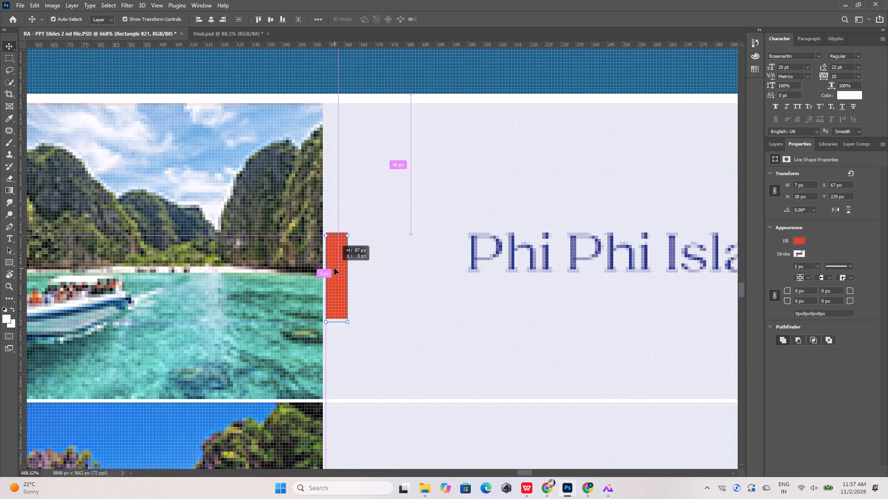
left_click_drag(334, 268, 333, 269)
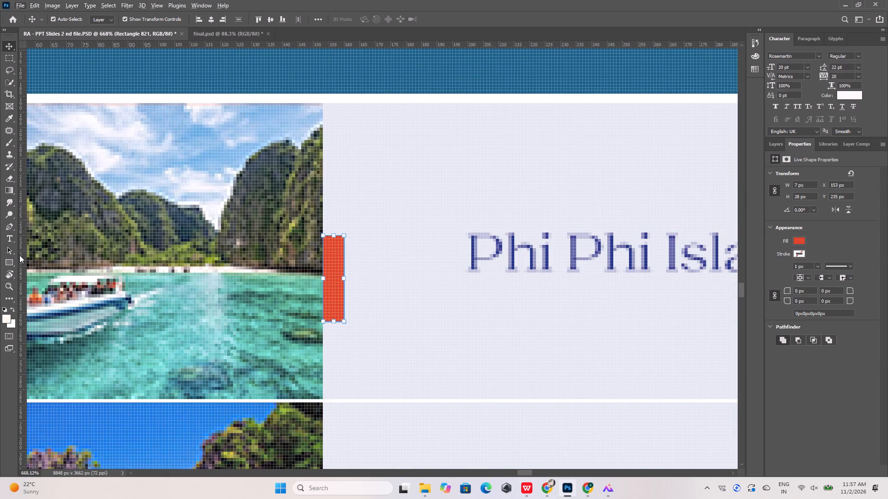
Add a vertical guide at about X 160 px along the spacer's far edge in the Phuket column.
left_click_drag(19, 255, 345, 300)
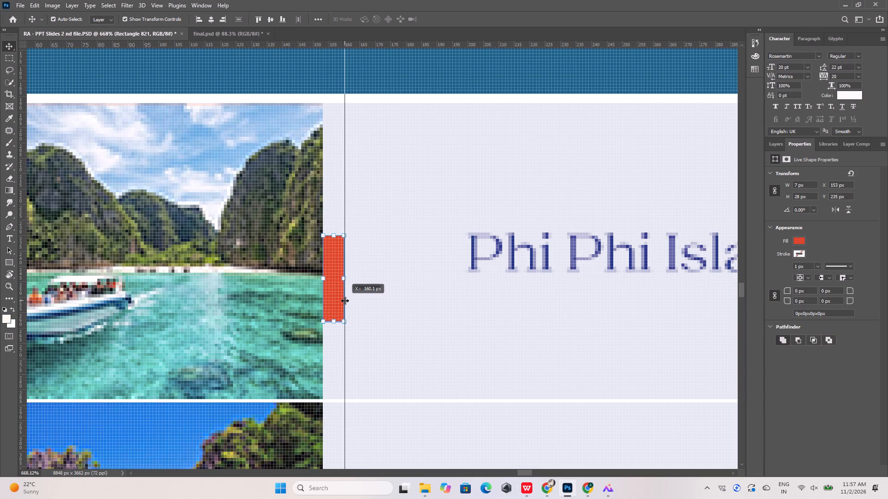
left_click_drag(345, 300, 344, 301)
Move the red spacer rectangle to the Krabi column, flush against the 4 Island tour photo's label-side edge, at X 548, Y 250 px.
scroll(162, 256, "down", 11, "alt")
scroll(349, 280, "up", 3, "alt")
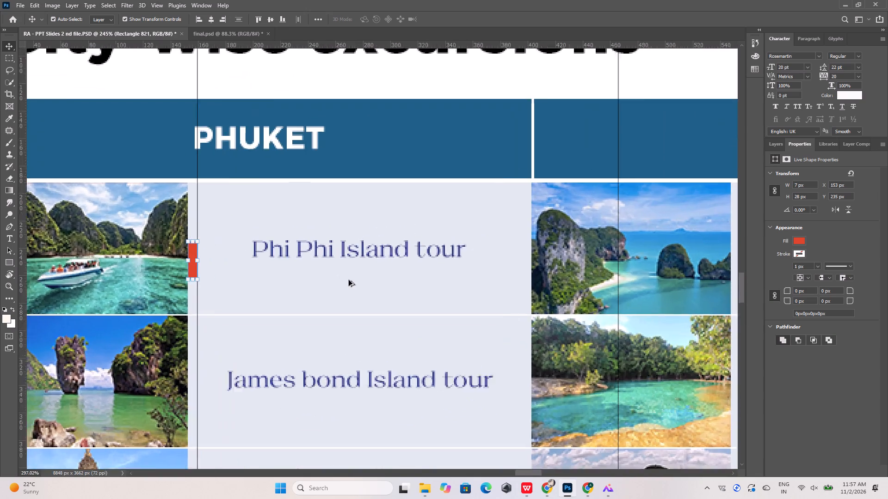
scroll(349, 280, "up", 3, "alt")
left_click_drag(123, 246, 678, 272)
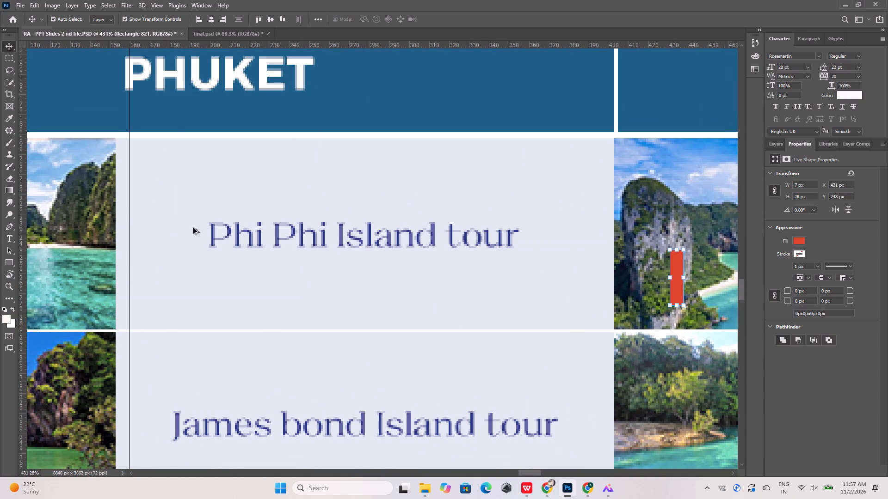
scroll(132, 241, "down", 16, "alt")
scroll(219, 253, "up", 10, "alt")
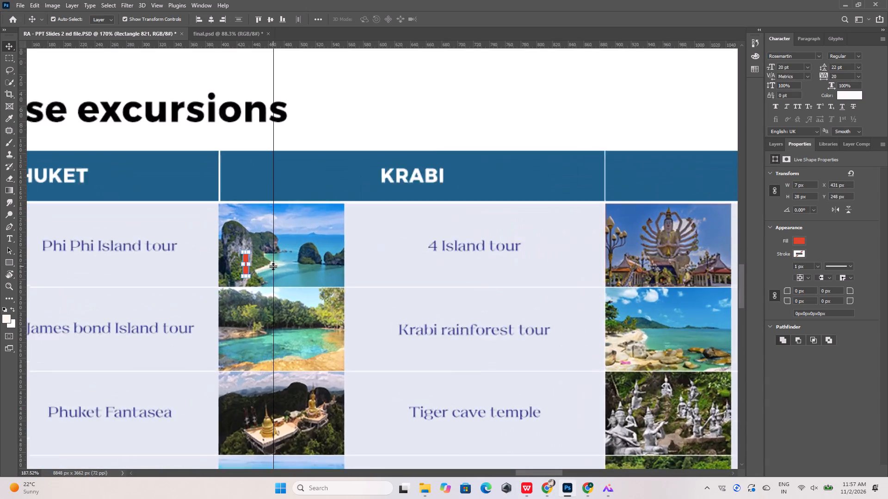
scroll(273, 266, "up", 8, "alt")
left_click_drag(201, 252, 483, 256)
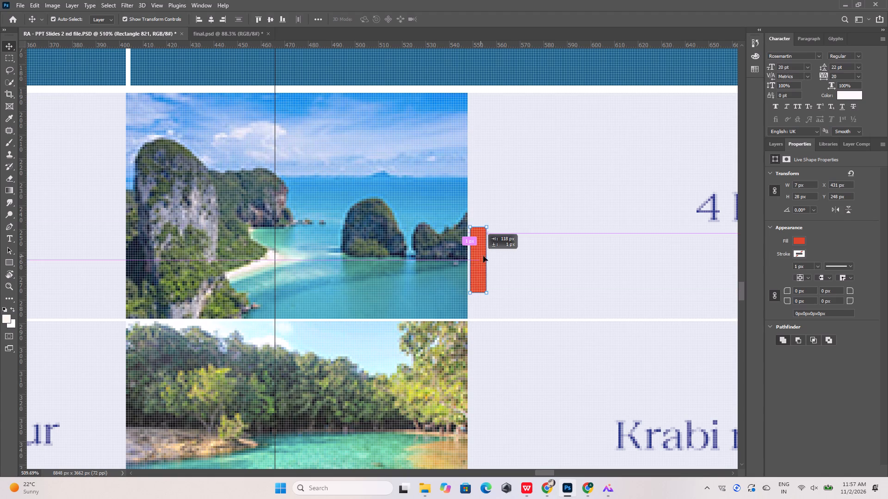
left_click_drag(483, 256, 476, 256)
Move the vertical guide crossing the 4 Island tour photo to the spacer's far edge, at about X 555 px.
left_click_drag(274, 264, 470, 266)
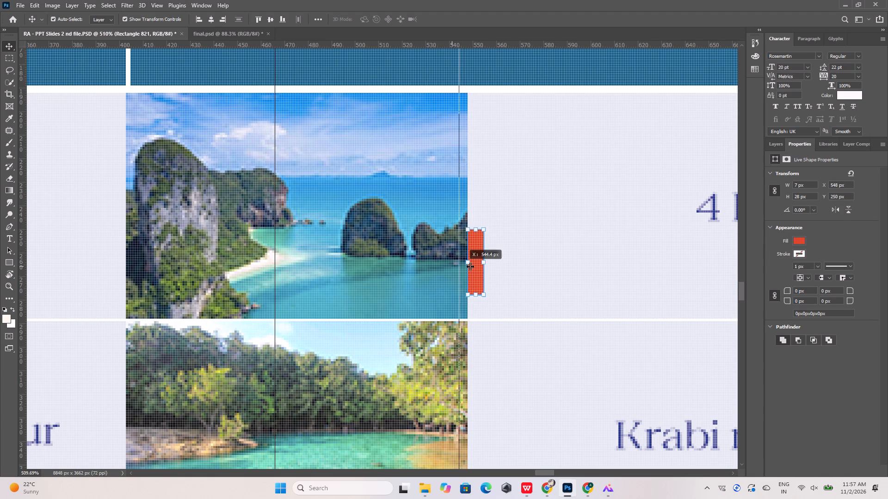
left_click_drag(470, 266, 483, 265)
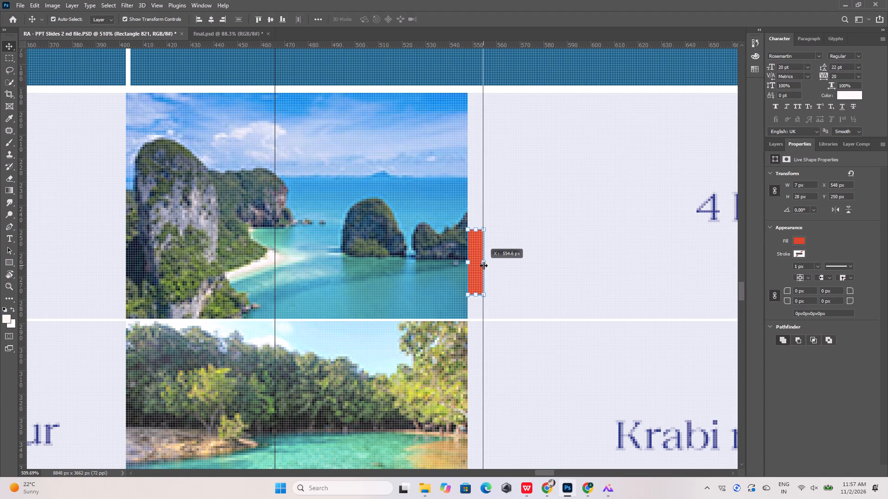
left_click_drag(483, 265, 484, 265)
Move the red spacer rectangle to the Koh Samui column, flush against the Wat Plai Laem photo's label-side edge, at X 994, Y 257 px.
scroll(0, 235, "down", 17, "alt")
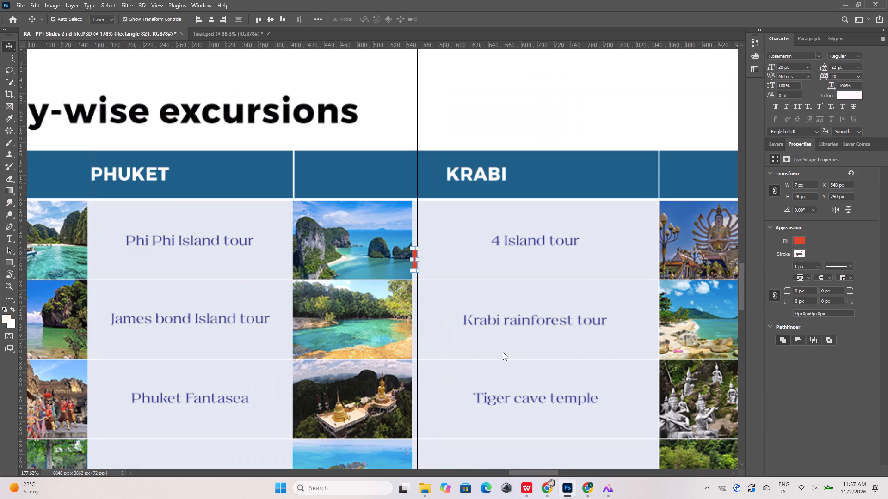
scroll(440, 303, "up", 7, "alt")
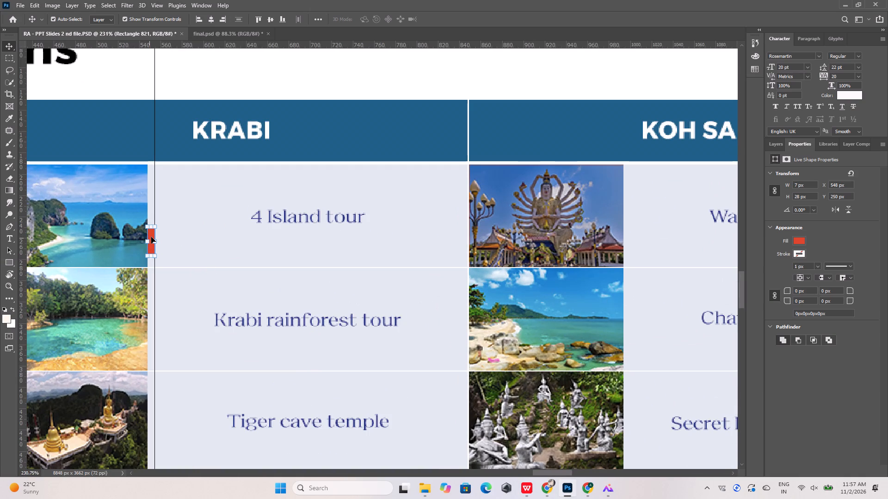
left_click_drag(151, 237, 633, 245)
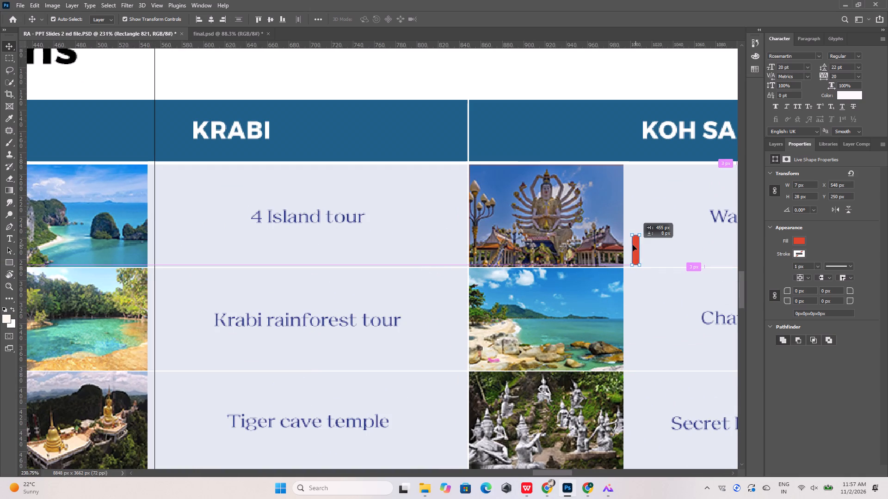
left_click_drag(633, 245, 626, 243)
scroll(632, 246, "up", 9, "alt")
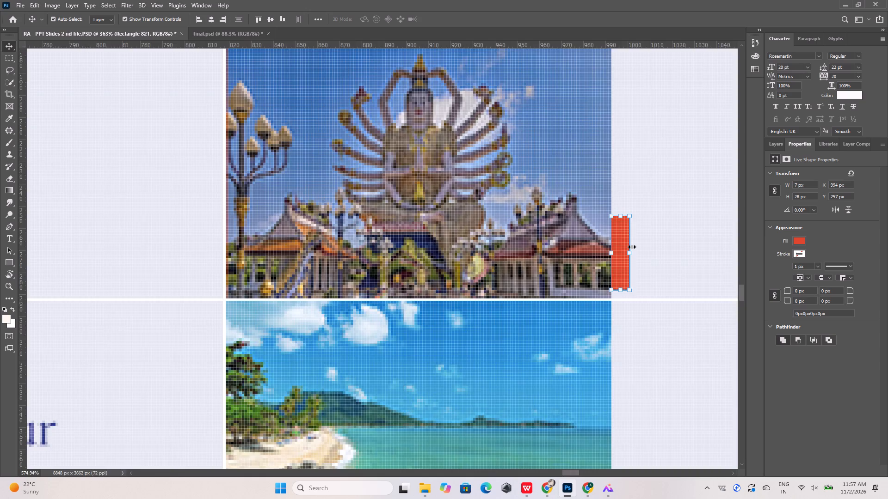
scroll(632, 247, "up", 10, "alt")
left_click(611, 249)
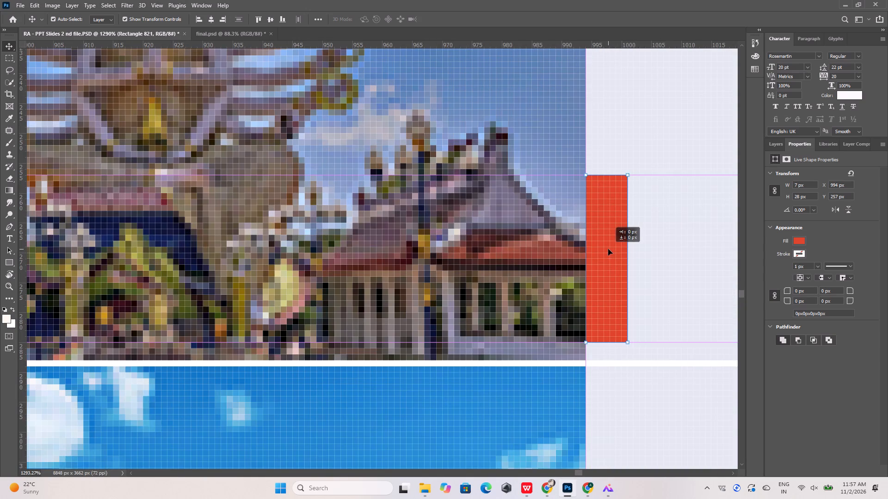
scroll(662, 242, "up", 8, "alt")
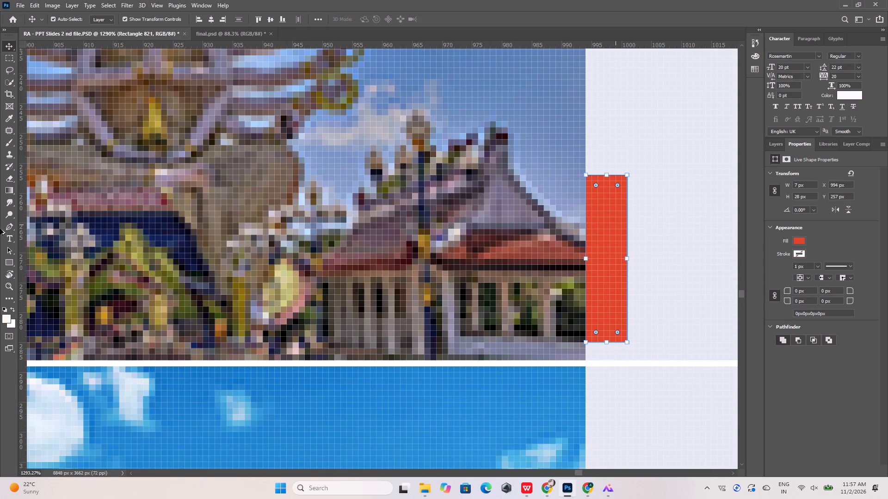
Add a vertical guide at about X 1001 px along the spacer's far edge in the Koh Samui column.
left_click_drag(21, 230, 640, 249)
left_click(652, 245)
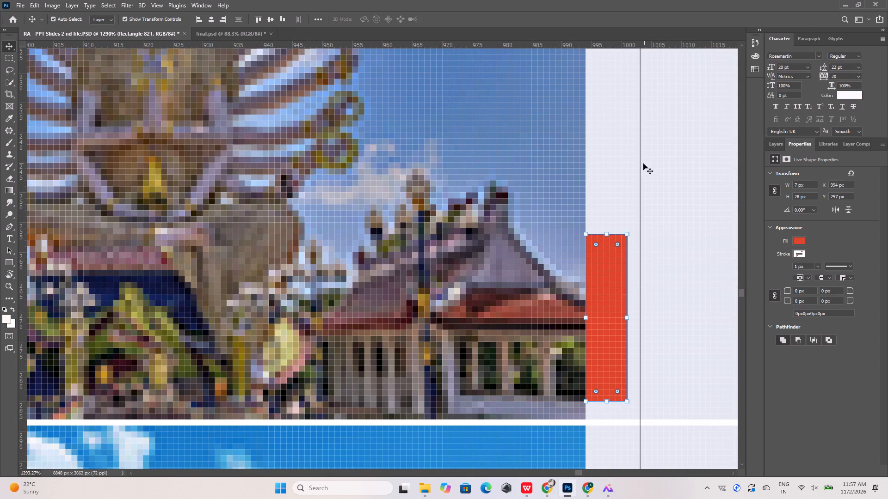
left_click_drag(641, 163, 628, 176)
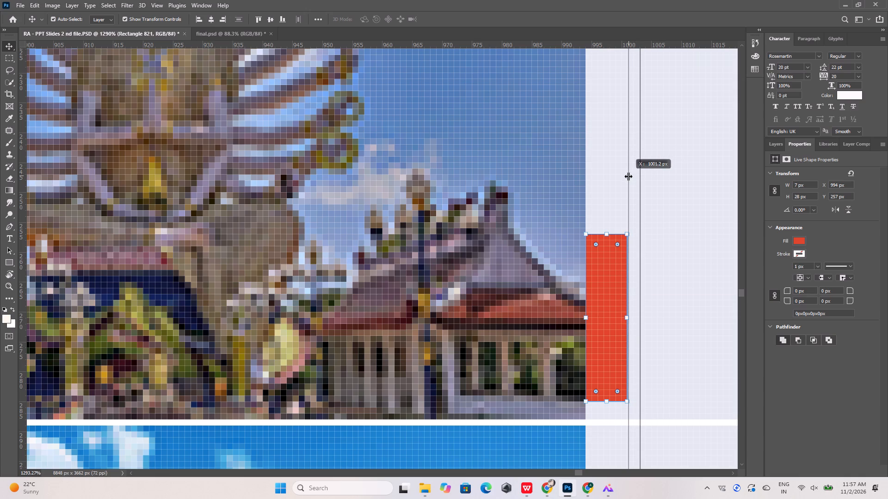
left_click_drag(628, 176, 627, 176)
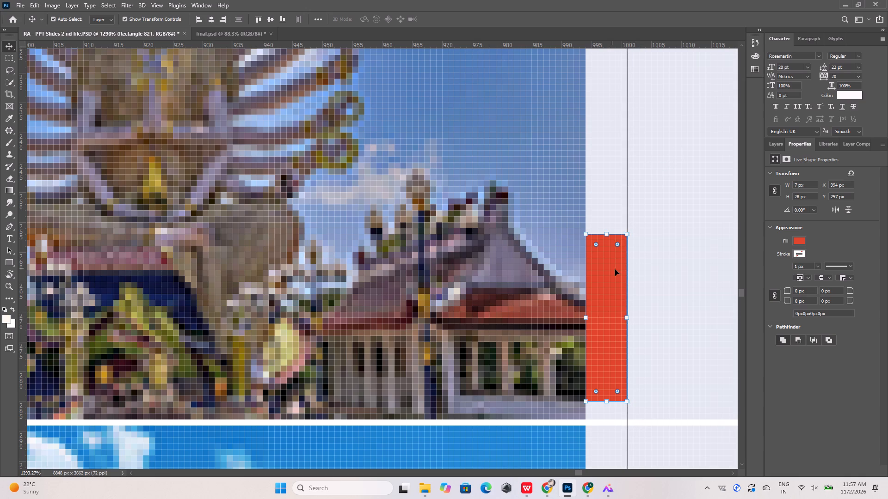
Align the start of the Phi Phi Island tour label with the Phuket column's guide, at X 160.53 px.
scroll(494, 195, "down", 20, "alt")
scroll(494, 195, "down", 6, "alt")
scroll(538, 231, "down", 6, "alt")
middle_click(538, 231, "alt")
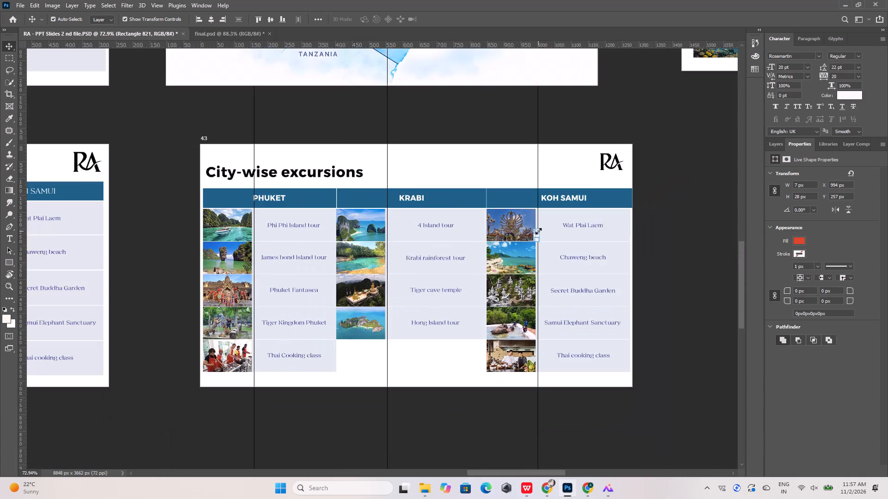
scroll(246, 236, "up", 16, "alt")
left_click(338, 195)
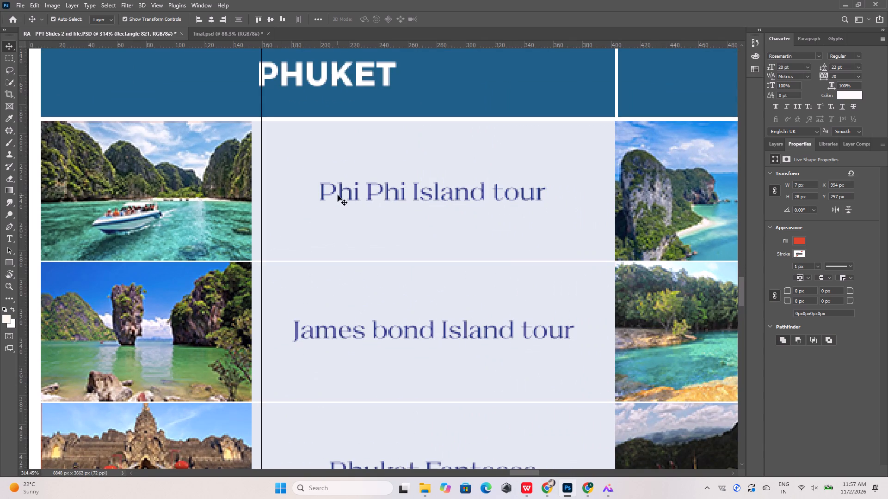
key("shift+Left")
key("shift+Left")
key("shift+Left")
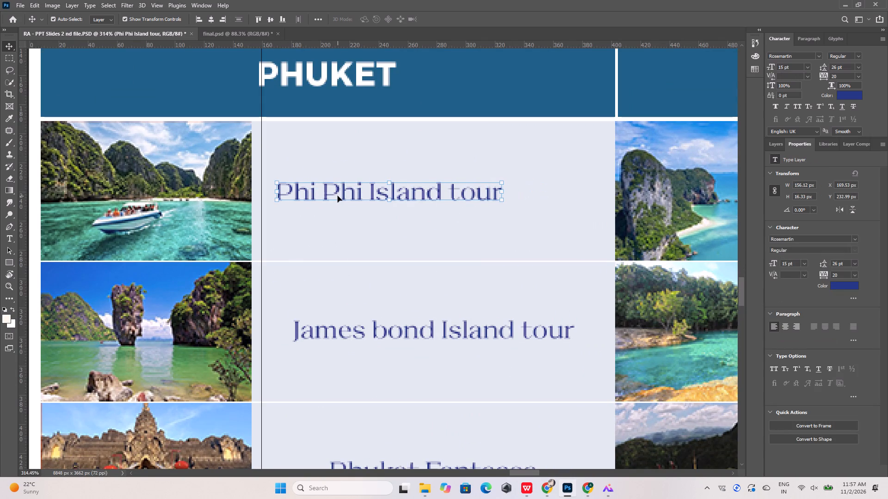
key("Left")
key("Left")
key("Left")
key("Left")
key("Left")
key("Left")
key("Left")
key("Left")
key("Left")
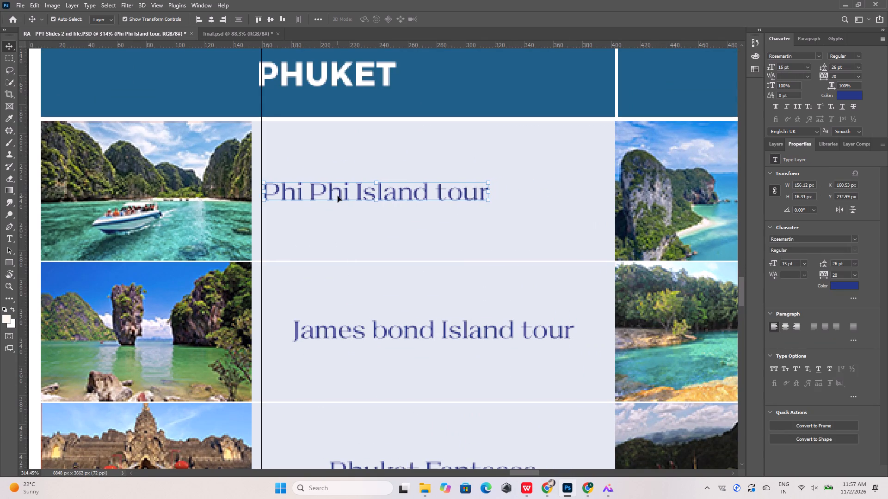
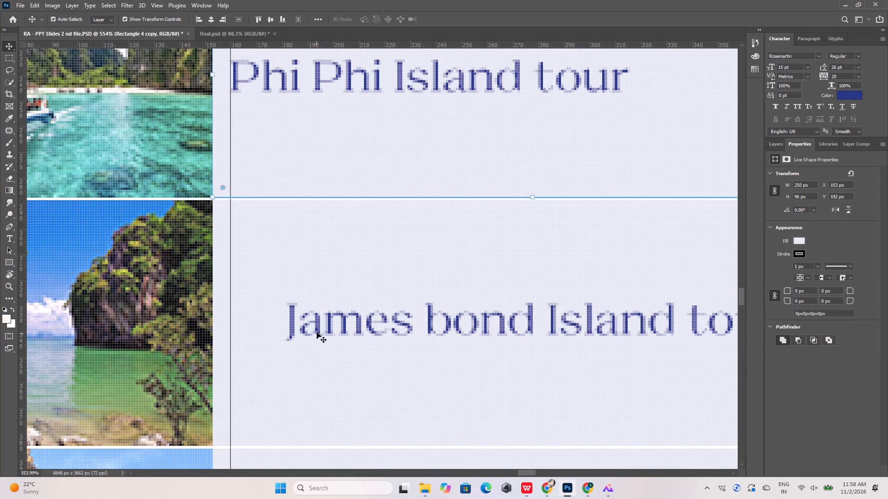
Align the start of the James bond Island tour label with the Phuket column's guide, at X 159.53 px.
left_click(318, 330)
key("shift+Left")
key("shift+Left")
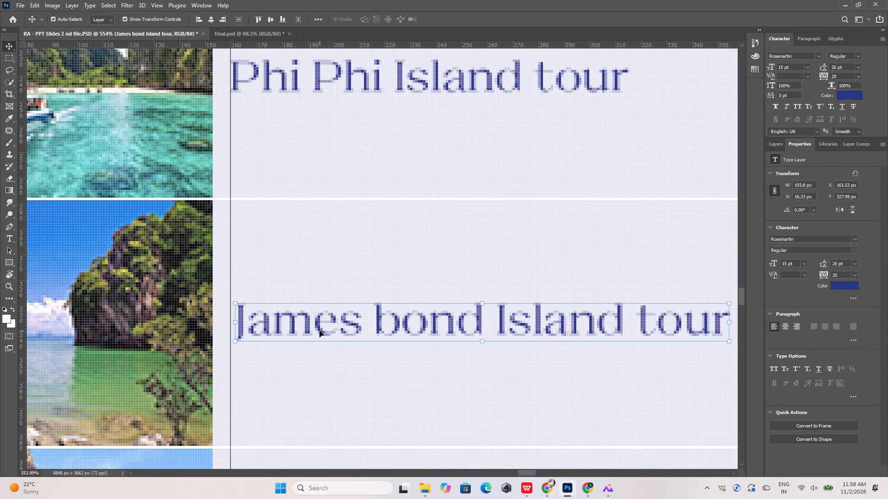
key("Left")
key("Left")
Align the start of the Phuket Fantasea label with the Phuket column's guide, at X 159.53 px.
scroll(320, 331, "down", 19)
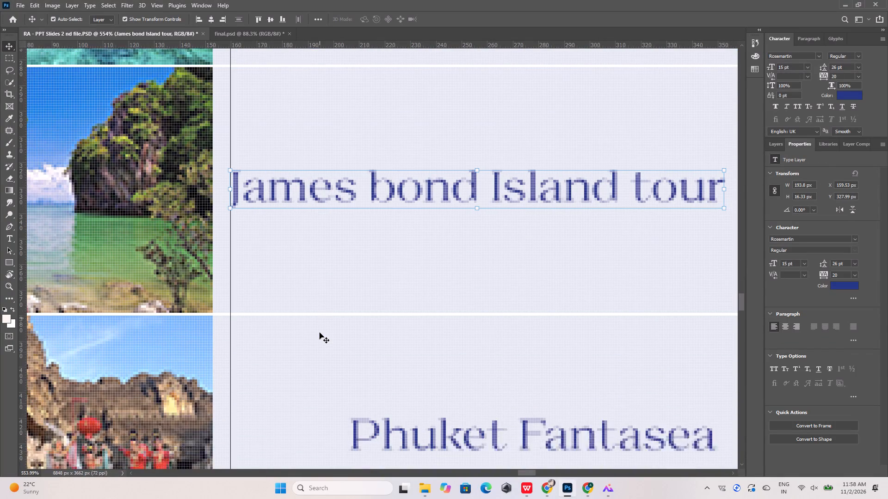
scroll(320, 333, "down", 16)
left_click(378, 307)
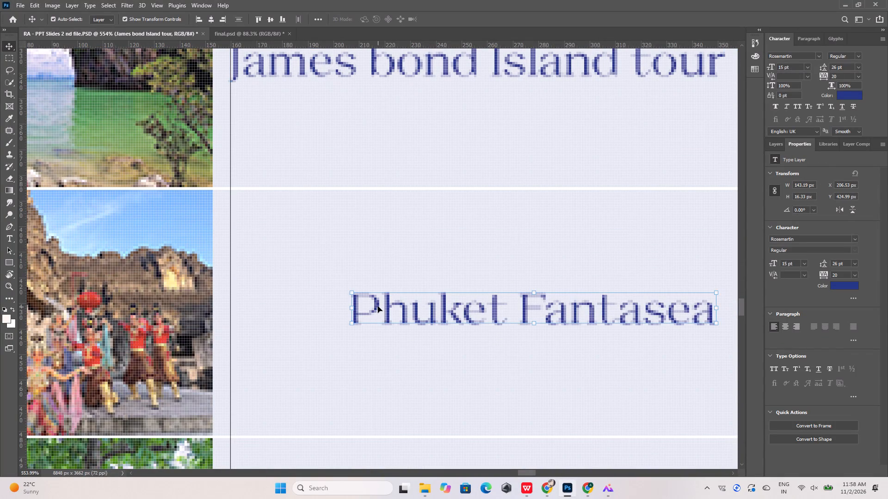
key("shift+Left")
key("shift+Left")
key("shift+Left")
key("shift+Left")
key("shift+Left")
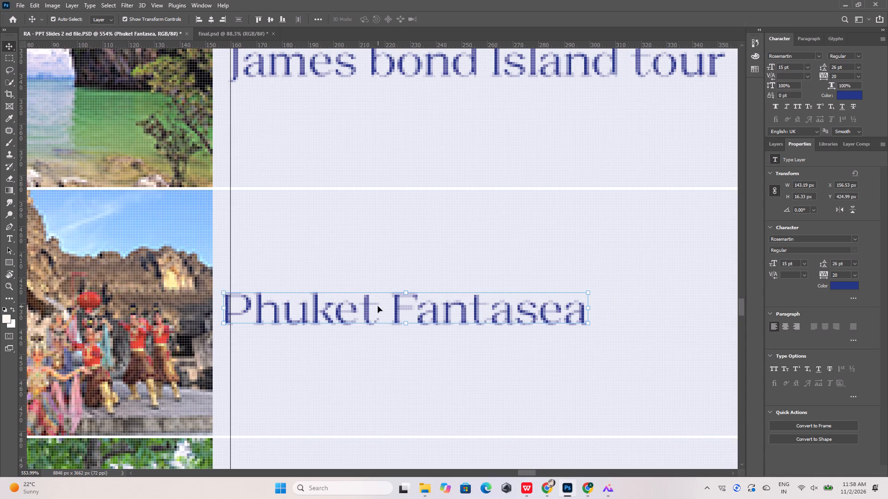
key("Right")
key("Right")
key("Right")
Align the start of the Tiger Kingdom Phuket label with the Phuket column's guide, at X 160.53 px.
scroll(378, 306, "down", 18)
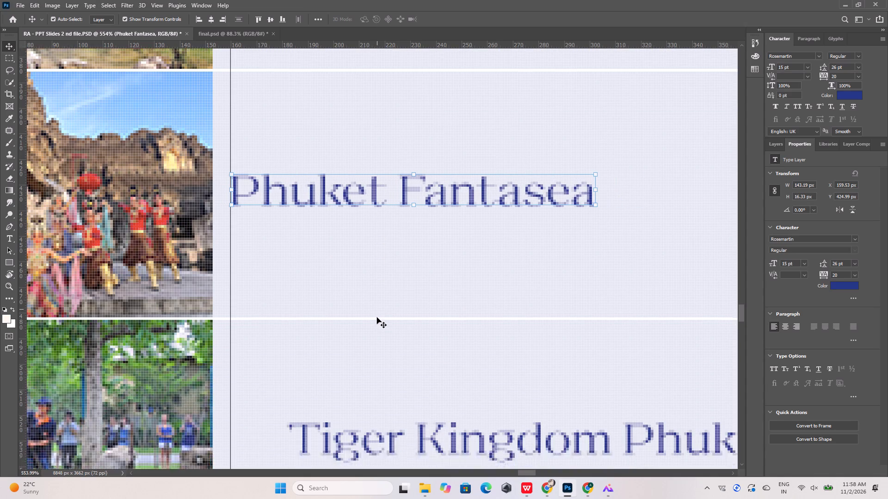
scroll(377, 317, "down", 15)
left_click(389, 321)
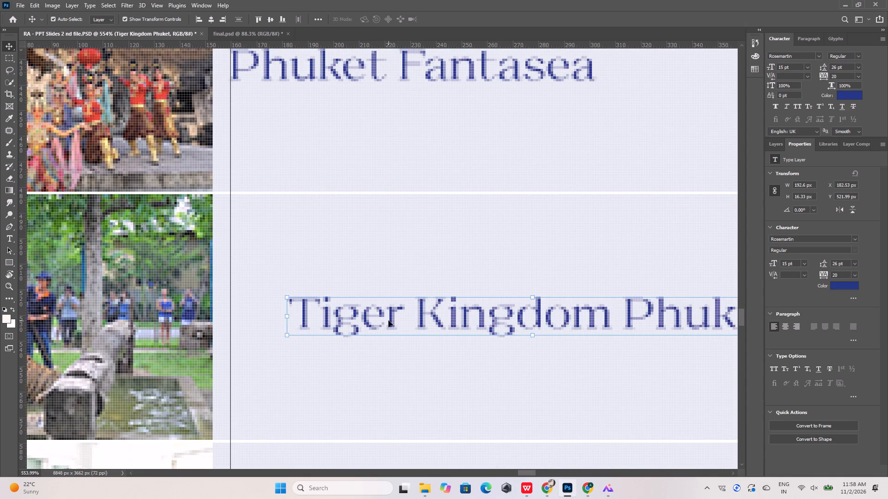
key("Left")
key("Left")
key("shift+Left")
key("shift+Left")
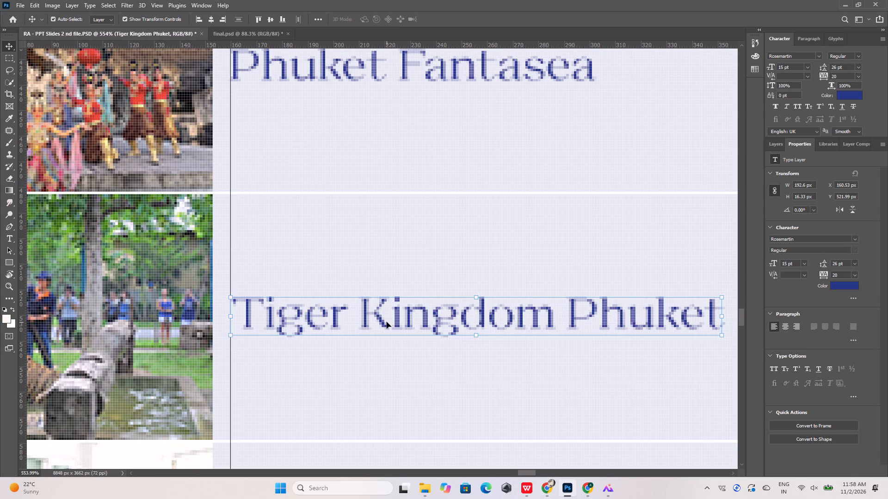
Align the start of the Phuket column's Thai Cooking class label with that column's guide, at X 159.53 px.
scroll(304, 275, "down", 13, "alt")
scroll(343, 367, "up", 6, "alt")
left_click(341, 353)
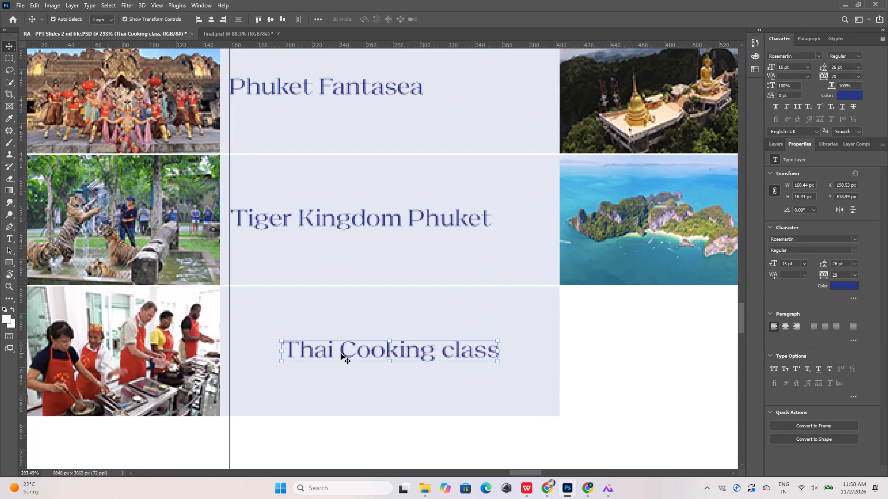
key("shift+Left")
key("shift+Left")
key("shift+Left")
key("Left")
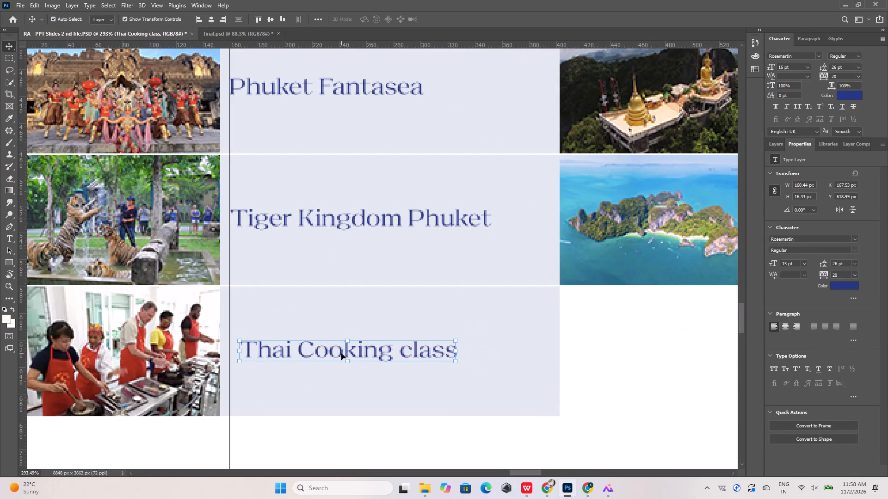
key("shift+Left")
key("Right")
key("Right")
key("Right")
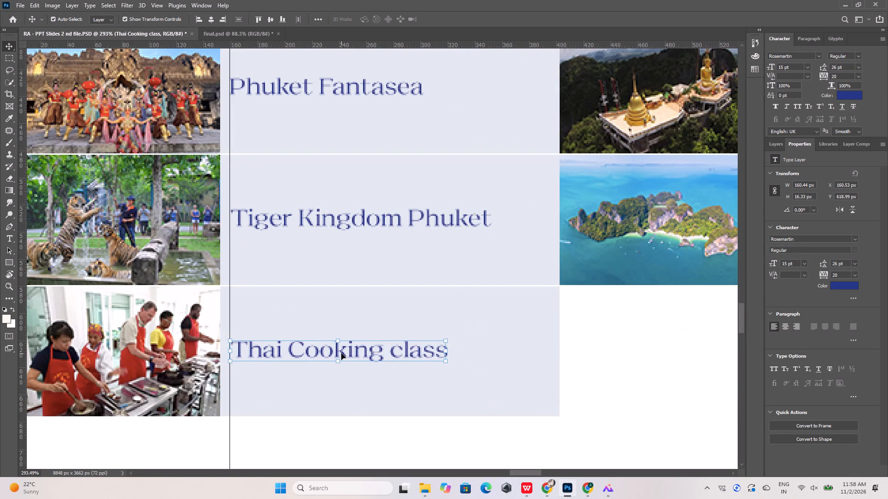
key("Left")
Align the start of the Hong Island tour label with the Krabi column's guide, at X 555.33 px.
scroll(265, 340, "down", 6, "alt")
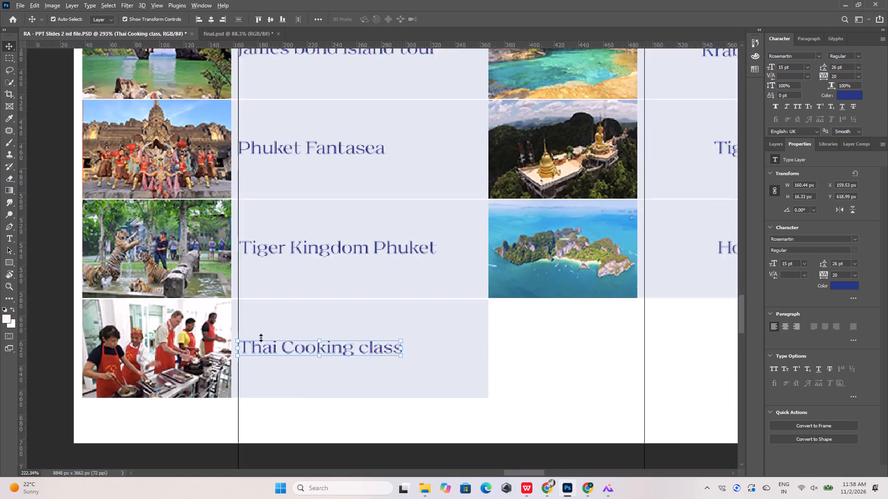
scroll(261, 338, "down", 8, "alt")
scroll(454, 312, "up", 11, "alt")
left_click(452, 295)
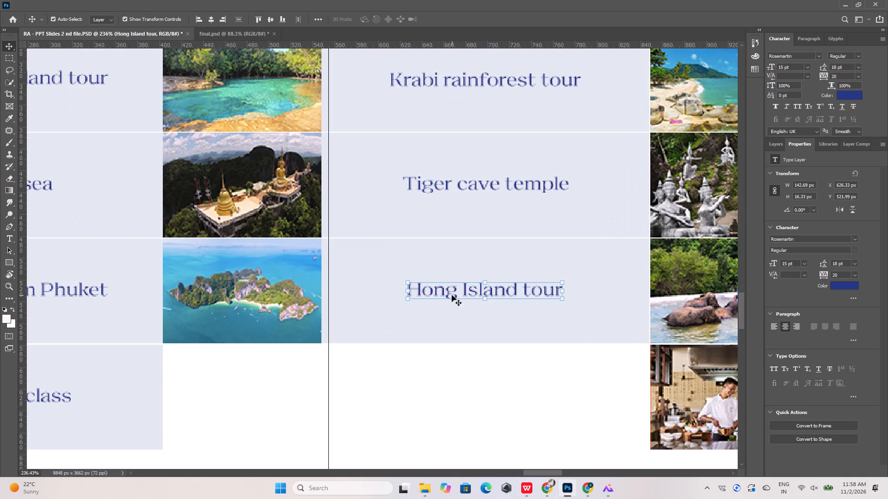
key("shift+Left")
key("shift+Left")
key("shift+Left")
key("shift+Left")
key("shift+Left")
key("shift+Left")
key("shift+Left")
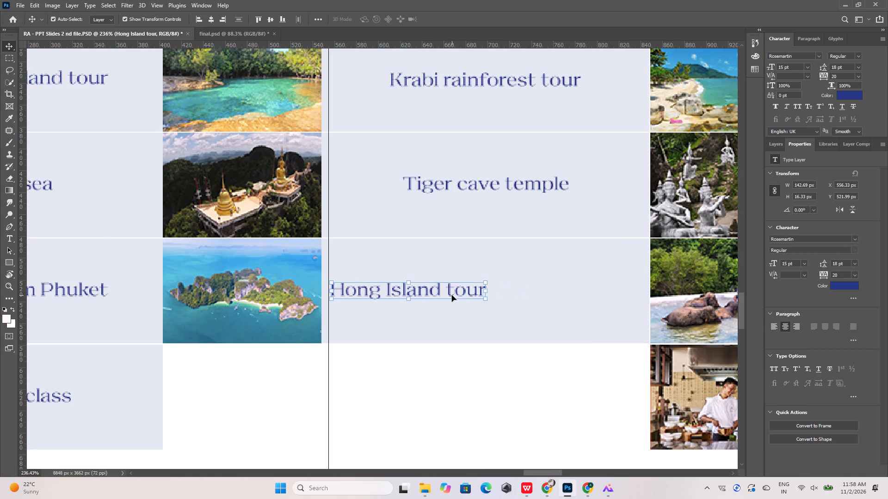
key("Left")
scroll(347, 311, "up", 7, "alt")
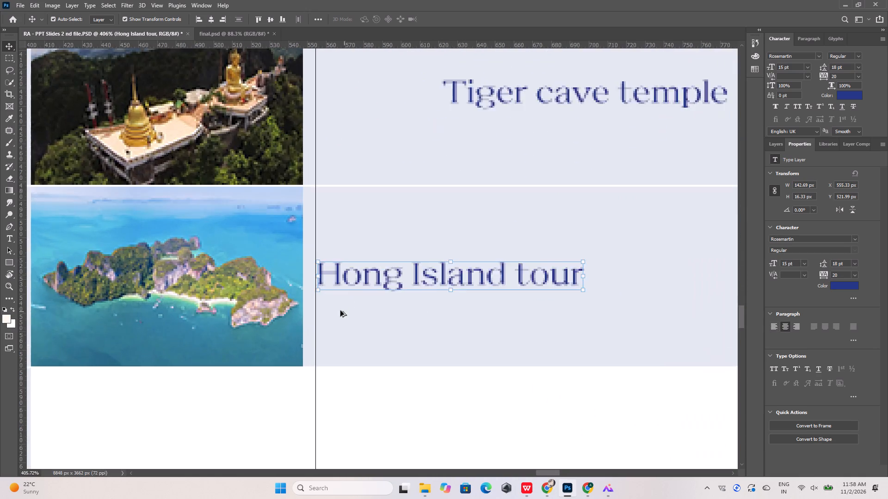
scroll(340, 310, "up", 14, "alt")
key("Left")
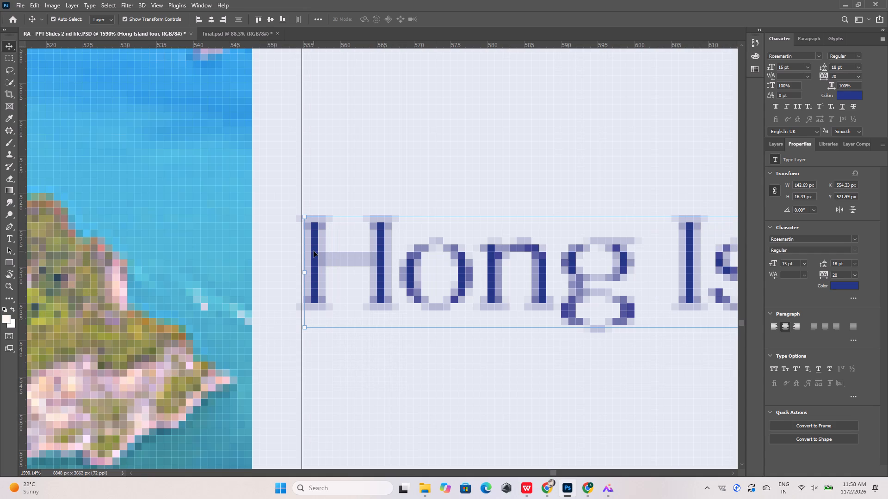
key("Right")
Align the start of the Tiger cave temple label with the Krabi column's guide, at X 555.53 px.
scroll(314, 251, "down", 20, "alt")
scroll(314, 251, "down", 1, "alt")
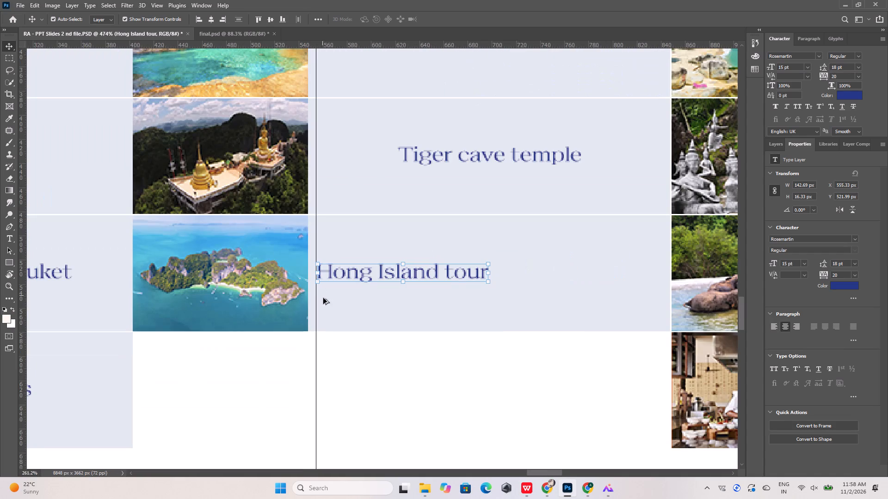
left_click(425, 153)
key("shift+Left")
key("shift+Left")
key("shift+Left")
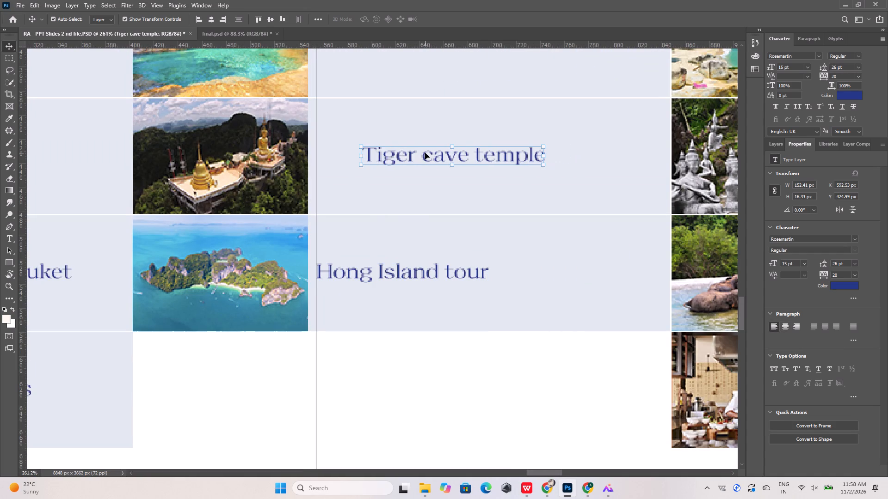
key("shift+Left")
key("shift+Left")
key("shift+Left")
key("shift+Left")
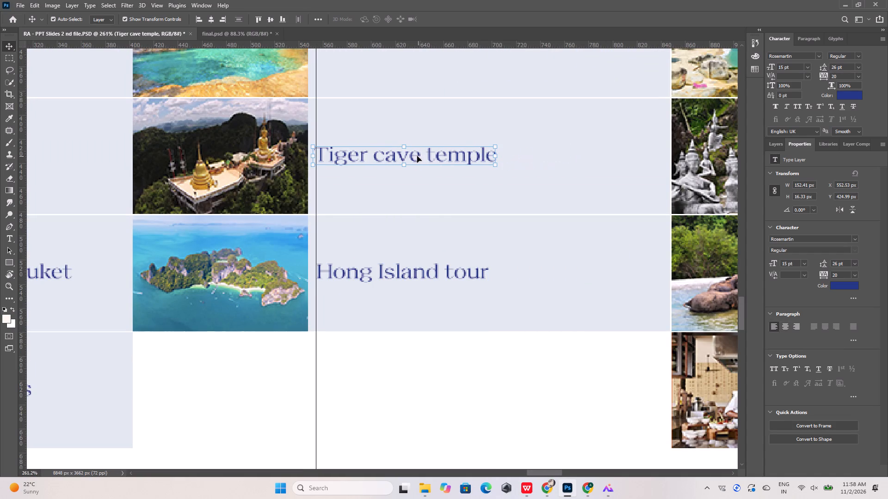
scroll(336, 133, "up", 17, "alt")
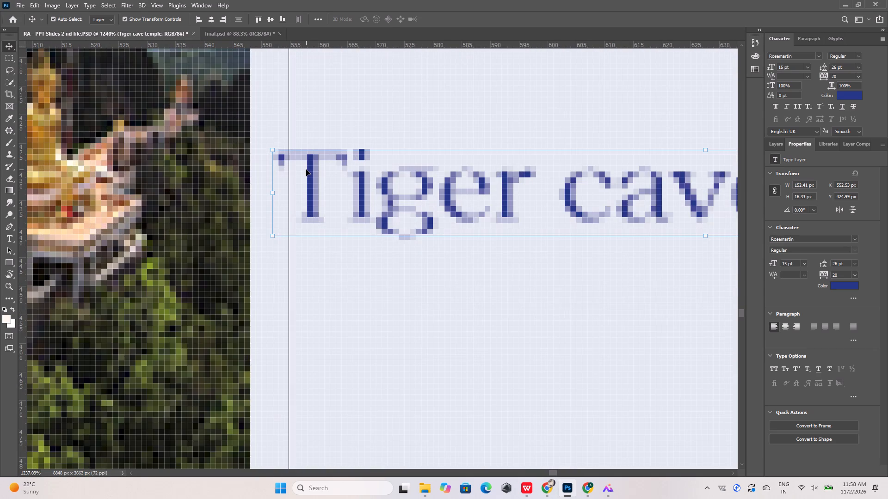
key("Right")
key("Right")
key("Right")
Align the start of the Krabi rainforest tour label with the vertical guide in the Krabi column.
scroll(307, 173, "down", 8, "alt")
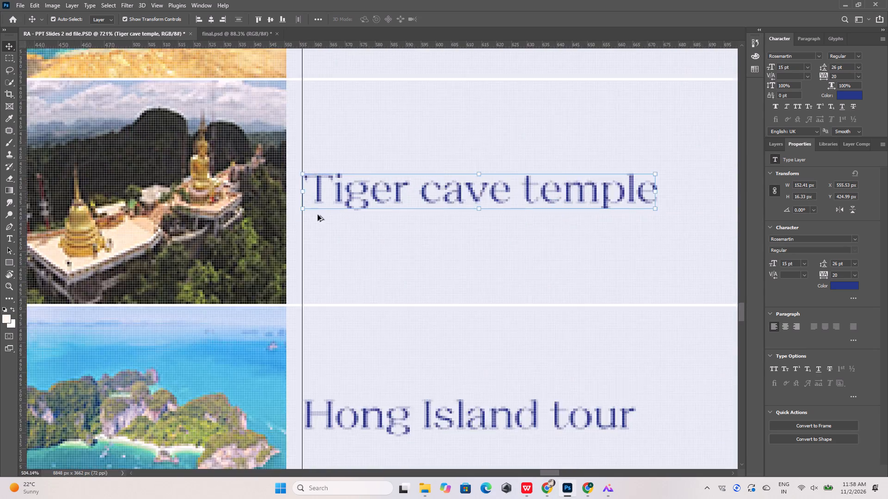
scroll(318, 215, "down", 7, "alt")
scroll(336, 255, "down", 7, "alt")
scroll(389, 163, "up", 10, "alt")
left_click(397, 139)
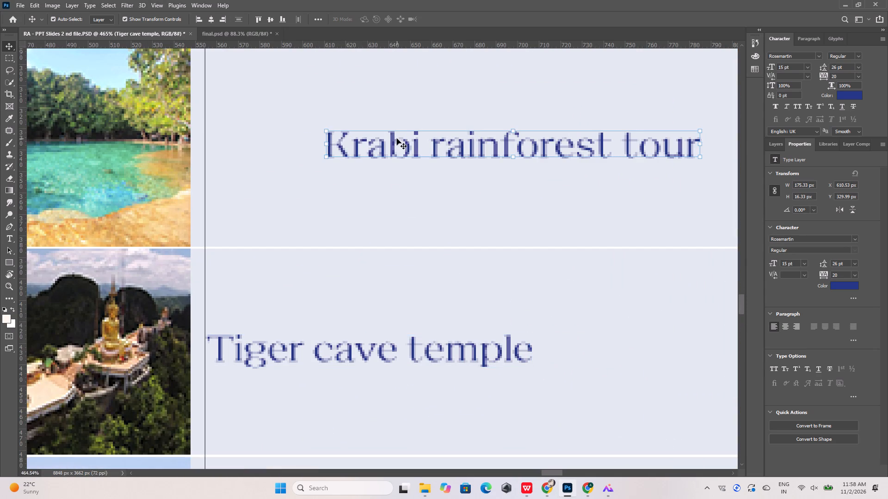
key("shift+Left")
key("shift+Left")
key("shift+Left")
key("shift+Left")
key("shift+Left")
key("shift+Left")
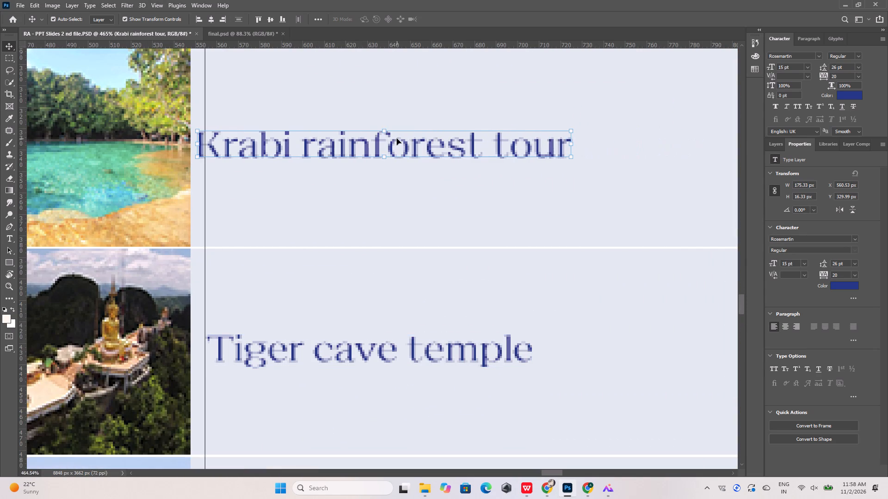
key("shift+Right")
key("Left")
key("Left")
key("Left")
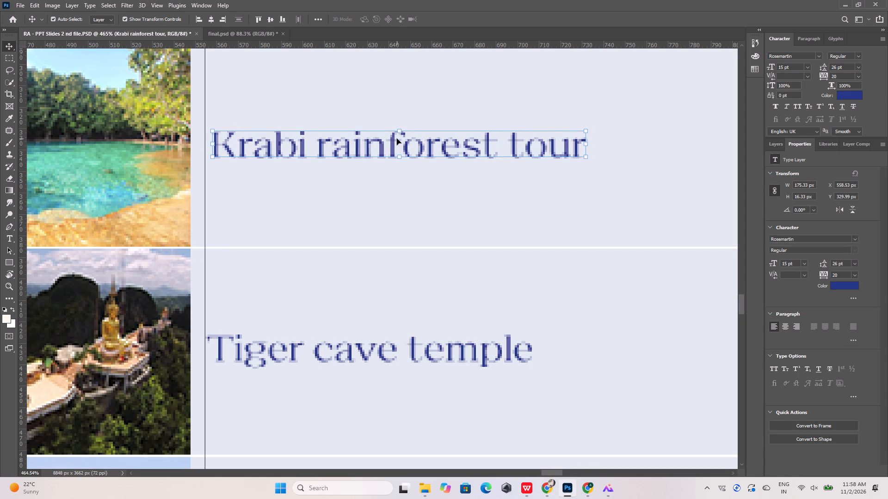
key("Left")
key("Left")
key("Left")
left_click(388, 190)
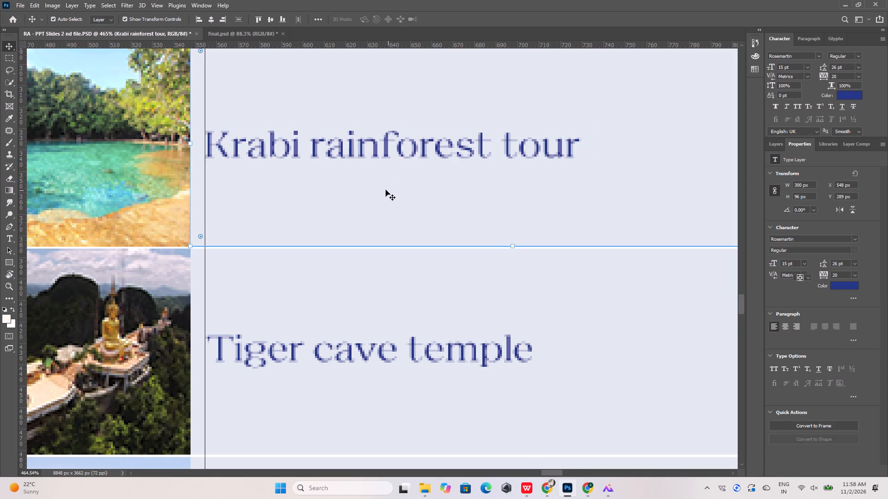
Align the start of the 4 Island tour label with the Krabi column's guide, at X 554.53 px.
scroll(347, 181, "down", 14, "alt")
scroll(373, 112, "up", 7, "alt")
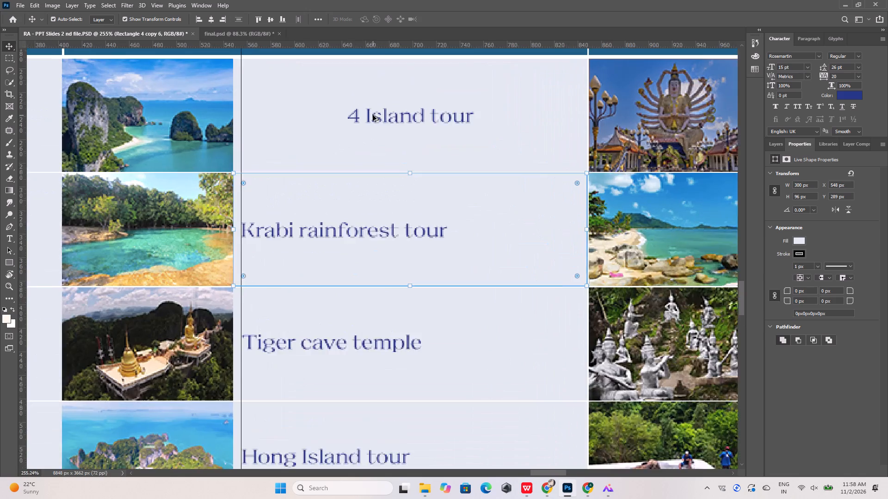
scroll(373, 115, "up", 2, "alt")
left_click(373, 115)
key("shift+Left")
key("shift+Left")
key("shift+Left")
key("shift+Left")
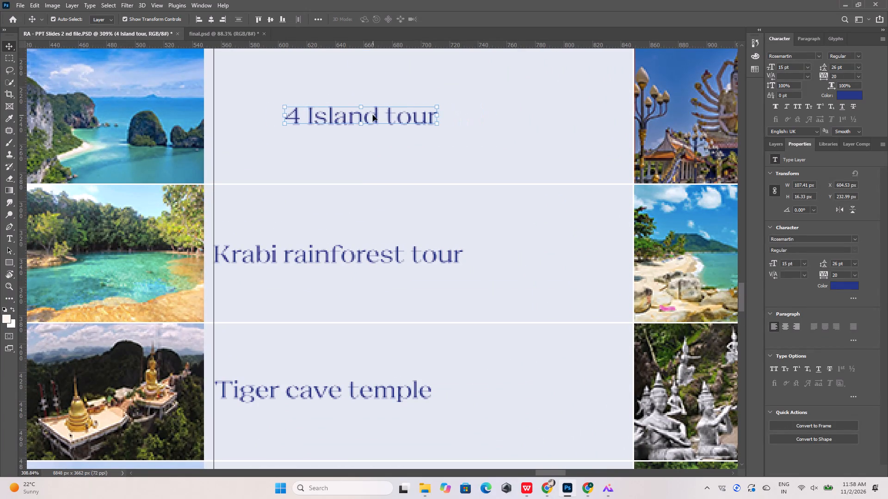
key("shift+Left")
key("shift+Left")
key("shift+Left")
key("shift+Left")
key("shift+Left")
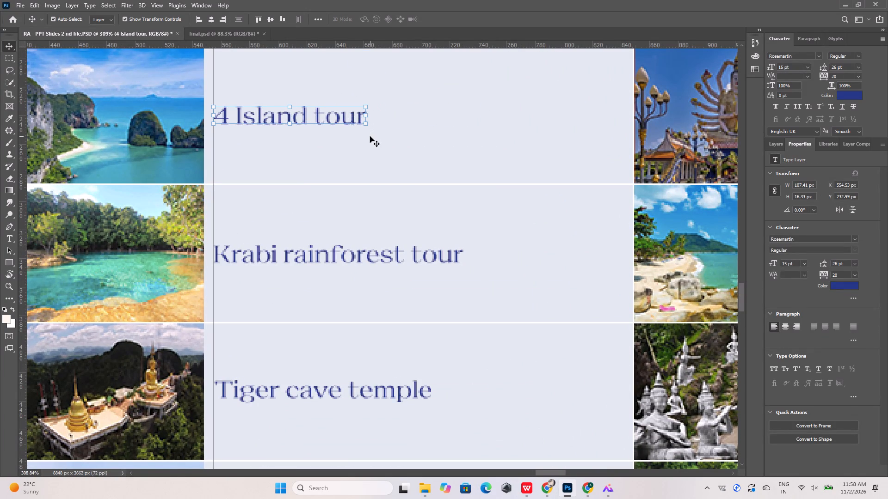
left_click(370, 136)
Align the start of the Wat Plai Laem label with the Koh Samui column's guide, at X 1001.53 px.
scroll(297, 147, "down", 14, "alt")
scroll(508, 129, "up", 2, "alt")
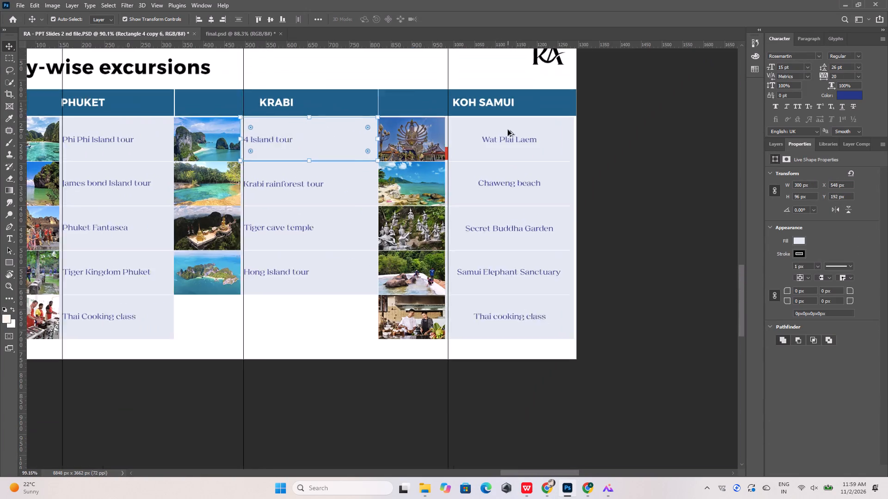
scroll(508, 130, "up", 6, "alt")
left_click(504, 145)
key("shift+Left")
key("shift+Left")
key("shift+Left")
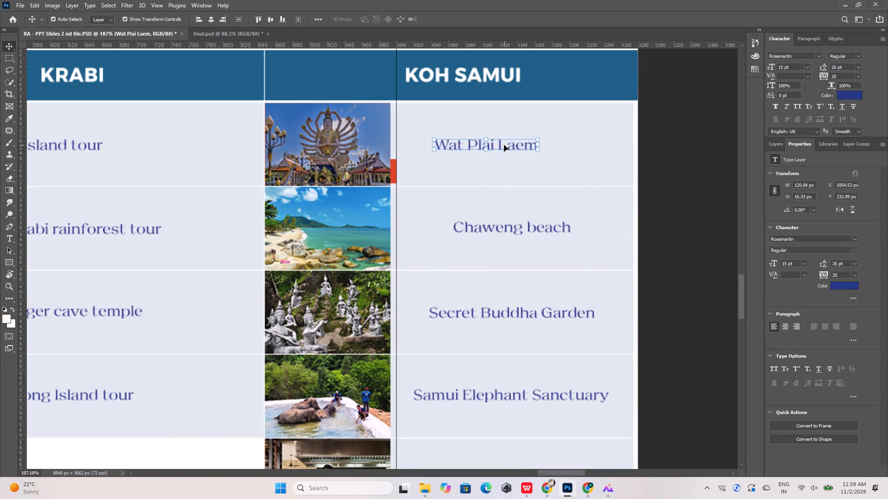
key("shift+Left")
key("shift+Left")
key("shift+Left")
key("shift+Left")
key("Left")
key("Left")
key("Left")
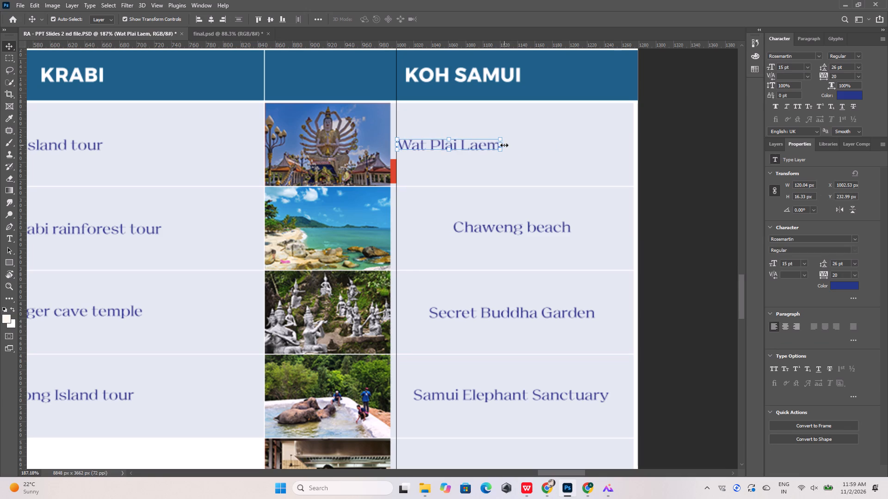
scroll(454, 134, "up", 14, "alt")
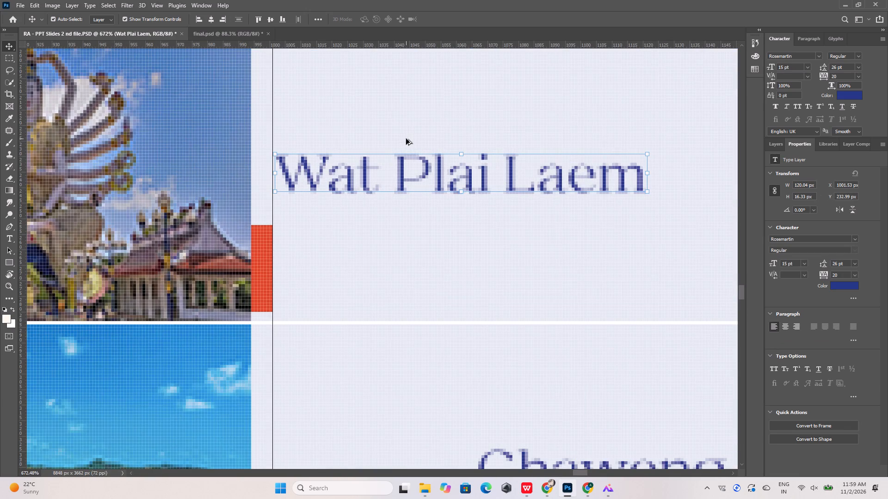
Align the start of the Chaweng beach label with the Koh Samui column's guide, at X 1000.53 px.
scroll(406, 139, "down", 14, "alt")
left_click(480, 233)
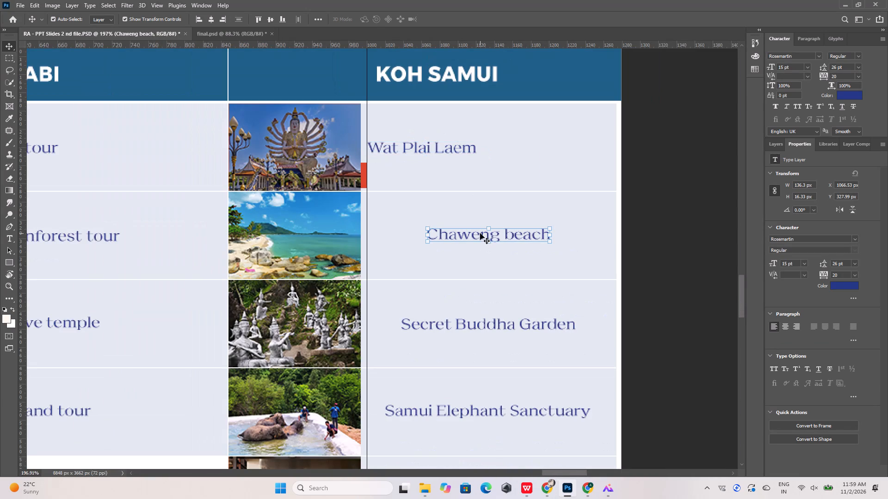
key("shift+Left")
key("shift+Left")
key("shift+Left")
key("shift+Left")
key("shift+Left")
key("shift+Left")
key("shift+Left")
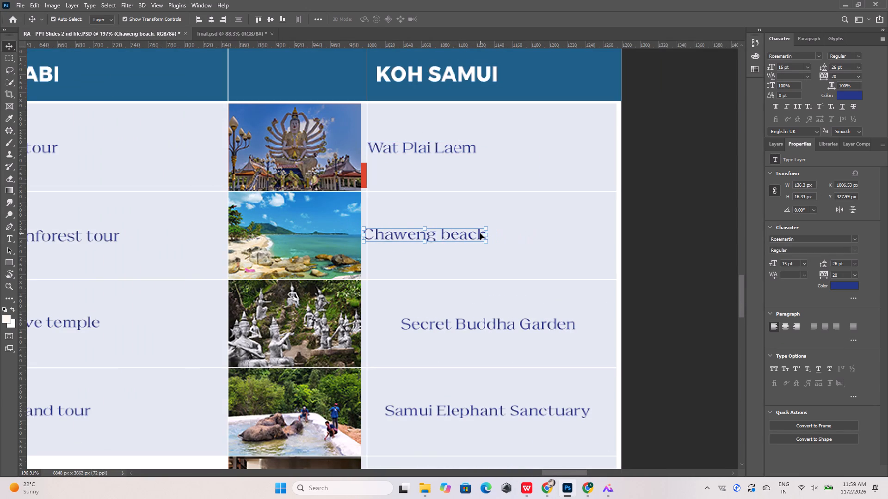
key("Right")
key("Right")
key("Right")
key("Right")
key("Right")
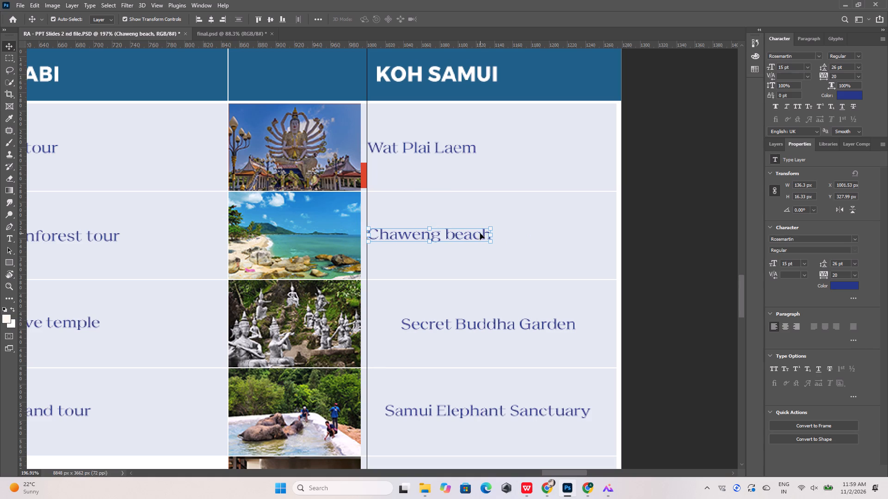
scroll(338, 219, "up", 19, "alt")
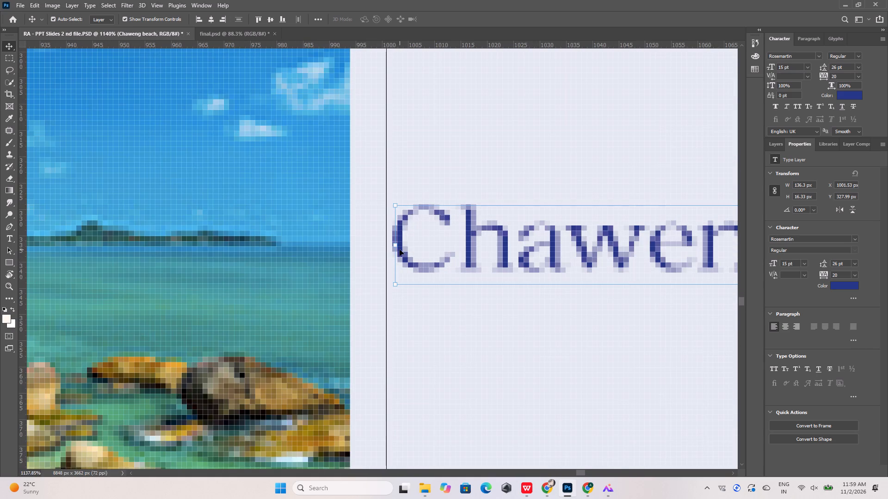
key("Left")
Align the start of the Secret Buddha Garden label with the Koh Samui column's guide, at X 1000.53 px.
scroll(376, 138, "down", 14, "alt")
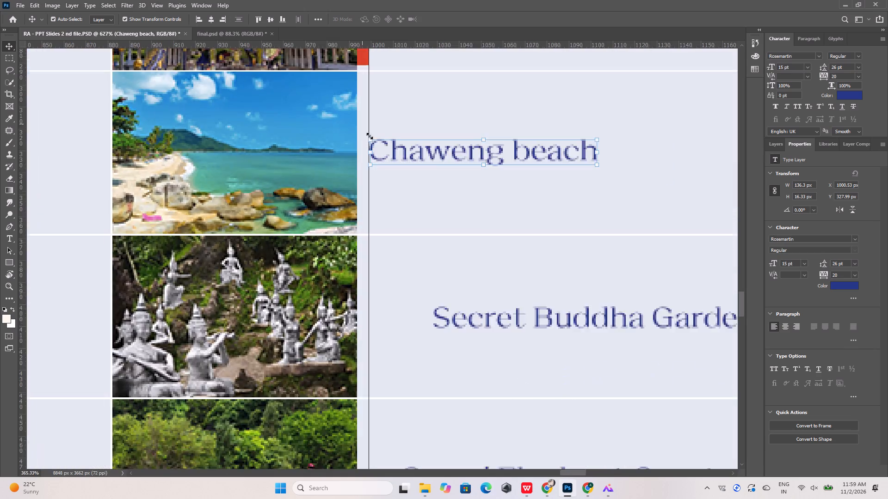
scroll(370, 136, "down", 6, "alt")
middle_click_drag(425, 226, 423, 233, "alt")
scroll(425, 226, "up", 7, "alt")
left_click(422, 239)
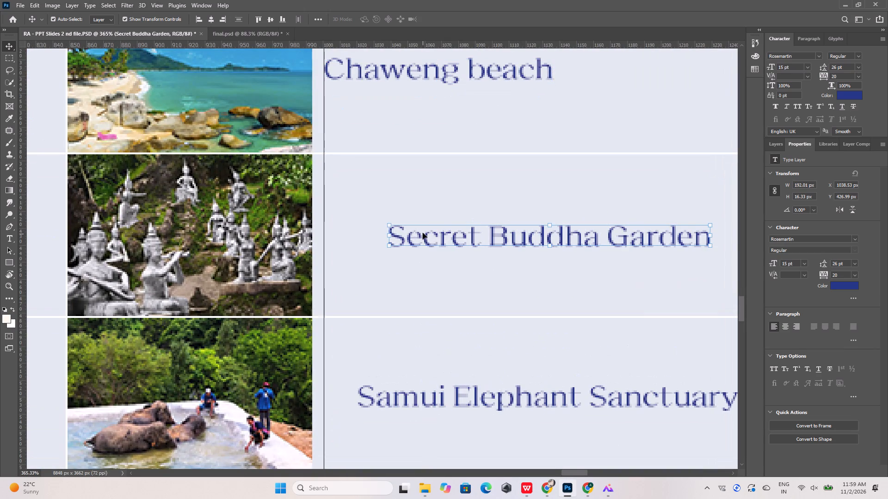
key("shift+Left")
key("shift+Left")
key("shift+Left")
key("shift+Left")
key("Right")
key("Right")
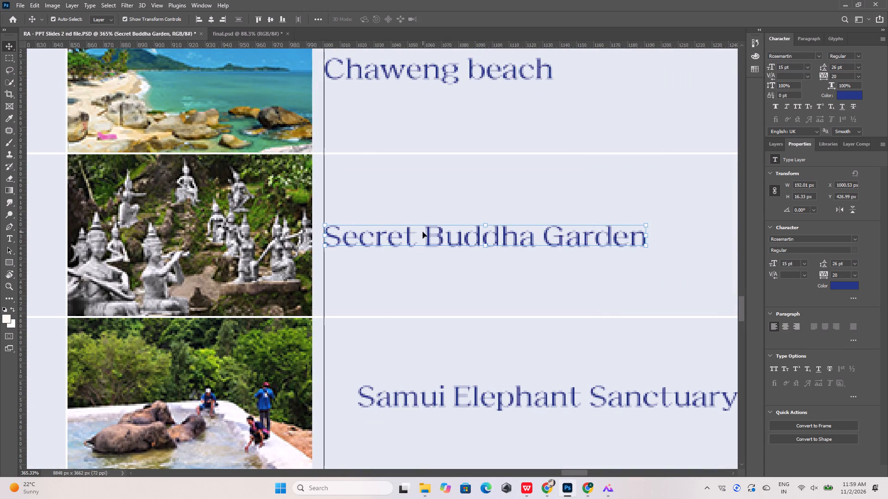
key("Right")
key("Left")
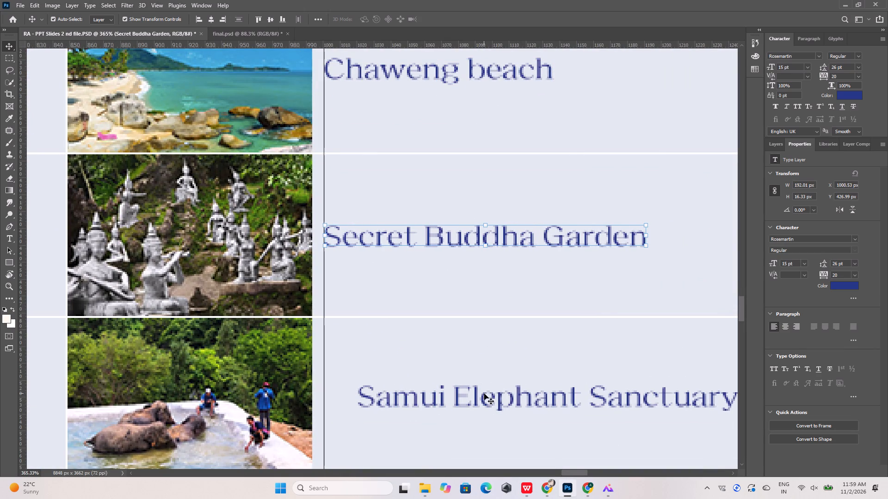
Align the start of the Samui Elephant Sanctuary label with the Koh Samui column's guide, at X 1000.53 px.
left_click(485, 394)
key("shift+Left")
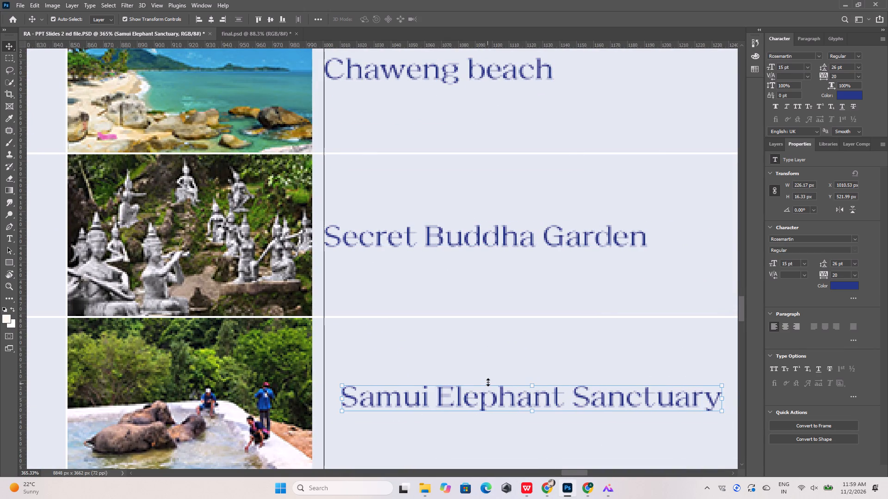
key("shift+Left")
Align the start of the Thai cooking class label with the Koh Samui column's guide, at X 1001.02 px.
scroll(482, 361, "down", 20)
scroll(482, 361, "down", 2)
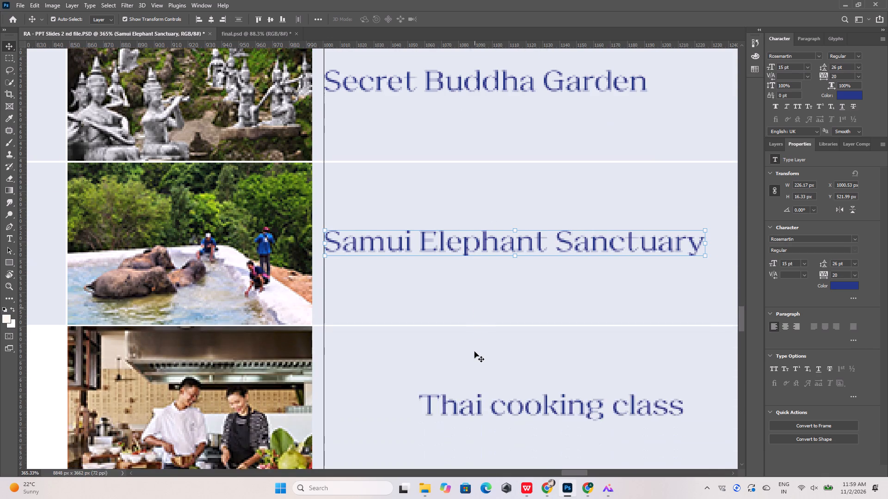
scroll(475, 352, "down", 8)
left_click(481, 343)
key("shift+Left")
key("shift+Left")
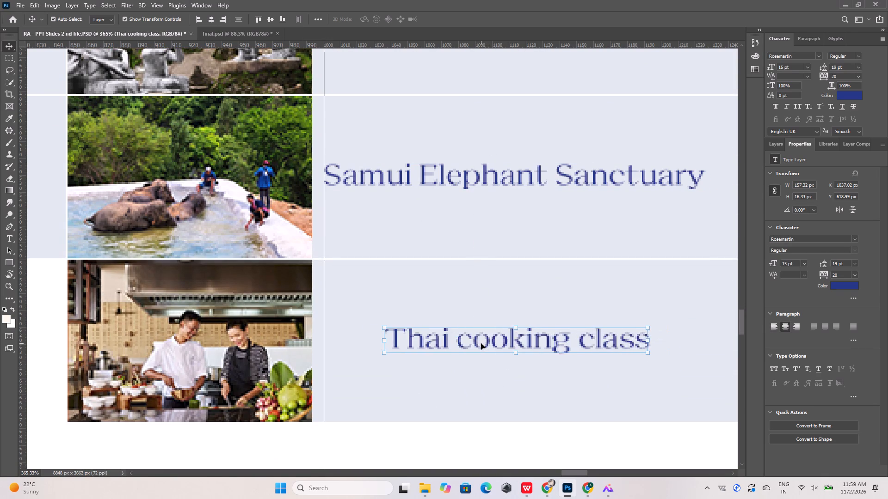
key("shift+Left")
key("shift+Left")
key("shift+Left")
key("shift+Left")
key("Right")
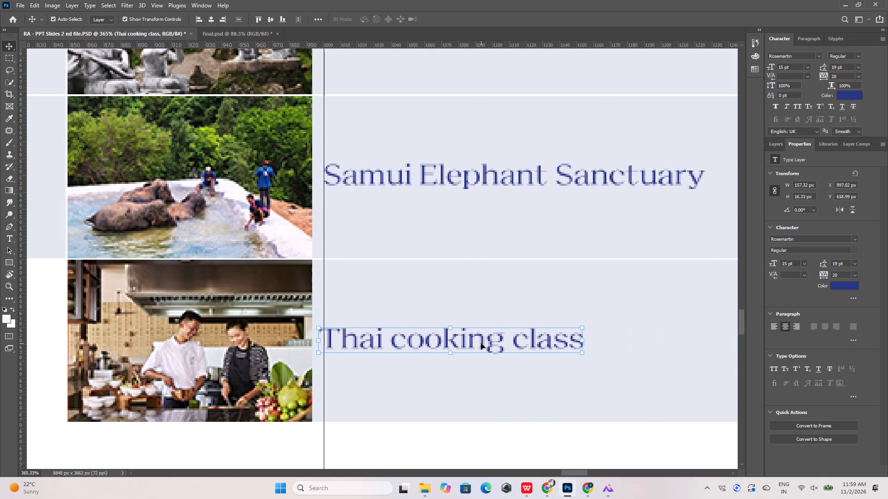
key("Right")
key("Right")
key("Right")
key("Right")
key("Left")
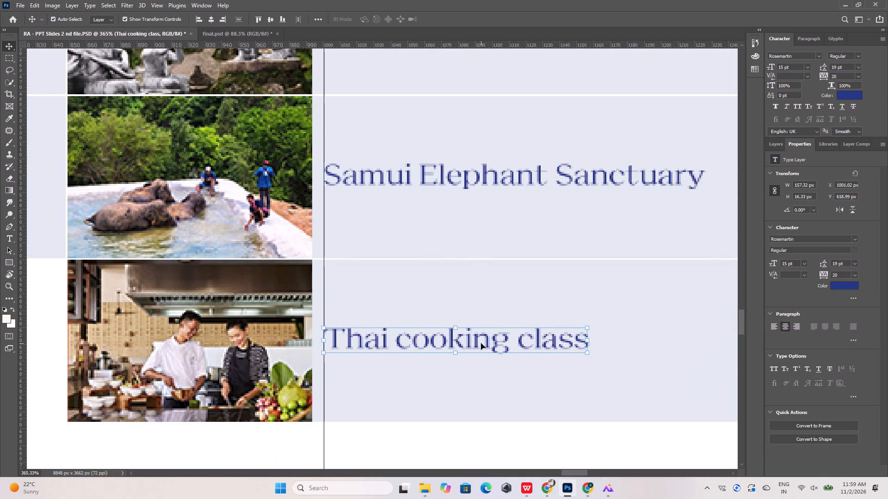
Look over the neighbouring City-wise excursions artboards to compare their label alignment and locate the remaining slides.
scroll(420, 294, "down", 14, "alt")
scroll(393, 293, "down", 14, "alt")
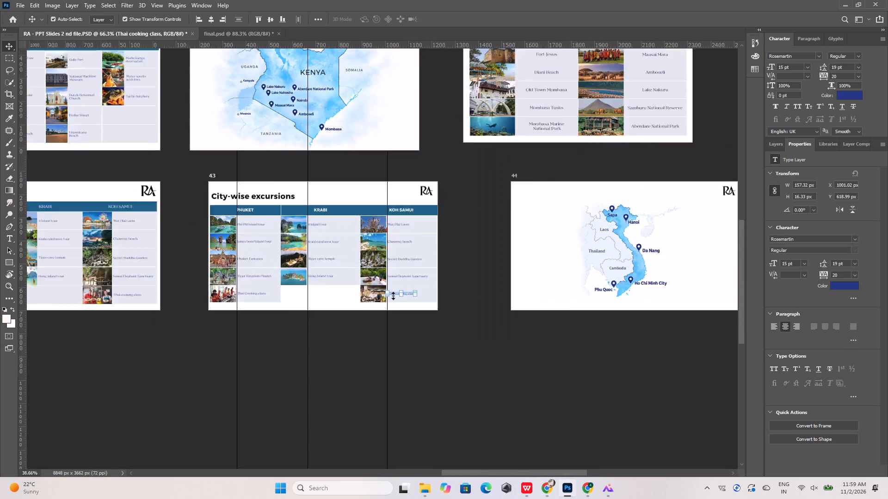
scroll(394, 295, "down", 5, "alt")
scroll(180, 271, "up", 15, "alt")
scroll(235, 256, "down", 5, "alt")
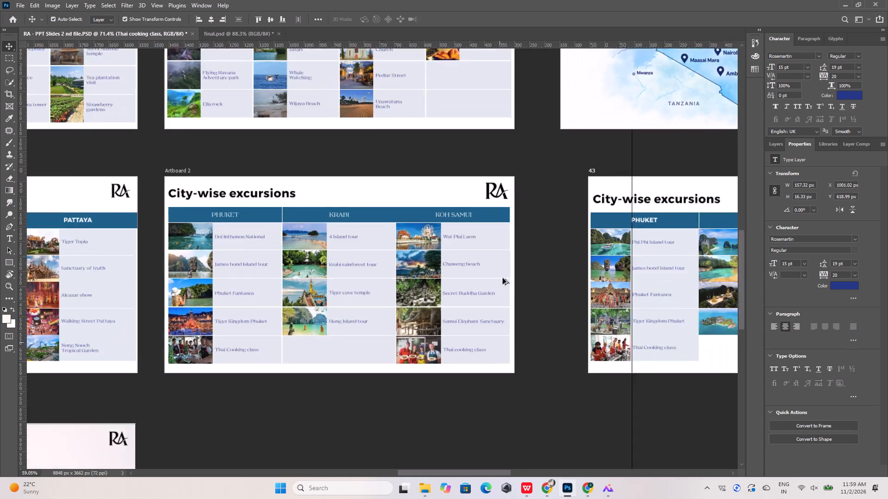
scroll(503, 278, "down", 3, "alt")
scroll(540, 274, "down", 4, "alt")
scroll(339, 274, "up", 8, "alt")
scroll(236, 249, "up", 6, "alt")
scroll(396, 256, "down", 17, "alt")
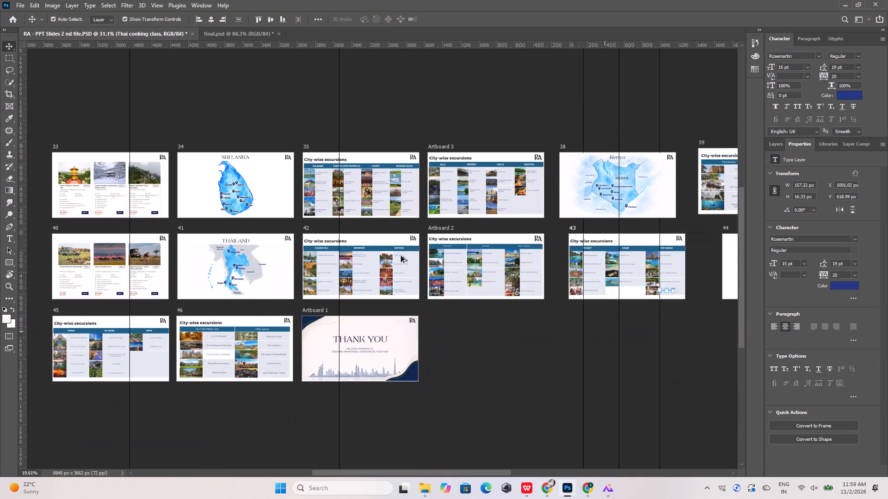
scroll(253, 364, "up", 13, "alt")
scroll(267, 292, "down", 12, "alt")
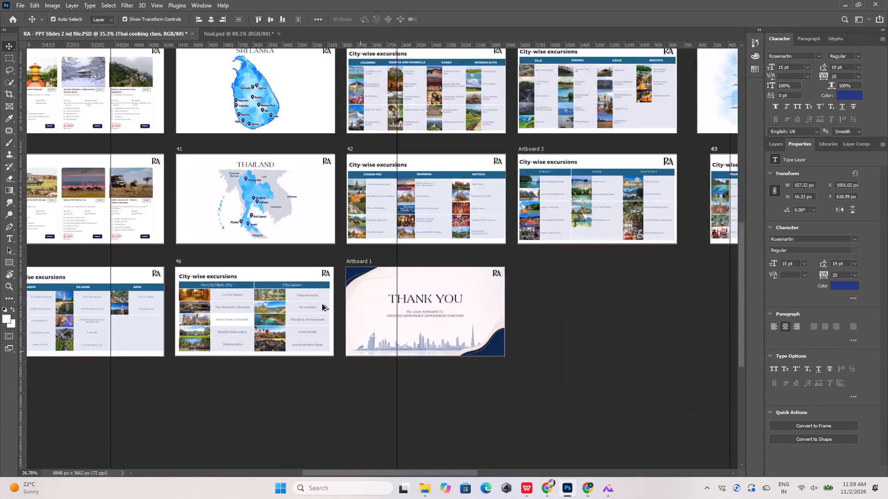
scroll(322, 304, "down", 1, "alt")
Move the red spacer rectangle from artboard 43's Koh Samui column to its Phuket Fantasea cell.
scroll(705, 225, "up", 15, "alt")
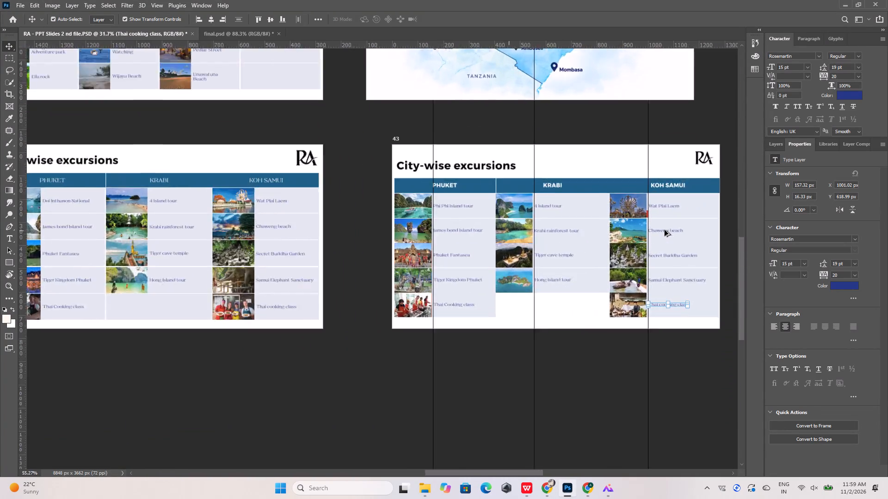
scroll(665, 230, "up", 9, "alt")
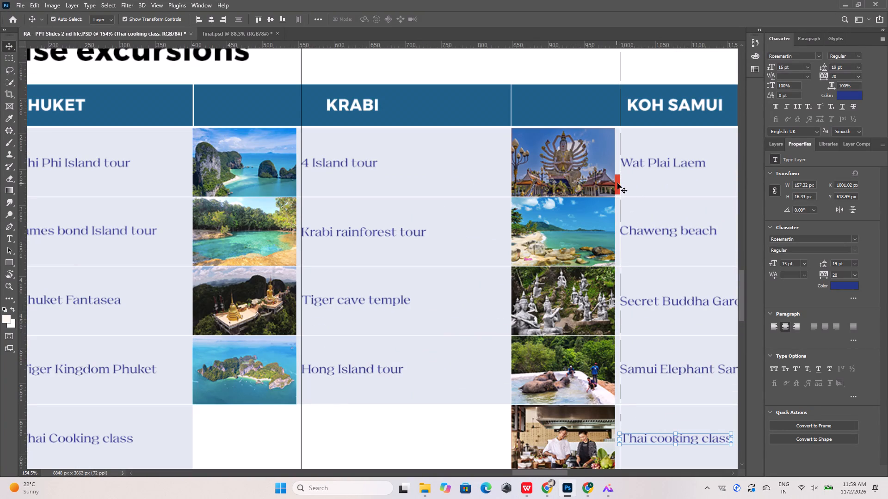
left_click(617, 183)
left_click_drag(617, 183, 103, 305)
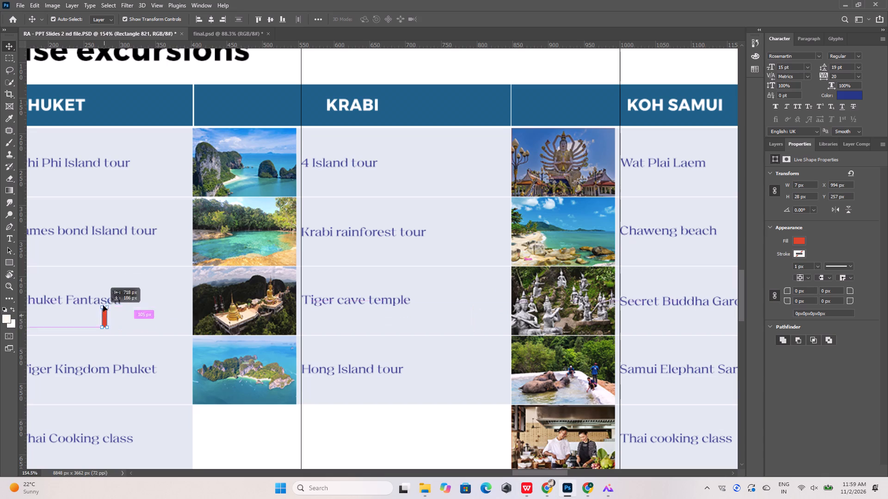
left_click_drag(103, 305, 103, 307)
scroll(613, 200, "down", 13, "alt")
scroll(452, 268, "up", 8, "alt")
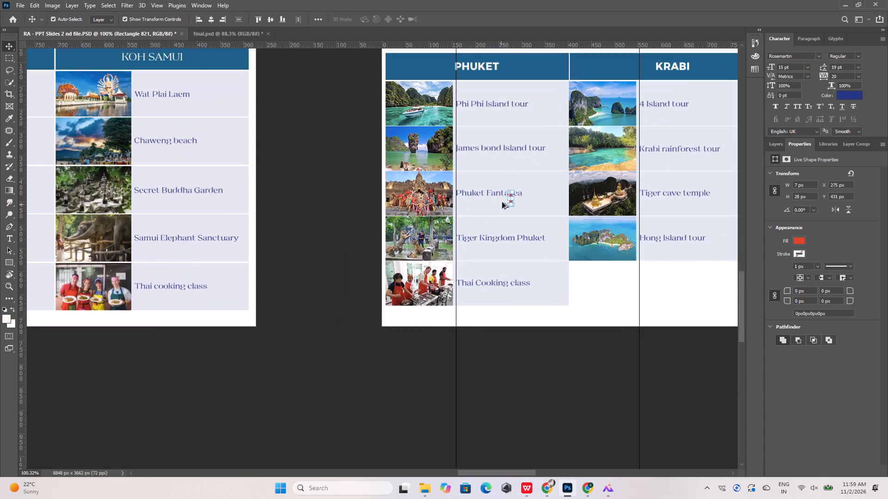
scroll(504, 200, "up", 5, "alt")
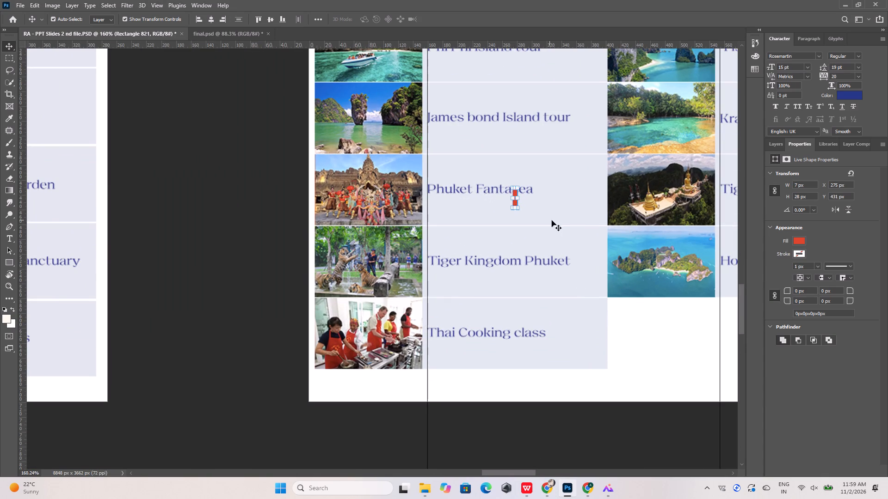
Shift the red spacer horizontally from artboard 43 across to the Thailand map artboard 41, at X 1127 px.
scroll(564, 227, "down", 19, "alt")
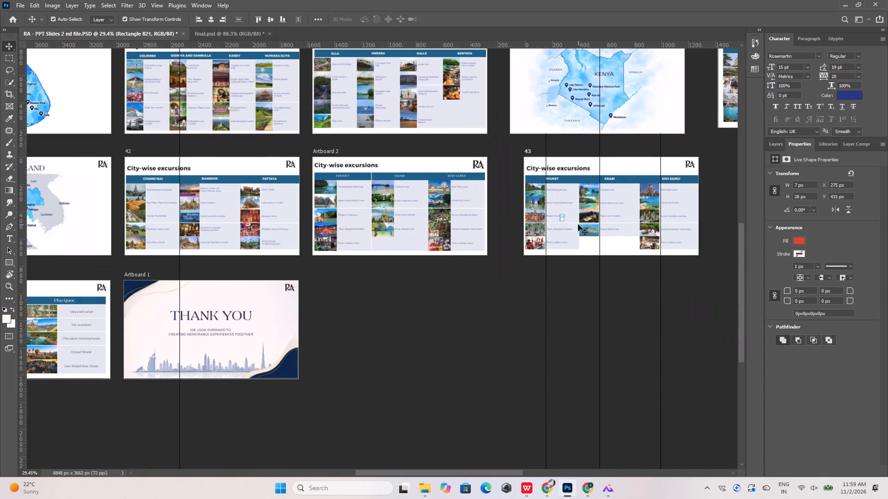
key("shift+Left")
key("shift+Left")
key("shift+Left")
key("shift+Left")
key("shift+Left")
key("shift+Left")
key("shift+Left")
key("shift+Left")
key("shift+Left")
key("shift+Left")
key("shift+Left")
key("shift+Left")
key("shift+Left")
key("shift+Left")
key("shift+Left")
key("shift+Left")
key("shift+Left")
key("shift+Left")
key("shift+Left")
key("shift+Left")
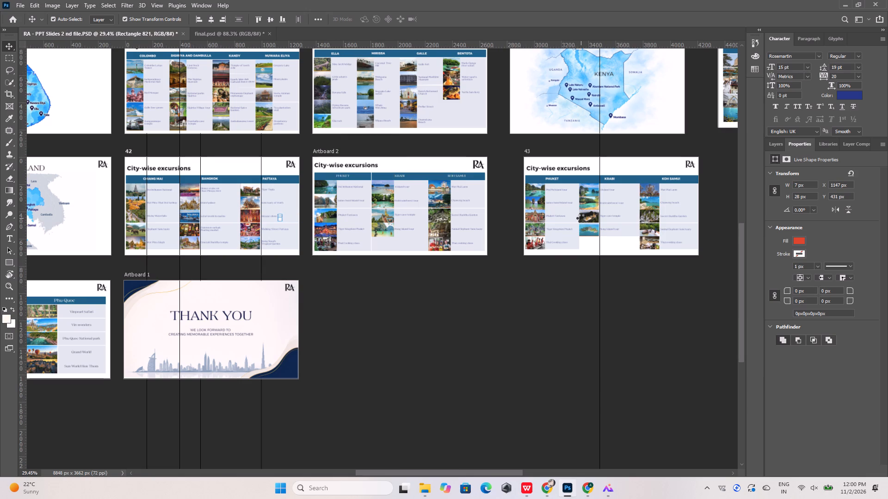
key("shift+Left")
key("shift+Left")
key("shift+Left")
key("shift+Left")
key("shift+Left")
key("shift+Left")
key("shift+Left")
key("shift+Left")
key("shift+Left")
key("shift+Left")
key("shift+Left")
key("shift+Left")
key("shift+Left")
key("shift+Left")
key("shift+Left")
key("shift+Left")
key("shift+Left")
key("shift+Left")
key("shift+Left")
key("shift+Left")
key("shift+Left")
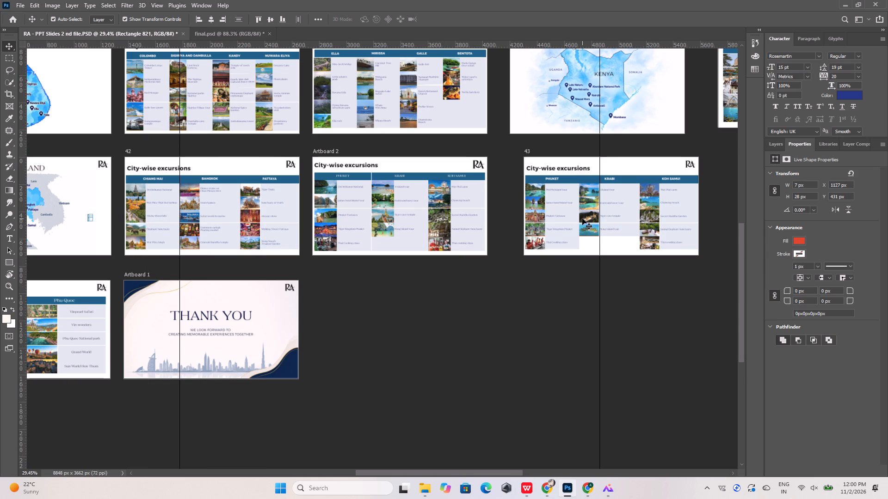
Shift the red spacer down onto artboard 46, into the Vinpearl Safari cell of the Phu Quoc column.
key("shift+Down")
key("shift+Down")
key("shift+Down")
key("shift+Down")
key("shift+Down")
key("shift+Down")
key("shift+Down")
key("shift+Down")
key("shift+Down")
key("shift+Down")
key("shift+Down")
key("shift+Down")
key("shift+Down")
key("shift+Down")
key("shift+Down")
key("shift+Down")
key("shift+Down")
key("shift+Down")
key("shift+Down")
key("shift+Down")
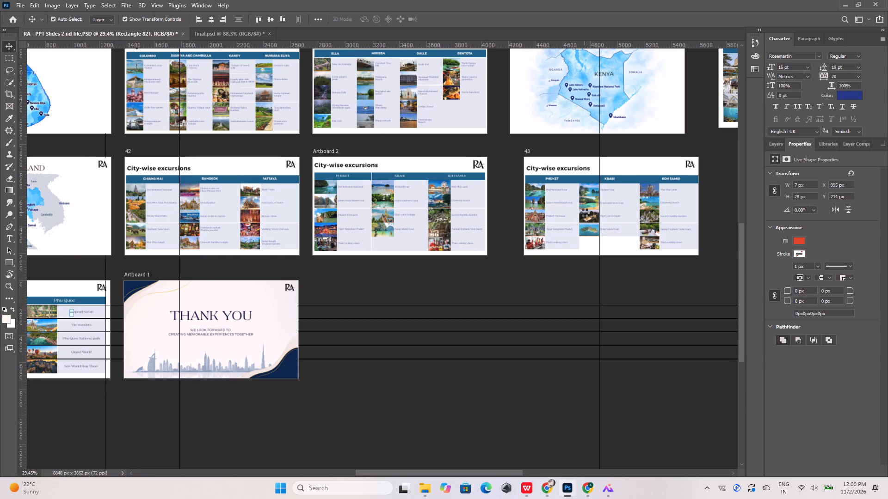
Place the red spacer flush against the right edge of the Vinpearl Safari picture, at X 894 px, Y 236 px.
scroll(513, 262, "down", 12, "alt")
scroll(315, 285, "up", 20, "alt")
scroll(315, 285, "up", 10, "alt")
middle_click(442, 233, "alt")
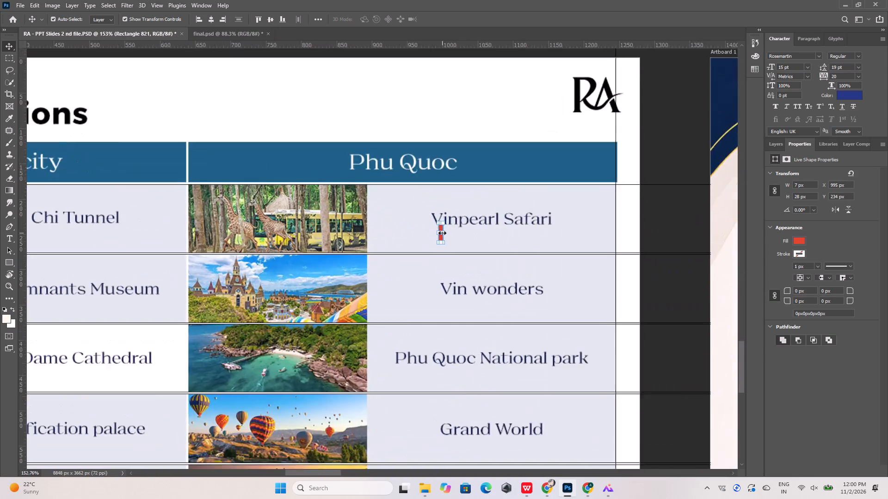
scroll(442, 233, "up", 13, "alt")
left_click_drag(440, 228, 206, 239)
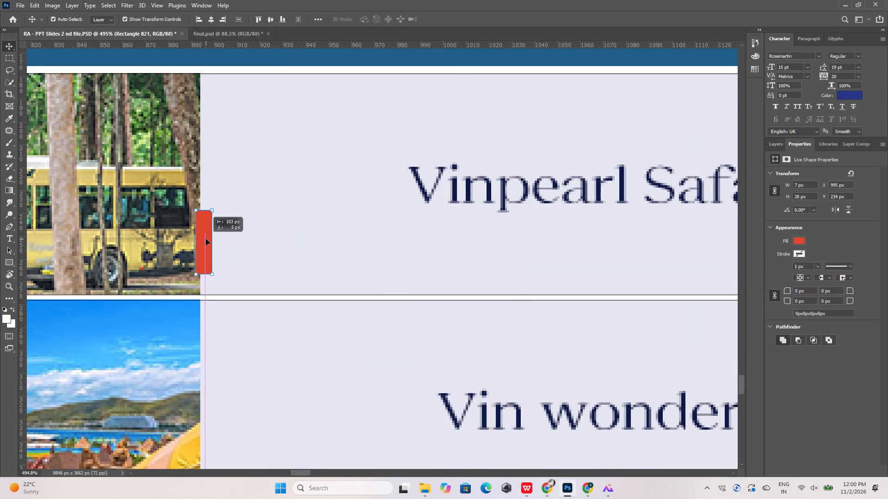
left_click_drag(206, 239, 209, 232)
Add a vertical guide along the spacer's right edge in artboard 46's Phu Quoc column, at about X 901 px.
left_click_drag(23, 212, 216, 206)
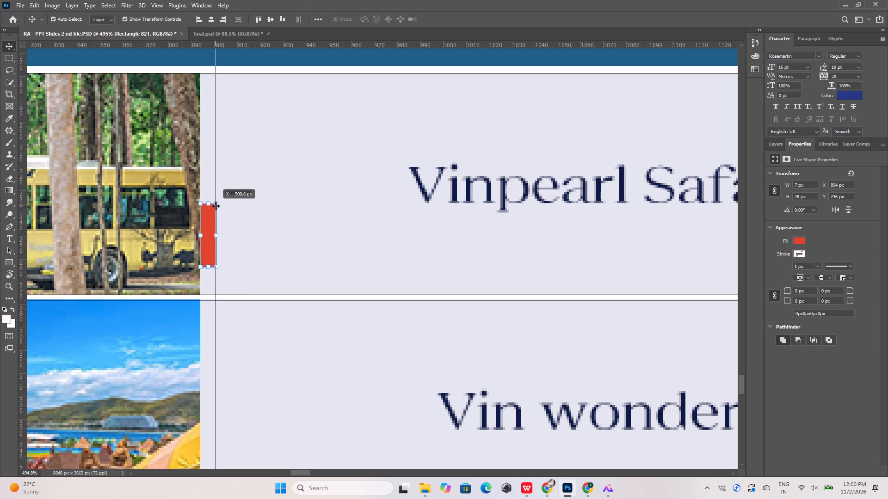
left_click_drag(216, 206, 216, 206)
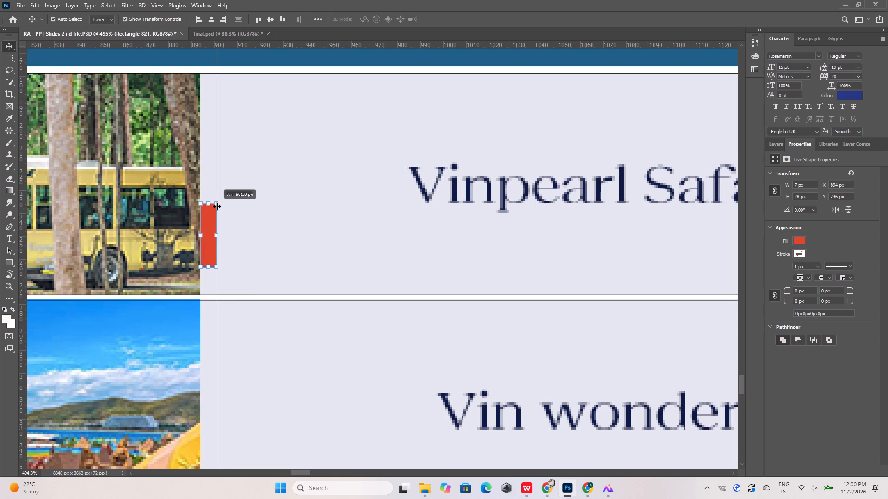
left_click_drag(216, 206, 216, 206)
scroll(327, 229, "down", 17, "alt")
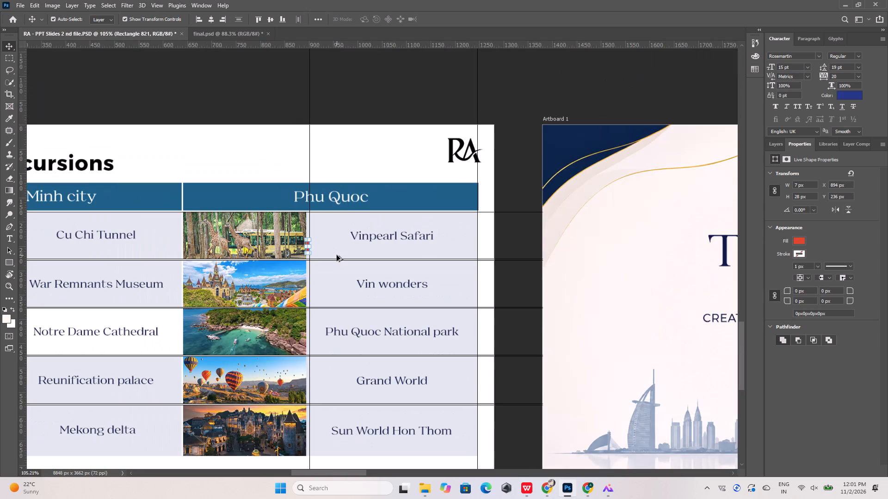
Shift the red spacer horizontally from the Phu Quoc column into artboard 46's Cu Chi Tunnel cell, at X 294 px.
key("shift+Left")
key("shift+Left")
key("shift+Left")
key("shift+Left")
key("shift+Left")
key("shift+Left")
key("shift+Left")
key("shift+Left")
key("shift+Left")
key("shift+Left")
key("shift+Left")
key("shift+Left")
key("shift+Left")
key("shift+Left")
key("shift+Left")
key("shift+Left")
key("shift+Left")
key("shift+Left")
key("shift+Left")
key("shift+Left")
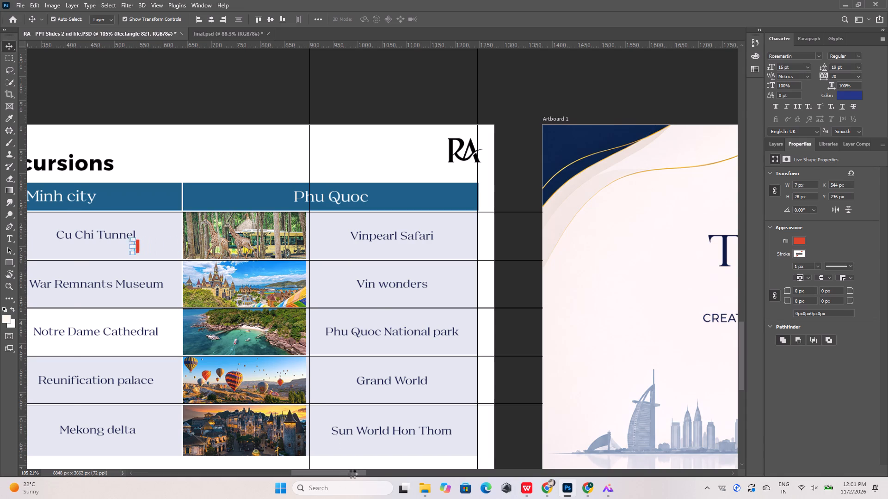
left_click_drag(352, 474, 338, 472)
key("shift+Left")
key("shift+Left")
key("shift+Left")
key("shift+Left")
key("shift+Left")
key("shift+Left")
key("shift+Left")
key("shift+Left")
key("shift+Left")
key("shift+Left")
key("shift+Left")
key("shift+Left")
key("shift+Left")
key("shift+Left")
key("shift+Left")
key("shift+Left")
key("shift+Left")
key("shift+Left")
key("shift+Left")
key("shift+Left")
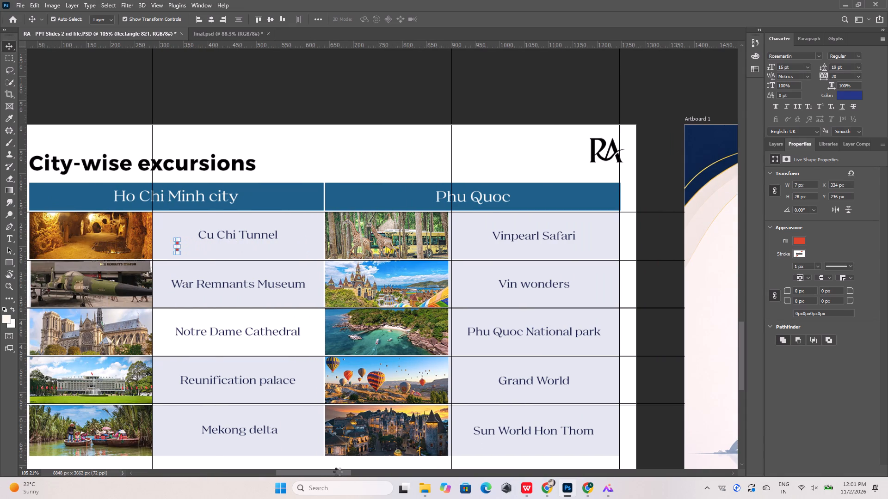
Place the red spacer flush against the right edge of the Cu Chi Tunnel picture, at X 286 px, Y 236 px.
scroll(207, 378, "up", 6, "alt")
scroll(72, 129, "up", 3, "alt")
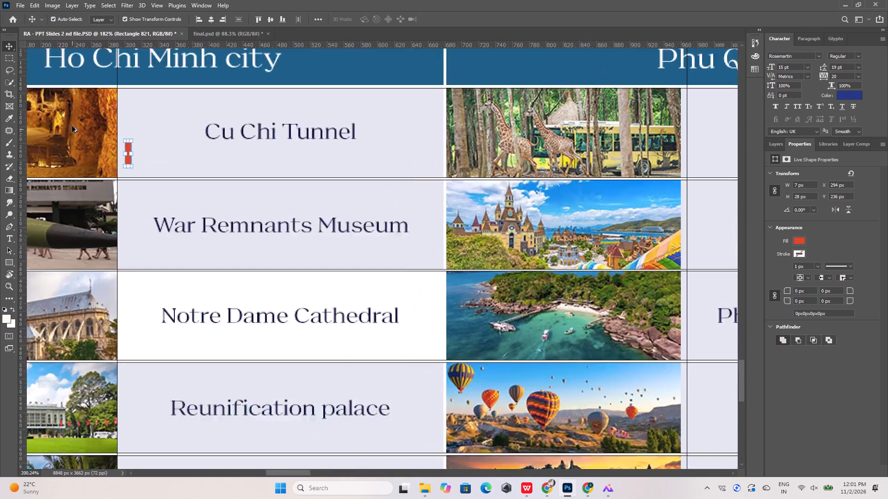
scroll(72, 126, "up", 18, "alt")
key("Left")
key("Left")
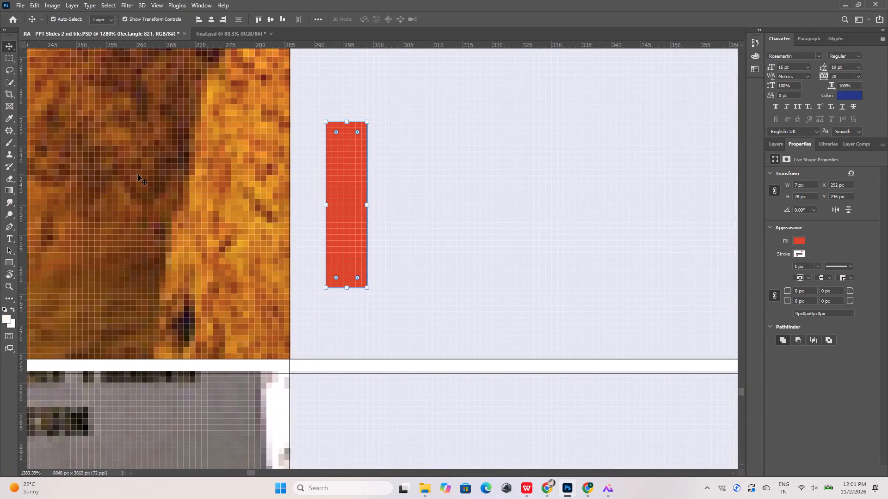
key("Left")
key("Left")
key("Left")
key("Left")
key("Left")
key("Left")
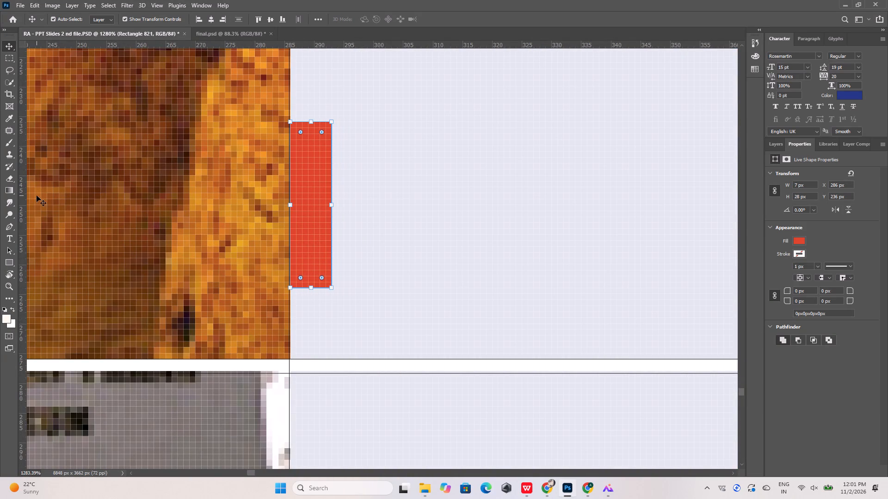
Add a vertical guide along the spacer's right edge in artboard 46's Ho Chi Minh city column, at about X 293 px.
left_click_drag(25, 200, 331, 212)
Move the Cu Chi Tunnel label horizontally so it starts at the new spacer guide, at X 292.47 px.
scroll(340, 248, "down", 8, "alt")
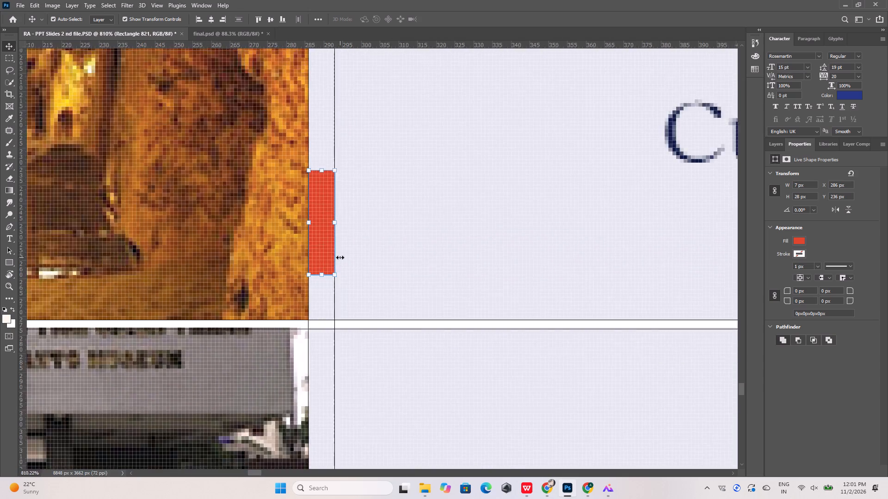
scroll(340, 257, "down", 17, "alt")
left_click(422, 241)
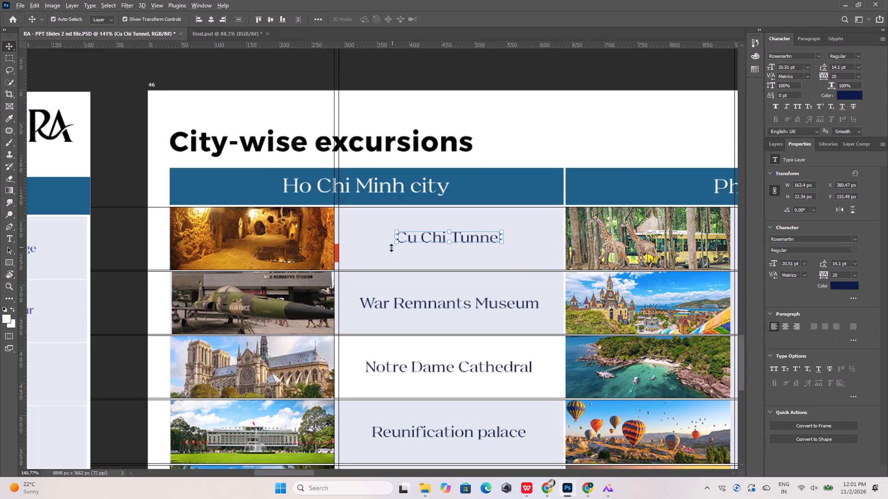
scroll(390, 248, "up", 11, "alt")
key("shift+Left")
key("shift+Left")
key("shift+Left")
key("shift+Left")
key("shift+Left")
key("shift+Left")
key("shift+Left")
key("shift+Left")
key("shift+Left")
key("shift+Left")
key("shift+Left")
key("shift+Left")
key("shift+Left")
key("shift+Left")
key("shift+Left")
key("shift+Left")
key("shift+Left")
key("shift+Left")
key("shift+Left")
key("shift+Left")
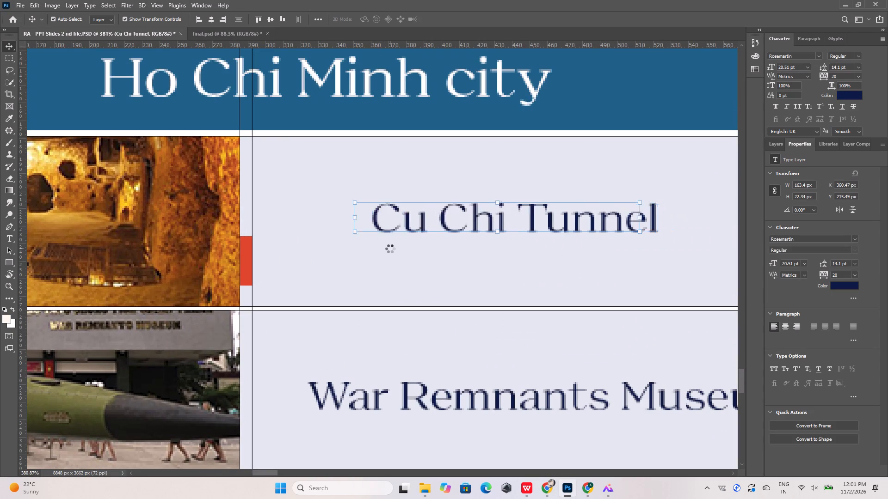
key("shift+Left")
key("Right")
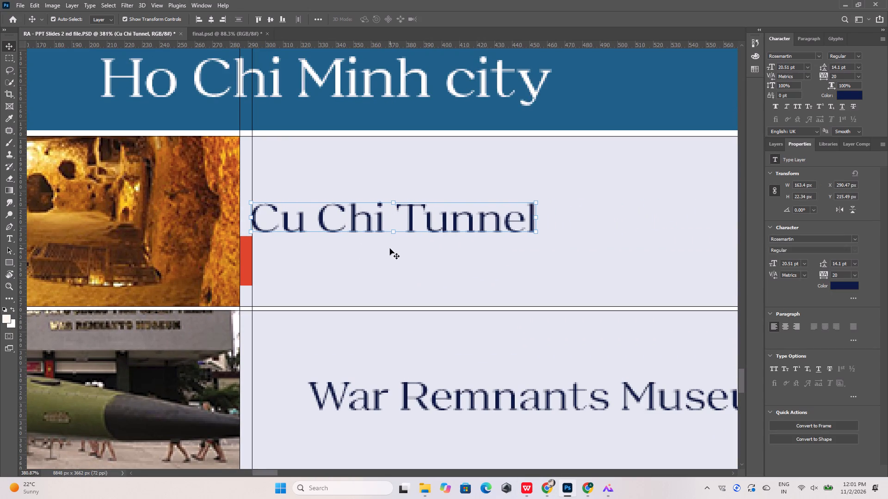
key("Right")
key("Left")
key("Right")
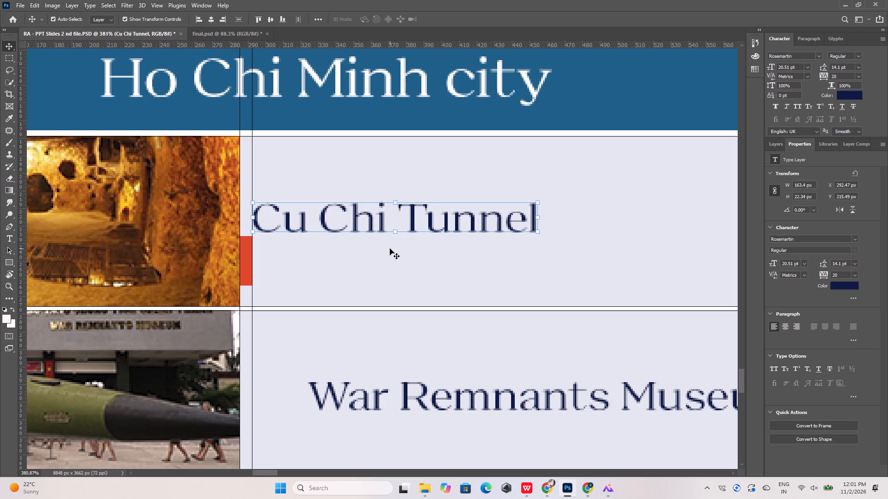
Align the left edge of the War Remnants Museum label to the same spacer guide, at X 292.47 px.
left_click(392, 396)
key("shift+Left")
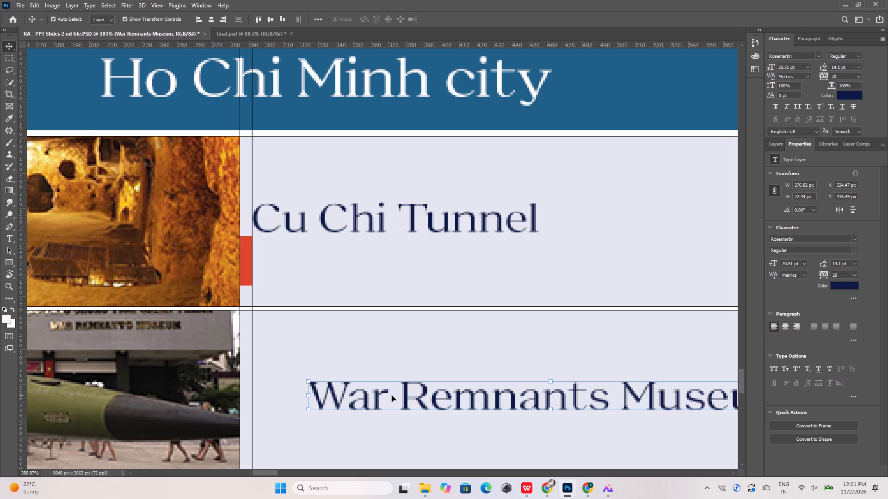
key("shift+Left")
key("shift+Left")
key("Left")
key("Left")
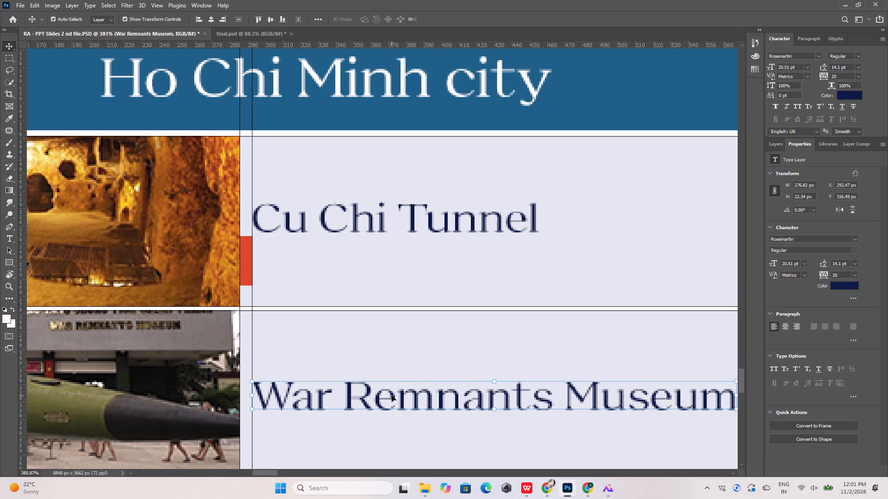
left_click(415, 342)
Align the left edge of the Notre Dame Cathedral label to the Ho Chi Minh city column's spacer guide.
scroll(415, 342, "down", 20)
scroll(415, 342, "down", 14)
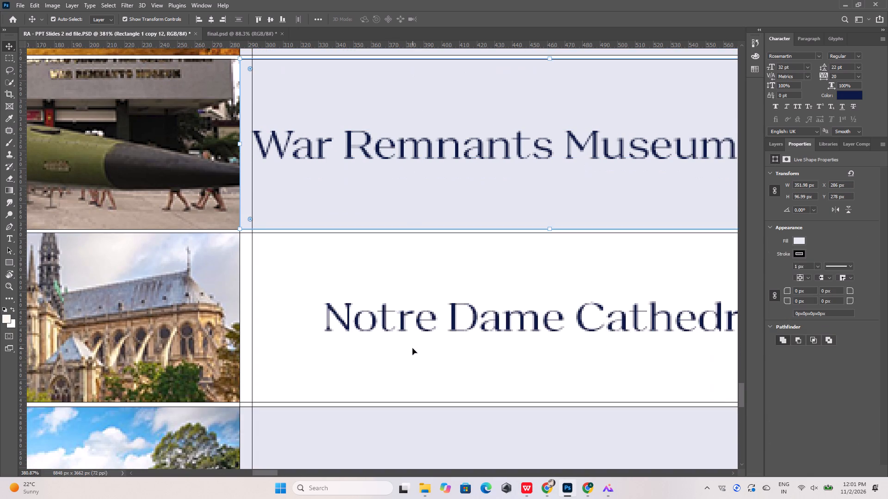
left_click(424, 323)
key("apostrophe")
key("shift+Left")
key("shift+Left")
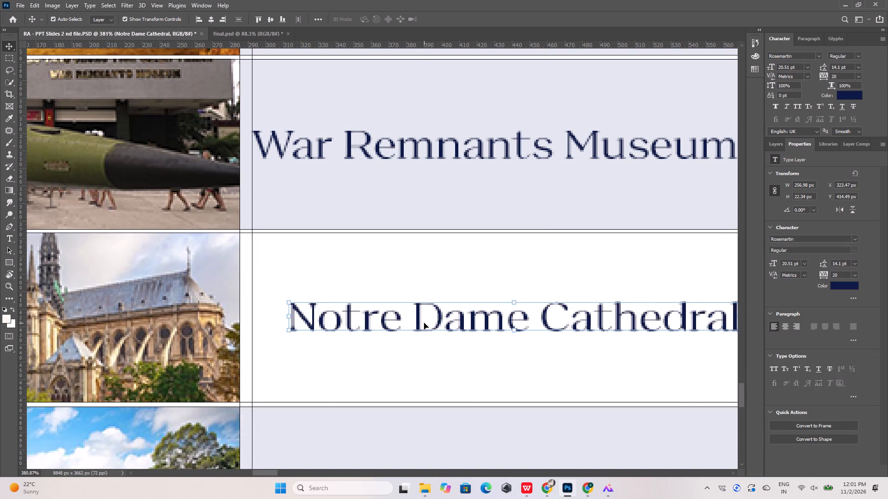
key("shift+Left")
key("shift+Left")
key("Left")
key("Right")
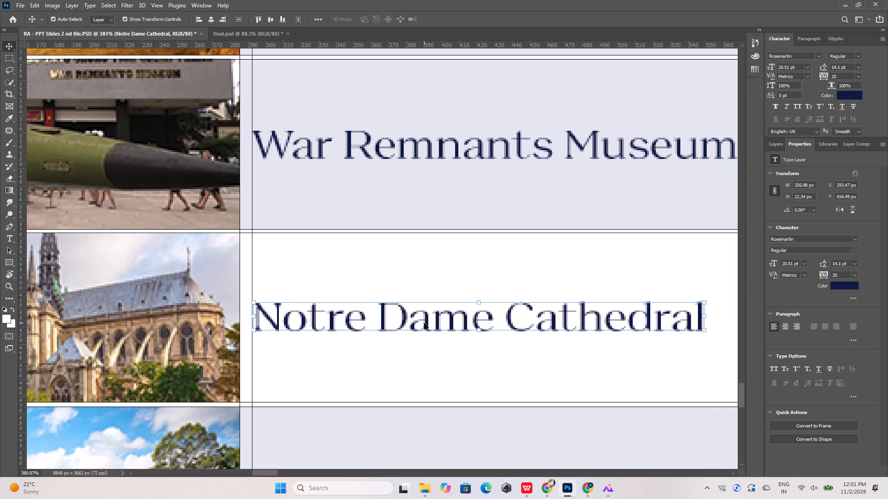
left_click(420, 278)
left_click(300, 318)
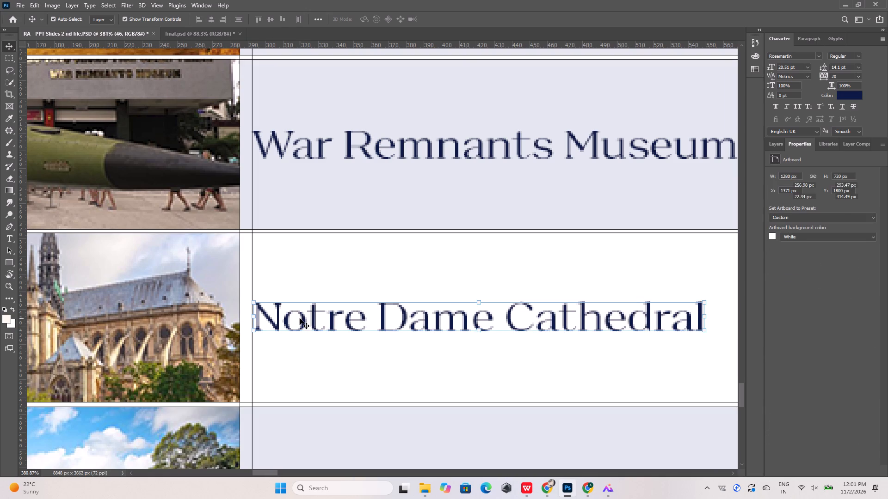
key("Left")
left_click(320, 287)
Align the left edge of the Reunification palace label to the Ho Chi Minh city column's spacer guide.
scroll(321, 293, "down", 20)
scroll(321, 293, "down", 4)
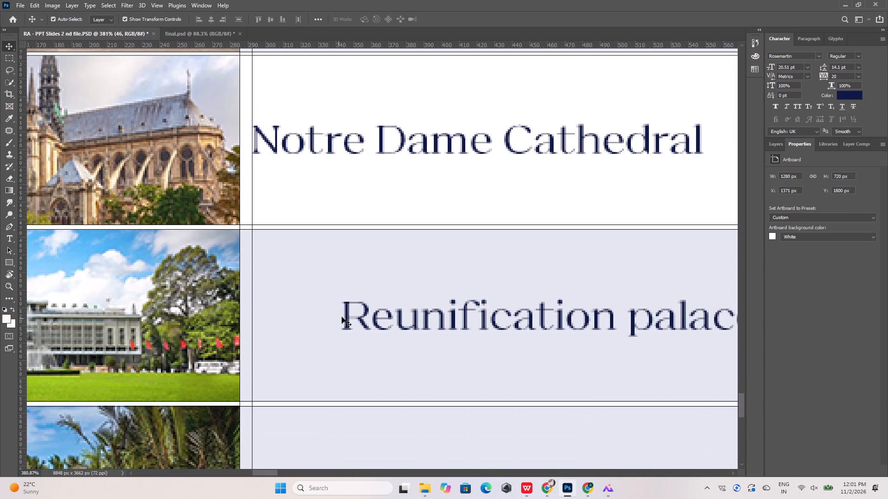
left_click(367, 314)
key("shift+Left")
key("shift+Left")
key("shift+Left")
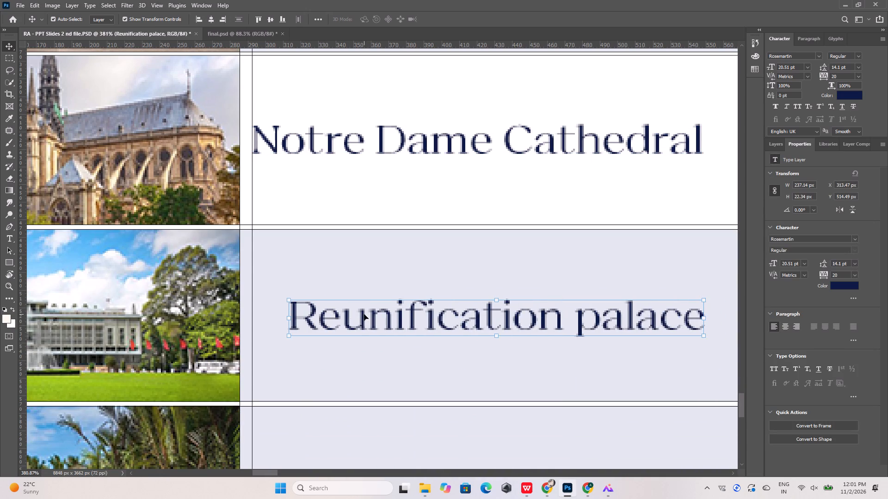
key("shift+Left")
key("shift+Left")
key("shift+Left")
key("shift+Right")
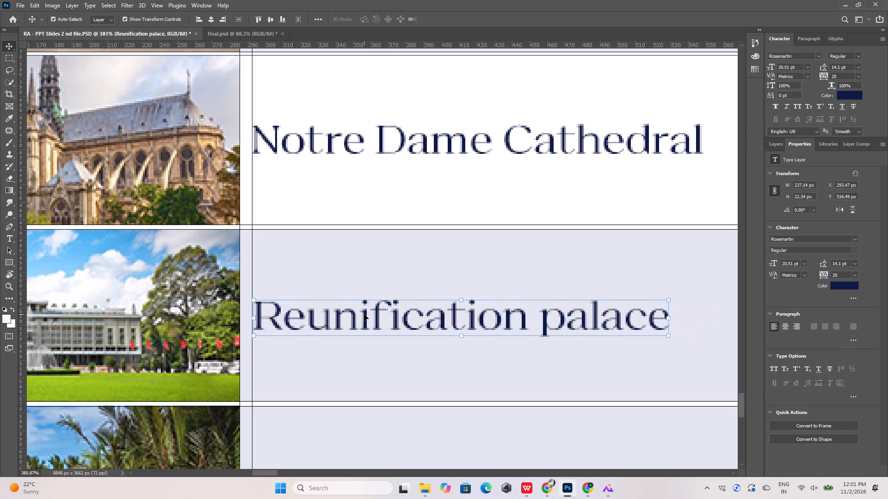
left_click(361, 278)
left_click(278, 311)
key("Left")
left_click(310, 279)
Align the left edge of the Mekong delta label to the Ho Chi Minh city column's spacer guide, at X 292.38 px.
scroll(310, 279, "down", 13)
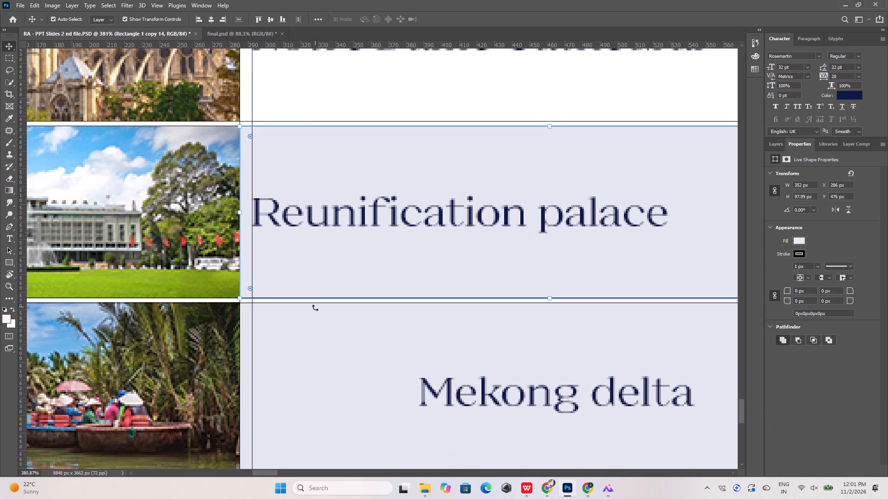
scroll(315, 308, "down", 7)
left_click(435, 342)
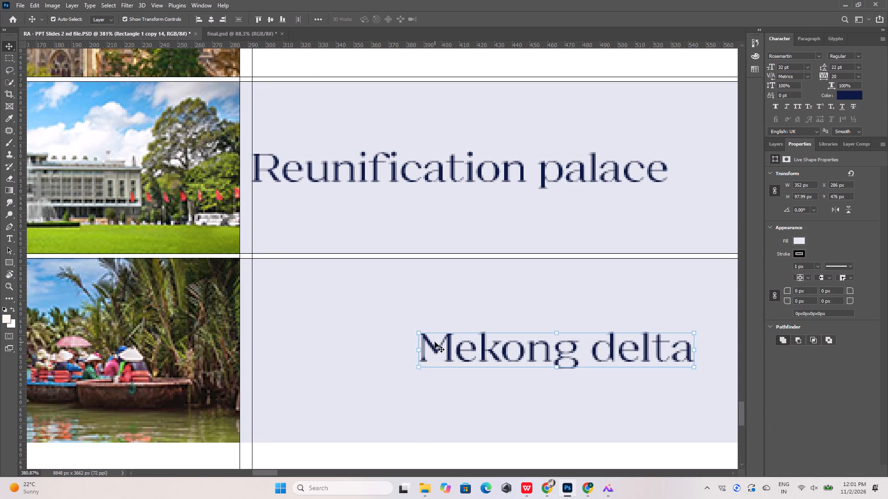
key("shift+Left")
key("shift+Left")
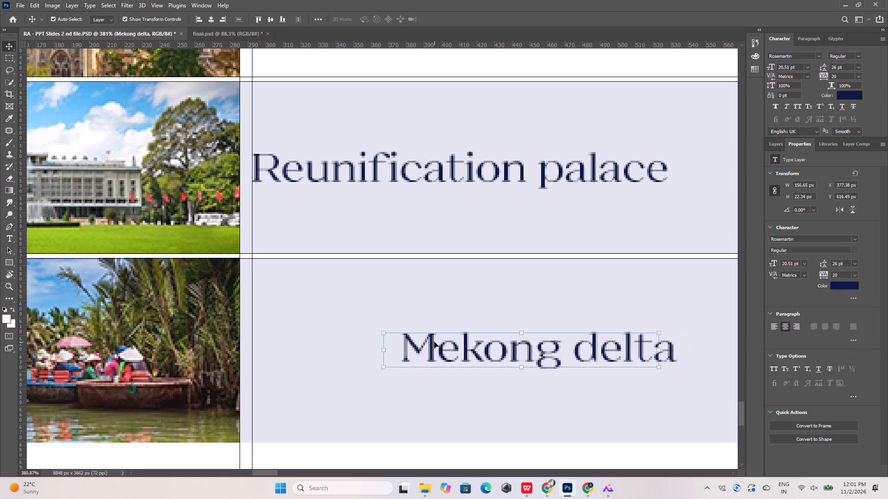
key("shift+Left")
key("shift+Left")
key("shift+Left")
key("shift+Left")
key("shift+Left")
key("shift+Left")
key("shift+Left")
key("shift+Left")
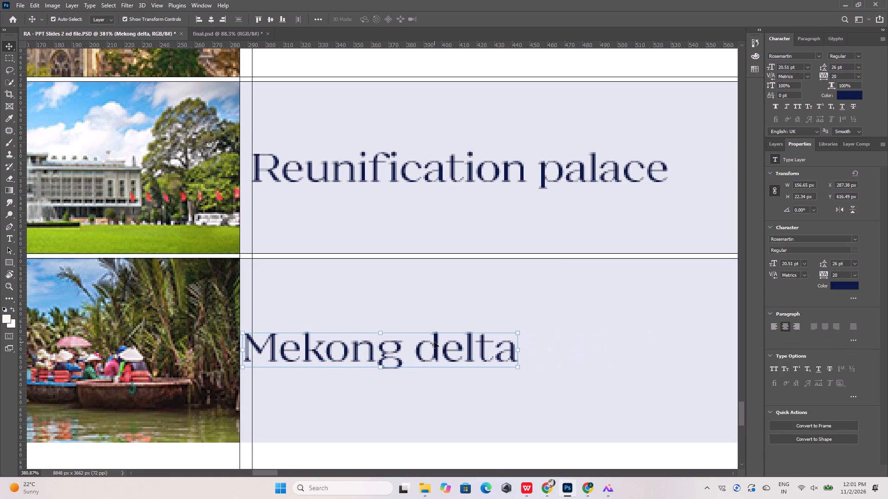
key("shift+Right")
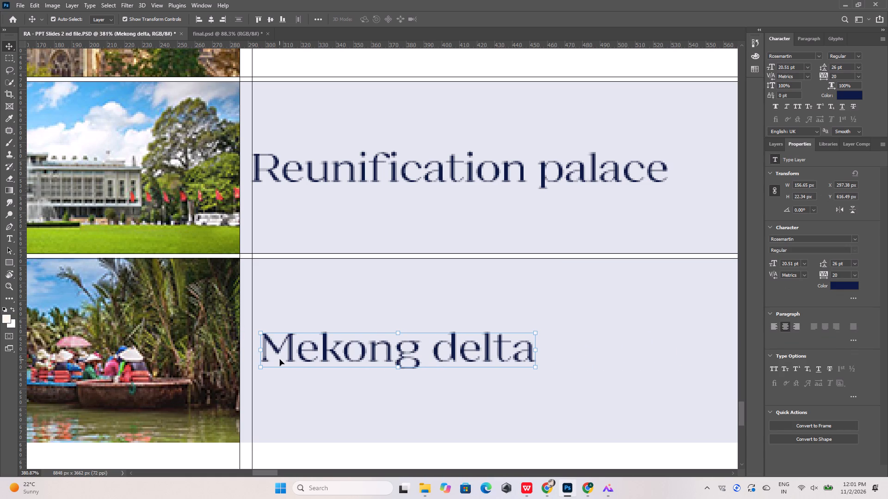
key("Left")
key("Left")
key("Left")
key("Left")
key("Left")
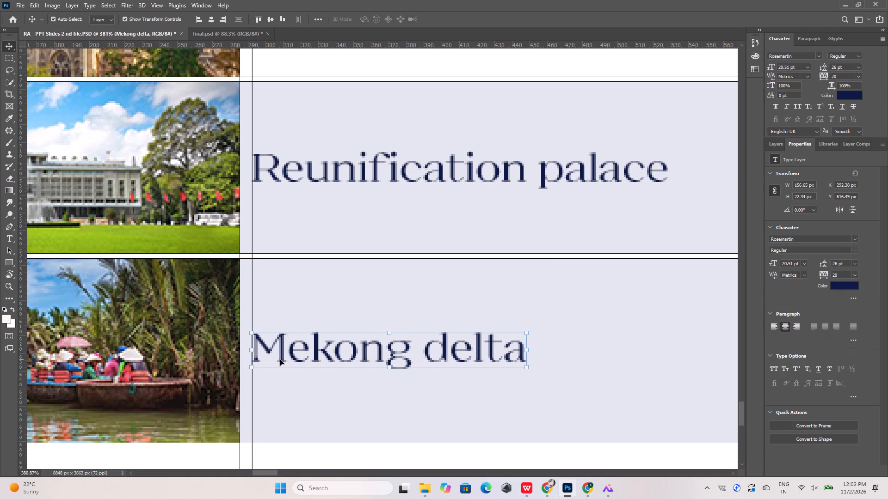
scroll(245, 351, "up", 17, "alt")
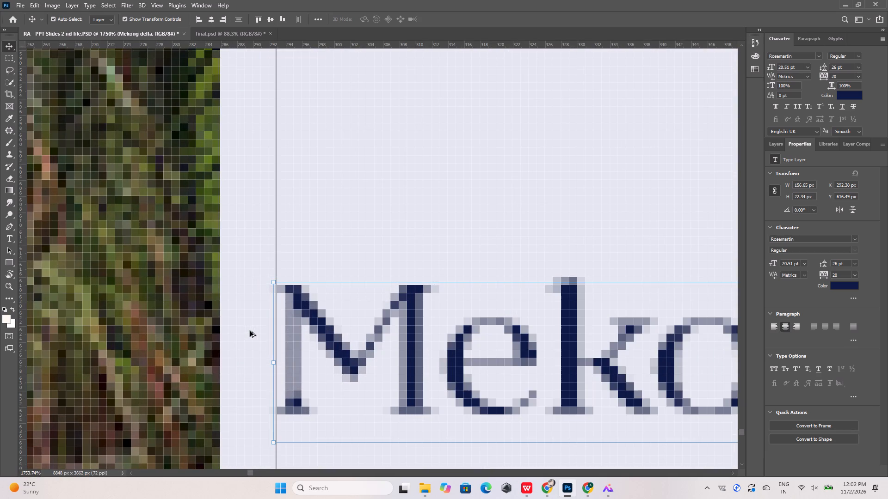
key("Right")
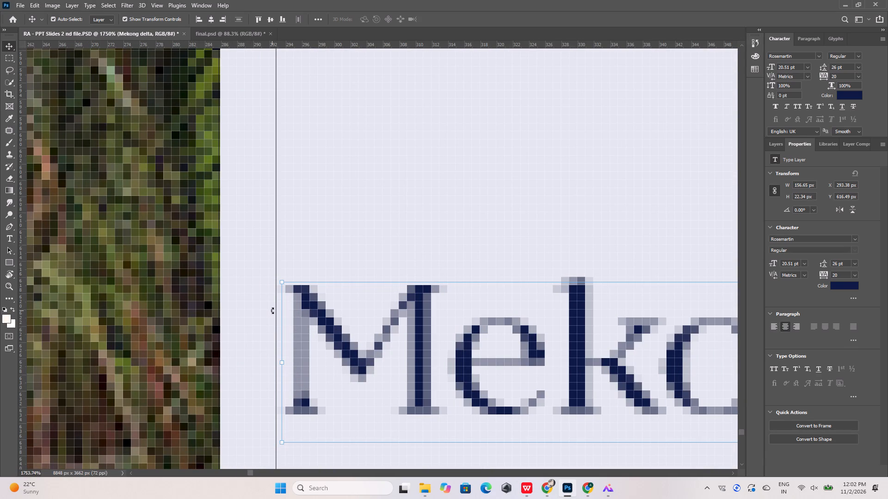
key("Left")
left_click(319, 245)
Align the left edge of the Sun World Hon Thom label to the Phu Quoc column's spacer guide, at X 899.47 px.
scroll(325, 264, "down", 20, "alt")
scroll(325, 264, "down", 3, "alt")
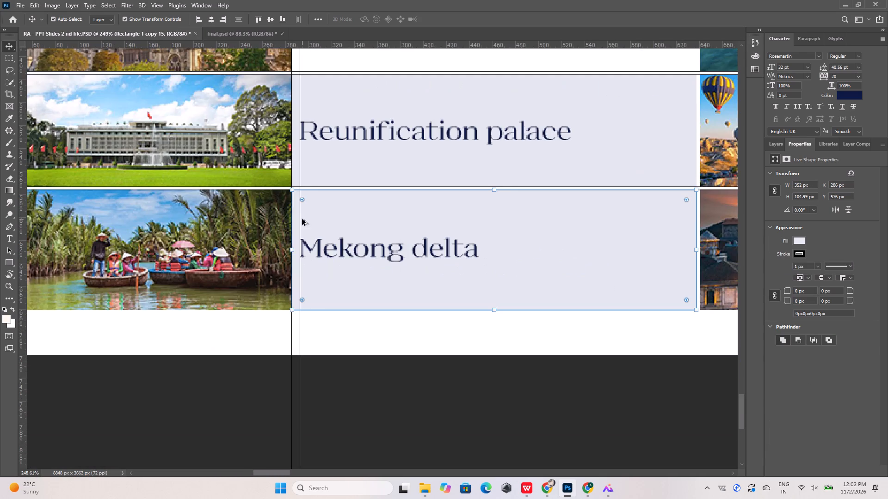
scroll(310, 344, "down", 14, "alt")
scroll(547, 325, "up", 18, "alt")
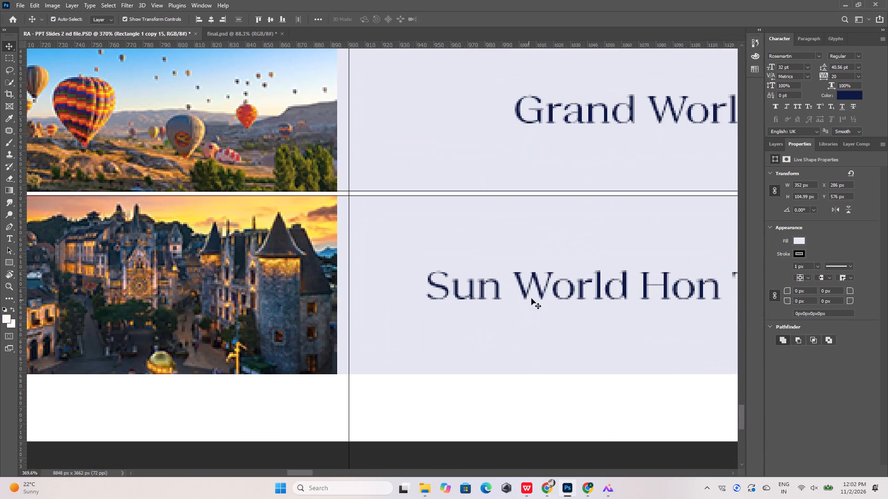
left_click(540, 289)
key("shift+Left")
key("shift+Left")
key("shift+Left")
key("shift+Left")
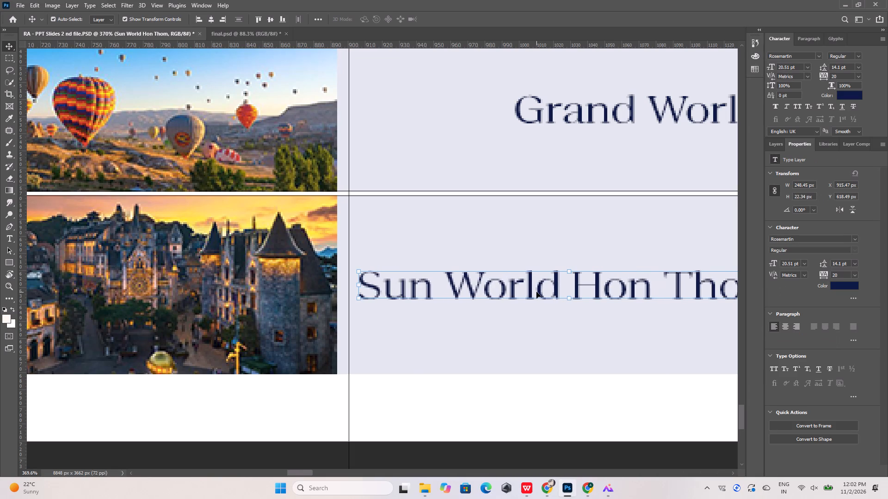
key("shift+Left")
key("Right")
key("Right")
key("Right")
key("Right")
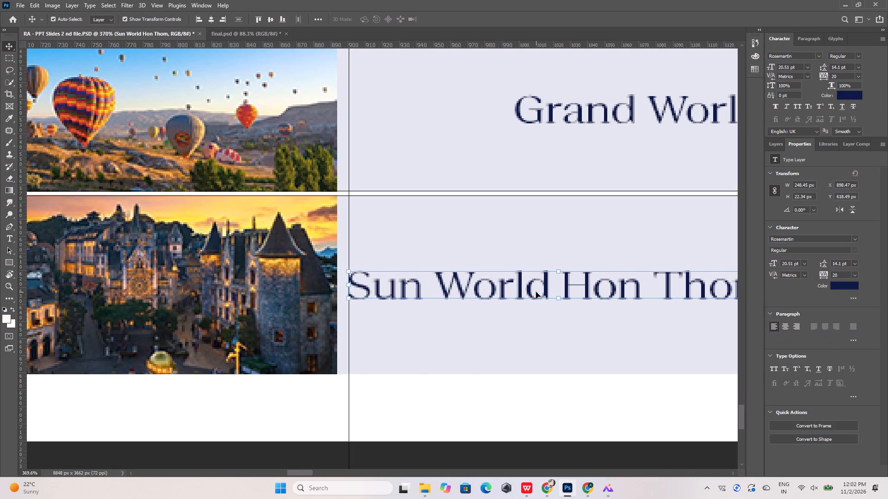
key("Right")
key("Left")
scroll(535, 292, "up", 11)
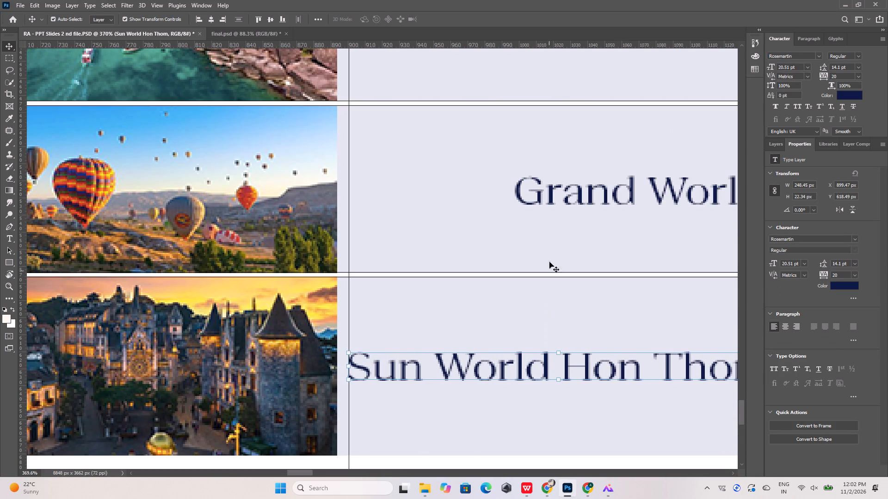
Align the left edge of the Grand World label to the Phu Quoc column's spacer guide.
left_click(552, 201)
key("shift+Left")
key("shift+Left")
key("shift+Left")
key("shift+Left")
key("shift+Left")
key("shift+Left")
key("shift+Left")
key("shift+Left")
key("shift+Left")
key("shift+Left")
key("shift+Left")
key("shift+Left")
key("shift+Left")
key("shift+Left")
key("shift+Left")
key("shift+Left")
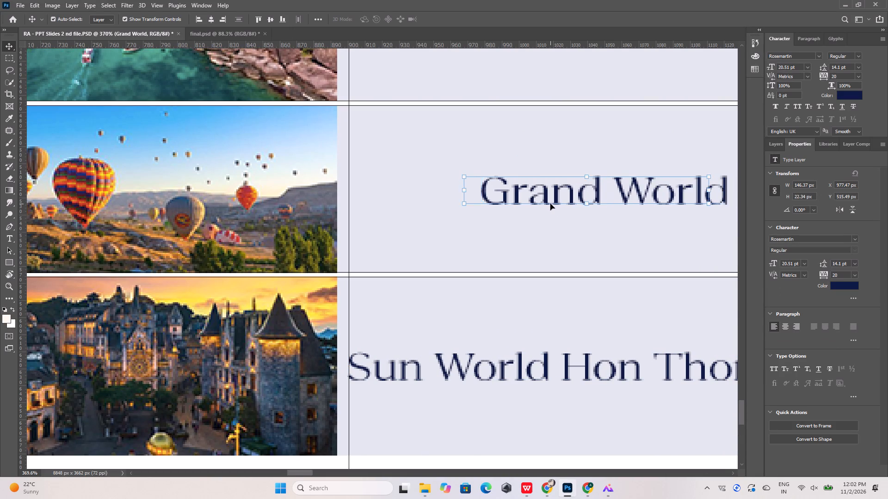
key("shift+Left")
key("shift+Left")
key("shift+Left")
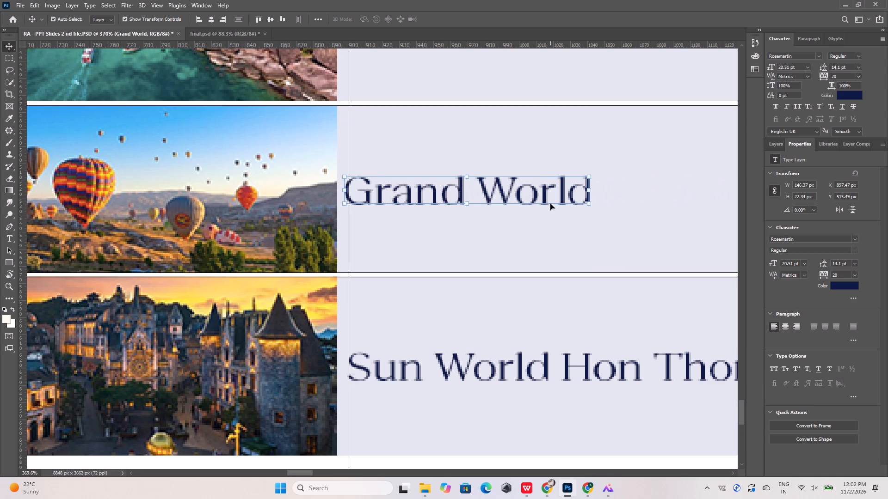
key("shift+Right")
key("shift+Left")
key("Right")
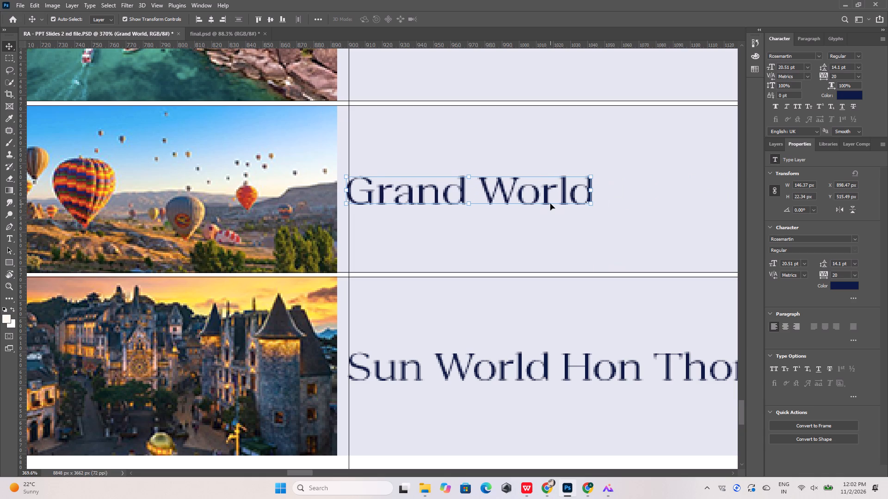
key("Right")
key("Right")
left_click(496, 228)
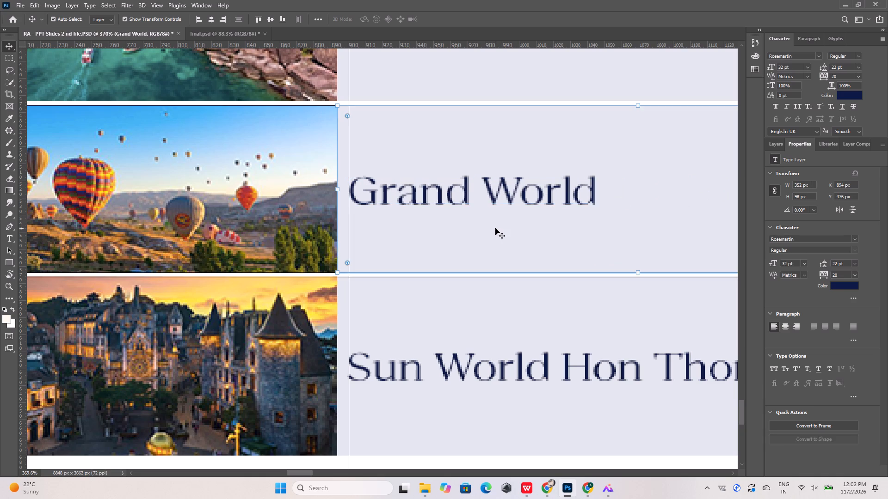
Align the left edge of the Phu Quoc National park label to the Phu Quoc column's spacer guide, at X 900.47 px.
scroll(494, 239, "up", 20)
scroll(494, 239, "up", 6)
left_click(521, 205)
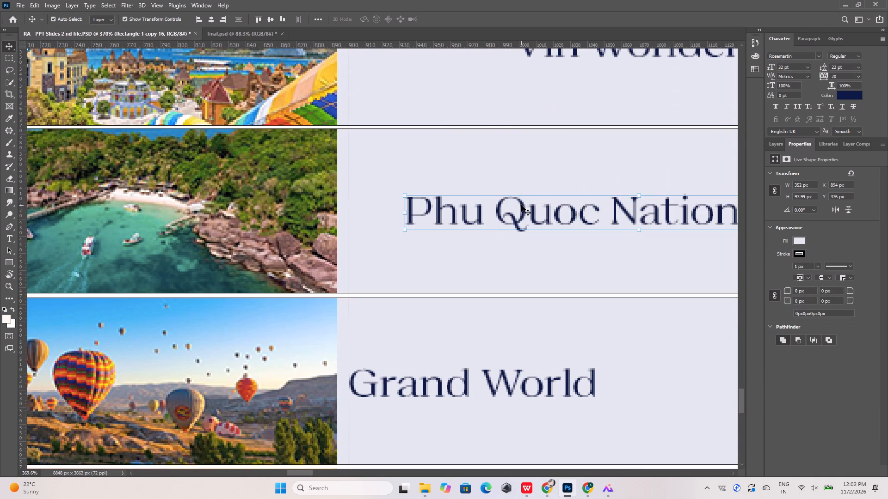
key("shift+Left")
key("shift+Left")
key("shift+Left")
key("Left")
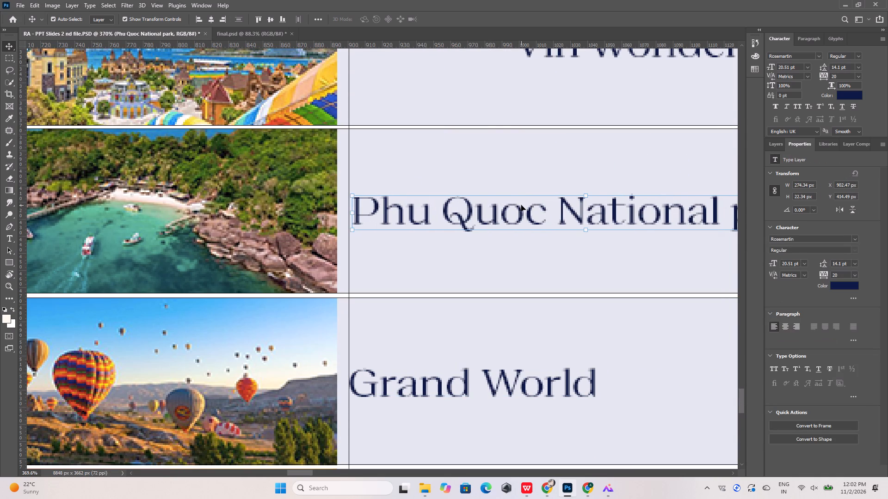
key("Left")
key("Left")
Align the left edge of the Vin wonders label to the Phu Quoc column's spacer guide, at X 900.47 px.
scroll(517, 218, "up", 20)
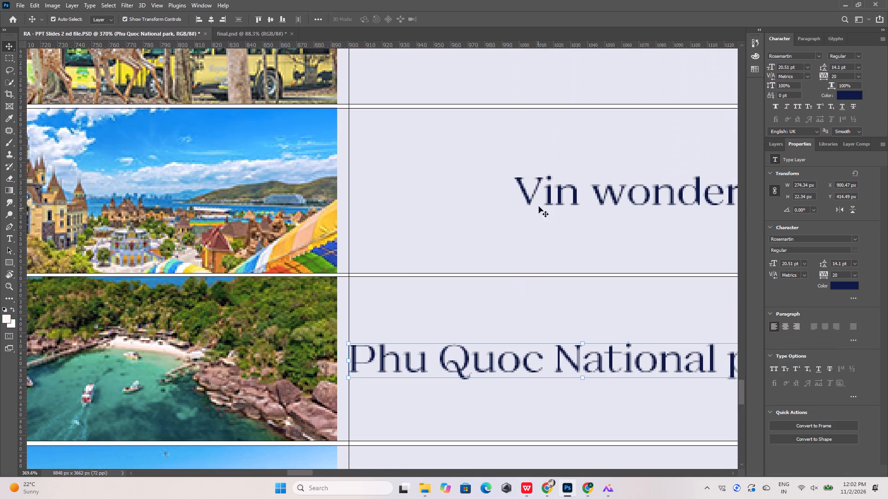
left_click(550, 195)
key("shift+Left")
key("shift+Left")
key("shift+Left")
key("shift+Left")
key("shift+Left")
key("shift+Left")
key("shift+Left")
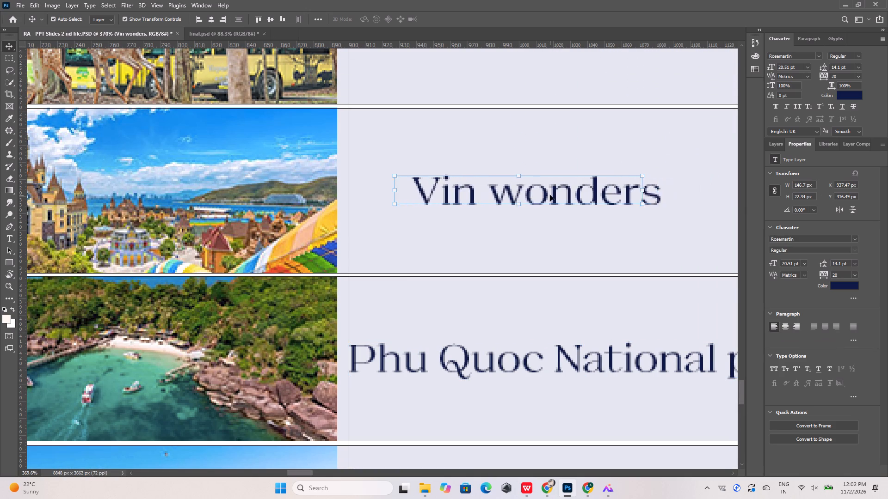
key("shift+Left")
key("shift+Left")
key("shift+Left")
key("Right")
key("Right")
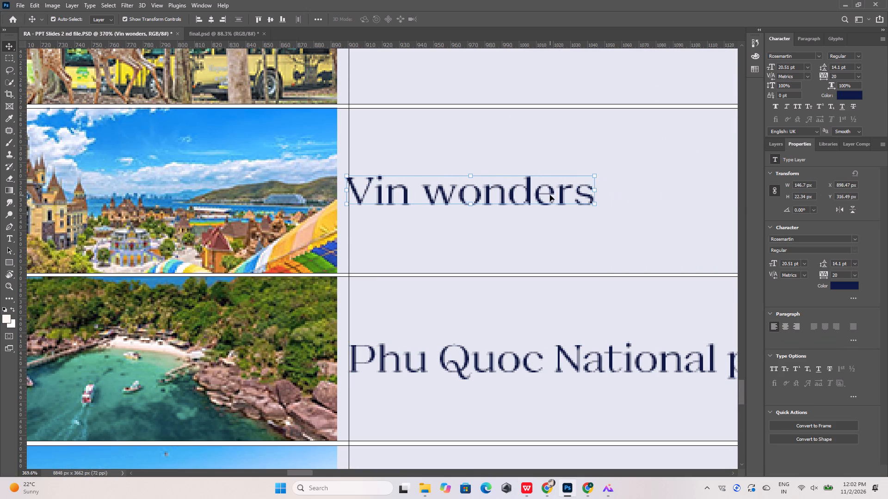
key("Right")
Align the left edge of the Vinpearl Safari label to the Phu Quoc column's spacer guide, at X 900.47 px.
scroll(550, 195, "up", 20)
scroll(550, 195, "up", 3)
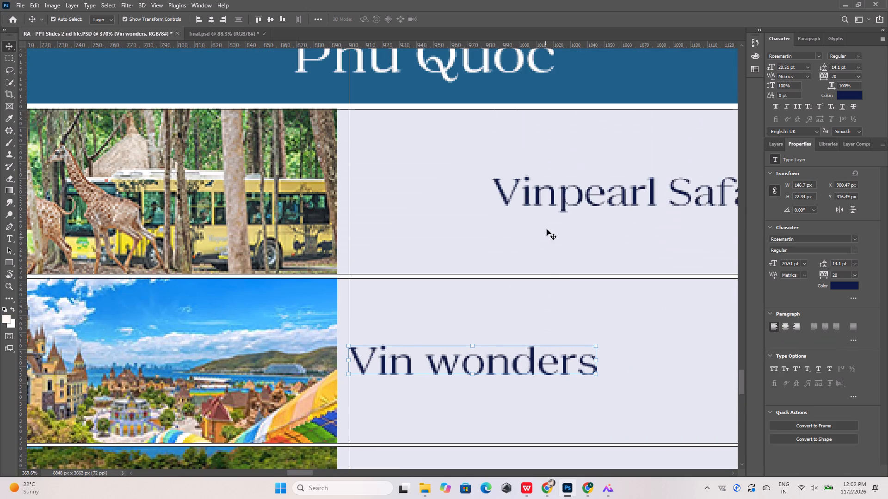
left_click(562, 196)
key("shift+Left")
key("shift+Left")
key("shift+Left")
key("shift+Left")
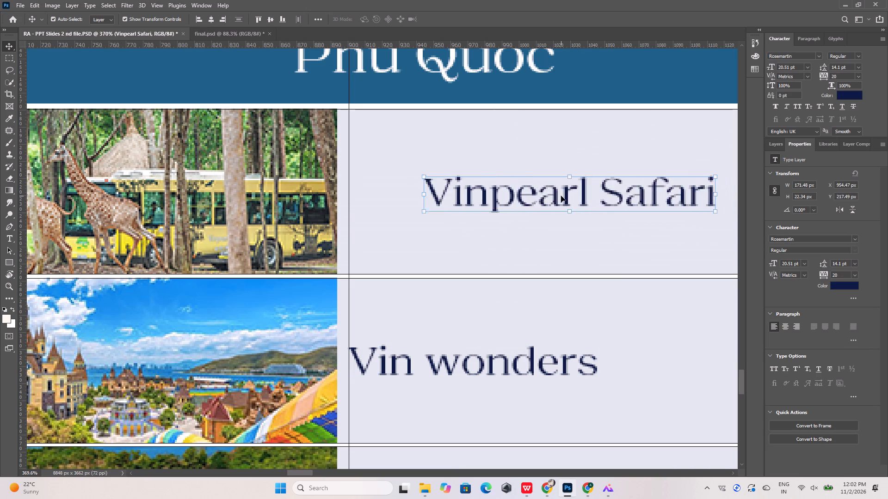
key("shift+Left")
key("shift+Left")
key("shift+Left")
key("shift+Left")
key("Left")
key("Left")
key("Left")
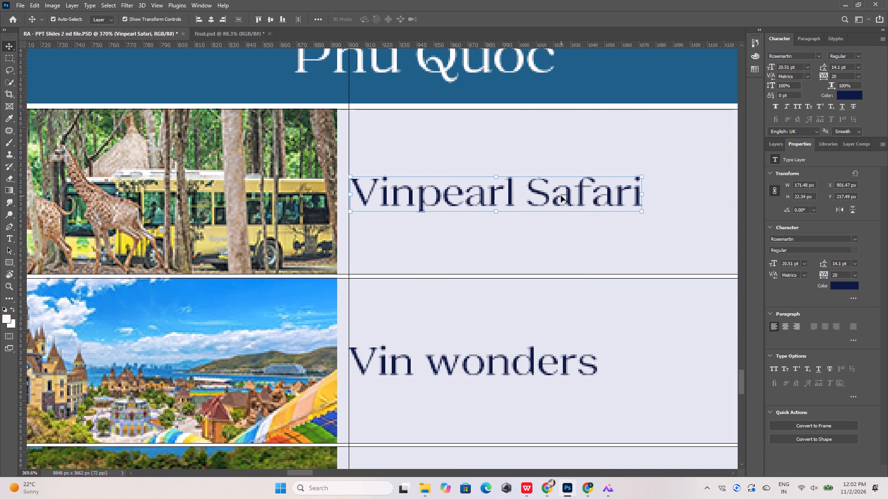
key("Left")
Move the red spacer from artboard 46 to artboard 45, against the Fansipan photo's right edge in the SAPA column, at X 994 px.
scroll(455, 230, "down", 9, "alt")
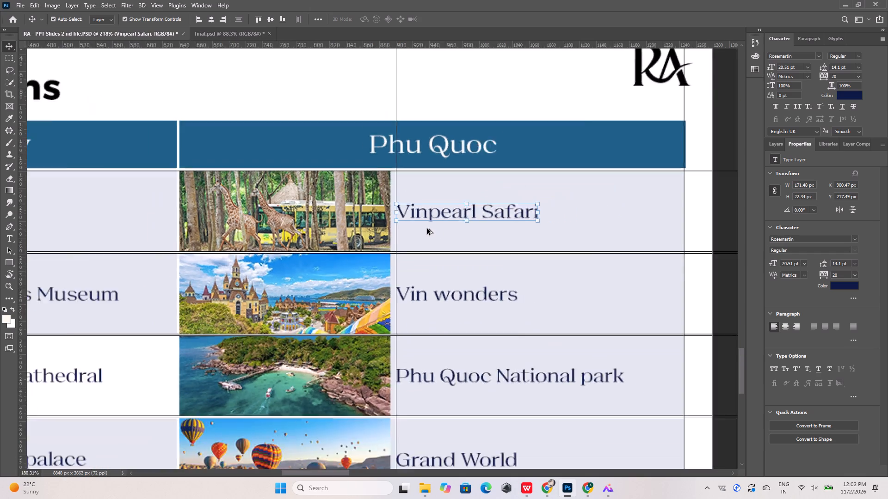
scroll(427, 228, "down", 16, "alt")
scroll(423, 228, "down", 5, "alt")
scroll(168, 237, "up", 7, "alt")
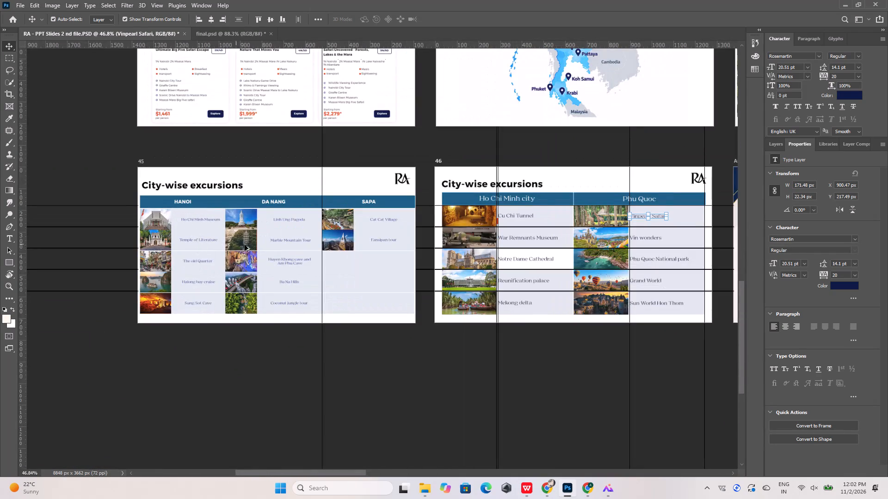
scroll(481, 234, "up", 9, "alt")
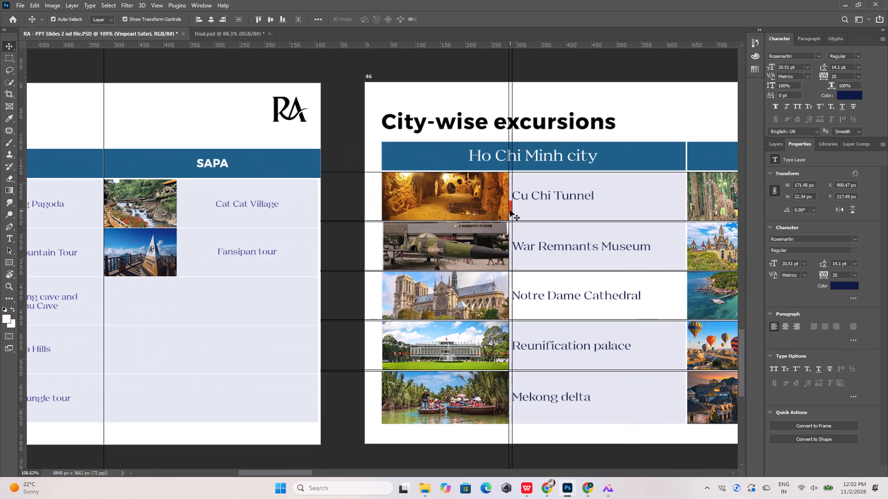
left_click(510, 210)
scroll(510, 210, "up", 6, "alt")
left_click_drag(512, 201, 124, 251)
scroll(373, 254, "down", 12, "alt")
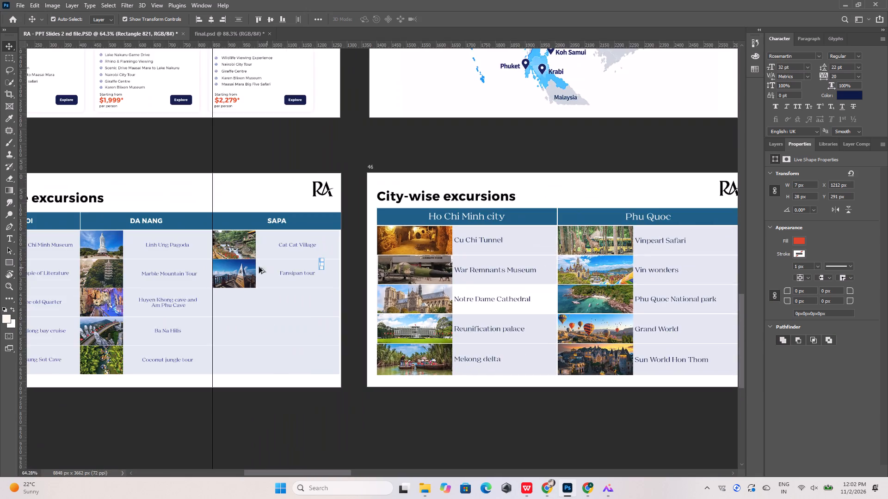
scroll(217, 262, "up", 19, "alt")
left_click_drag(507, 264, 506, 264)
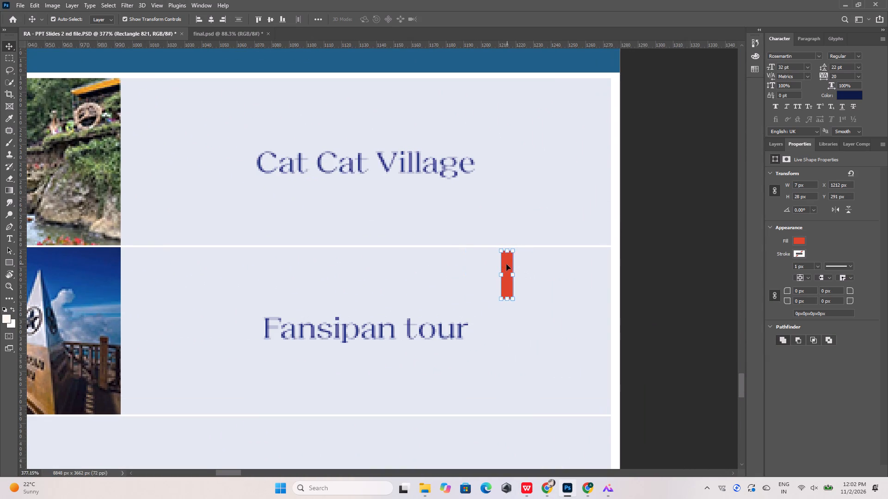
left_click_drag(506, 264, 126, 289)
scroll(113, 289, "up", 9, "alt")
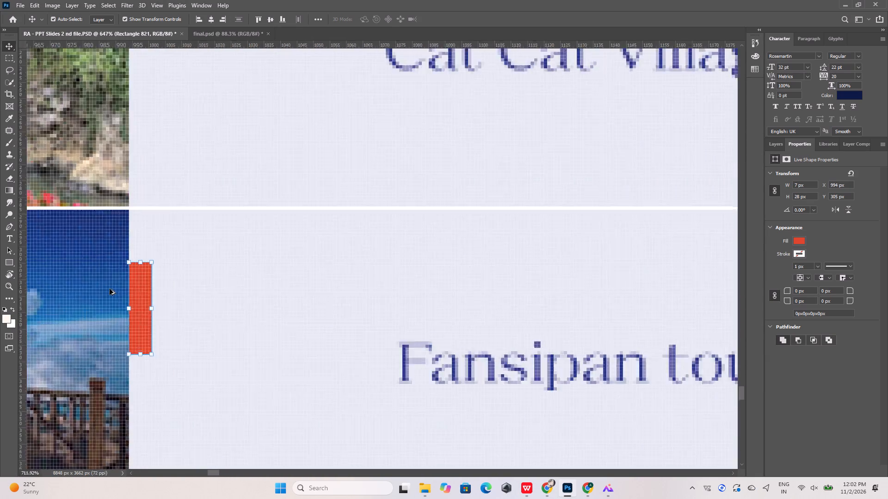
Place a vertical guide along the spacer's right edge in artboard 45's SAPA column.
scroll(110, 289, "up", 3, "alt")
scroll(177, 254, "down", 6, "alt")
left_click_drag(25, 278, 109, 276)
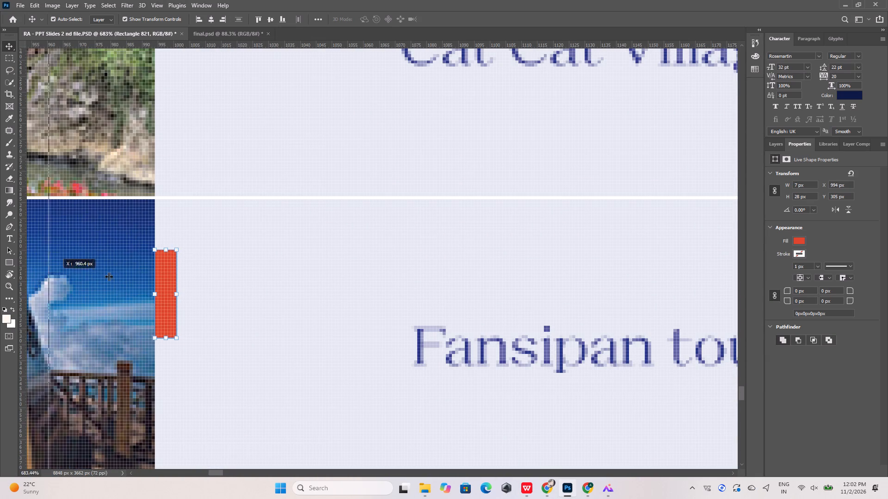
left_click_drag(109, 276, 176, 275)
Move the red spacer against the right edge of the Marble Mountain photo in the DA NANG column, at X 548 px.
scroll(309, 260, "down", 10, "alt")
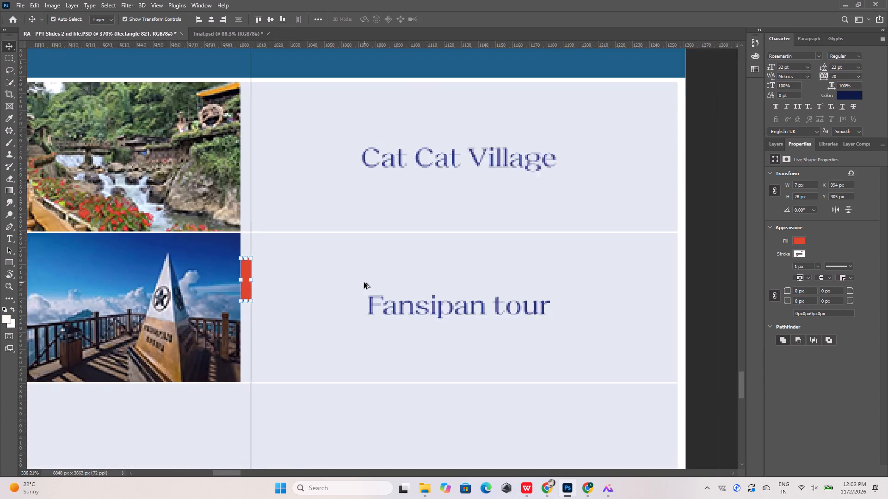
scroll(364, 282, "down", 10, "alt")
key("shift+Left")
key("shift+Left")
key("shift+Left")
key("shift+Left")
key("shift+Left")
key("shift+Left")
key("shift+Left")
key("shift+Left")
key("shift+Left")
key("shift+Left")
key("shift+Left")
key("shift+Left")
key("shift+Left")
key("shift+Left")
key("shift+Left")
key("shift+Left")
key("shift+Left")
key("shift+Left")
key("shift+Left")
key("shift+Left")
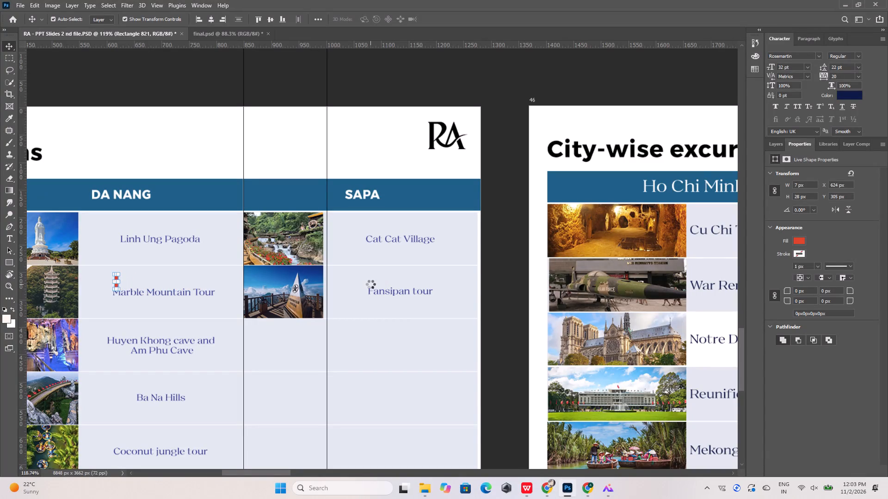
scroll(38, 266, "up", 10, "alt")
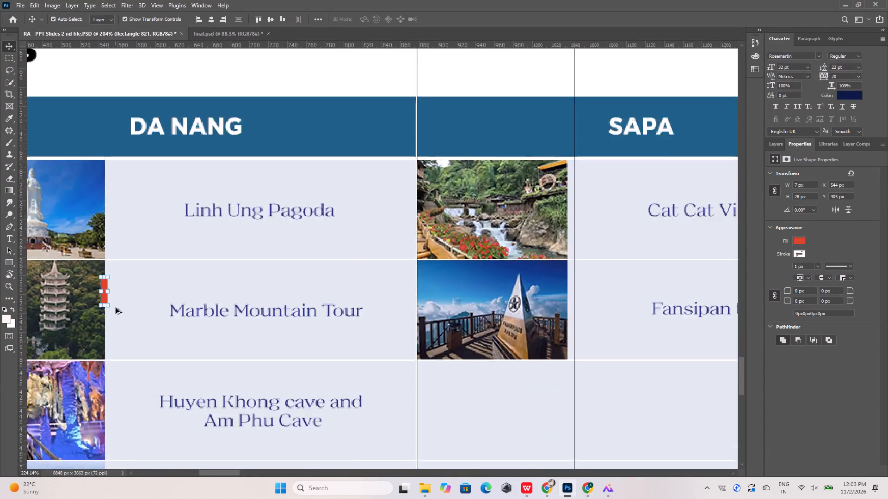
scroll(116, 308, "up", 13, "alt")
key("Right")
key("Right")
key("Right")
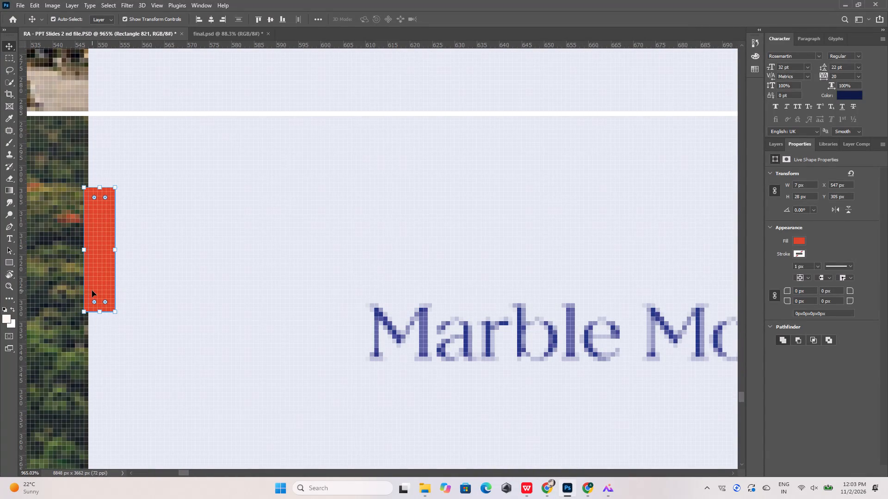
key("Right")
Place a vertical guide along the spacer's right edge in the DA NANG column.
left_click_drag(22, 252, 117, 233)
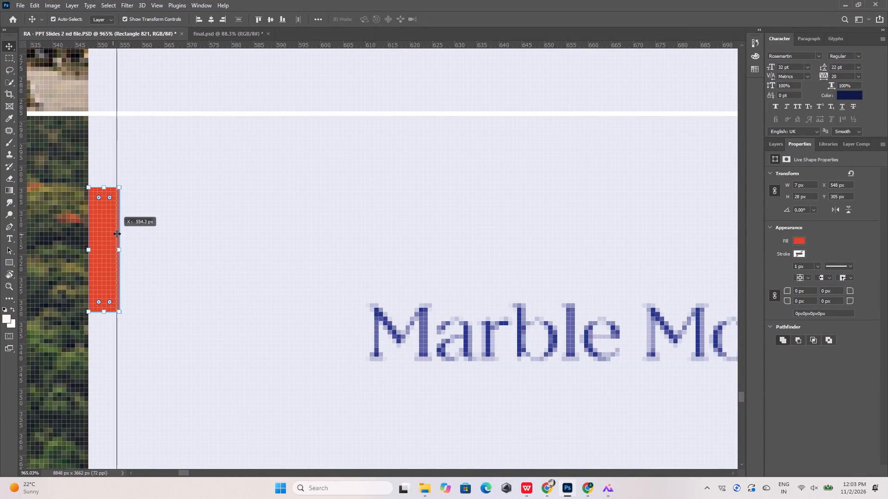
left_click_drag(117, 233, 119, 232)
Move the red spacer against the right edge of the Temple of Literature photo in the HANOI column, at X 153 px.
scroll(214, 266, "down", 6, "alt")
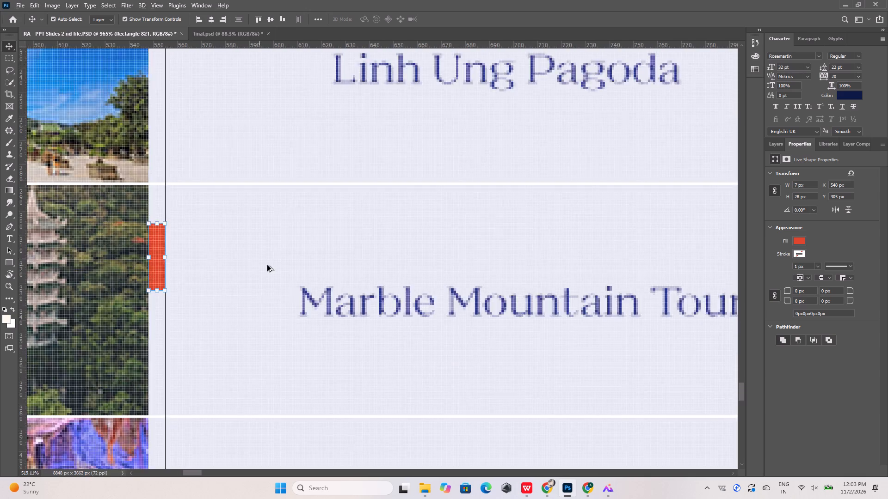
scroll(267, 265, "down", 19, "alt")
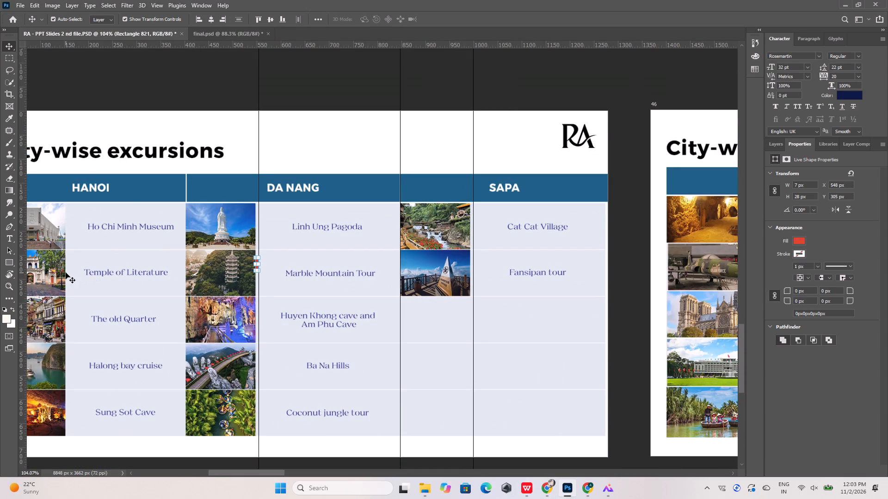
key("shift+Left")
key("shift+Left")
key("shift+Left")
key("shift+Left")
key("shift+Left")
key("shift+Left")
key("shift+Left")
key("shift+Left")
key("shift+Left")
key("shift+Left")
key("shift+Left")
key("shift+Left")
key("shift+Left")
key("shift+Left")
key("shift+Left")
key("shift+Left")
key("shift+Left")
key("shift+Left")
key("shift+Left")
key("shift+Left")
scroll(51, 264, "up", 20, "alt")
scroll(51, 264, "up", 8, "alt")
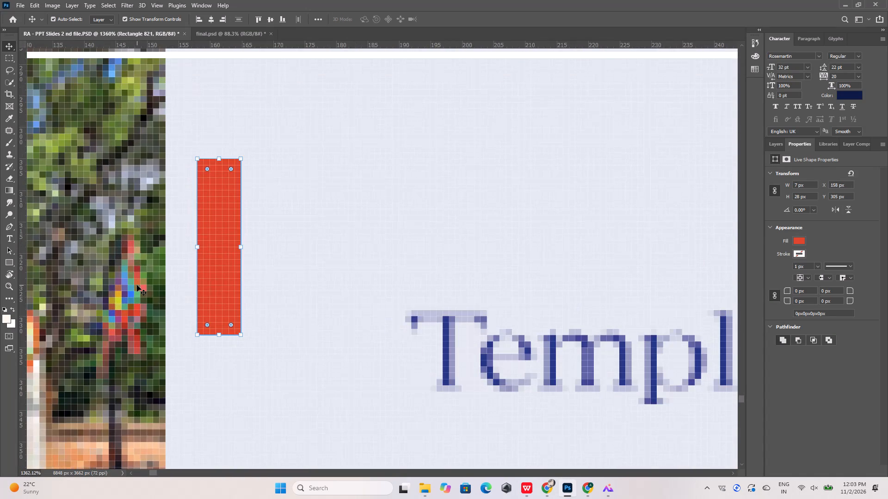
key("Left")
key("Left")
key("Left")
key("Left")
key("Left")
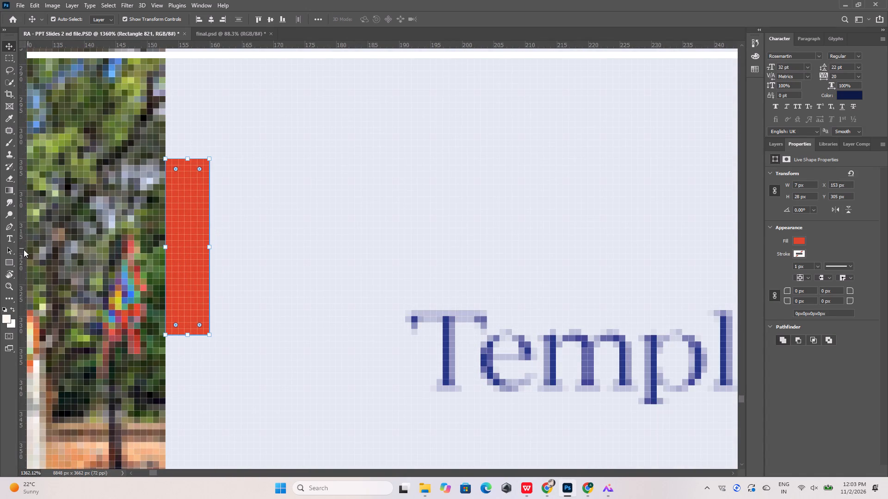
Place a vertical guide along the spacer's right edge in the HANOI column.
left_click_drag(22, 250, 210, 250)
Align the left edge of the Ho Chi Minh Museum label to the HANOI column's spacer guide, at X 160.53 px.
scroll(280, 319, "down", 20, "alt")
scroll(280, 319, "down", 1, "alt")
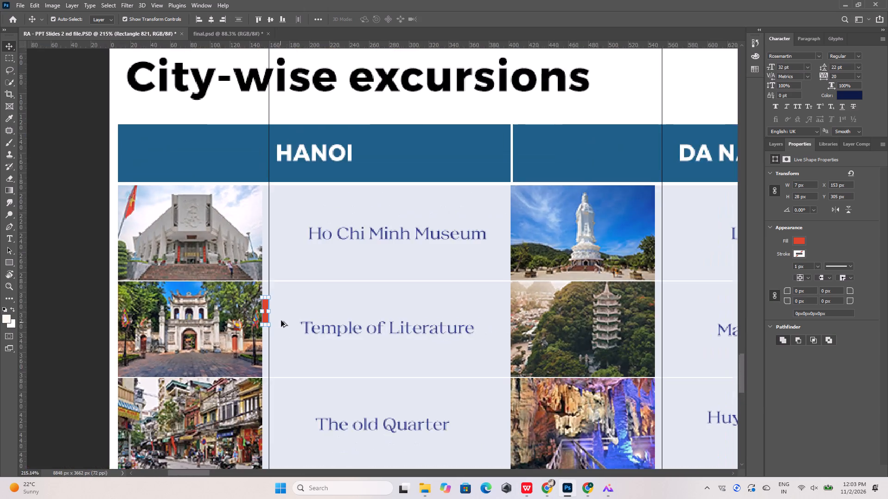
scroll(286, 247, "up", 11, "alt")
middle_click(320, 240, "alt")
left_click(339, 215, "alt")
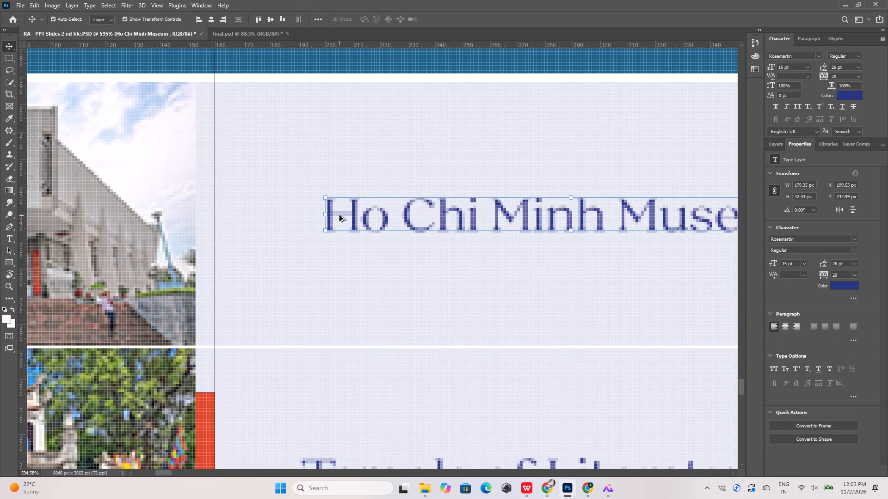
key("shift+Left")
key("shift+Left")
key("shift+Left")
key("shift+Left")
key("Right")
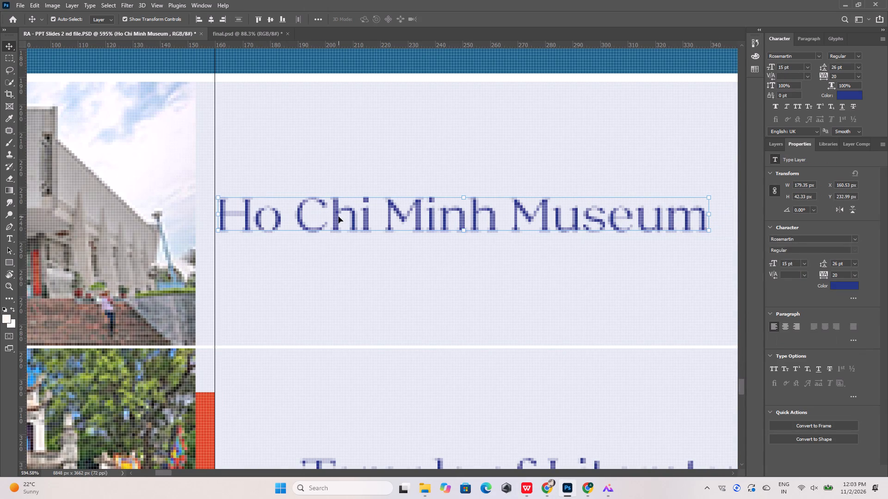
Align the left edge of the Temple of Literature label to the HANOI column's spacer guide, at X 160.53 px.
scroll(337, 223, "down", 17)
left_click(331, 335)
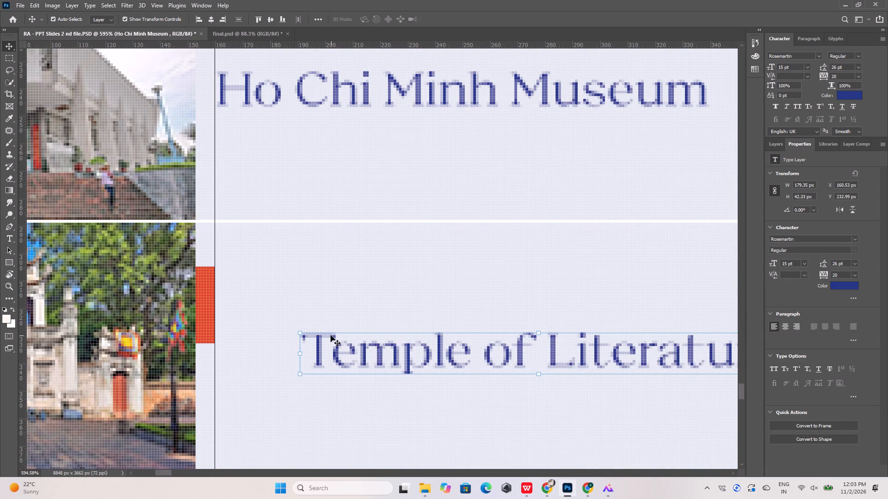
key("shift+Left")
key("shift+Left")
key("shift+Left")
key("shift+Left")
key("shift+Right")
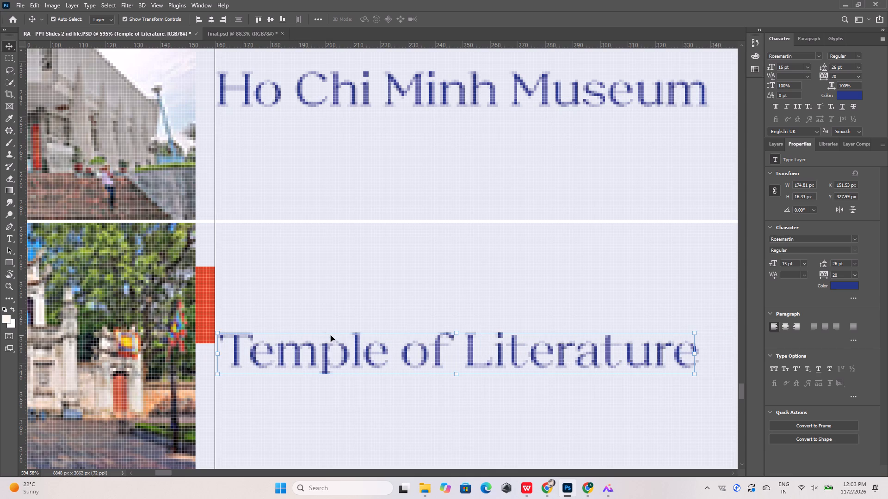
key("Left")
scroll(331, 335, "down", 20)
scroll(331, 335, "down", 1)
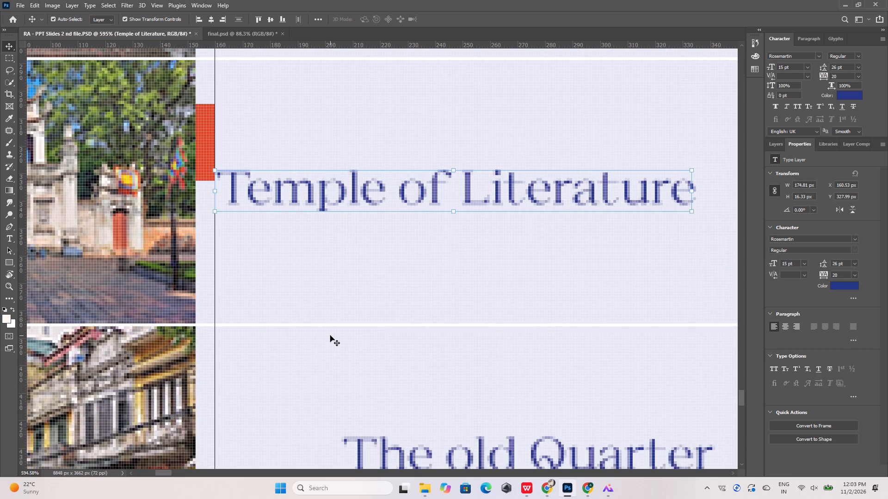
Align the left edge of The old Quarter label to the HANOI column's spacer guide, at X 160.53 px.
scroll(330, 335, "down", 16)
left_click(356, 335)
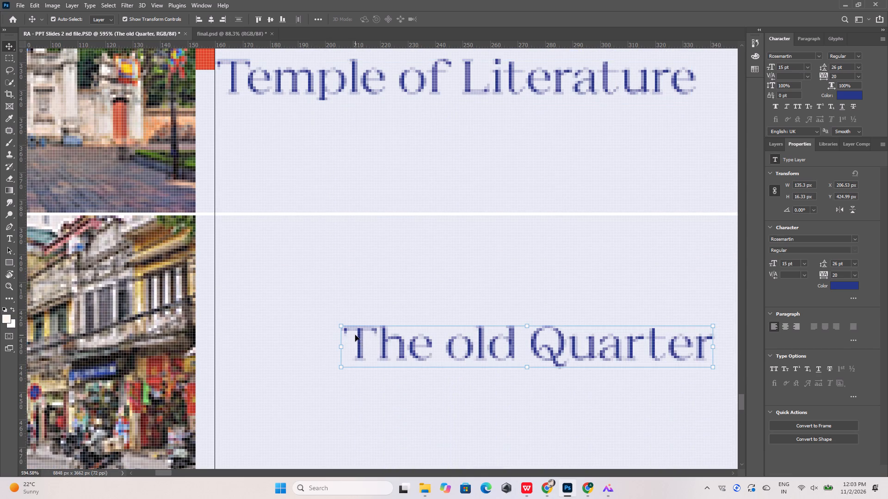
key("shift+Left")
key("shift+Left")
key("shift+Left")
key("shift+Left")
key("shift+Left")
key("shift+Right")
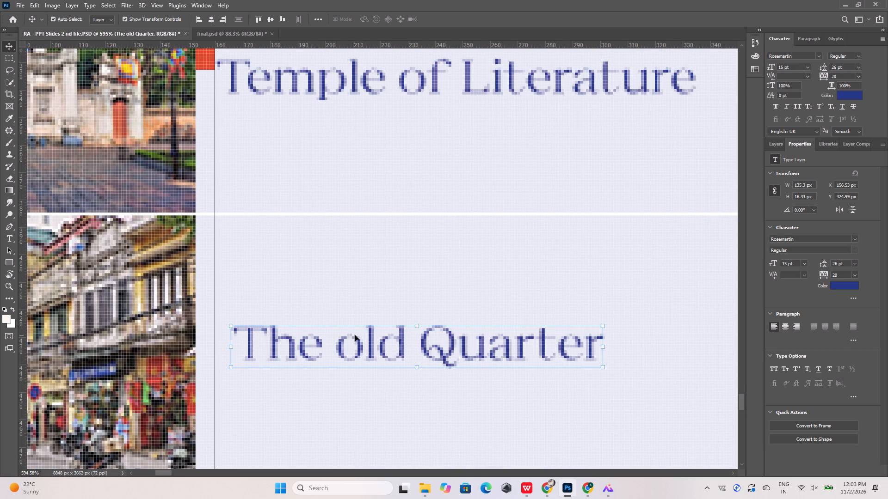
key("Left")
key("Left")
key("Left")
key("Left")
key("Left")
key("Left")
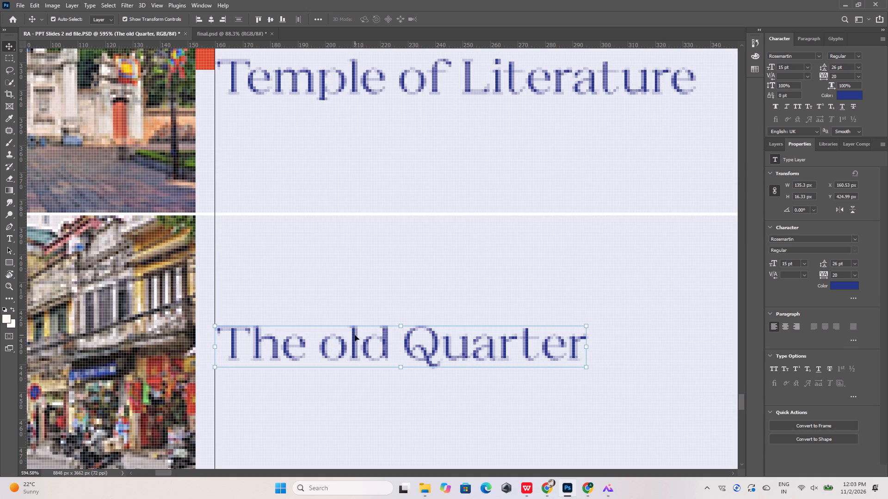
Align the left edge of the Halong bay cruise label to the HANOI column's spacer guide, at X 159.53 px.
scroll(355, 335, "down", 20)
scroll(355, 335, "down", 17)
left_click(359, 335)
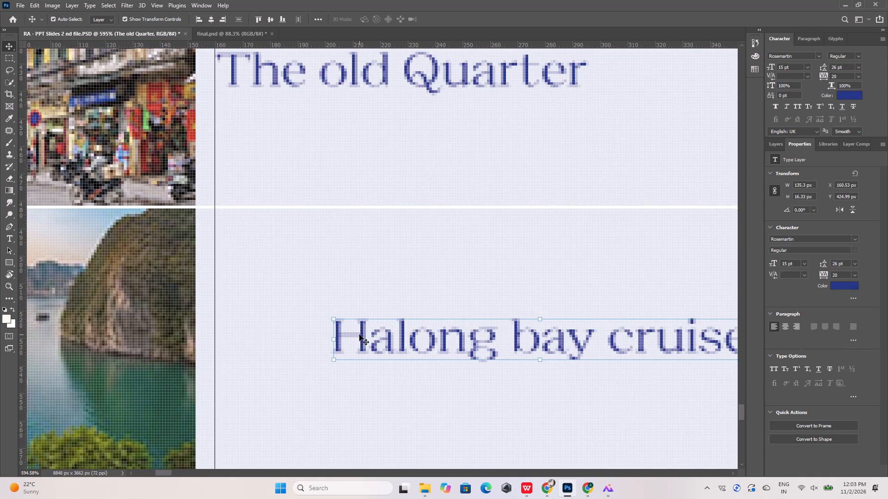
key("shift+Left")
key("shift+Left")
key("shift+Left")
key("shift+Left")
key("shift+Left")
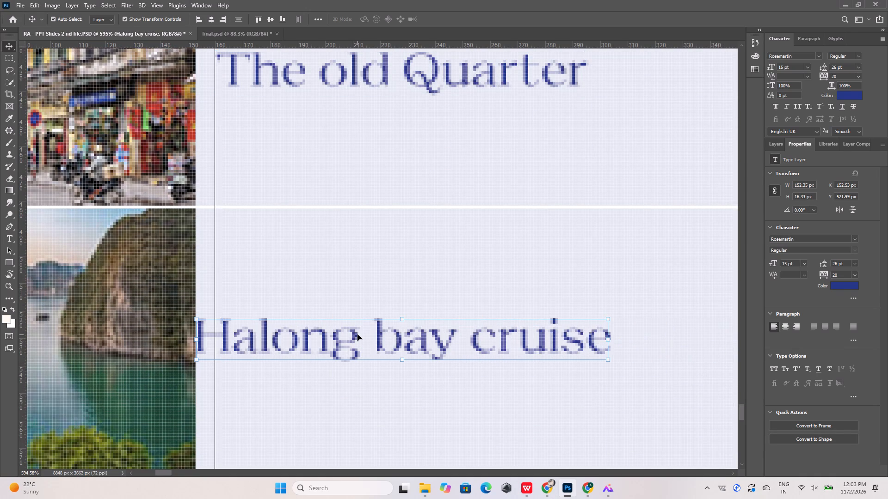
key("shift+Right")
key("Left")
key("Left")
key("Left")
key("Right")
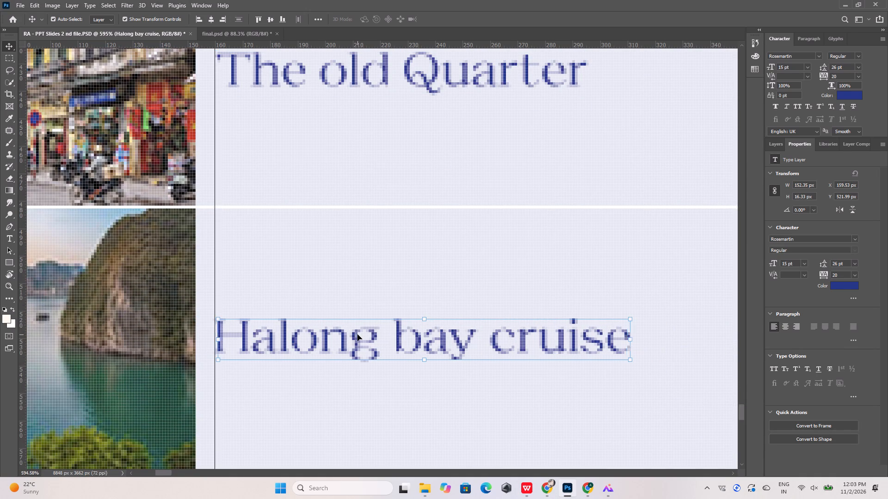
key("Left")
Align the left edge of the Sung Sot Cave label to the HANOI column's spacer guide, at X 159.53 px.
scroll(347, 334, "down", 20)
scroll(347, 334, "down", 17)
left_click(387, 332)
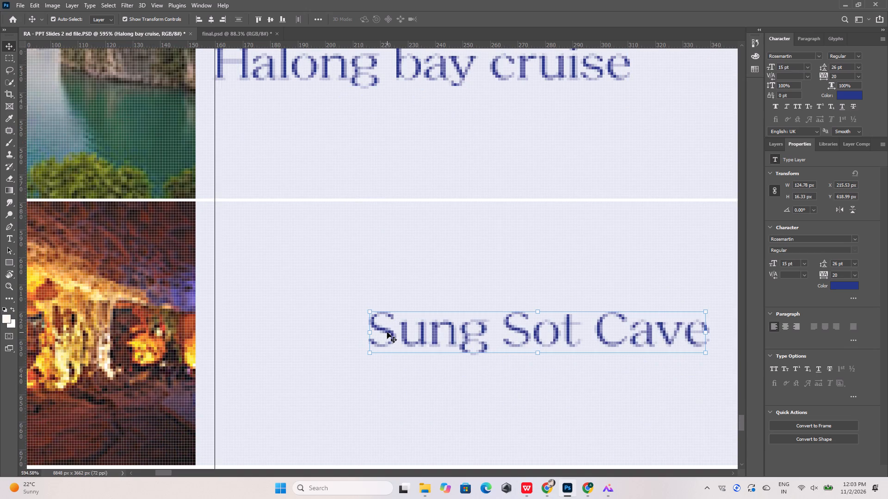
key("shift+Left")
key("shift+Left")
key("shift+Left")
key("shift+Left")
key("shift+Left")
key("shift+Left")
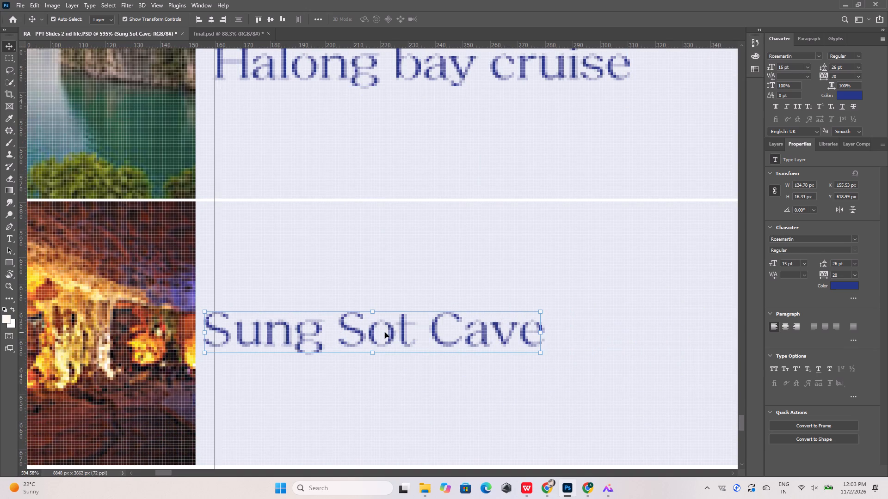
key("Right")
key("Right")
key("Right")
key("Right")
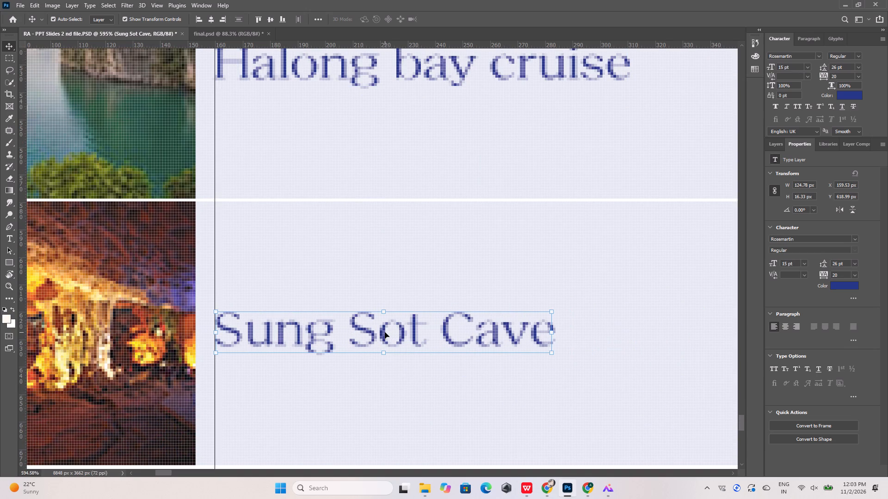
Align the left edge of the Linh Ung Pagoda label to the DA NANG column's spacer guide, at X 554.53 px.
scroll(385, 332, "down", 20)
scroll(385, 332, "down", 9)
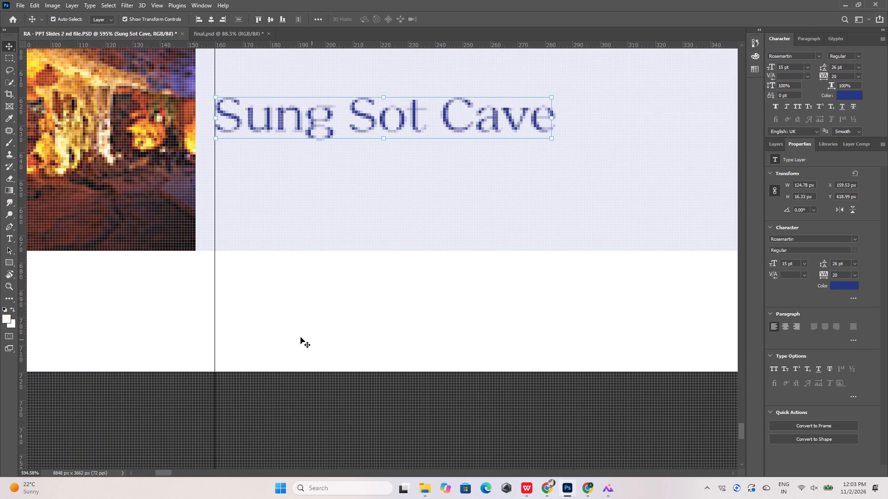
scroll(271, 328, "down", 20, "alt")
scroll(271, 328, "down", 9, "alt")
scroll(326, 253, "up", 13, "alt")
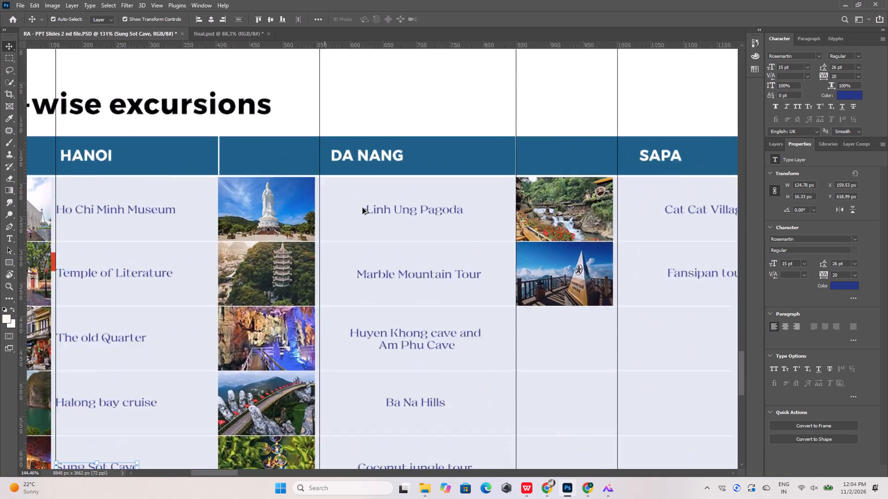
scroll(363, 208, "up", 6, "alt")
left_click(381, 213, "alt")
key("shift+Left")
key("shift+Left")
key("shift+Left")
key("shift+Left")
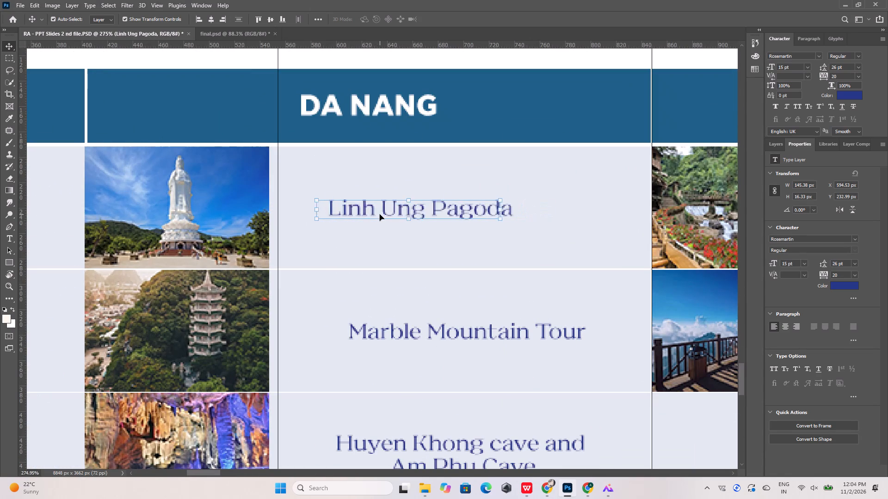
key("shift+Left")
key("shift+Left")
key("shift+Left")
key("Right")
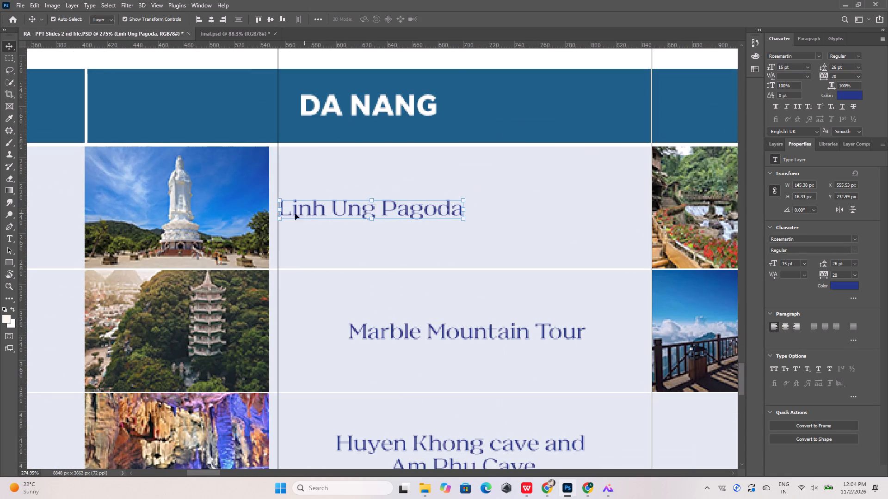
scroll(254, 220, "up", 17, "alt")
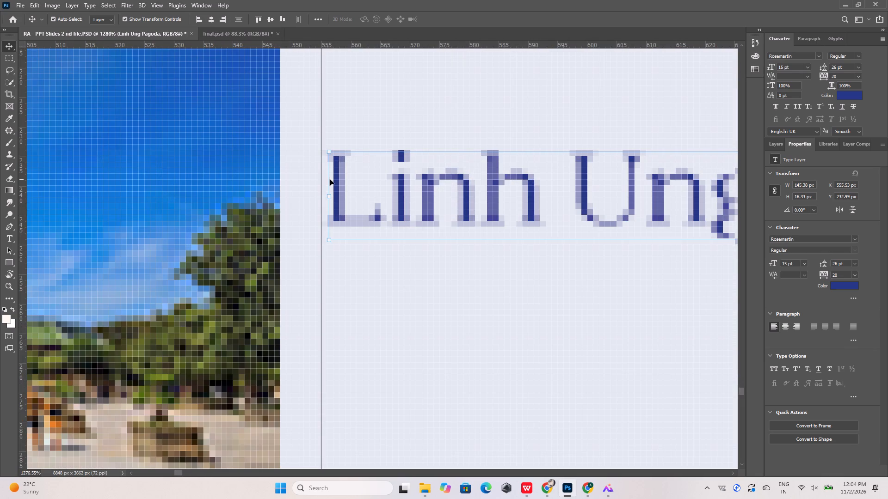
key("Left")
key("Right")
scroll(332, 203, "down", 14, "alt")
scroll(332, 202, "up", 11, "alt")
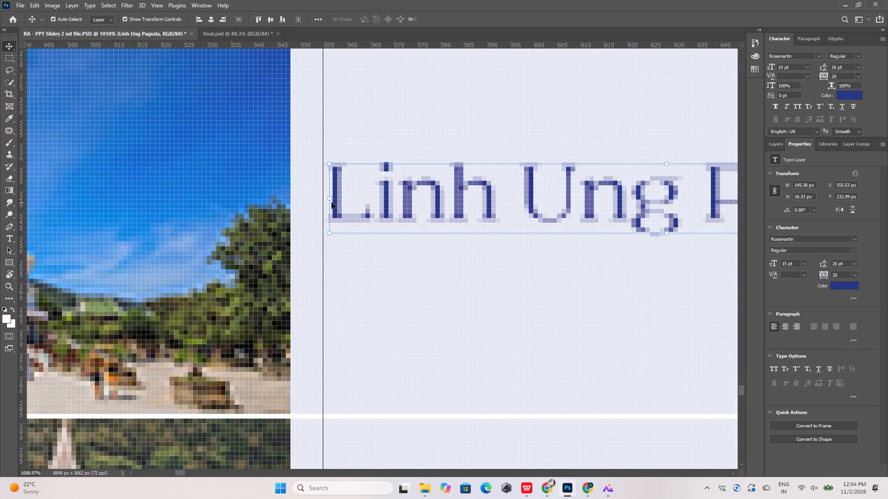
key("Left")
Align the left edge of the Marble Mountain Tour label to the DA NANG column's spacer guide, at X 554.53 px.
scroll(332, 202, "down", 19, "alt")
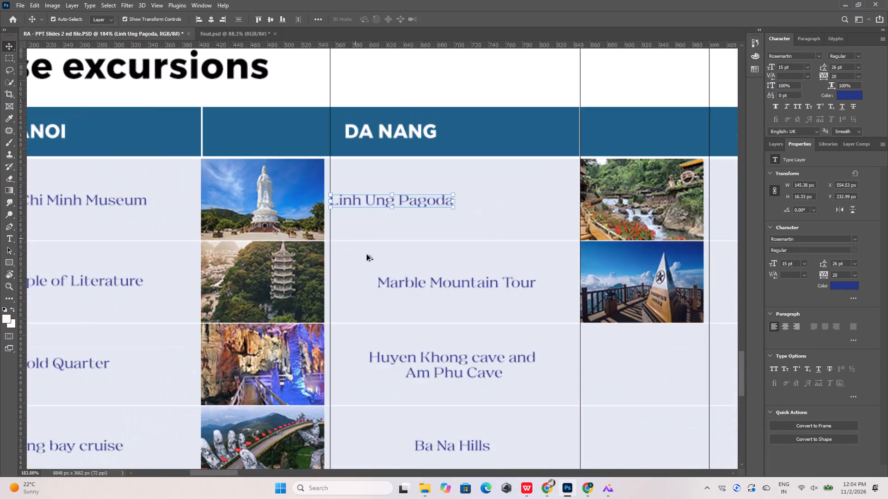
scroll(374, 263, "up", 8, "alt")
left_click(401, 297)
key("shift+Left")
key("shift+Left")
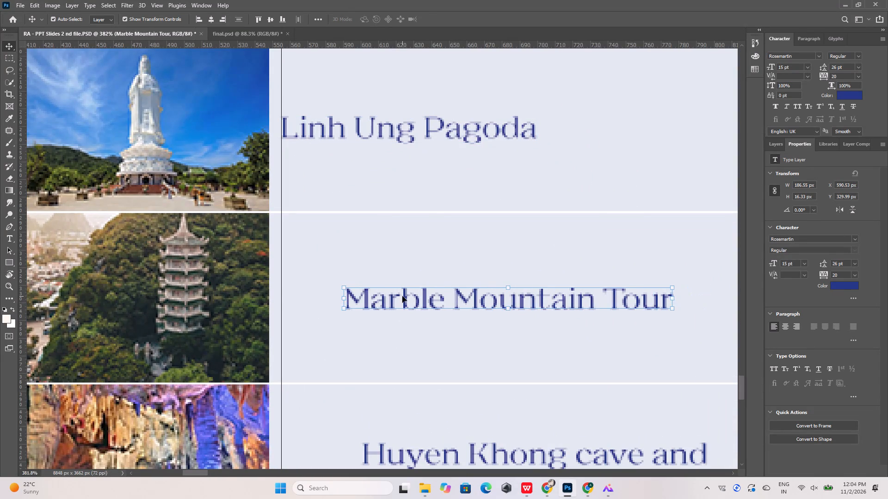
key("shift+Left")
key("shift+Left")
key("shift+Left")
key("shift+Left")
scroll(315, 292, "up", 13, "alt")
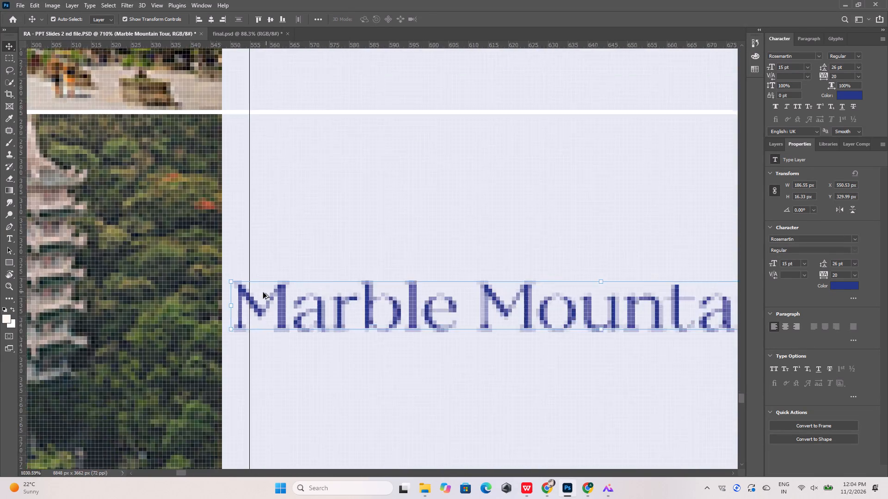
scroll(263, 292, "up", 1, "alt")
key("shift+Right")
key("Left")
key("Left")
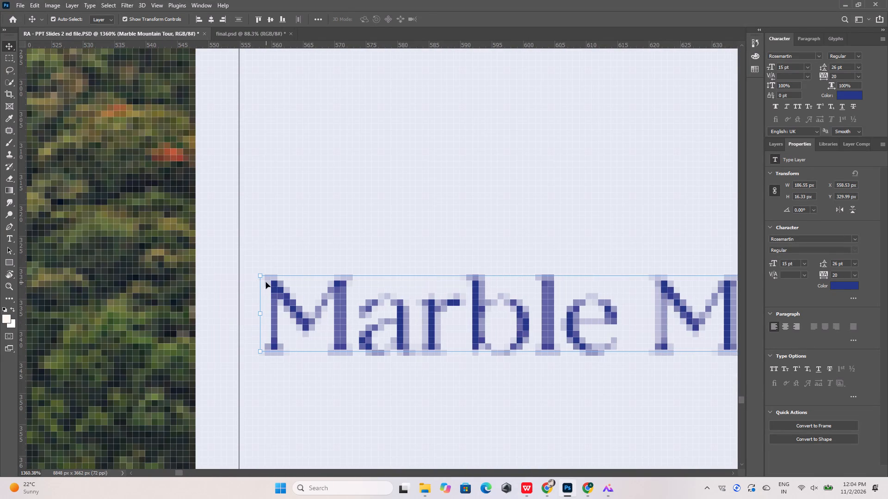
key("Left")
key("Left")
key("Left")
key("Left")
Left-align the text of the two-line Huyen Khong cave and Am Phu Cave label in the DA NANG column.
scroll(266, 282, "down", 12)
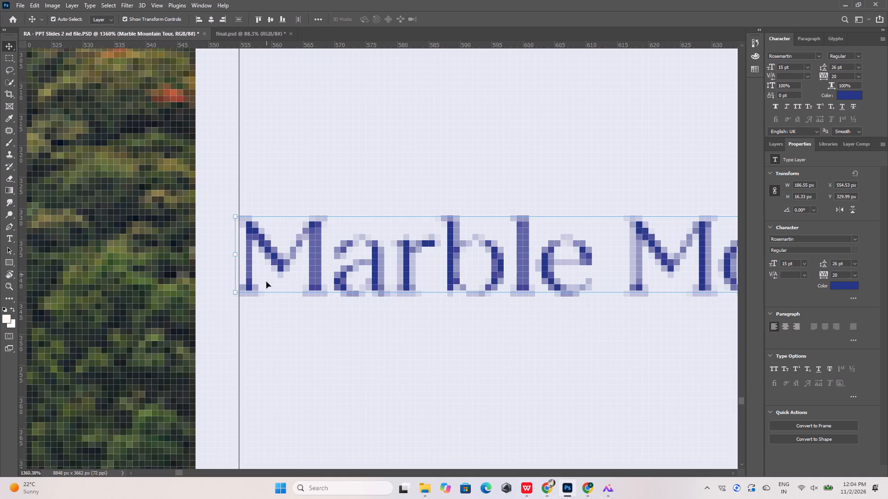
scroll(266, 282, "down", 11)
scroll(271, 280, "down", 20)
scroll(271, 280, "down", 3)
scroll(328, 328, "up", 9, "alt")
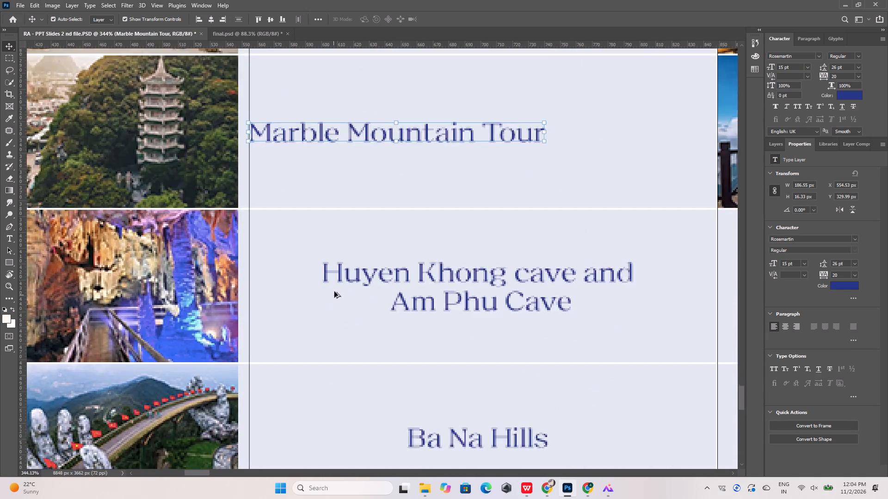
scroll(334, 292, "up", 3, "alt")
left_click(346, 263)
double_click(347, 263)
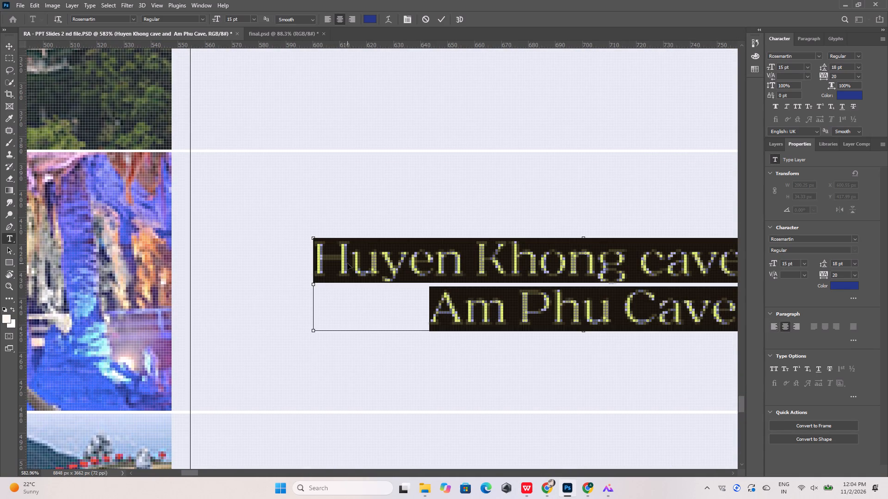
left_click(325, 20)
Move the Huyen Khong cave and Am Phu Cave label to the DA NANG column's spacer guide, at X 554.53 px.
left_click(8, 47)
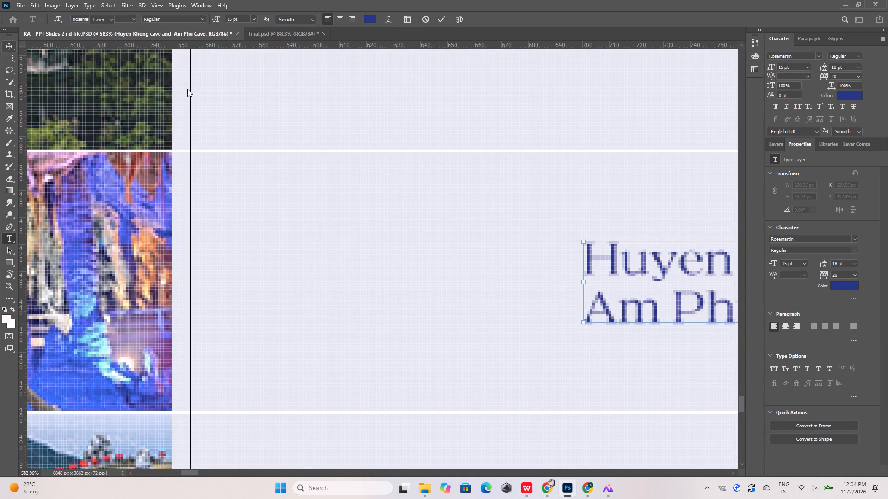
key("shift+Left")
key("shift+Left")
key("shift+Left")
key("shift+Left")
key("shift+Left")
key("shift+Left")
key("shift+Left")
key("shift+Left")
key("shift+Left")
key("shift+Left")
key("shift+Left")
key("shift+Left")
key("shift+Left")
key("shift+Left")
key("shift+Left")
key("shift+Left")
key("shift+Left")
key("shift+Left")
key("shift+Left")
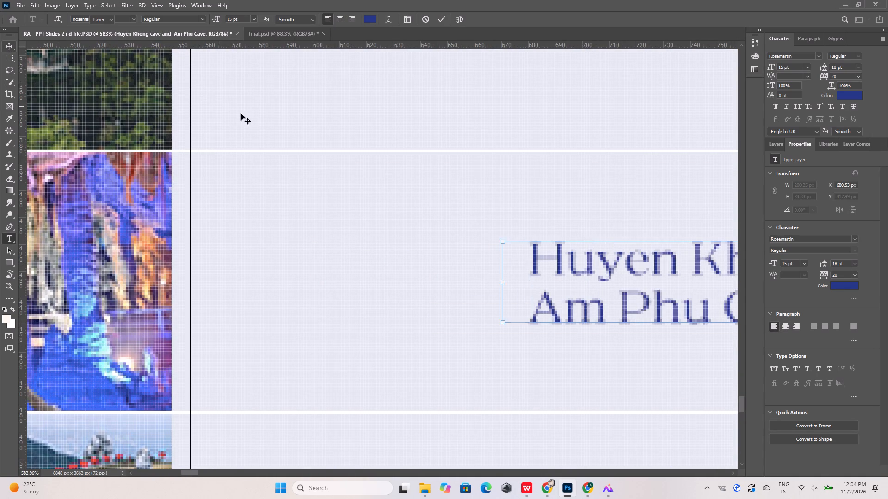
key("shift+Left")
key("shift+Left")
left_click(438, 21)
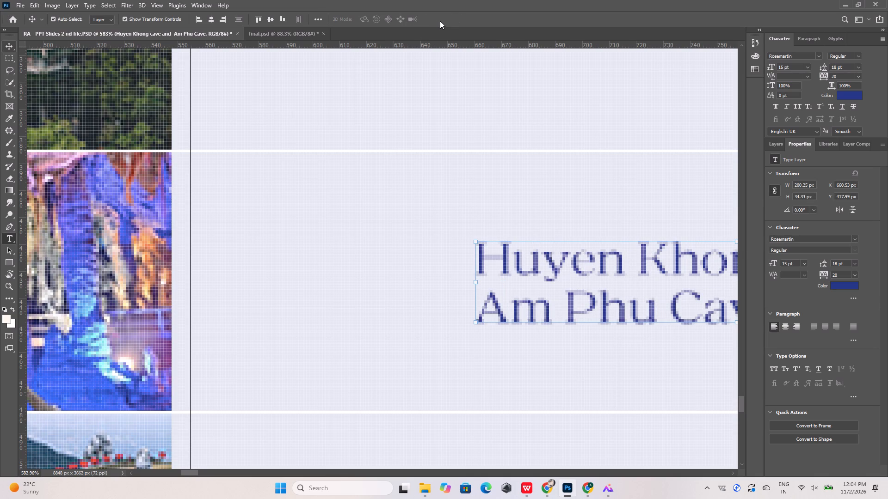
key("shift+Left")
key("shift+Left")
key("shift+Left")
key("shift+Left")
key("shift+Left")
key("shift+Left")
key("shift+Left")
key("shift+Left")
key("shift+Left")
key("shift+Left")
key("shift+Left")
key("shift+Left")
key("shift+Left")
key("shift+Left")
key("shift+Left")
key("shift+Left")
key("shift+Left")
key("shift+Left")
key("shift+Left")
key("shift+Left")
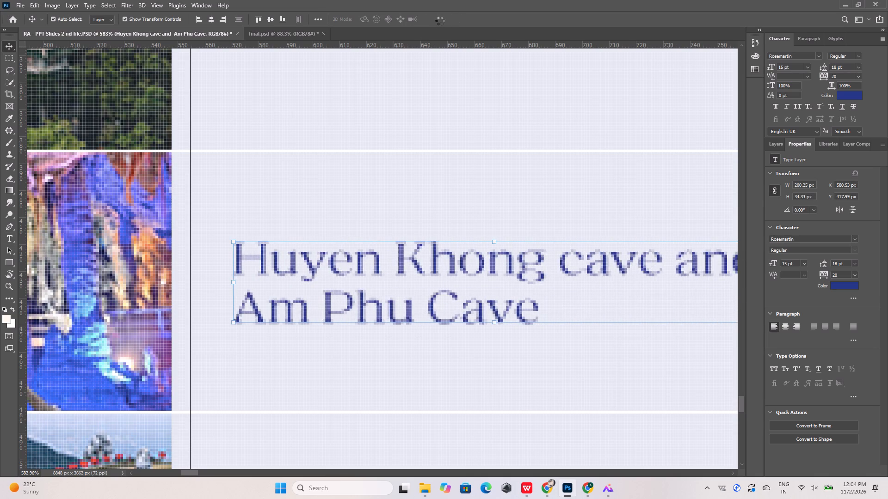
key("shift+Left")
key("shift+Left")
key("Right")
key("Right")
key("Right")
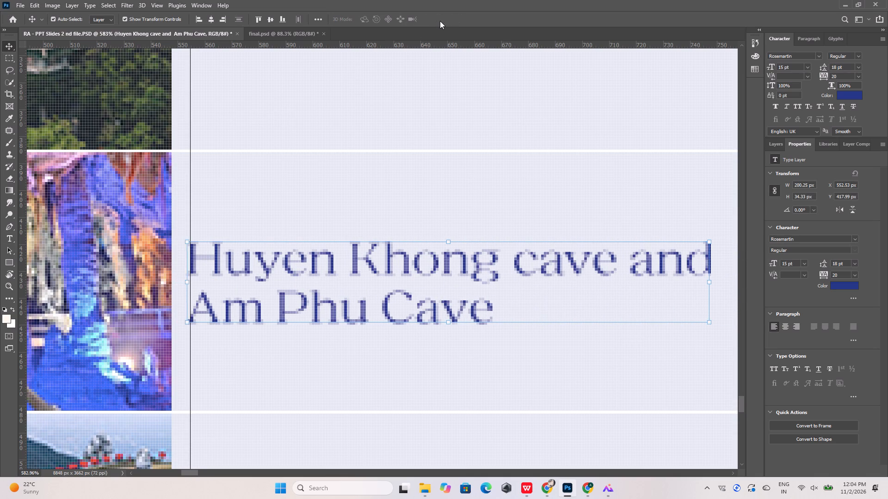
key("Right")
key("Right")
key("Left")
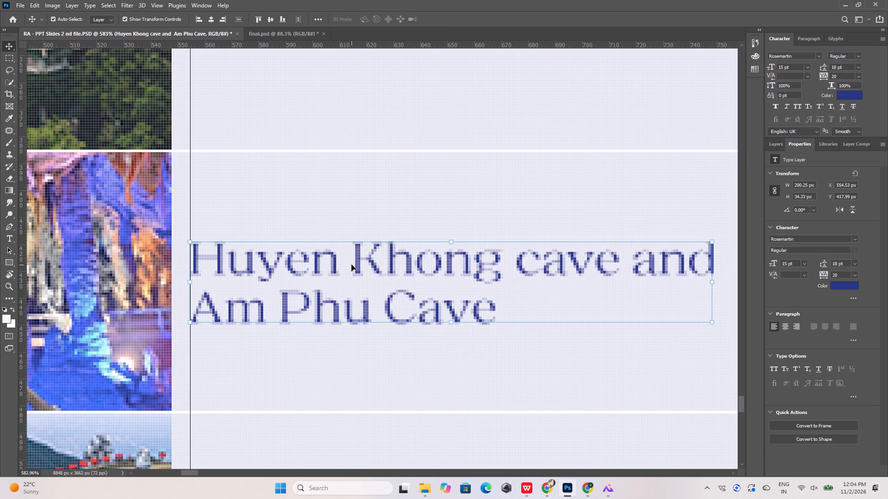
Align the left edge of the Ba Na Hills label to the DA NANG column's spacer guide, at X 555.17 px.
scroll(350, 262, "down", 19, "alt")
scroll(338, 281, "up", 12, "alt")
left_click(369, 270)
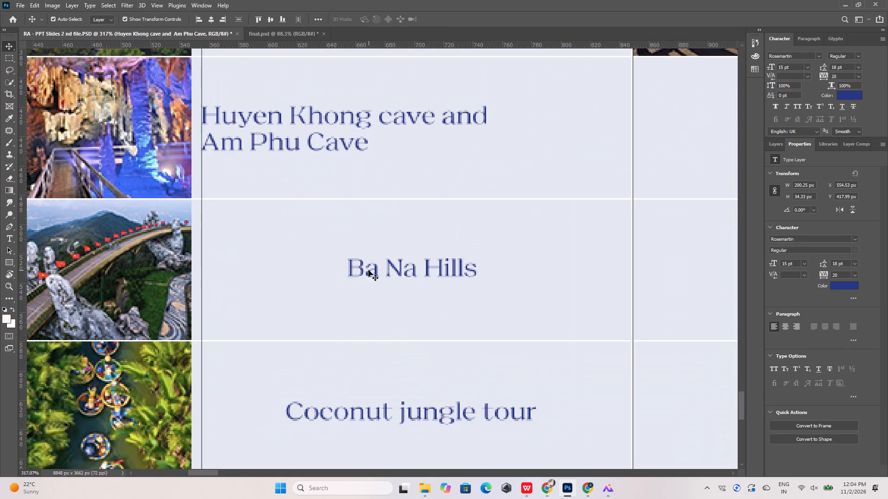
key("shift+Left")
key("shift+Left")
key("shift+Left")
key("shift+Left")
key("shift+Left")
key("shift+Left")
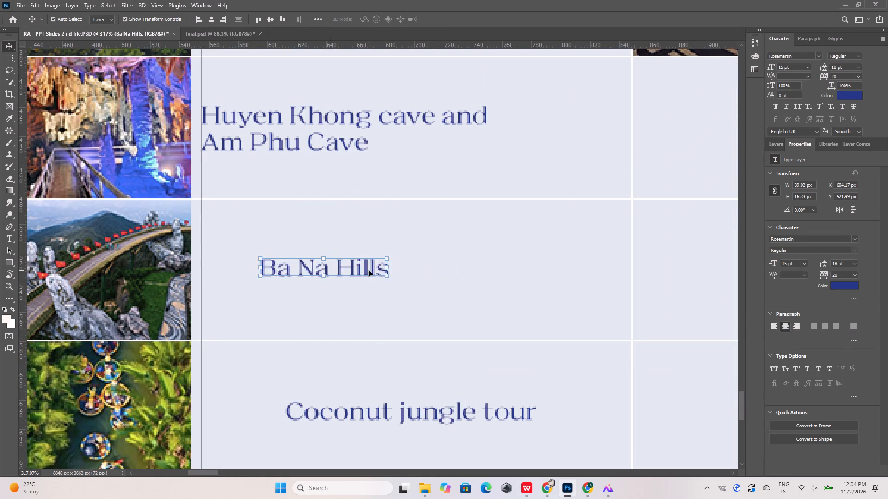
key("shift+Left")
key("shift+Left")
key("shift+Left")
key("shift+Left")
scroll(154, 261, "up", 8, "alt")
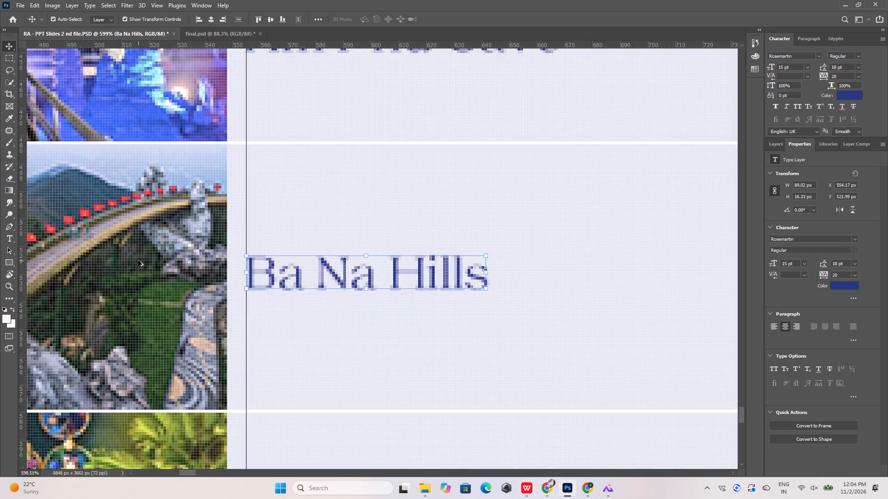
scroll(138, 261, "up", 10, "alt")
key("Right")
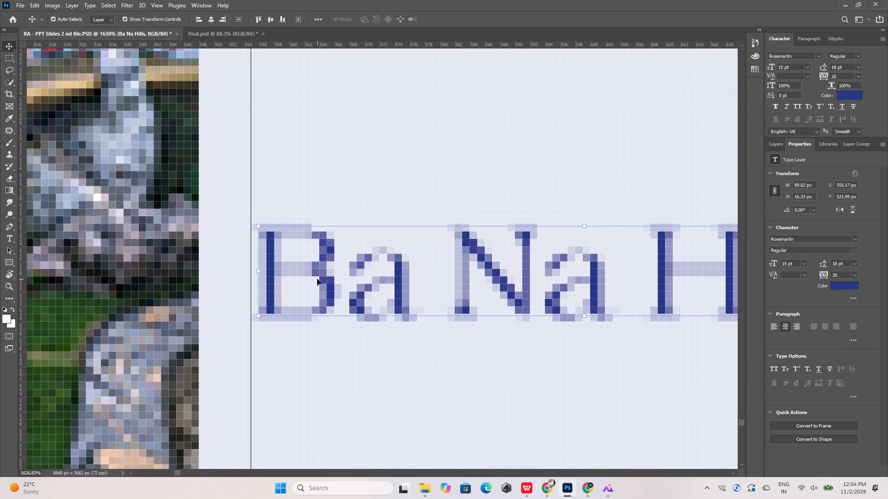
scroll(251, 225, "down", 20, "alt")
scroll(337, 348, "up", 8, "alt")
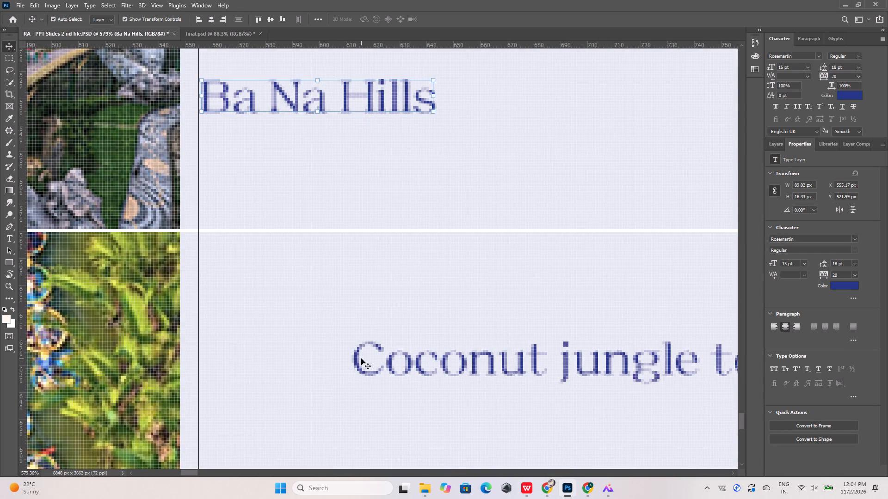
Align the left edge of the Coconut jungle tour label to the DA NANG column's spacer guide, at X 553.91 px.
left_click(361, 359)
key("shift+Left")
key("shift+Left")
key("shift+Left")
key("shift+Left")
key("shift+Left")
key("shift+Left")
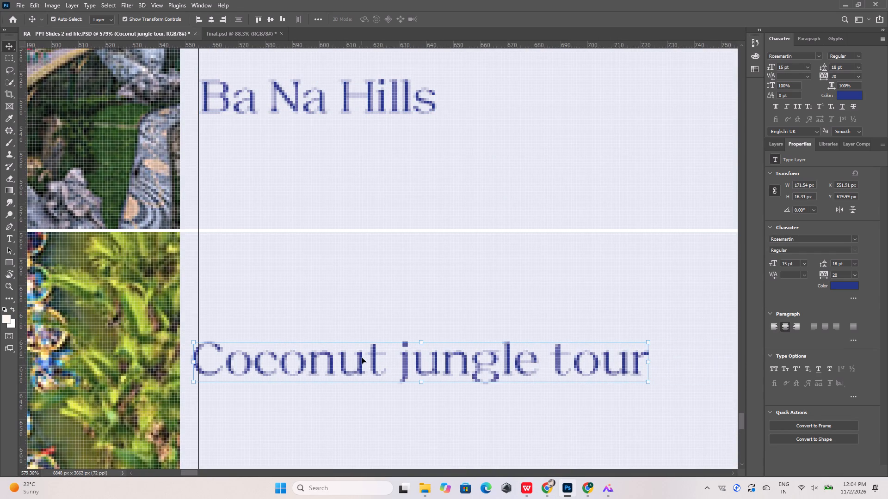
key("Right")
key("Right")
key("Right")
key("Left")
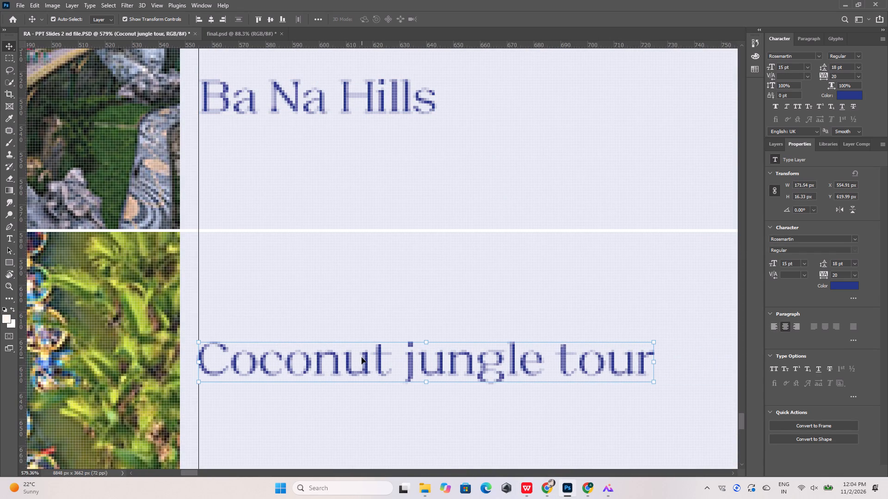
Align the left edge of the Cat Cat Village label to the SAPA column's spacer guide, at X 1000.53 px.
scroll(356, 351, "down", 20, "alt")
scroll(356, 351, "down", 3, "alt")
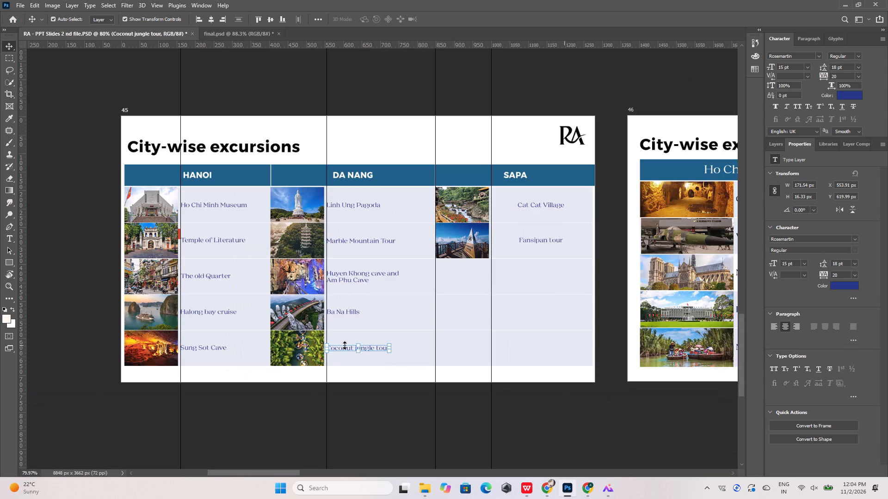
scroll(531, 187, "up", 13, "alt")
left_click(530, 216)
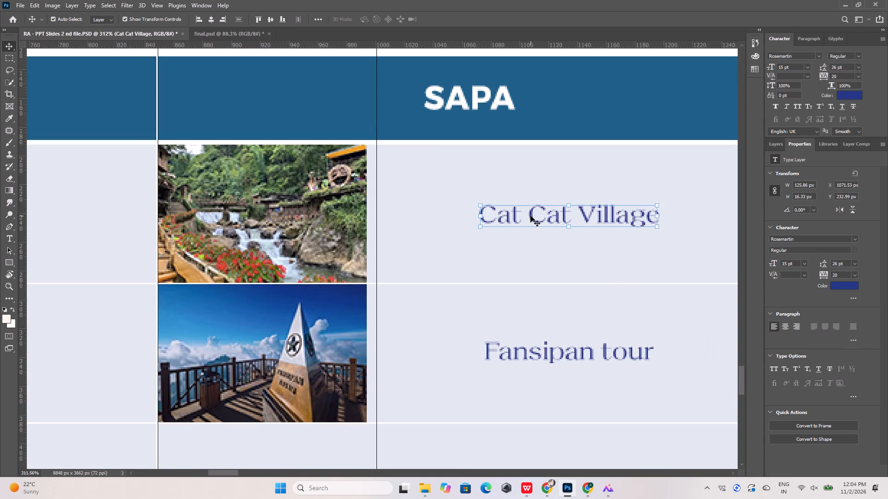
key("shift+Left")
key("shift+Left")
key("shift+Left")
key("shift+Left")
key("shift+Left")
key("shift+Left")
key("shift+Left")
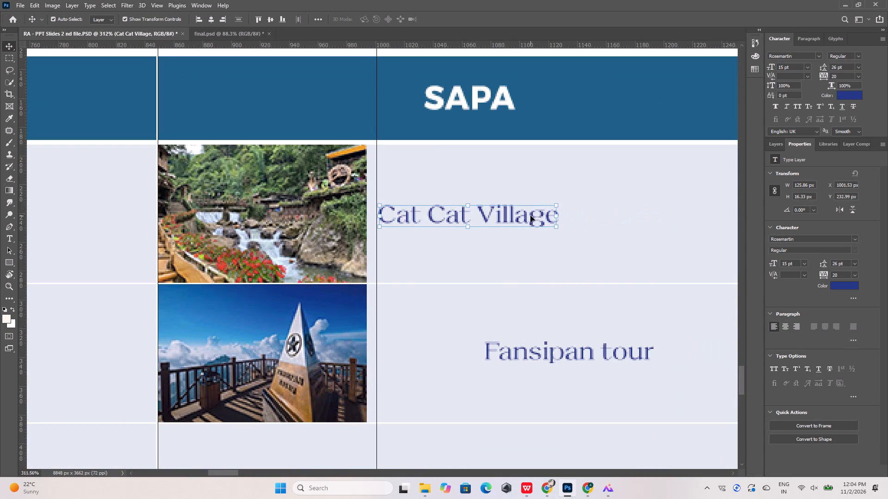
scroll(391, 231, "up", 10, "alt")
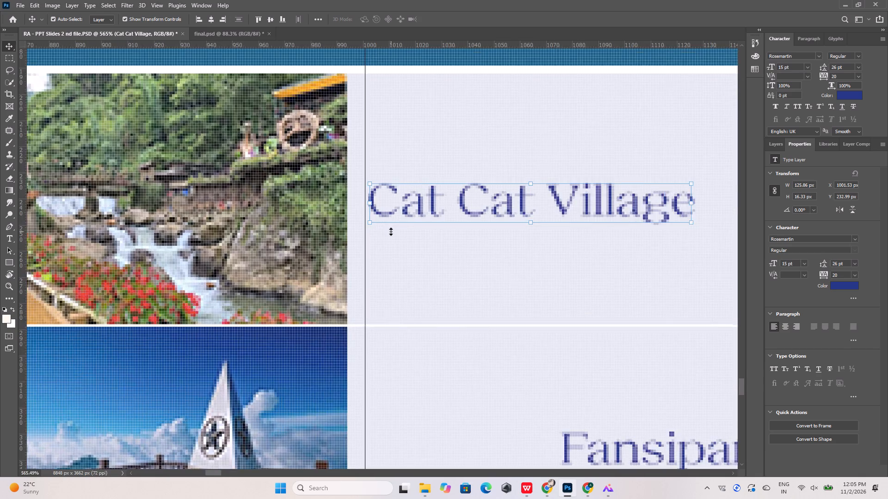
scroll(391, 231, "up", 2, "alt")
key("Left")
Align the left edge of the Fansipan tour label to the SAPA column's spacer guide, at X 1000.53 px, and deselect it.
scroll(382, 226, "down", 6)
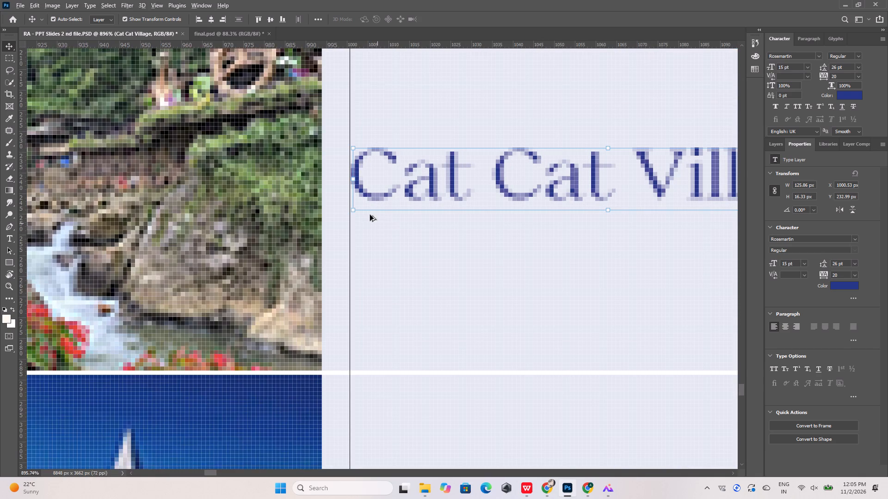
scroll(370, 215, "down", 7)
scroll(441, 321, "up", 7, "alt")
left_click(475, 305)
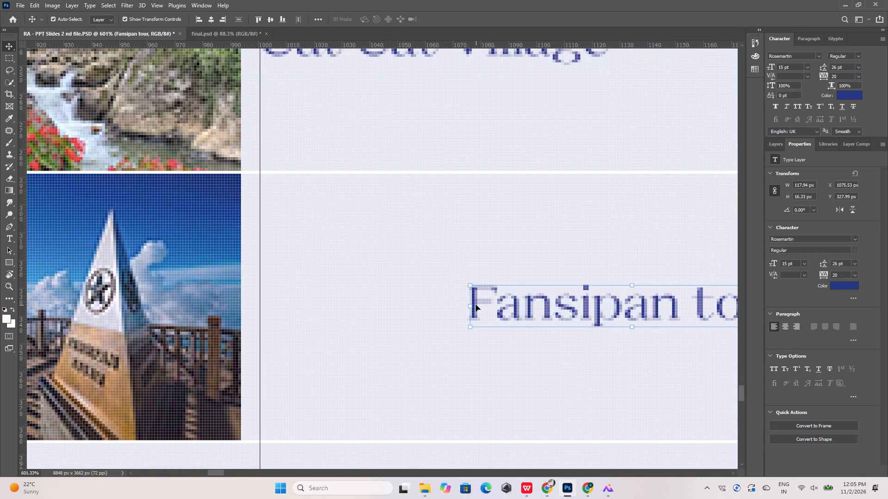
key("shift+Left")
key("shift+Left")
key("shift+Left")
key("shift+Left")
key("shift+Left")
key("shift+Left")
key("shift+Left")
key("Left")
key("Left")
key("Left")
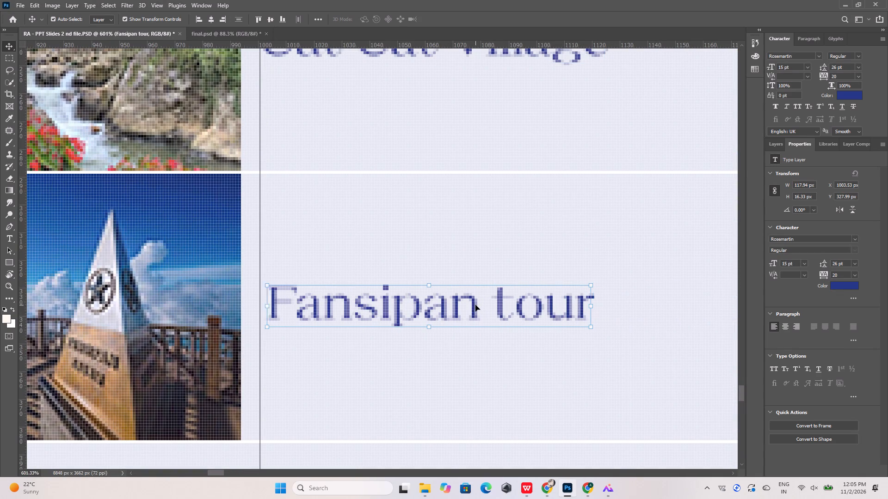
key("Left")
key("Left")
scroll(462, 310, "down", 13, "alt")
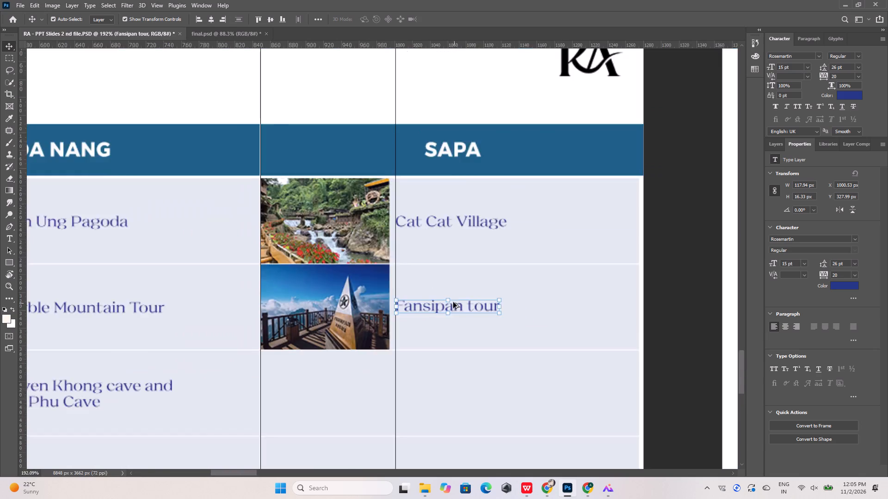
scroll(453, 302, "down", 13, "alt")
left_click(398, 184)
Examine artboard 46 and the overview of all the artboards to check the slide layouts.
scroll(313, 233, "down", 10, "alt")
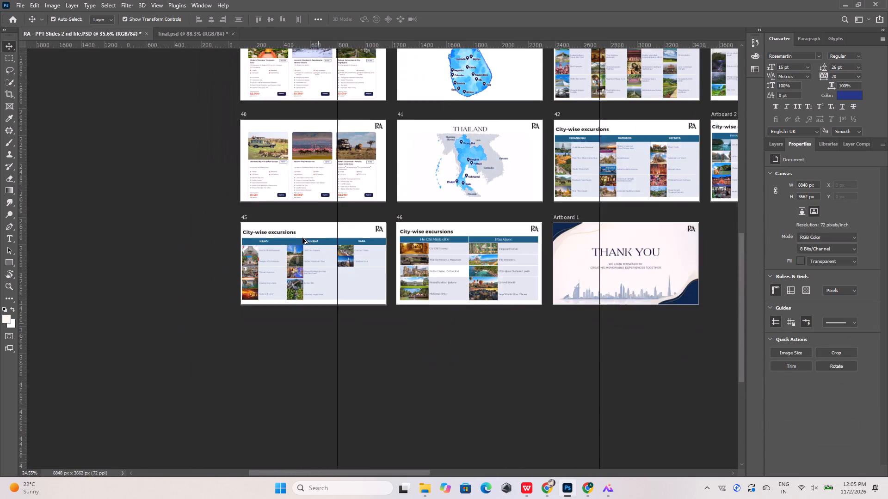
scroll(302, 238, "down", 1, "alt")
scroll(454, 262, "up", 7, "alt")
scroll(403, 256, "up", 6, "alt")
scroll(396, 252, "down", 7, "alt")
scroll(396, 252, "up", 6, "alt")
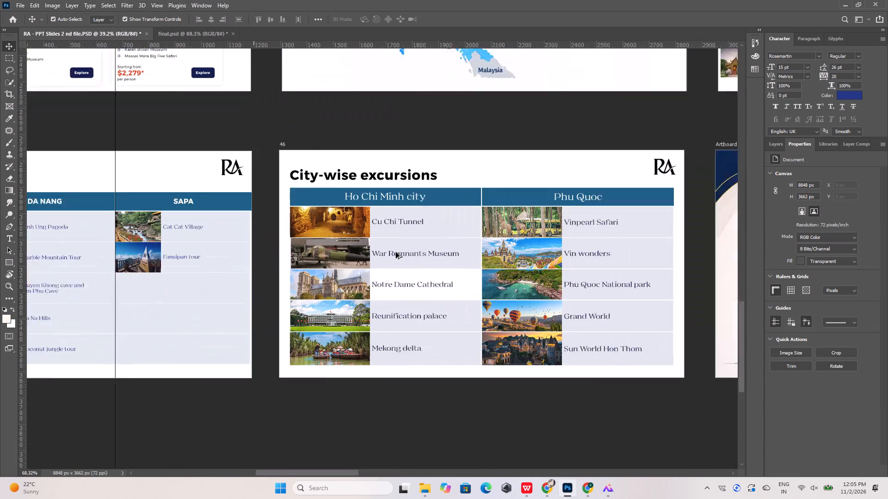
scroll(396, 252, "up", 1, "alt")
scroll(396, 252, "down", 14, "alt")
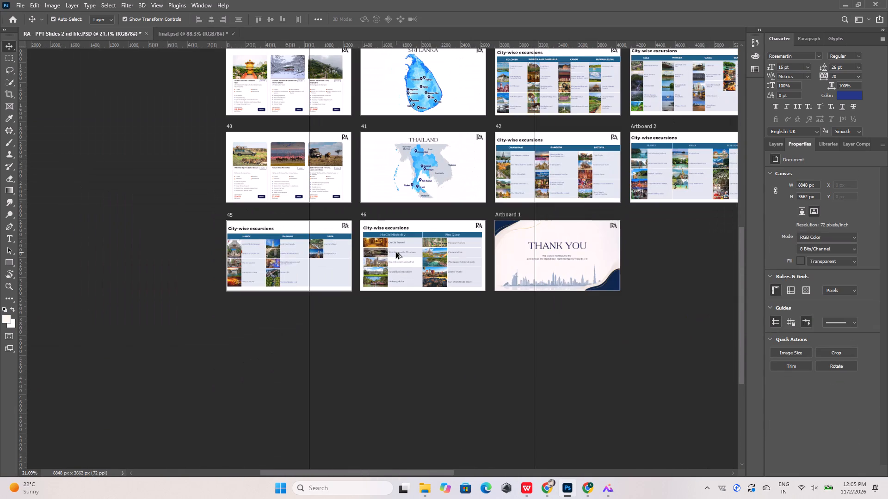
scroll(393, 256, "down", 6, "alt")
scroll(179, 245, "down", 6, "alt")
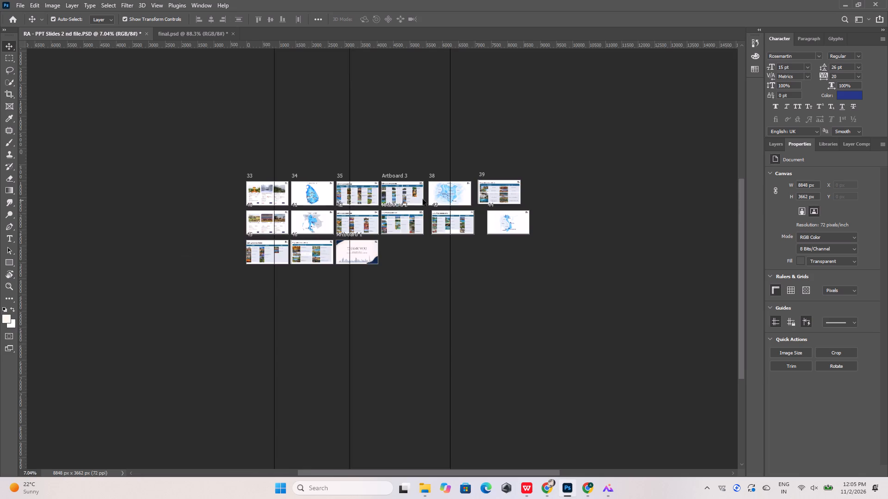
scroll(446, 197, "up", 11, "alt")
scroll(448, 196, "down", 5, "alt")
Switch to the WPS Office presentation and check its City-wise excursions slides 32 and 31 against the PSD's artboards.
left_click(529, 485)
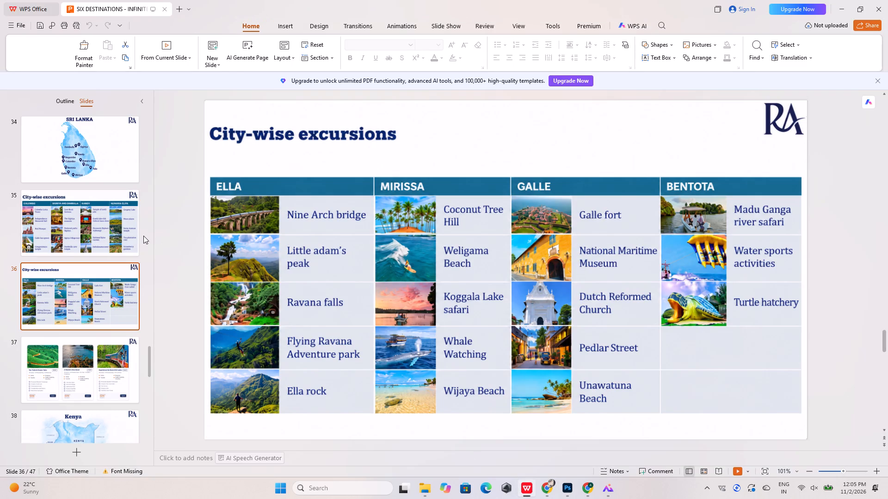
scroll(143, 236, "up", 3)
left_click(113, 215)
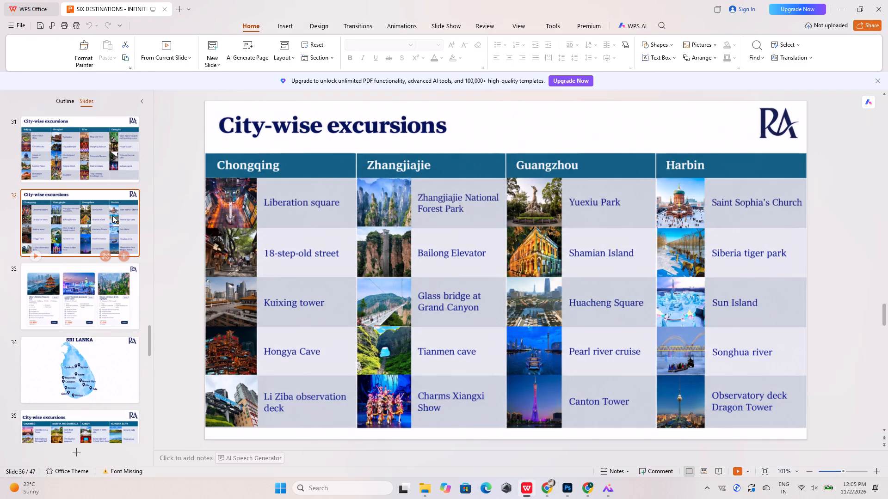
scroll(112, 215, "up", 4)
scroll(112, 215, "down", 1)
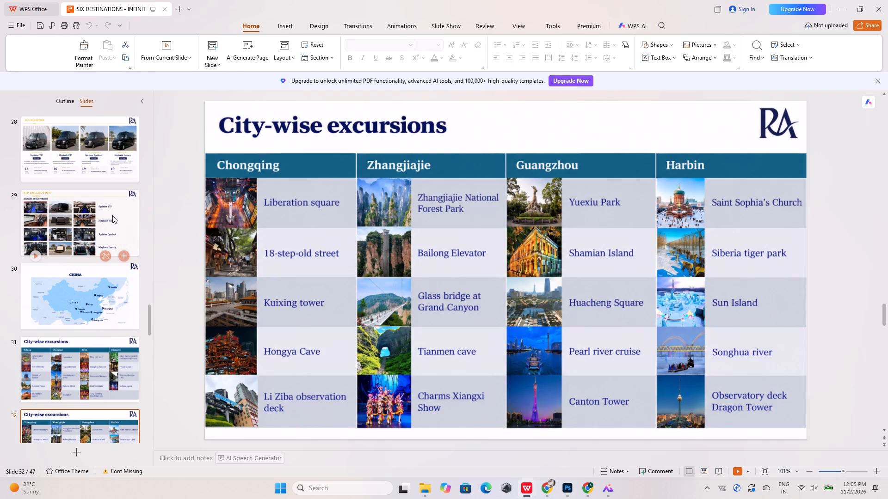
left_click(93, 351)
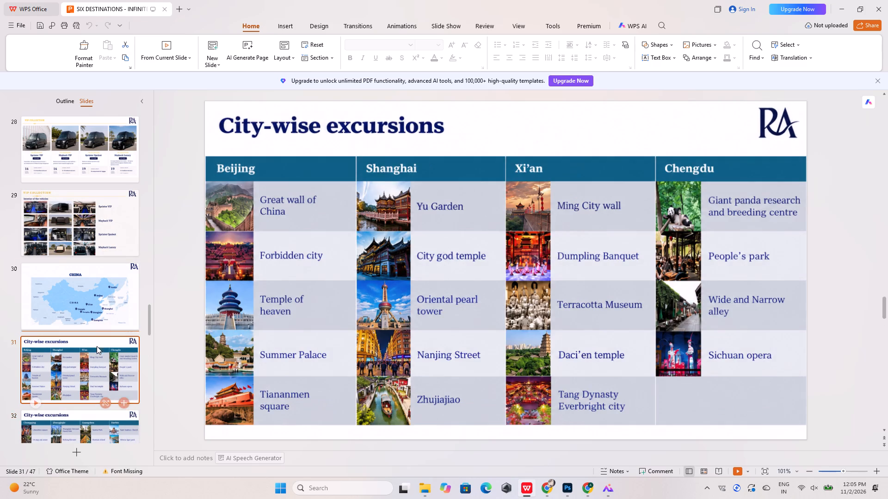
left_click(568, 489)
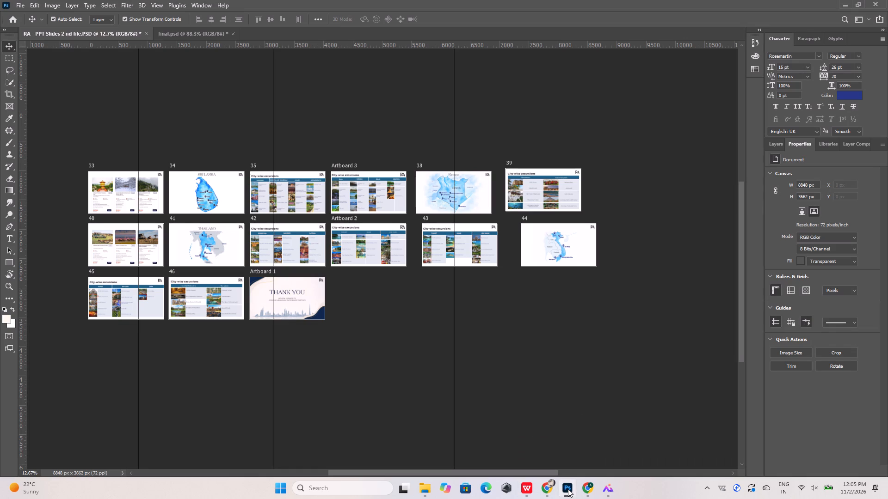
left_click(568, 489)
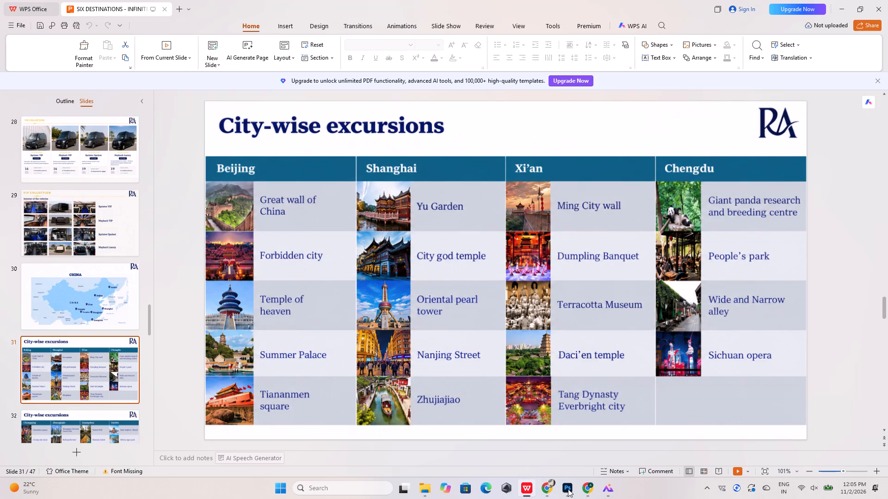
left_click(568, 489)
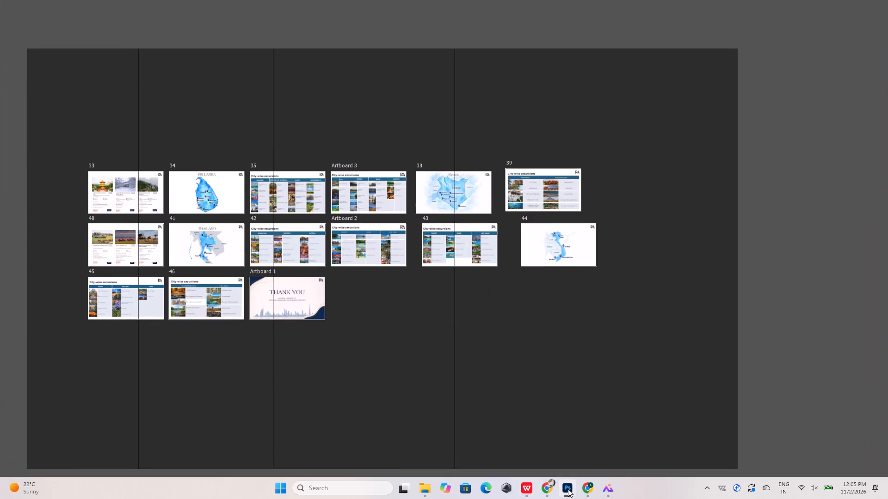
left_click(568, 489)
Look through reference slides 33 to 35 and compare the Colombo-to-Nuwara Eliya excursions slide with artboard 35 in Photoshop.
scroll(65, 371, "down", 2)
left_click(66, 359)
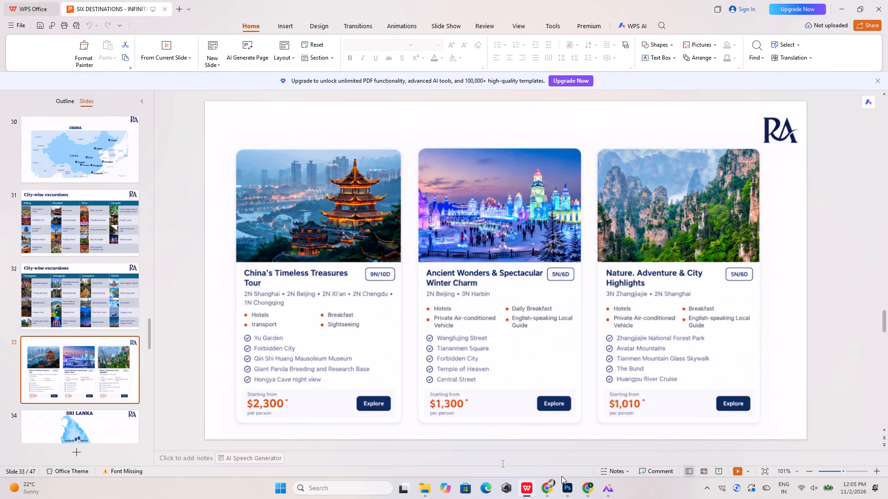
key("Down")
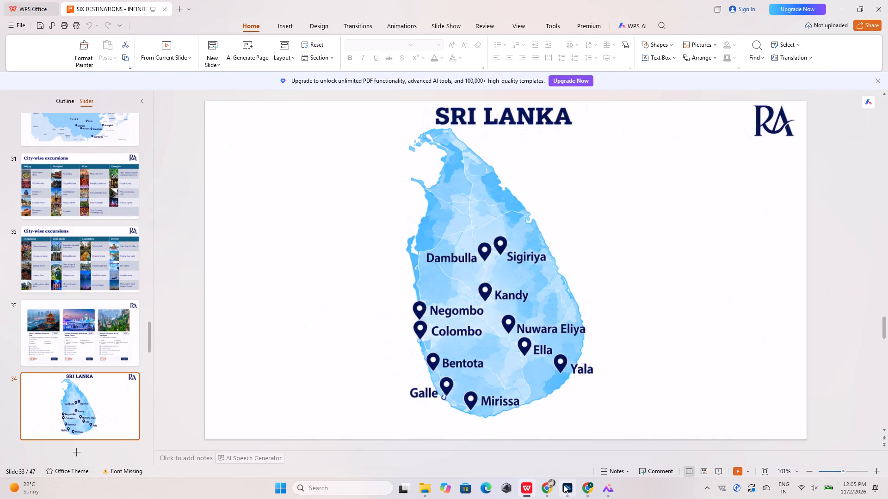
left_click(564, 485)
left_click(564, 485)
key("Down")
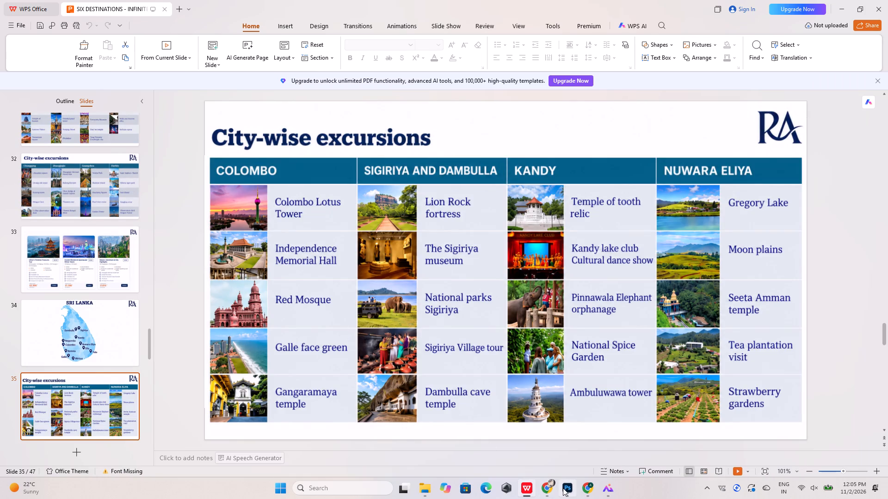
left_click(563, 488)
scroll(311, 254, "up", 5, "alt")
scroll(268, 168, "up", 15, "alt")
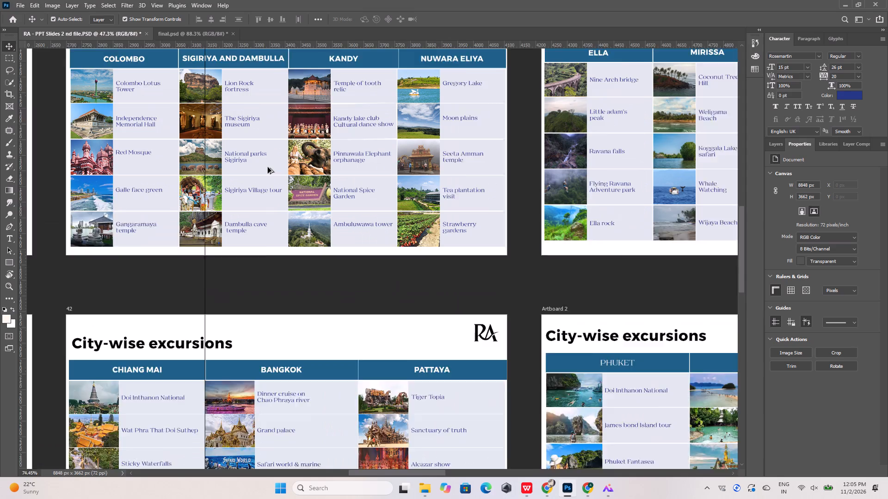
scroll(507, 384, "up", 7)
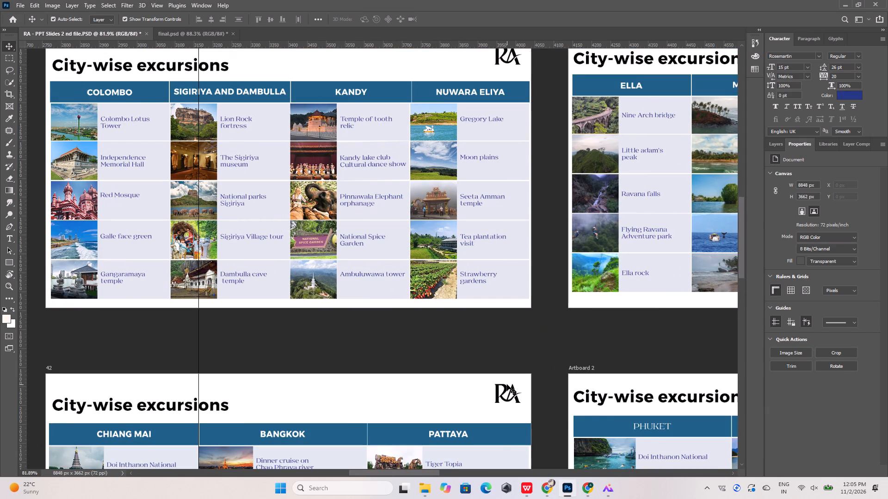
scroll(507, 384, "up", 5)
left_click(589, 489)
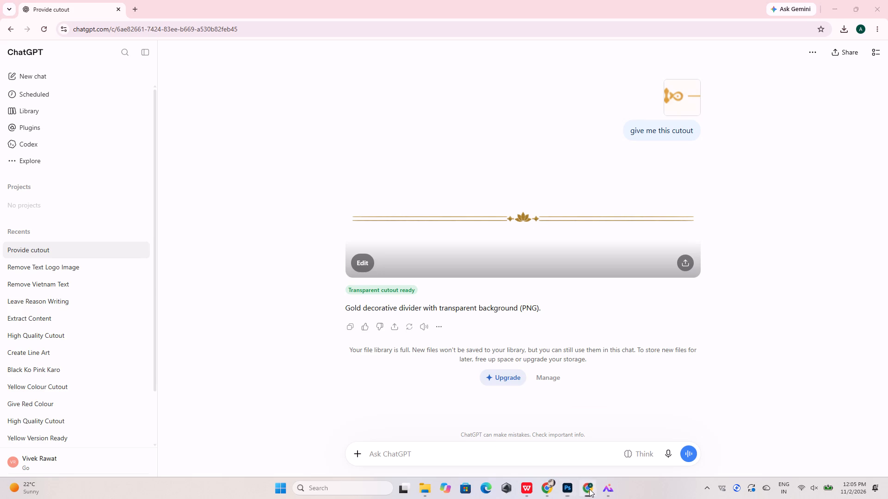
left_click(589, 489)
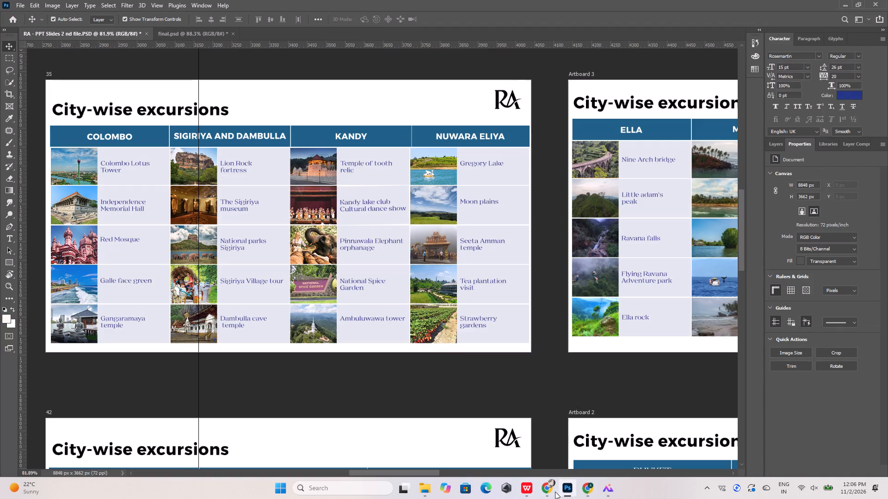